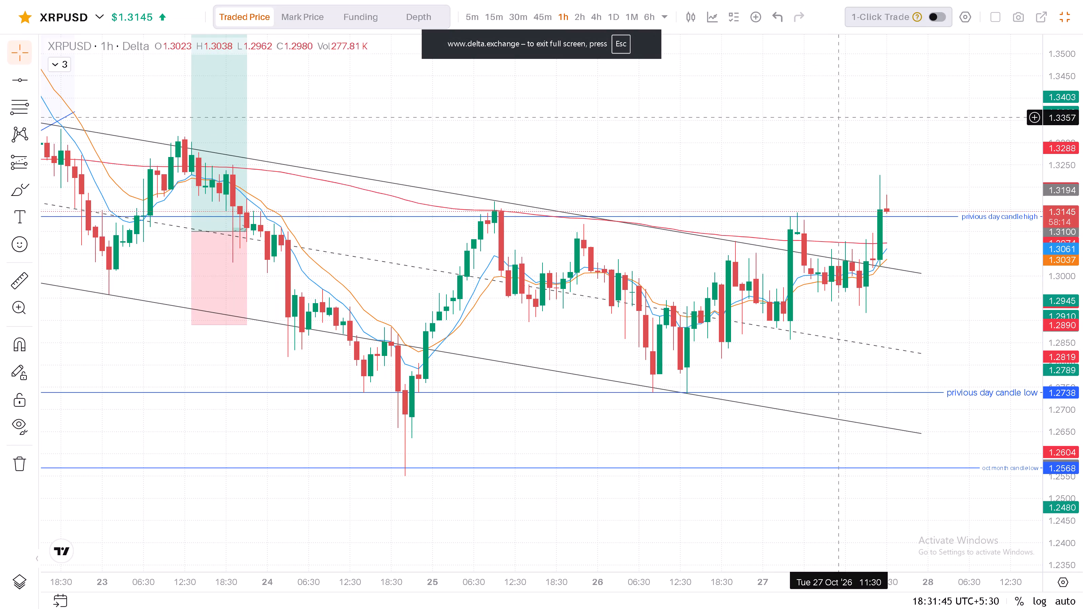
Examine the 1-hour XRPUSD price action around the descending channel and the earlier rising channel.
left_click_drag(1055, 163, 1046, 247)
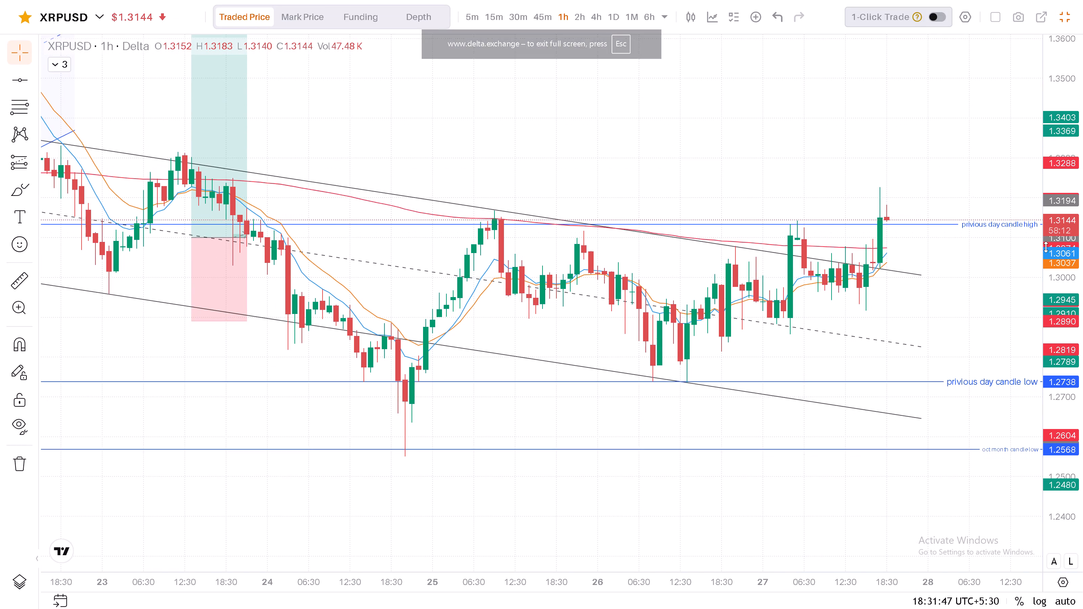
left_click_drag(1046, 247, 1033, 303)
scroll(944, 315, "down", 2)
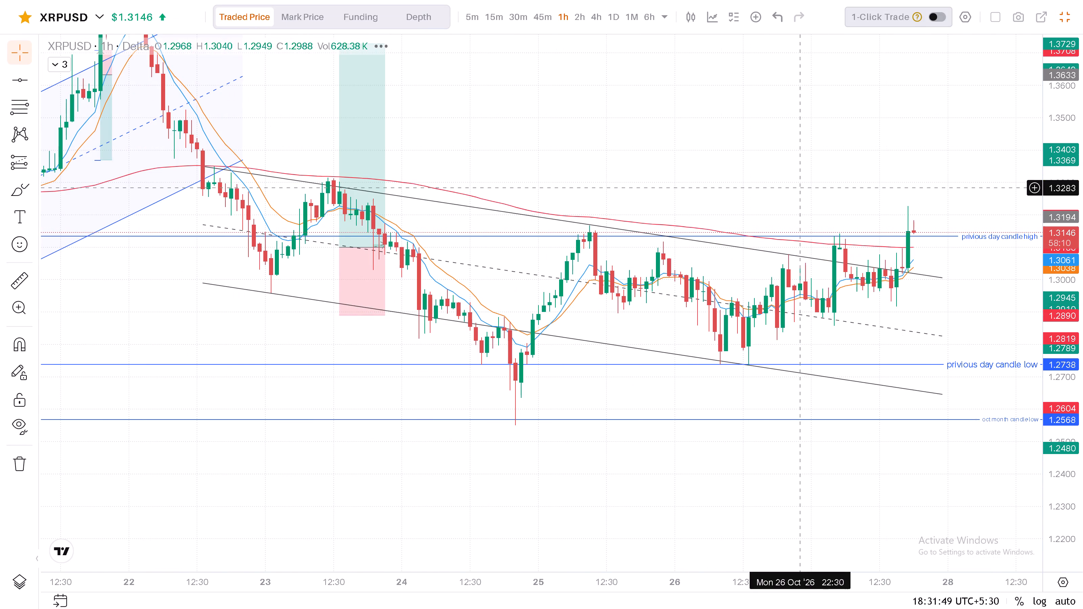
scroll(798, 188, "down", 4)
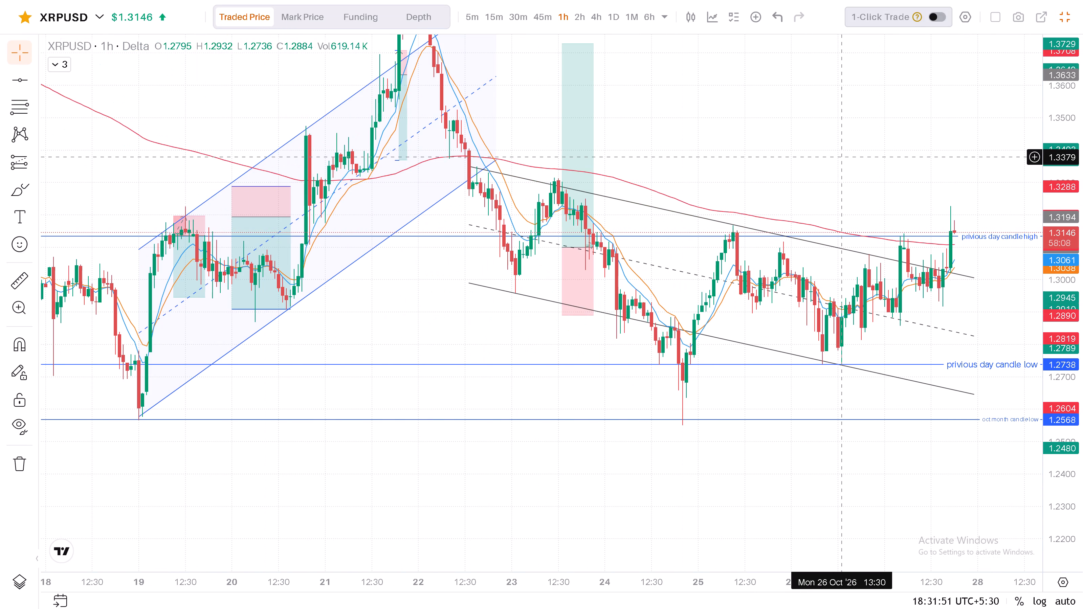
scroll(842, 157, "up", 5)
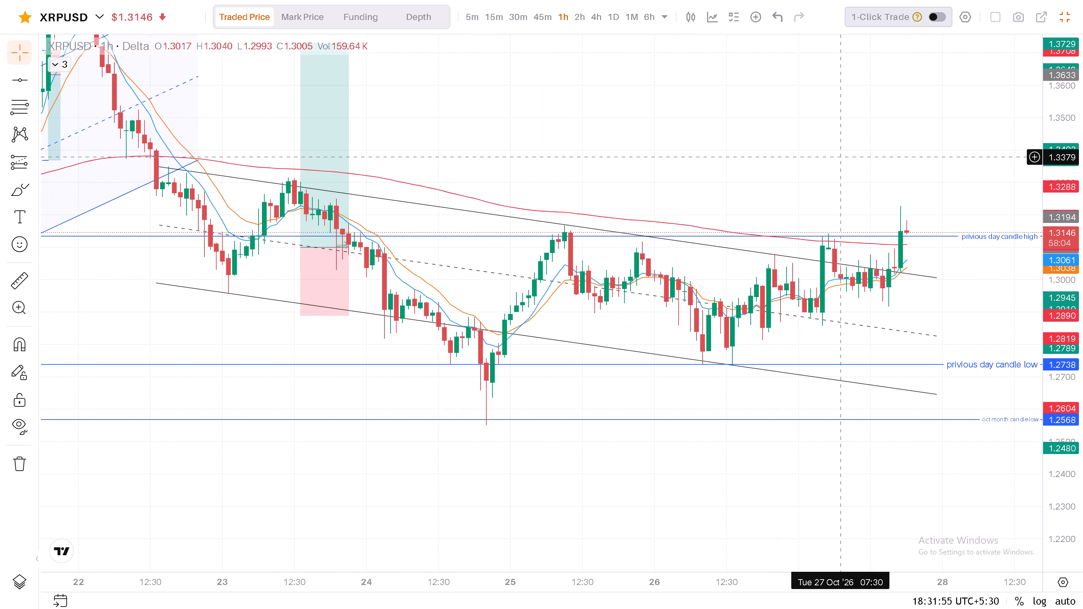
Switch the XRPUSD chart to the 45-minute timeframe and compress the price scale to show the surrounding levels.
left_click(545, 18)
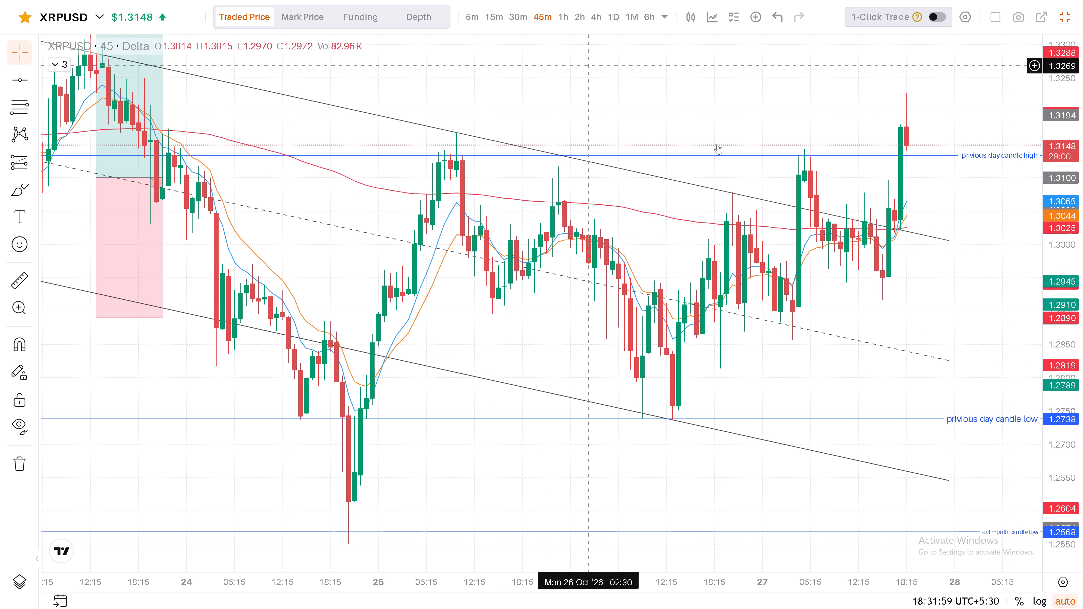
left_click_drag(1071, 135, 1054, 247)
left_click(1050, 266)
left_click_drag(1045, 323, 1043, 331)
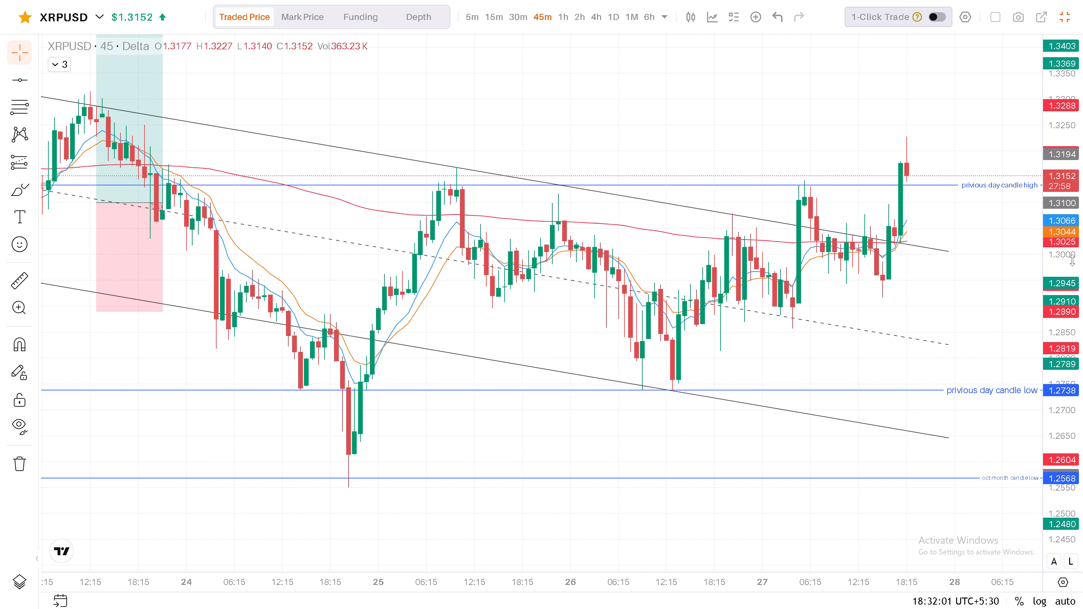
left_click_drag(1067, 211, 1057, 283)
left_click(1057, 283)
left_click_drag(1006, 270, 992, 316)
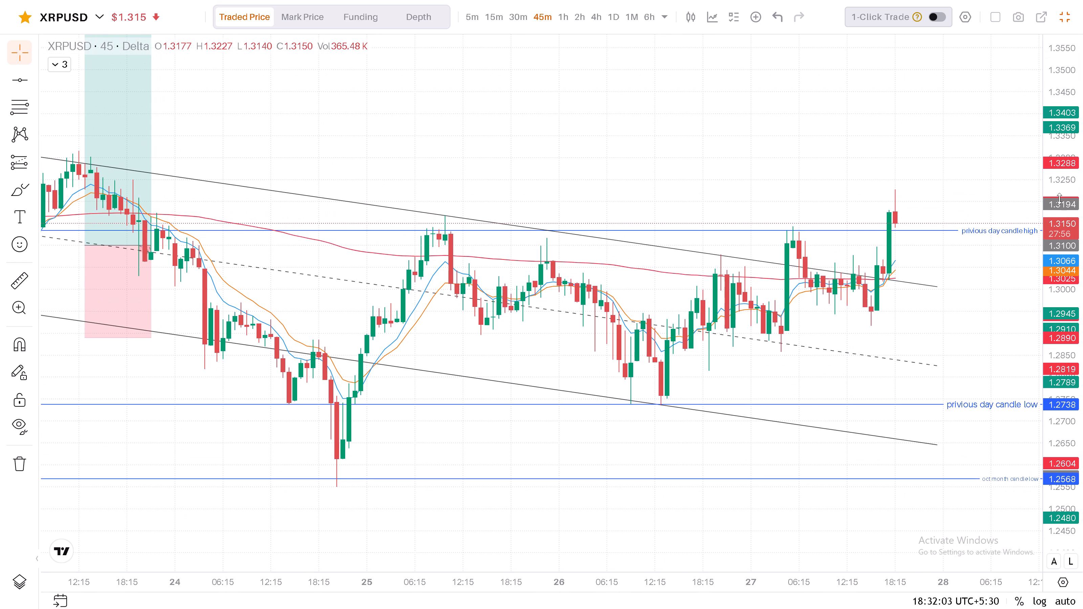
left_click_drag(1055, 210, 1058, 253)
double_click(1058, 253)
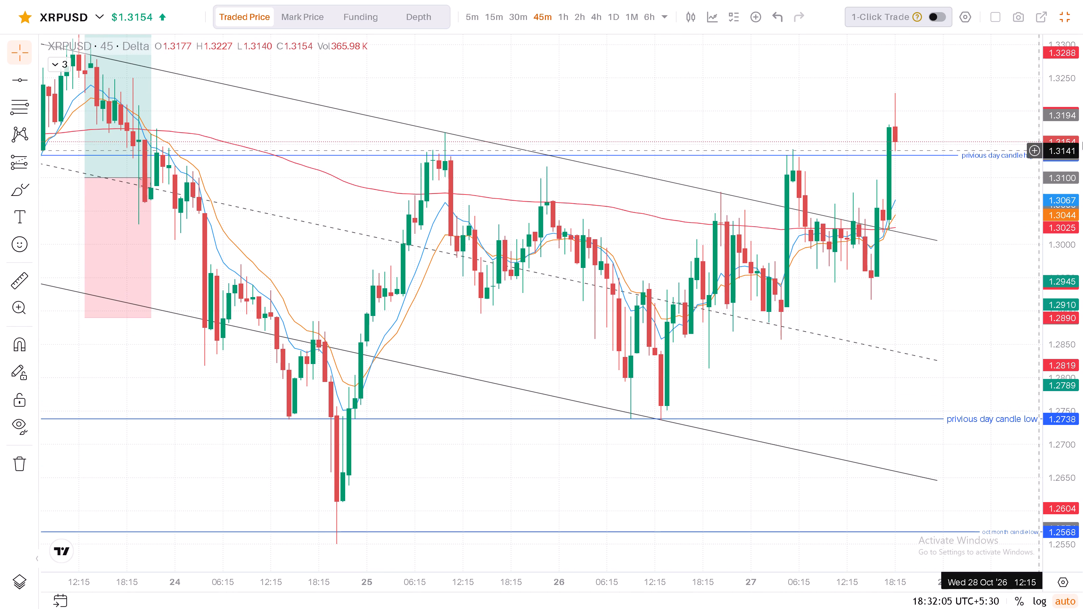
left_click_drag(1073, 144, 1060, 381)
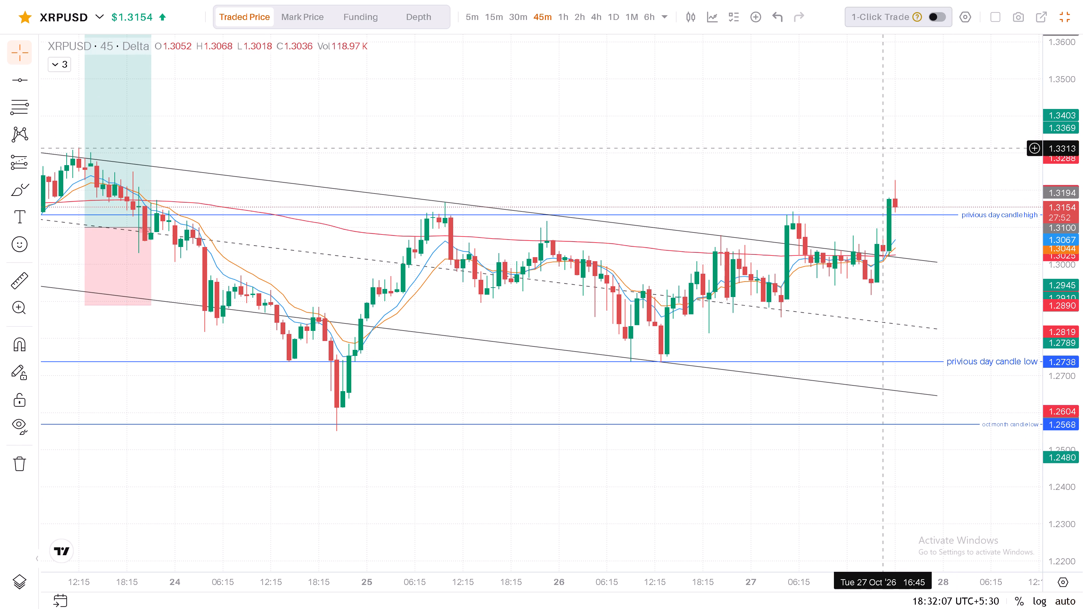
Examine the 45-minute price history against the descending channel, the earlier rising channel and the previous day levels.
left_click_drag(881, 147, 723, 175)
left_click(723, 175)
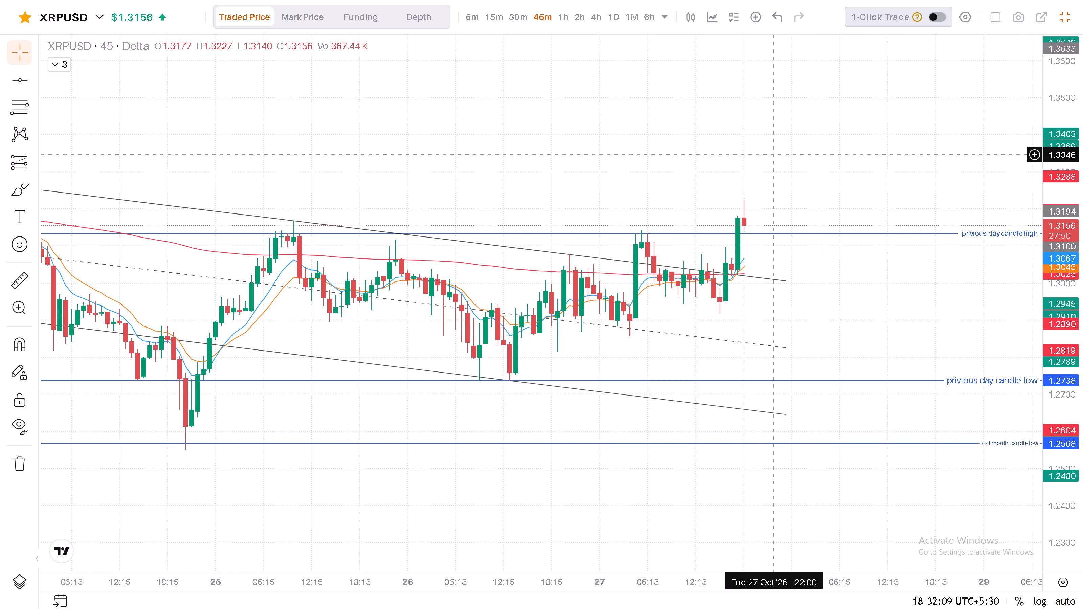
left_click_drag(773, 155, 859, 182)
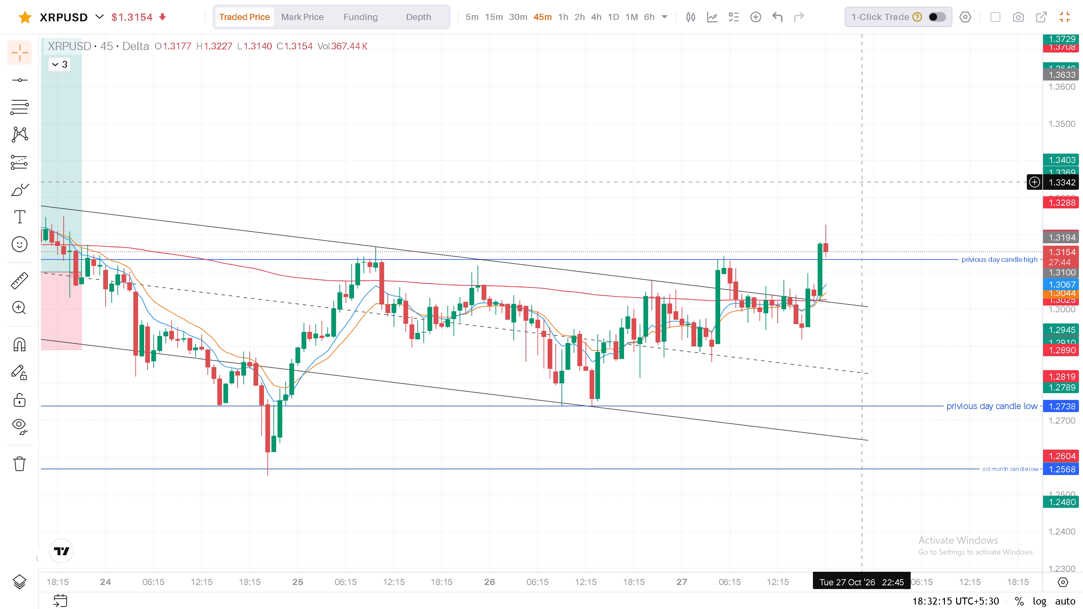
left_click_drag(603, 162, 639, 167)
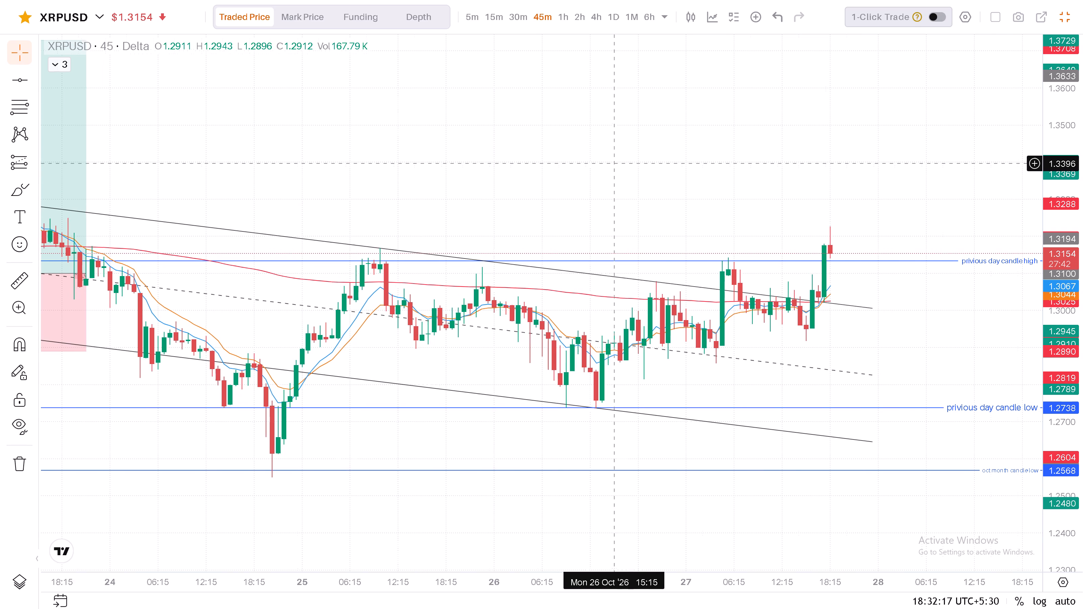
left_click_drag(639, 167, 710, 164)
left_click_drag(912, 179, 917, 177)
double_click(917, 177)
left_click_drag(826, 182, 872, 152)
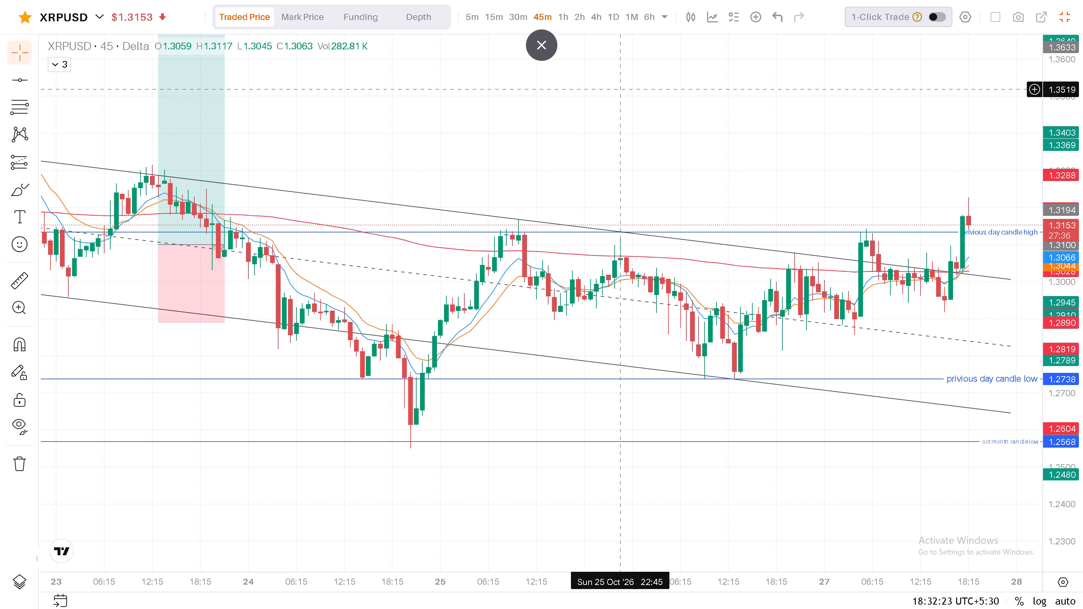
scroll(749, 164, "down", 8)
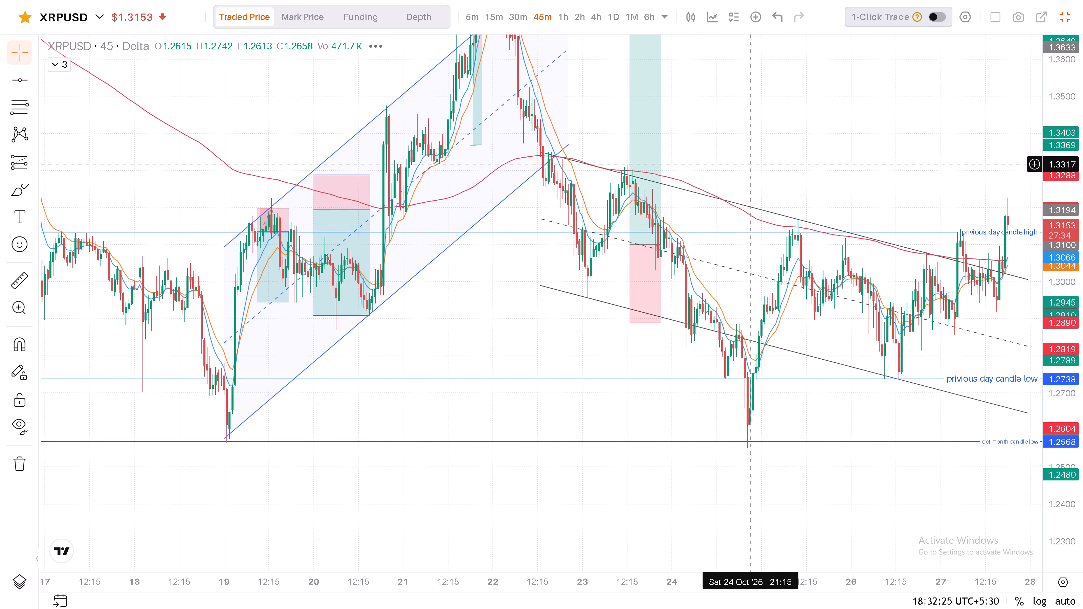
scroll(751, 164, "up", 5)
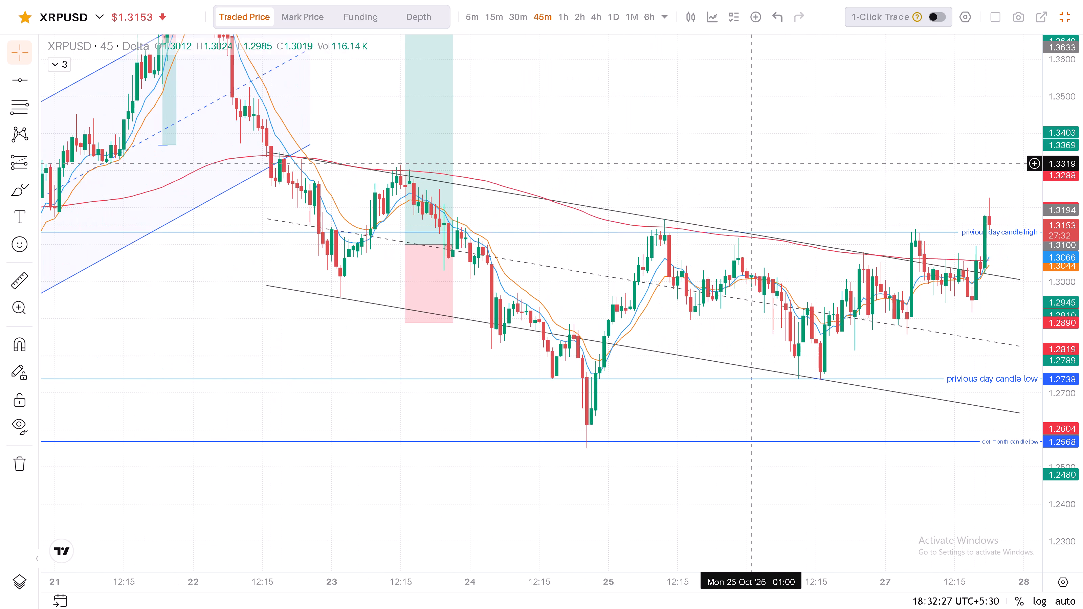
scroll(751, 164, "down", 6)
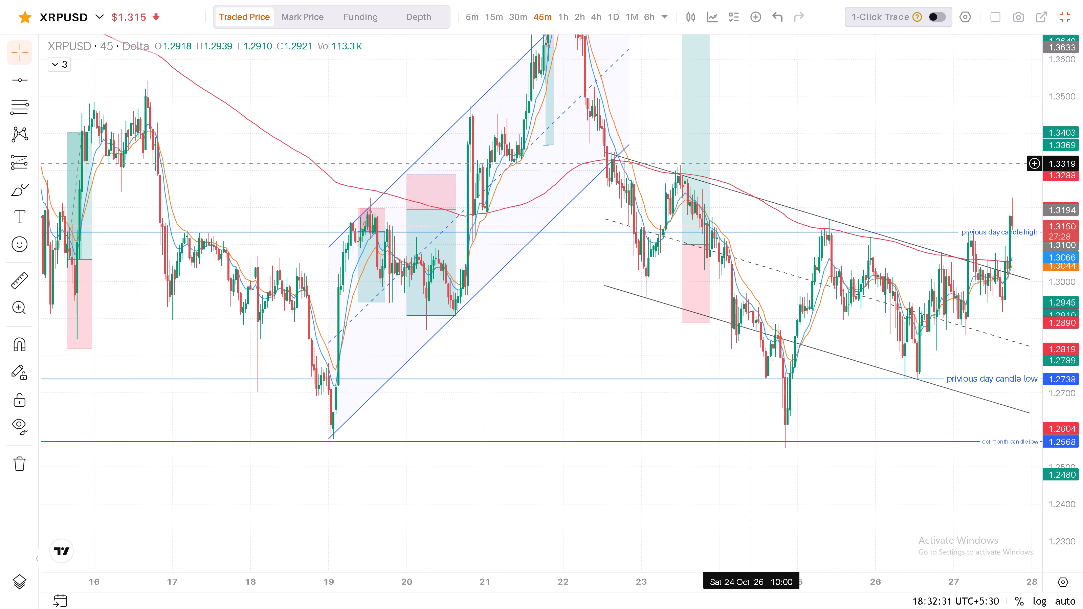
scroll(751, 164, "up", 7)
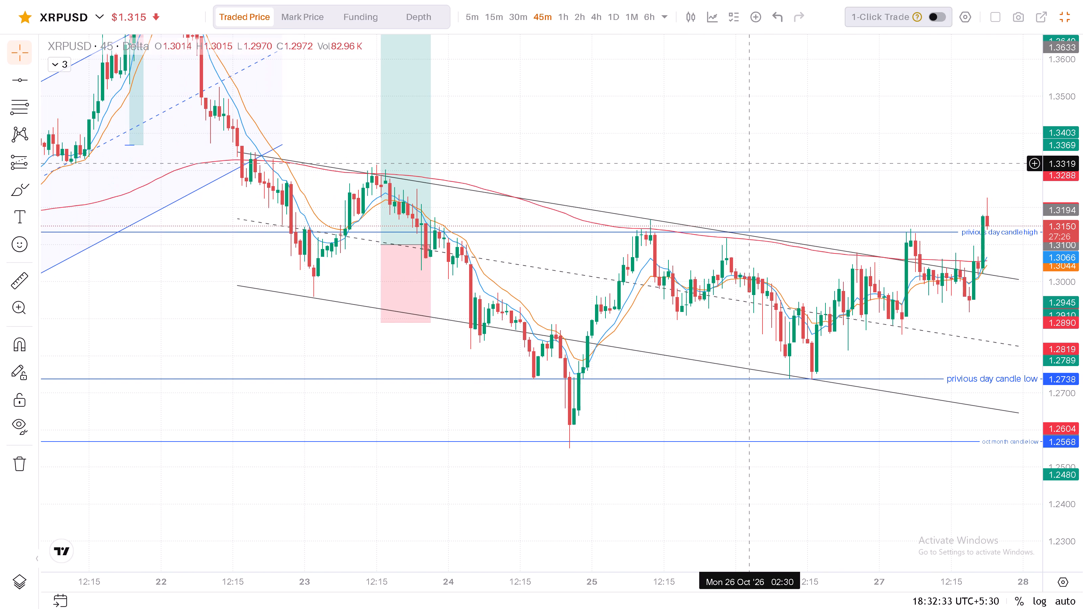
Examine the latest 45-minute candles around the channel's upper line and the previous day candle high.
left_click_drag(779, 161, 498, 153)
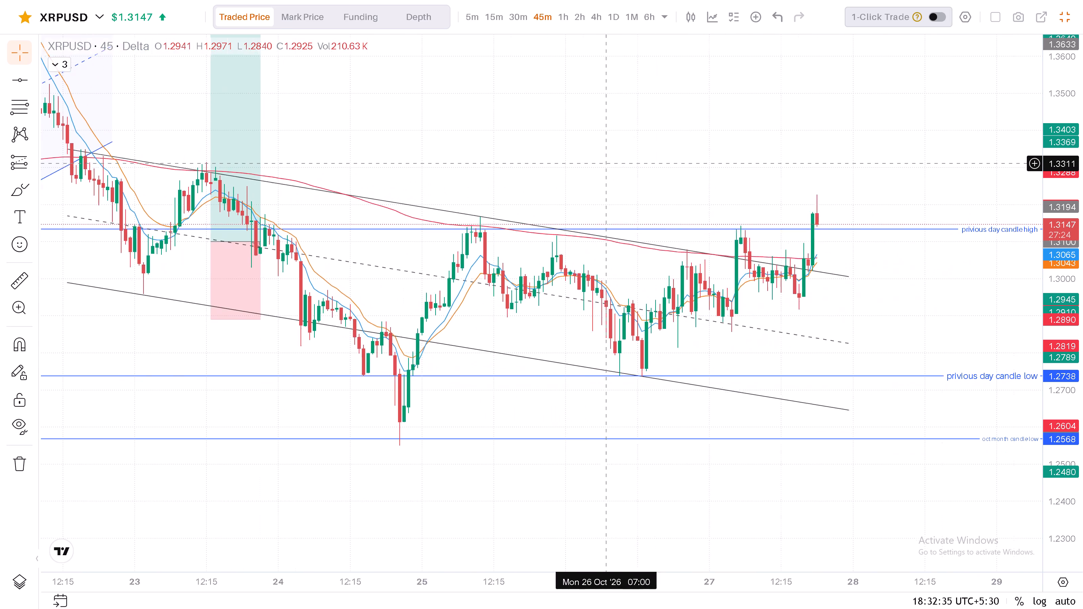
left_click_drag(498, 153, 448, 151)
left_click_drag(702, 139, 696, 158)
left_click(696, 158)
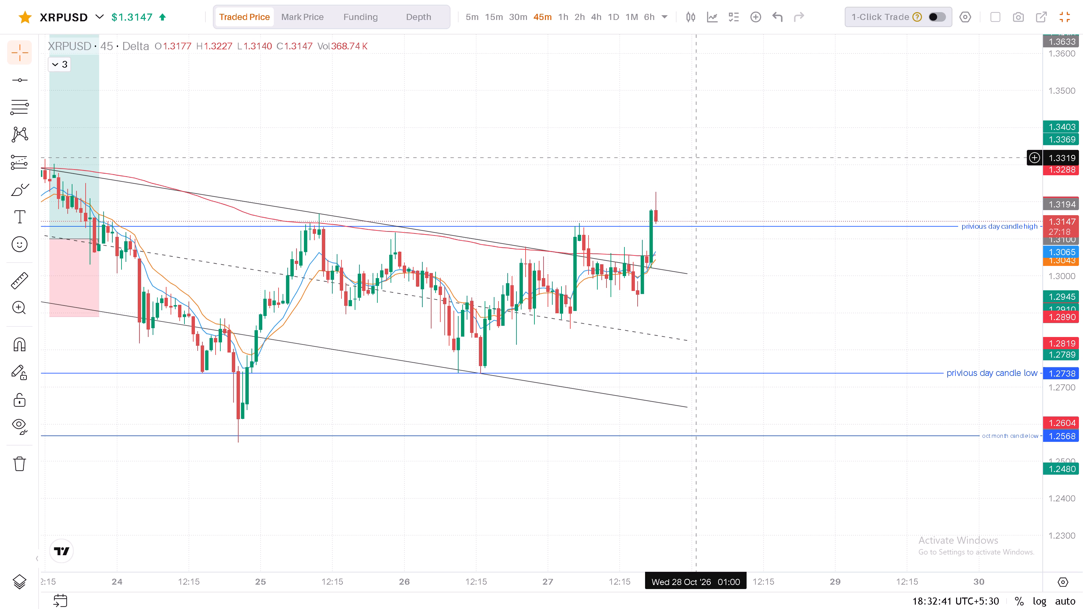
scroll(697, 157, "up", 2)
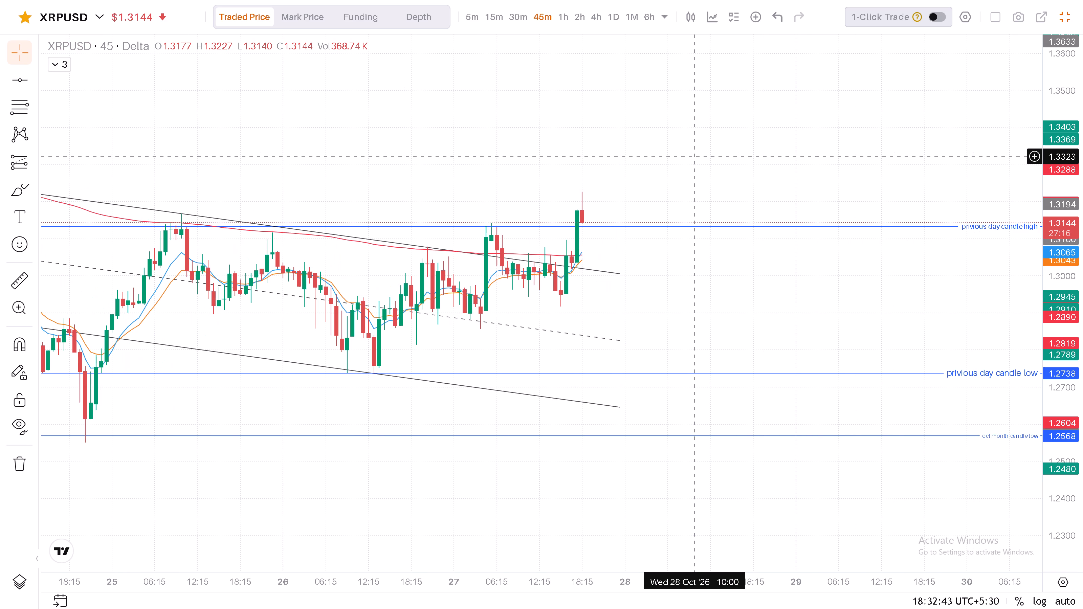
left_click_drag(696, 156, 767, 139)
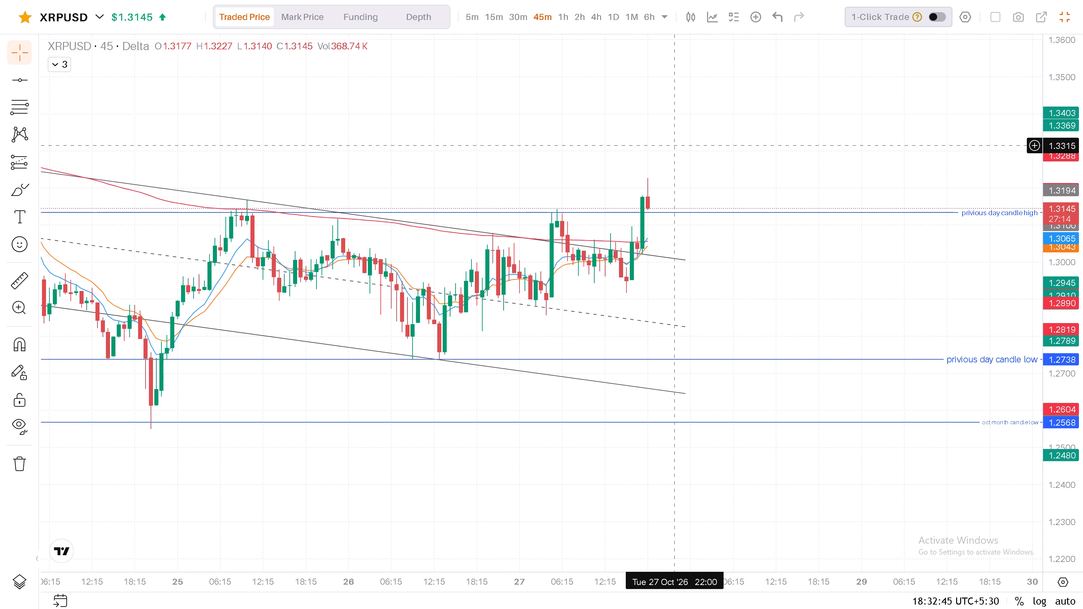
left_click_drag(673, 145, 697, 147)
left_click(697, 147)
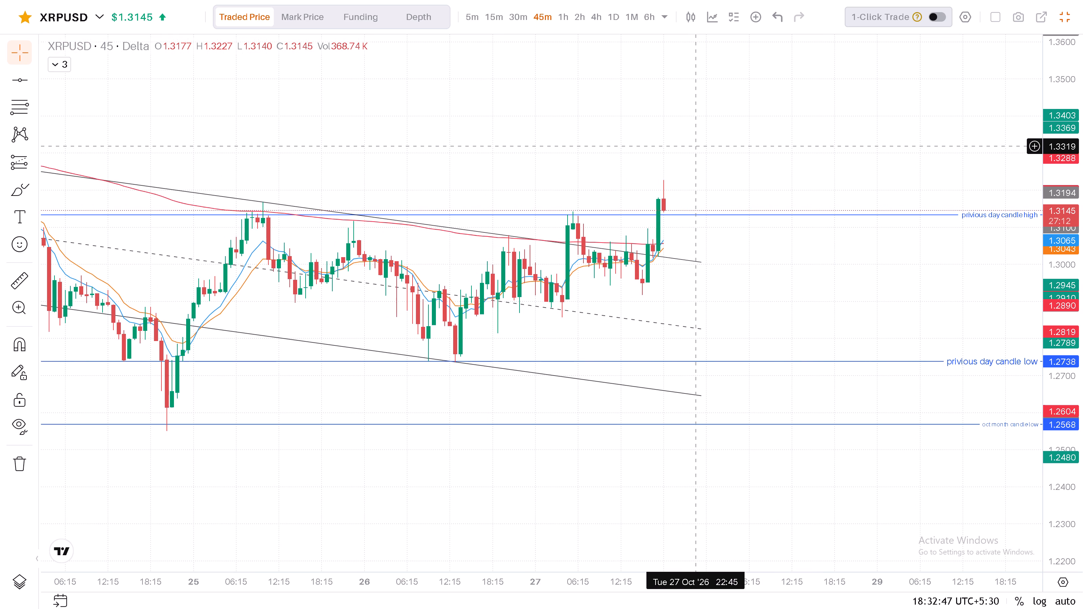
left_click_drag(698, 144, 701, 140)
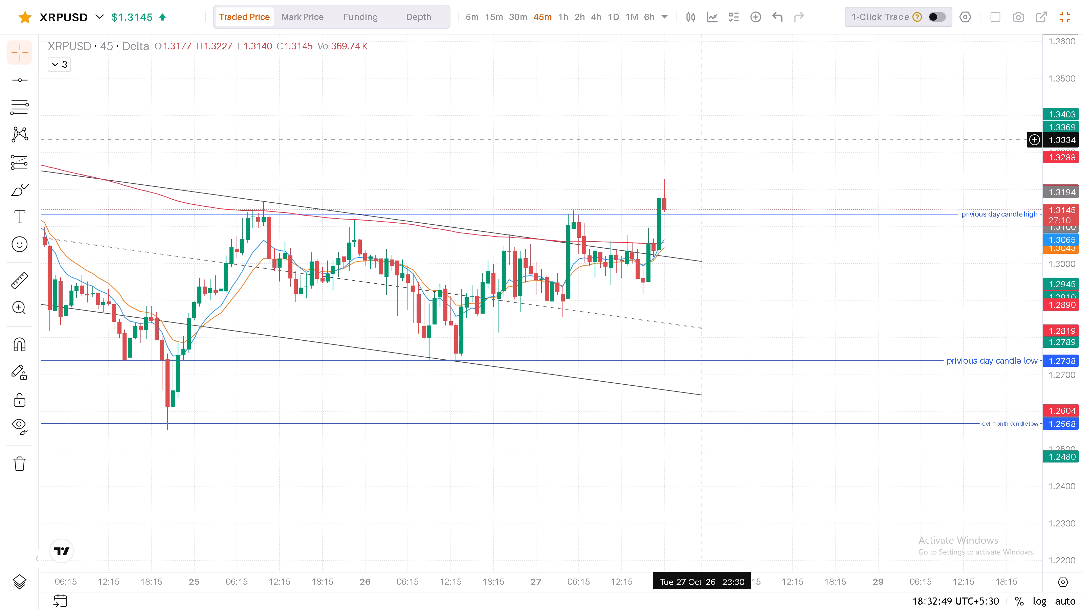
left_click_drag(701, 140, 703, 140)
left_click(703, 140)
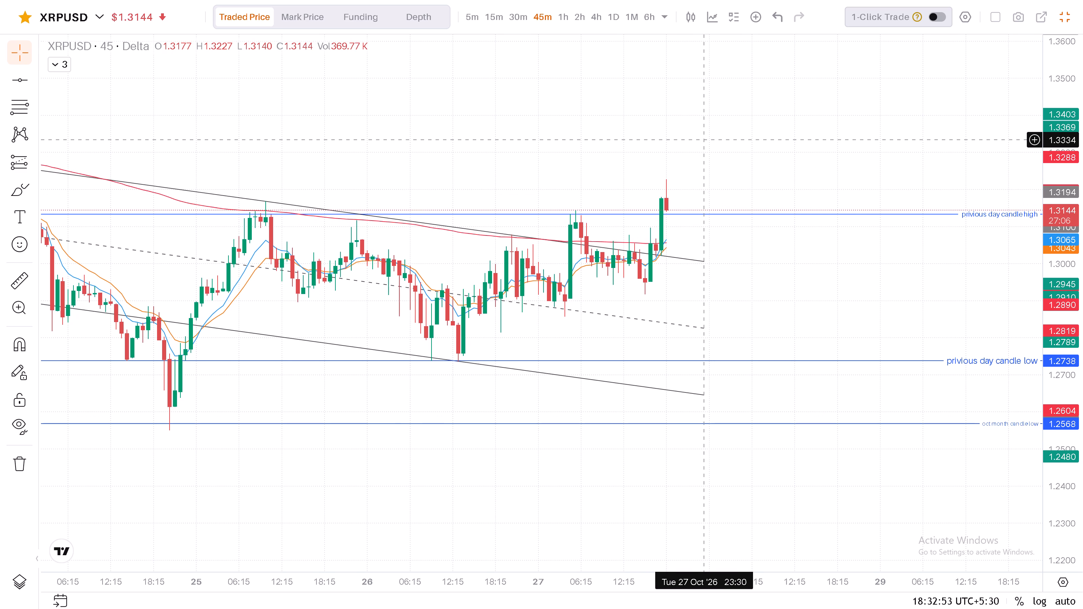
Switch the XRPUSD chart to the 30-minute timeframe and fit the recent candles and previous day levels in view.
left_click(515, 19)
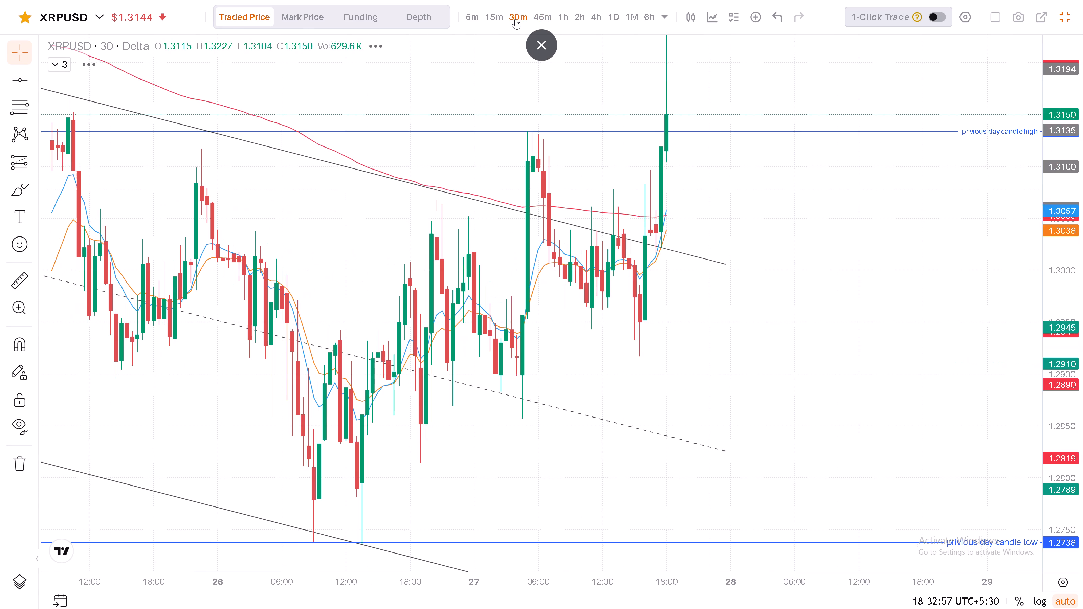
left_click_drag(1062, 116, 1040, 284)
left_click(1040, 284)
left_click_drag(1051, 168, 1057, 253)
left_click(888, 290)
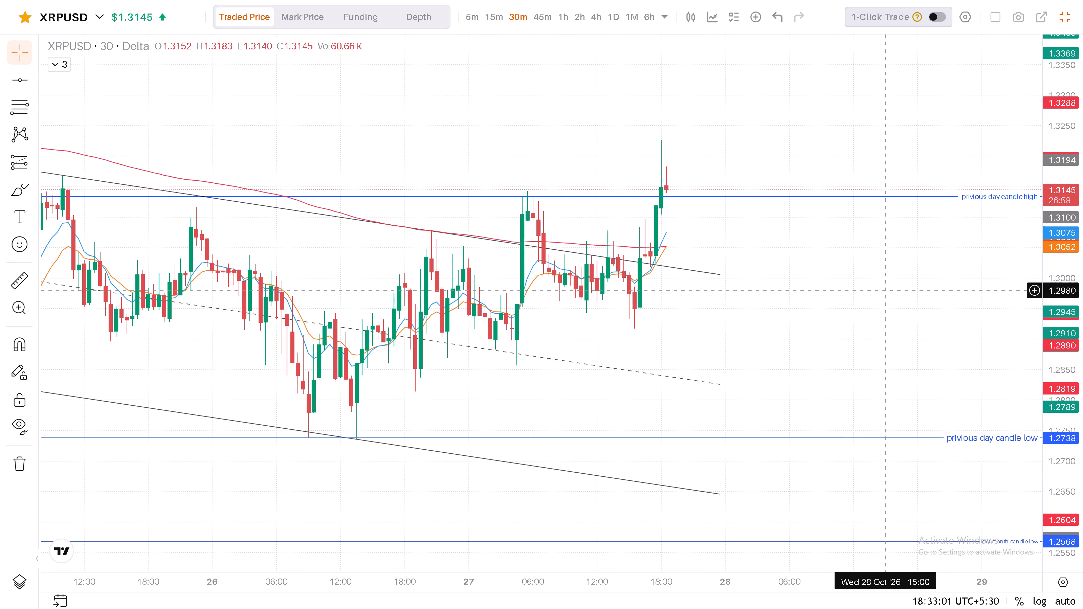
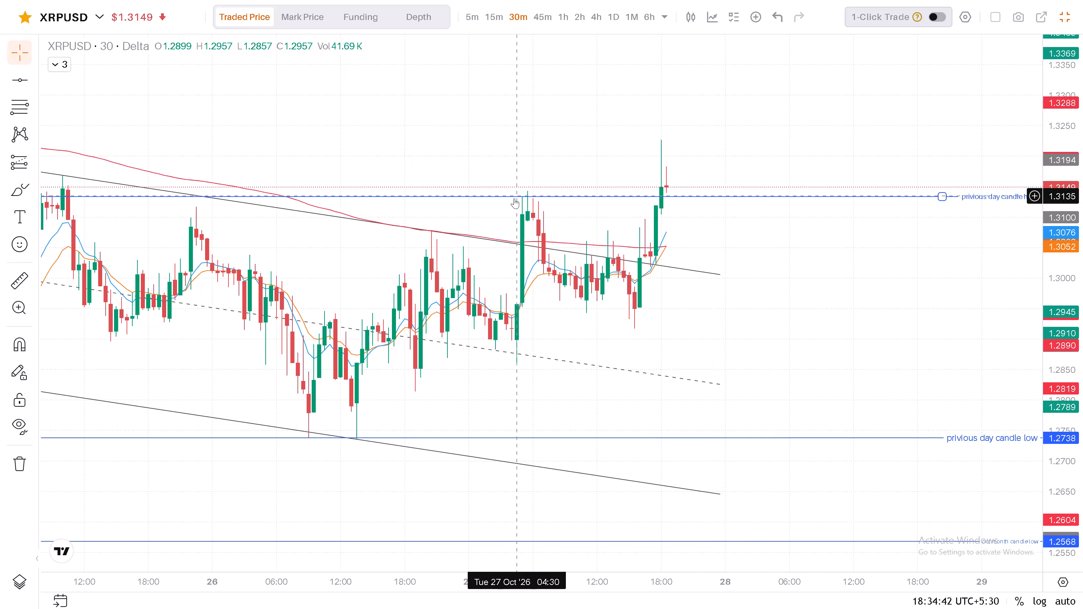
Examine the 30-minute price history against the descending channel and the previous day candle high and low.
left_click_drag(513, 138, 660, 160)
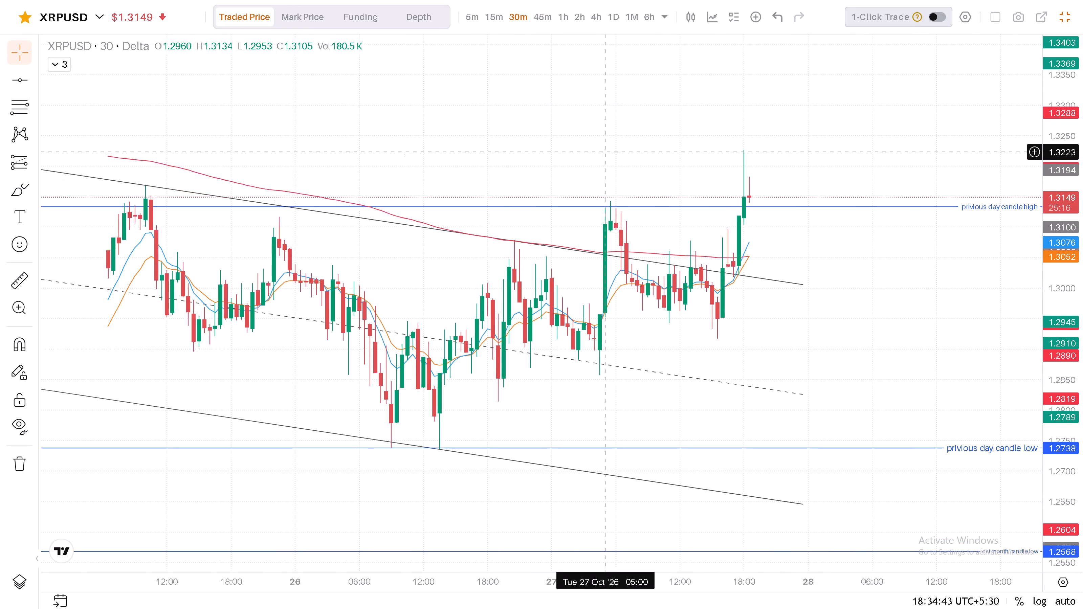
left_click_drag(660, 160, 797, 171)
scroll(798, 174, "down", 4)
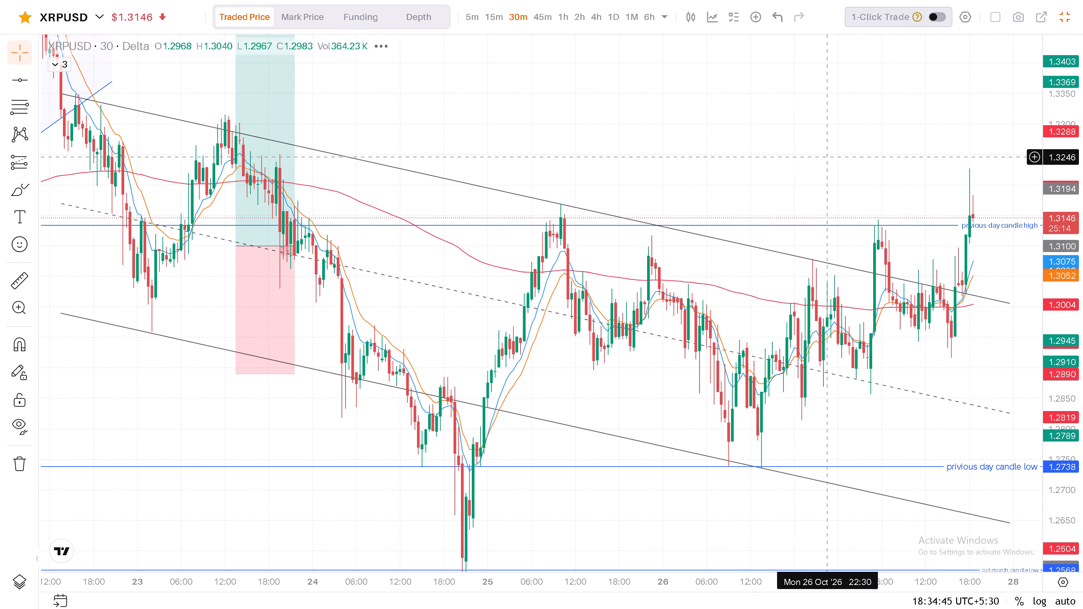
scroll(828, 157, "down", 2)
scroll(828, 157, "up", 7)
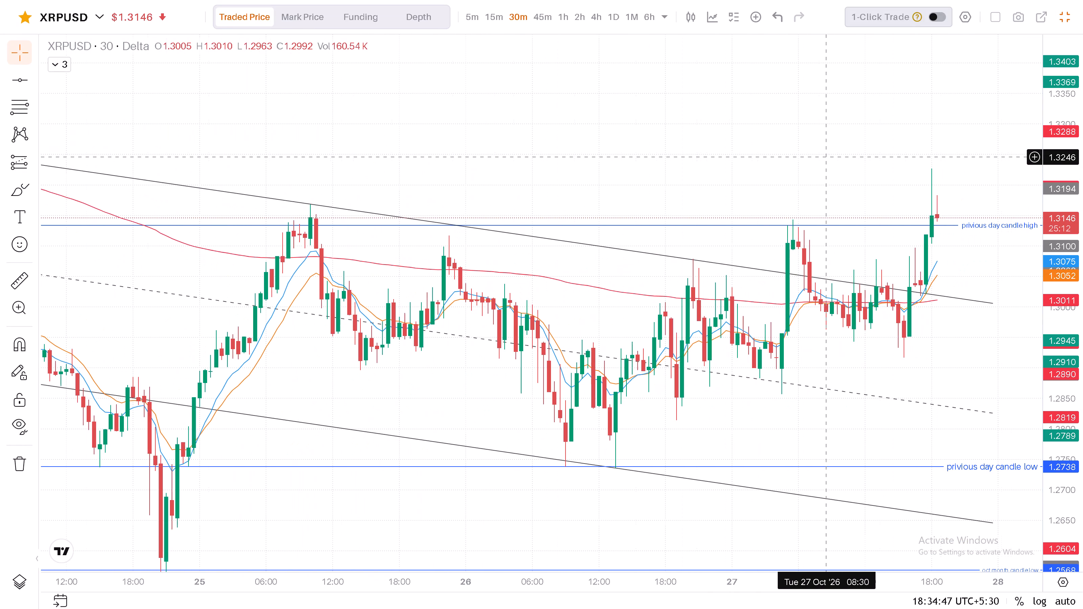
left_click_drag(828, 155, 679, 172)
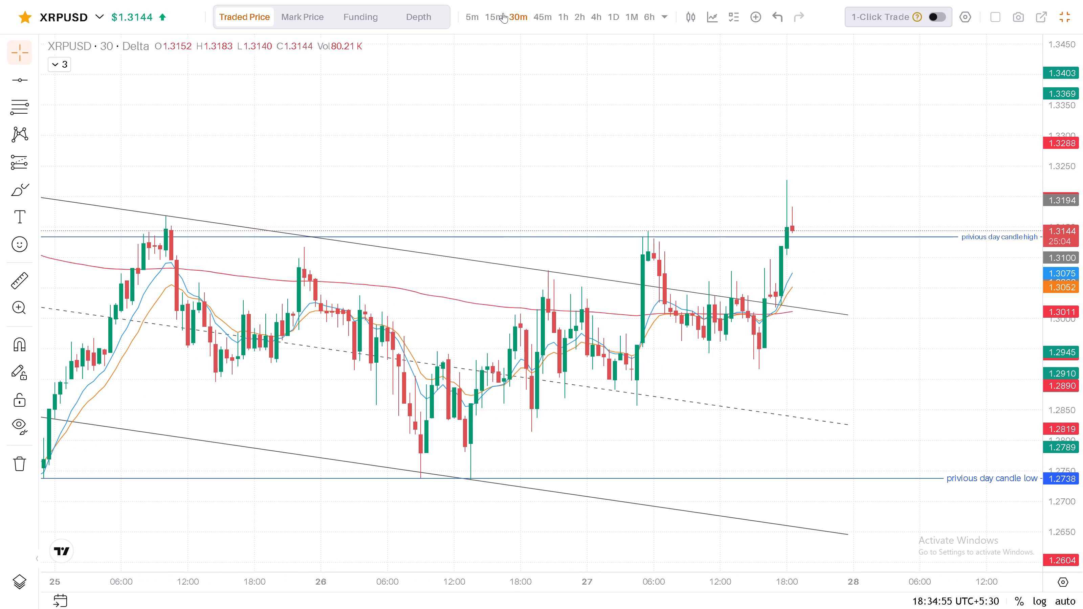
Switch the XRPUSD chart to the 15-minute timeframe and compress the price scale to show the surrounding levels.
left_click(491, 17)
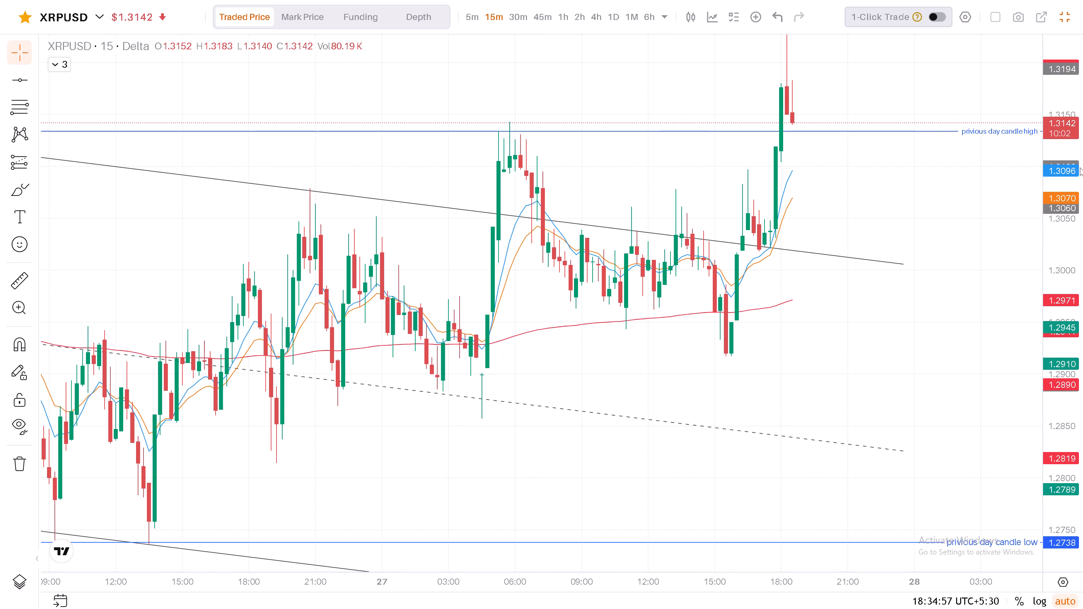
left_click_drag(1062, 148, 1055, 357)
left_click_drag(951, 284, 813, 362)
left_click_drag(868, 325, 862, 337)
left_click(862, 337)
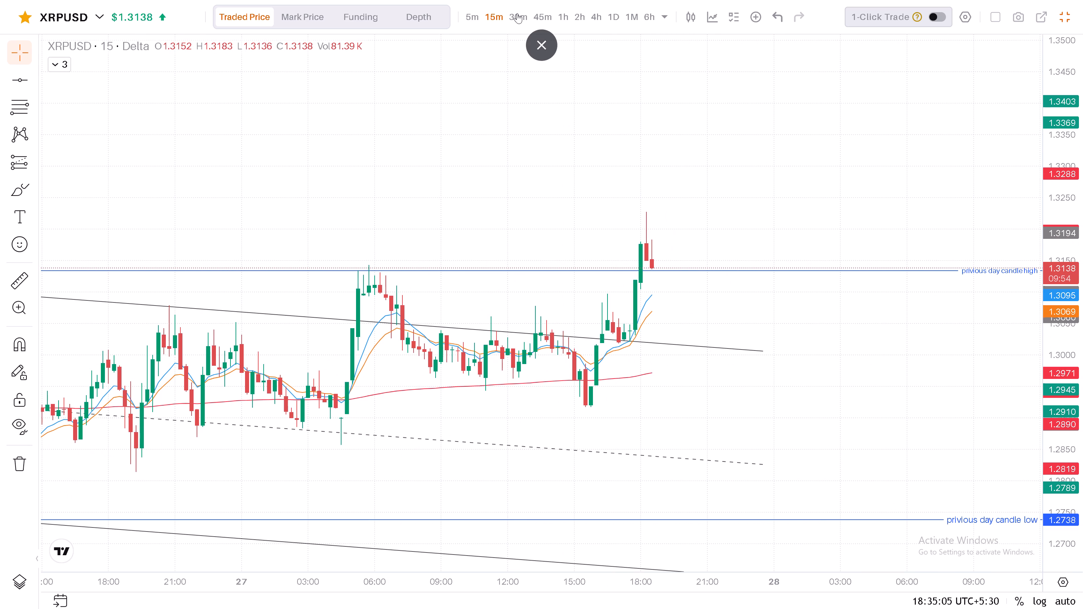
Examine the 15-minute price history across the descending channel and the latest candles around the previous day candle high.
left_click_drag(692, 145, 920, 166)
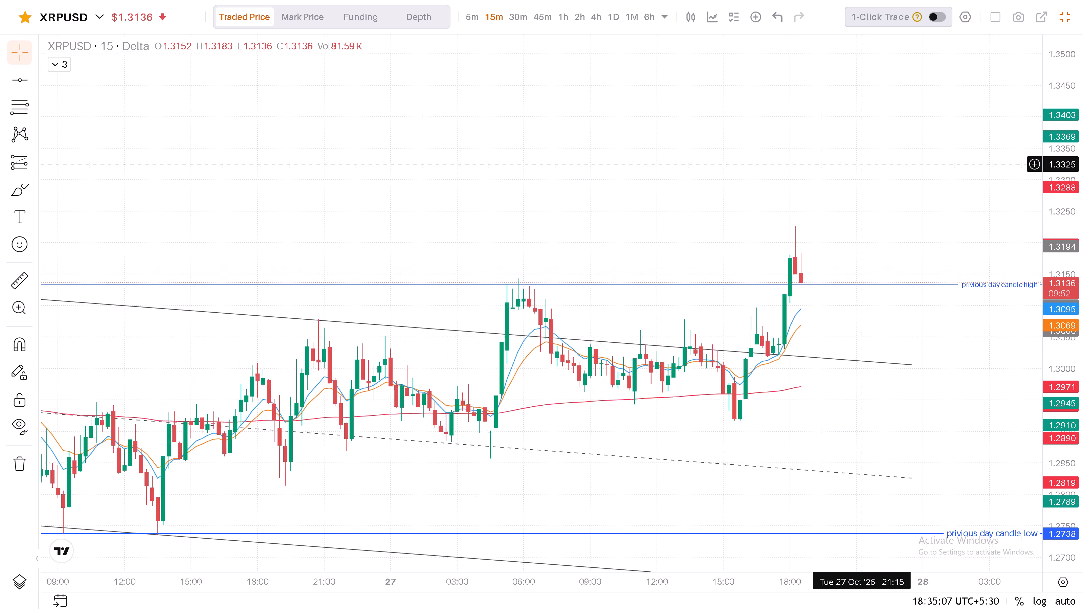
left_click_drag(920, 166, 948, 165)
scroll(949, 164, "down", 10)
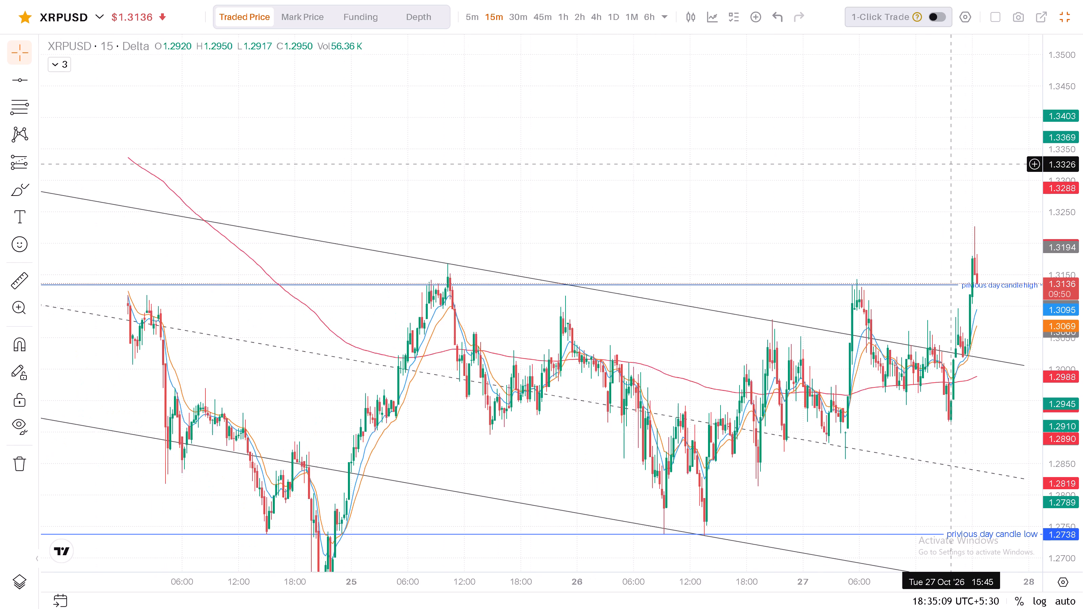
scroll(950, 165, "down", 4)
scroll(950, 165, "up", 13)
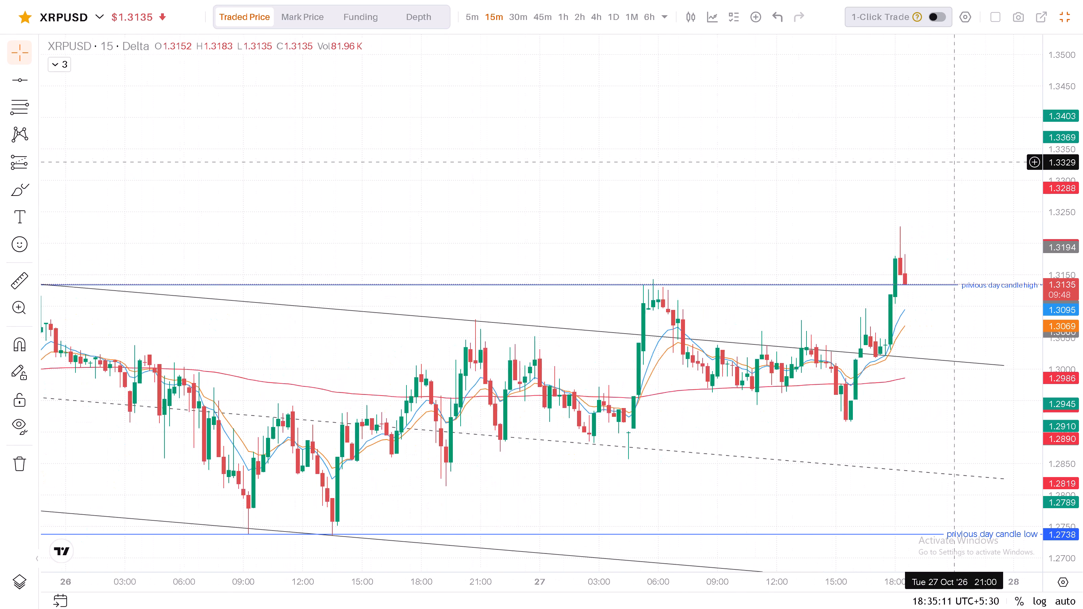
scroll(952, 162, "up", 7)
left_click_drag(806, 121, 753, 128)
Switch the chart back to the 30-minute timeframe and bring the latest candles and the levels above them into view.
left_click(518, 20)
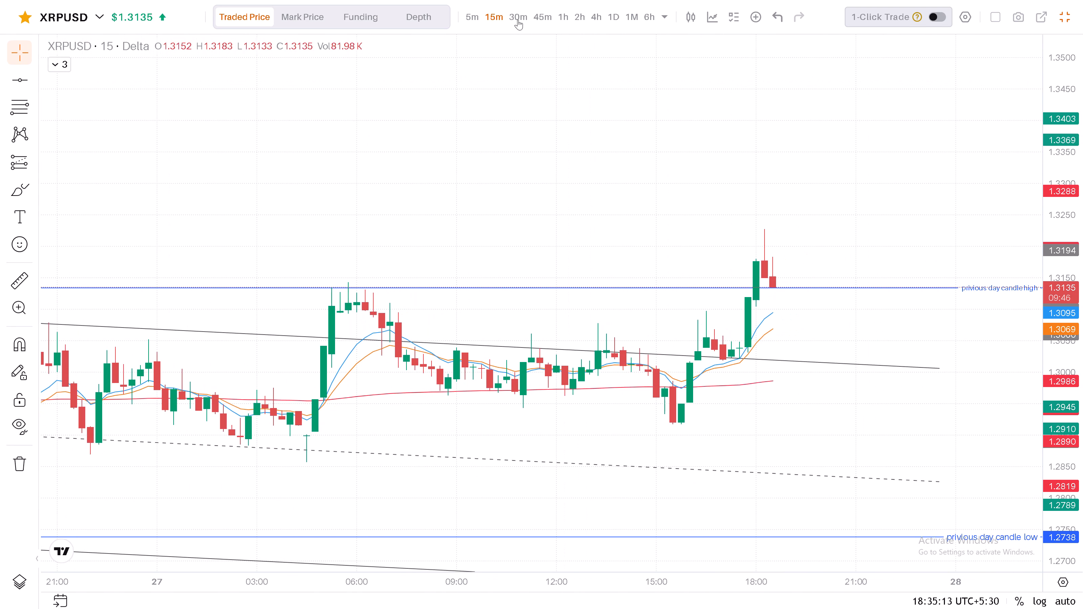
left_click_drag(1074, 178, 1026, 241)
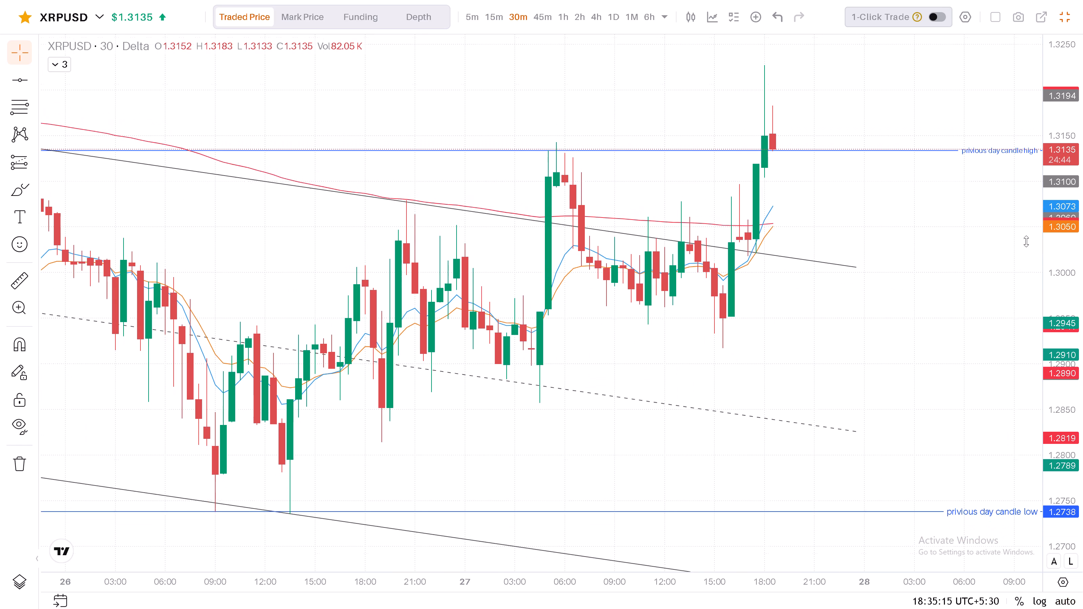
left_click_drag(1026, 241, 1067, 241)
left_click_drag(933, 221, 873, 390)
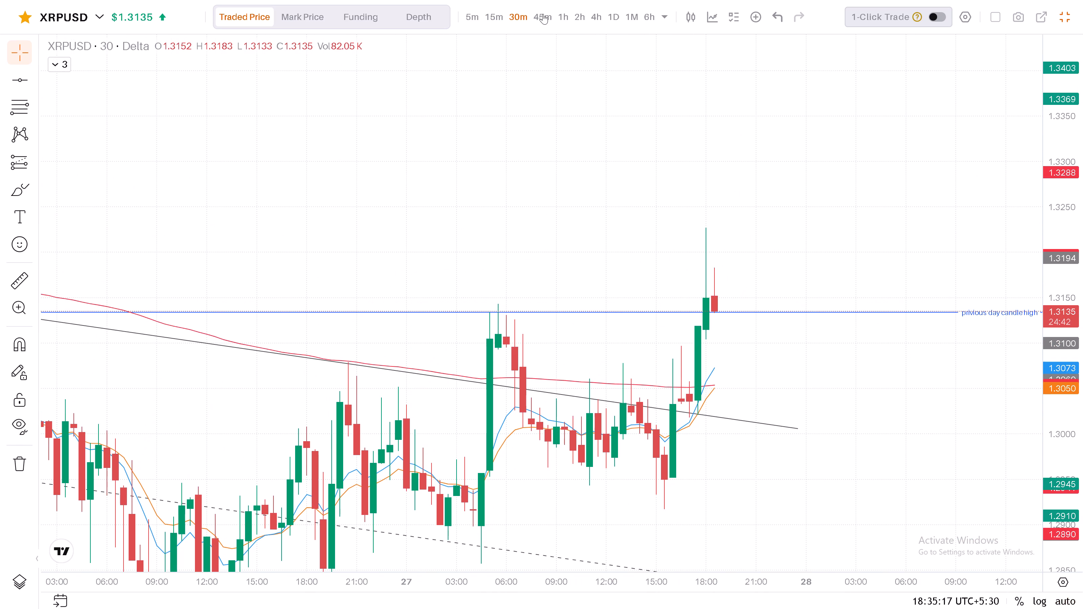
Switch the chart to the 45-minute timeframe and compress the price scale, leaving room above the latest candles.
left_click(542, 15)
left_click_drag(1057, 207, 1042, 348)
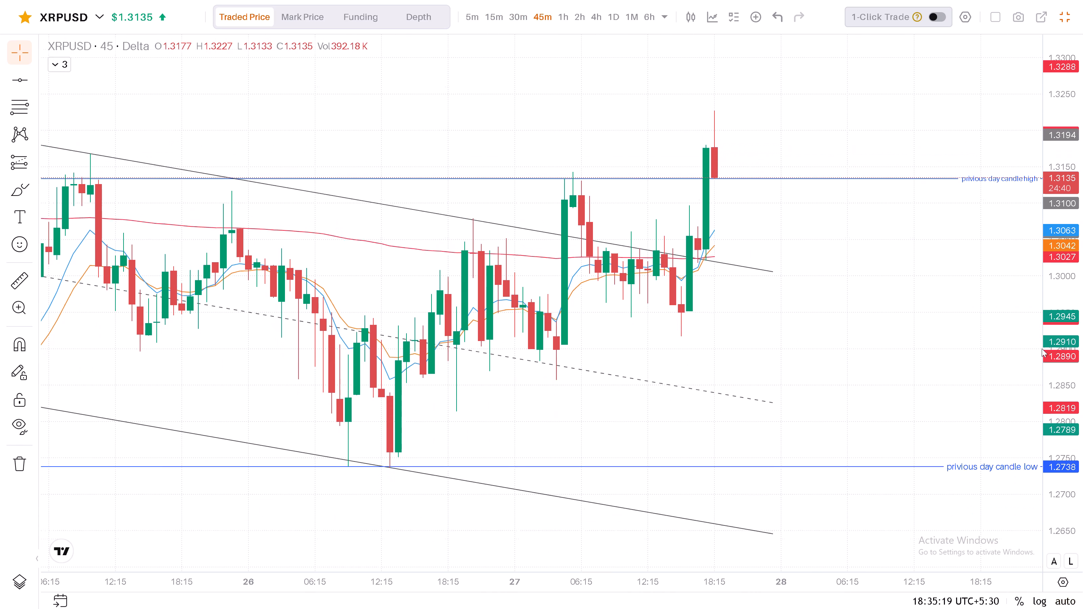
left_click_drag(1042, 348, 1043, 351)
left_click_drag(869, 294, 843, 448)
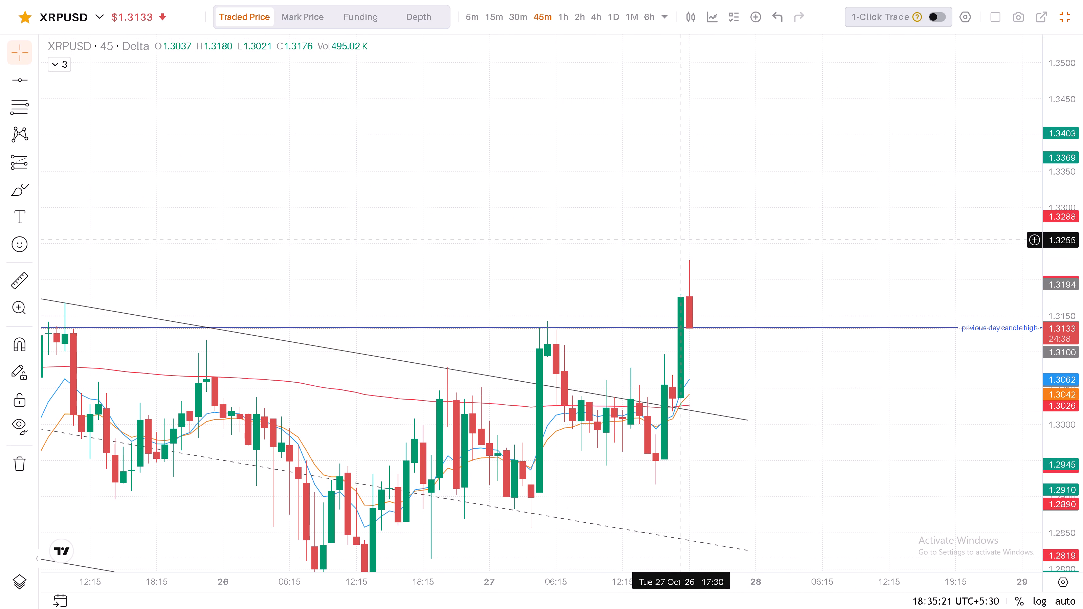
Examine the 45-minute candles around the channel's upper line and the previous day candle high and low.
scroll(683, 240, "down", 4)
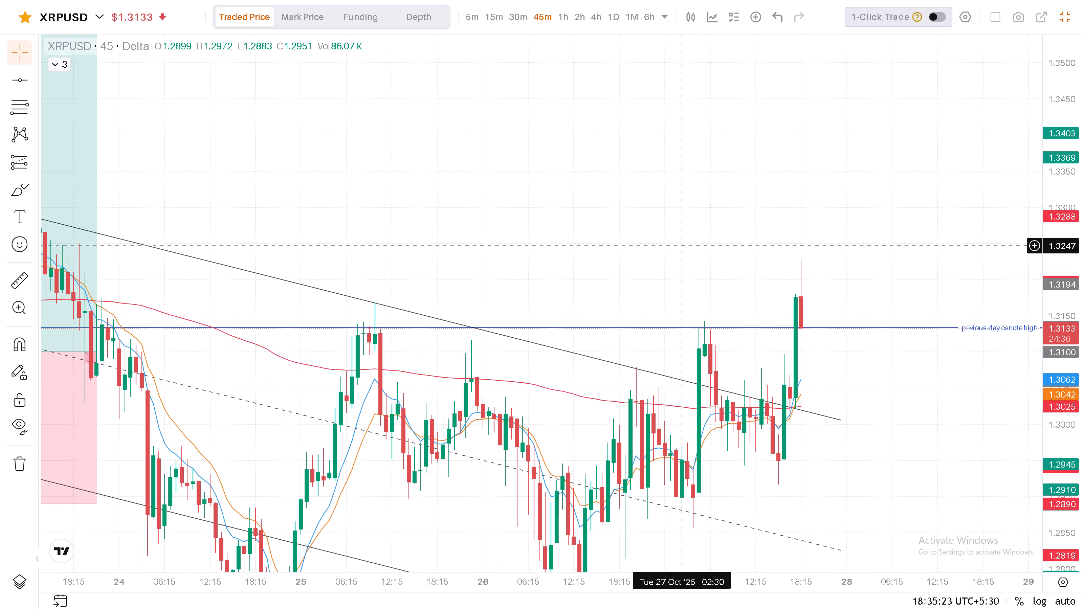
scroll(684, 246, "up", 6)
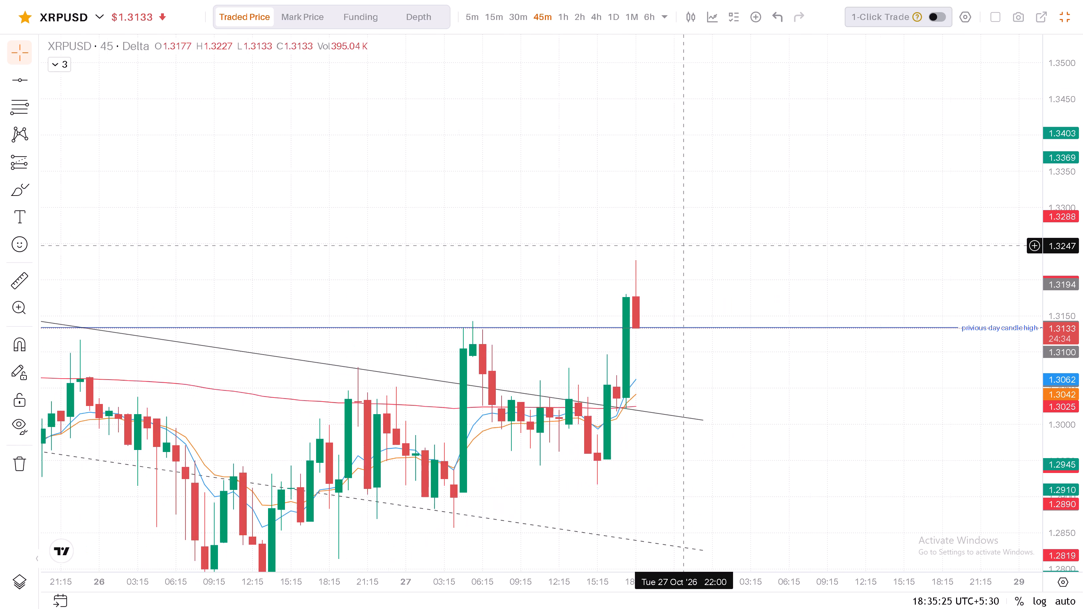
scroll(684, 246, "down", 5)
left_click_drag(838, 253, 710, 55)
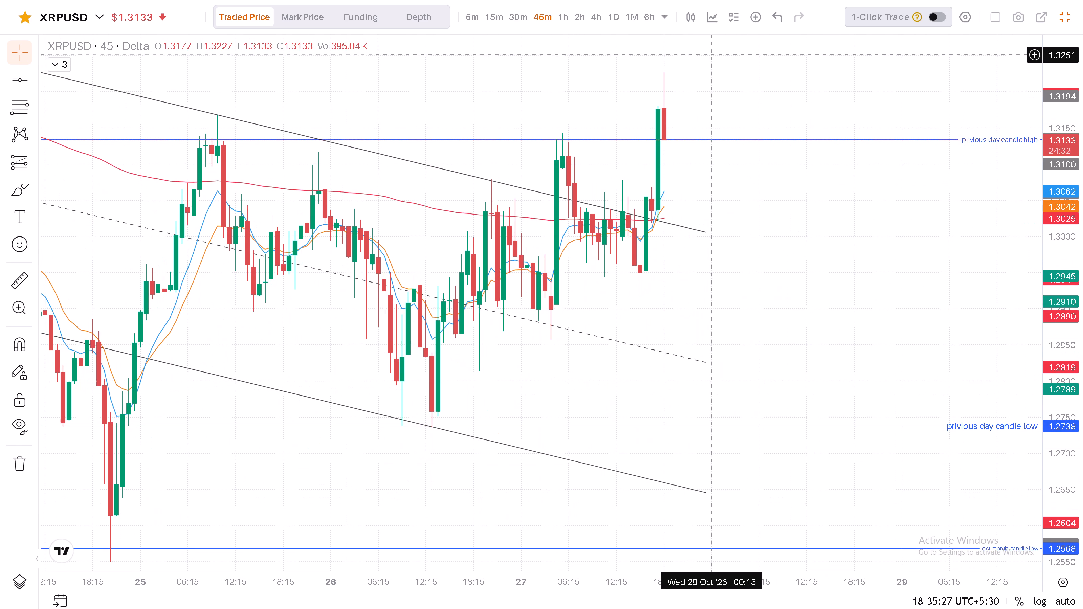
left_click_drag(710, 55, 710, 56)
left_click_drag(846, 260, 819, 247)
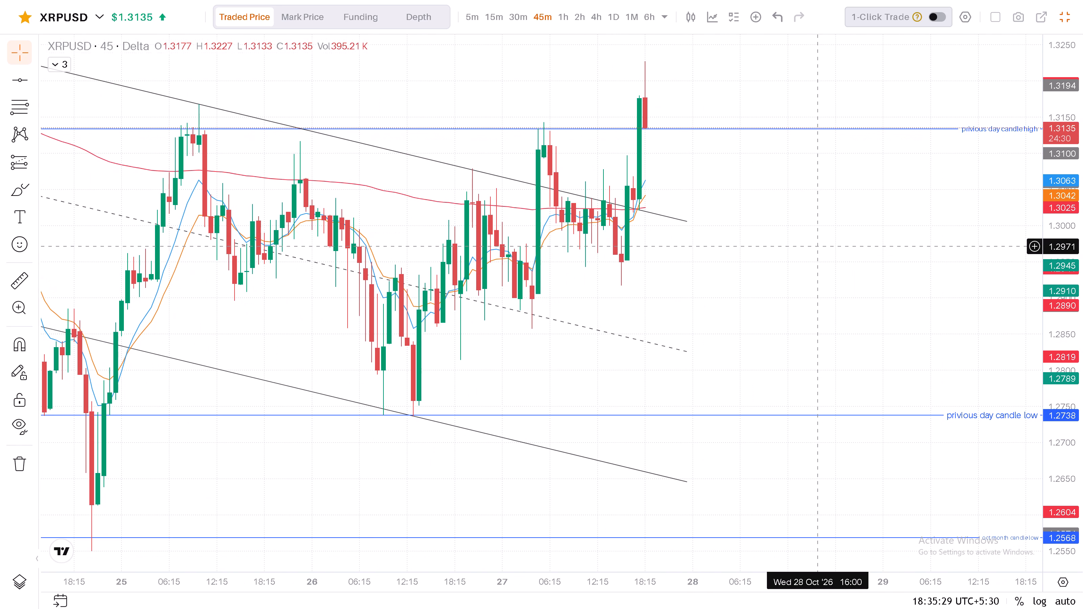
left_click_drag(819, 247, 805, 244)
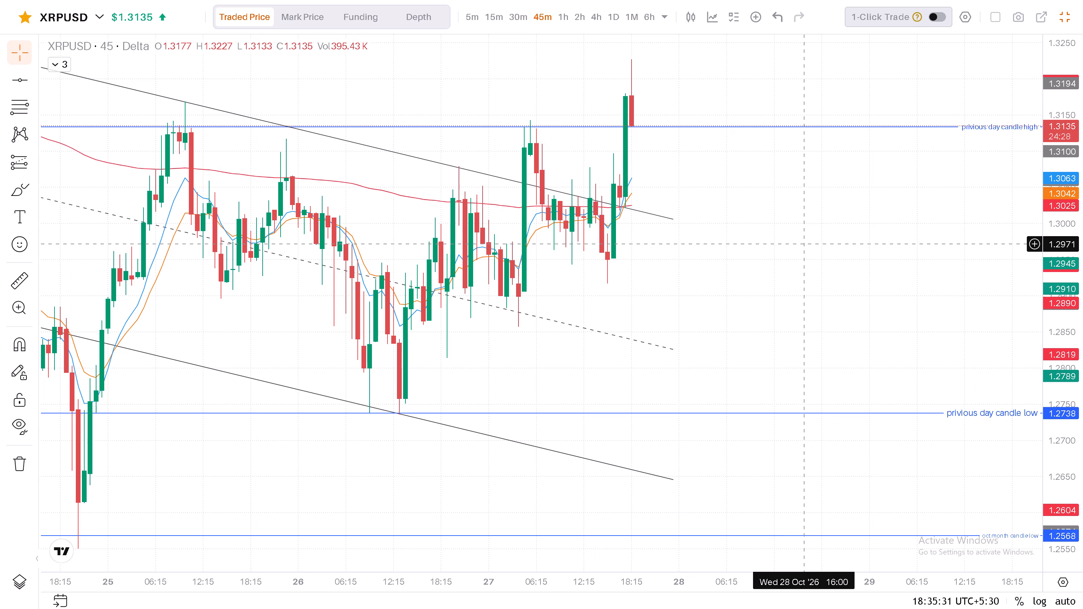
left_click_drag(805, 244, 846, 306)
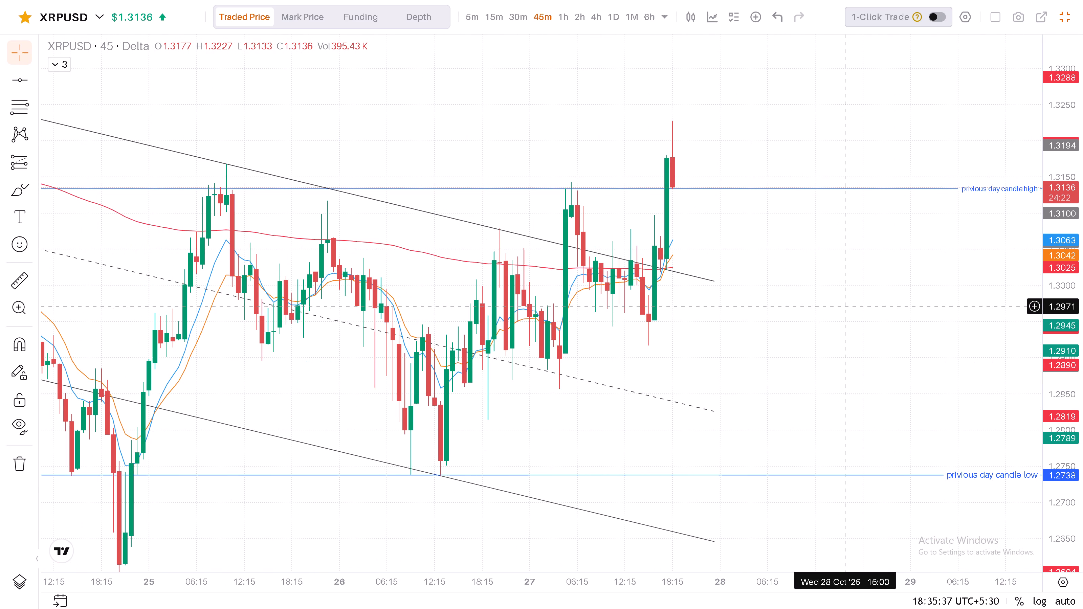
left_click_drag(846, 310, 818, 362)
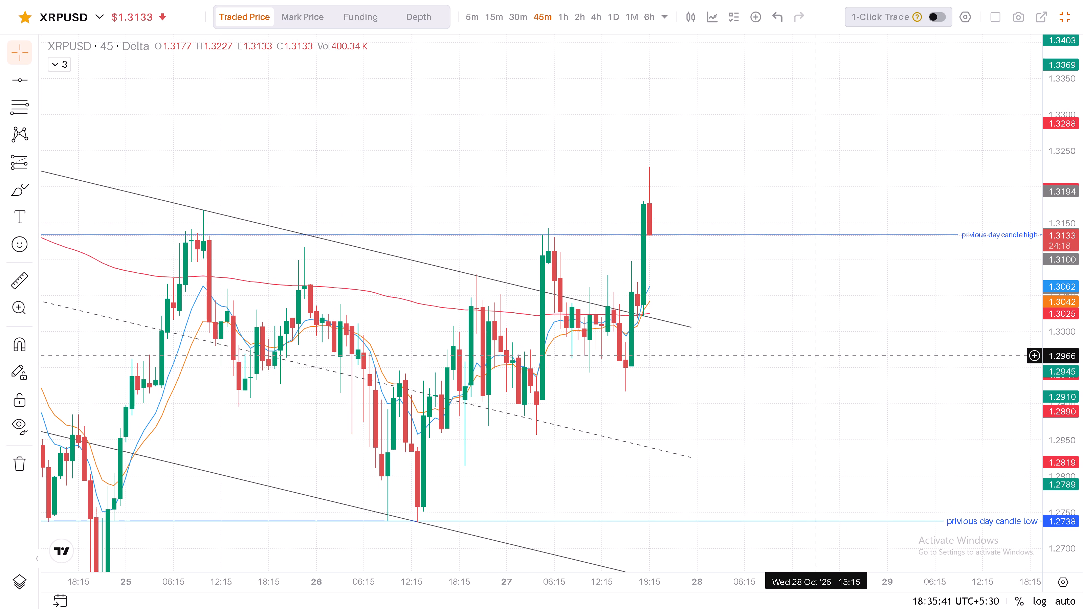
Return the chart to the 15-minute timeframe and compress the price scale to include both previous day levels.
left_click(518, 18)
left_click(496, 15)
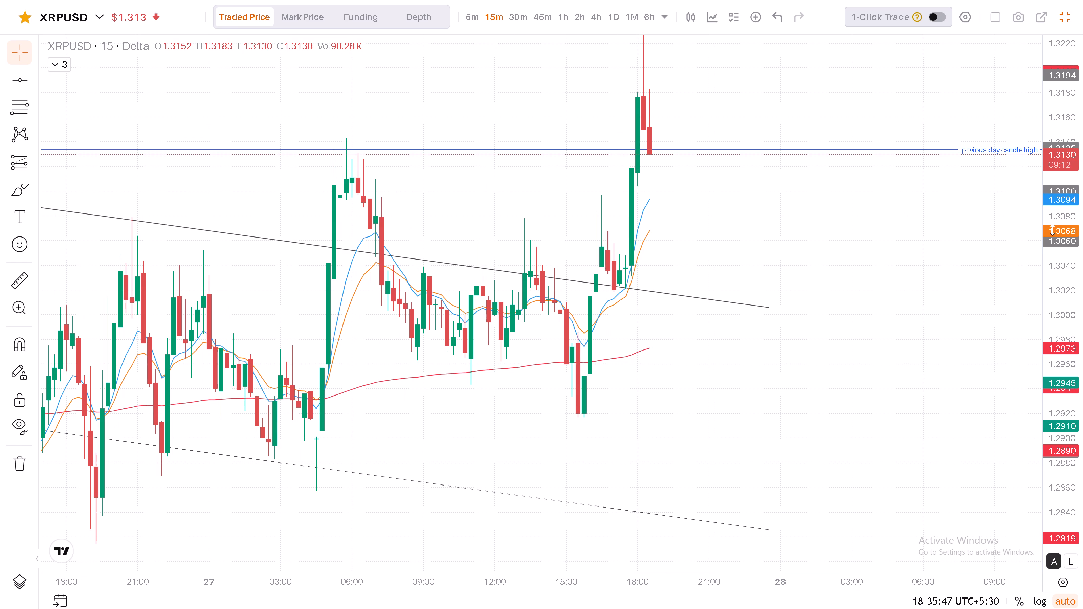
left_click_drag(1053, 229, 1054, 371)
left_click_drag(857, 304, 856, 334)
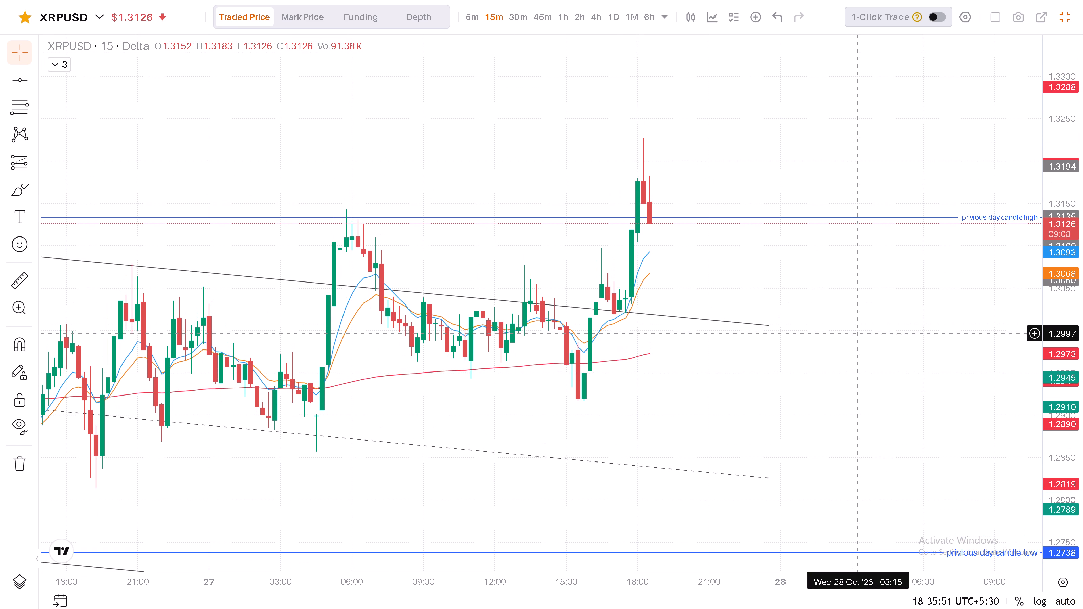
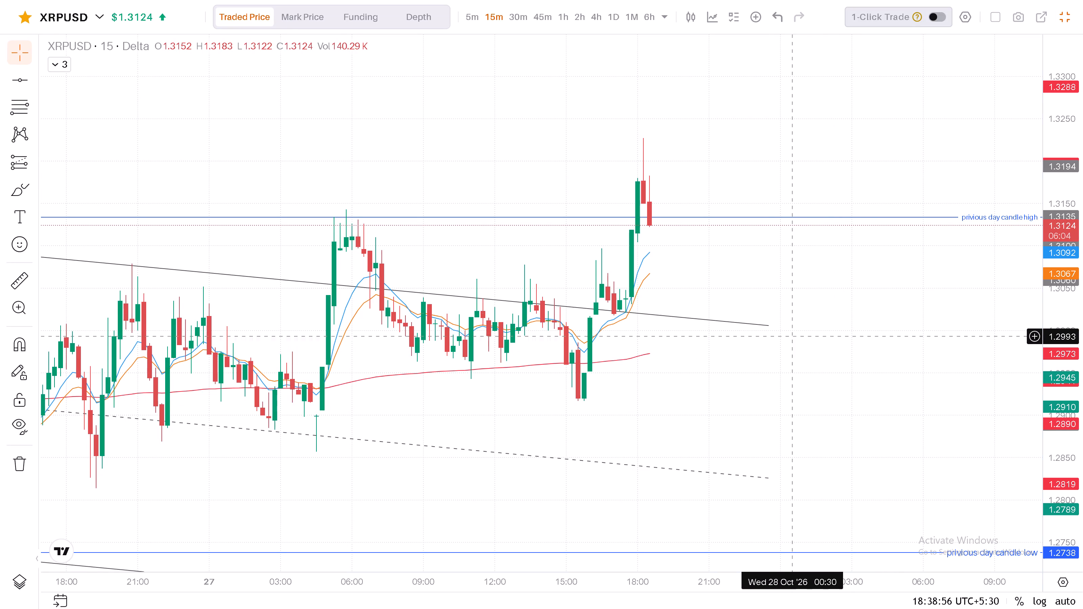
Examine the latest 15-minute candles around the previous day candle high and the channel's upper line.
left_click_drag(794, 266, 776, 284)
left_click_drag(774, 285, 703, 237)
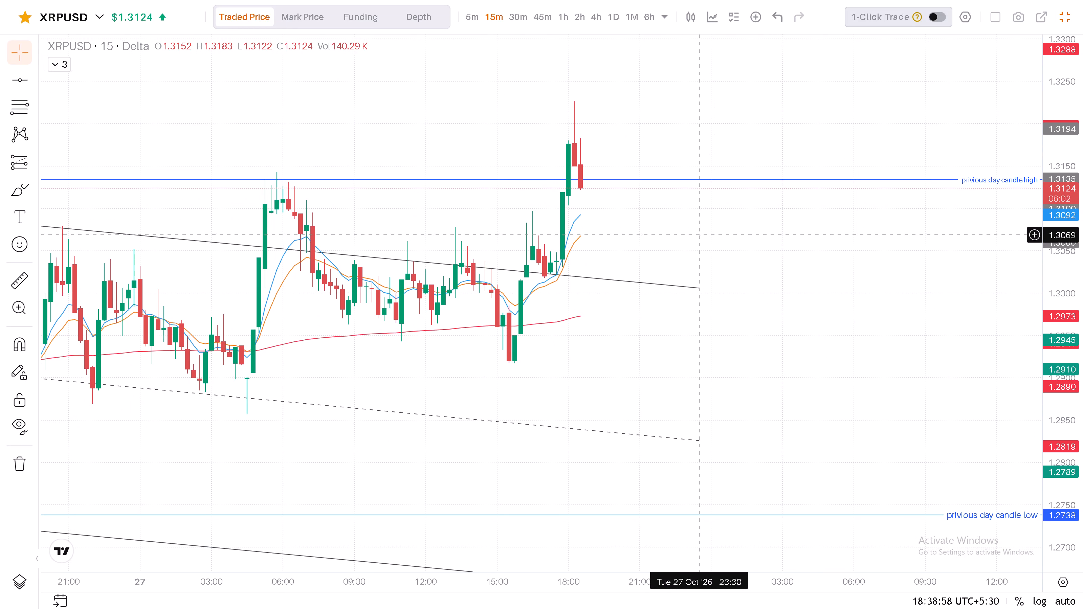
left_click_drag(702, 235, 719, 242)
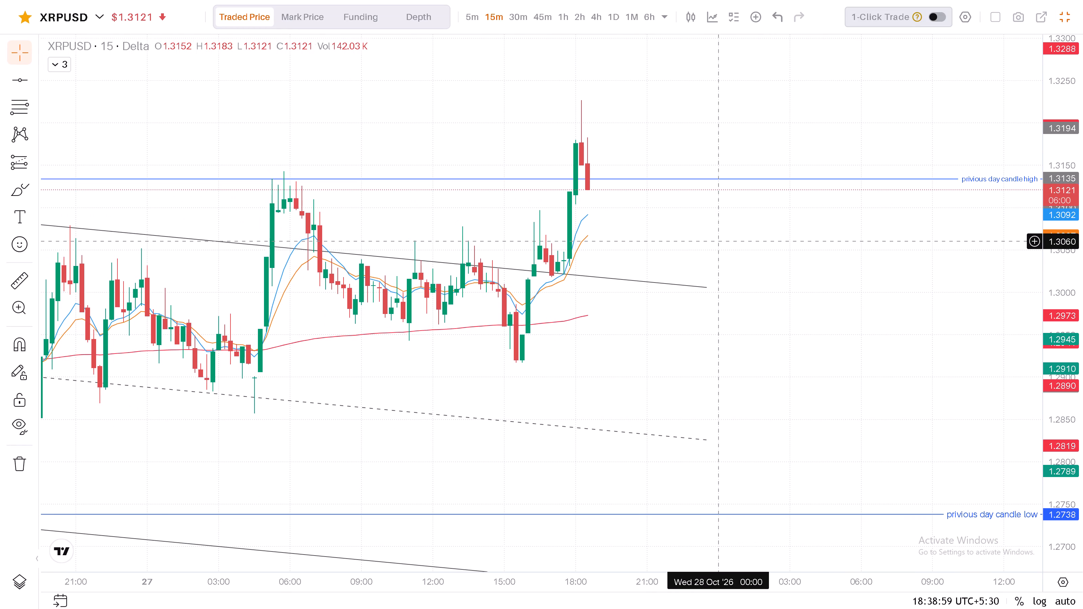
left_click_drag(766, 233, 771, 253)
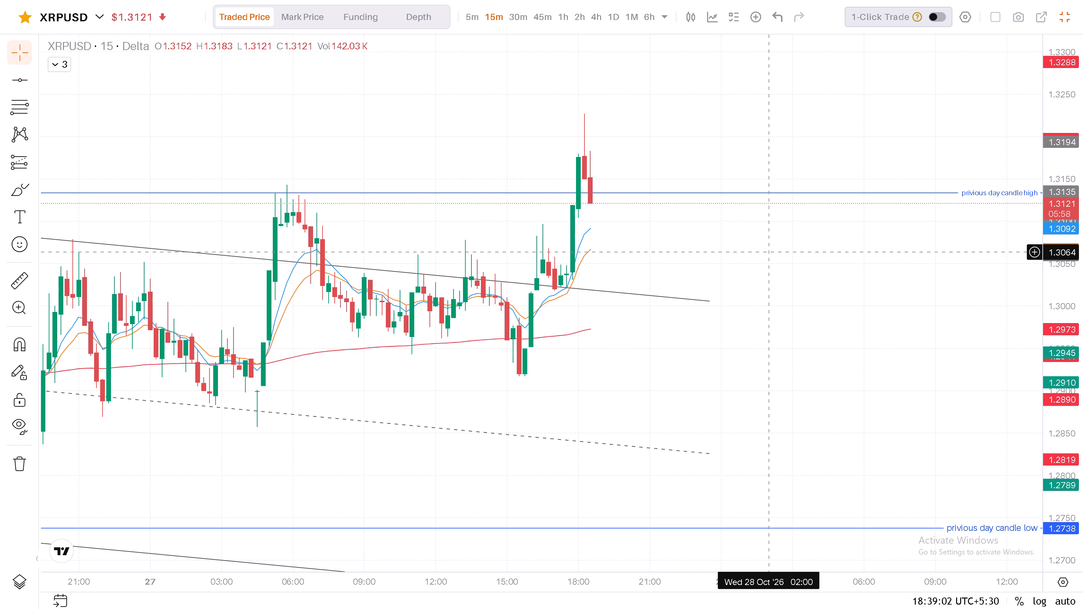
left_click_drag(773, 246, 804, 233)
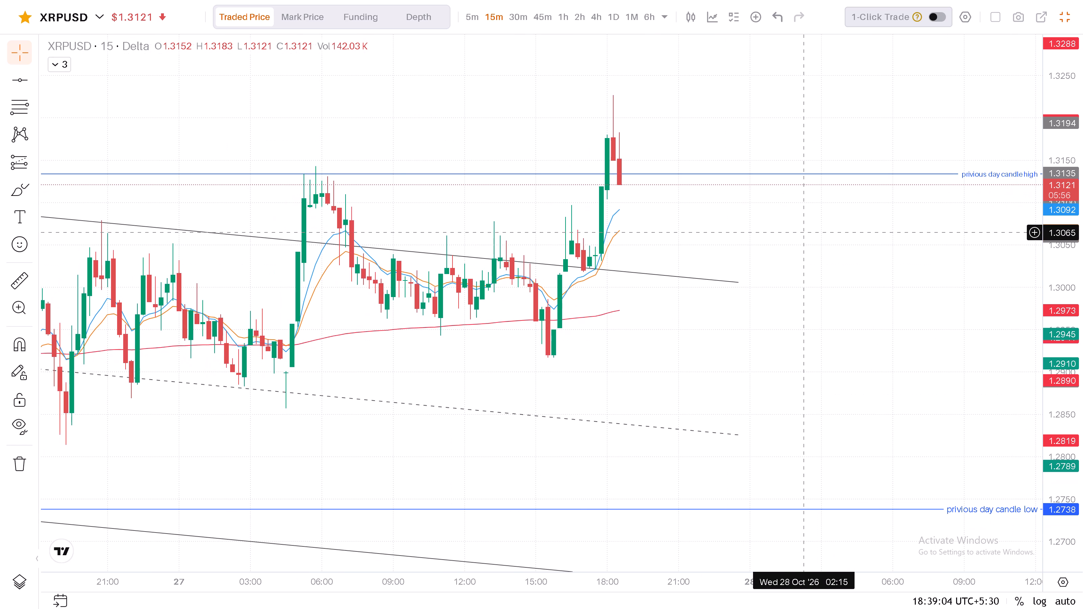
left_click_drag(804, 233, 915, 239)
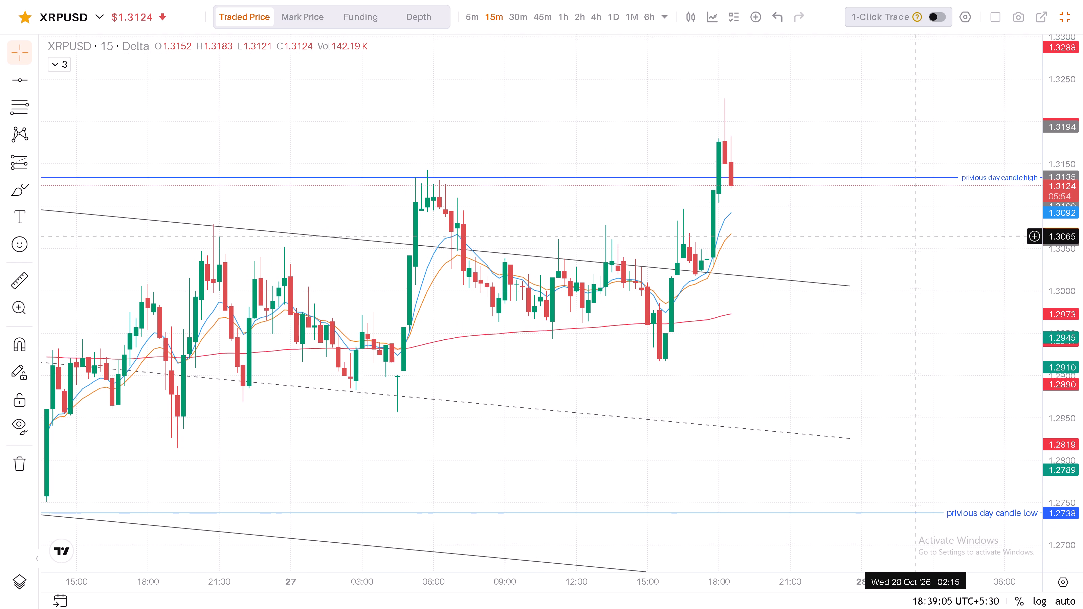
left_click_drag(915, 239, 889, 248)
left_click_drag(847, 248, 873, 246)
middle_click(873, 246)
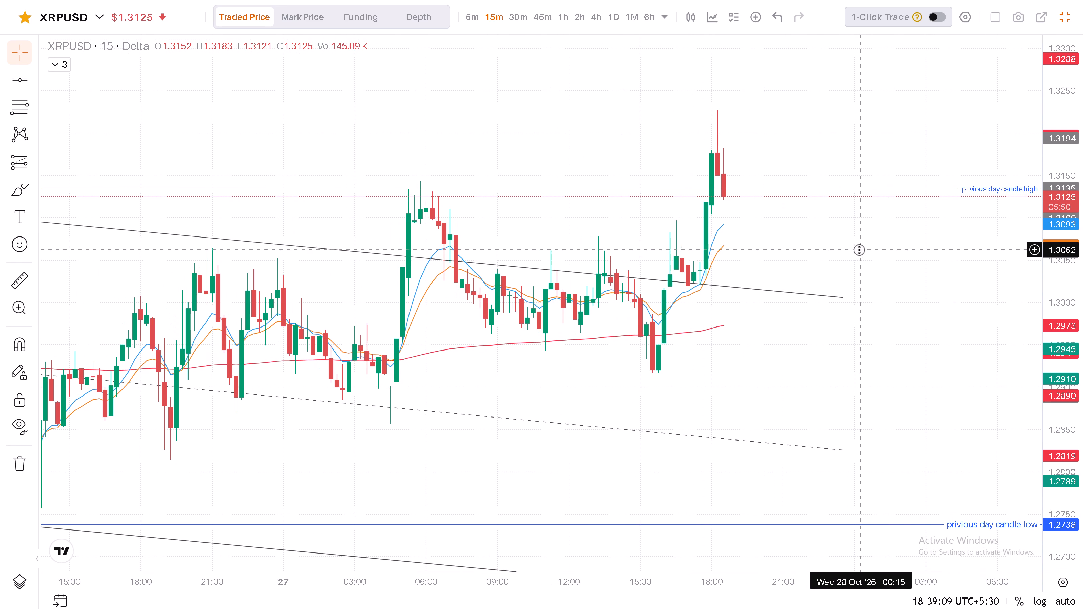
left_click_drag(896, 230, 899, 235)
left_click_drag(888, 237, 860, 249)
left_click_drag(867, 249, 861, 255)
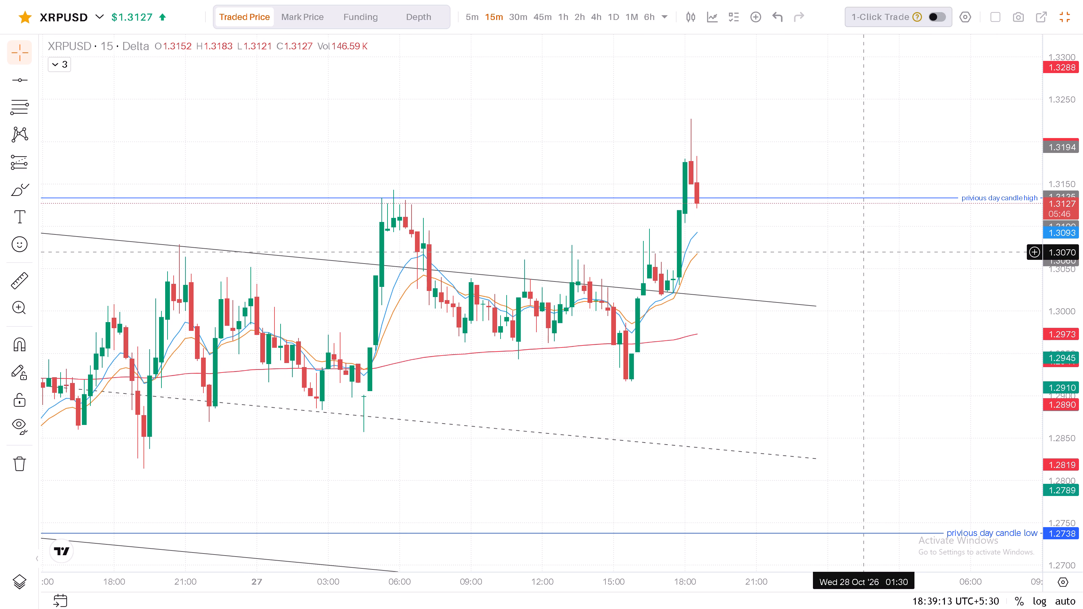
left_click_drag(861, 255, 849, 262)
left_click(849, 262)
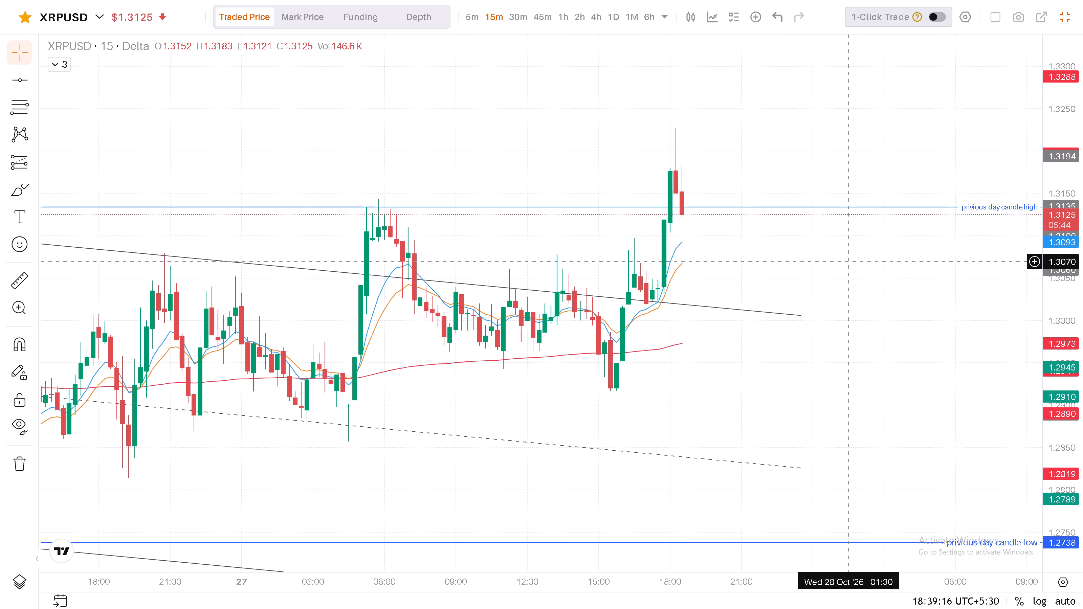
left_click_drag(849, 262, 854, 257)
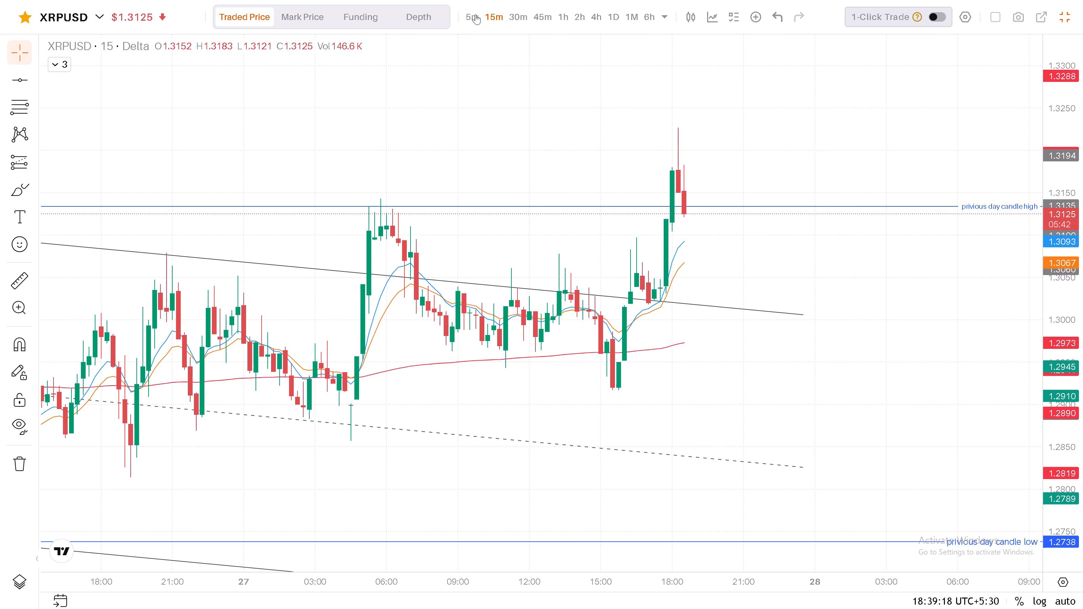
Switch the chart to the 5-minute timeframe and compress the price scale to include both previous day levels.
left_click(472, 14)
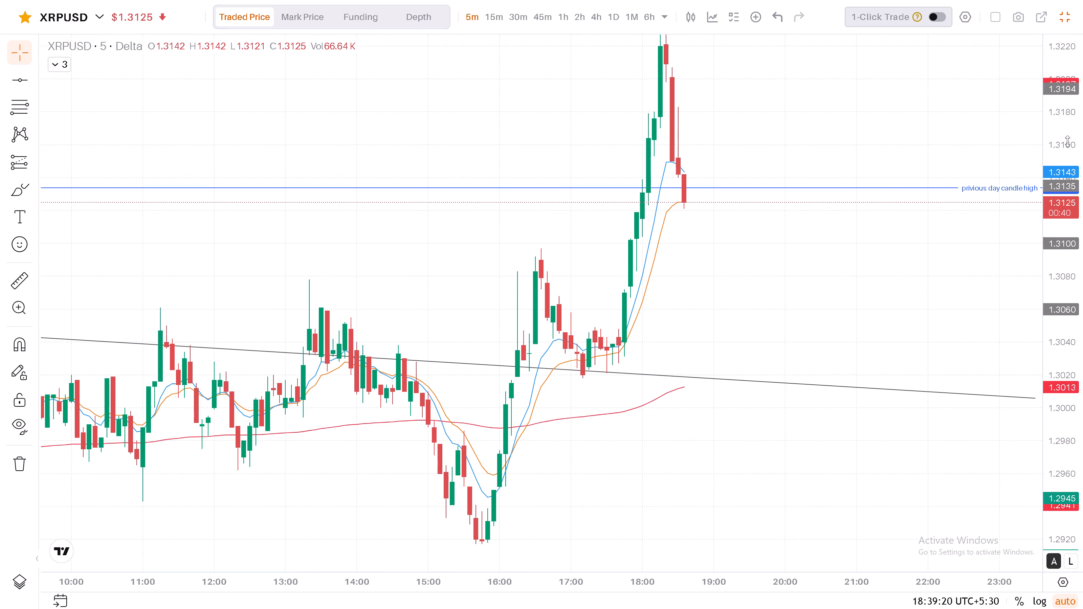
left_click_drag(1067, 141, 1075, 411)
left_click_drag(1070, 245, 1067, 323)
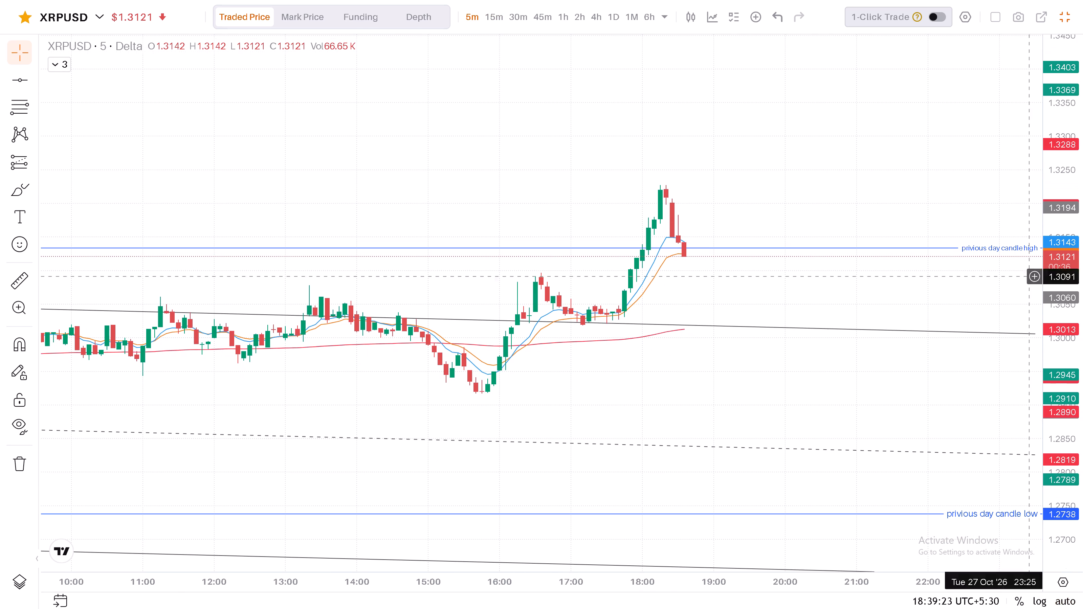
Return the chart to the 15-minute timeframe and compress the price scale to show the previous day levels and the channel's lower line.
left_click(495, 16)
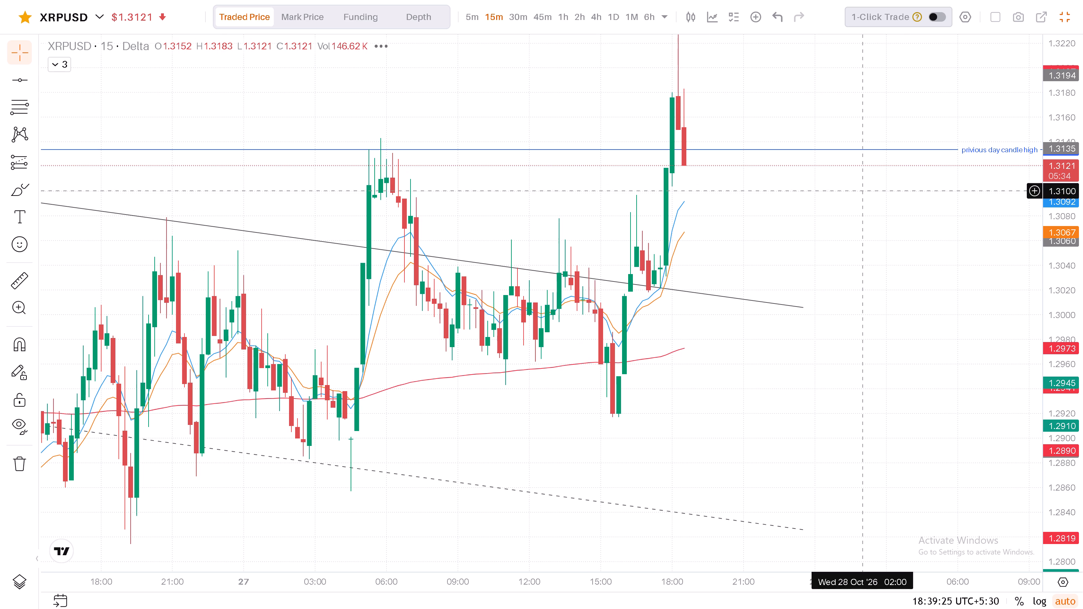
left_click_drag(1067, 155, 1077, 371)
left_click(1077, 371)
left_click_drag(1073, 286, 1070, 322)
left_click_drag(900, 321, 876, 292)
Examine the descending channel across several days of 15-minute history, then the latest candles near the previous day candle high.
scroll(876, 292, "down", 3)
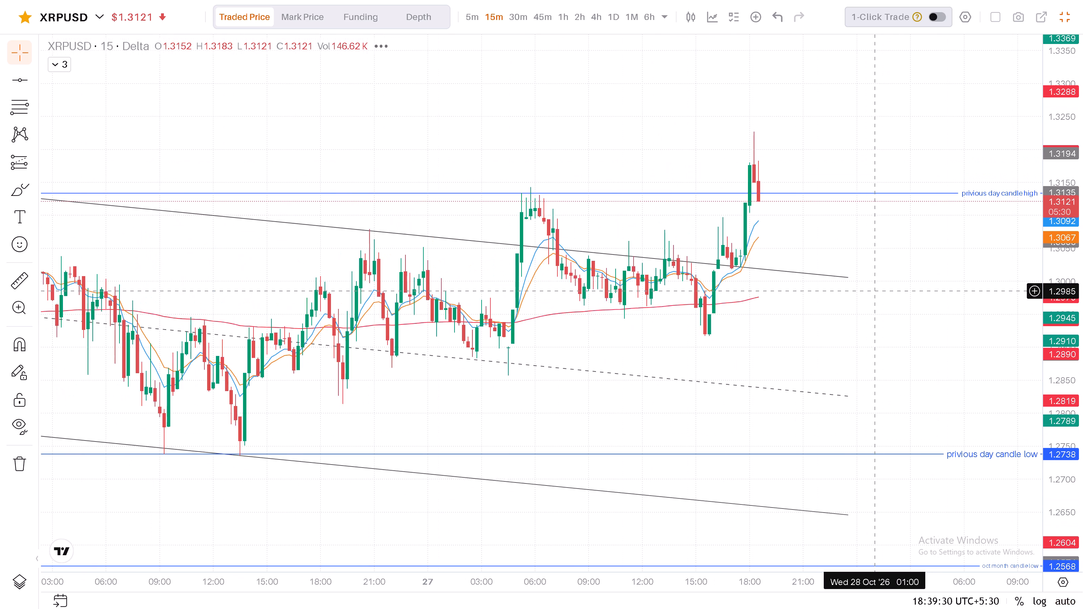
scroll(876, 292, "down", 9)
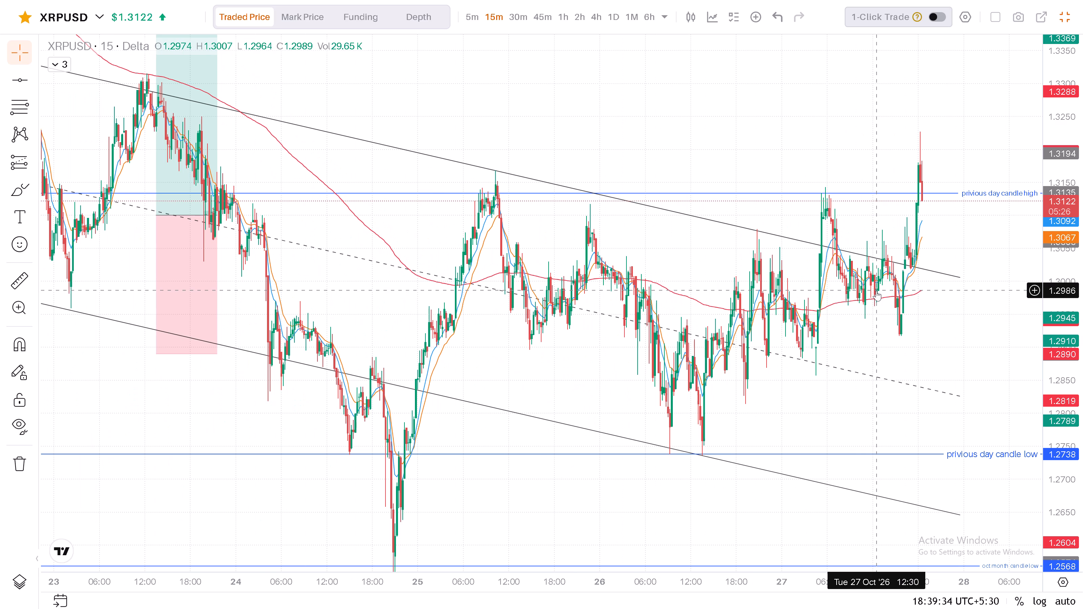
scroll(876, 291, "down", 1)
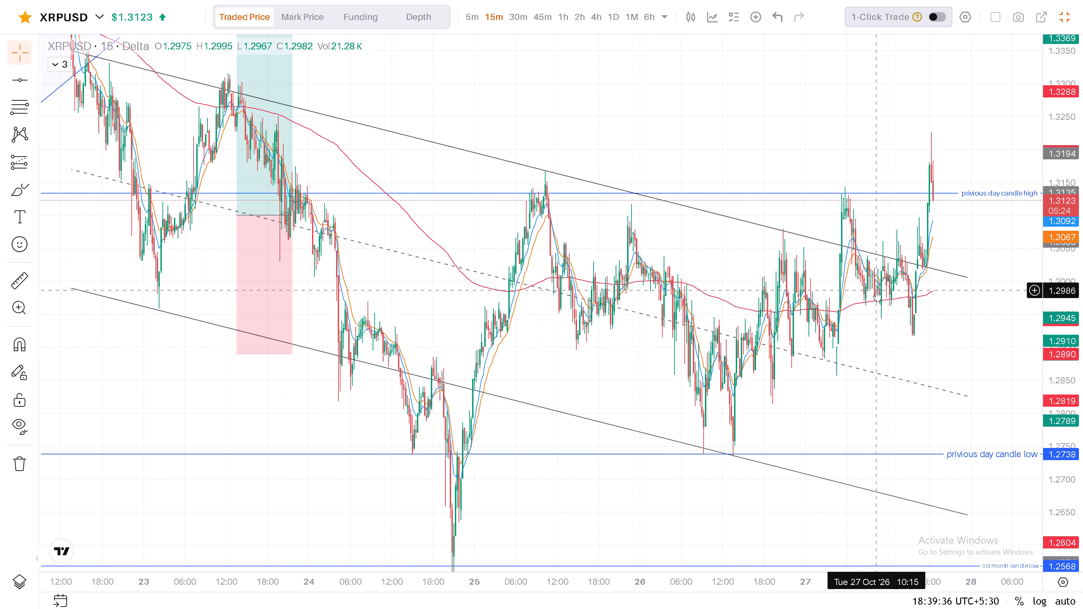
scroll(876, 291, "up", 8)
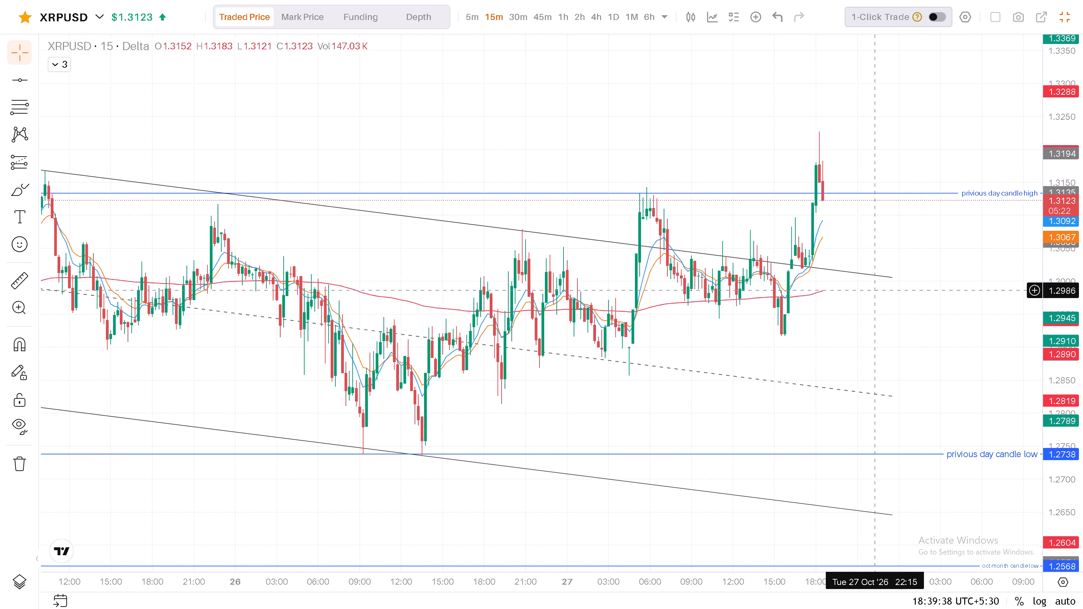
scroll(876, 291, "up", 8)
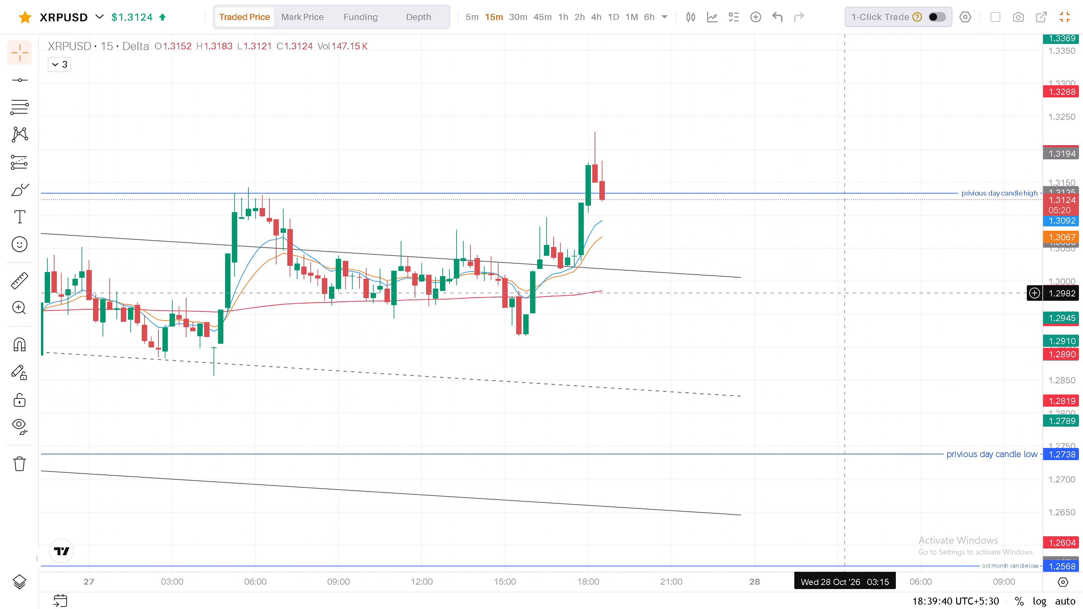
left_click_drag(820, 295, 861, 296)
scroll(861, 296, "up", 2)
left_click_drag(861, 294, 867, 313)
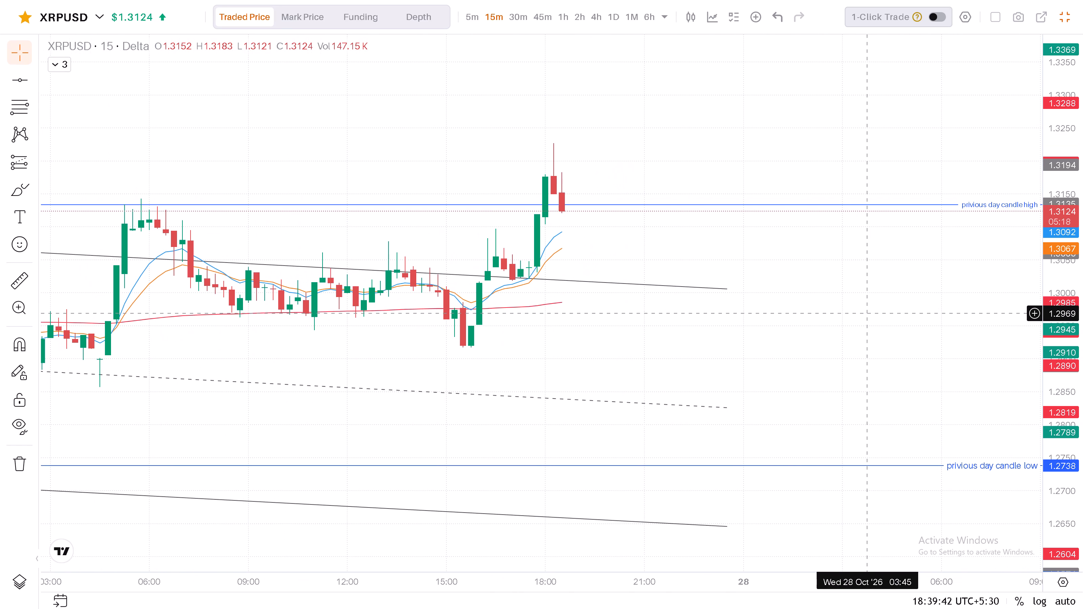
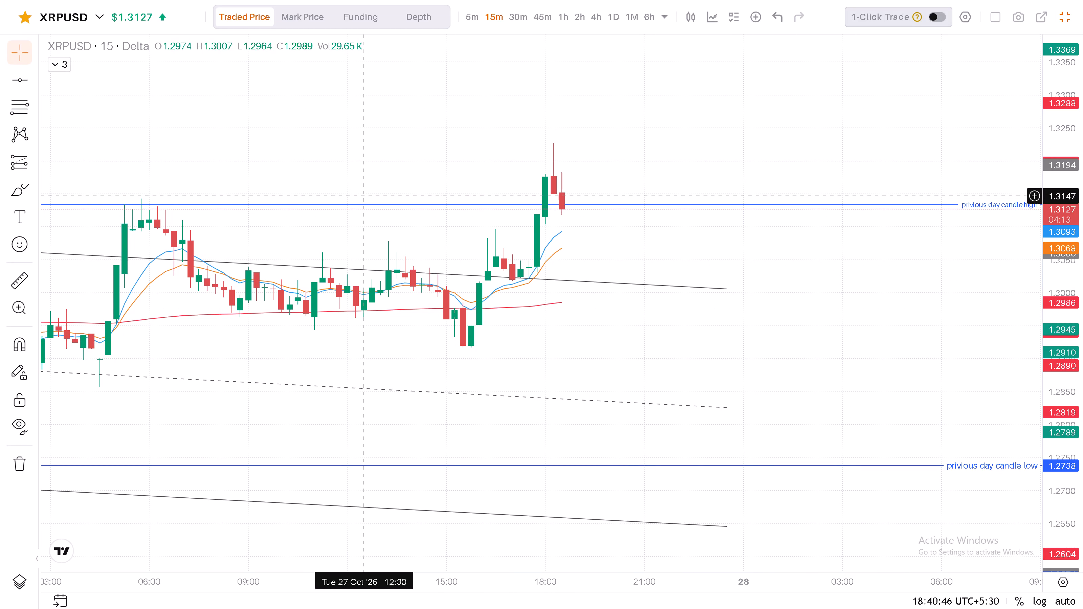
Examine the descending channel over several days of 15-minute history, then the latest candles near the previous day candle high.
left_click_drag(814, 252, 756, 258)
double_click(756, 258)
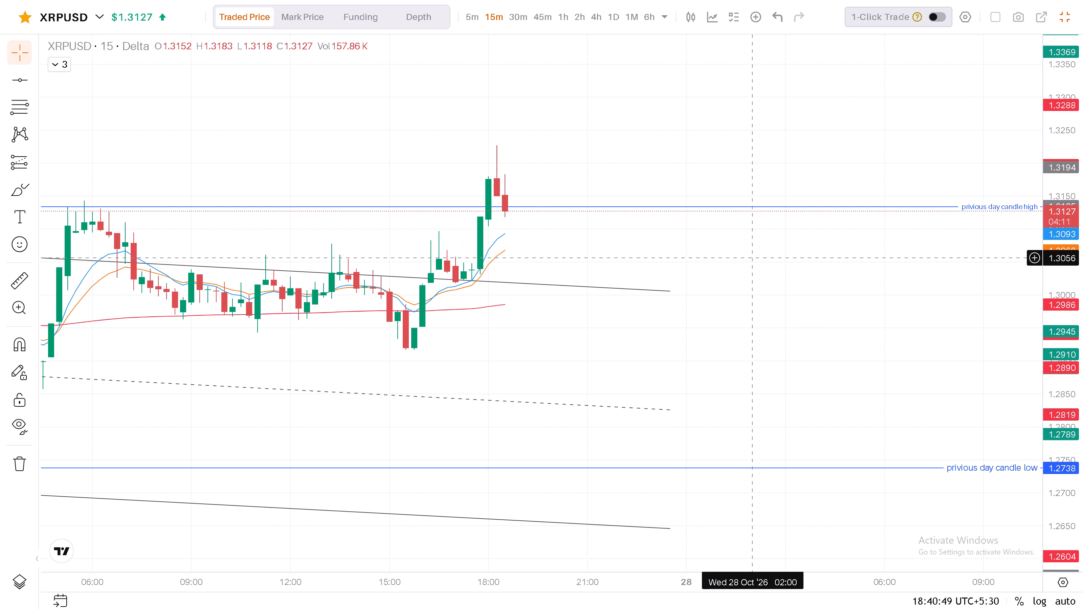
scroll(756, 258, "down", 4)
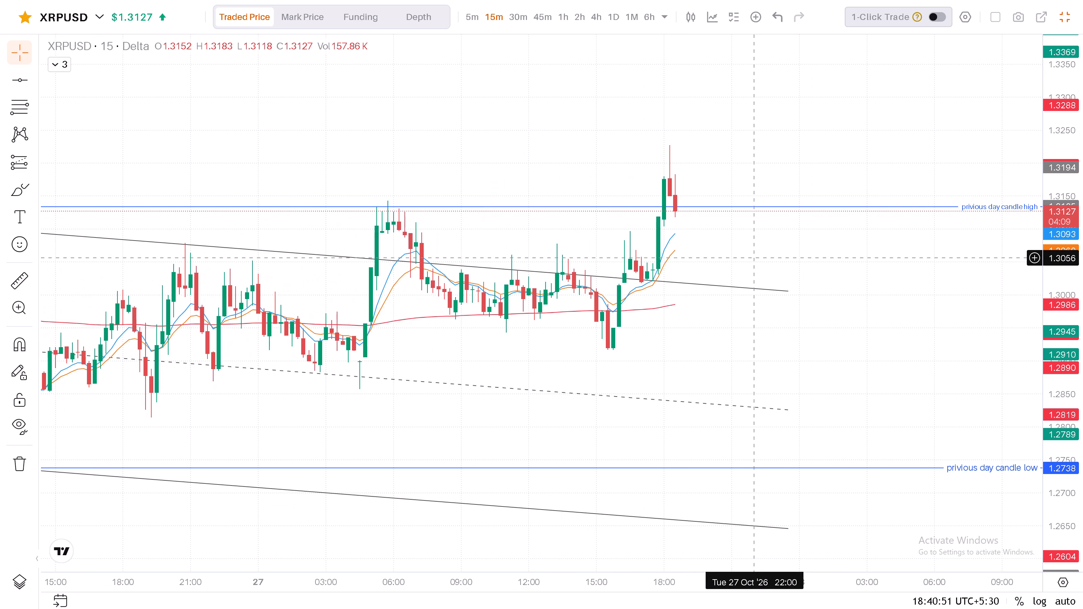
scroll(756, 258, "down", 9)
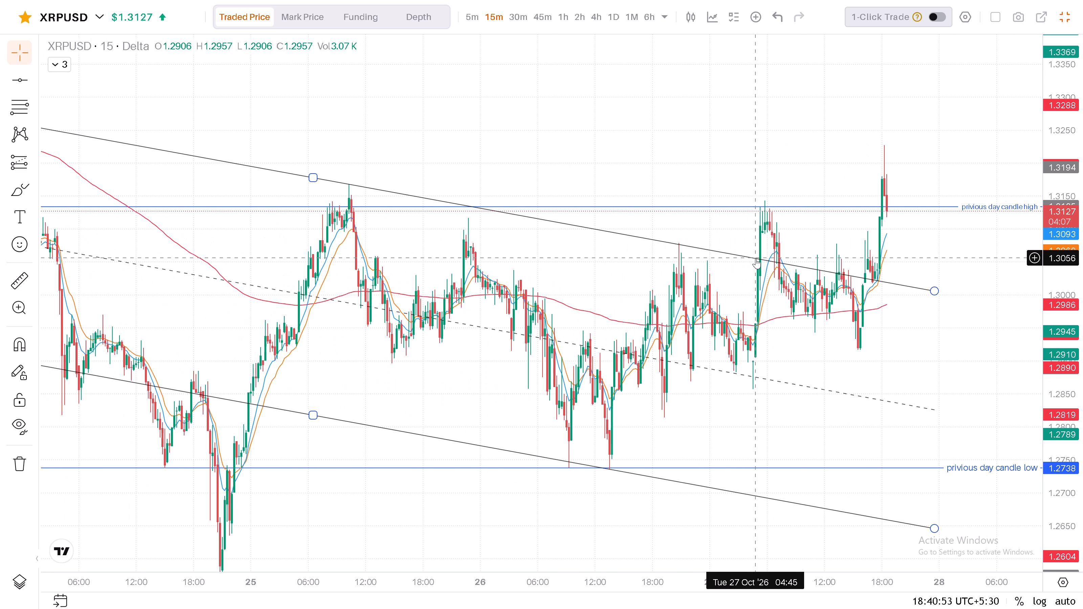
scroll(756, 258, "down", 5)
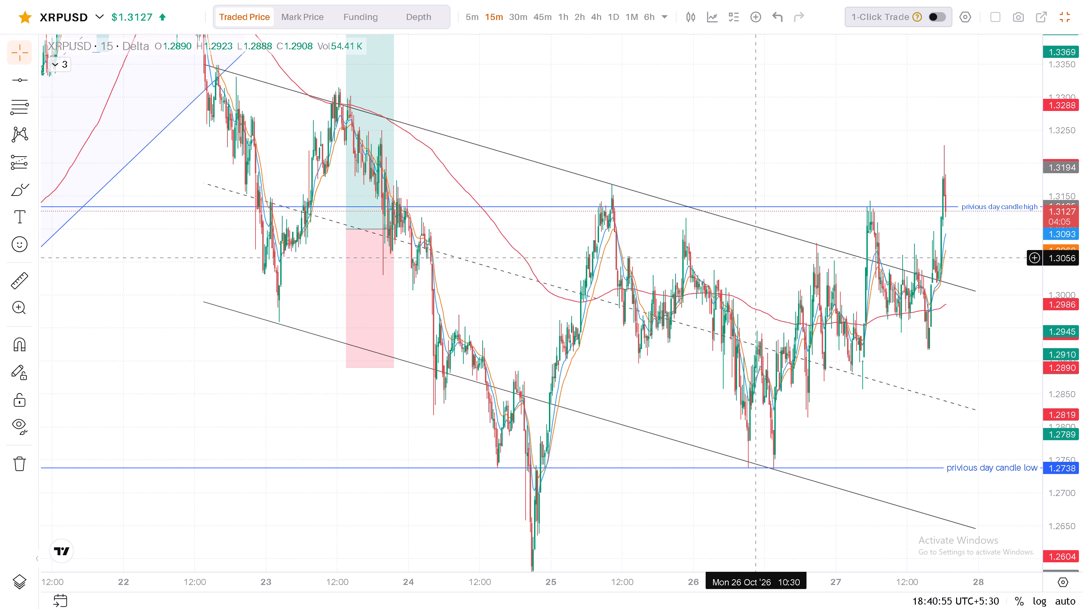
scroll(756, 258, "up", 7)
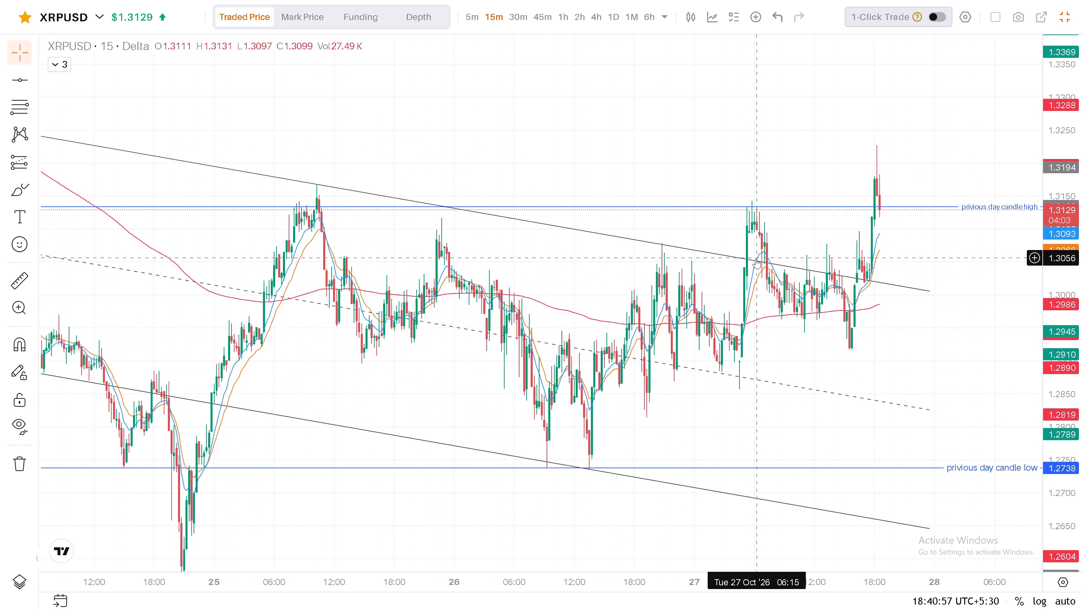
scroll(756, 258, "up", 10)
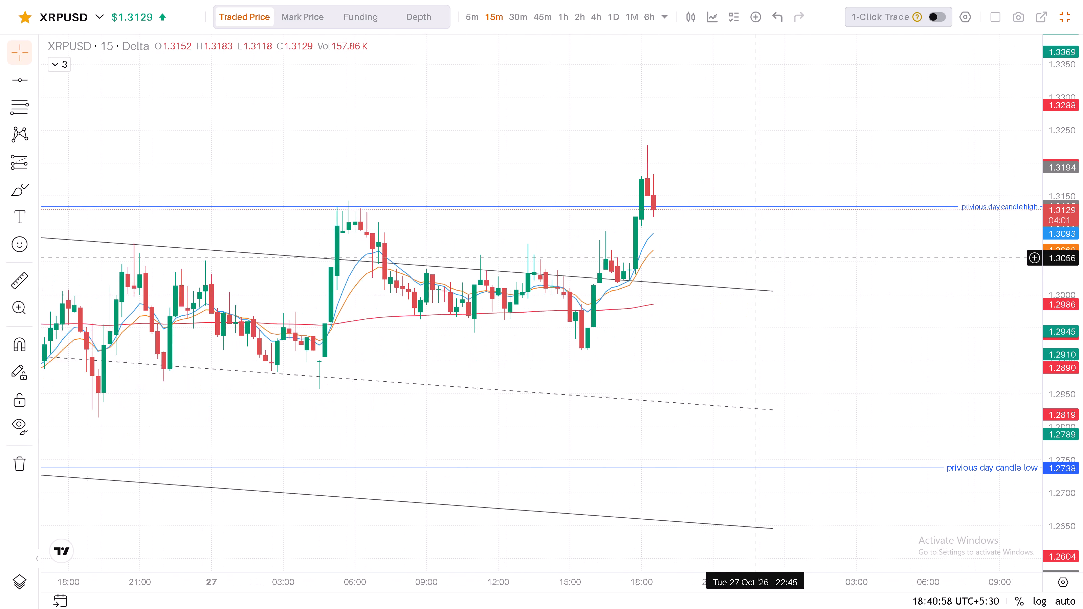
scroll(756, 258, "up", 3)
left_click_drag(804, 250, 823, 266)
left_click(823, 266)
left_click_drag(792, 320, 802, 319)
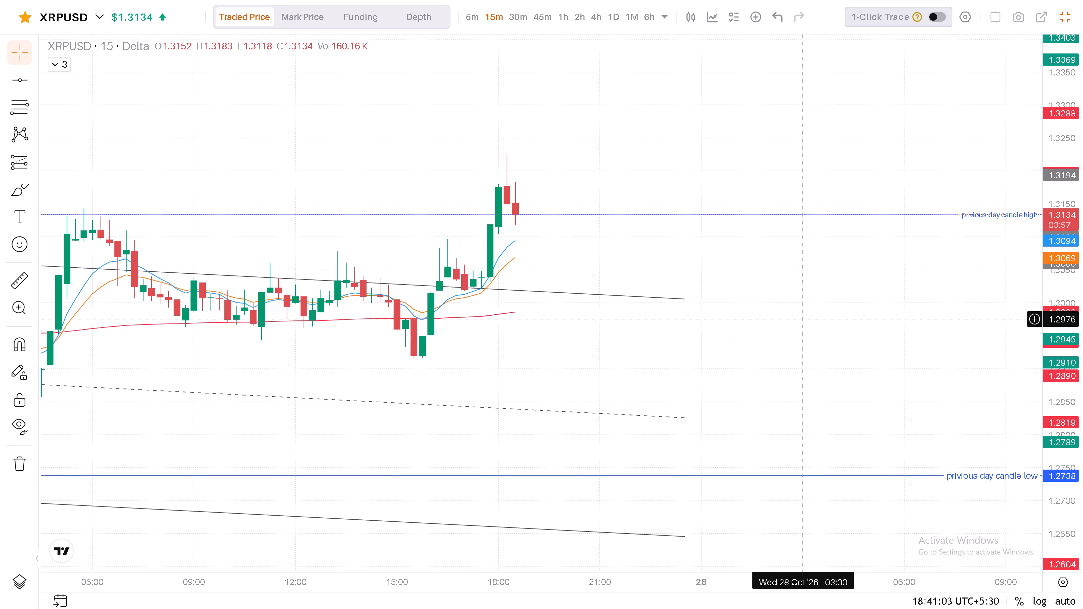
left_click_drag(802, 319, 805, 325)
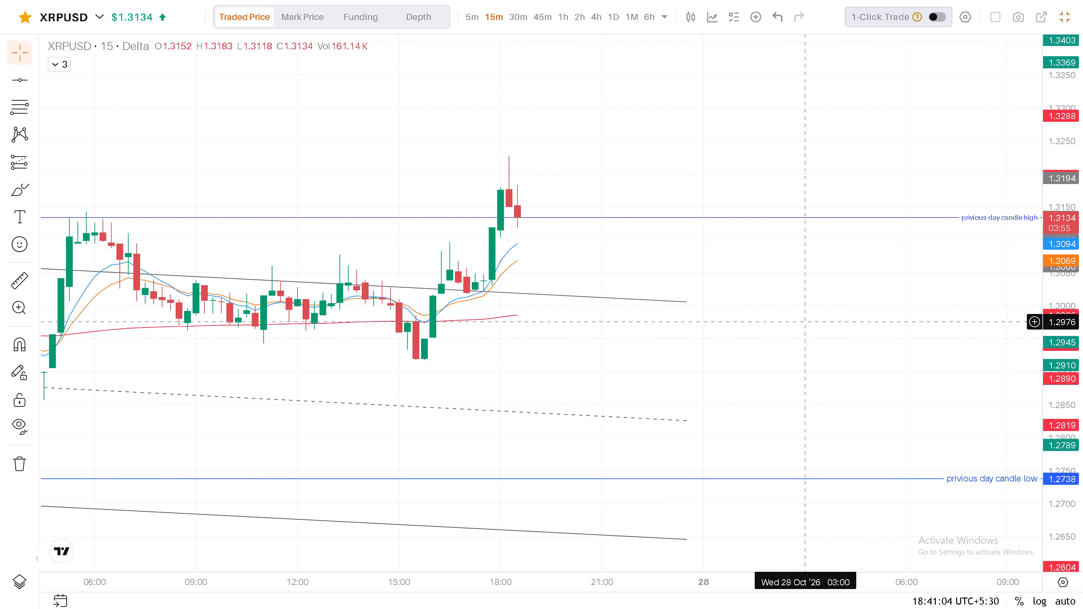
left_click_drag(805, 325, 807, 328)
Switch the chart to the 5-minute timeframe and compress the price scale around the previous day candle high and the channel's upper line.
left_click(471, 13)
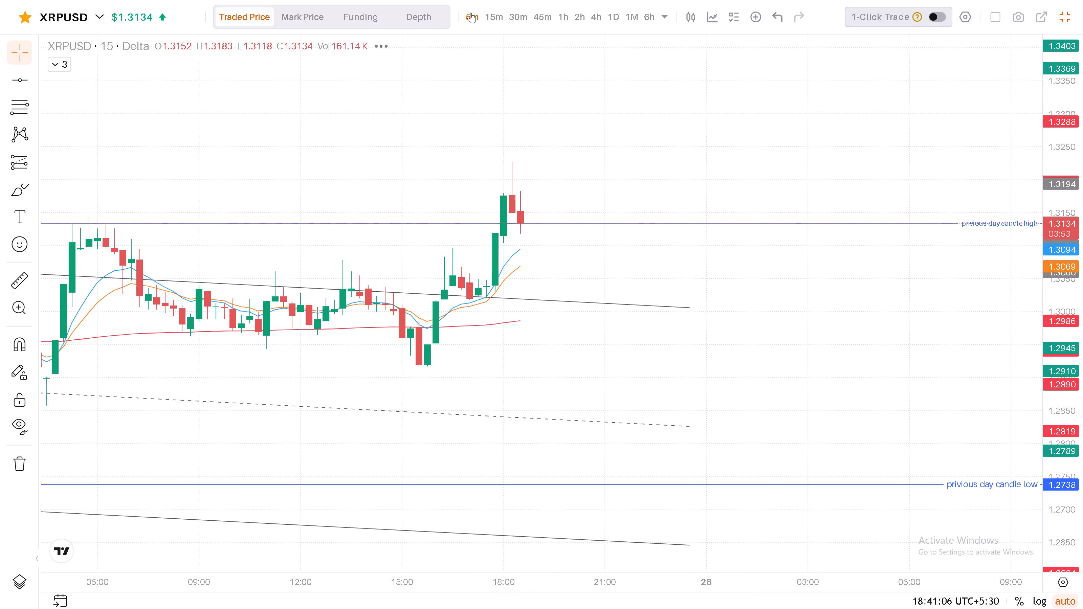
left_click_drag(1080, 241, 1081, 403)
left_click_drag(553, 291, 837, 370)
Examine the 5-minute history against the channel's upper line, then the latest candles around the previous day candle high.
scroll(838, 371, "down", 5)
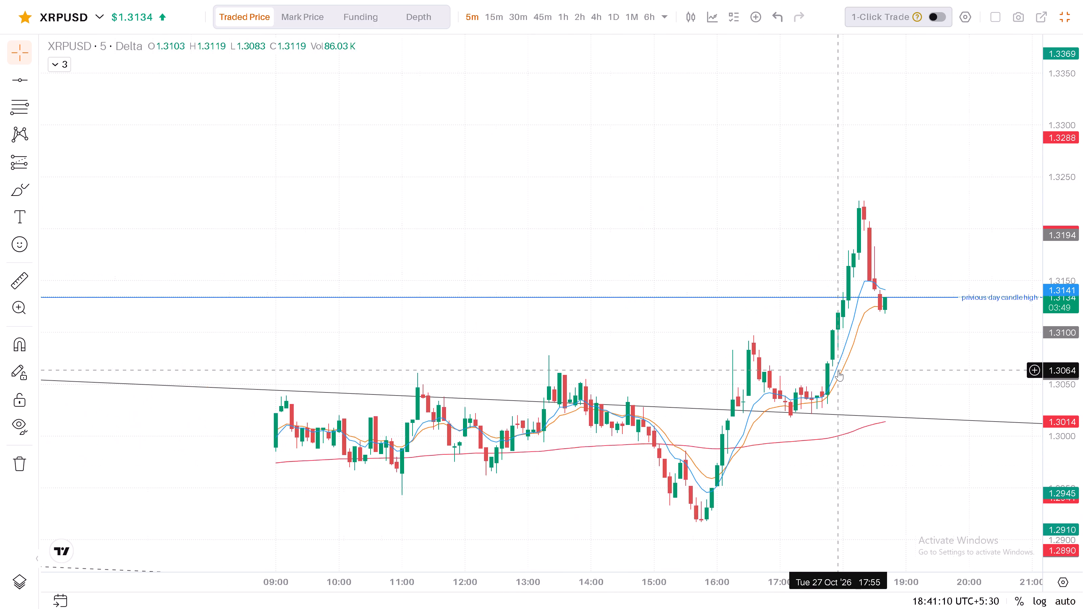
scroll(838, 371, "down", 13)
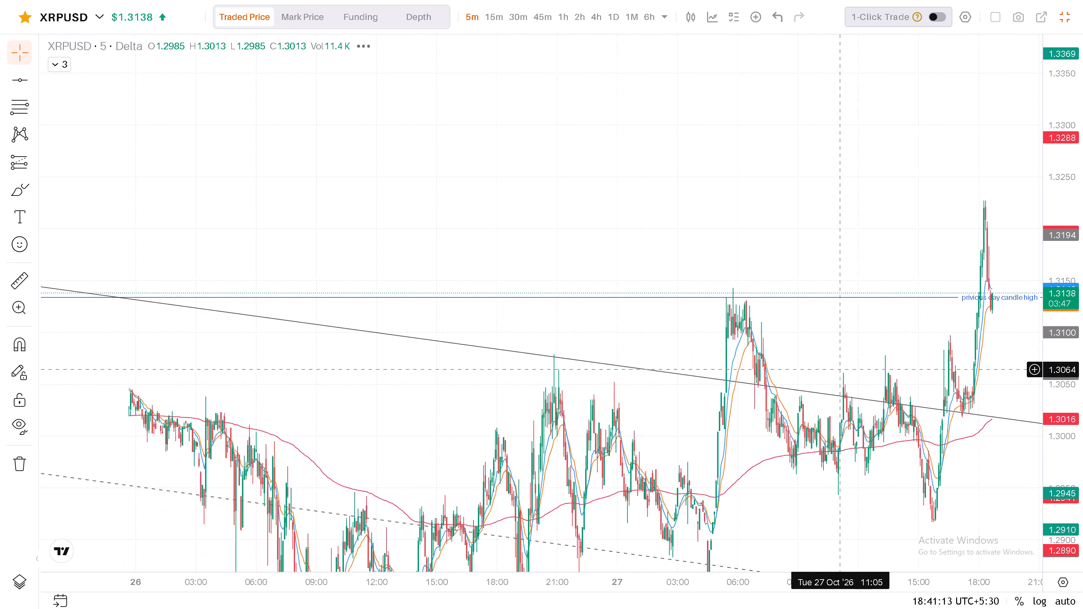
scroll(839, 370, "down", 2)
scroll(839, 370, "up", 9)
scroll(839, 370, "down", 1)
scroll(839, 370, "up", 2)
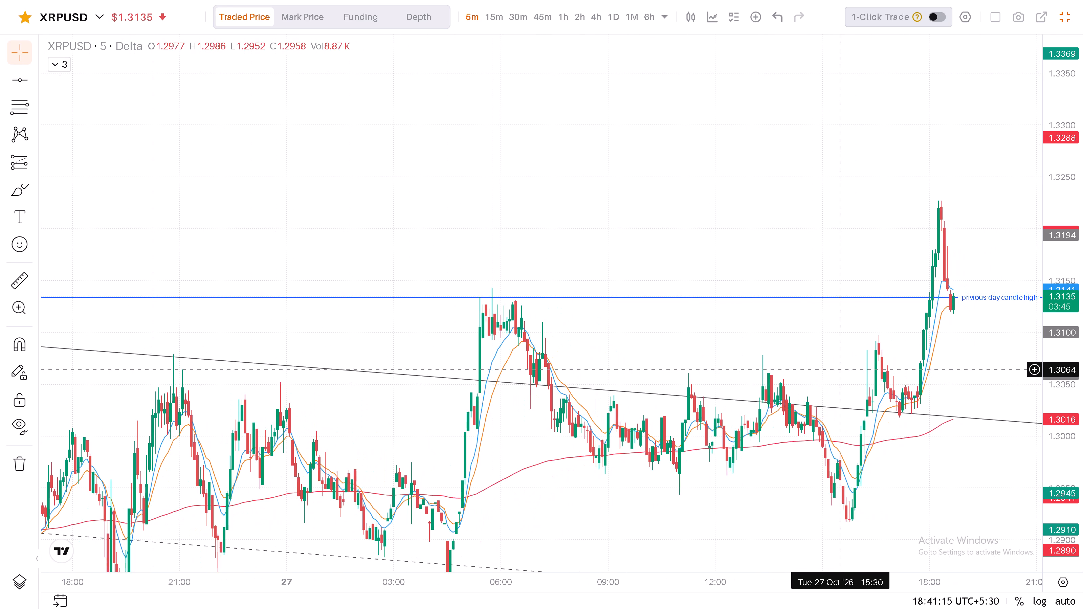
scroll(839, 370, "up", 13)
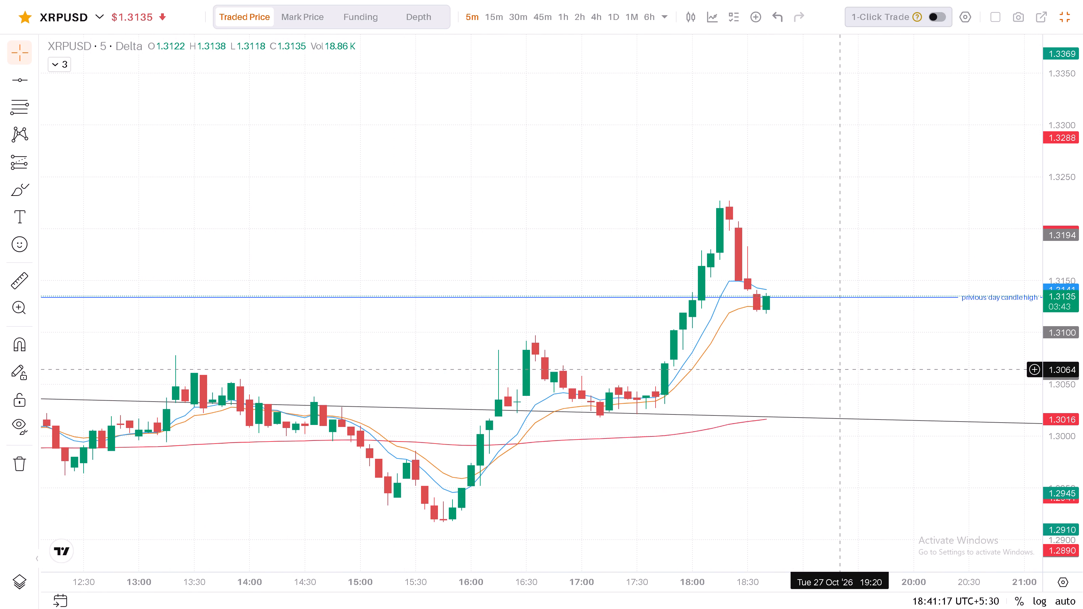
left_click_drag(840, 370, 588, 392)
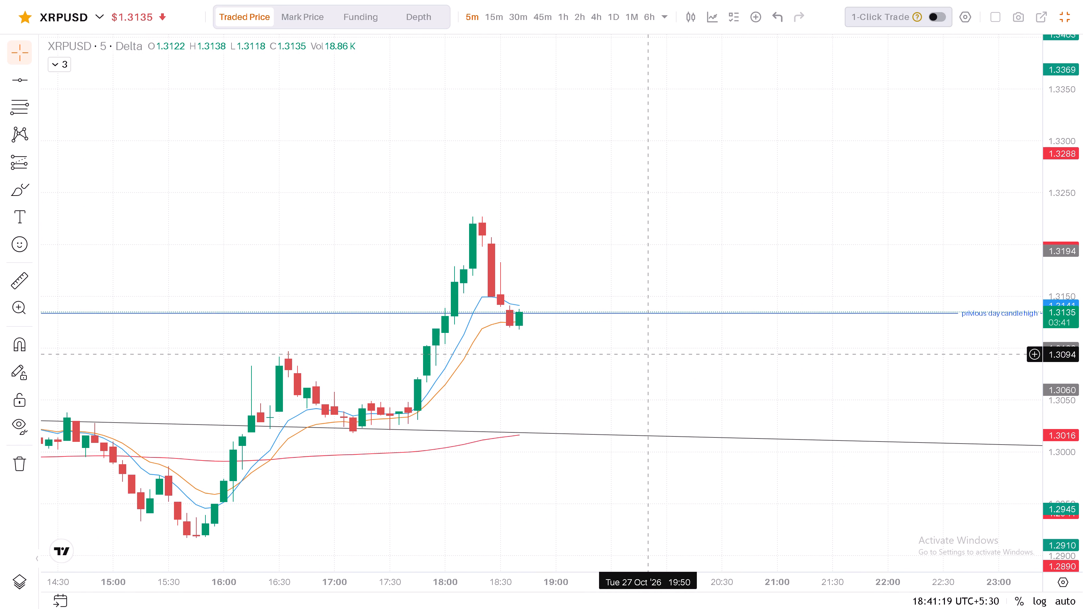
left_click_drag(650, 362, 661, 366)
double_click(661, 366)
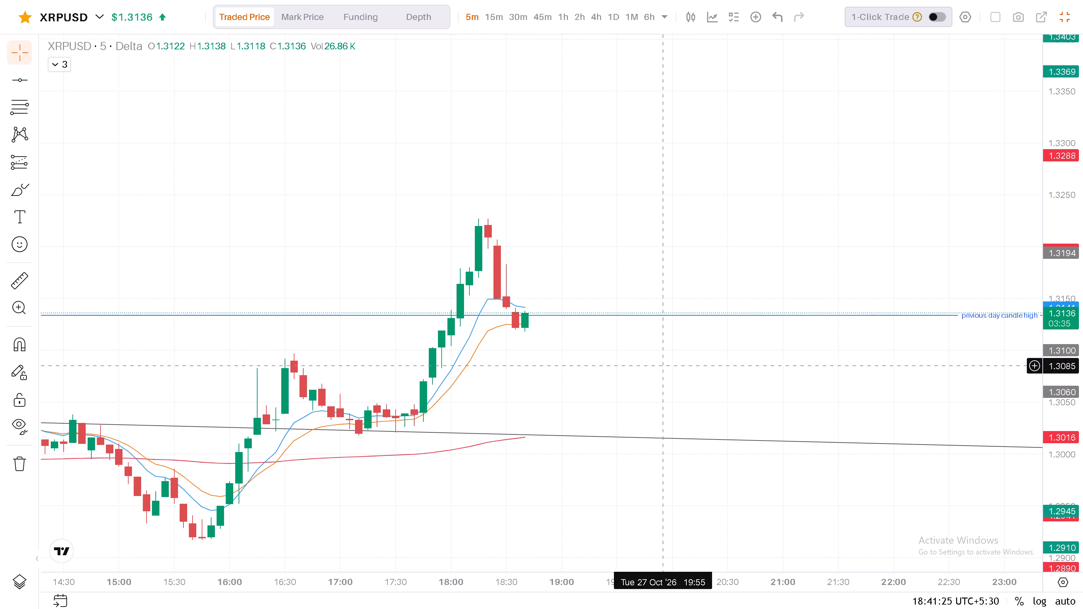
left_click_drag(625, 385, 632, 370)
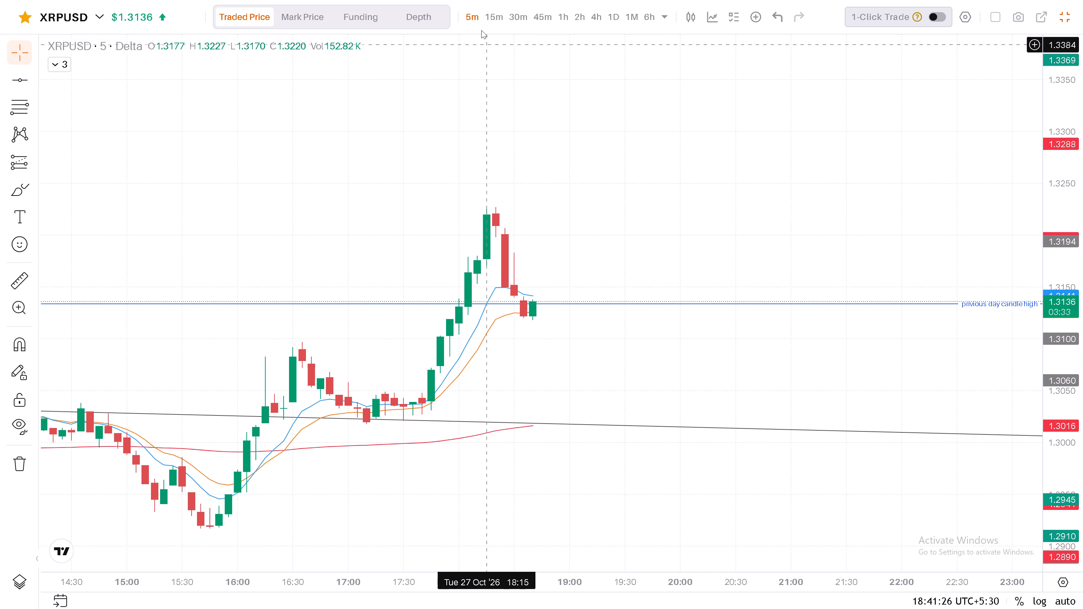
Return the chart to the 15-minute timeframe and compress the price scale to include both previous day levels.
left_click(500, 21)
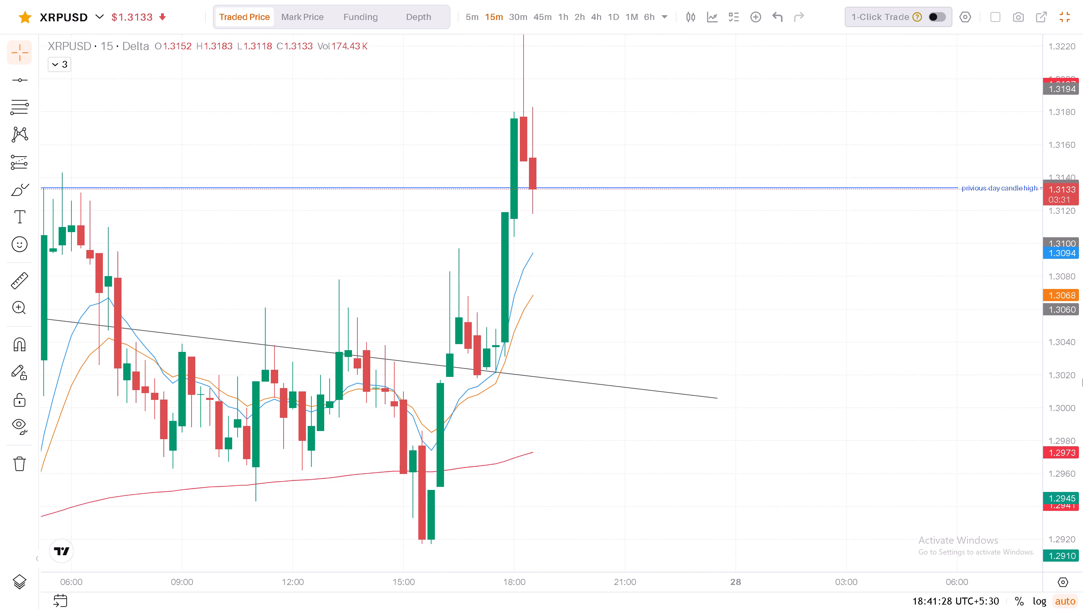
left_click_drag(1053, 286, 1061, 479)
left_click_drag(1069, 391, 1063, 422)
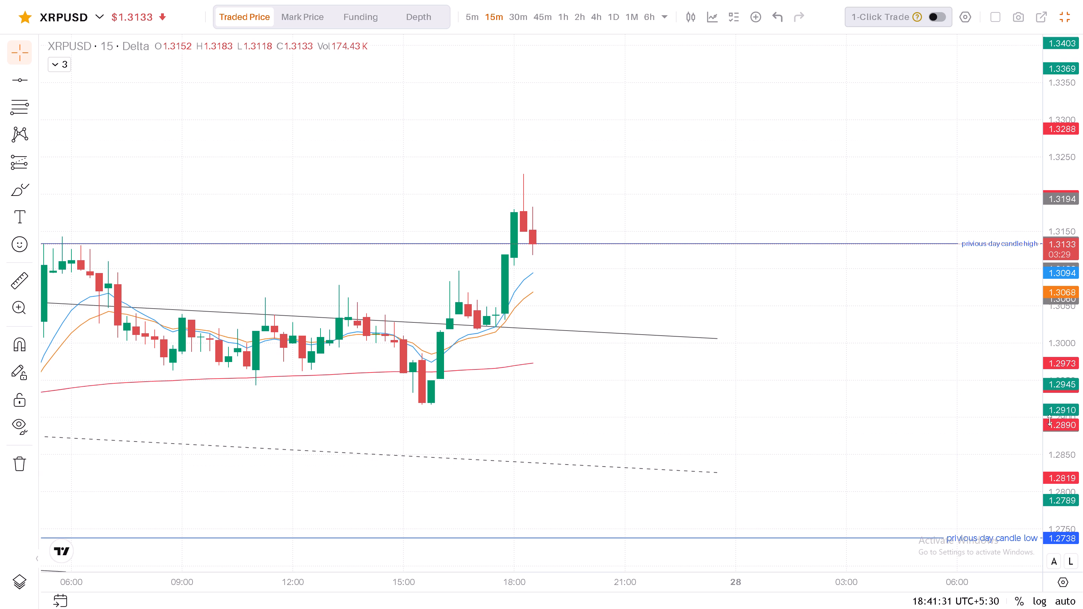
Examine several days of 15-minute candles inside the descending channel, then the latest move above its upper line.
left_click_drag(803, 394, 876, 394)
scroll(876, 394, "down", 12)
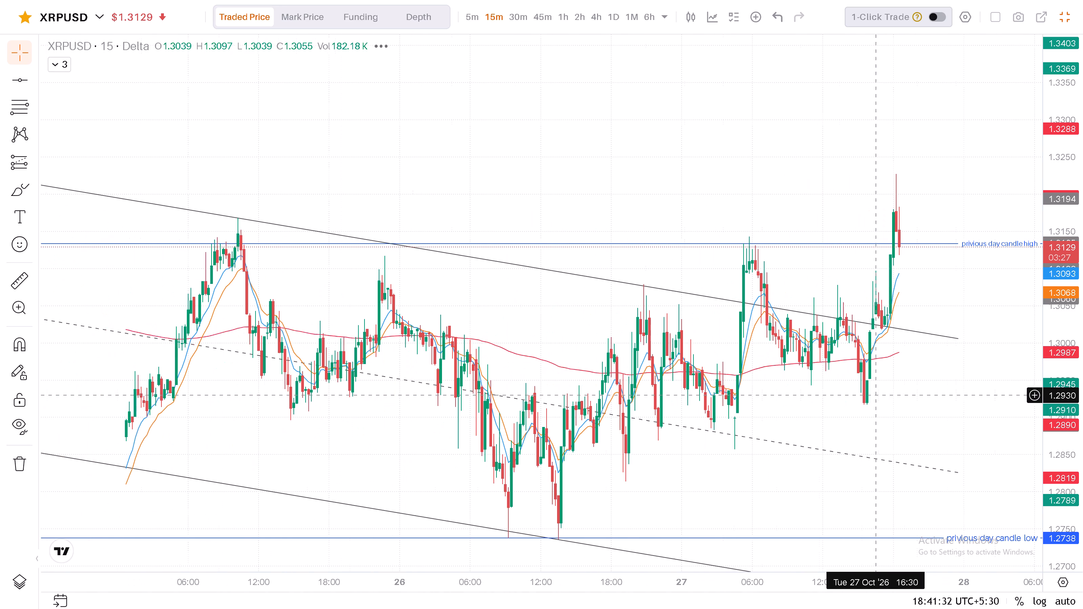
scroll(876, 396, "down", 4)
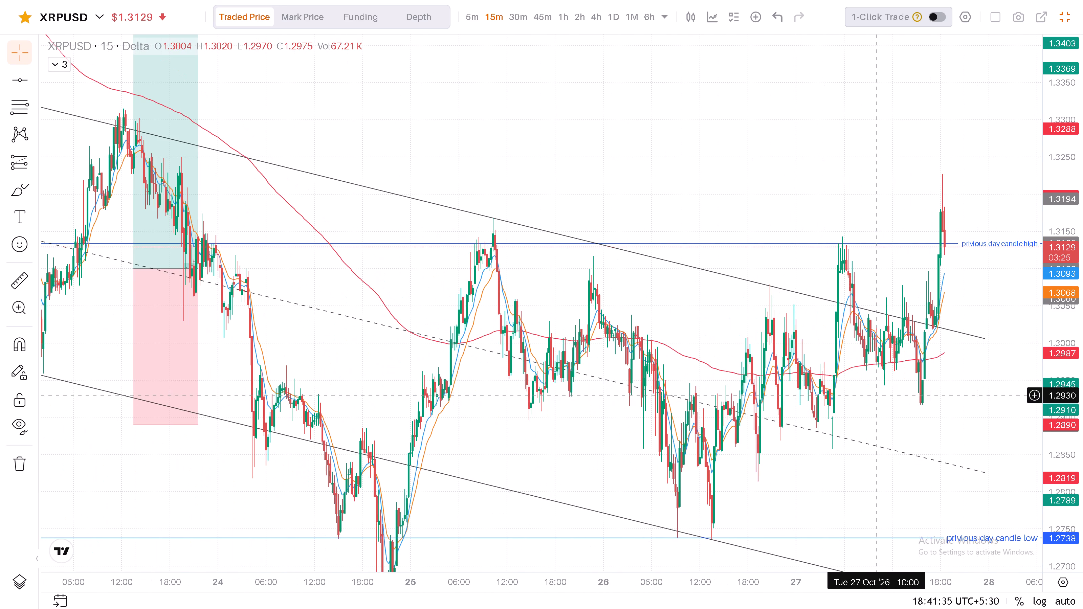
scroll(876, 396, "up", 14)
scroll(876, 396, "down", 1)
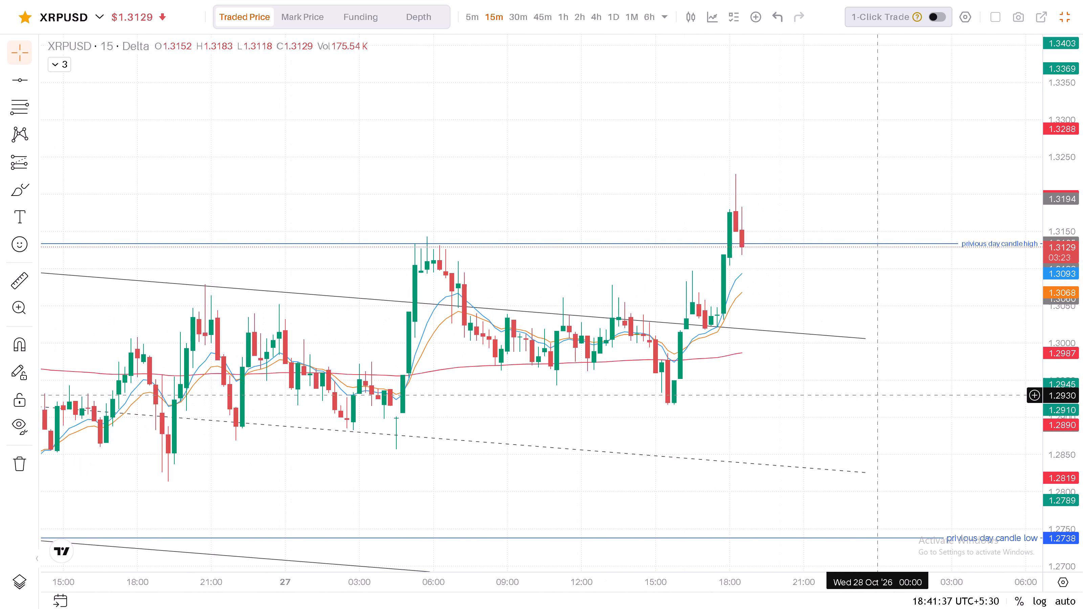
scroll(876, 396, "up", 3)
left_click_drag(888, 384, 795, 403)
left_click_drag(795, 403, 791, 402)
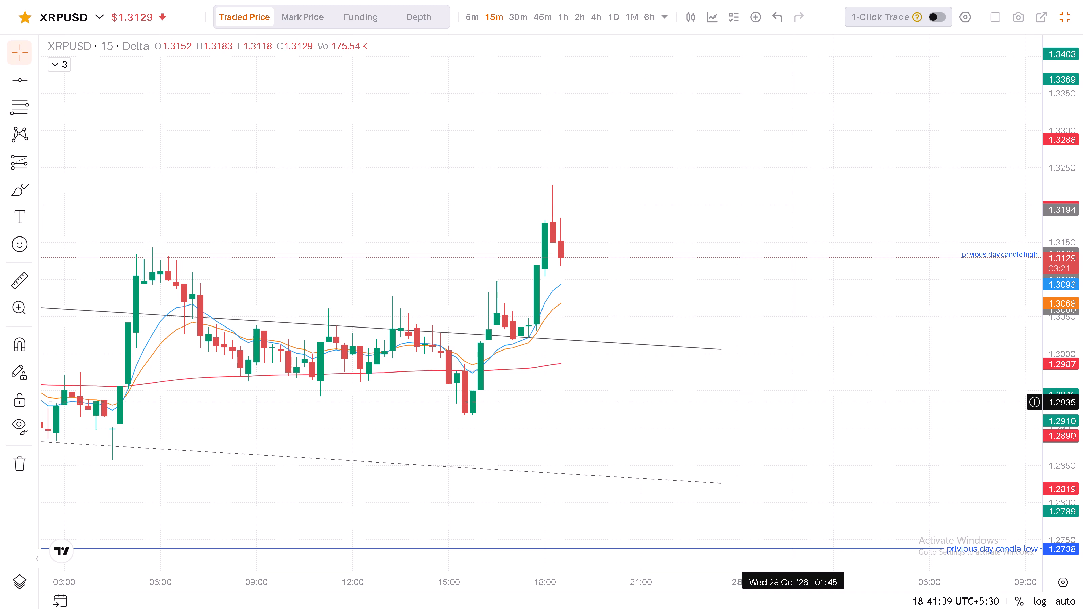
left_click_drag(791, 402, 784, 394)
left_click(784, 394)
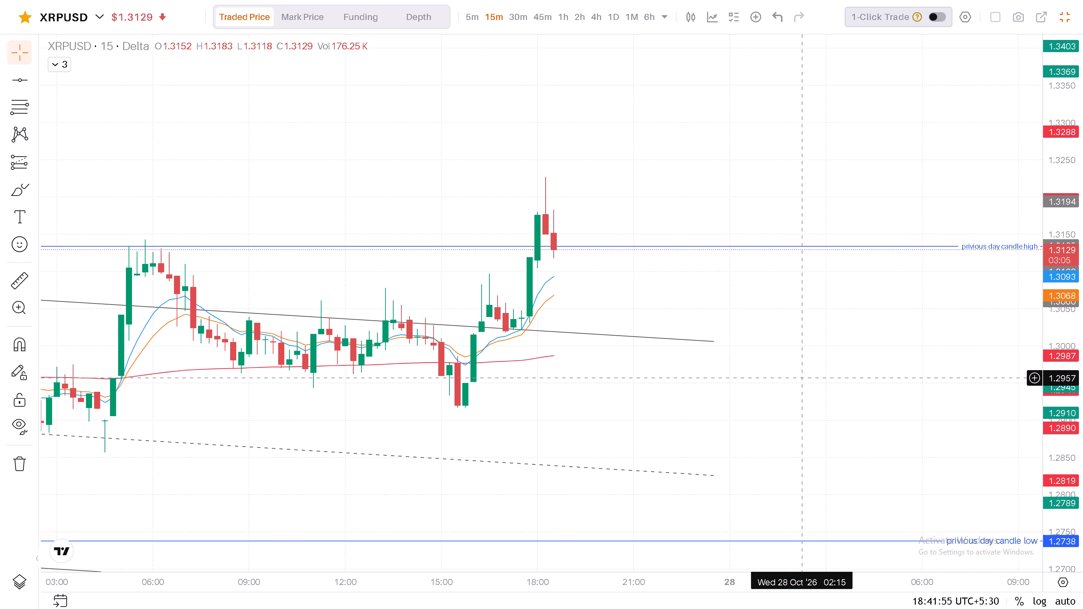
Compare the latest 15-minute candles with earlier swings at the channel's upper line and the previous day candle high.
left_click_drag(808, 326, 825, 322)
left_click_drag(825, 321, 833, 319)
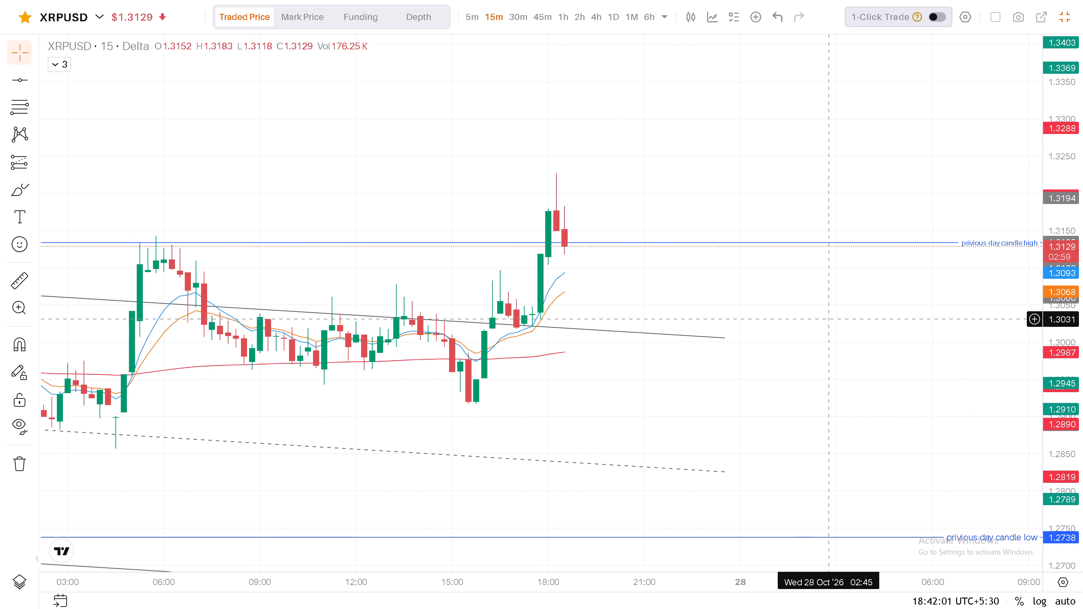
scroll(834, 319, "down", 4)
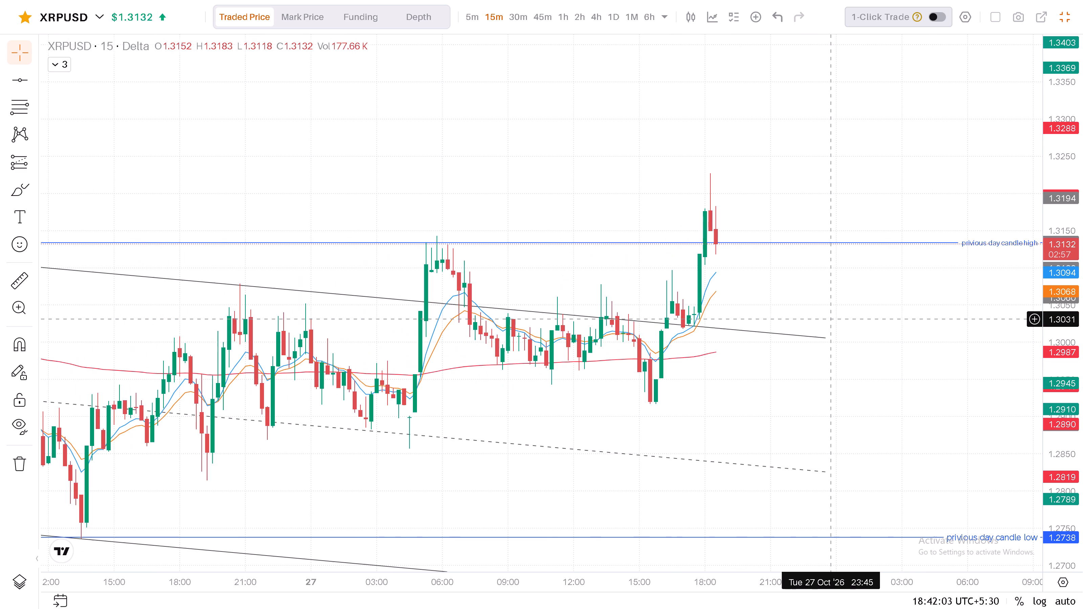
scroll(834, 319, "down", 8)
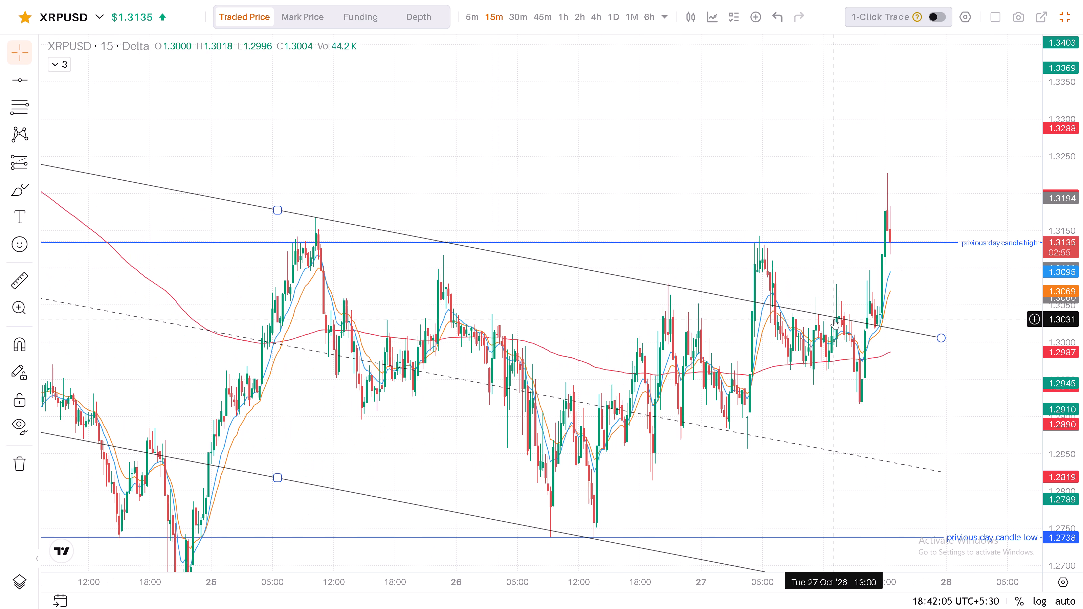
scroll(834, 319, "up", 11)
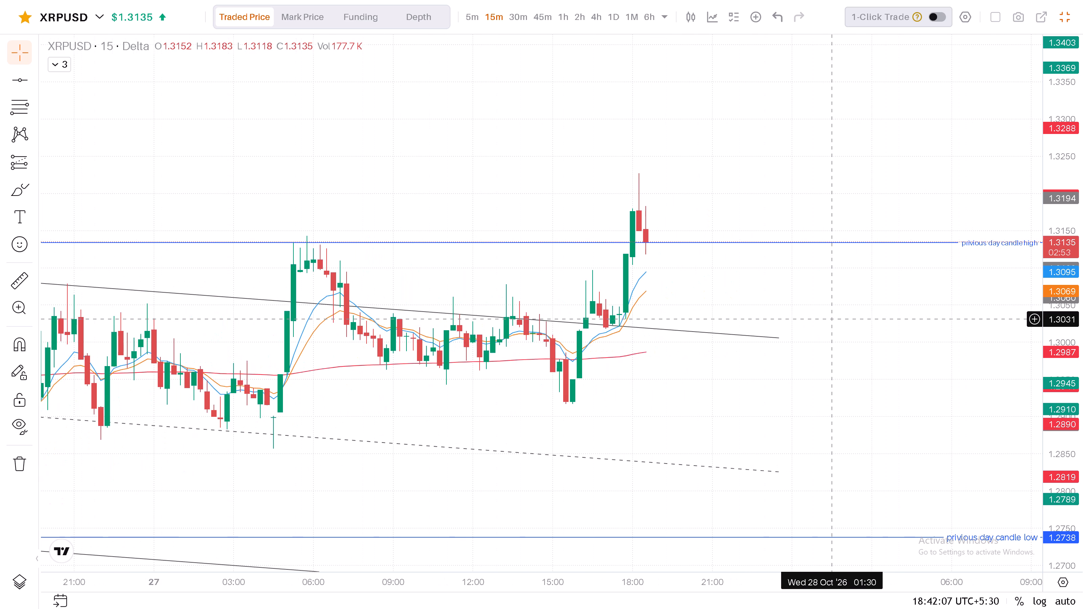
scroll(834, 319, "up", 1)
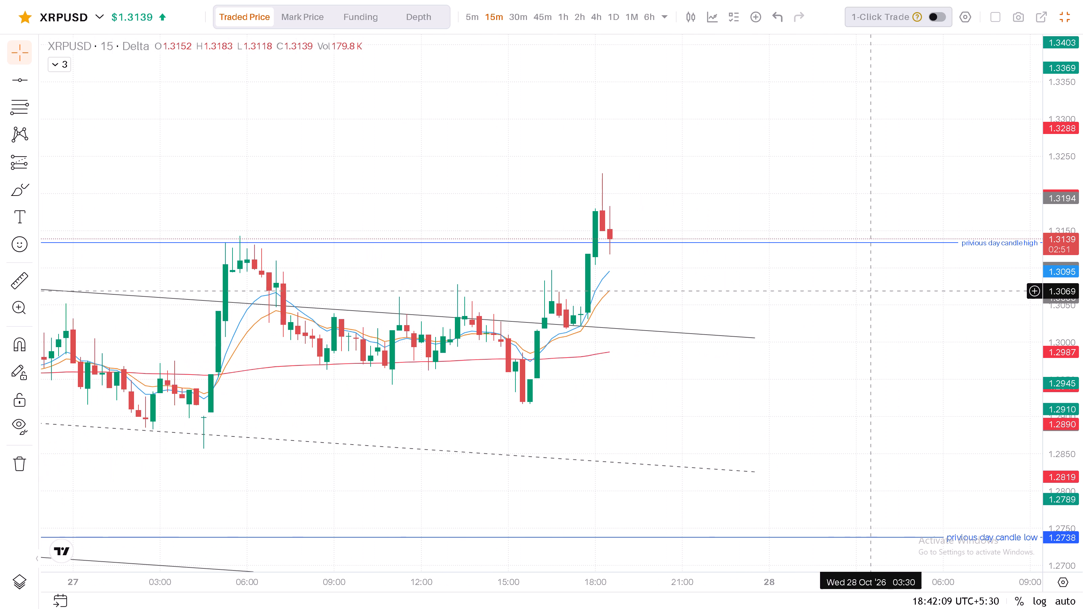
left_click_drag(871, 291, 884, 288)
left_click(884, 288)
left_click(884, 288)
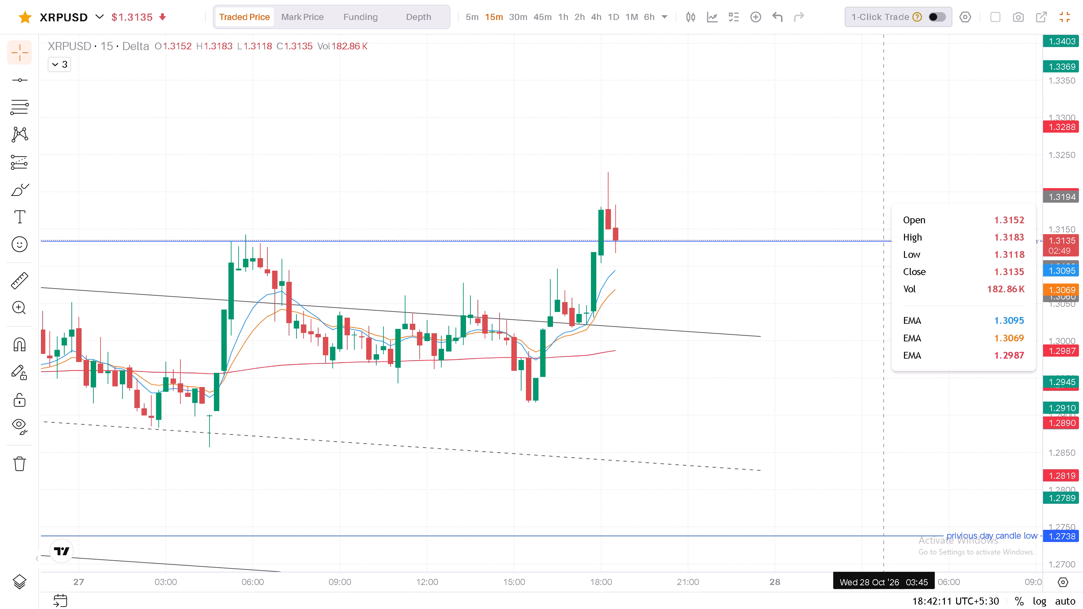
left_click_drag(830, 310, 839, 307)
left_click(839, 307)
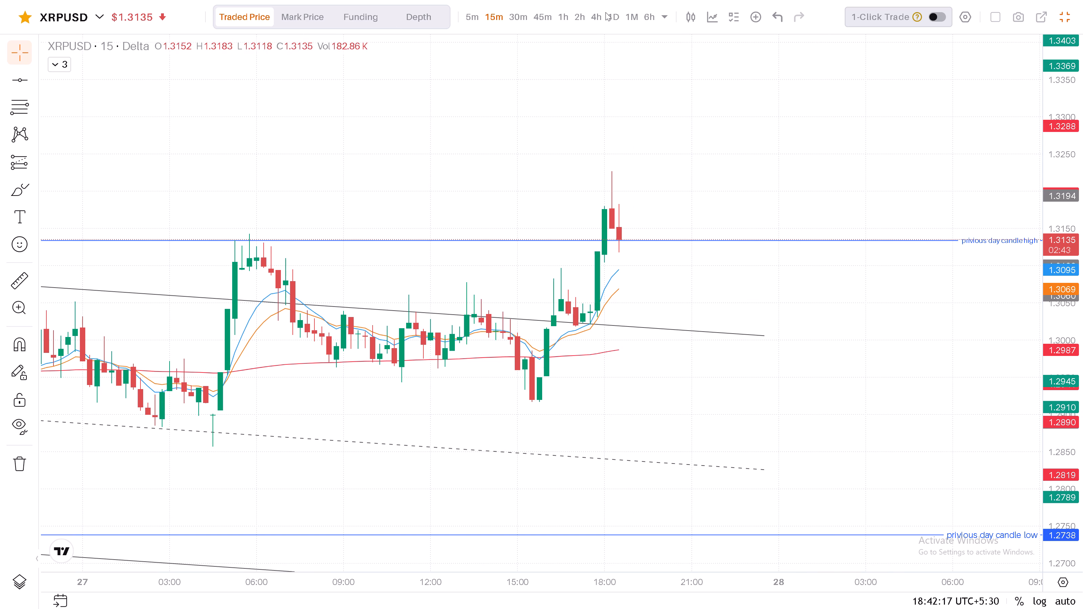
Switch the chart to the daily timeframe and adjust the price scale to show the October month candle high and low.
left_click(613, 17)
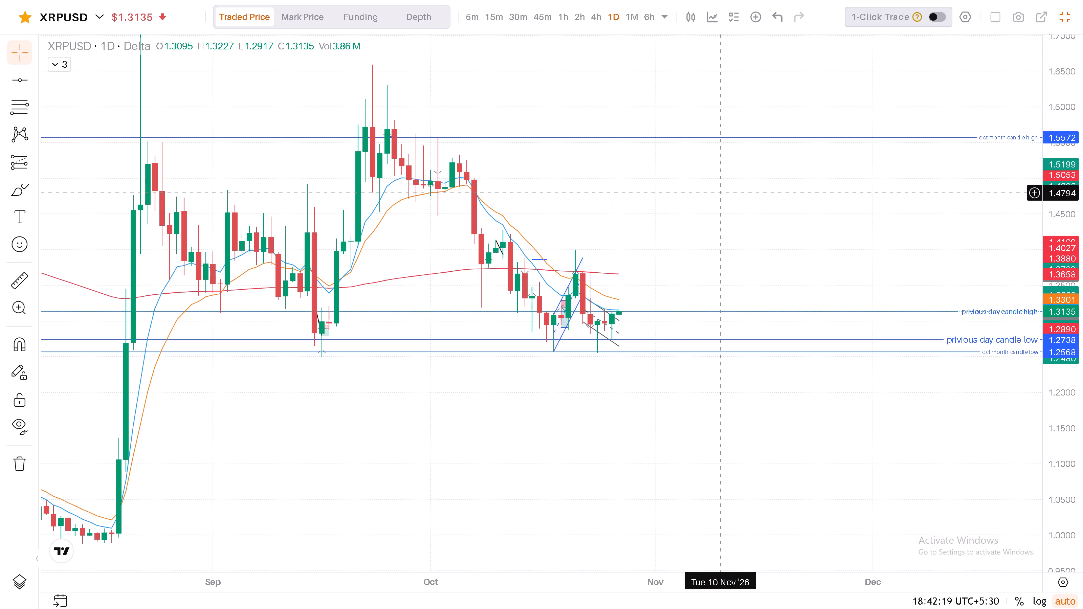
left_click_drag(1073, 410, 1076, 289)
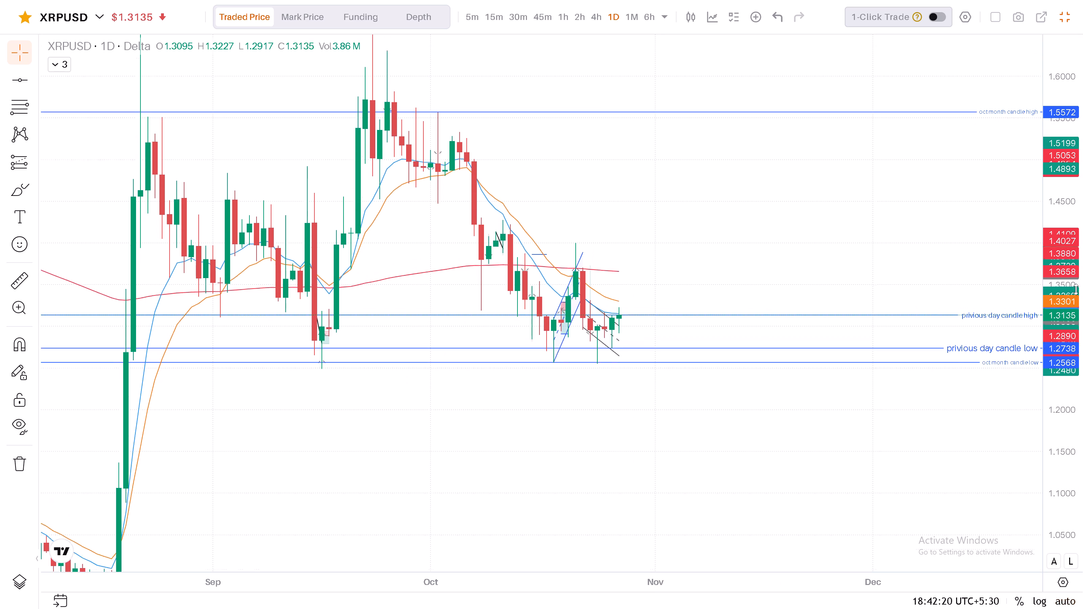
left_click_drag(1076, 289, 1080, 268)
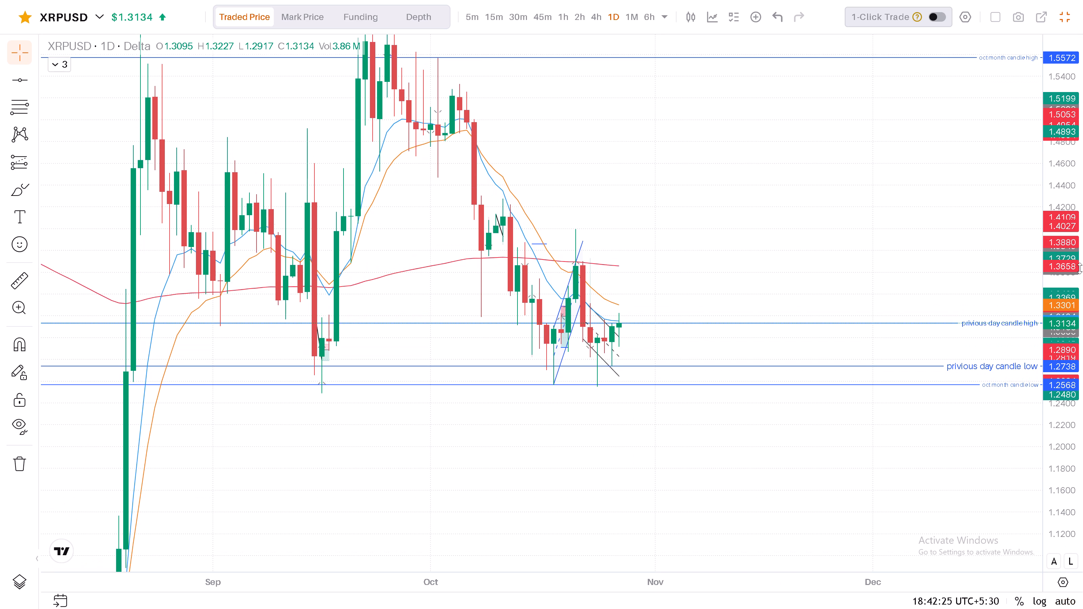
left_click_drag(1080, 268, 1082, 358)
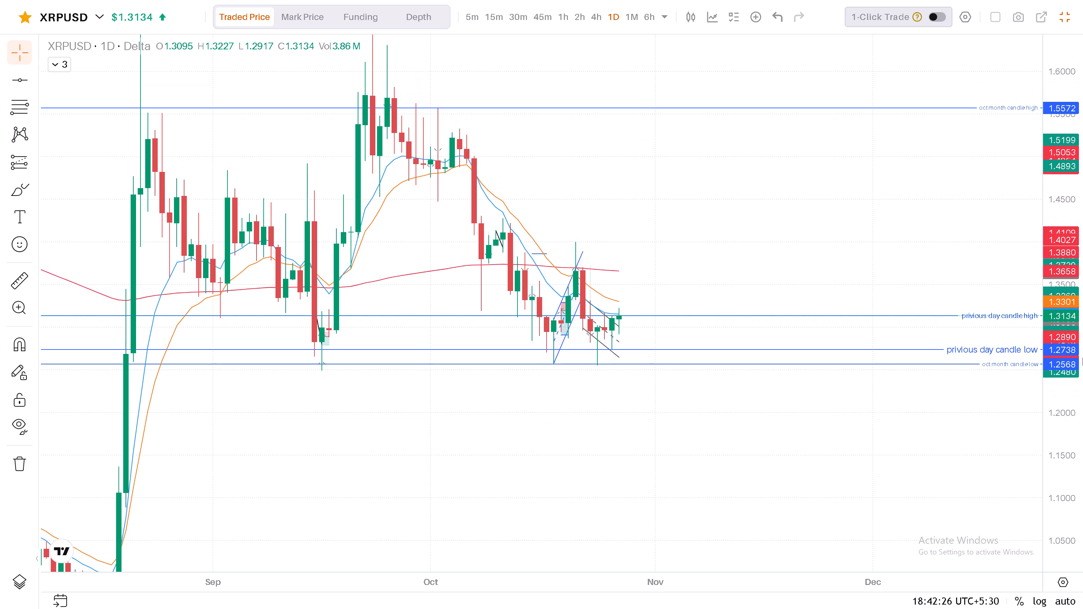
left_click_drag(1082, 358, 1082, 358)
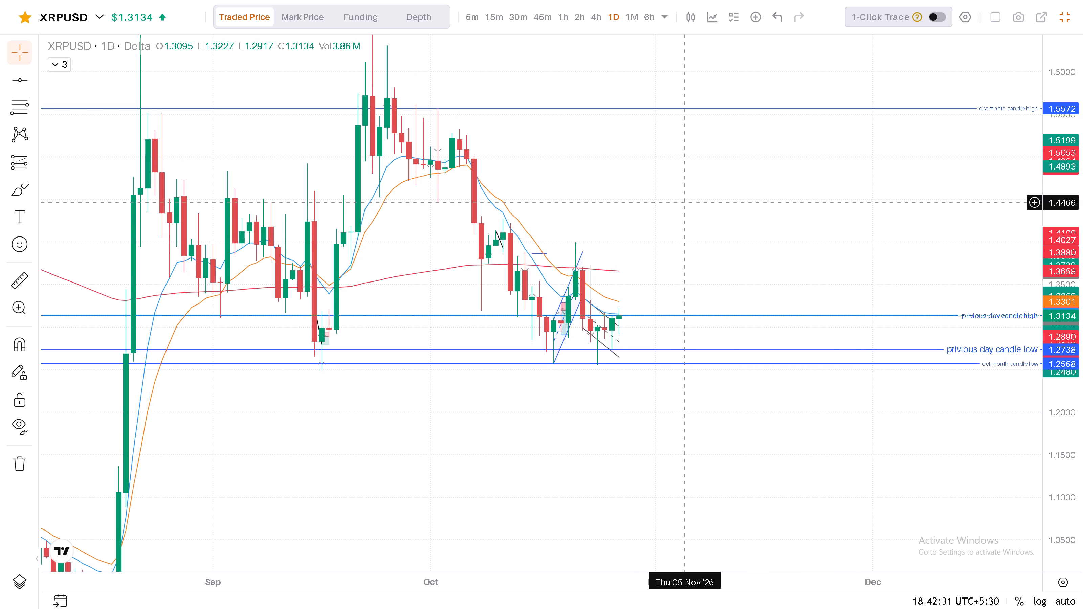
Check the latest XRPUSD candles around the previous day candle high on the 5-minute timeframe.
left_click_drag(685, 203, 671, 224)
left_click(671, 224)
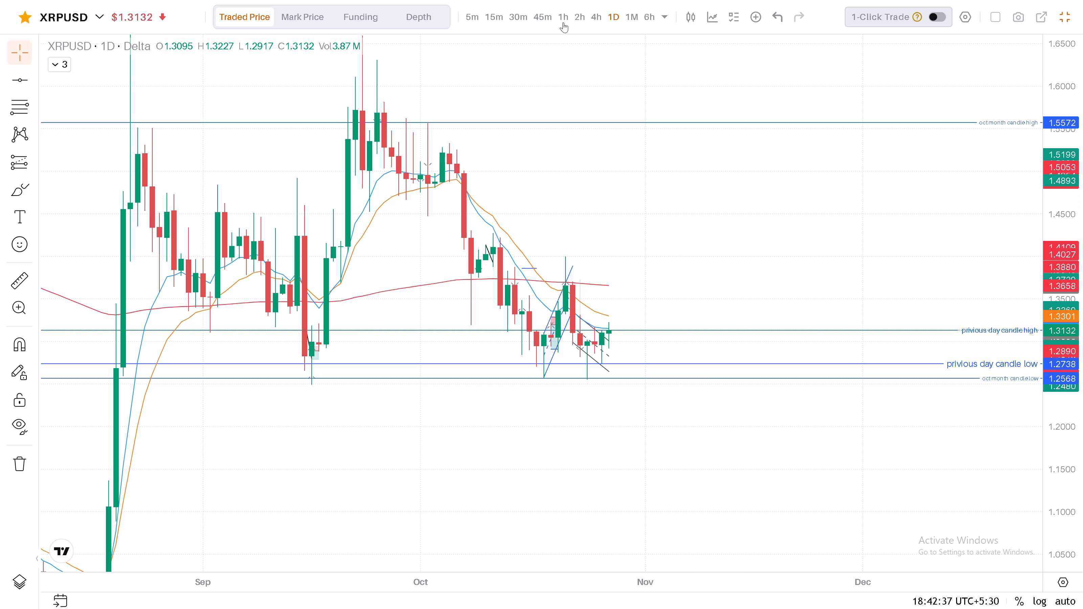
left_click(494, 16)
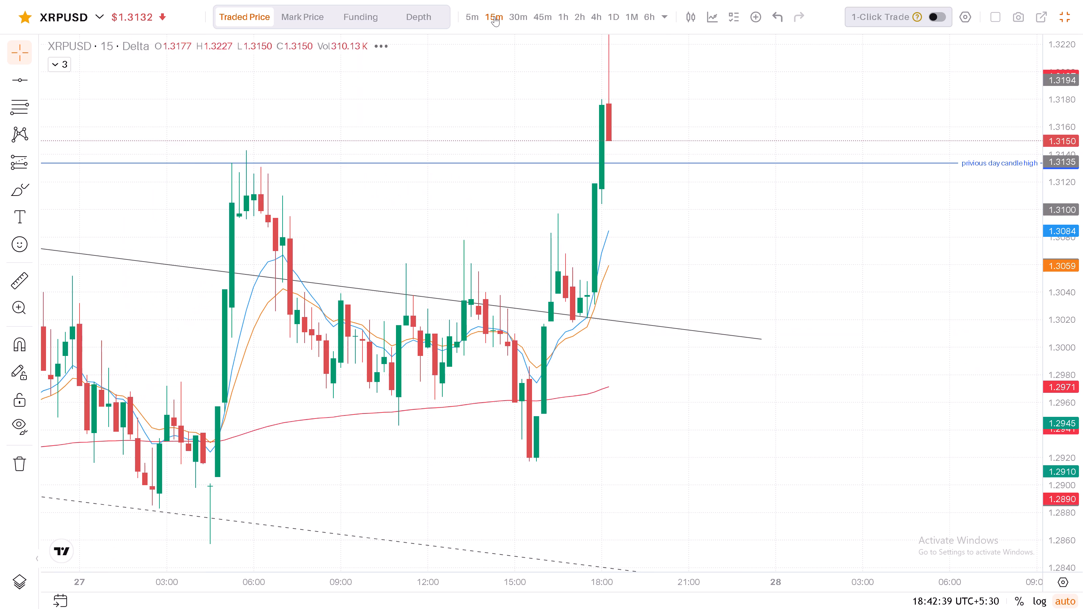
left_click(473, 16)
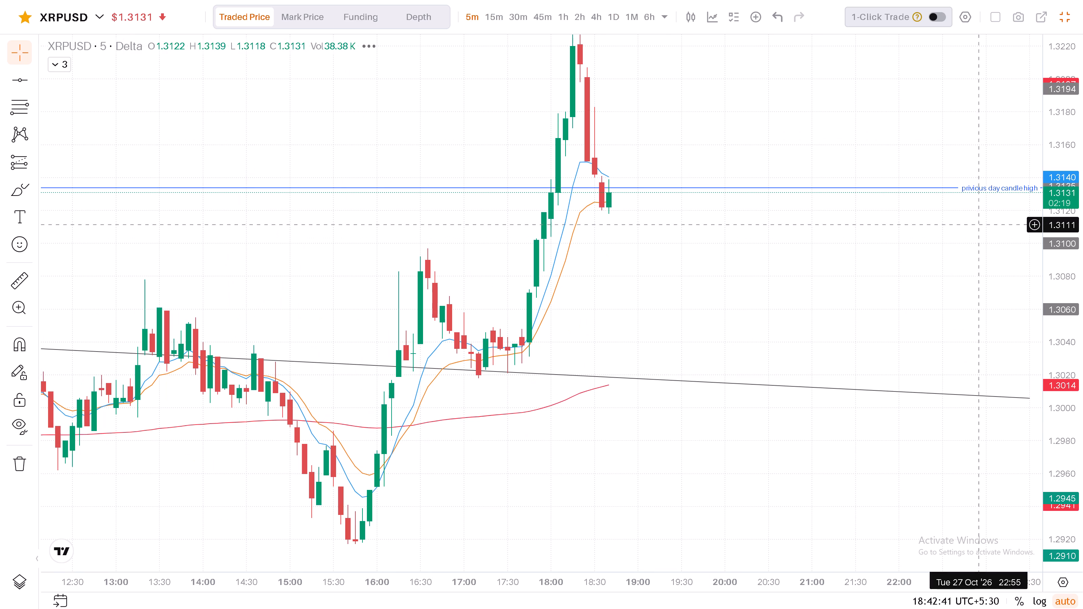
left_click_drag(1071, 150, 1082, 358)
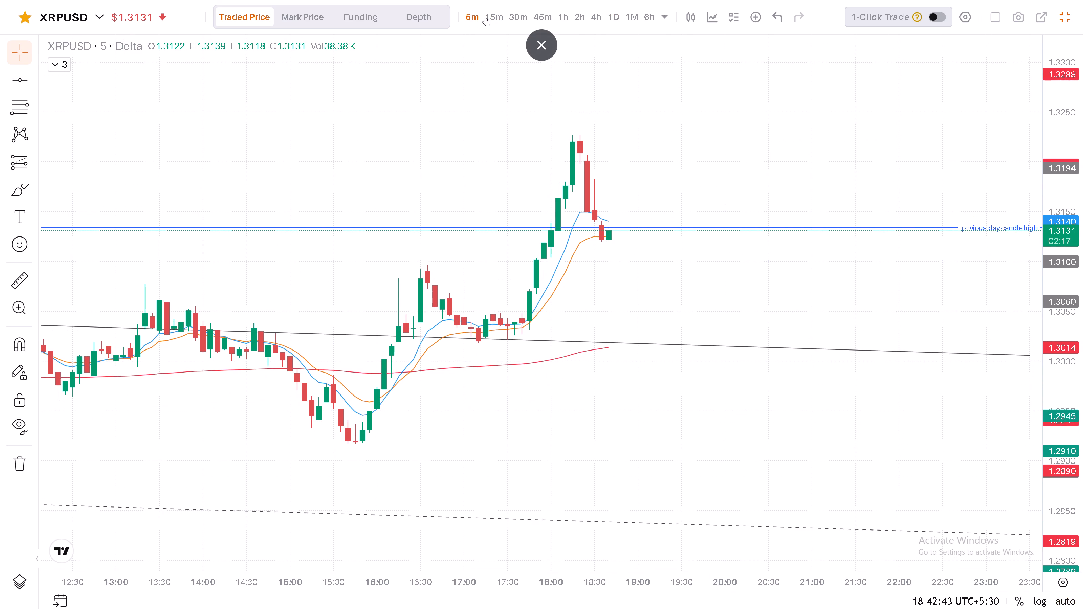
Return the chart to the 15-minute timeframe and compress the price scale to include both previous day levels.
left_click(485, 16)
left_click_drag(1071, 142, 1073, 368)
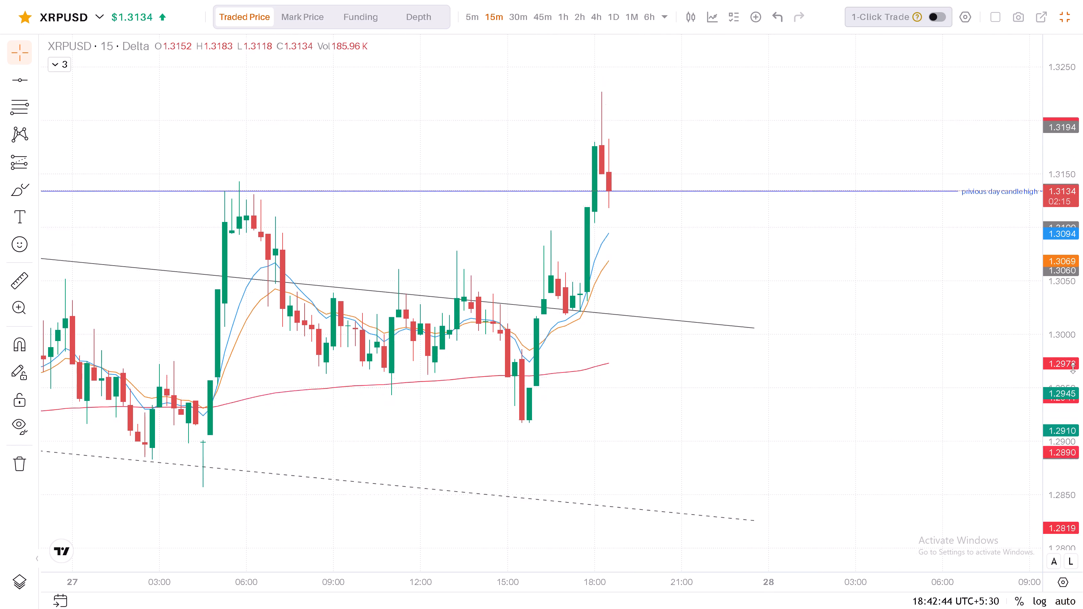
left_click_drag(1073, 368, 1072, 399)
left_click_drag(1064, 286, 1064, 348)
left_click_drag(866, 312, 807, 340)
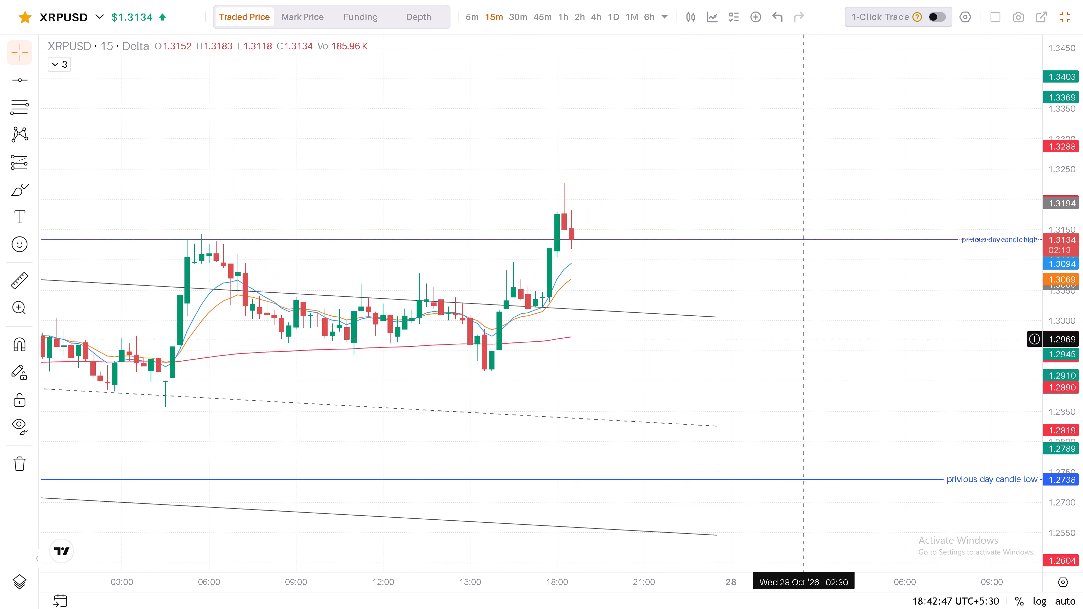
left_click_drag(751, 284, 764, 288)
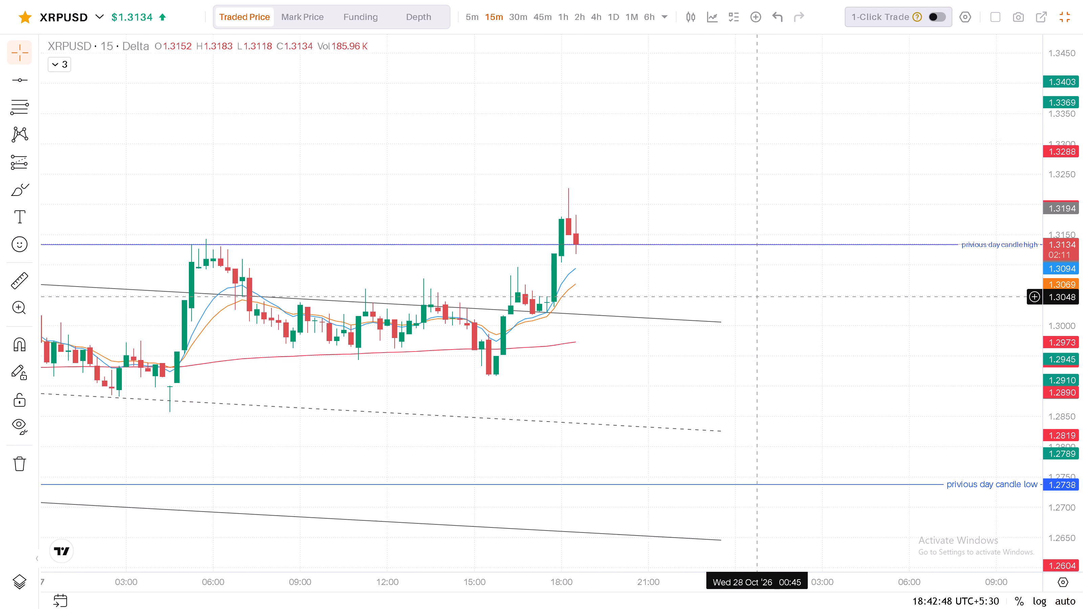
left_click_drag(764, 288, 766, 284)
Examine the 15-minute candles from 25 to 27 October inside the descending channel and the latest move above it.
scroll(766, 284, "down", 11)
scroll(766, 284, "up", 4)
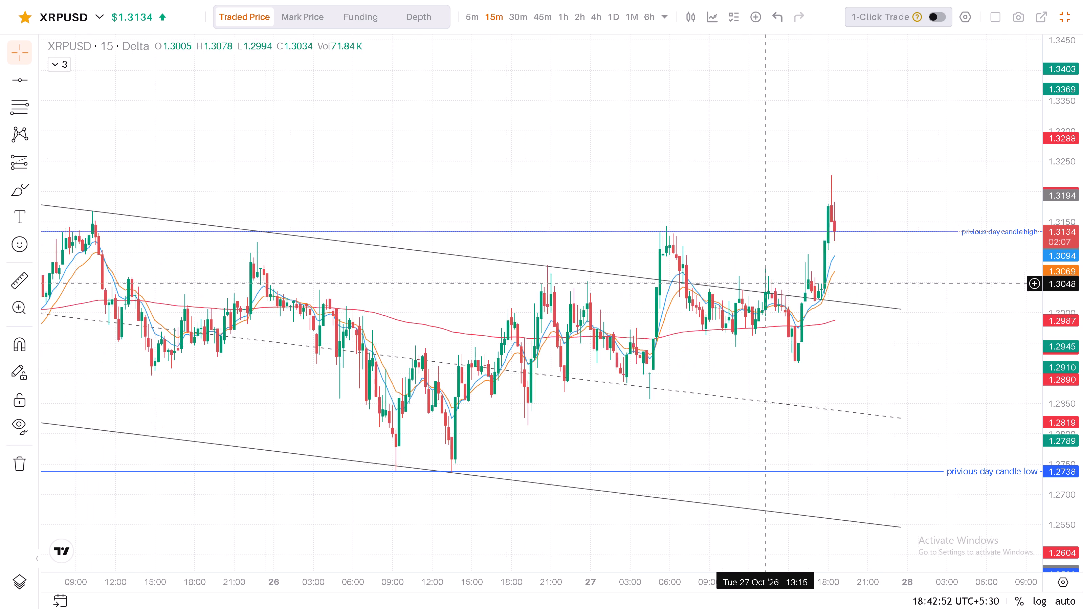
scroll(766, 284, "up", 10)
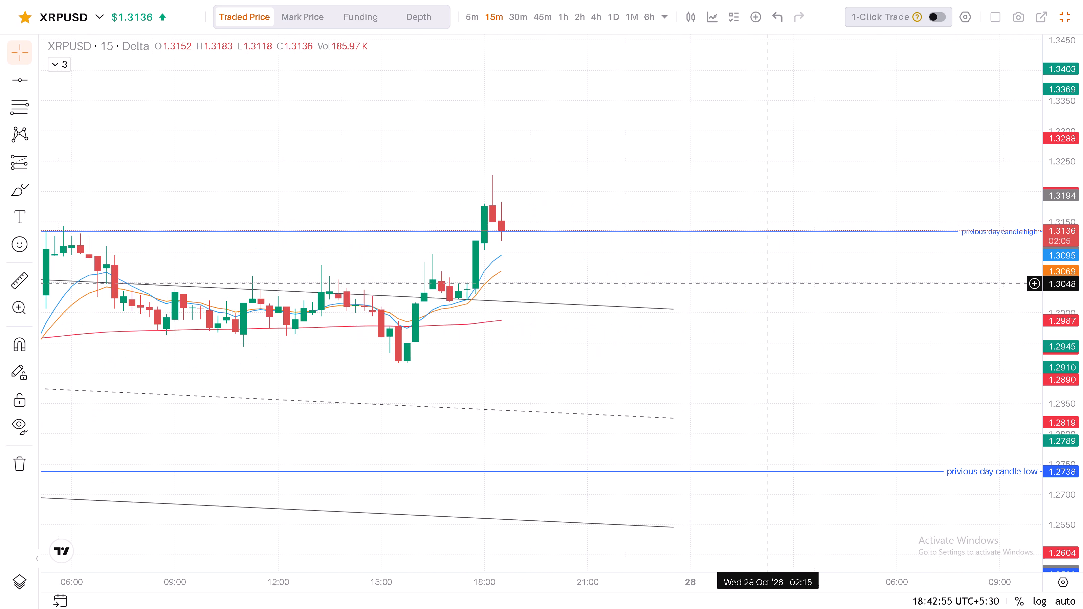
scroll(766, 284, "up", 1)
scroll(766, 284, "down", 2)
scroll(766, 284, "up", 1)
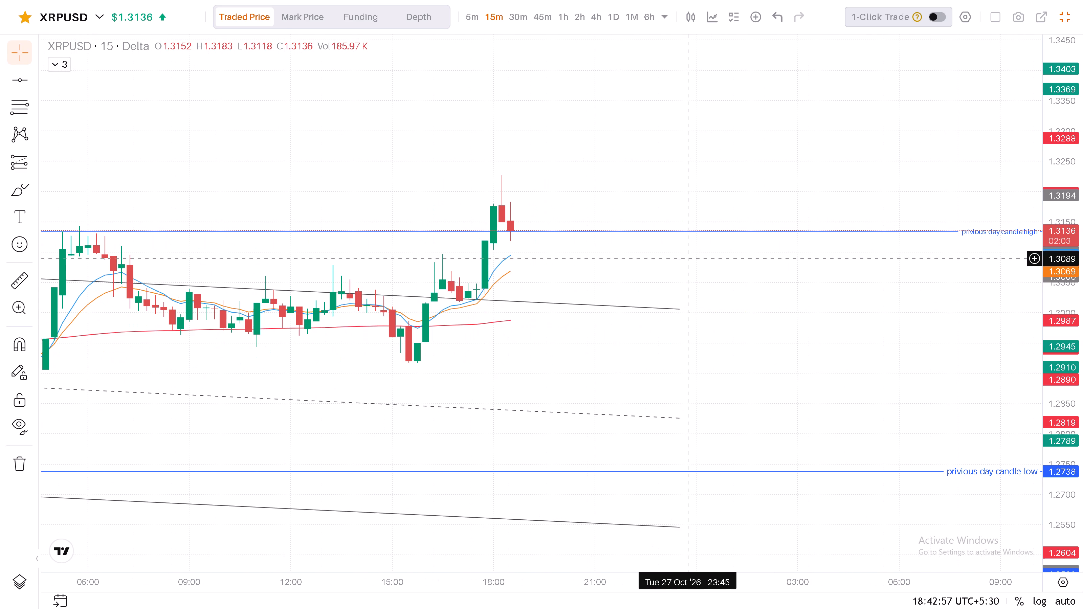
left_click_drag(682, 257, 748, 271)
left_click(748, 271)
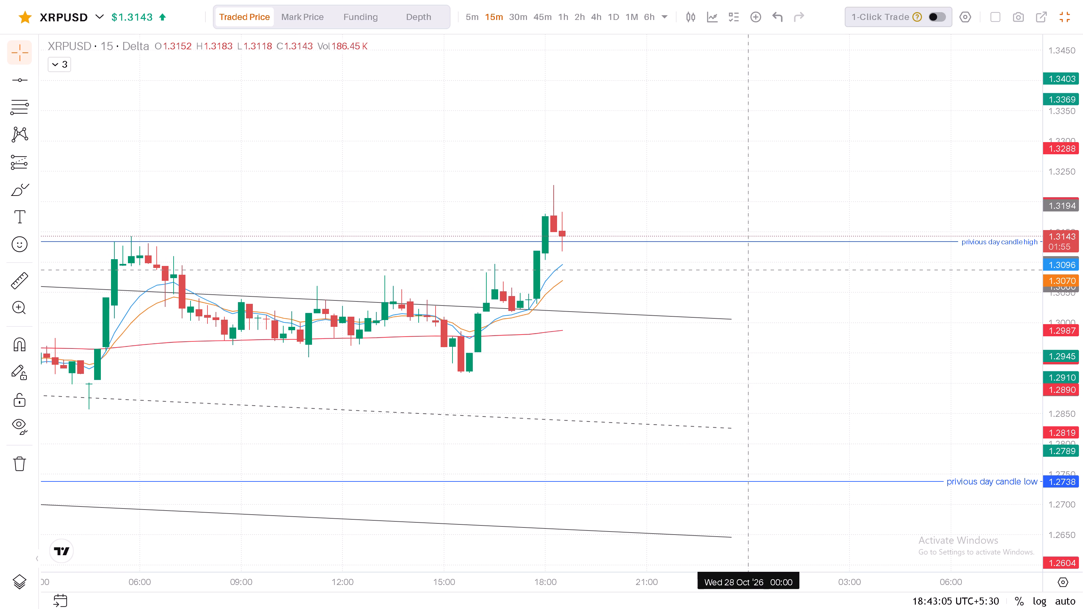
Compare the latest 15-minute candles at the previous day candle high with the swings earlier on 27 October.
scroll(748, 271, "down", 1)
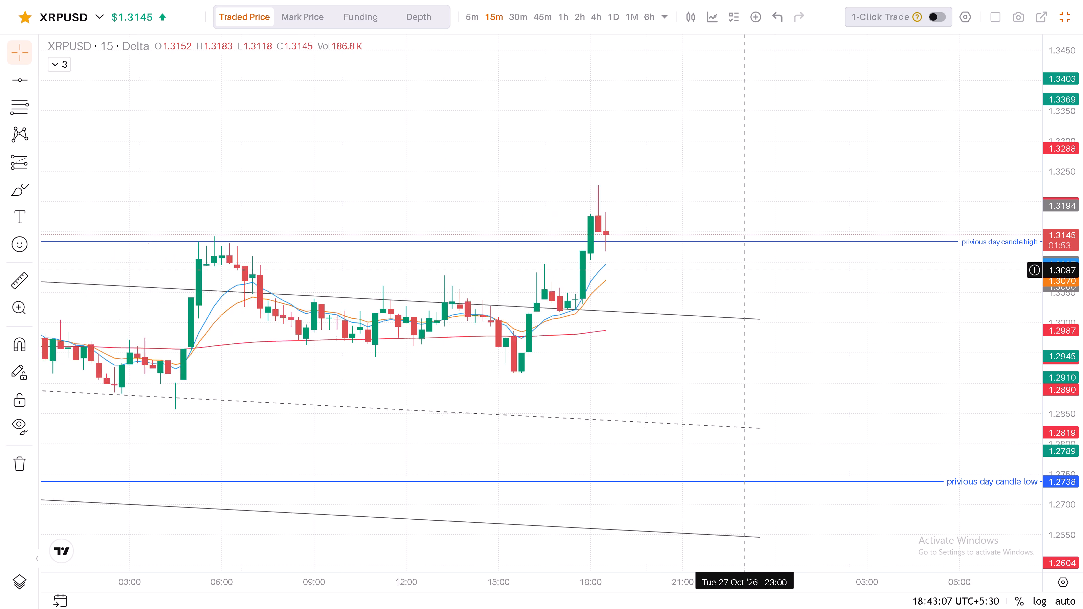
scroll(748, 271, "down", 7)
scroll(748, 271, "up", 4)
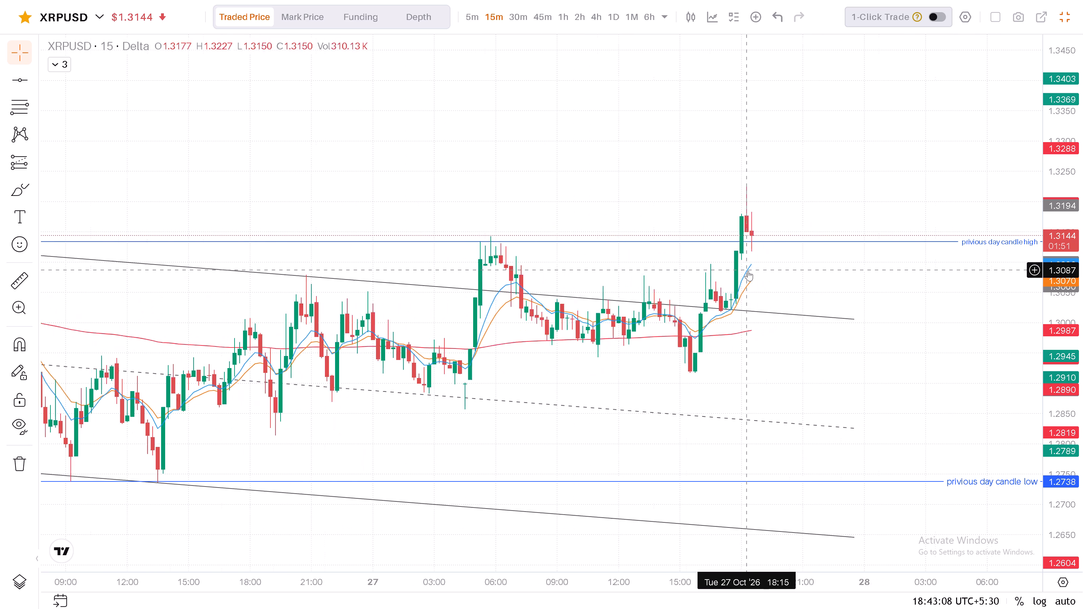
scroll(748, 271, "up", 2)
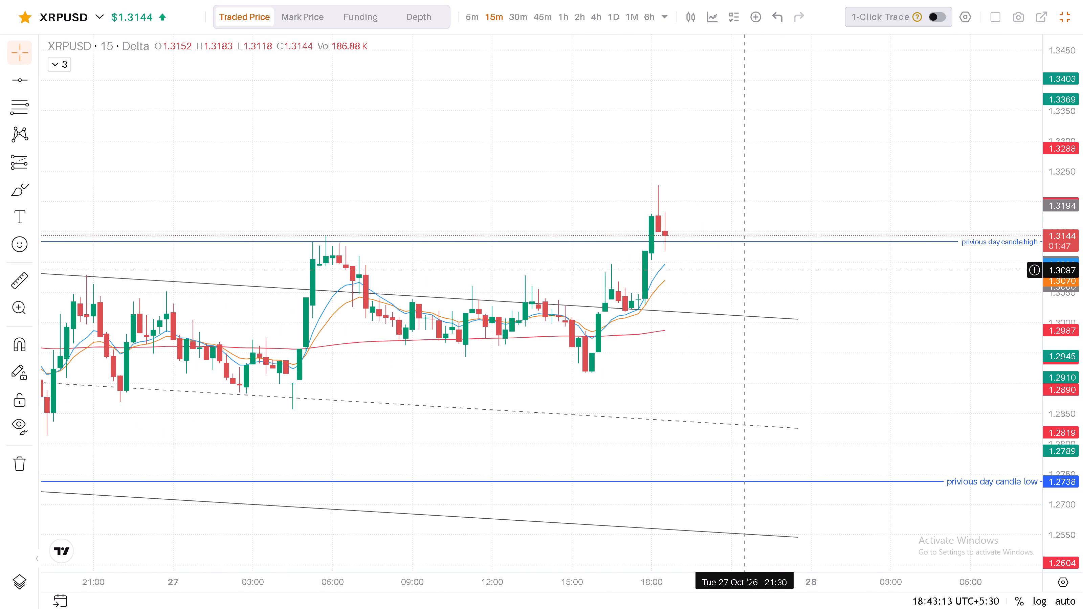
scroll(748, 271, "up", 2)
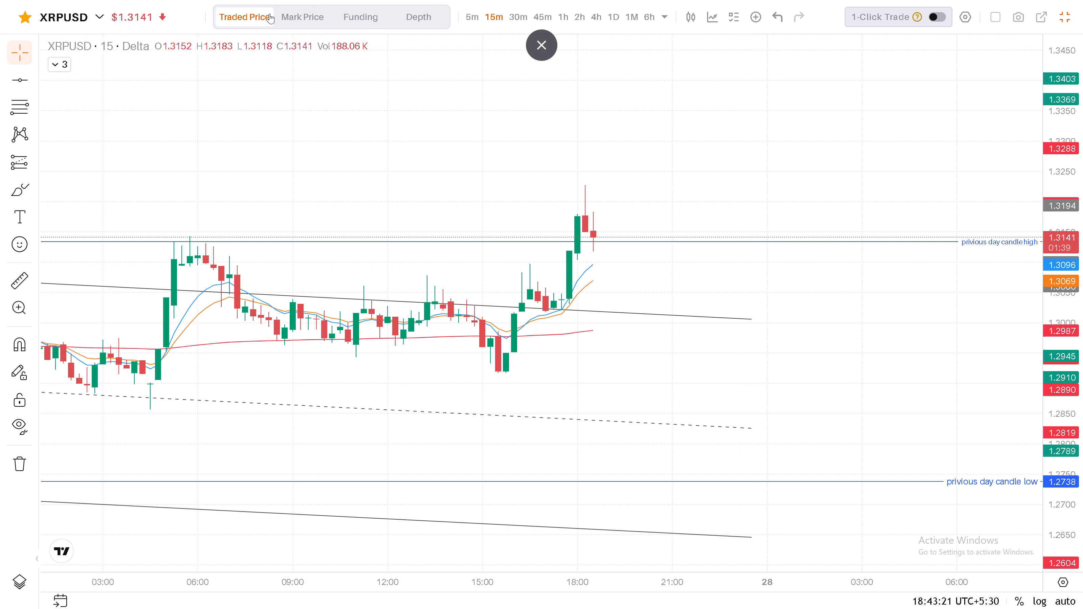
Examine XRPUSD on the 1-hour timeframe across the whole descending channel, down to the October month candle low.
left_click(565, 13)
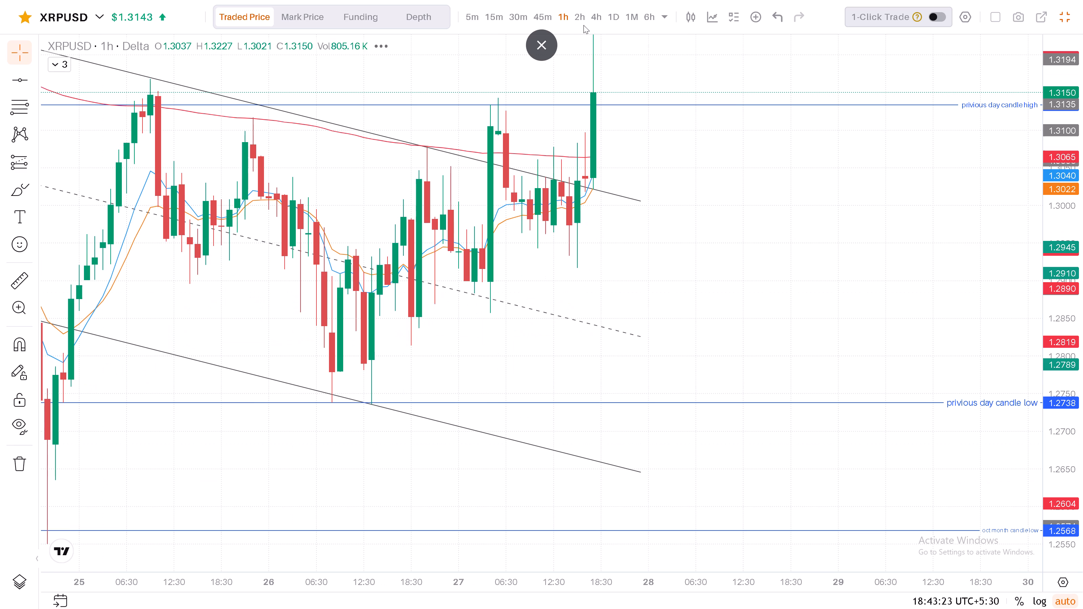
left_click_drag(1073, 105, 1052, 296)
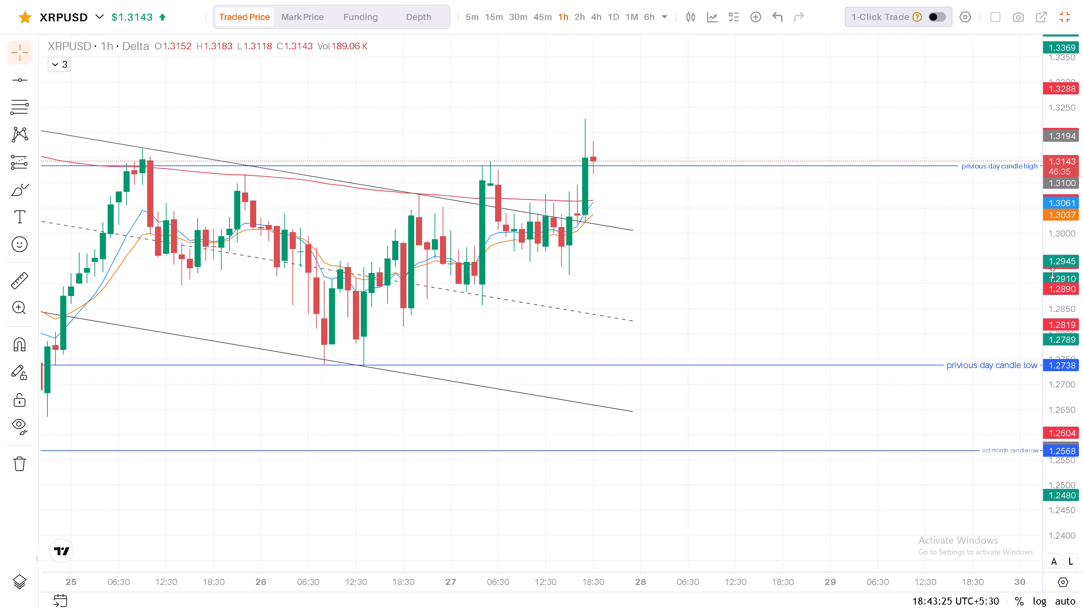
left_click_drag(1052, 200, 1033, 289)
left_click_drag(745, 268, 760, 287)
scroll(761, 285, "down", 4)
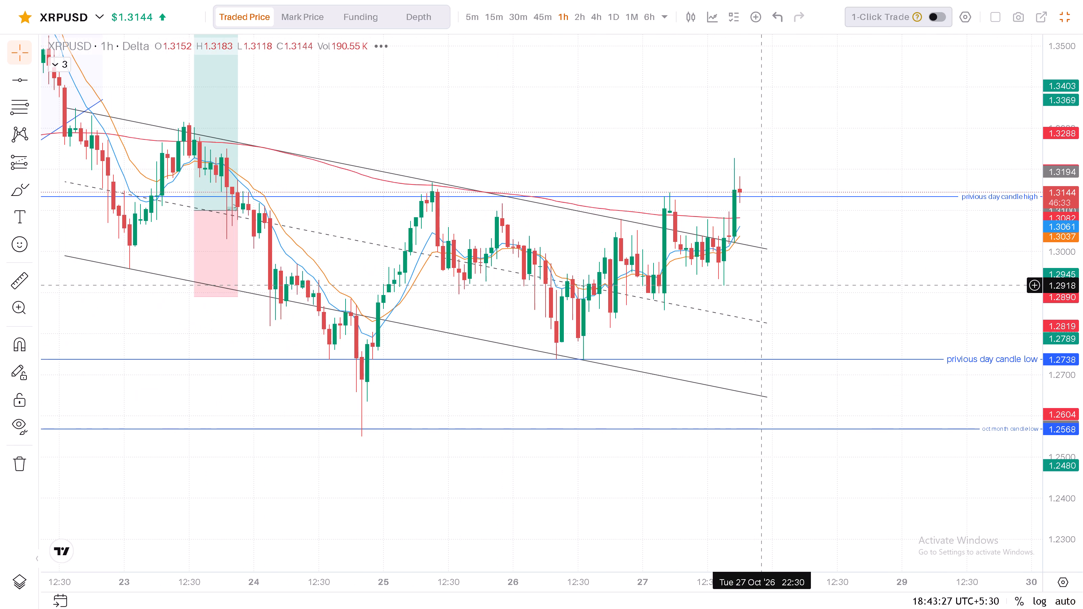
scroll(762, 282, "down", 1)
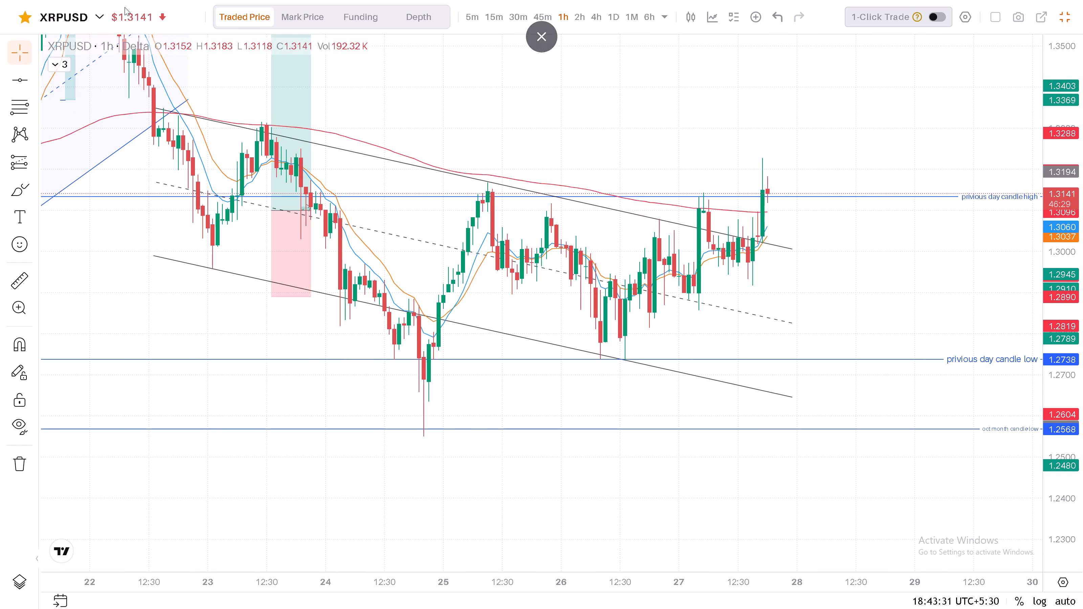
Switch the chart from XRPUSD to the UNIUSD perpetual contract in the watchlist.
left_click(100, 19)
left_click(58, 55)
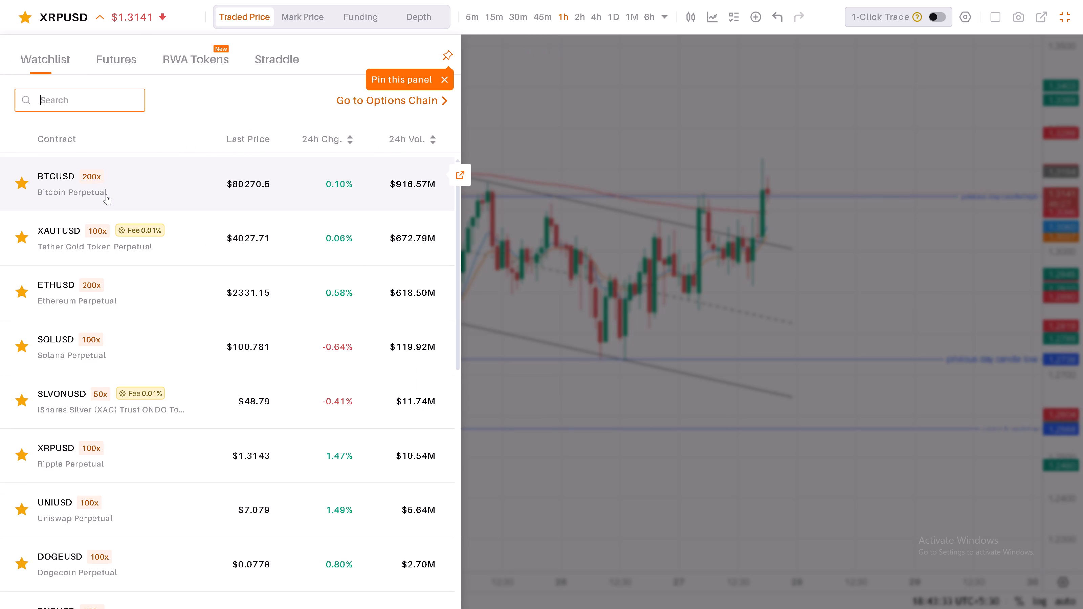
scroll(202, 315, "down", 1)
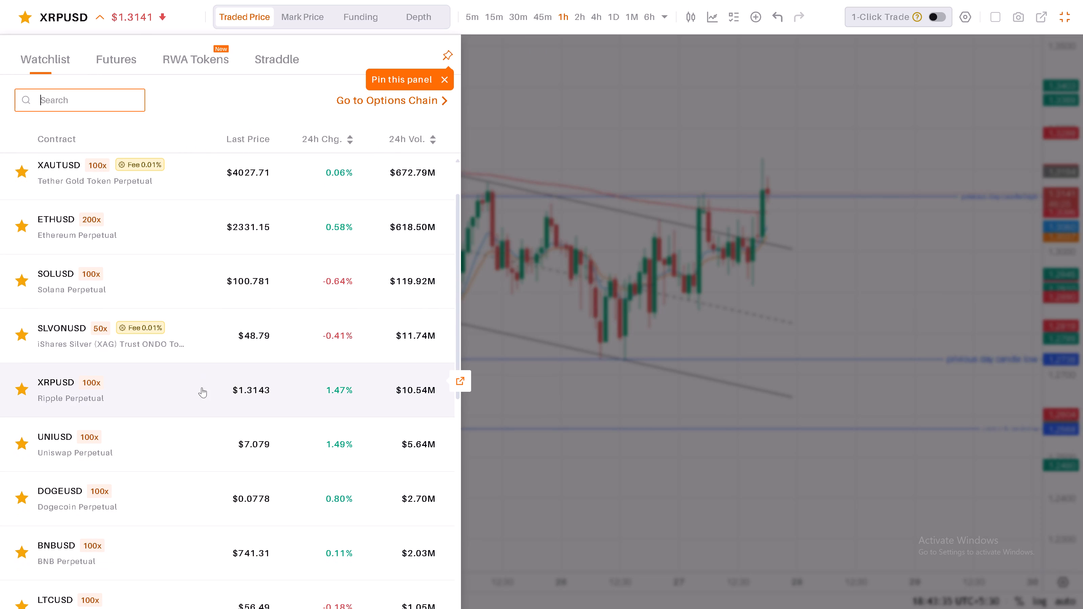
left_click(200, 437)
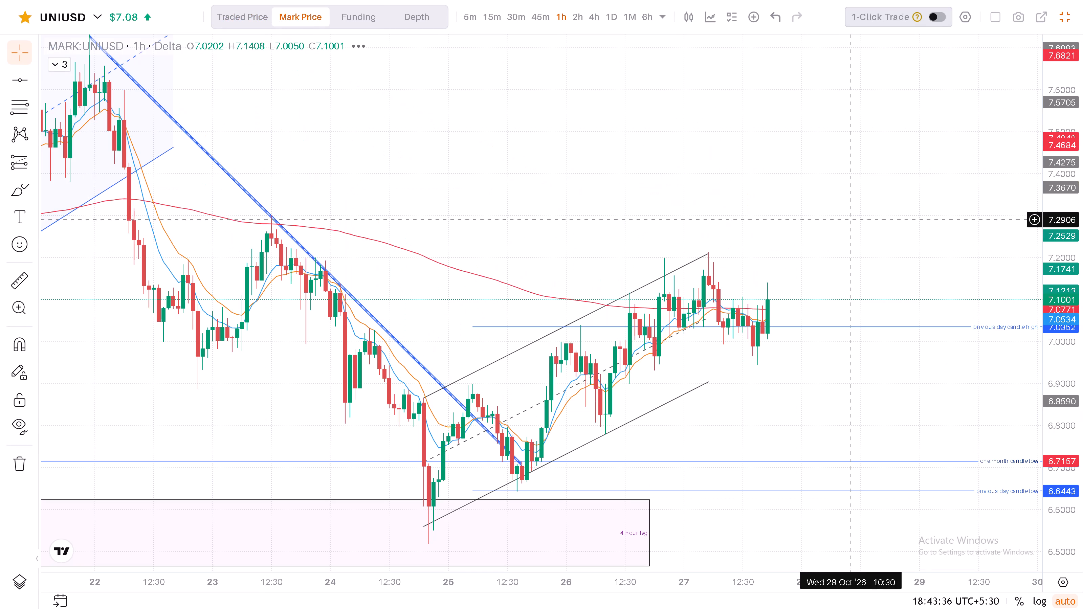
Examine the 1-hour UNIUSD candles against the ascending channel, previous day levels and the 4-hour FVG zone.
left_click_drag(1065, 261, 1066, 374)
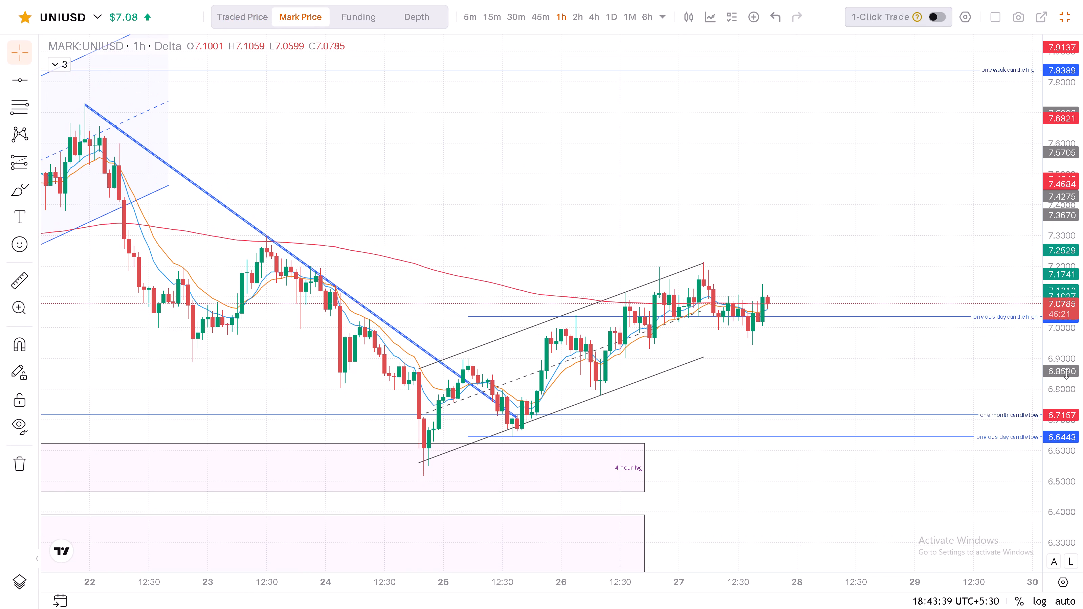
left_click_drag(1066, 374, 1078, 398)
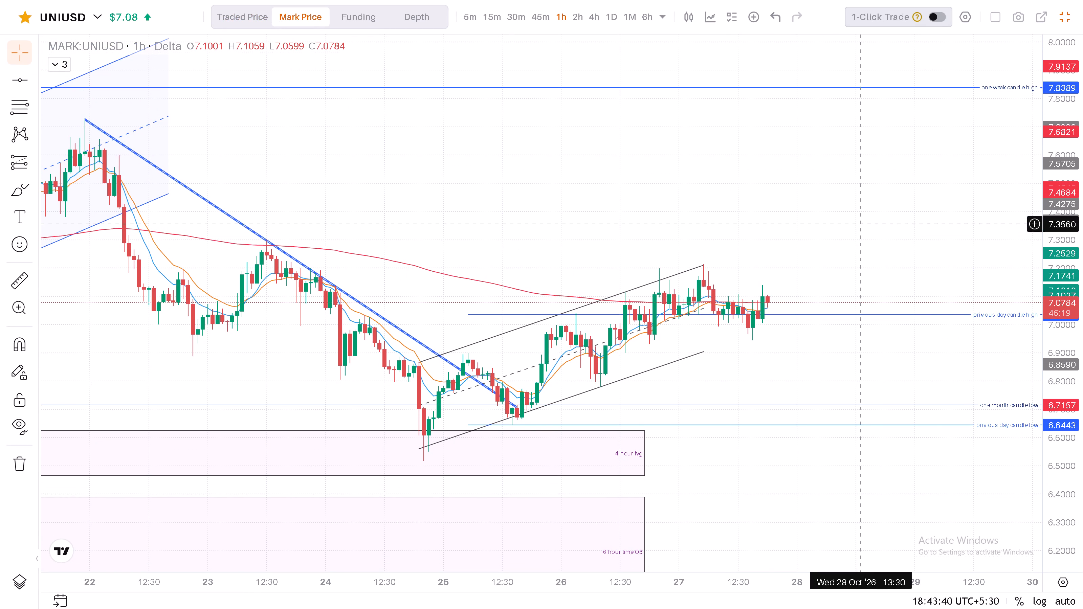
scroll(862, 213, "down", 3)
scroll(862, 213, "up", 4)
left_click_drag(724, 216, 713, 212)
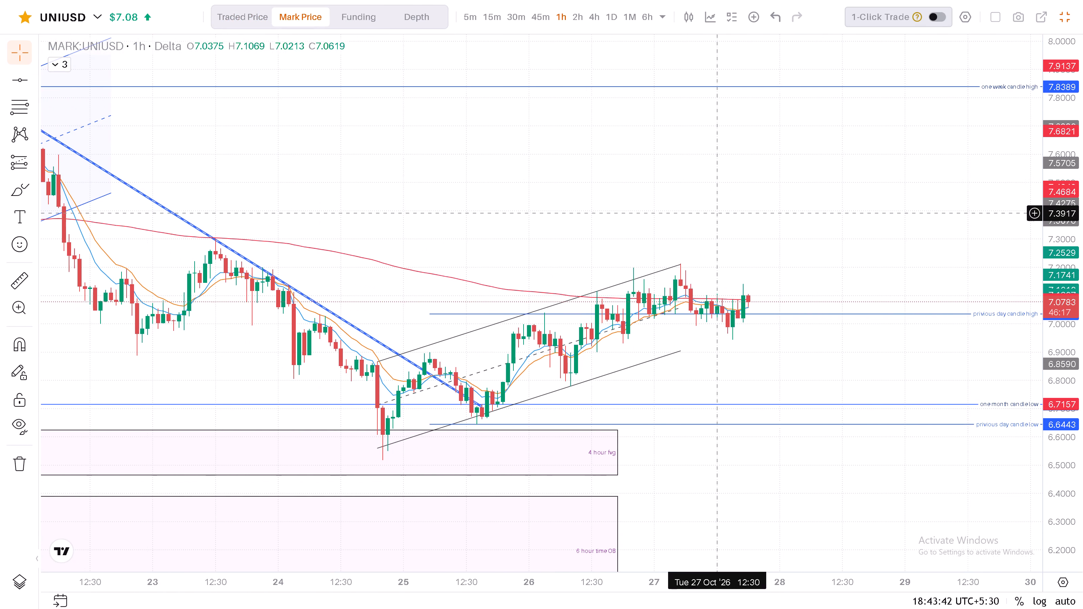
Switch UNIUSD to the daily timeframe and enlarge the October candles around the previous day high and low lines.
left_click(615, 19)
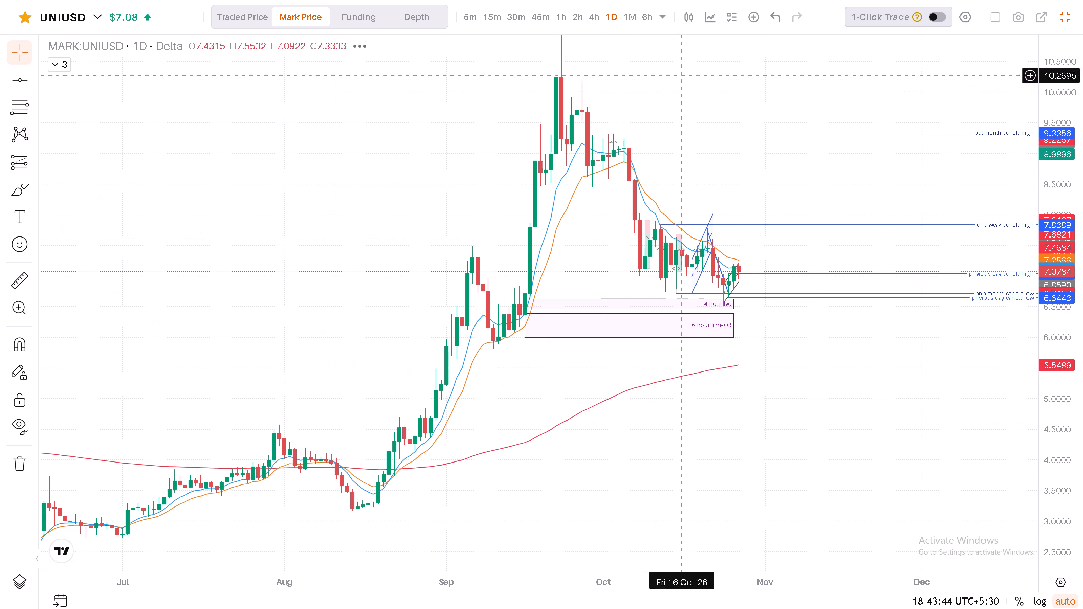
left_click_drag(1062, 398, 1040, 301)
scroll(839, 254, "up", 4)
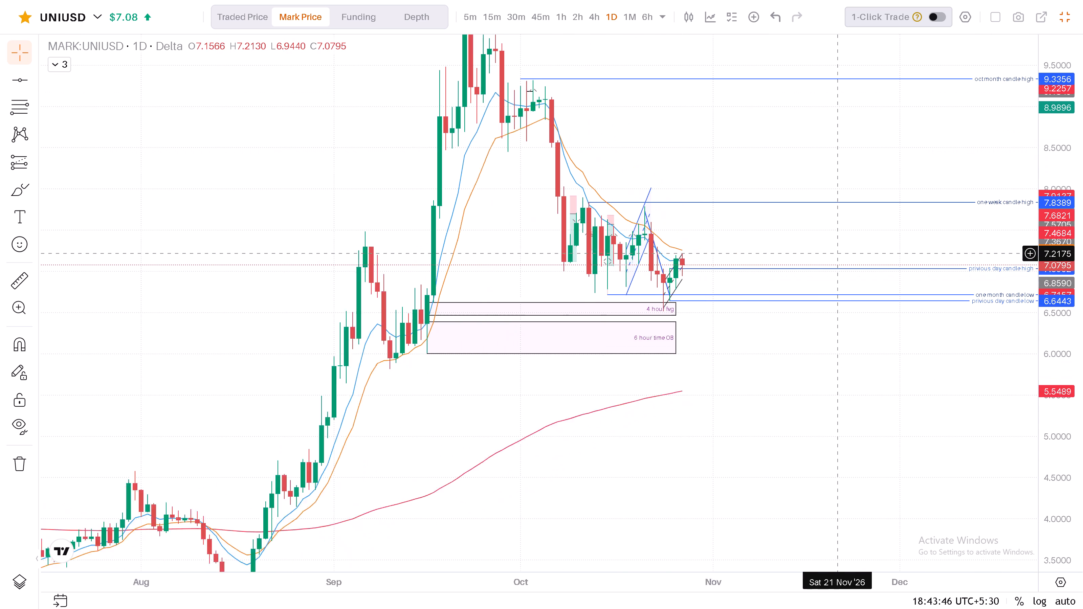
scroll(839, 254, "up", 2)
scroll(752, 239, "up", 4)
left_click_drag(632, 237, 663, 210)
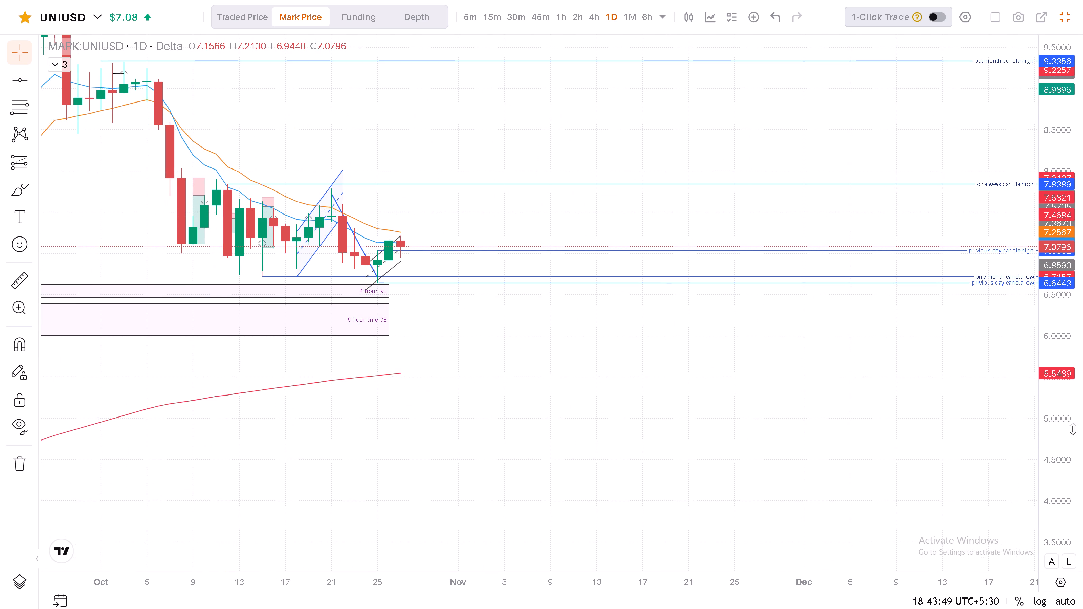
left_click_drag(1073, 431, 1065, 205)
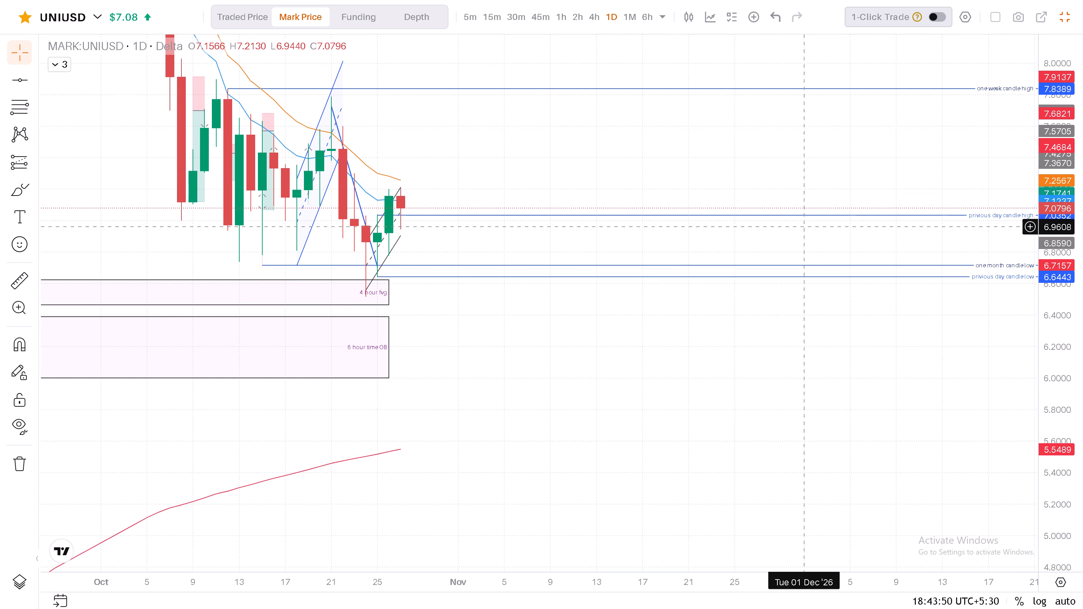
scroll(674, 220, "up", 4)
left_click_drag(462, 151, 715, 198)
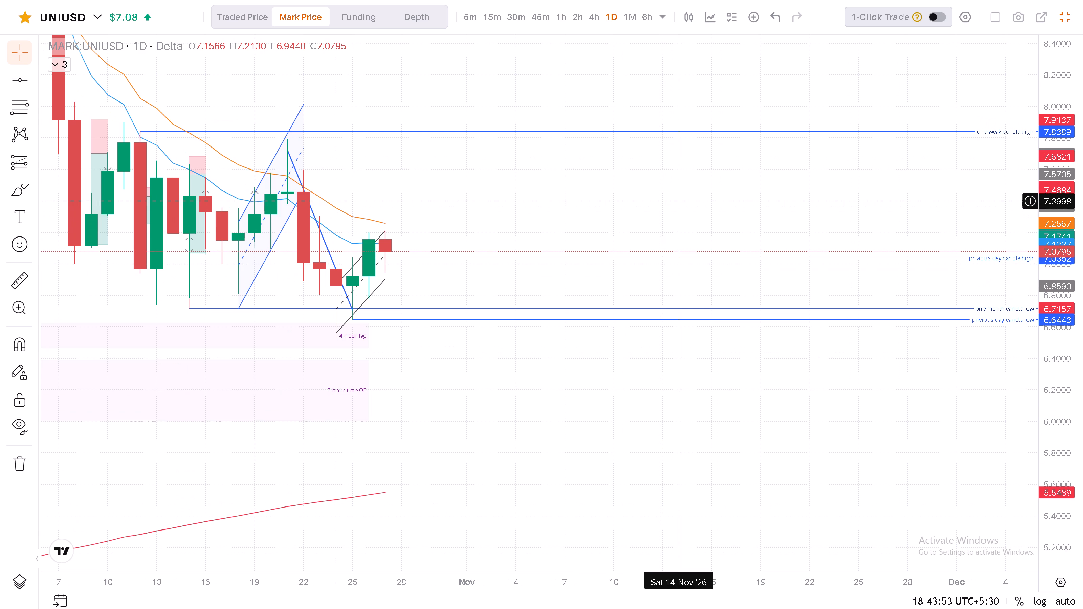
Raise the previous day candle high line to 7.1940, at the top of the 26 October daily candle.
left_click(960, 257)
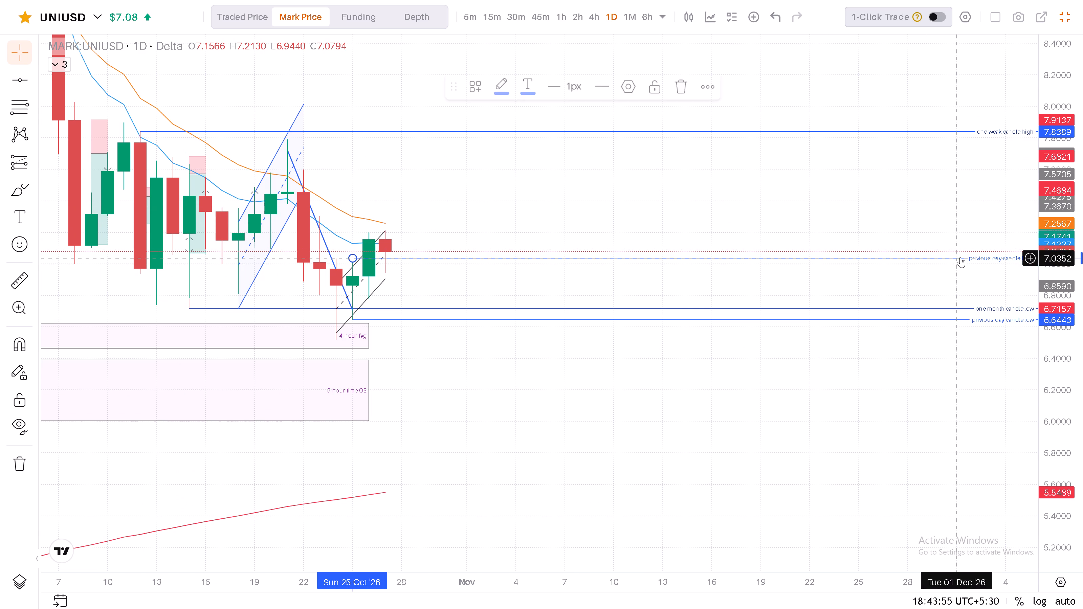
left_click_drag(913, 259, 914, 242)
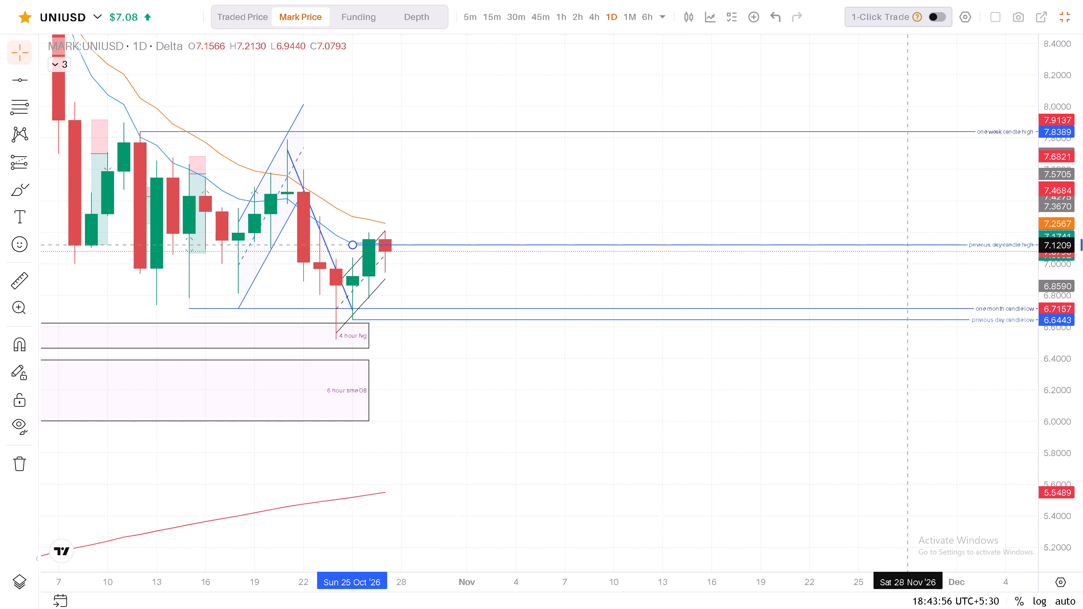
left_click_drag(914, 242, 912, 234)
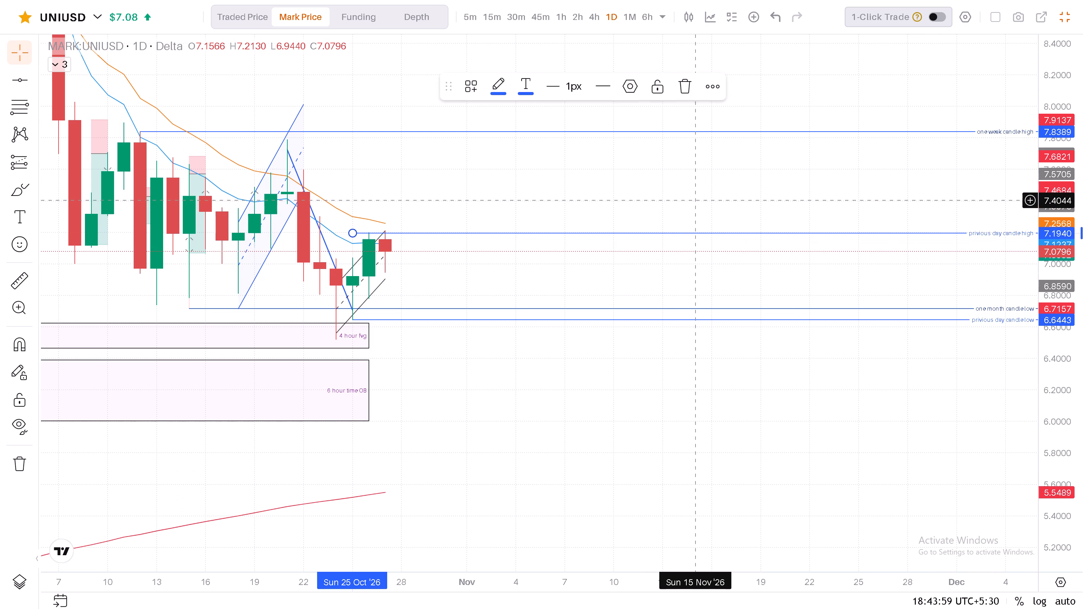
left_click(698, 201)
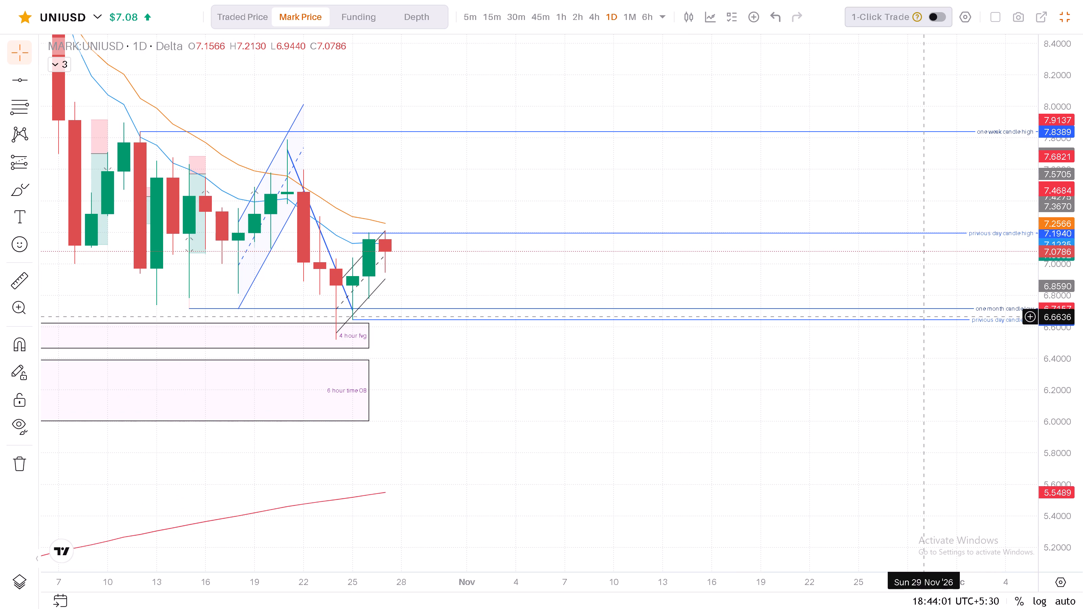
Raise the previous day candle low line to 6.7808, at the bottom of the 26 October daily candle.
left_click(927, 319)
left_click_drag(913, 319, 915, 308)
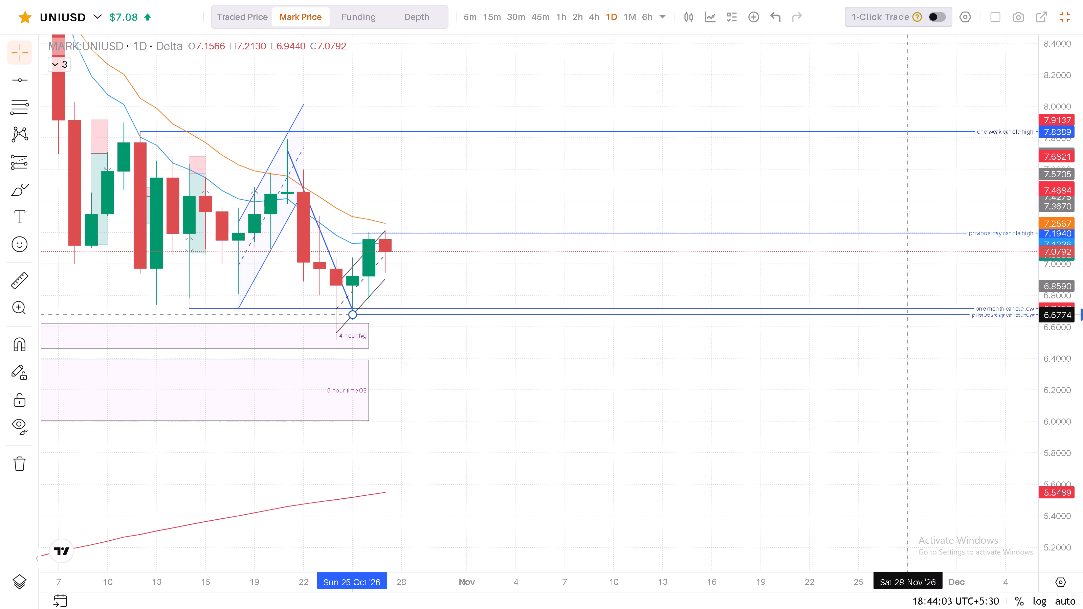
left_click_drag(915, 308, 916, 297)
double_click(916, 300)
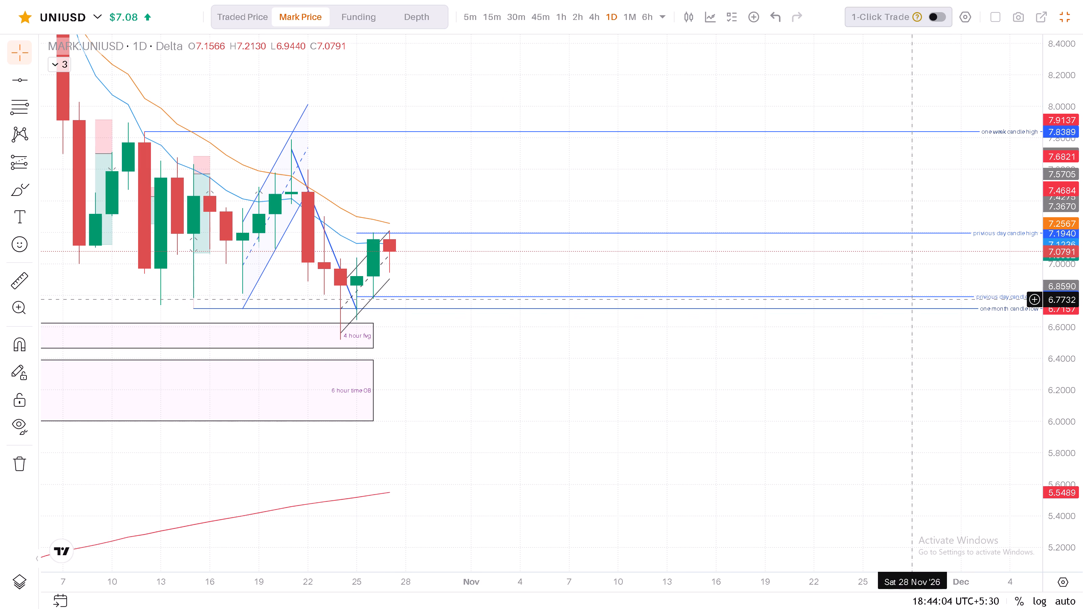
left_click(942, 275)
left_click_drag(1077, 363, 1063, 220)
left_click(946, 301)
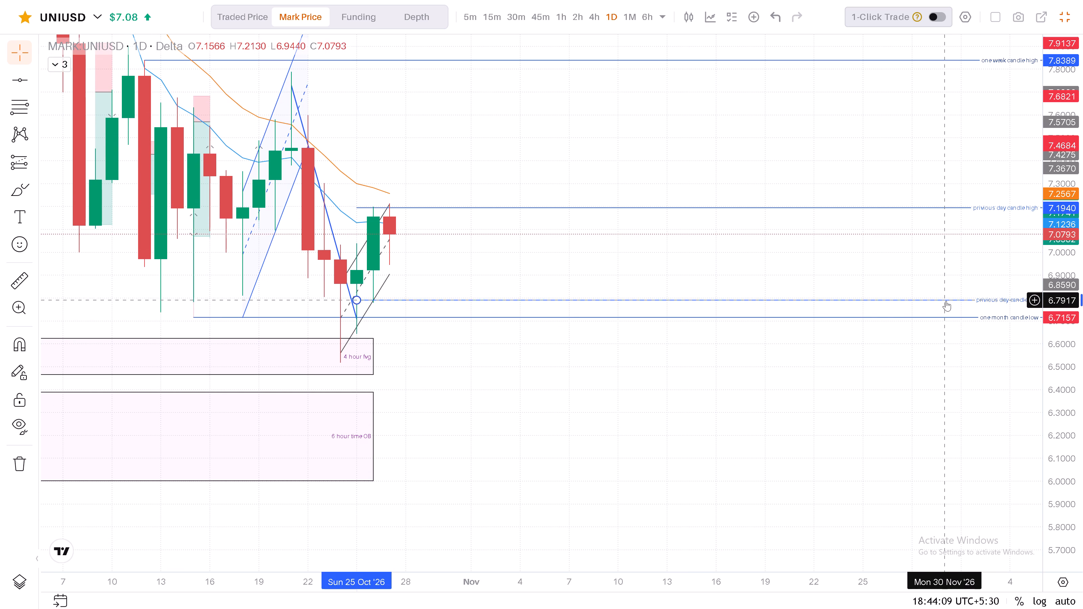
left_click(912, 358)
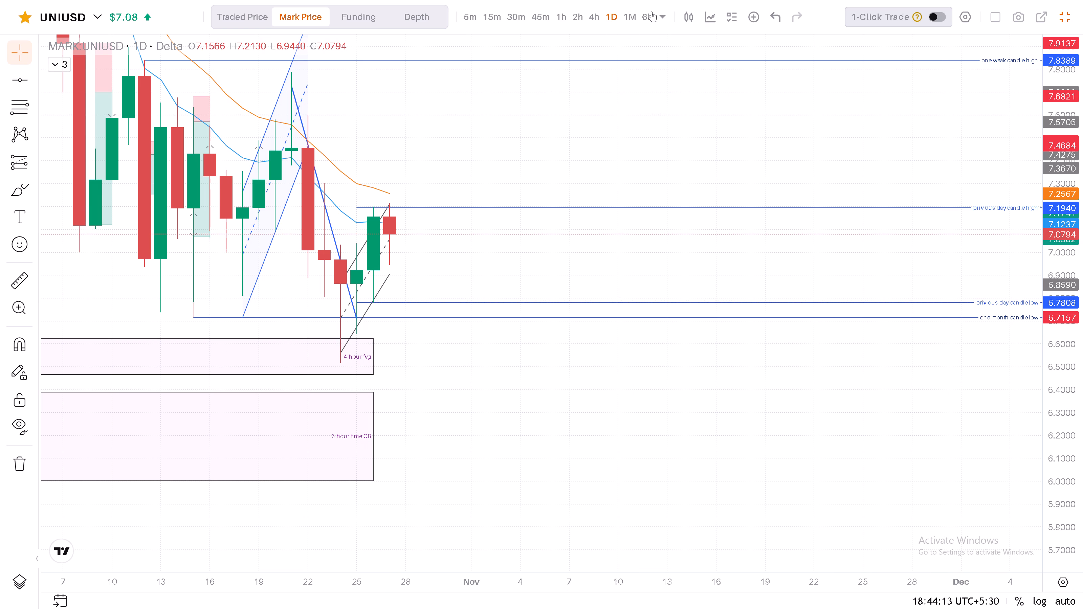
Switch UNIUSD to the monthly timeframe and enlarge the October candle's lower wick around the one month candle low line.
left_click(626, 16)
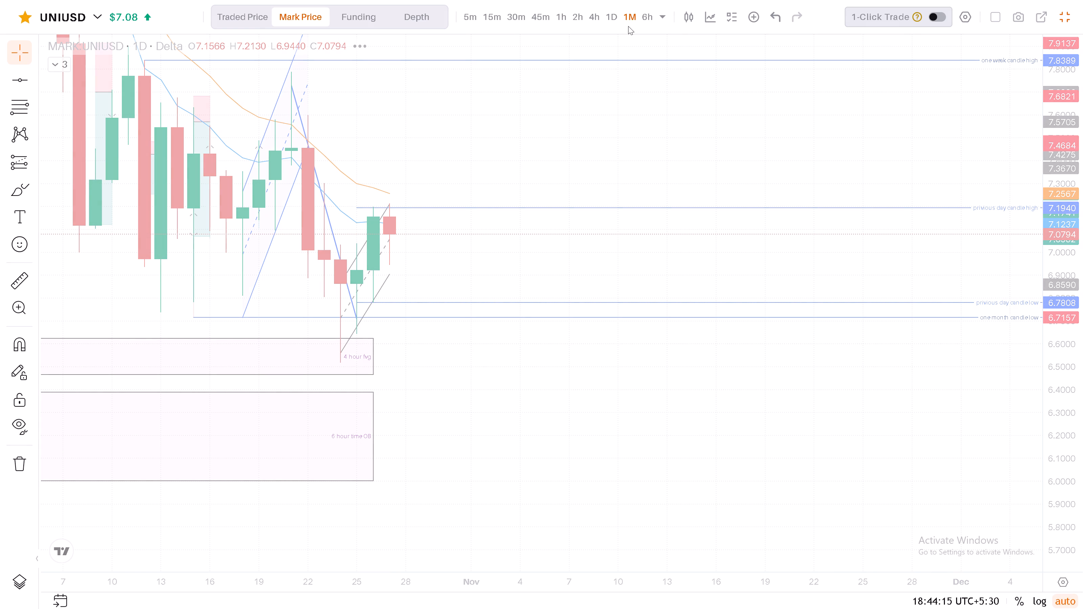
scroll(854, 254, "up", 8)
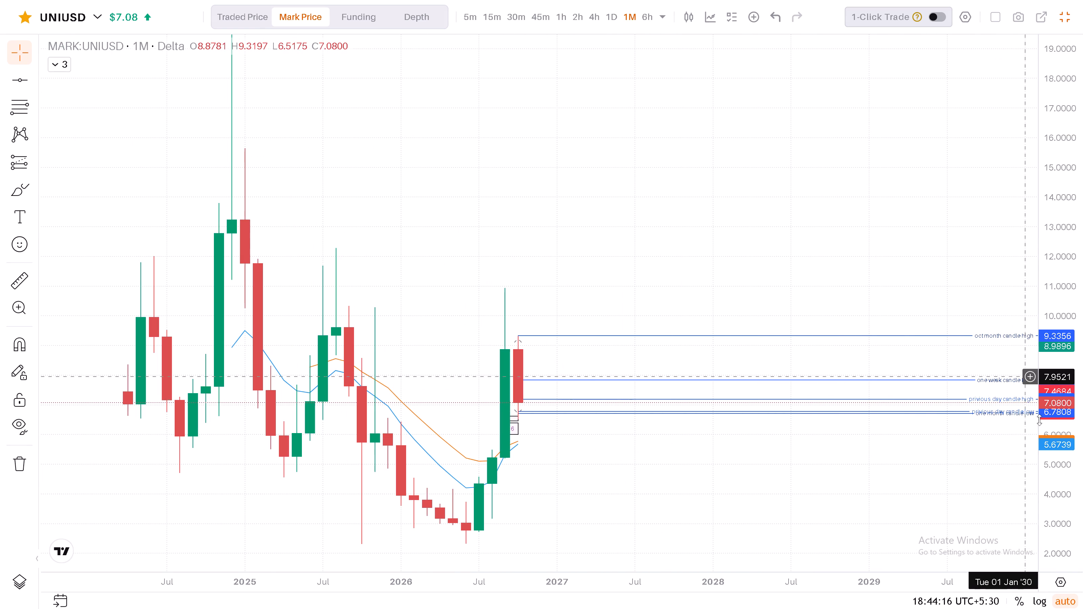
left_click_drag(1063, 481, 1060, 303)
left_click_drag(1059, 289, 1058, 276)
left_click(1047, 139)
left_click_drag(726, 269, 763, 103)
left_click(764, 100)
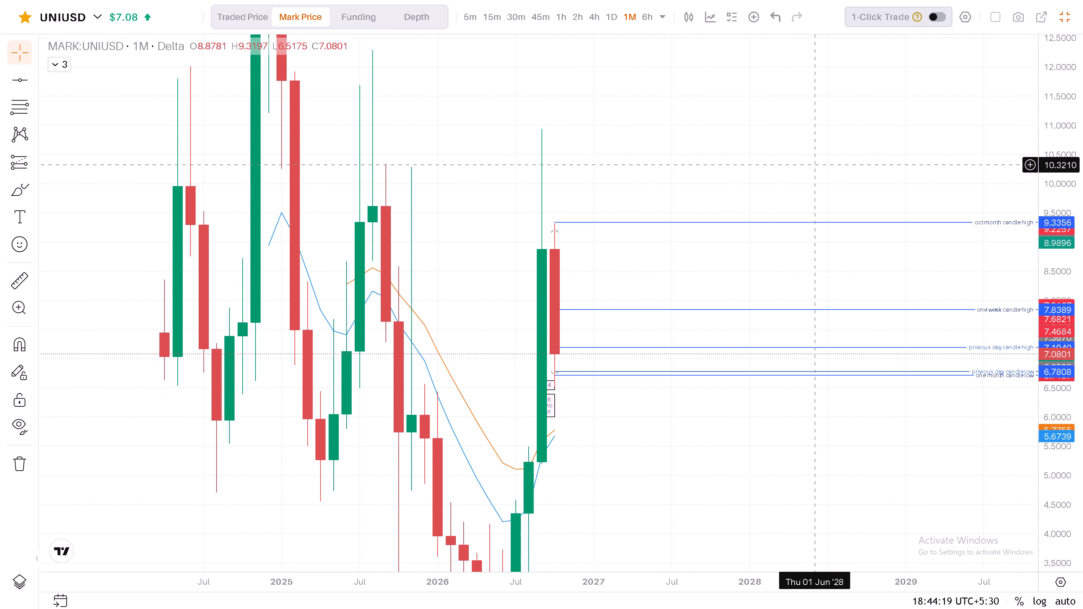
left_click_drag(1062, 225, 1063, 189)
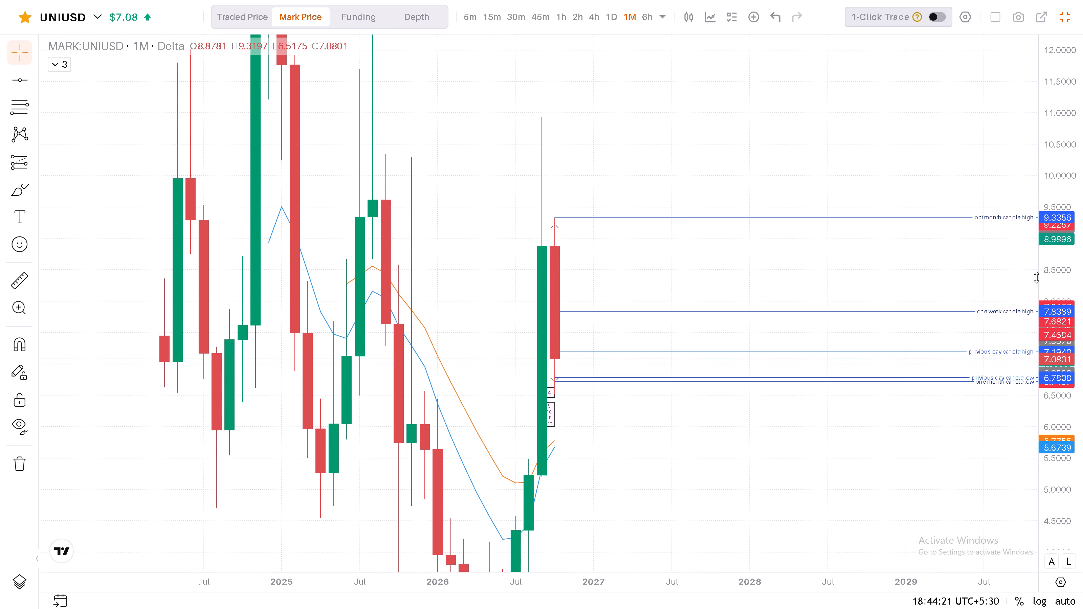
scroll(938, 354, "up", 8)
left_click_drag(458, 447, 695, 363)
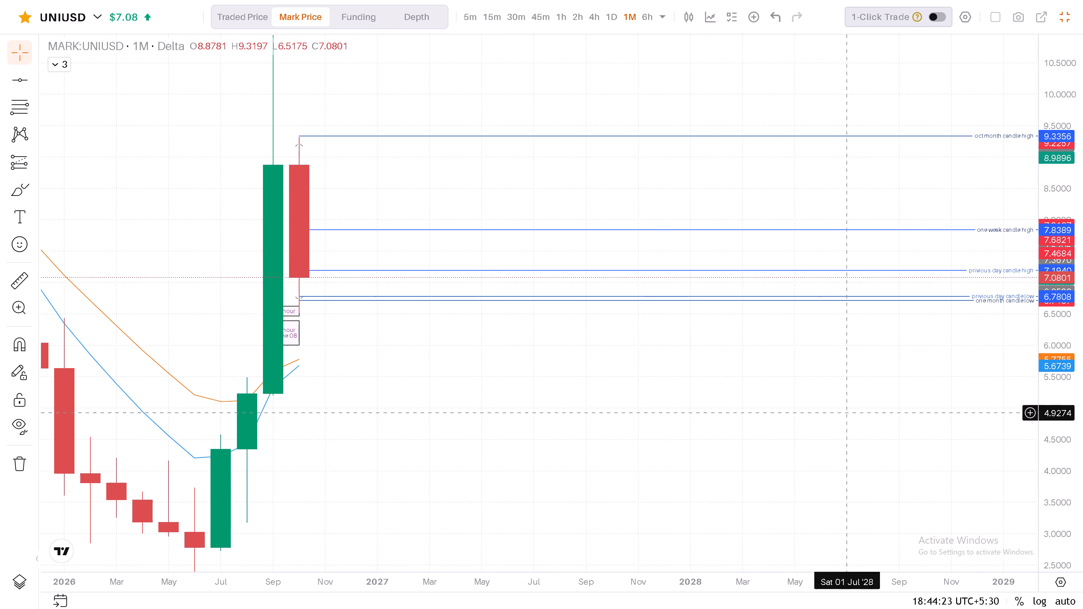
left_click_drag(1043, 472, 1065, 249)
scroll(679, 368, "up", 6)
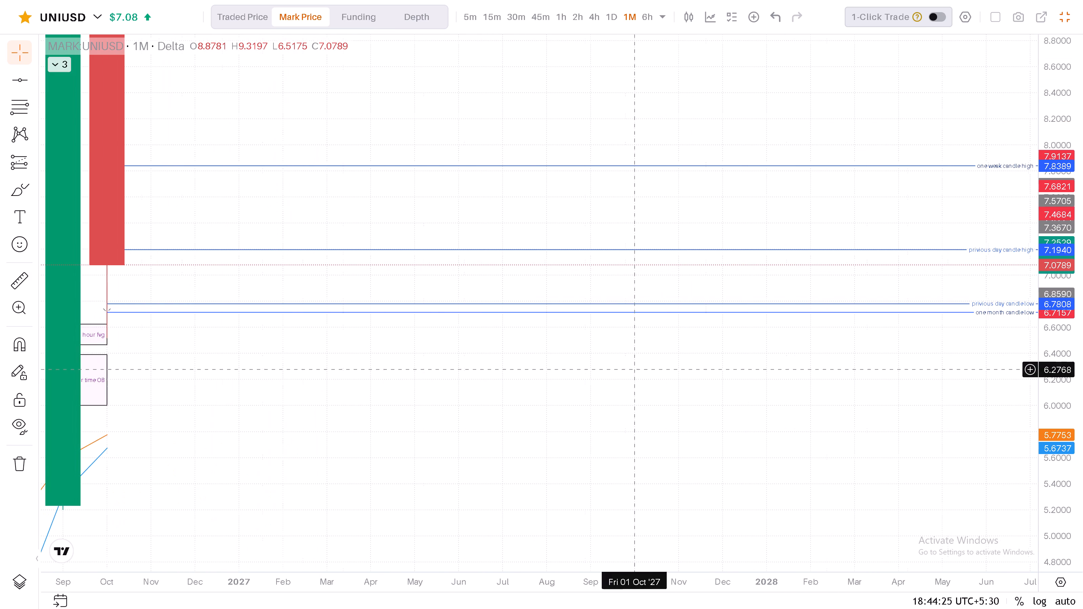
left_click_drag(421, 397, 842, 327)
scroll(819, 344, "up", 5)
left_click_drag(462, 358, 825, 367)
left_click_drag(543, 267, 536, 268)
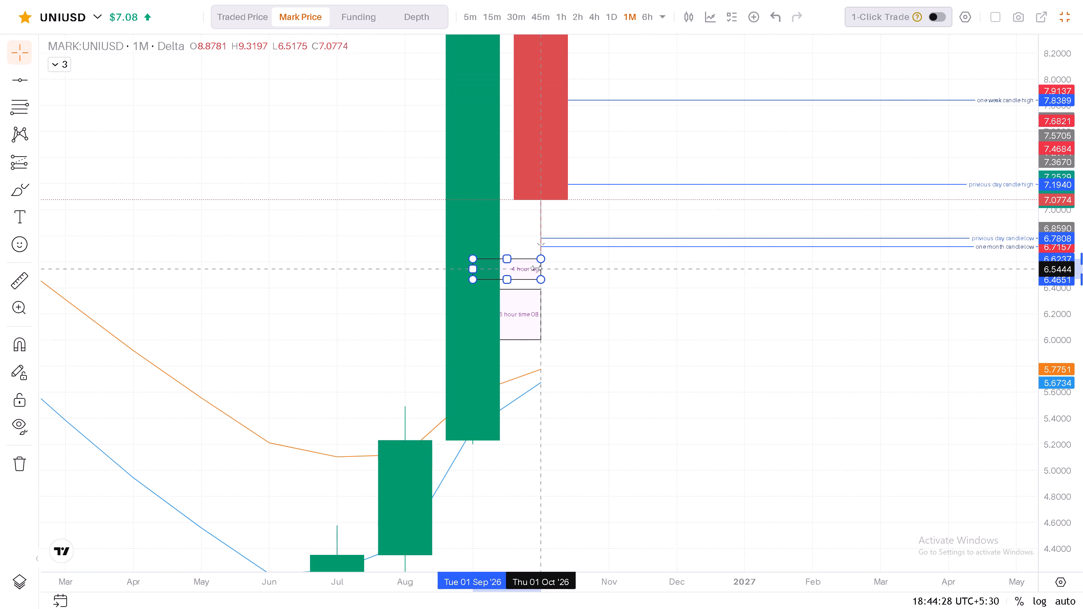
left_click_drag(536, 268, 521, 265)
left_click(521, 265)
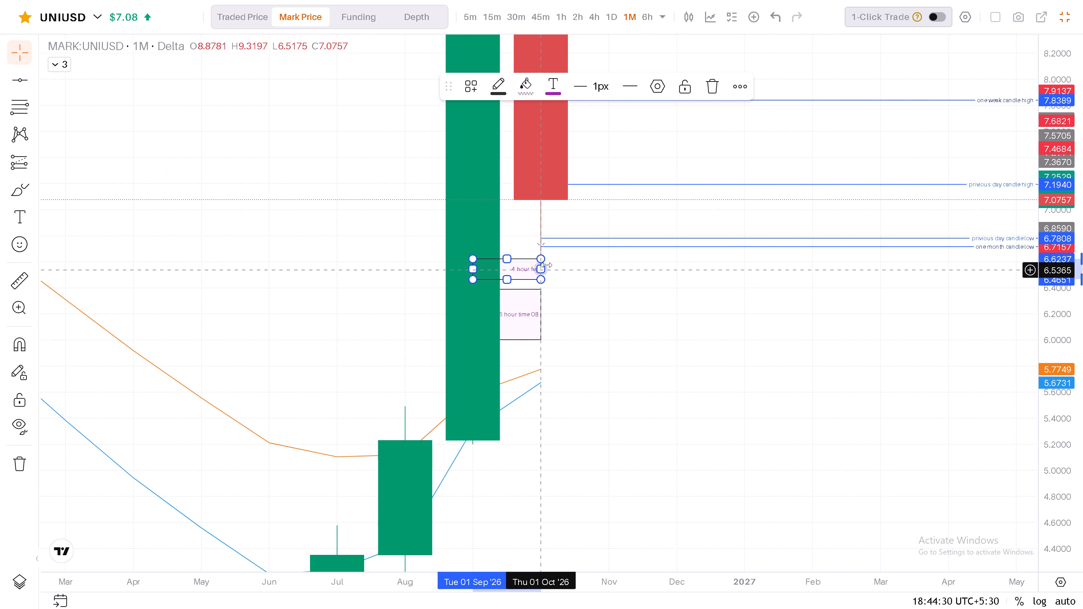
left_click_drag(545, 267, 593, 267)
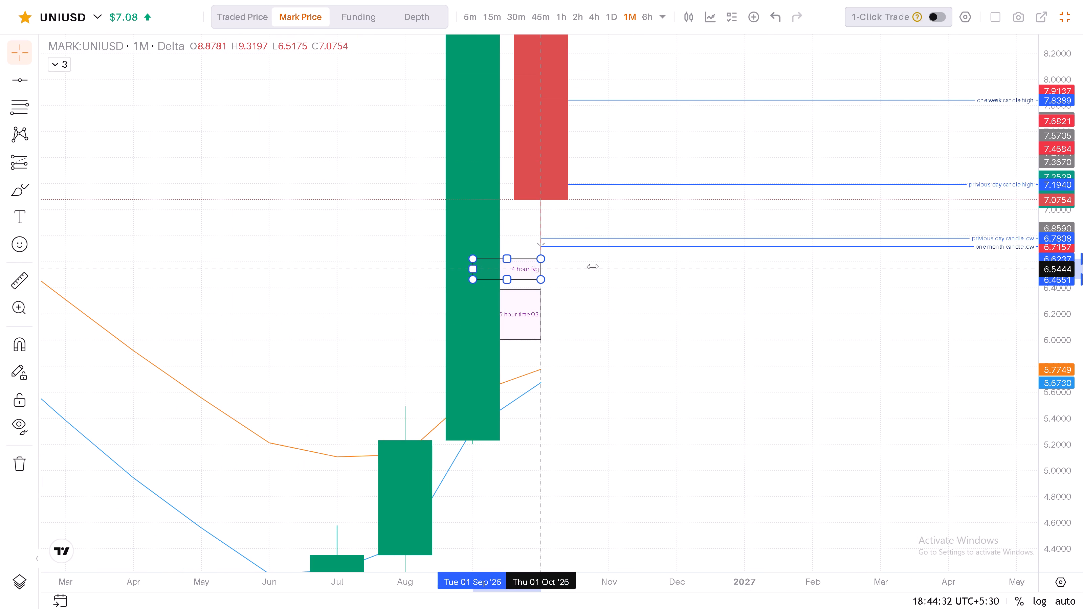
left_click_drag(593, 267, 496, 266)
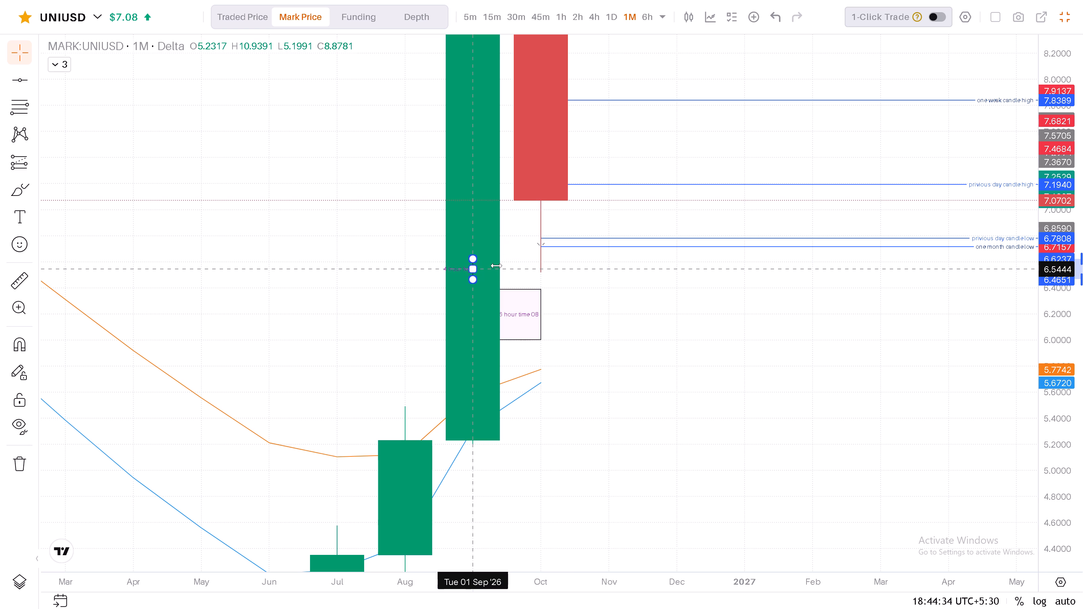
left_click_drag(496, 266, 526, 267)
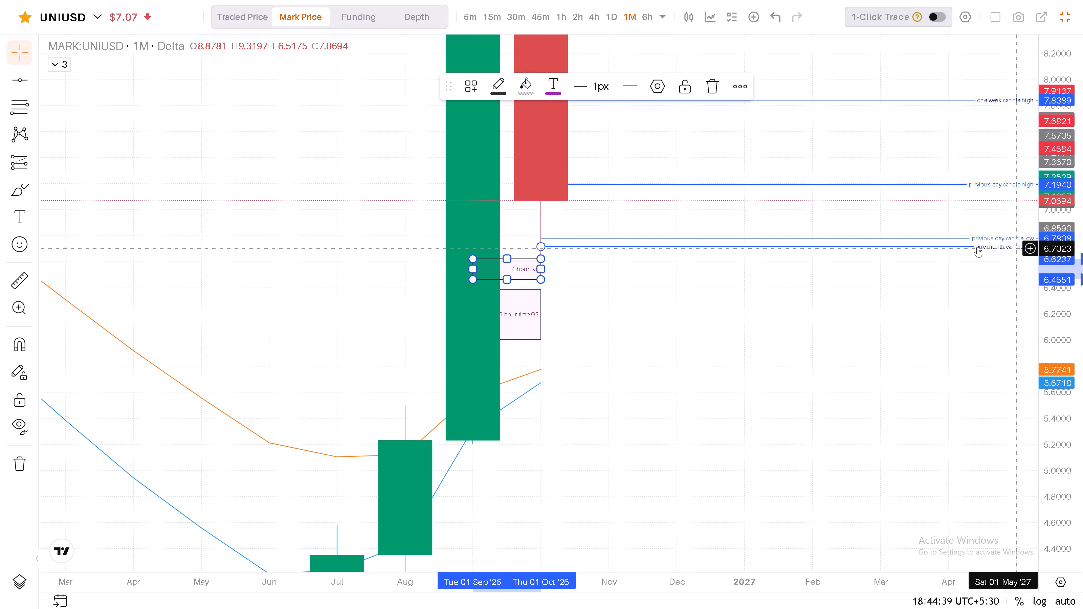
Lower the one month candle low line to 6.5310, near the bottom of the October monthly candle's wick.
left_click_drag(974, 247, 978, 271)
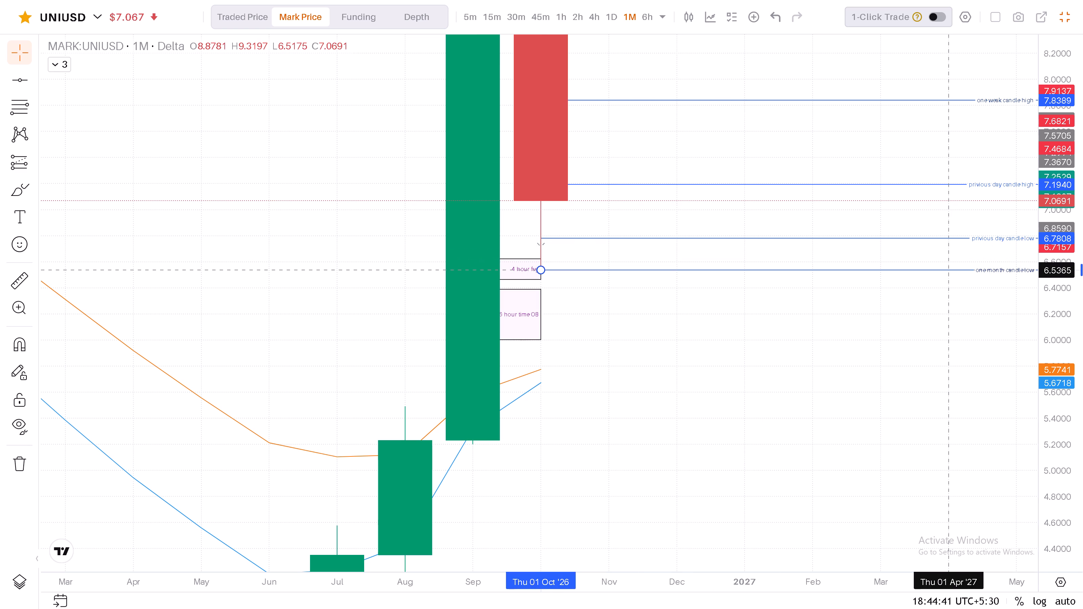
left_click_drag(978, 271, 976, 271)
left_click(721, 338)
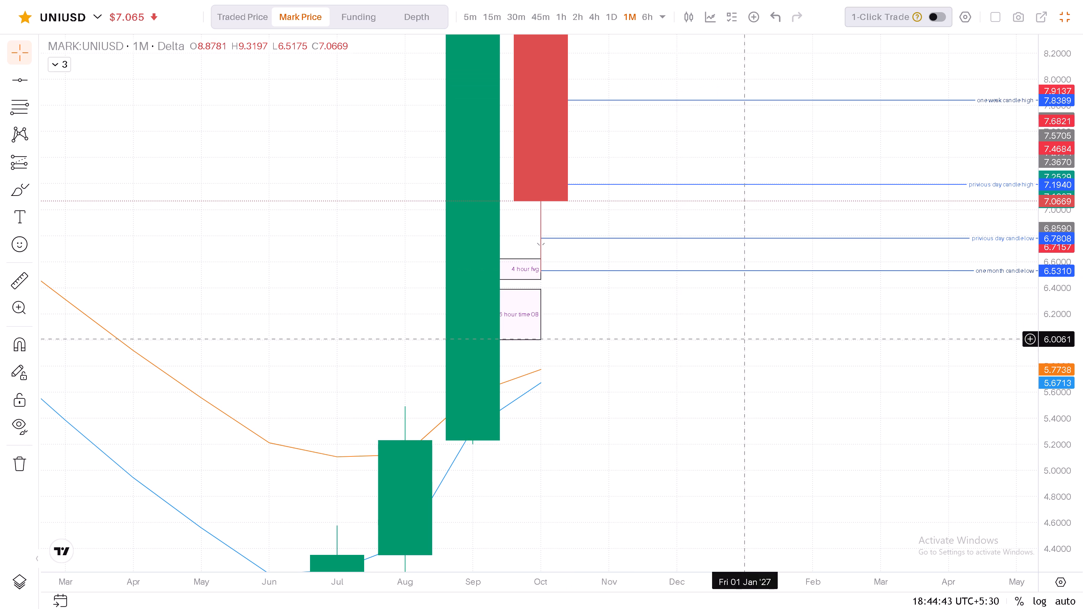
On the 1-hour chart, unlock the black ascending channel and extend its end forward to about the start of 28 October.
left_click(562, 17)
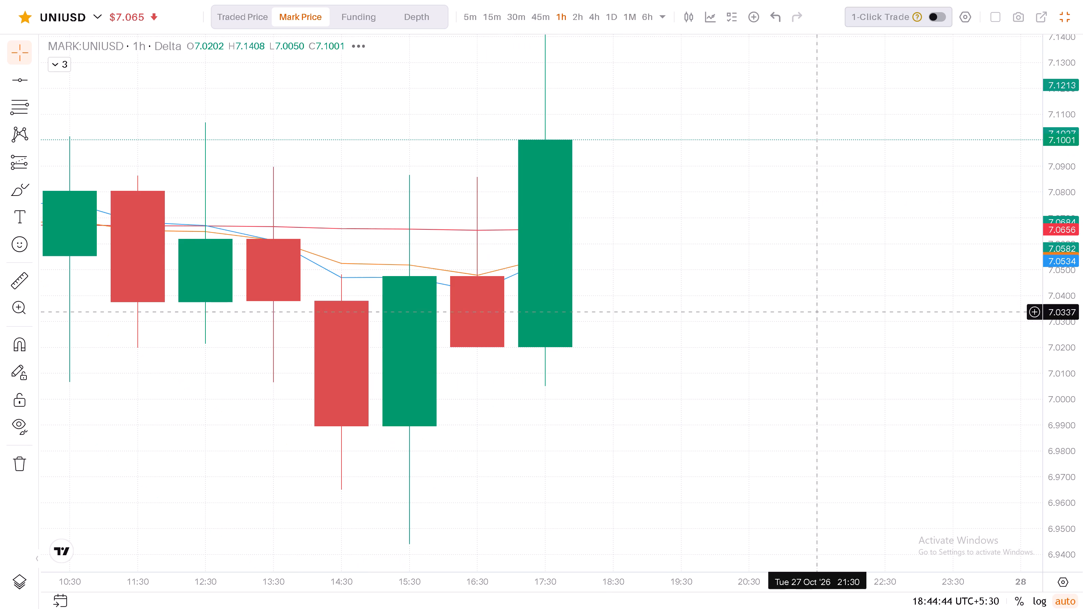
right_click(706, 205)
left_click(735, 218)
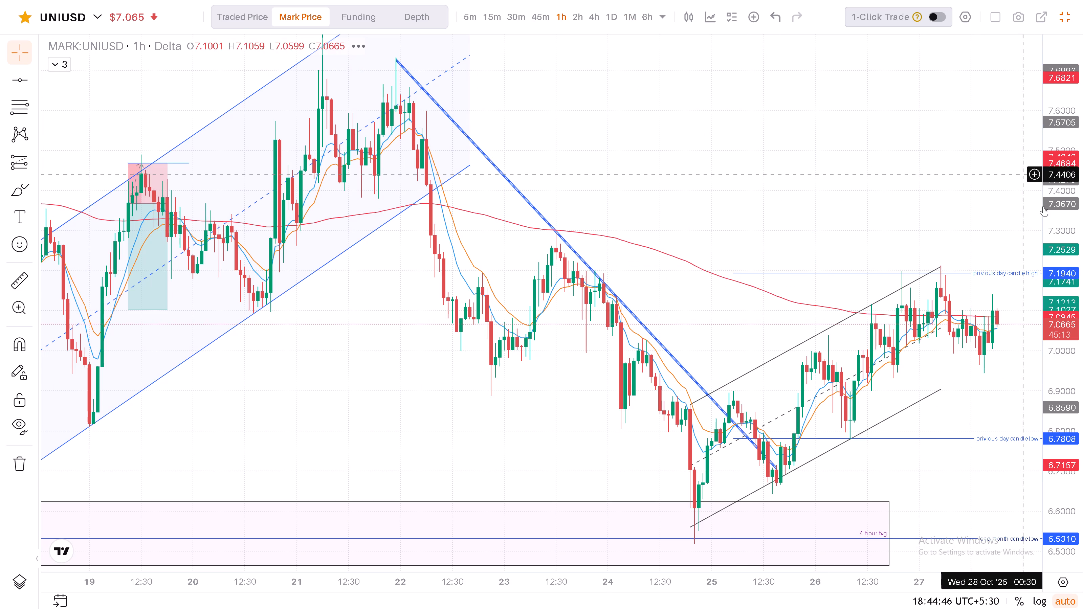
left_click_drag(1076, 292, 1070, 277)
scroll(836, 215, "up", 8)
left_click_drag(825, 201, 727, 214)
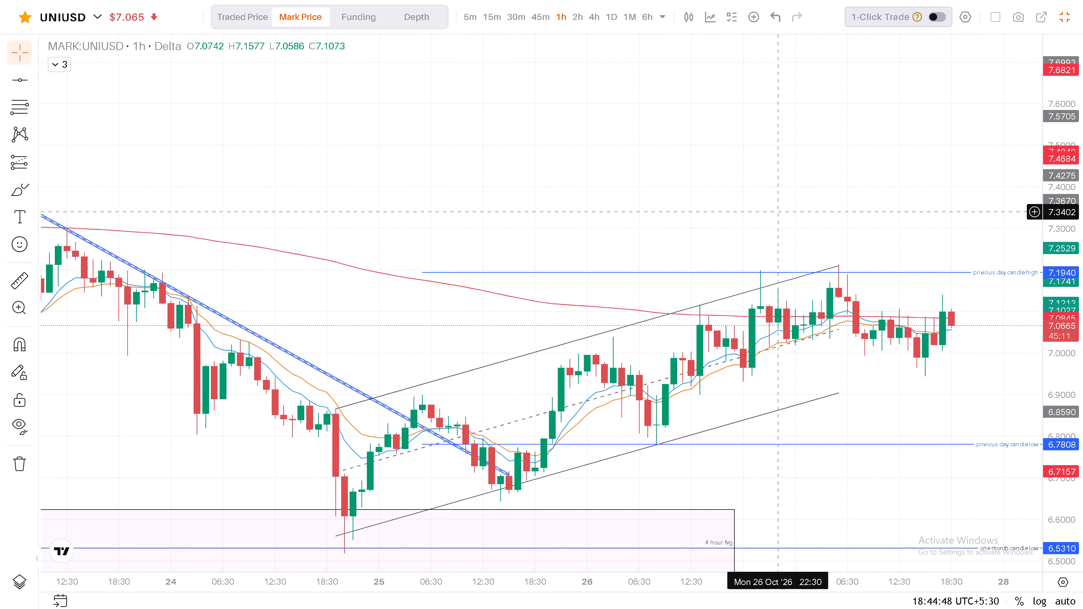
left_click_drag(727, 214, 624, 194)
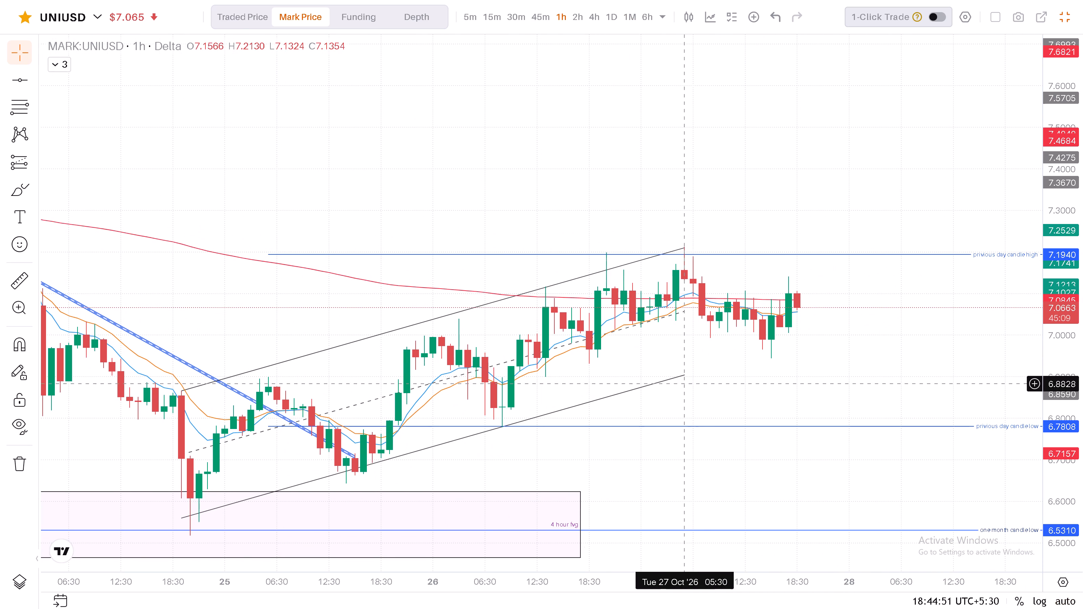
left_click(685, 374)
left_click(684, 374)
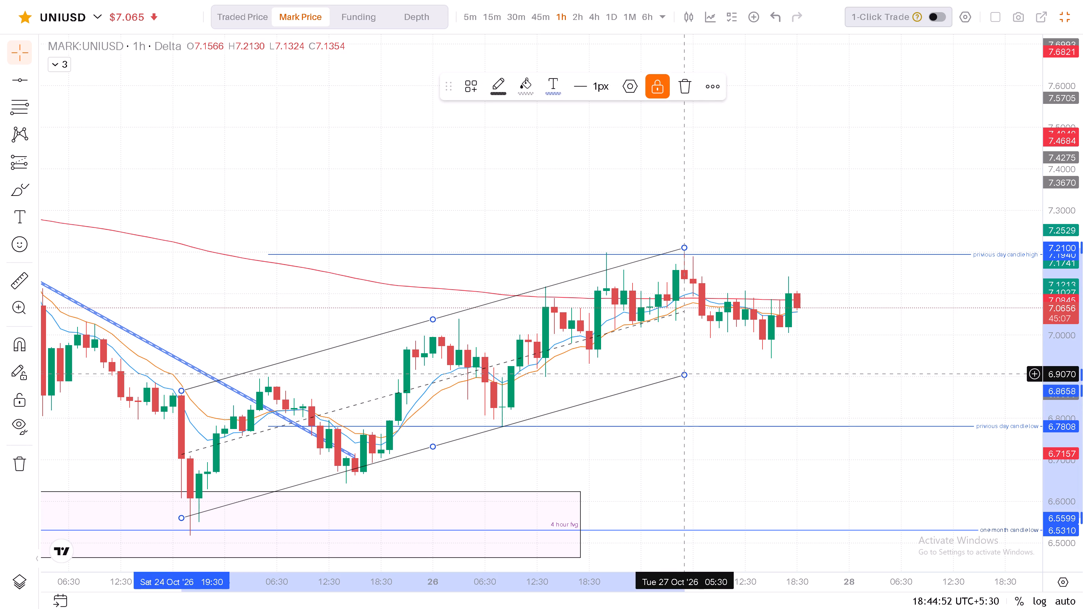
left_click(660, 88)
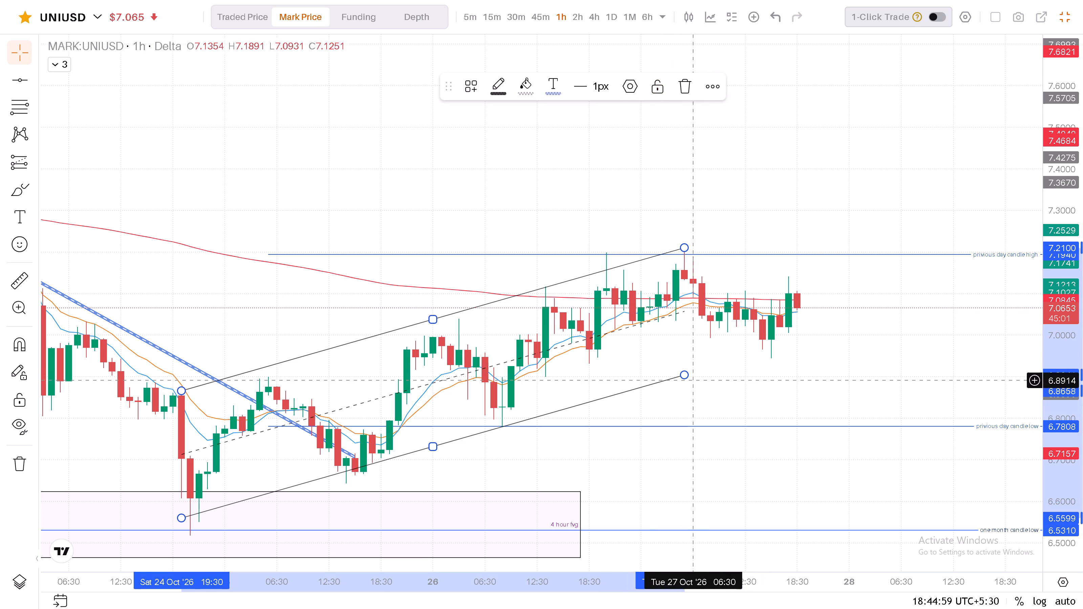
left_click_drag(684, 374, 852, 327)
left_click(908, 361)
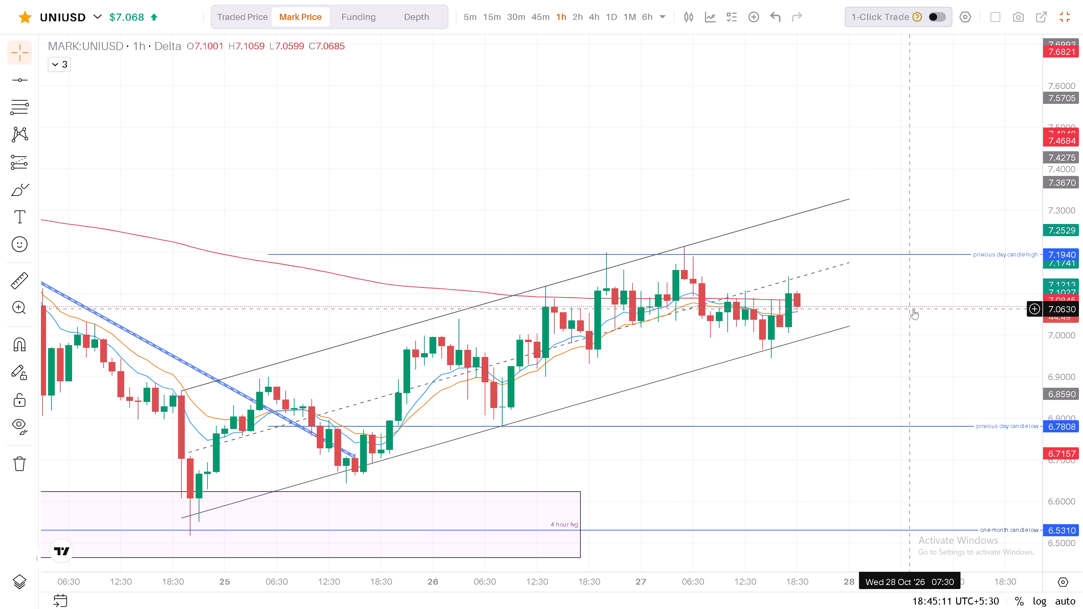
Examine the 1-hour UNIUSD candles against the extended ascending channel, the previous day lines and the zones below.
left_click_drag(924, 371, 857, 385)
left_click_drag(840, 409, 959, 225)
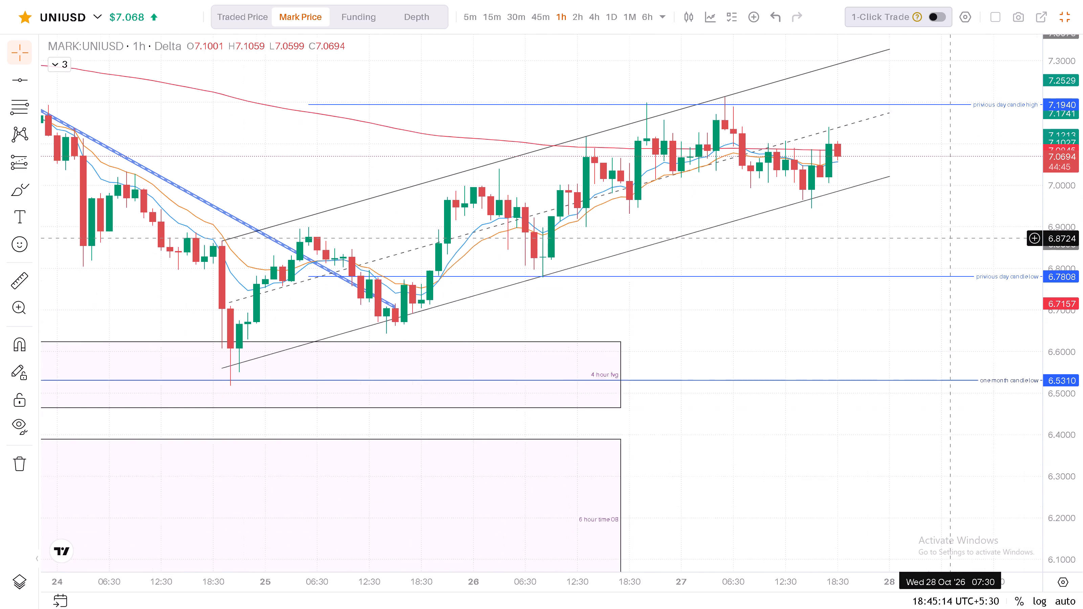
left_click_drag(959, 225, 959, 225)
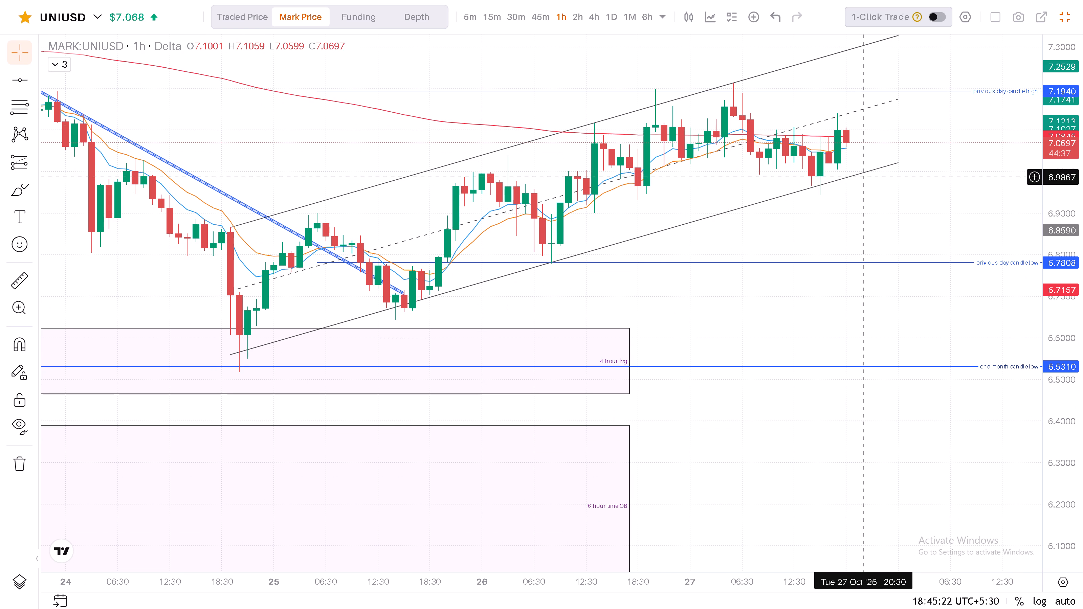
left_click_drag(943, 209, 864, 303)
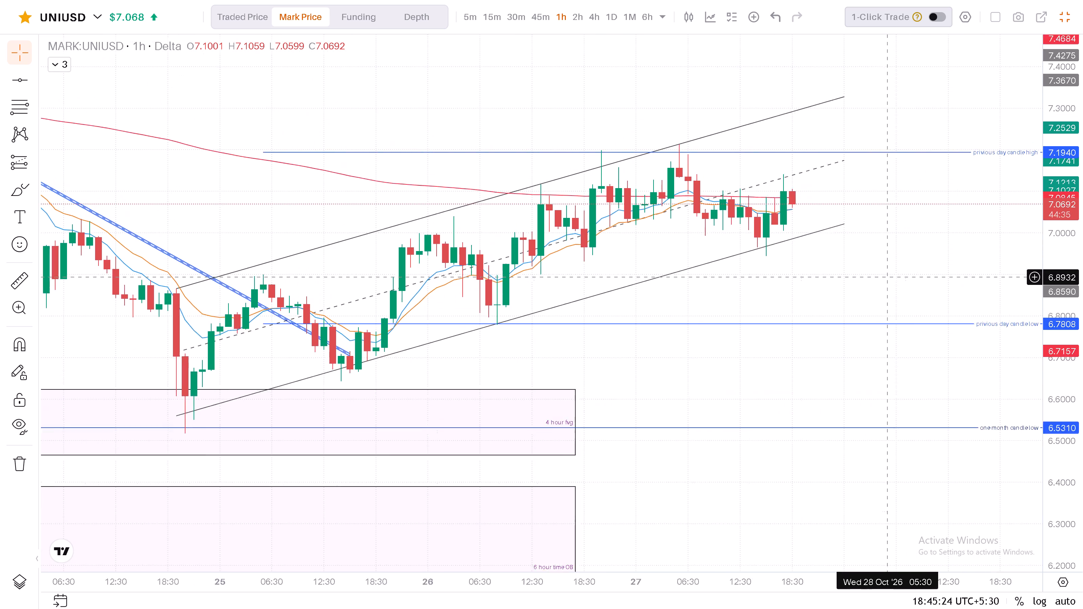
left_click_drag(864, 303, 832, 349)
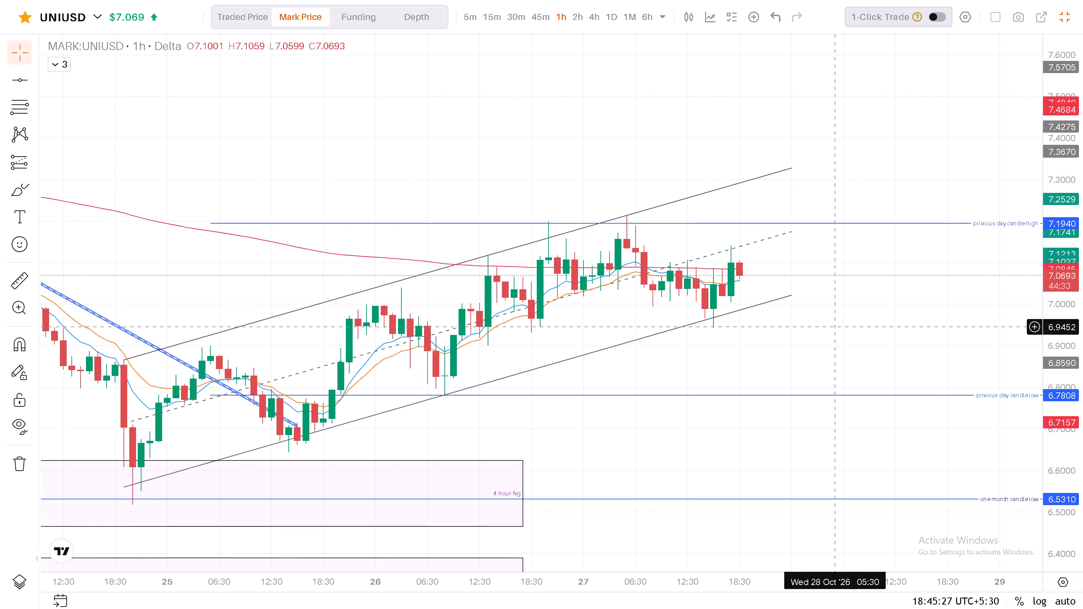
left_click_drag(857, 308, 846, 331)
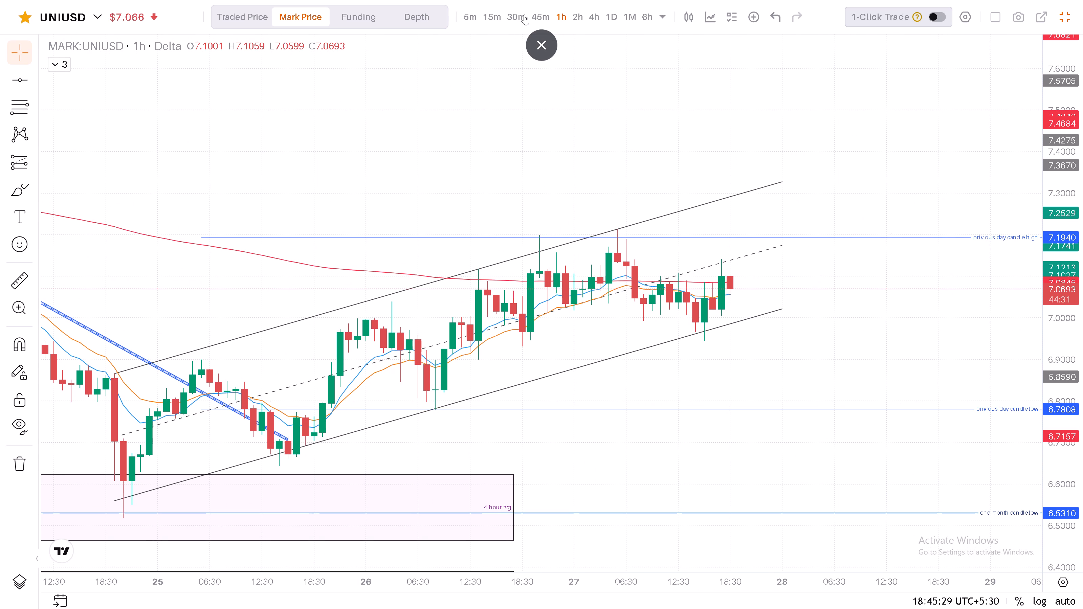
Switch UNIUSD to the 30-minute timeframe and examine the candles within the ascending channel and previous day levels.
left_click(524, 15)
left_click_drag(1060, 191, 1058, 372)
left_click_drag(1068, 324, 1069, 358)
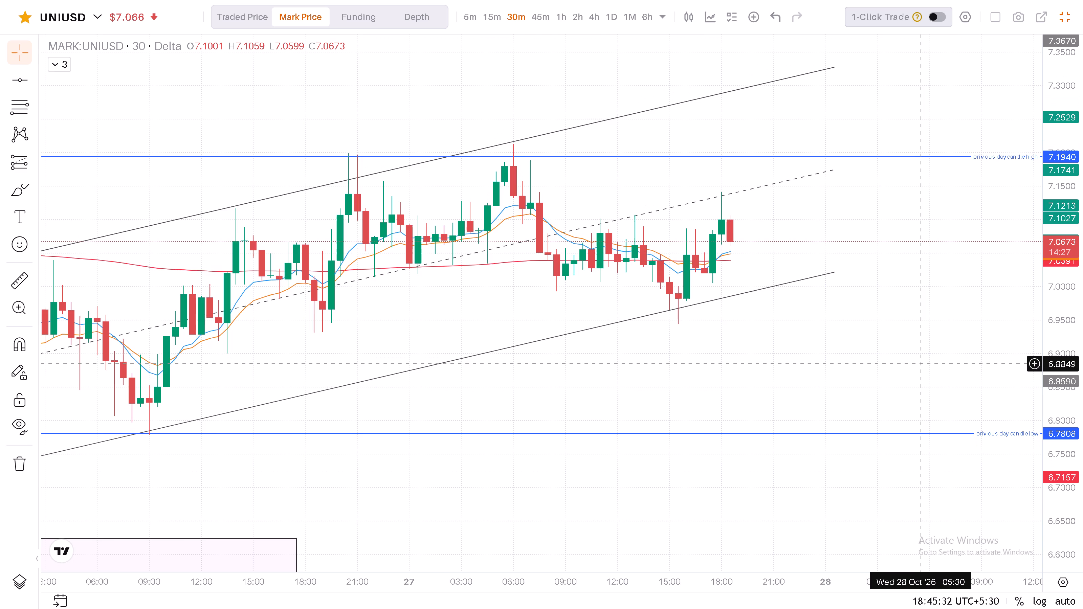
scroll(917, 364, "down", 5)
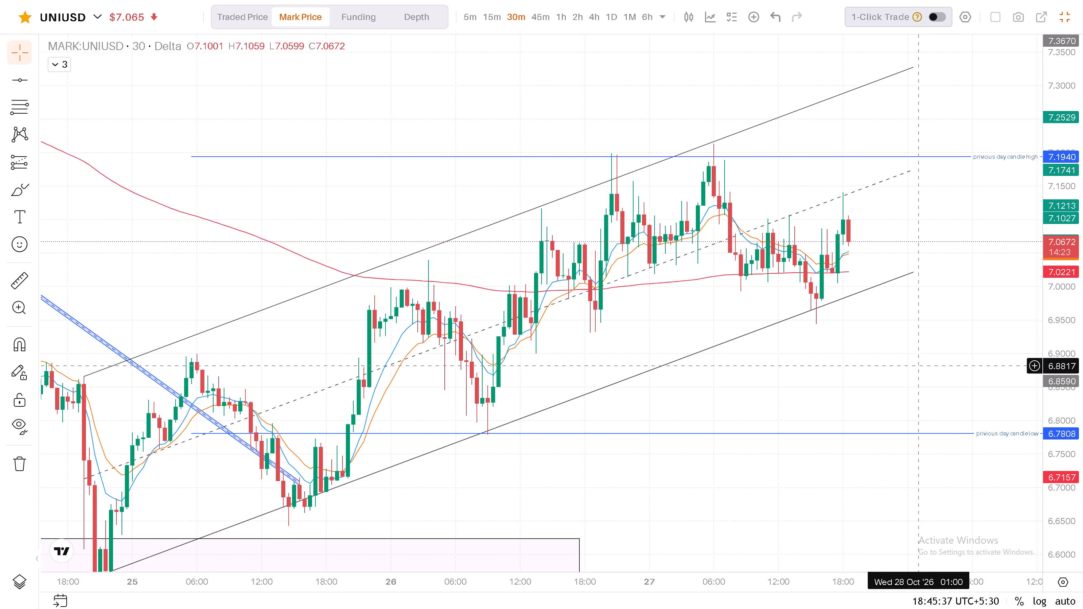
scroll(917, 366, "down", 1)
scroll(917, 366, "up", 4)
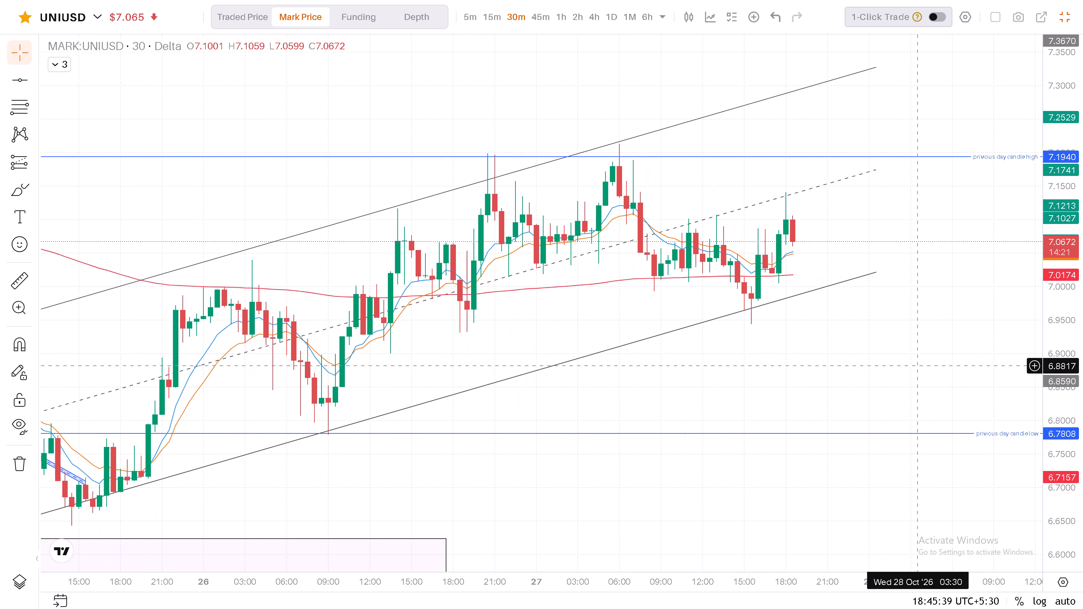
left_click_drag(894, 394, 848, 387)
scroll(837, 382, "up", 2)
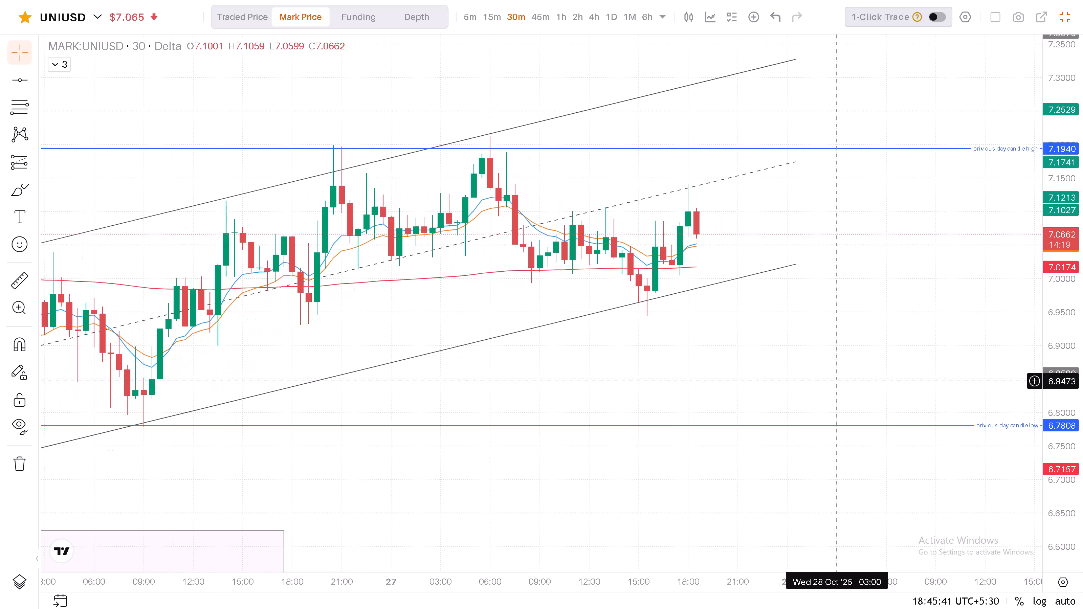
scroll(837, 382, "up", 1)
Switch UNIUSD to the 15-minute timeframe and examine the latest candles within the ascending channel and previous day levels.
left_click(489, 11)
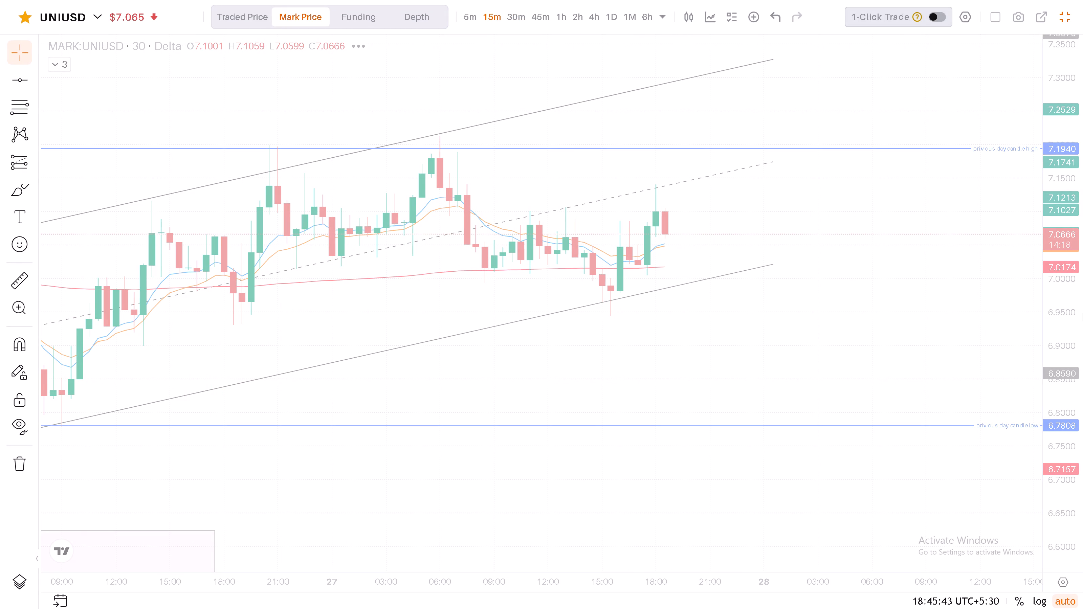
left_click_drag(1062, 322, 1066, 490)
left_click_drag(1051, 354, 1054, 390)
scroll(853, 392, "down", 6)
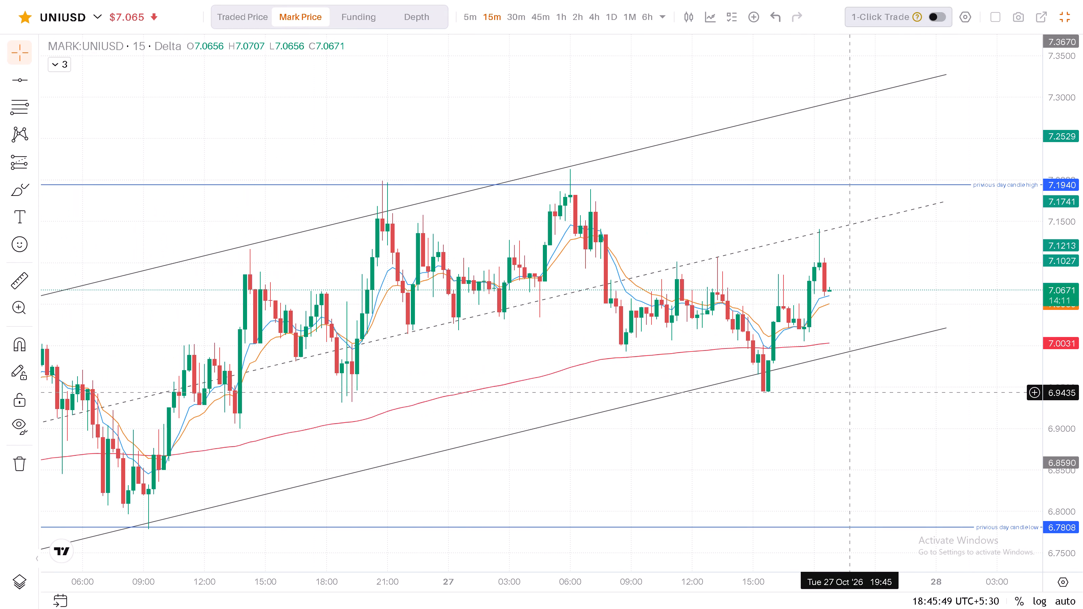
scroll(852, 393, "up", 6)
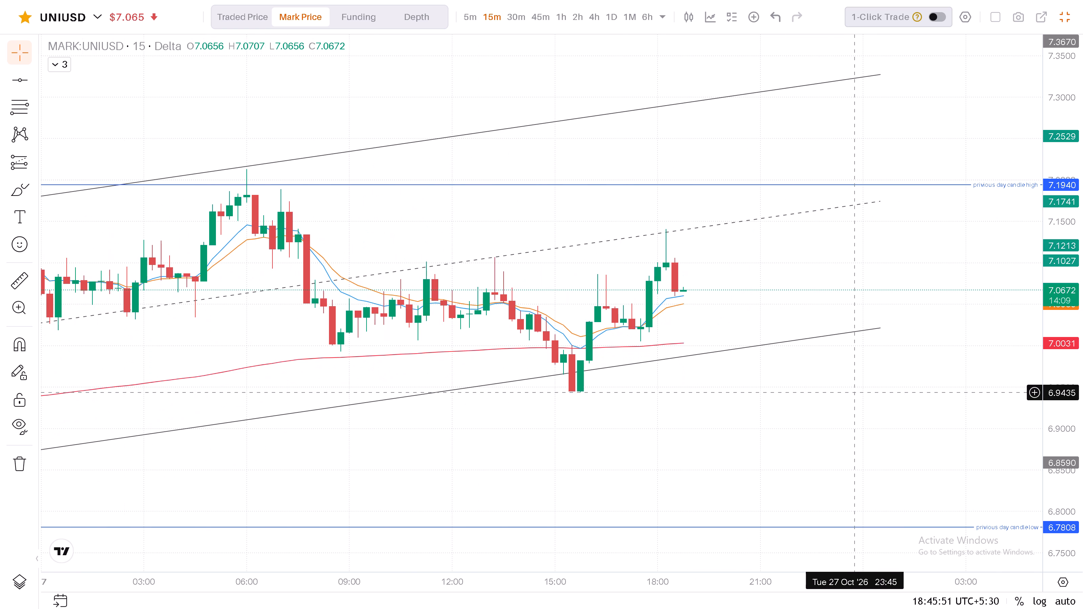
scroll(852, 393, "up", 1)
left_click_drag(819, 399, 860, 378)
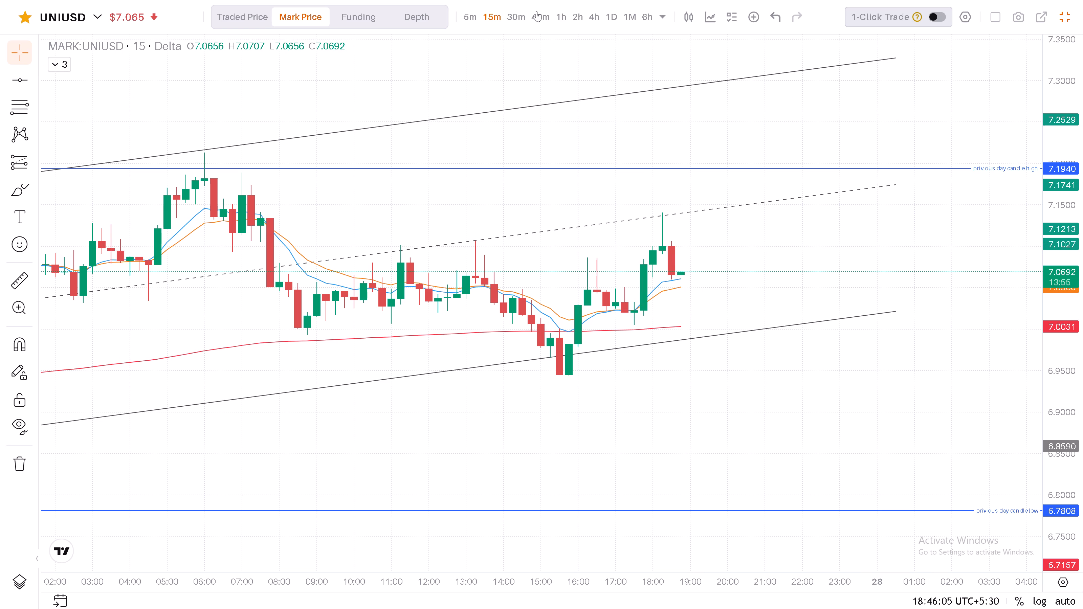
Return UNIUSD to the 1-hour timeframe and examine the candles against the ascending channel and the zones below.
left_click(557, 12)
left_click_drag(1077, 108, 1077, 268)
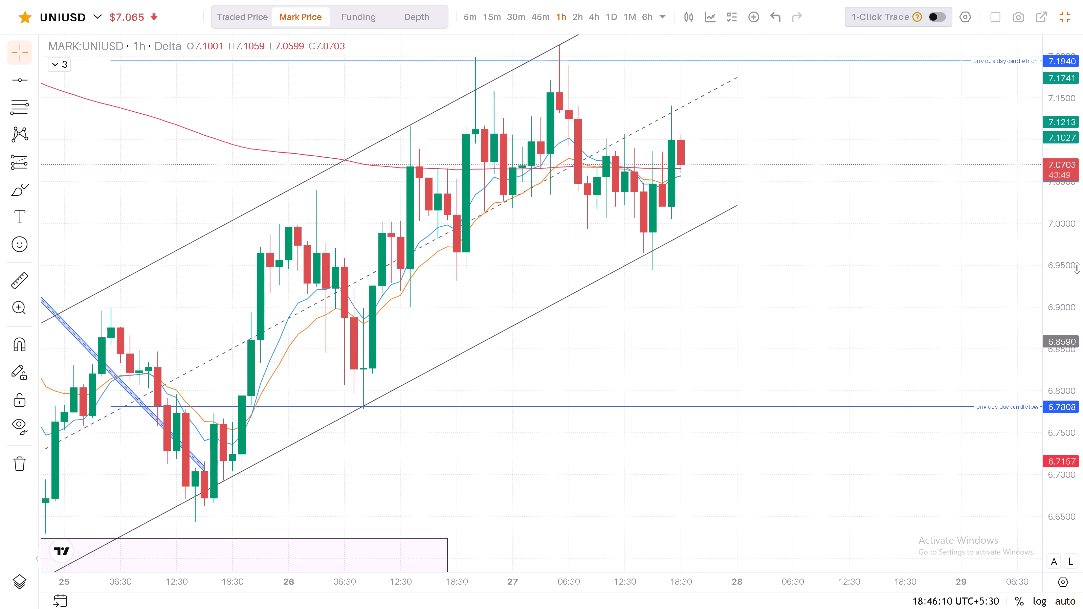
left_click_drag(1077, 268, 1076, 318)
left_click_drag(1053, 207, 1059, 296)
left_click_drag(818, 271, 958, 240)
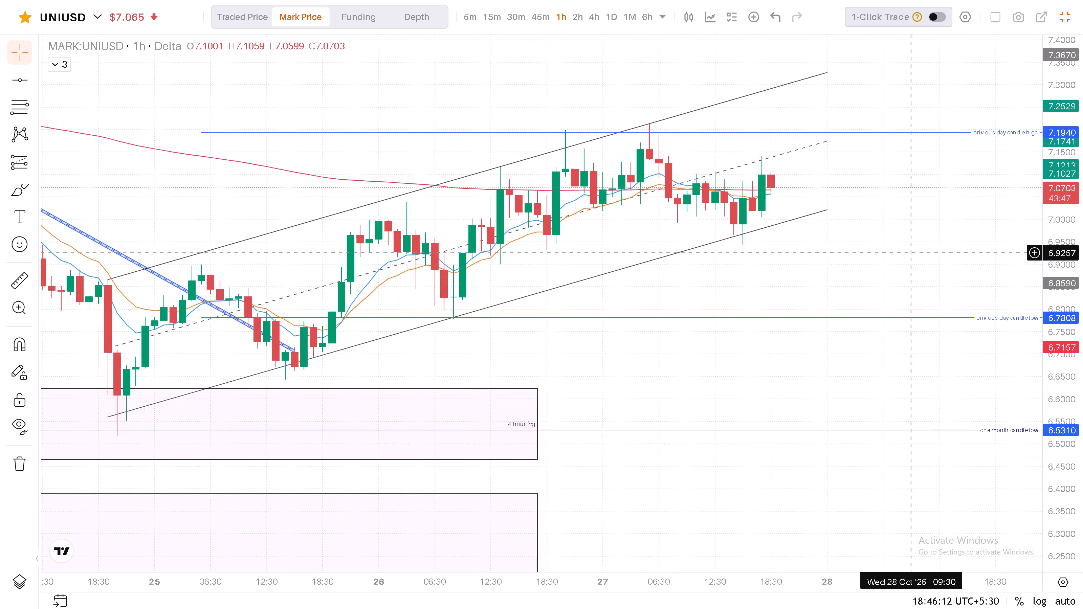
left_click_drag(958, 240, 967, 236)
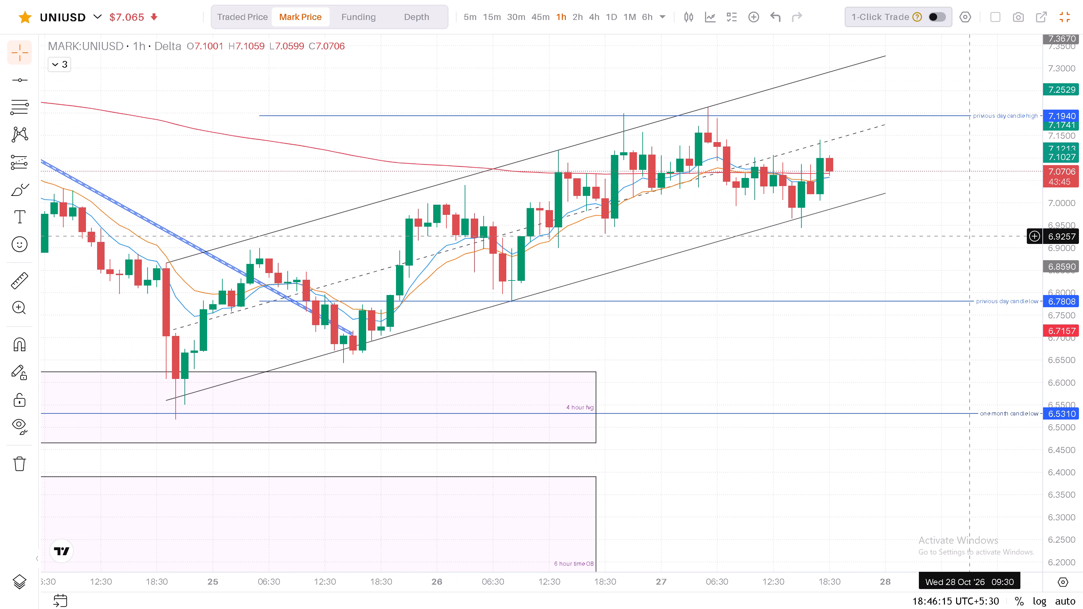
left_click_drag(967, 236, 966, 238)
left_click_drag(965, 238, 894, 266)
scroll(894, 266, "down", 3)
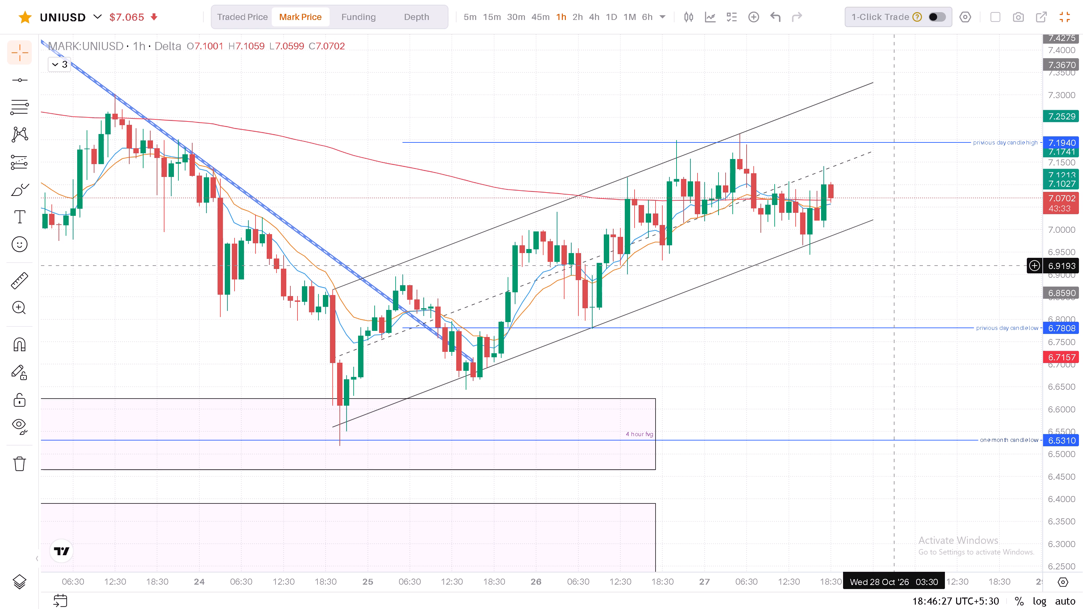
scroll(894, 266, "up", 5)
Load the DOGEUSD perpetual from the watchlist and compress its price scale to fit the surrounding levels.
left_click(94, 16)
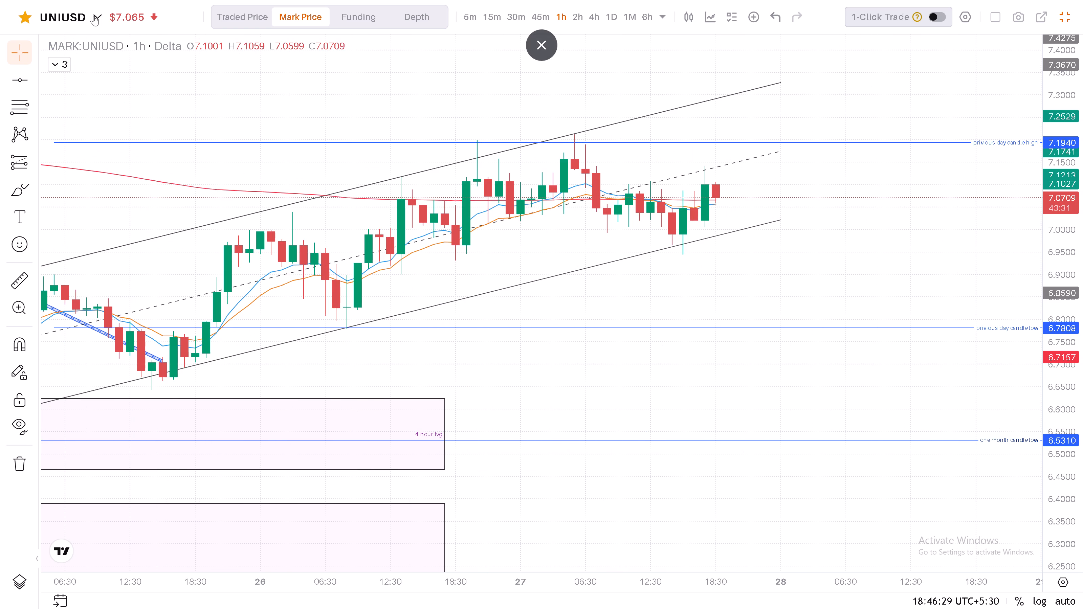
left_click(45, 63)
scroll(167, 274, "down", 2)
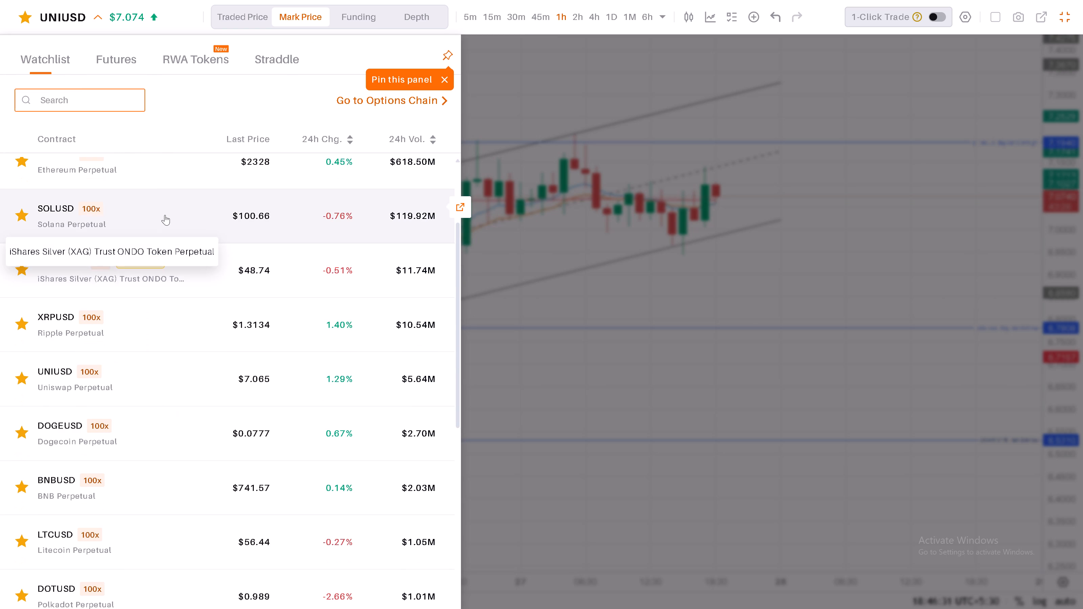
left_click(179, 425)
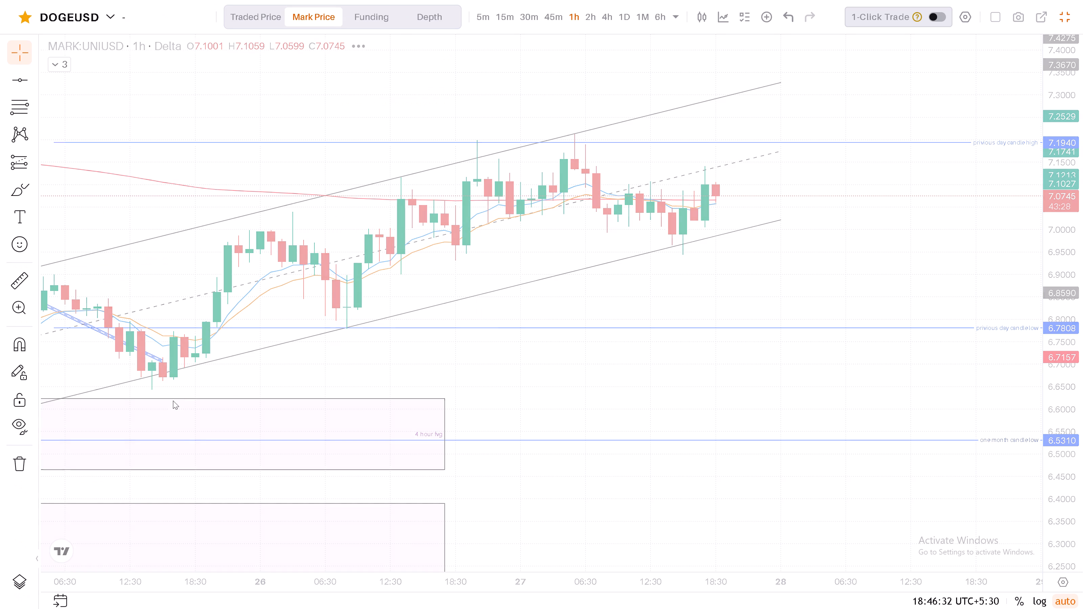
left_click_drag(1065, 232, 1049, 405)
left_click_drag(1049, 375, 1049, 404)
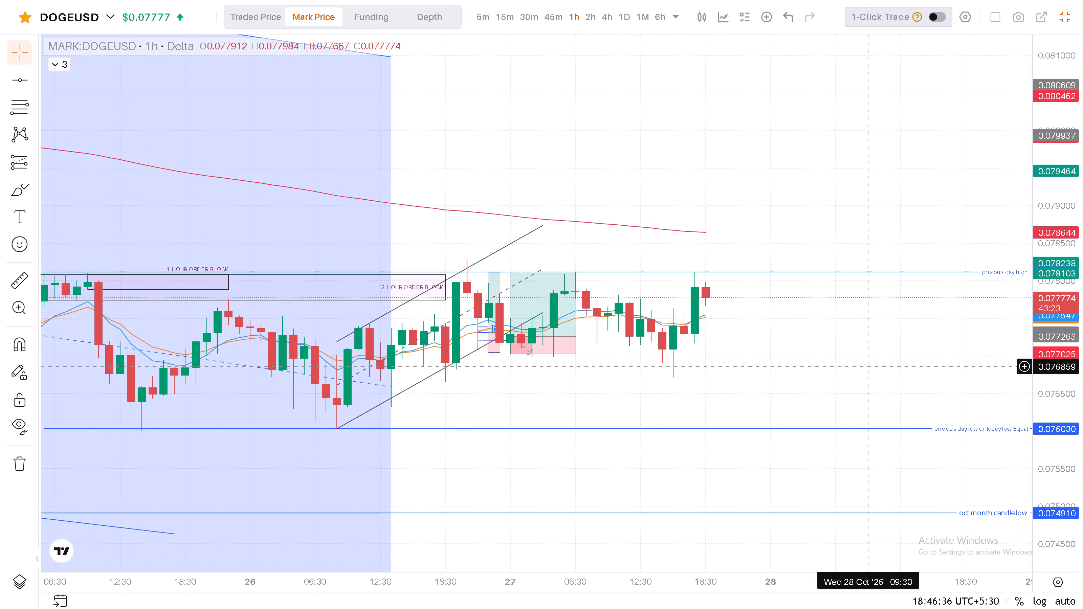
Extend the end of the 1 HOUR ORDER BLOCK rectangle forward to about 27 October 21:30, past the latest candle.
scroll(869, 367, "down", 1)
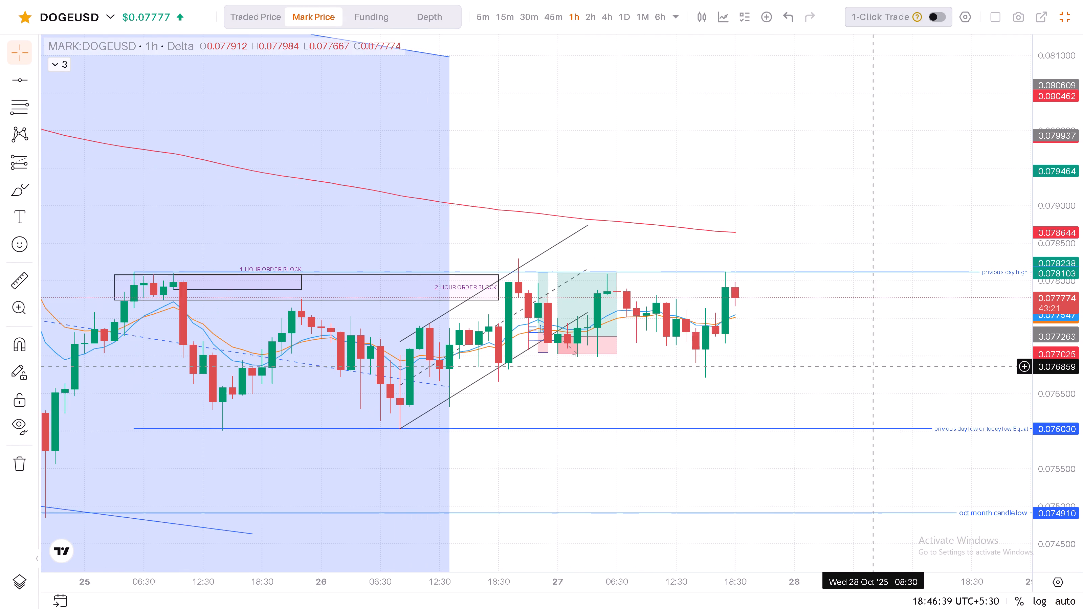
scroll(869, 367, "down", 2)
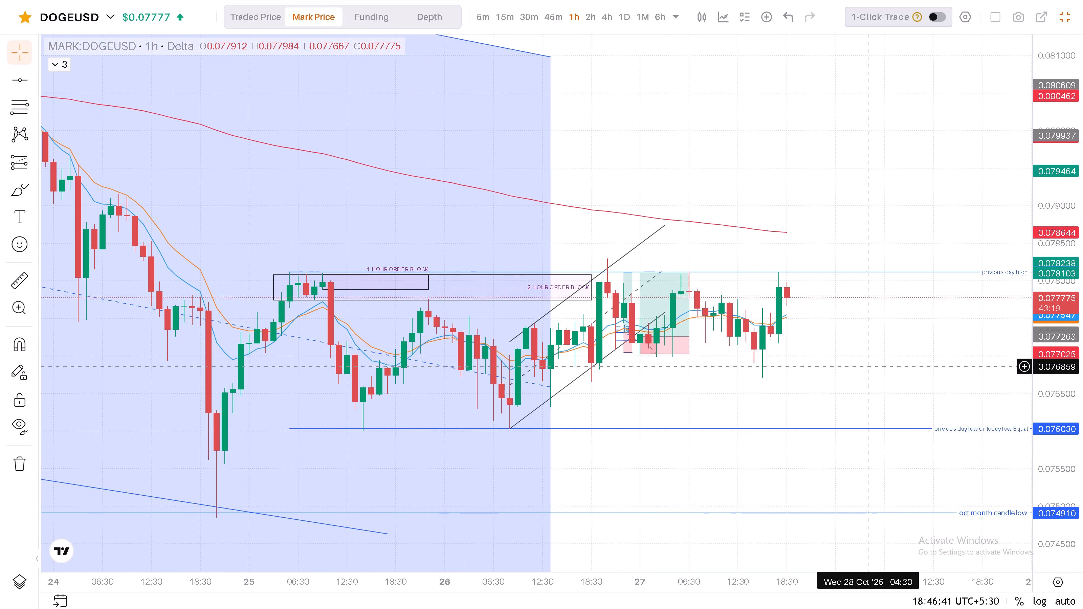
left_click(594, 289)
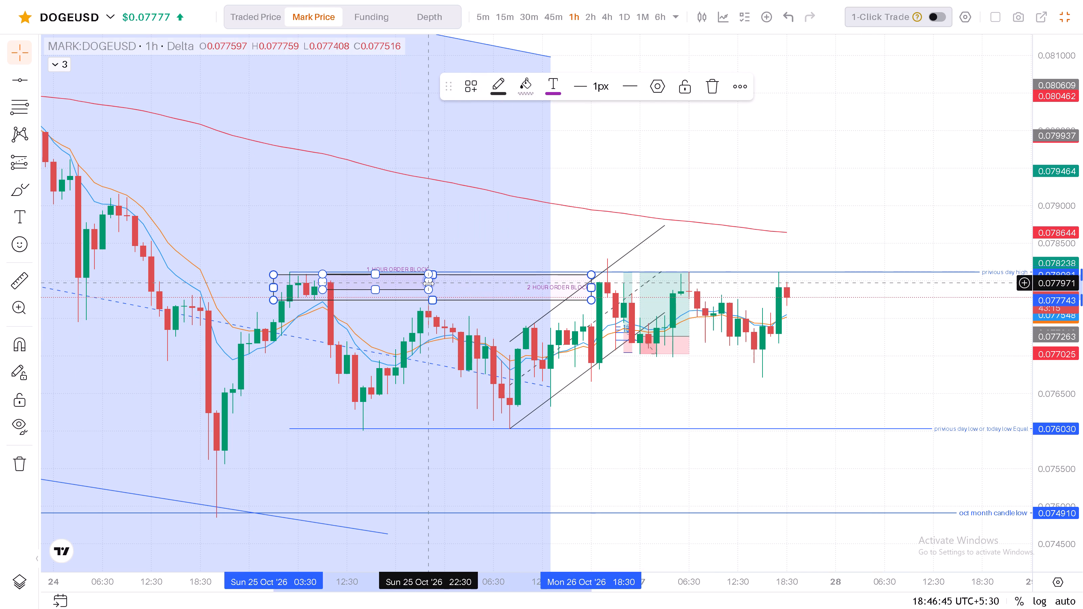
left_click_drag(429, 284, 810, 292)
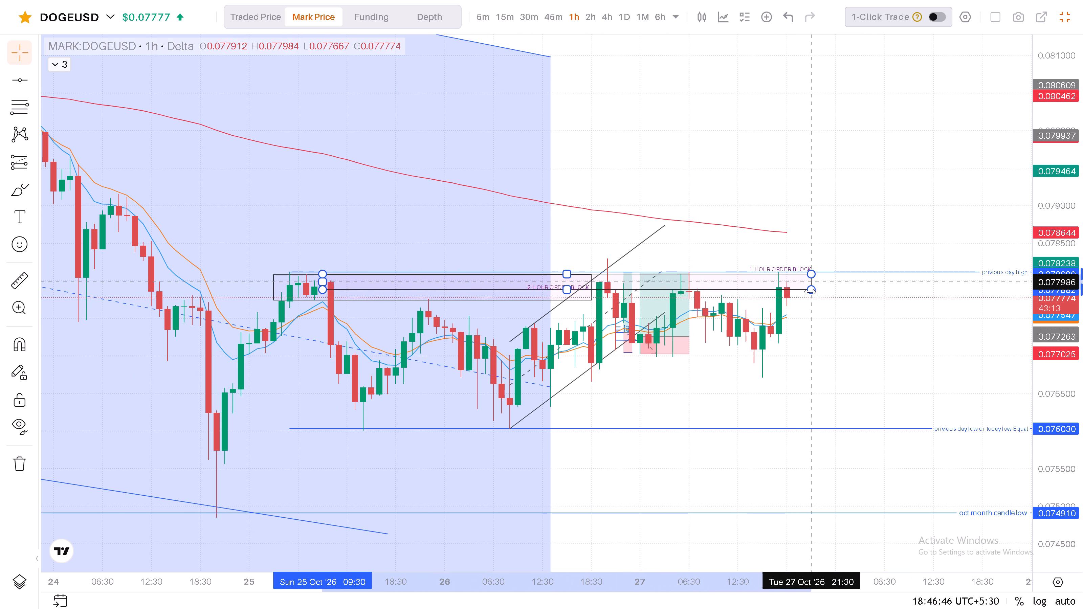
left_click_drag(810, 292, 812, 292)
left_click(866, 355)
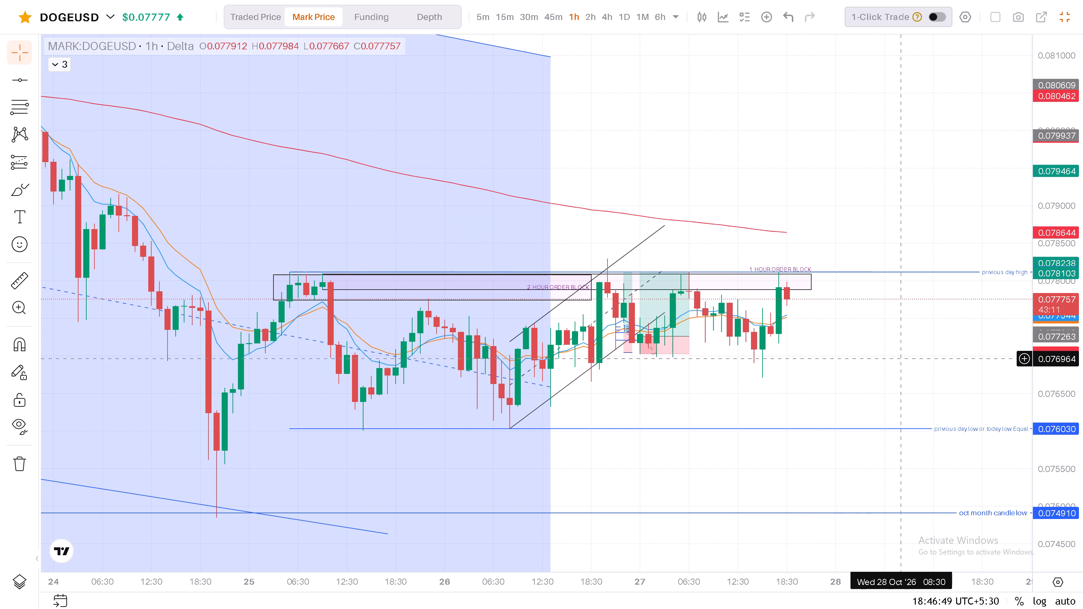
Examine the 1-hour DOGEUSD candles from about 20 October onward against the large blue channel, order blocks and level lines.
left_click_drag(902, 359, 840, 351)
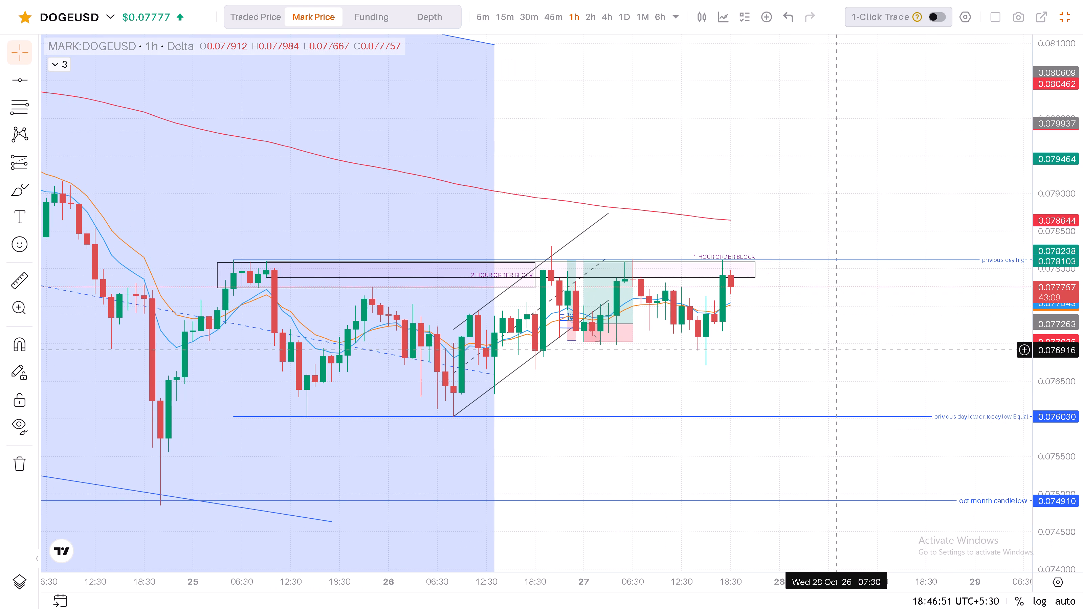
scroll(840, 350, "down", 2)
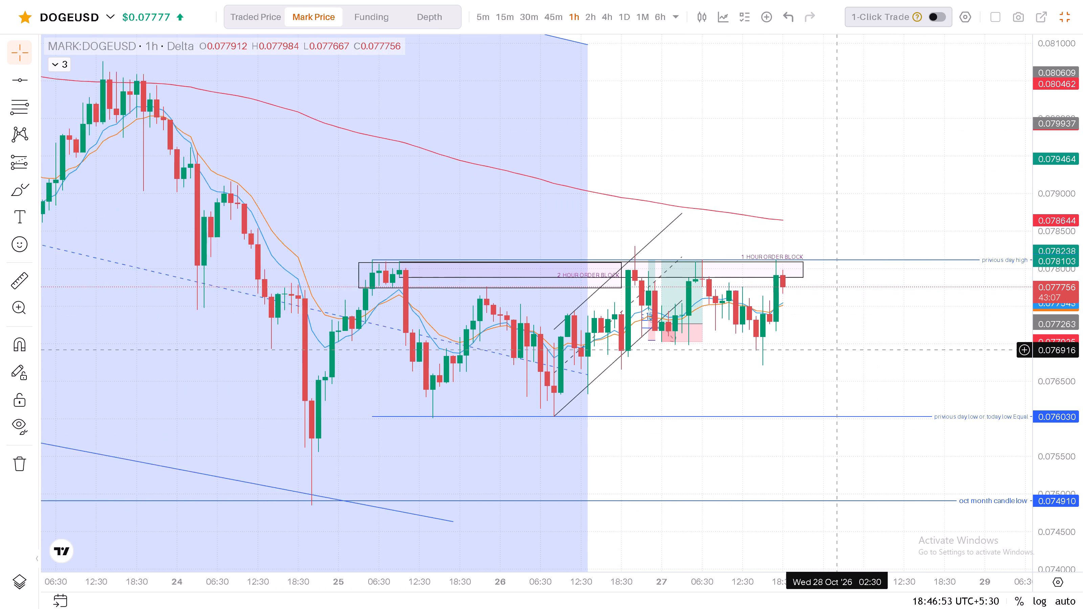
scroll(840, 350, "down", 6)
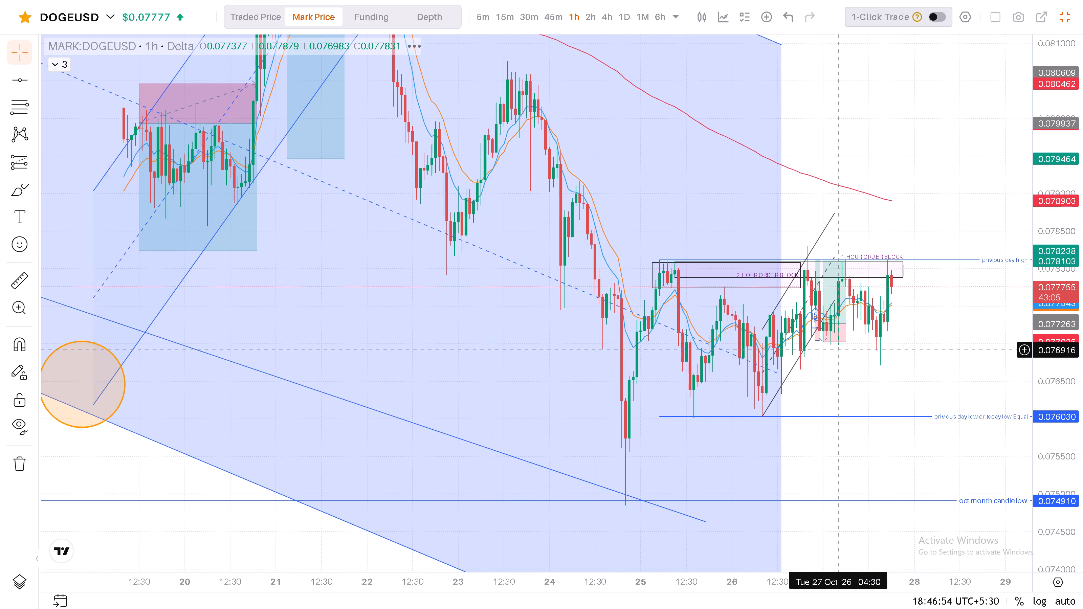
scroll(840, 350, "up", 4)
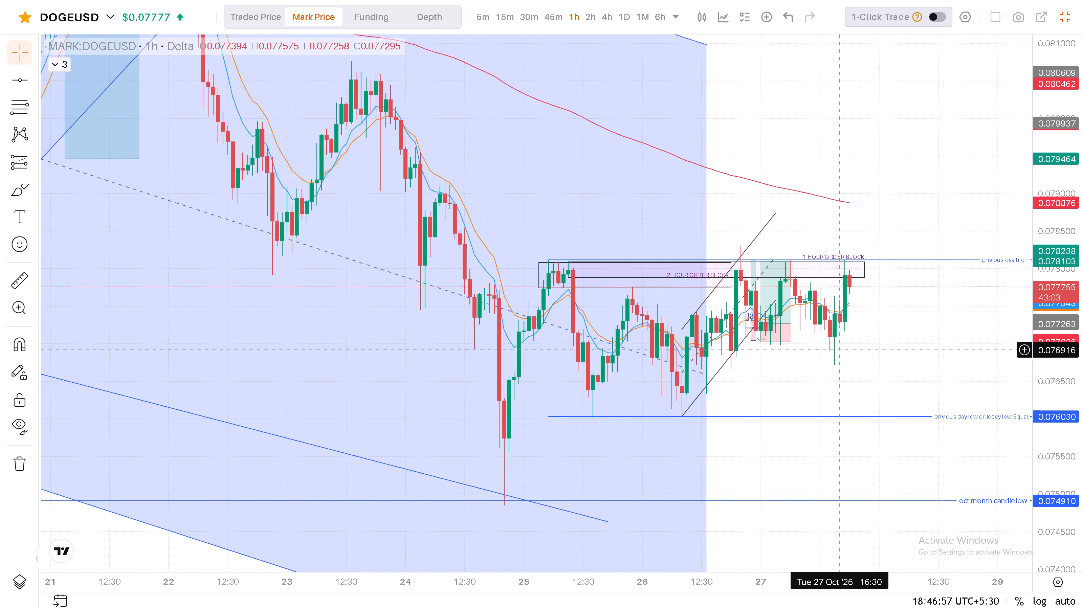
scroll(840, 350, "up", 5)
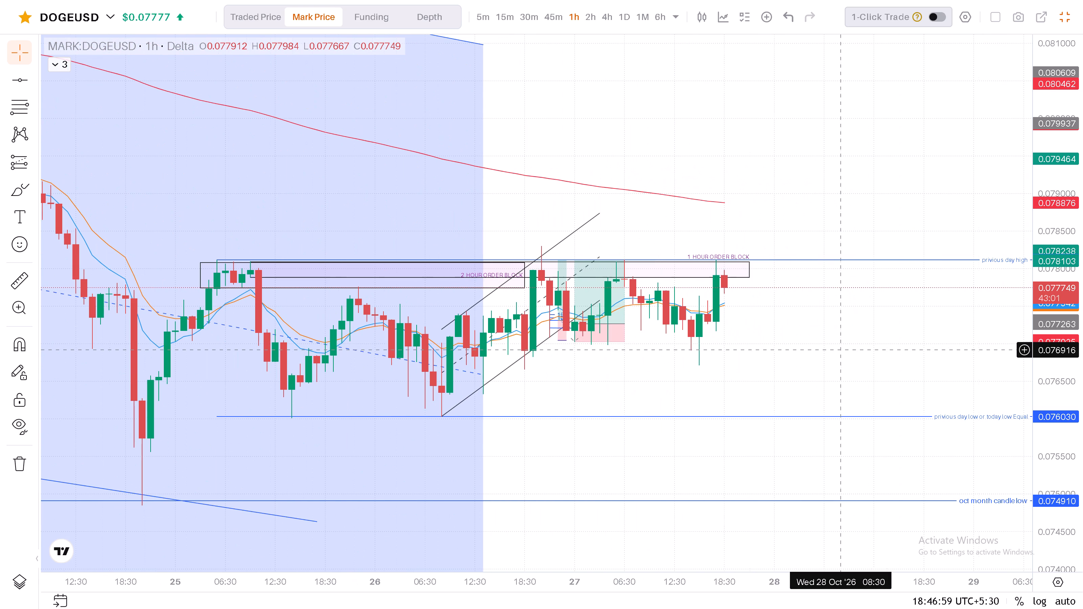
Delete the small black ascending channel that starts at the 26 October low on DOGEUSD.
left_click(529, 350)
left_click(684, 88)
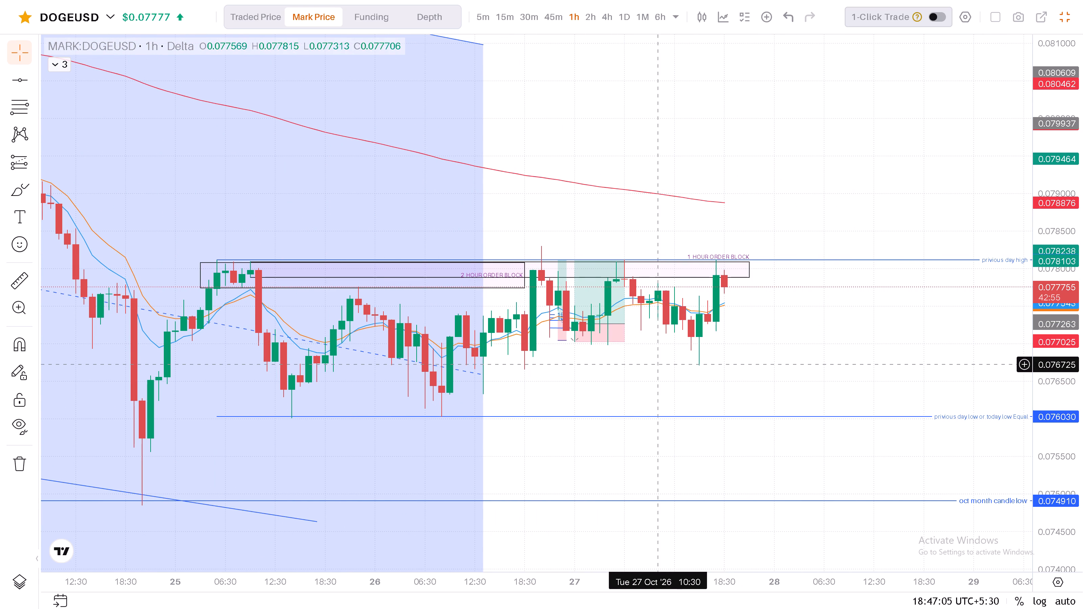
Switch DOGEUSD to the 30-minute and then the 15-minute timeframe, fitting the candles between the previous day high and low lines.
left_click_drag(659, 364, 679, 358)
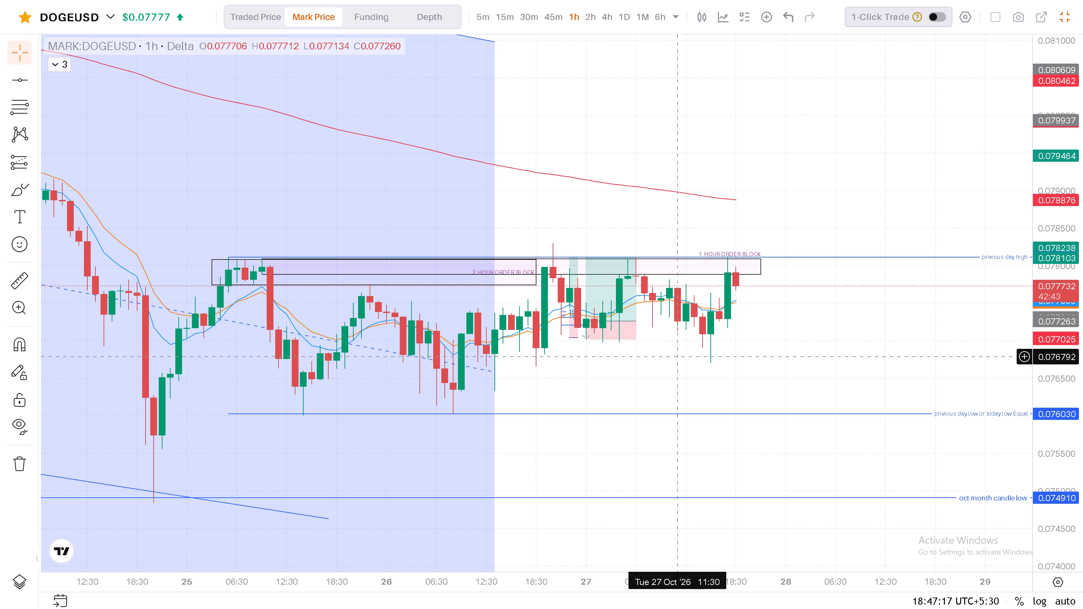
left_click(529, 13)
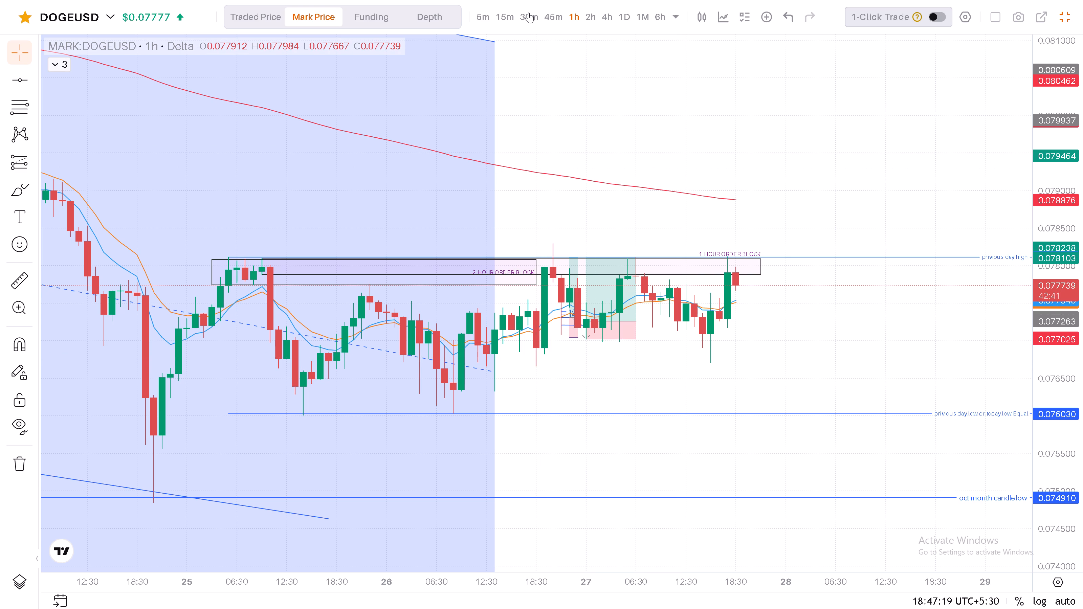
left_click(503, 17)
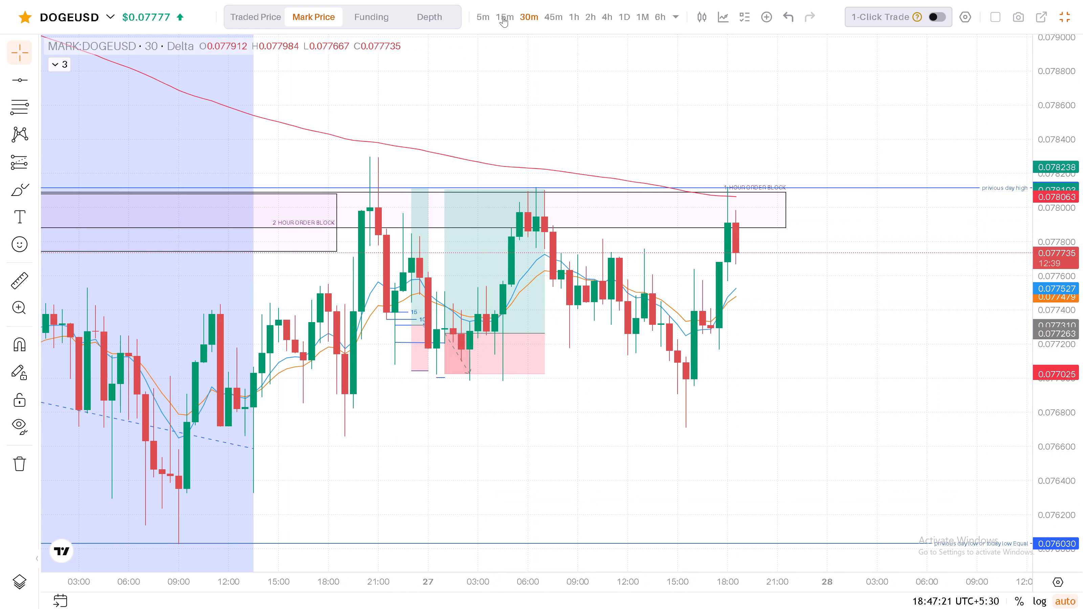
left_click_drag(1064, 180, 1055, 394)
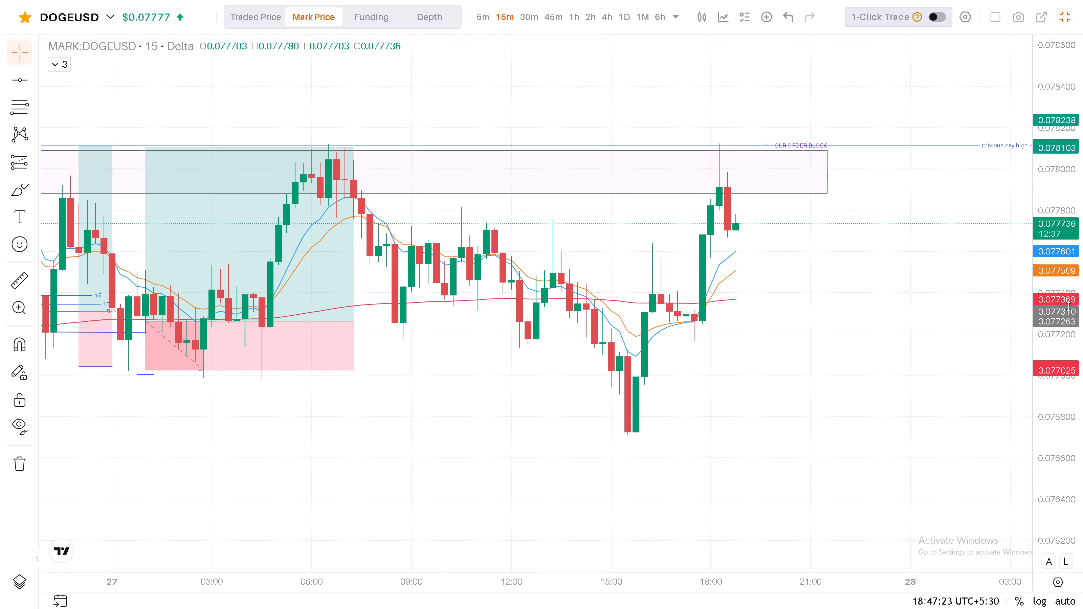
left_click_drag(1068, 304, 1067, 364)
left_click_drag(1060, 335, 1064, 359)
scroll(804, 394, "down", 2)
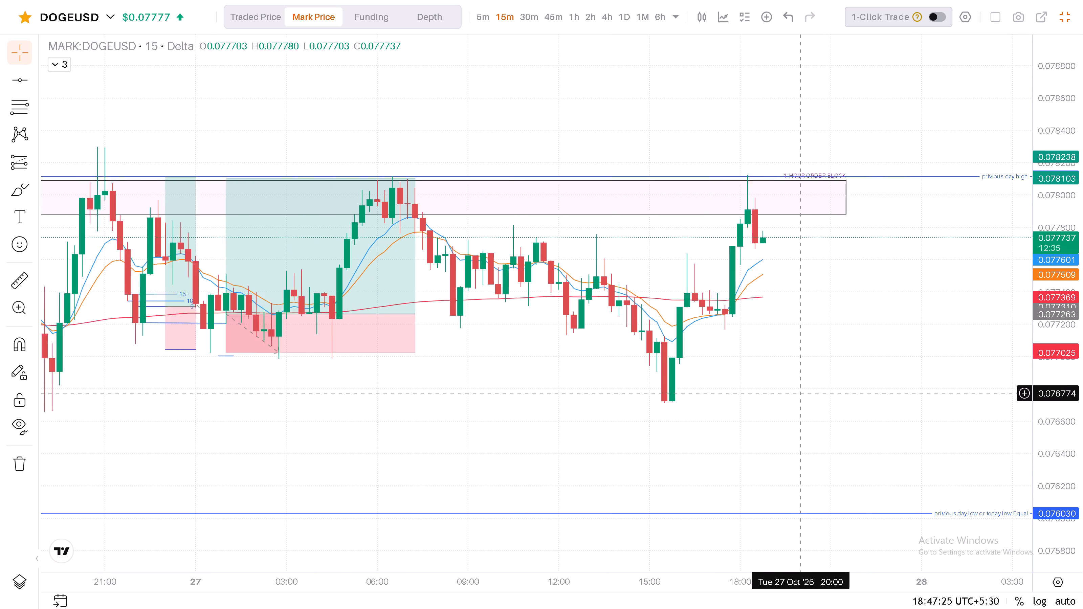
scroll(804, 394, "down", 1)
Examine the 15-minute DOGEUSD candles of 26 and 27 October against the 1 hour order block and previous day high.
left_click_drag(554, 391, 757, 393)
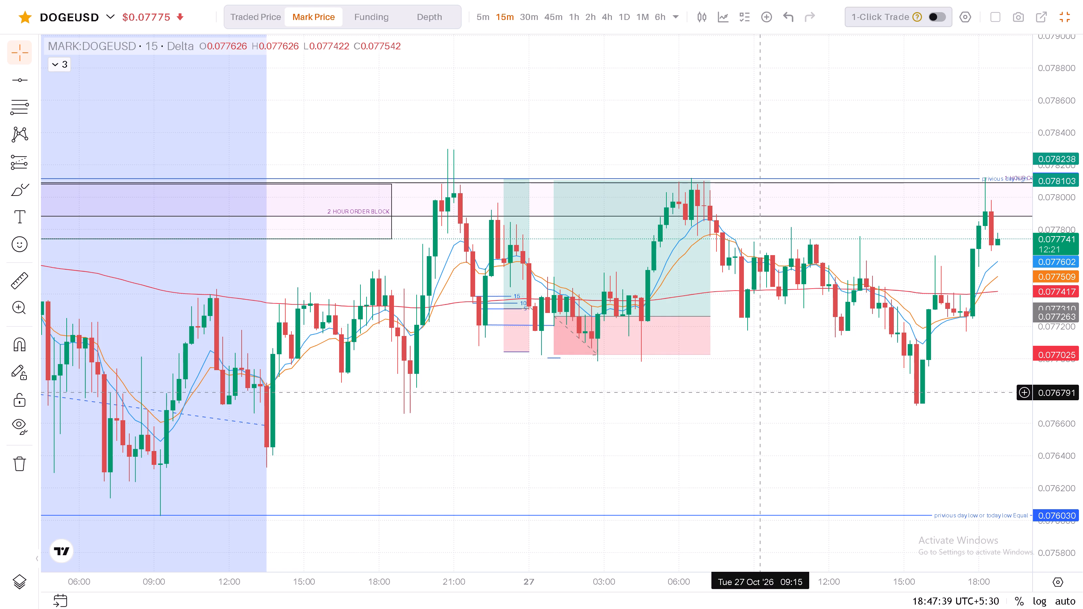
left_click_drag(798, 386, 643, 402)
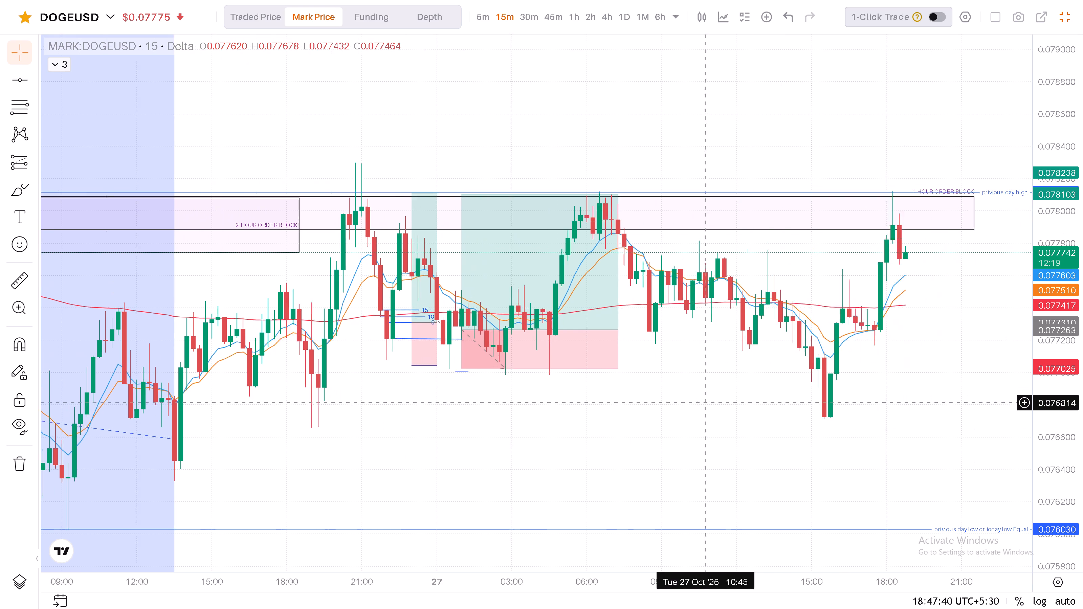
left_click_drag(643, 402, 522, 396)
left_click_drag(544, 350, 572, 365)
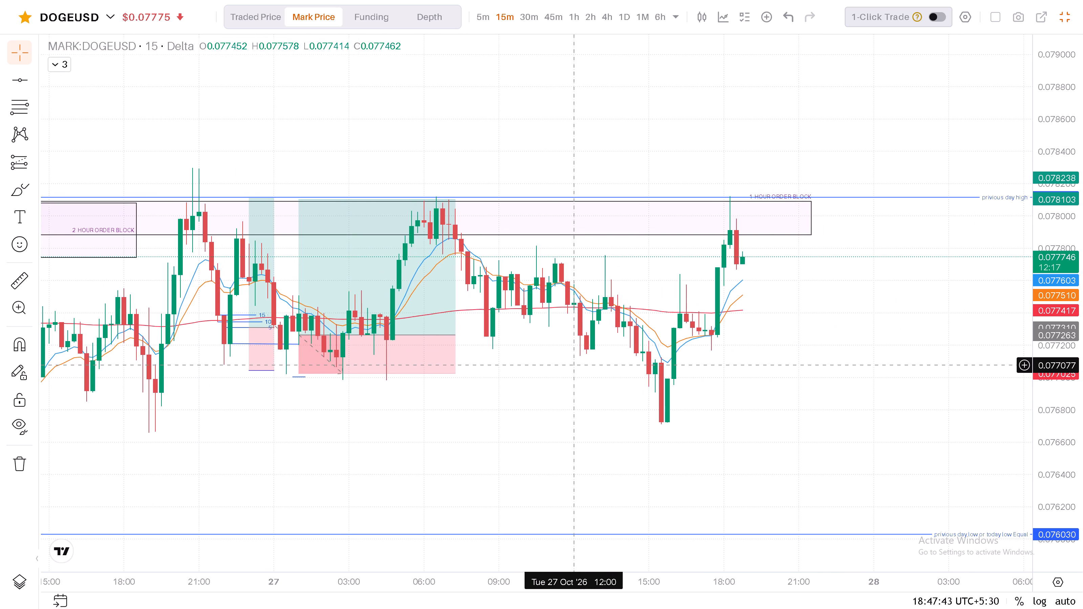
left_click_drag(572, 365, 506, 376)
scroll(557, 368, "up", 2)
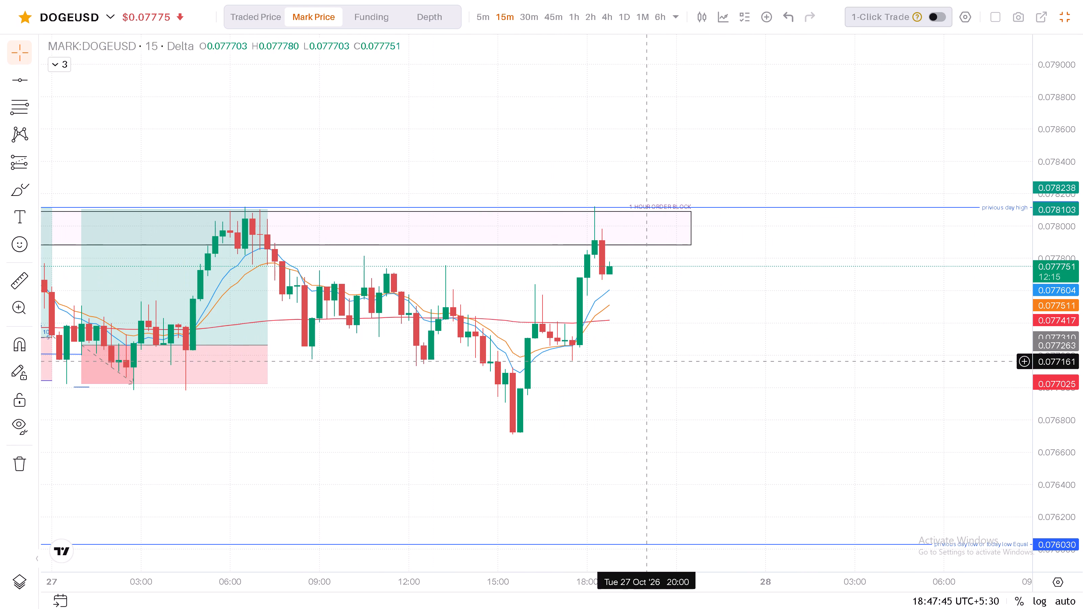
left_click_drag(702, 360, 936, 364)
scroll(936, 365, "down", 3)
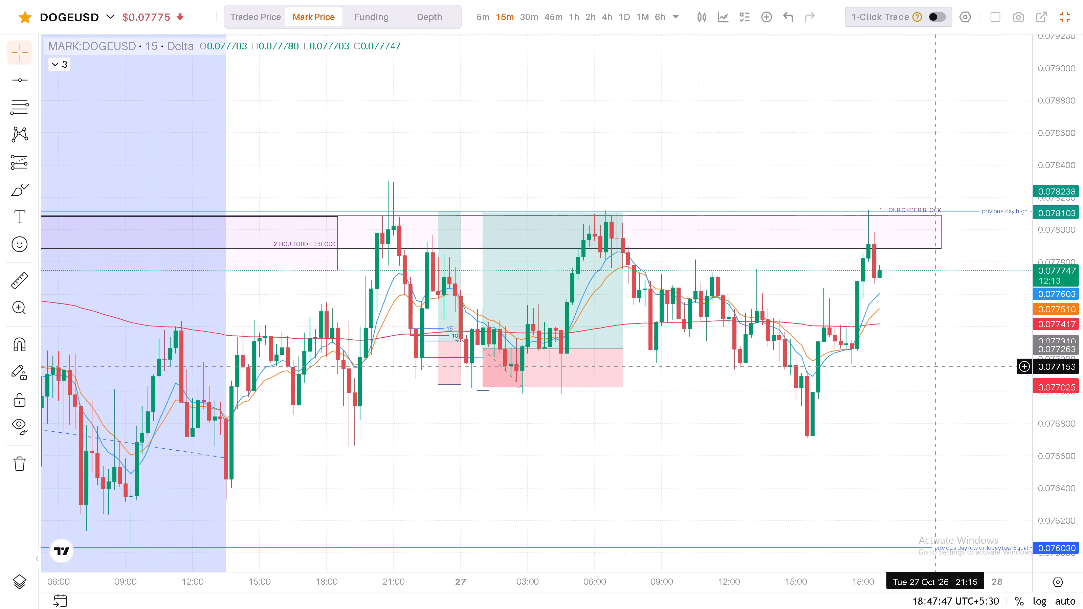
scroll(936, 367, "down", 1)
scroll(936, 367, "up", 6)
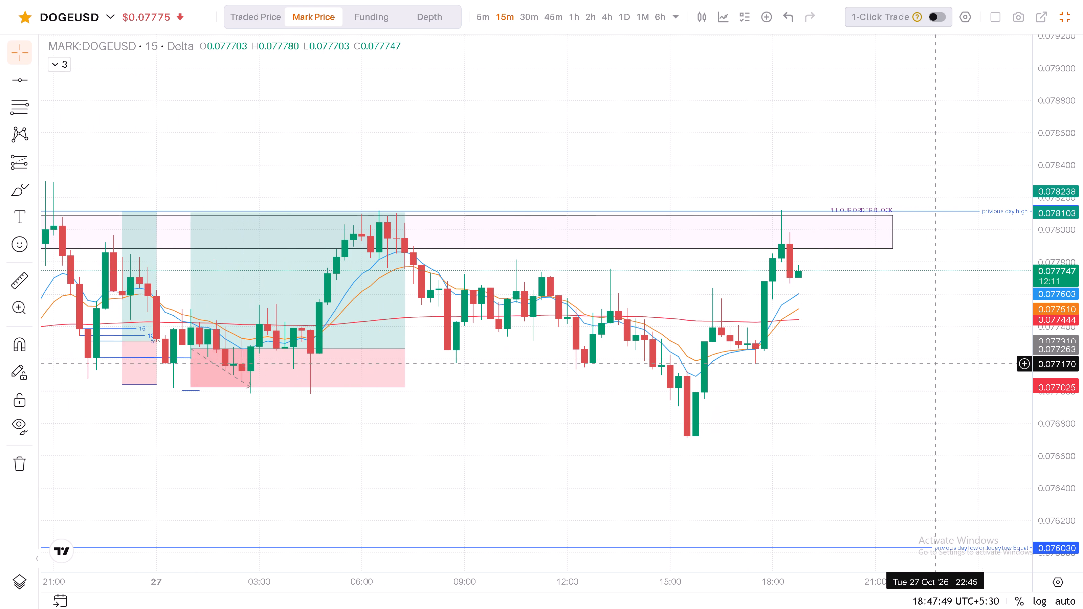
Exit the full-screen chart to return to the DOGEUSD trading page with the order form.
left_click(1070, 19)
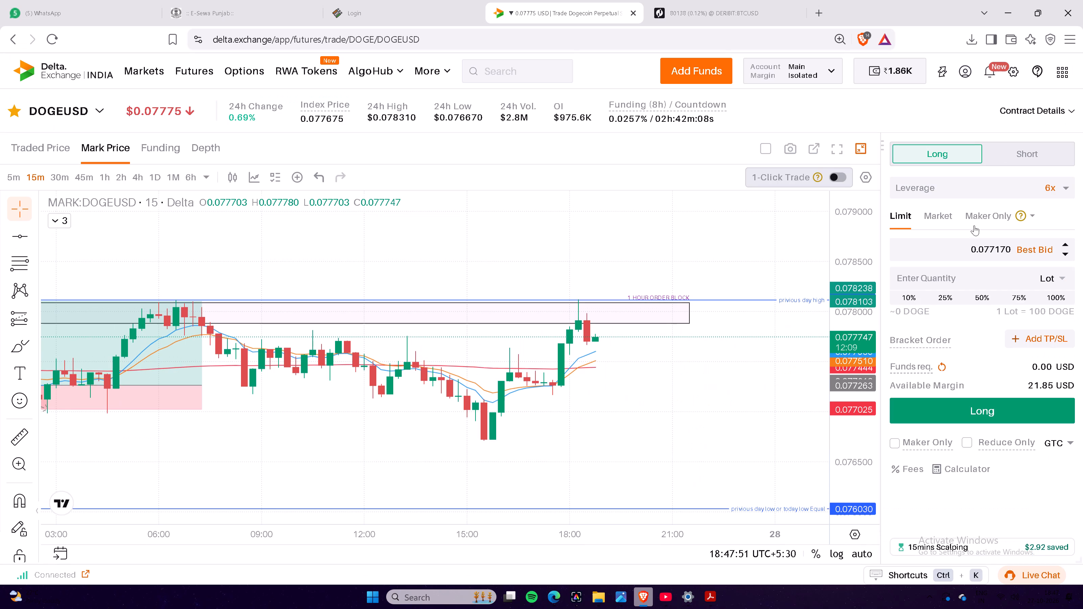
Switch the DOGEUSD limit order to Short and pick a price of 0.077819 from the chart, just below the 1 hour order block.
left_click_drag(858, 368, 847, 251)
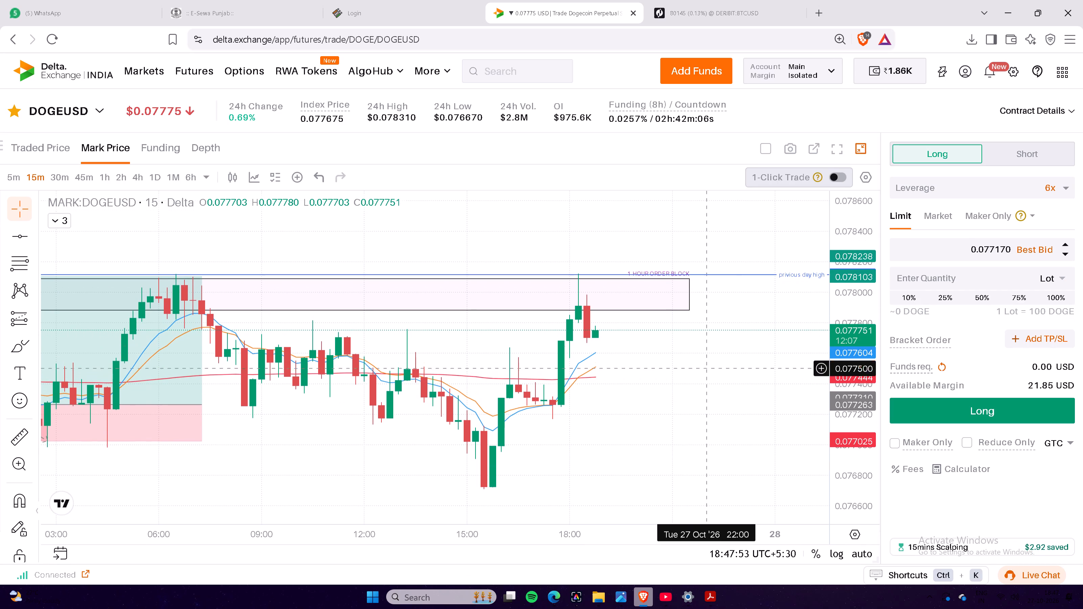
left_click_drag(708, 372, 722, 391)
left_click_drag(846, 368, 857, 313)
left_click(857, 313)
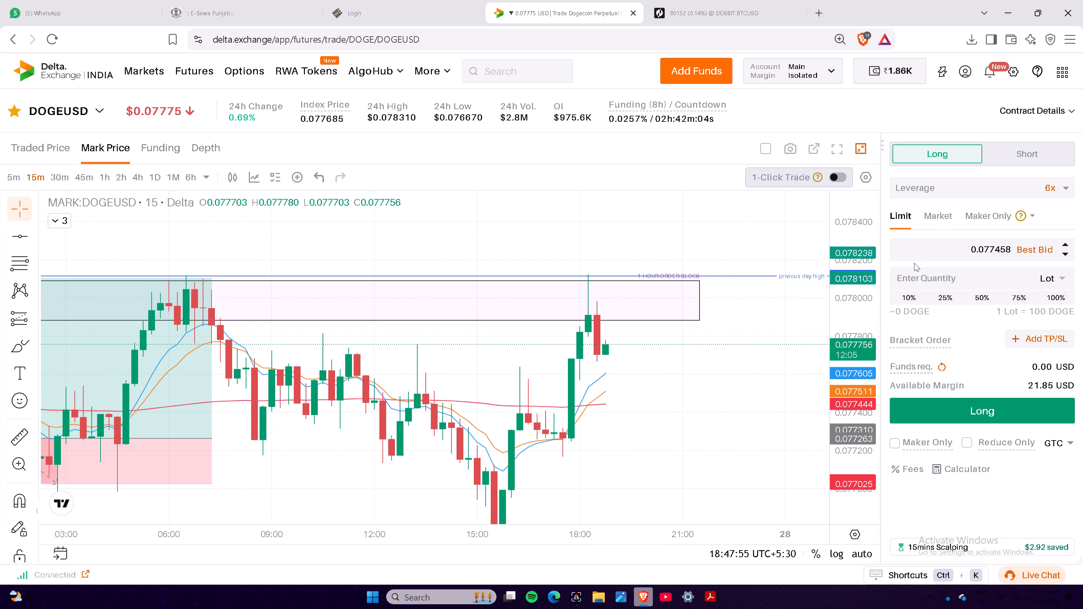
left_click(1005, 152)
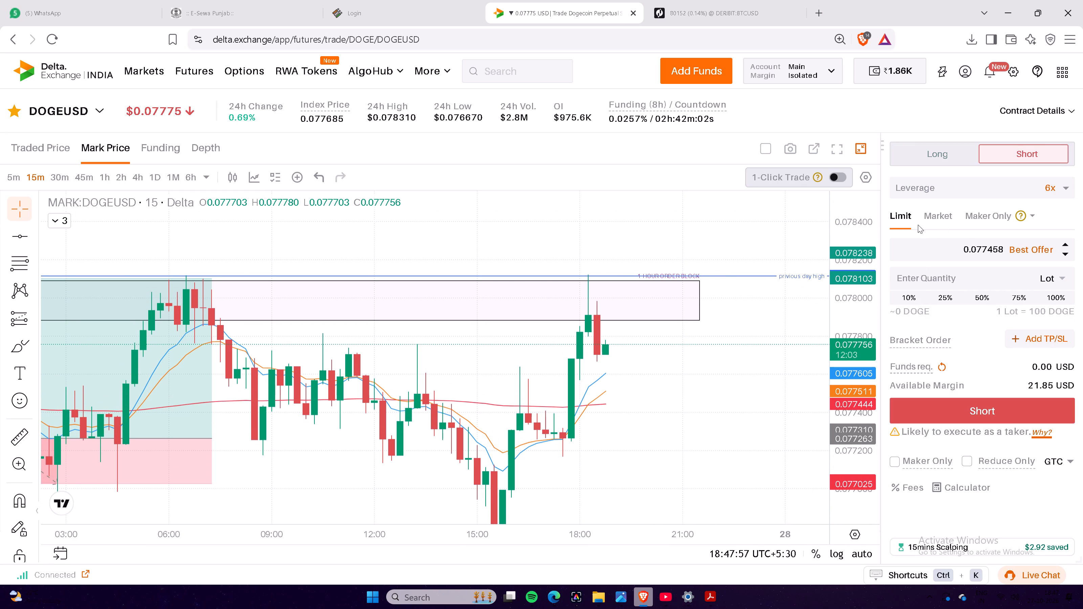
left_click(709, 335)
triple_click(709, 335)
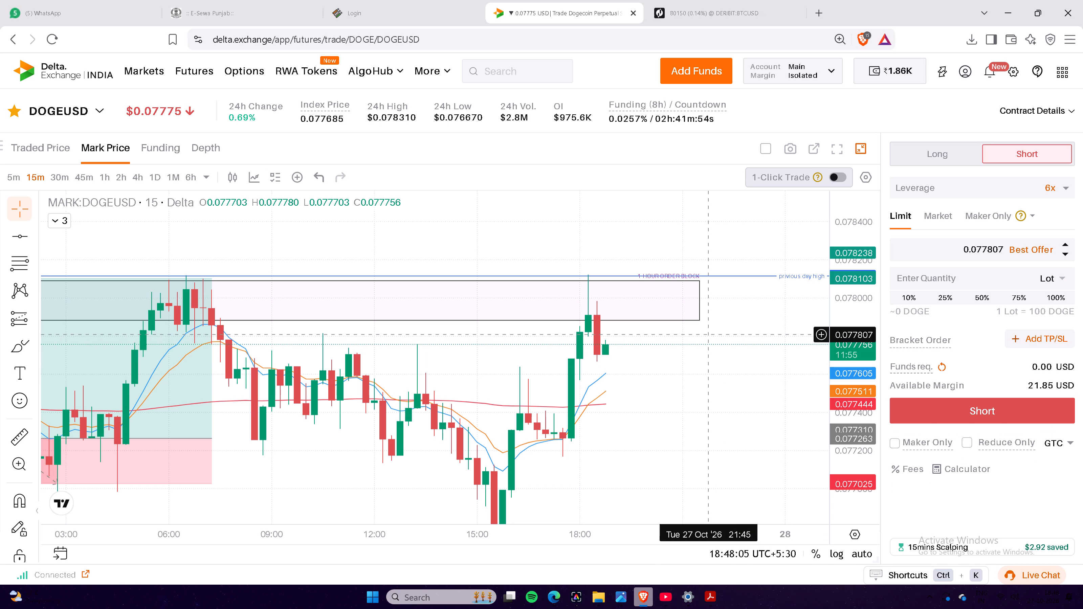
left_click(709, 335)
left_click(708, 334)
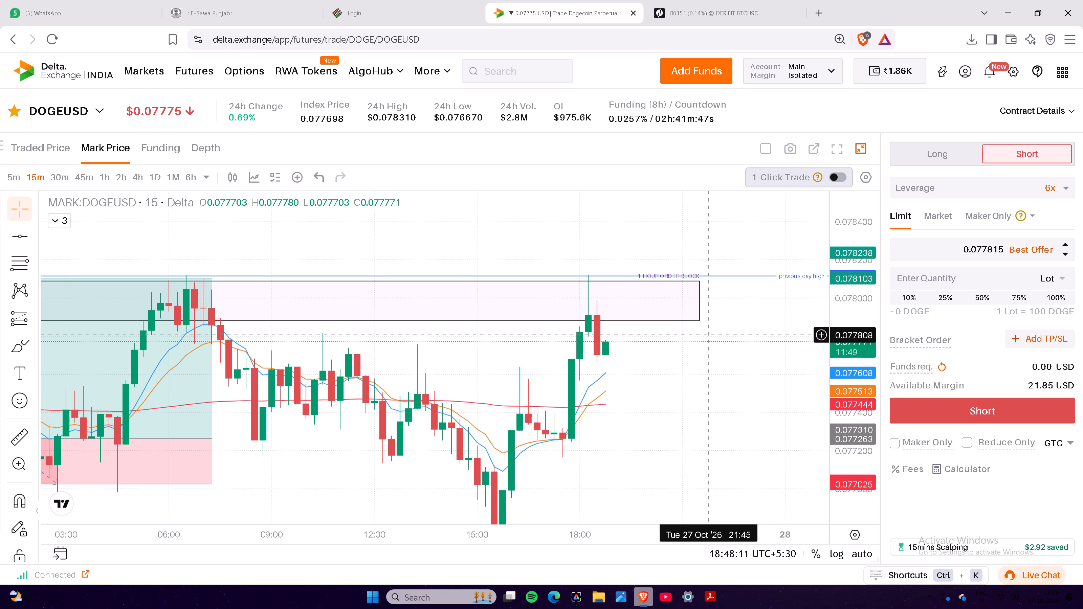
triple_click(708, 335)
triple_click(708, 335)
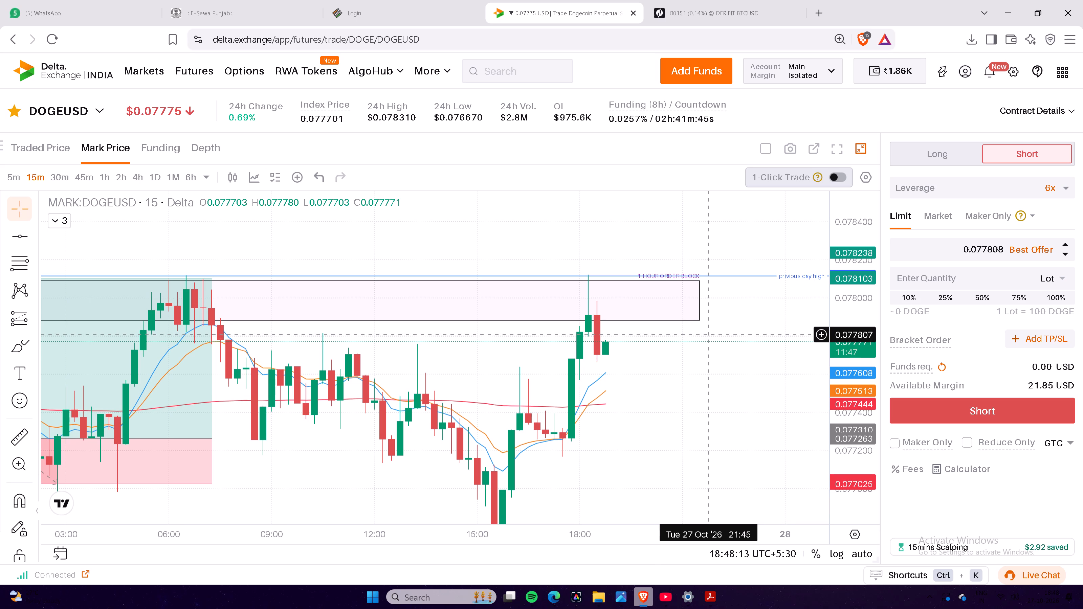
left_click(708, 335)
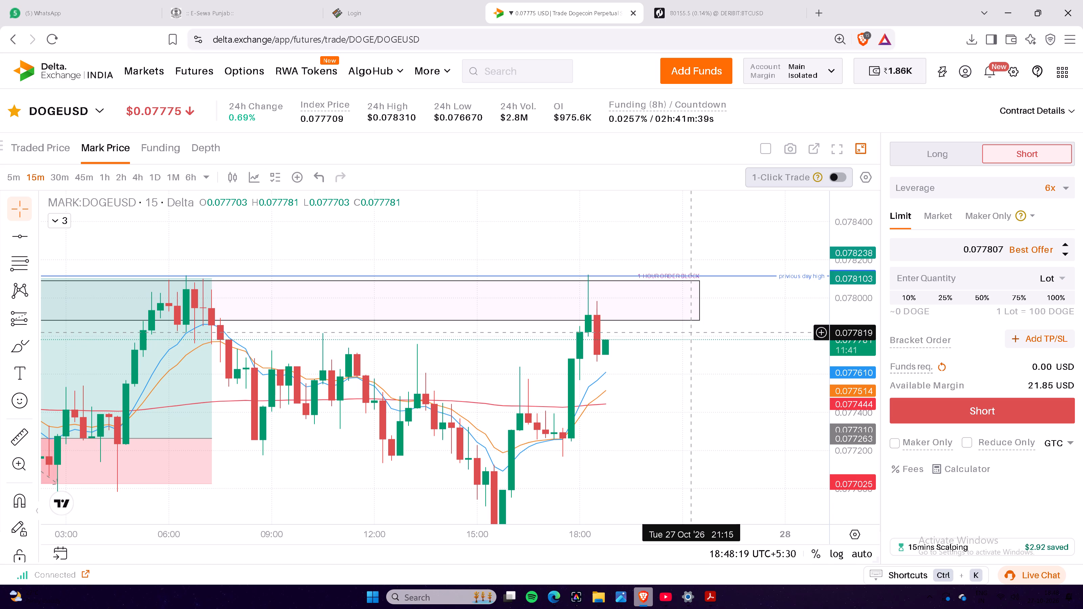
triple_click(692, 333)
double_click(692, 333)
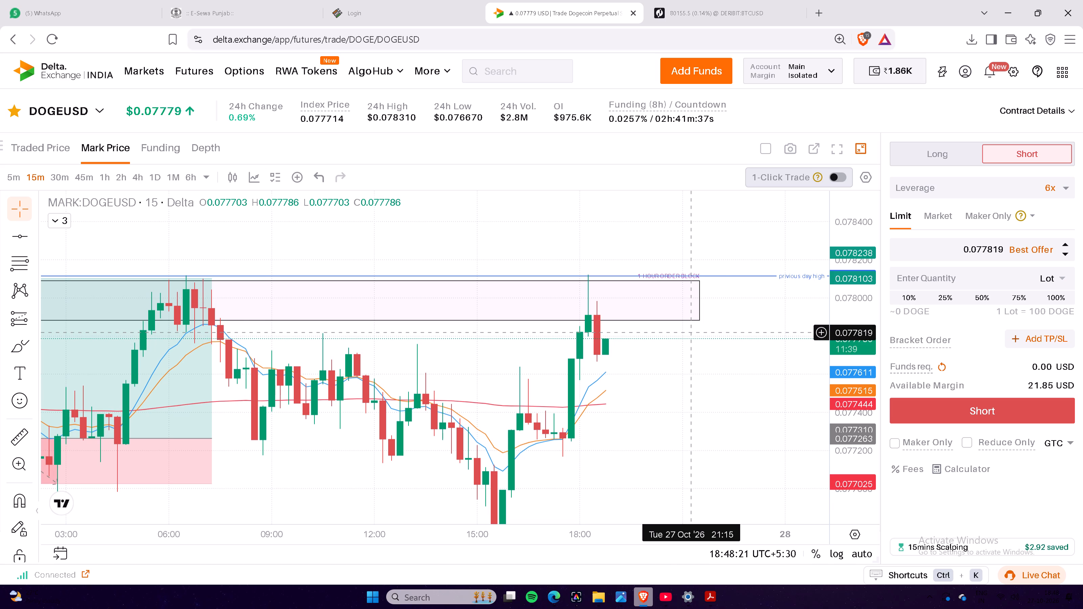
Place the DOGEUSD short limit order with 10% quantity (1 lot) at a price of 0.077823 picked from the chart.
left_click(925, 279)
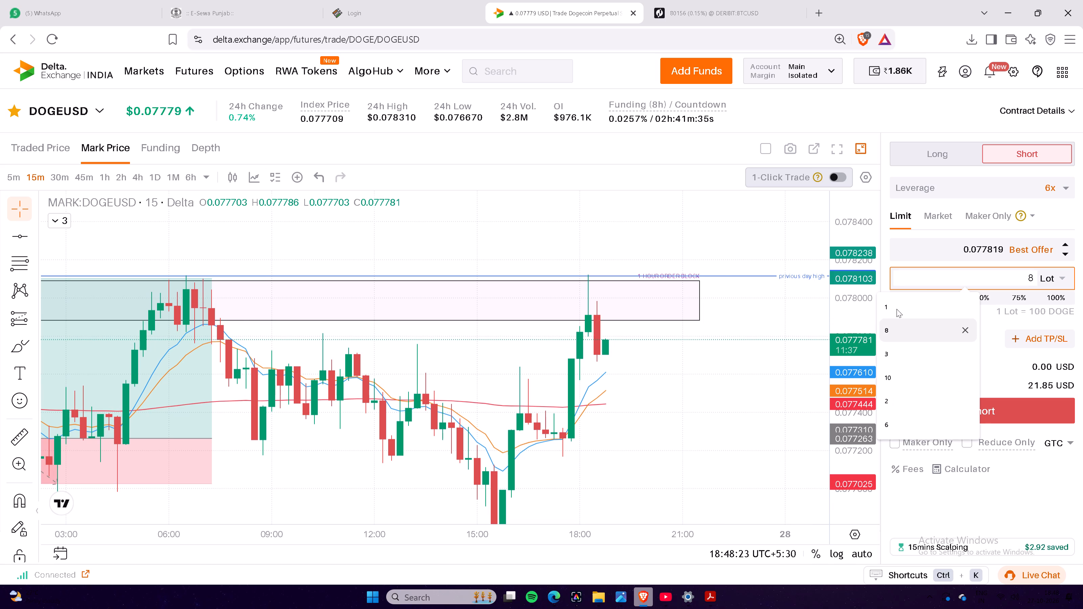
left_click(712, 332)
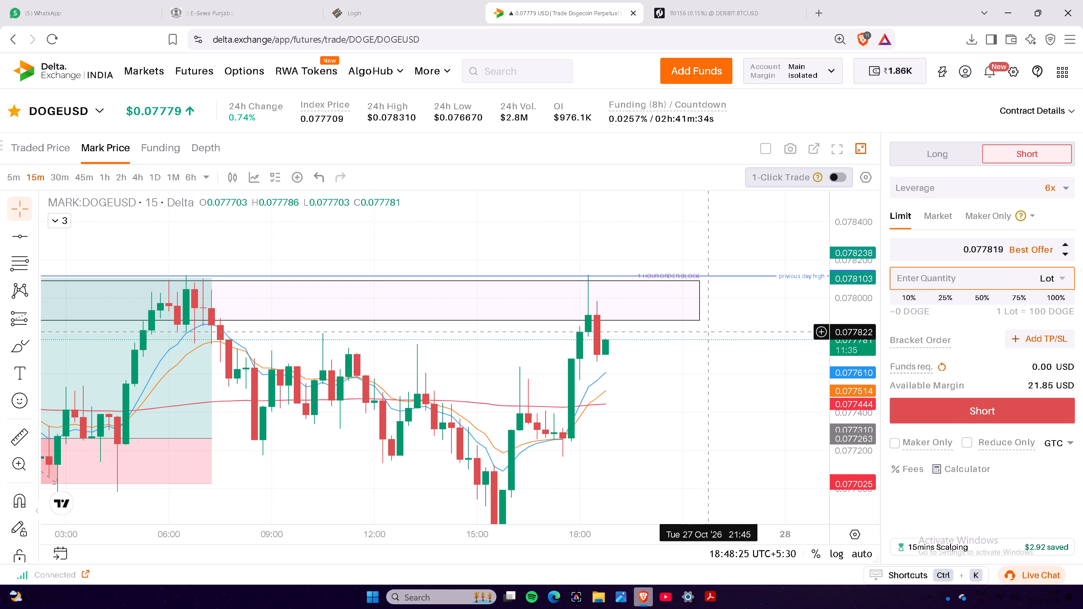
left_click(903, 298)
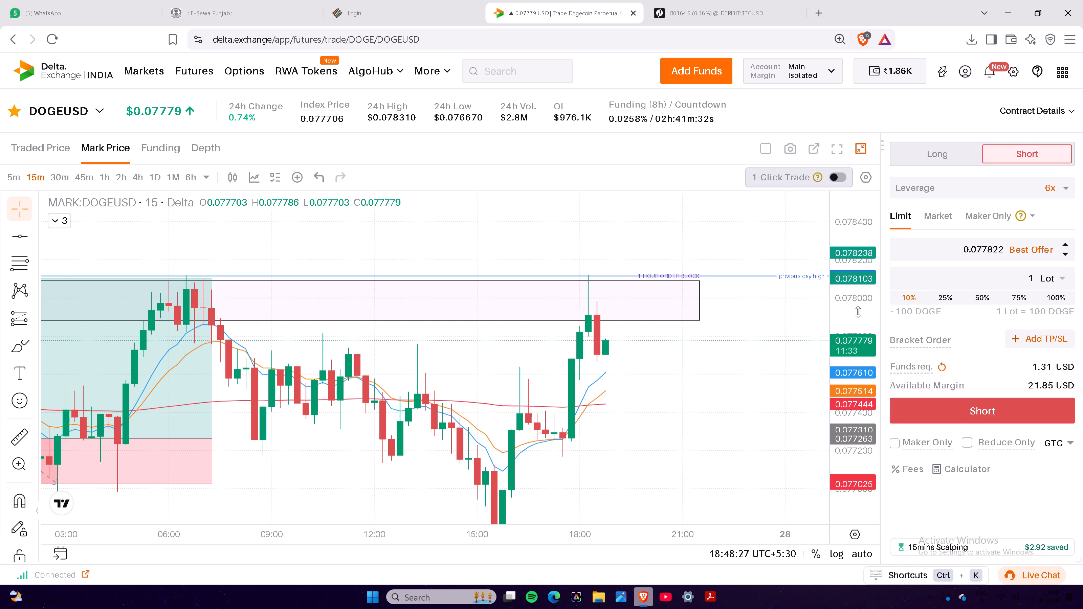
triple_click(788, 332)
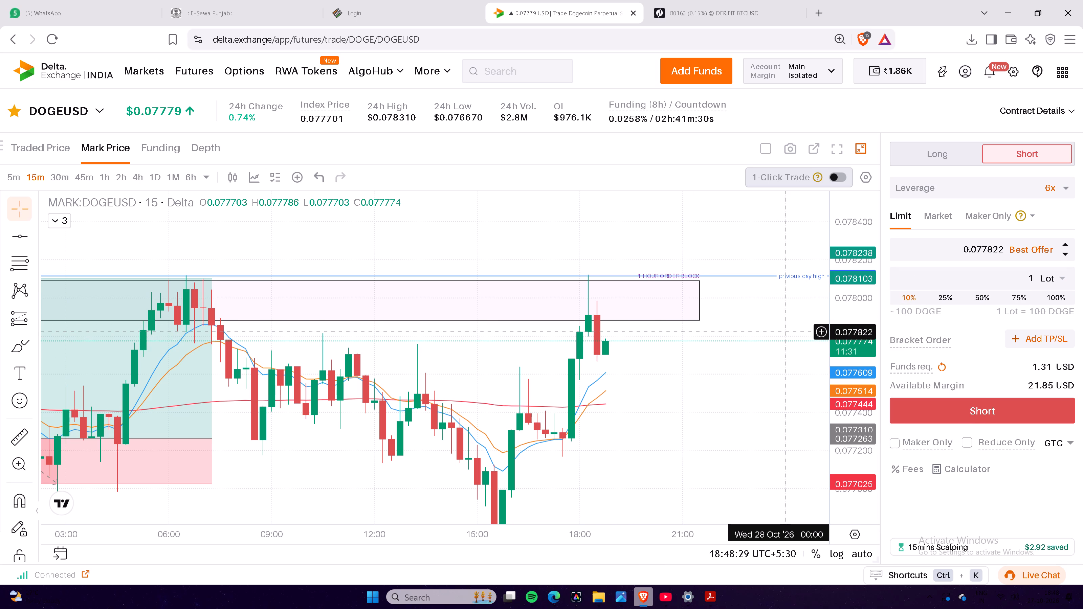
double_click(788, 332)
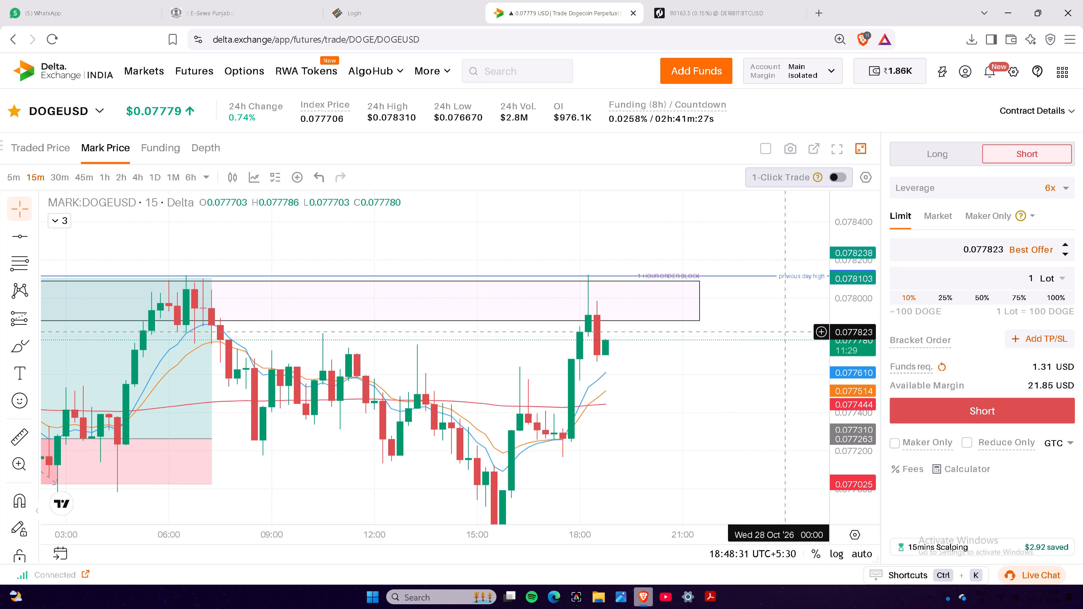
left_click(948, 414)
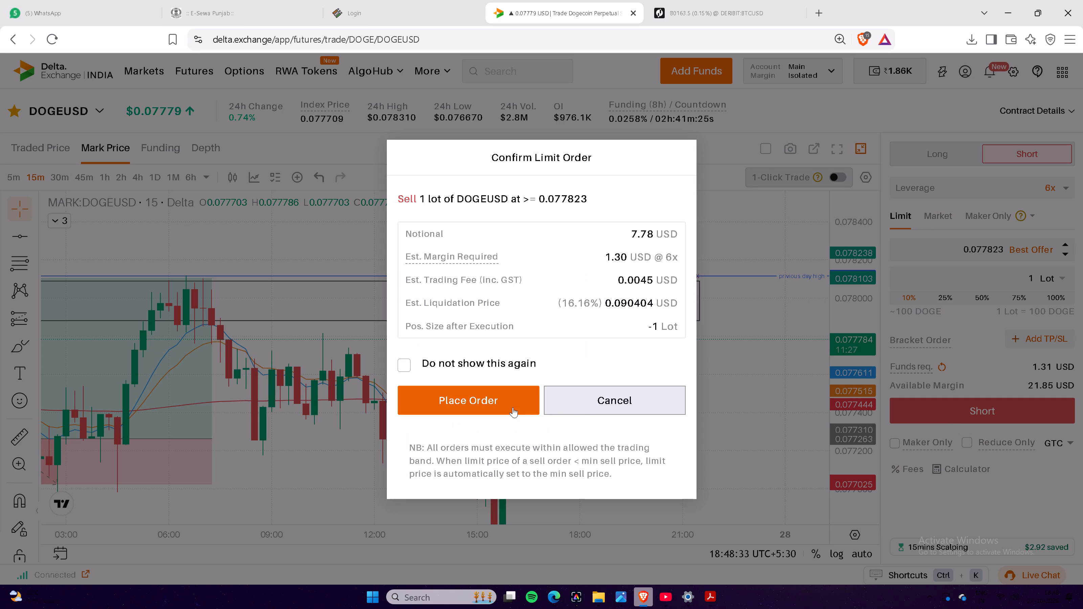
left_click(513, 407)
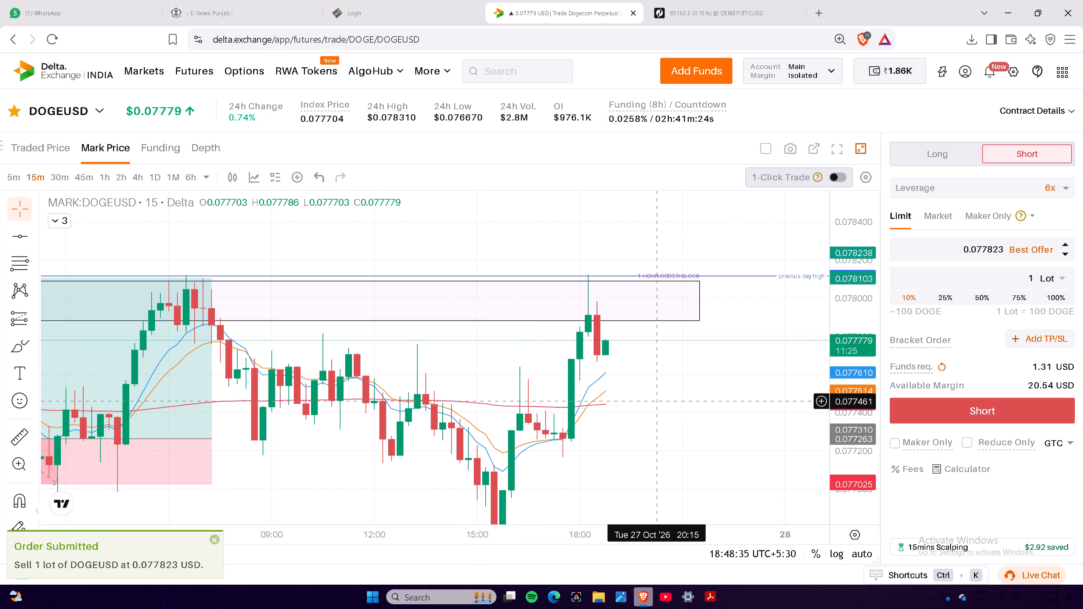
Examine the 15-minute DOGEUSD candles around the previous day high line for a stop-loss level just above it.
left_click_drag(661, 401, 755, 406)
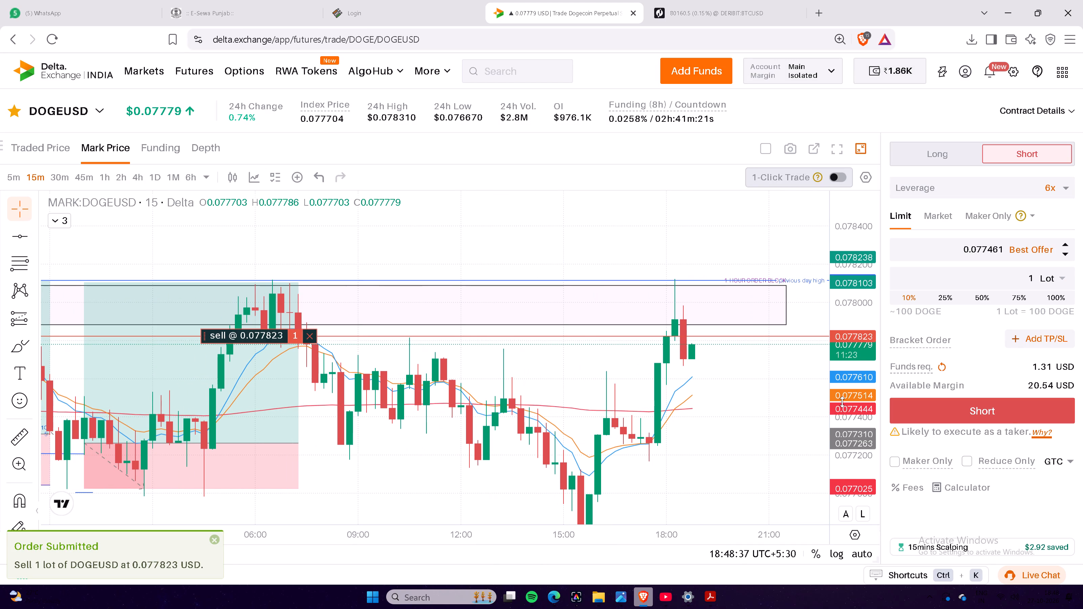
left_click_drag(842, 402, 845, 406)
left_click_drag(771, 415, 766, 424)
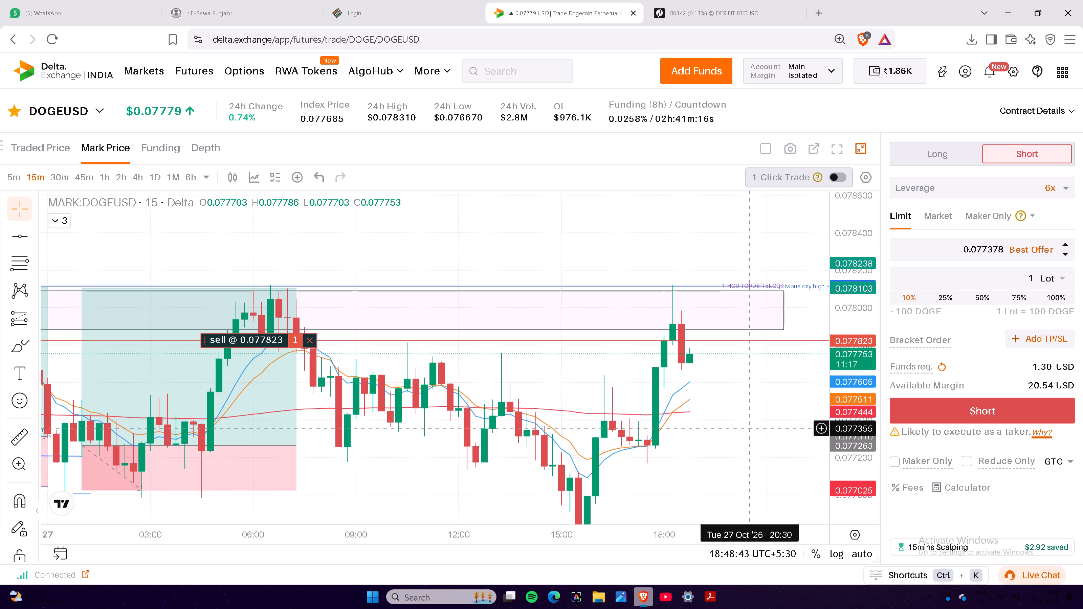
left_click_drag(740, 421, 721, 423)
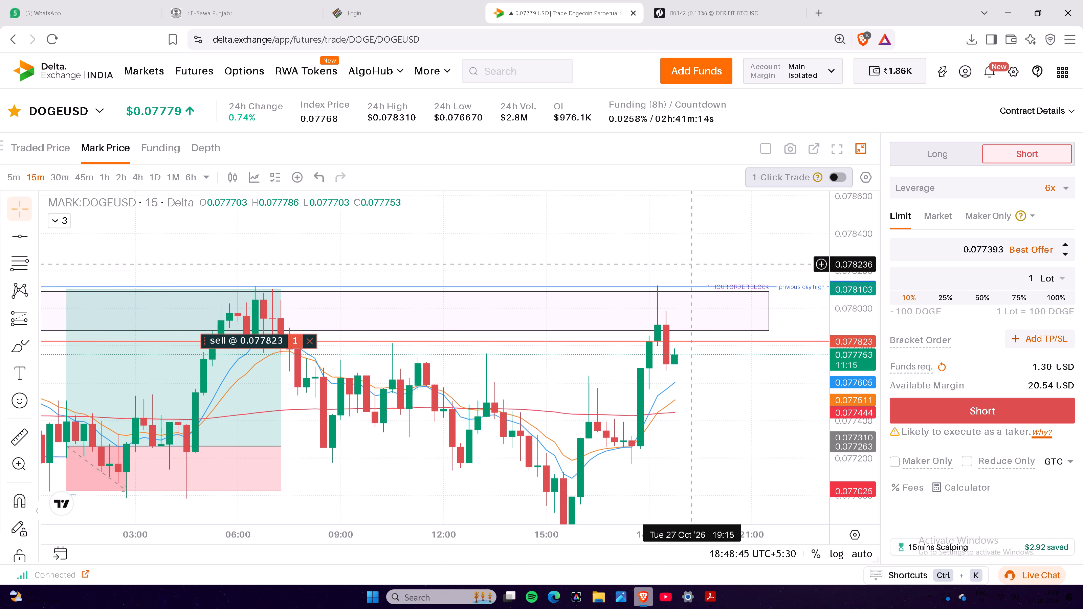
left_click_drag(650, 253, 722, 263)
left_click_drag(721, 264, 563, 264)
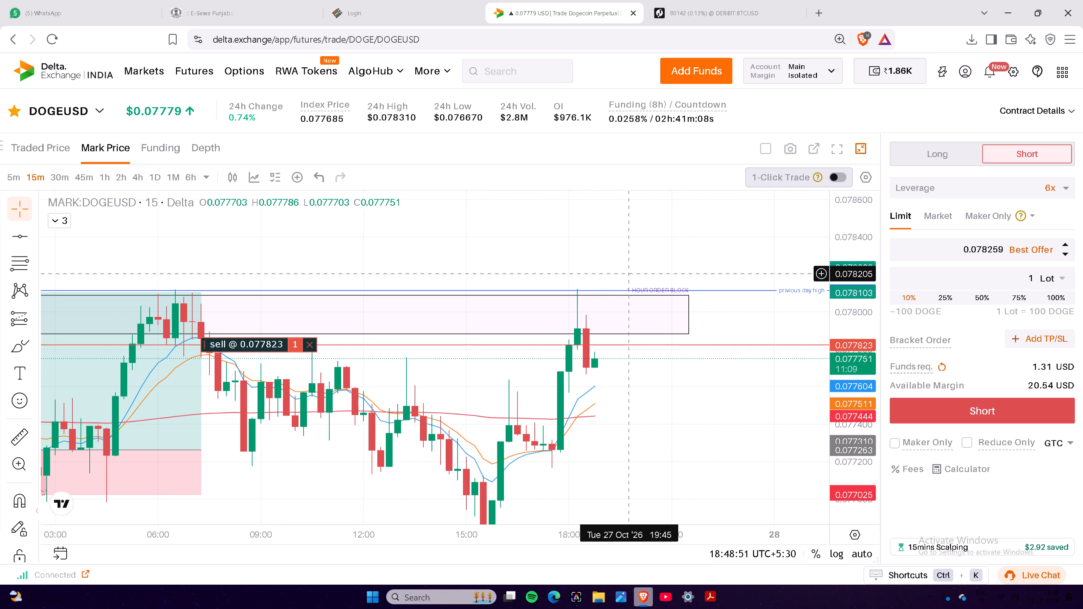
scroll(630, 283, "down", 7)
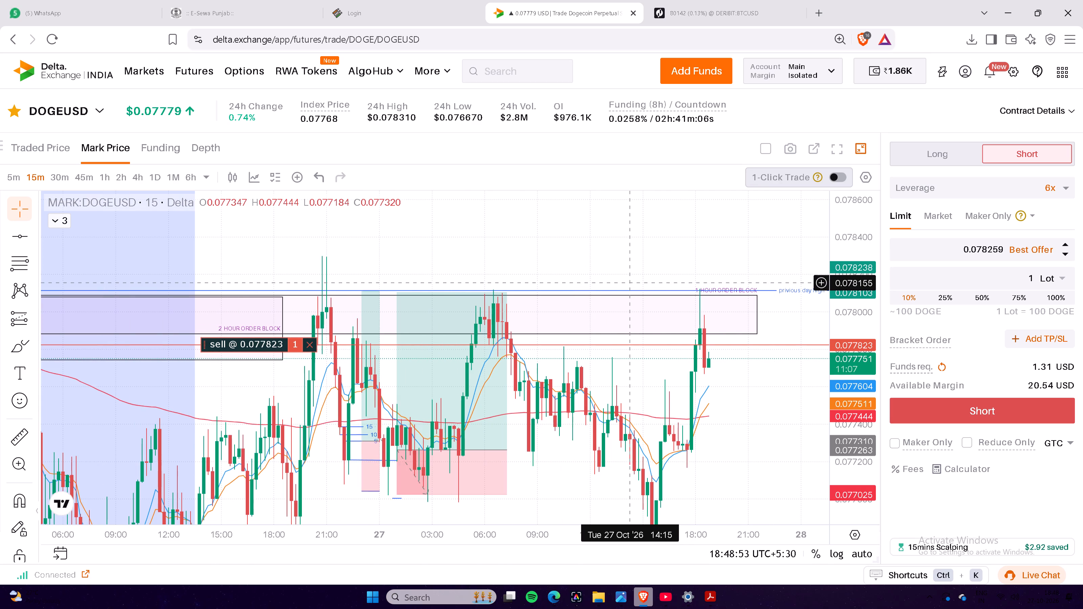
scroll(629, 283, "up", 6)
left_click_drag(637, 275, 633, 273)
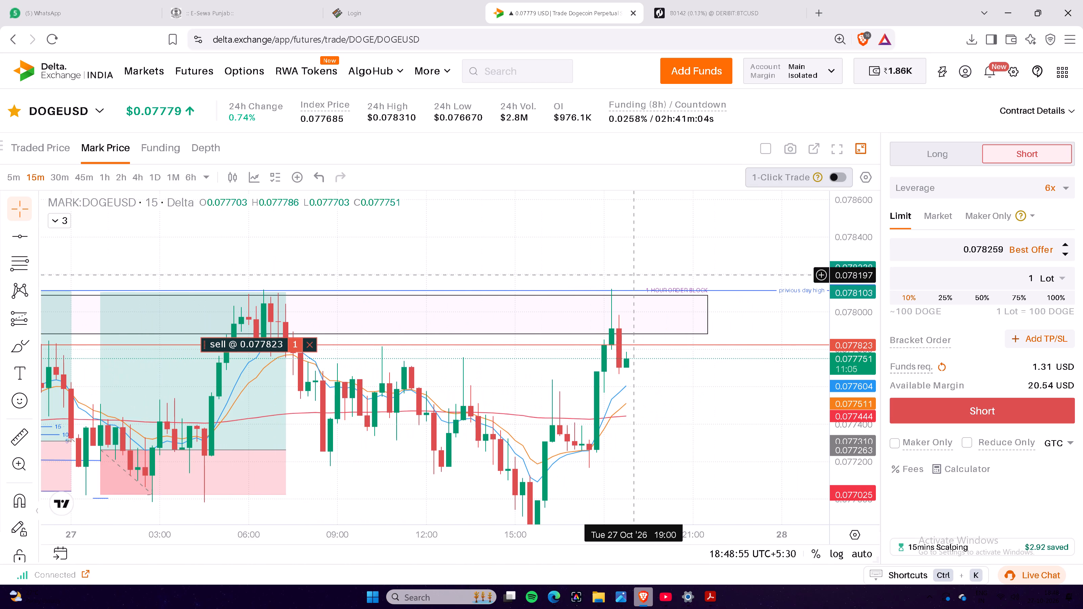
left_click_drag(633, 273, 623, 271)
left_click_drag(643, 272, 631, 273)
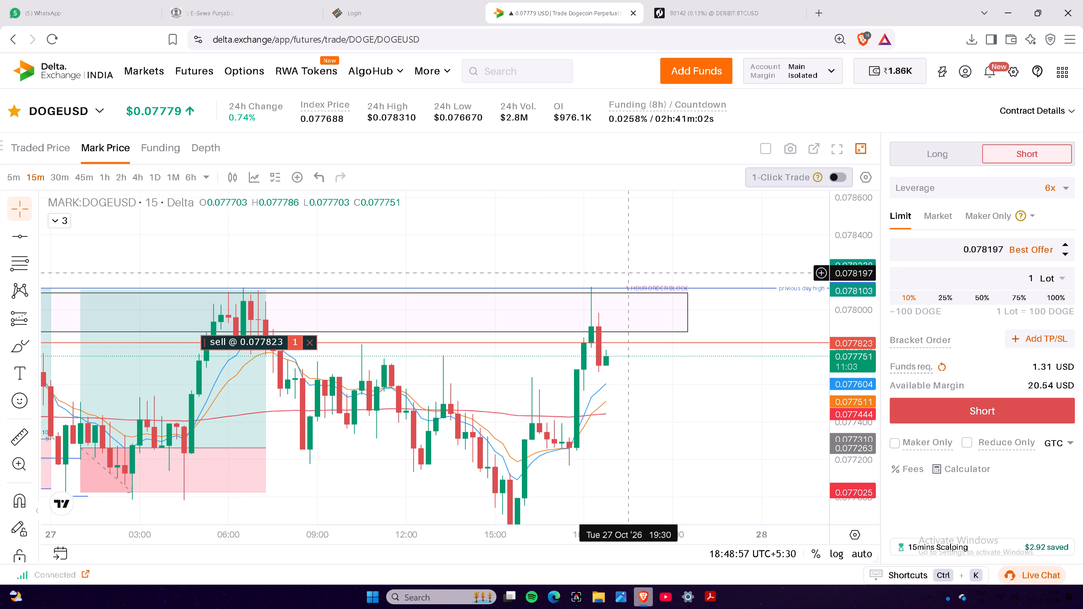
left_click(616, 272)
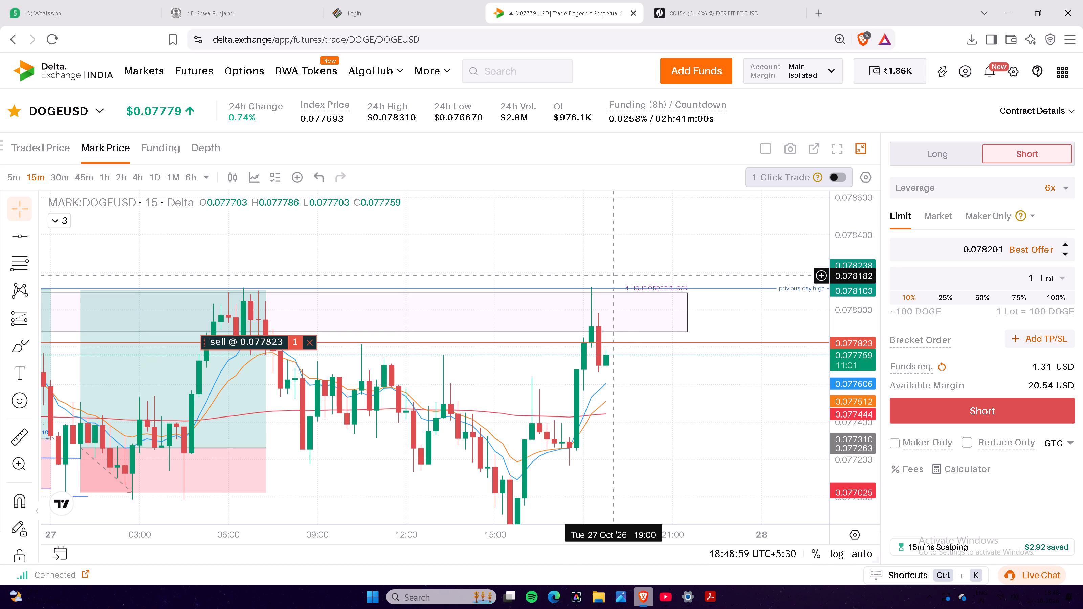
left_click(611, 276)
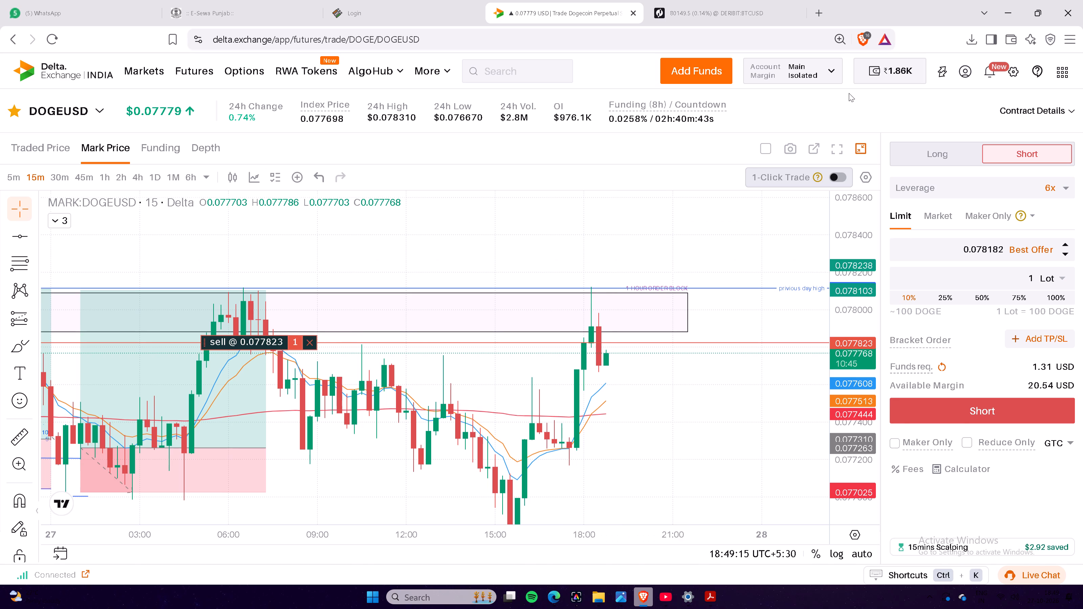
Start a bracket order for the open DOGEUSD short order with a limit-type stop loss and a trigger price of 0.078182.
scroll(849, 93, "down", 5)
left_click(138, 251)
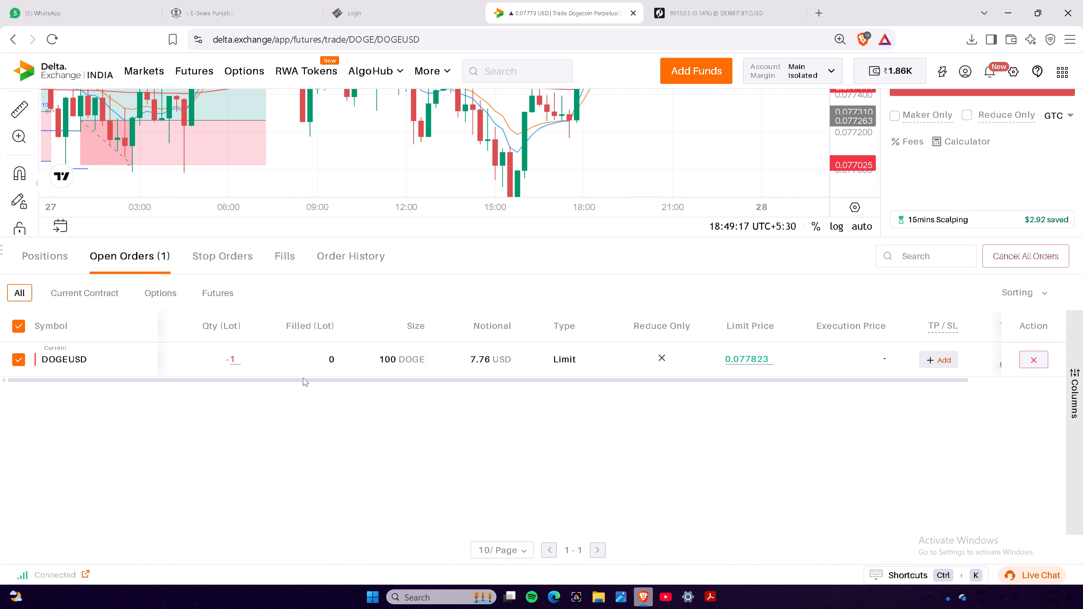
left_click_drag(309, 381, 773, 394)
left_click(817, 358)
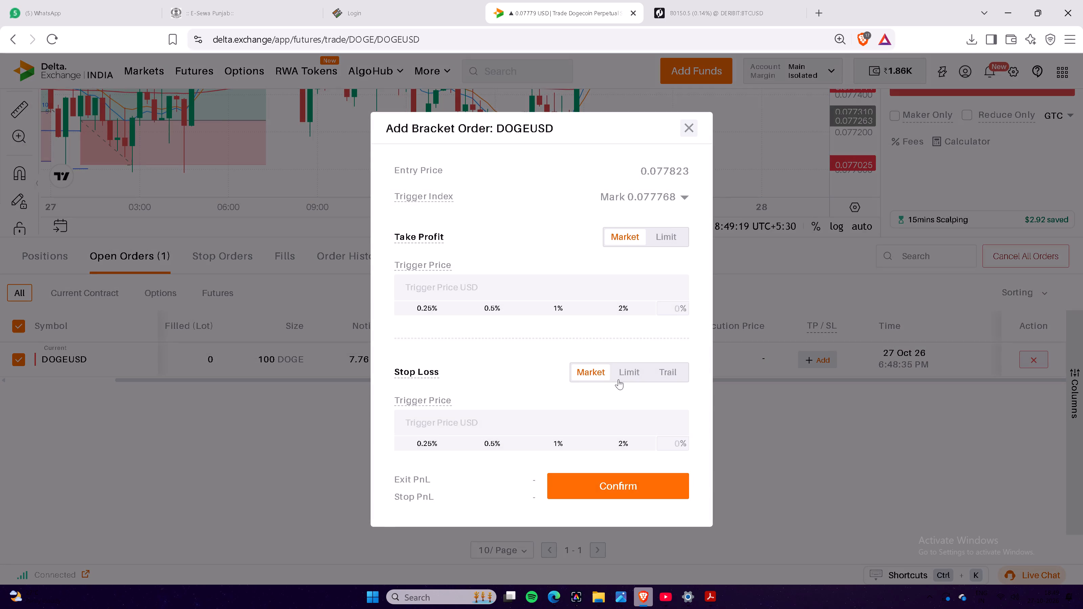
left_click(615, 375)
left_click(624, 390)
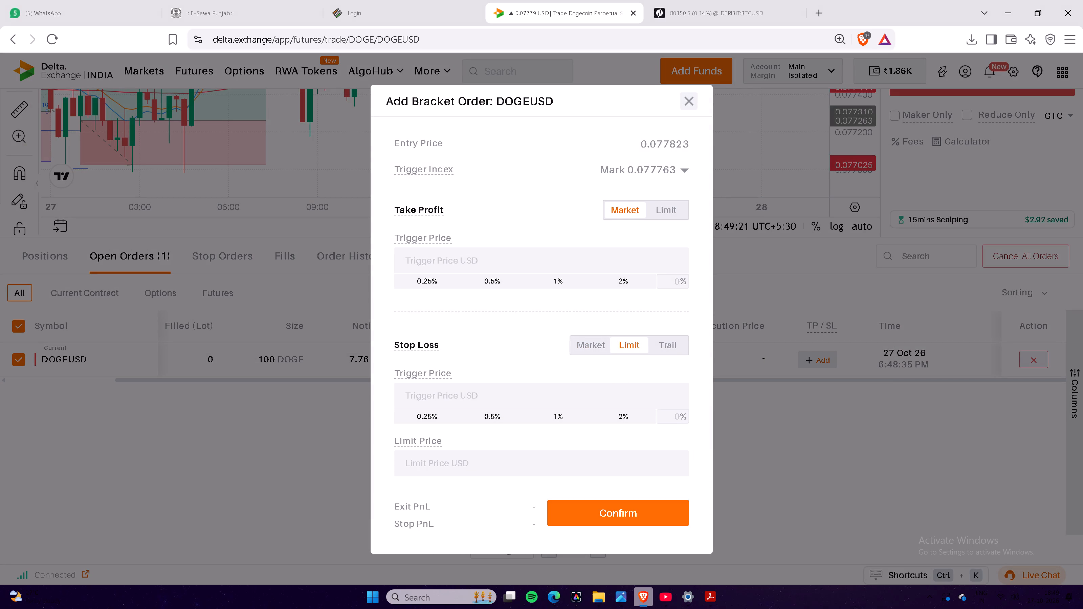
key("0")
type(".0")
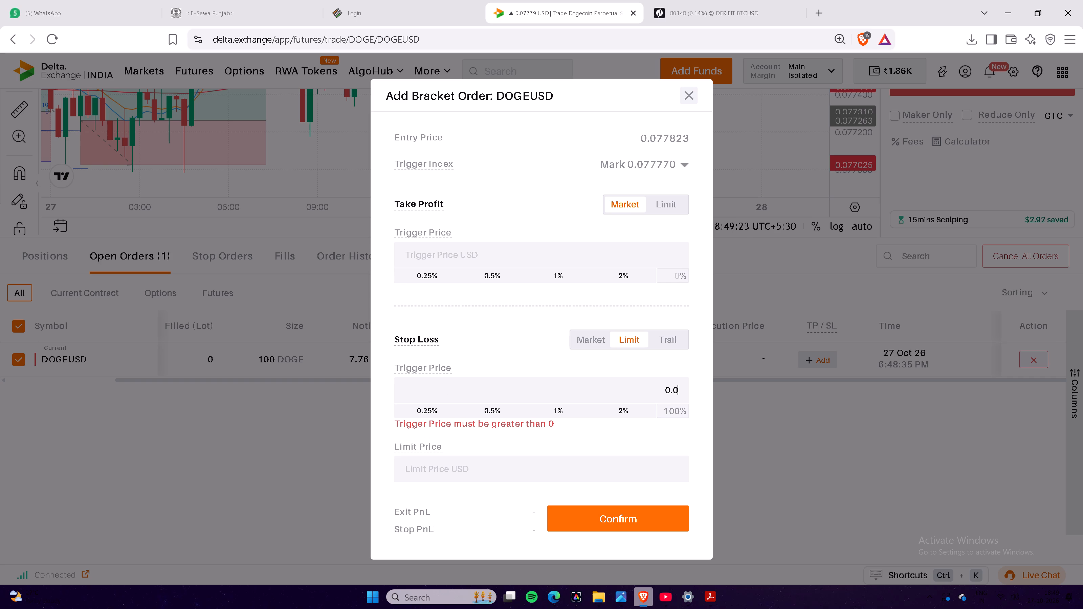
type("78")
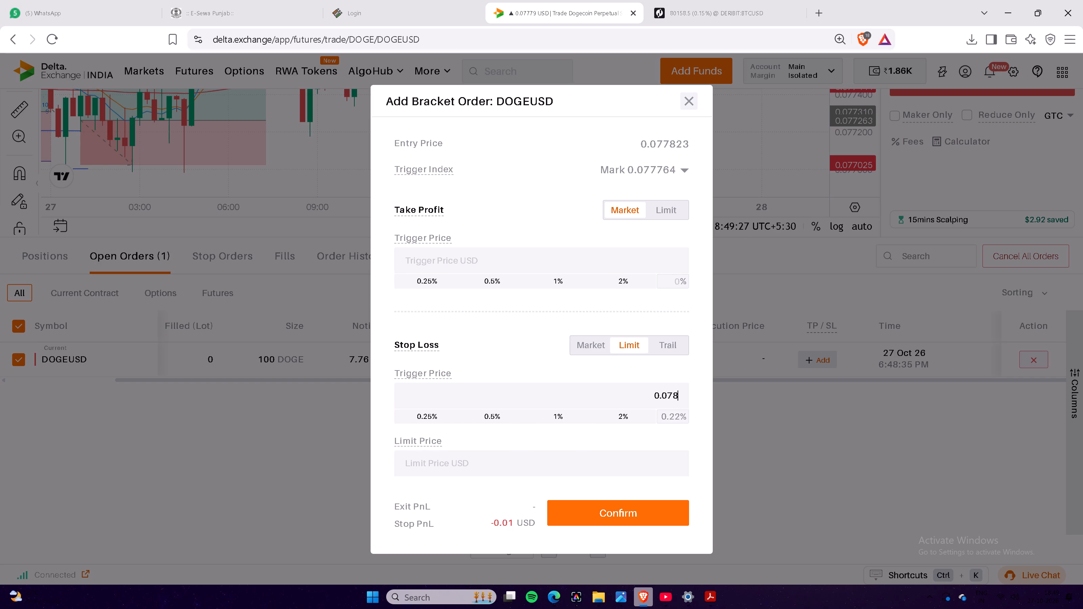
type("182")
Set the stop loss's limit price to 0.078182 and confirm the bracket order.
key("Tab")
key("Tab")
key("Tab")
key("Tab")
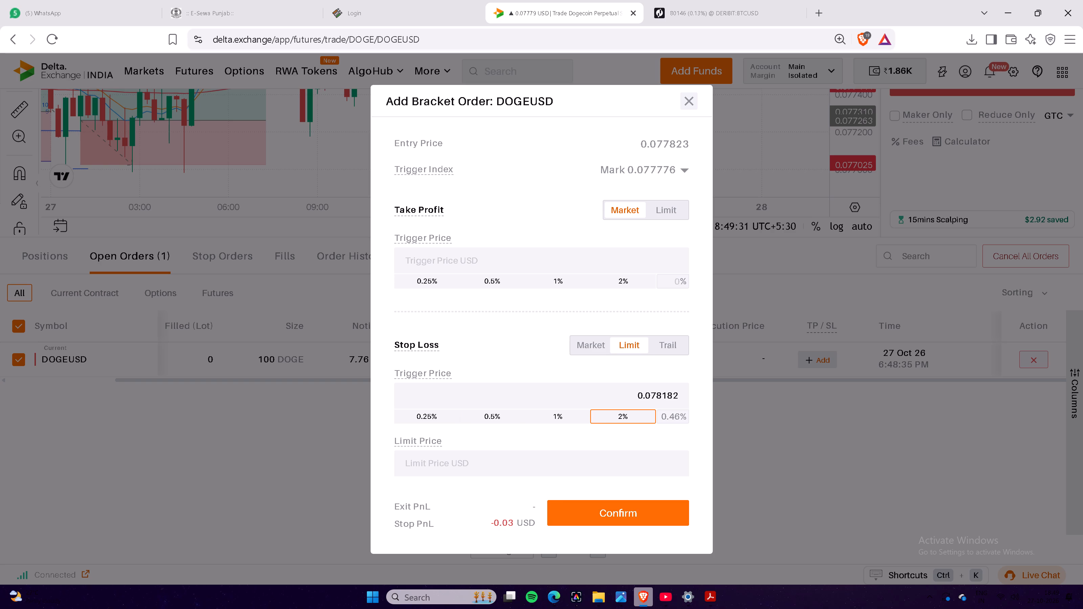
key("Tab")
key("Tab")
key("Tab")
type("0.0")
type("78182")
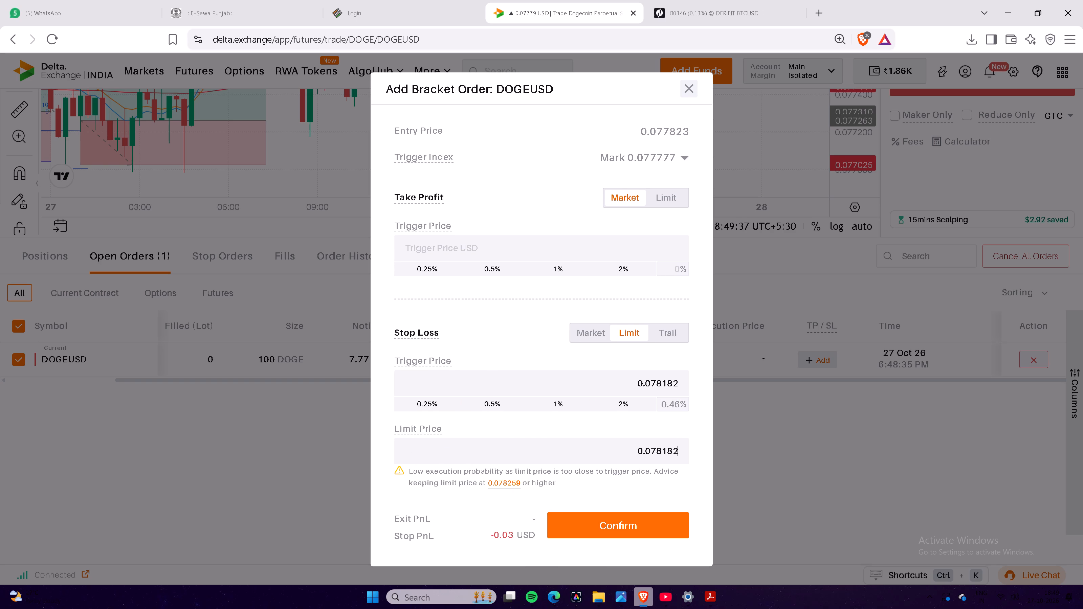
left_click(660, 533)
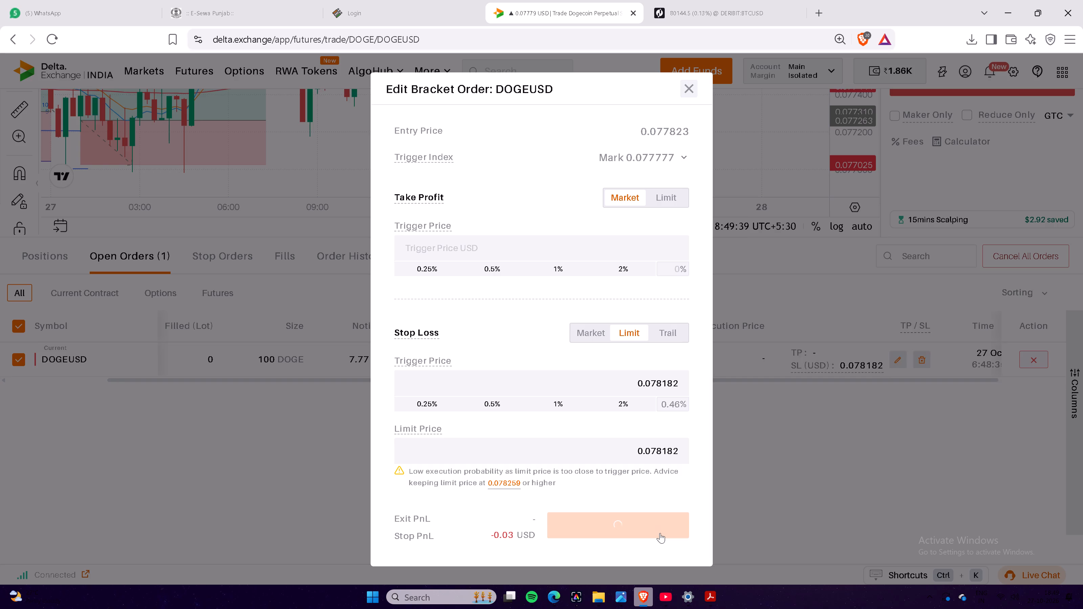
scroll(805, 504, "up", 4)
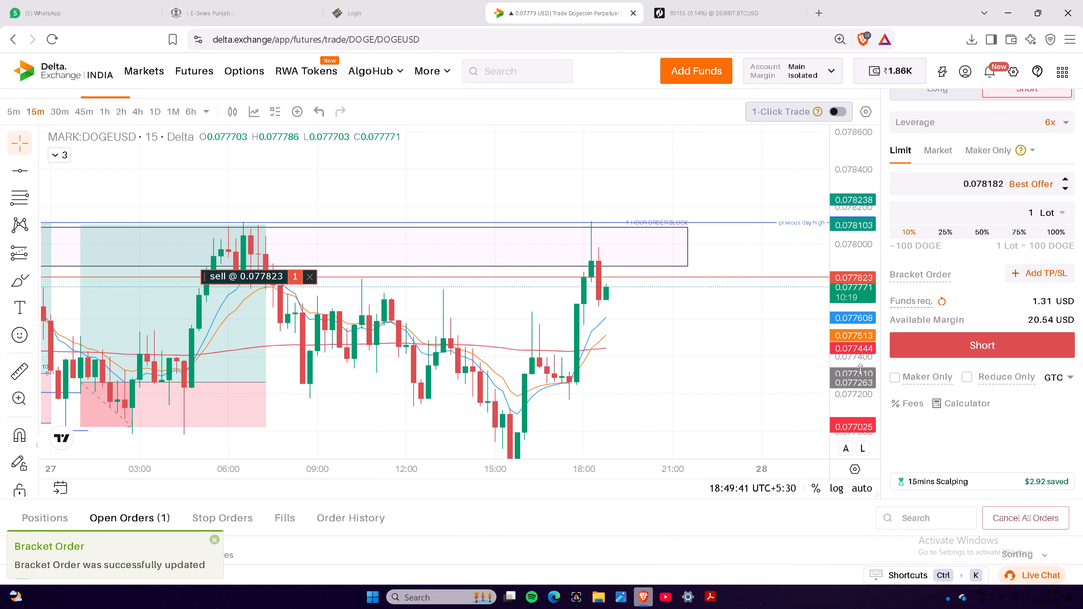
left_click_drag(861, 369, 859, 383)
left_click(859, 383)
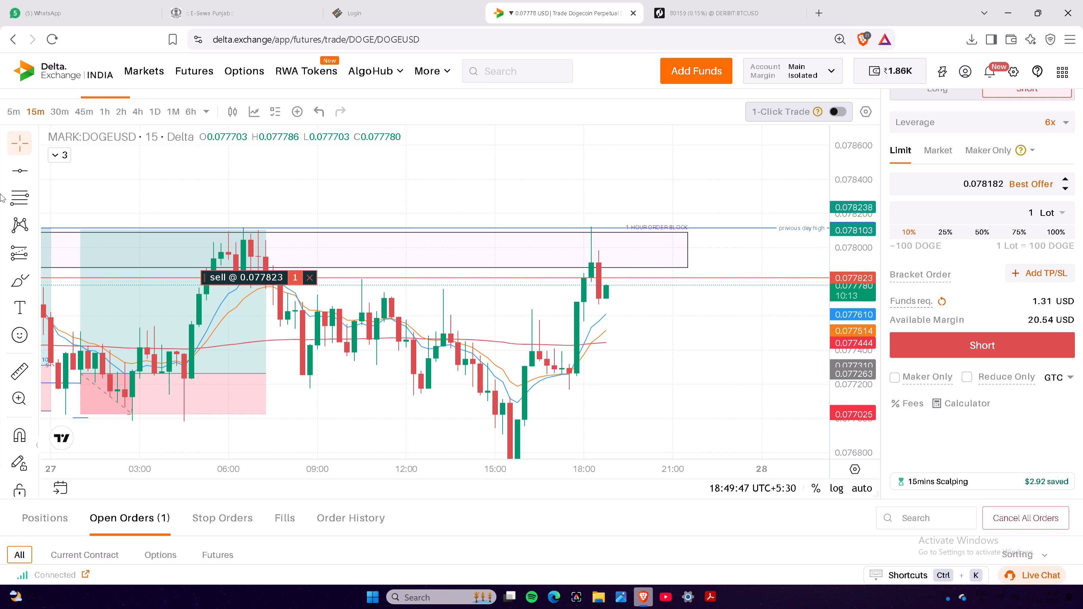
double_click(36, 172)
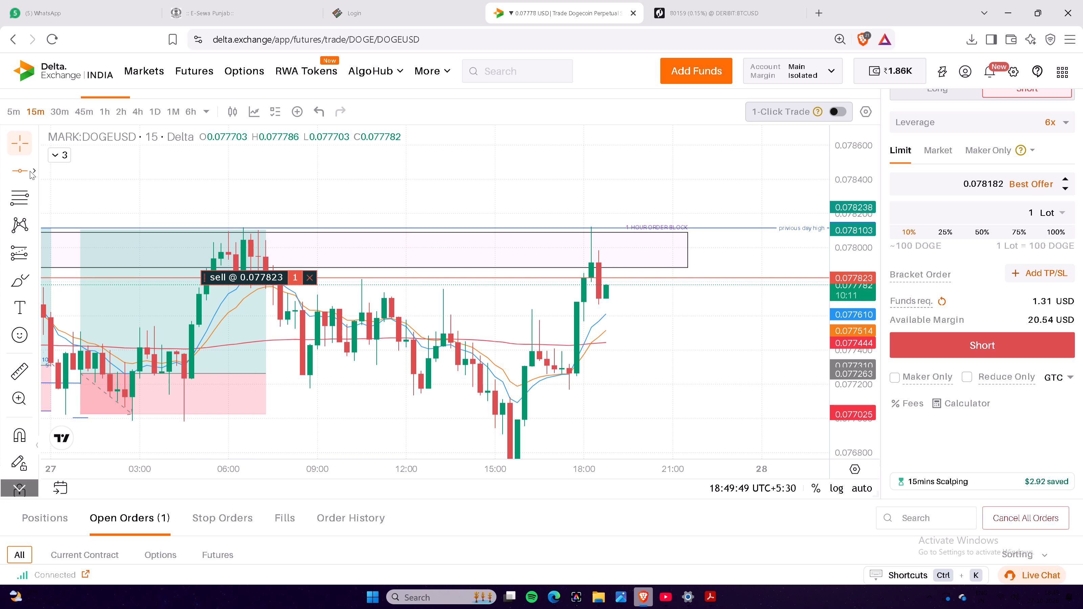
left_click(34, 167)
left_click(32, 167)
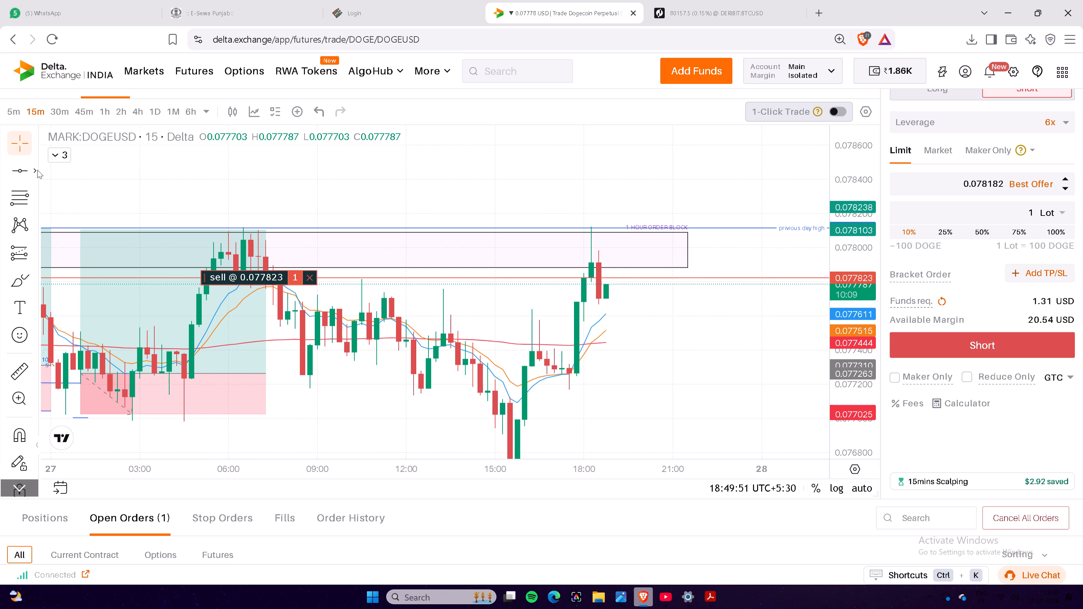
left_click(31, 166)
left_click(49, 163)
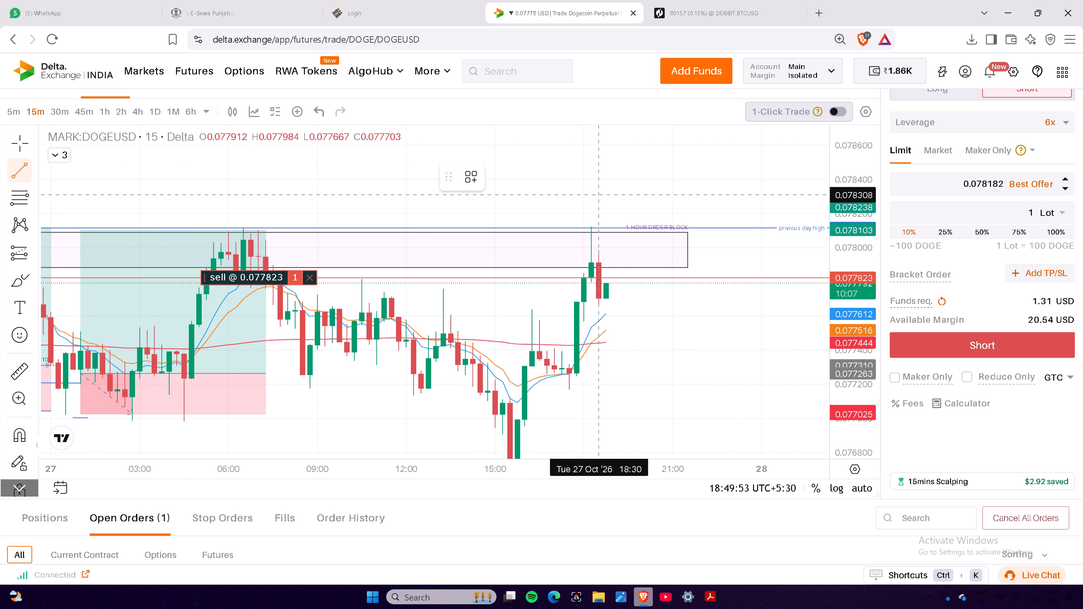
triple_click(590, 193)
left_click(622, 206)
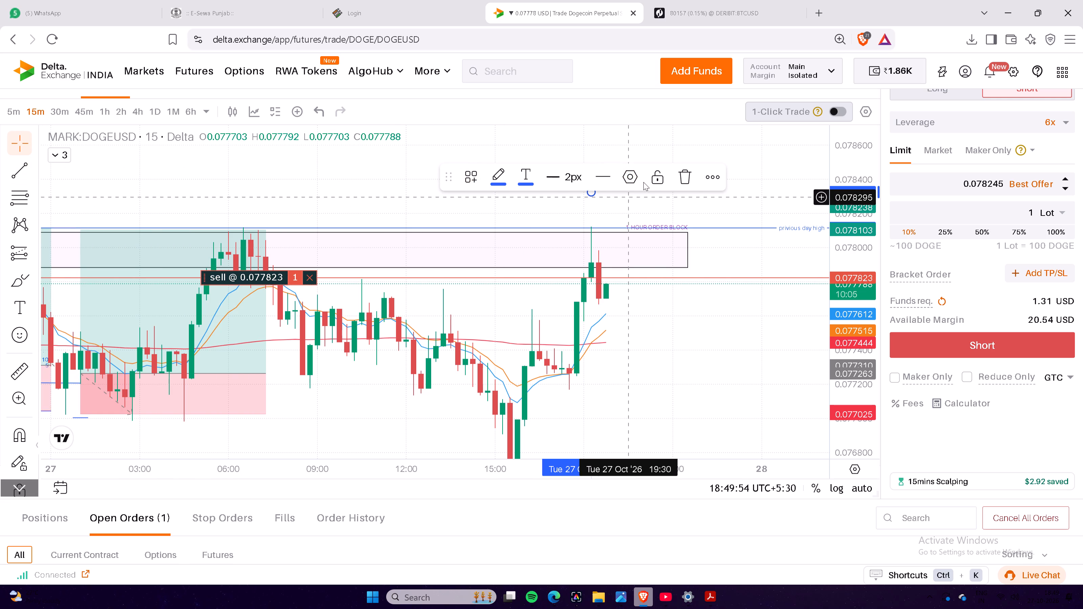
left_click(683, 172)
Draw a short trend line above the latest swing high at about 0.07828 and set its thickness to 1px.
left_click(15, 165)
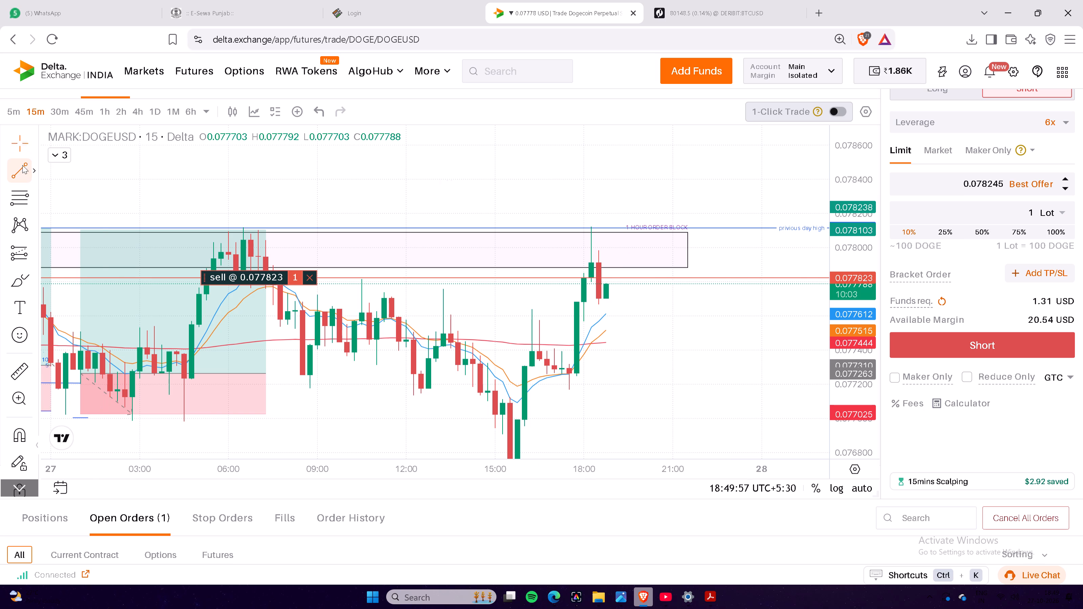
left_click(592, 200)
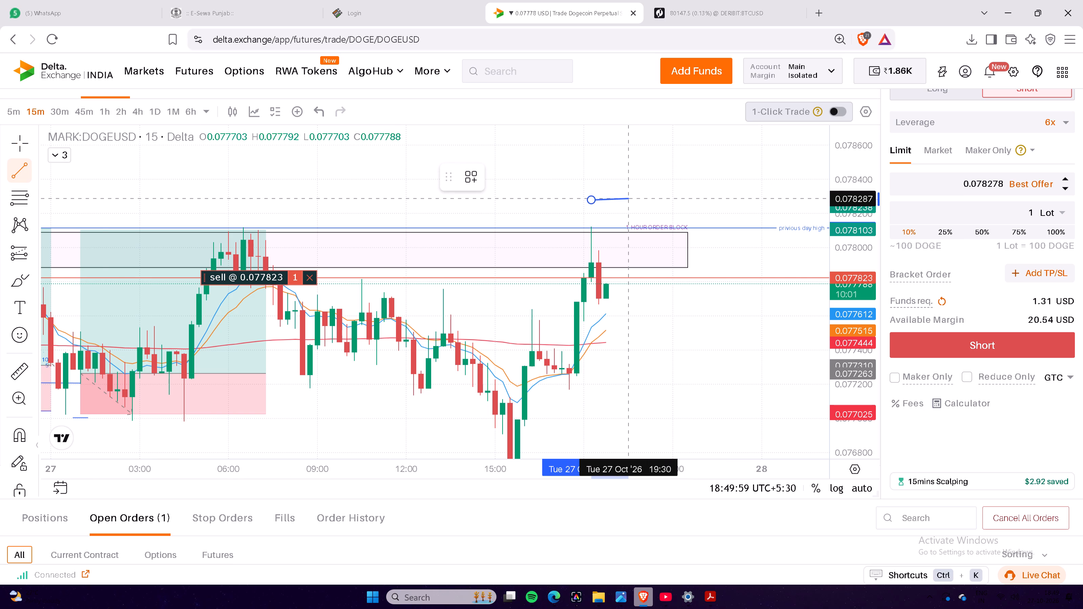
left_click(626, 199)
double_click(564, 179)
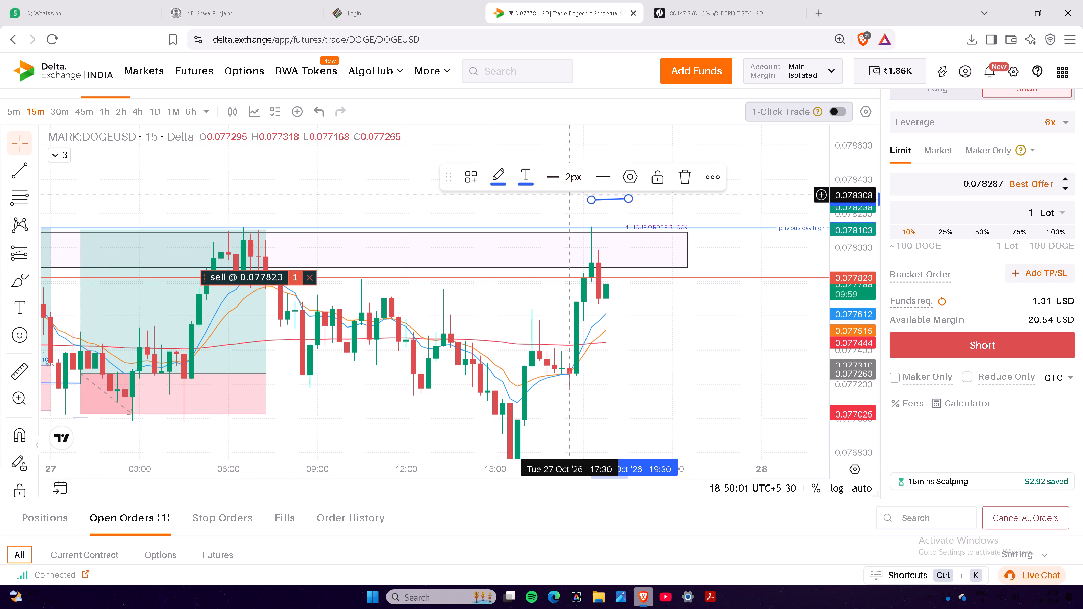
left_click(574, 182)
left_click(578, 203)
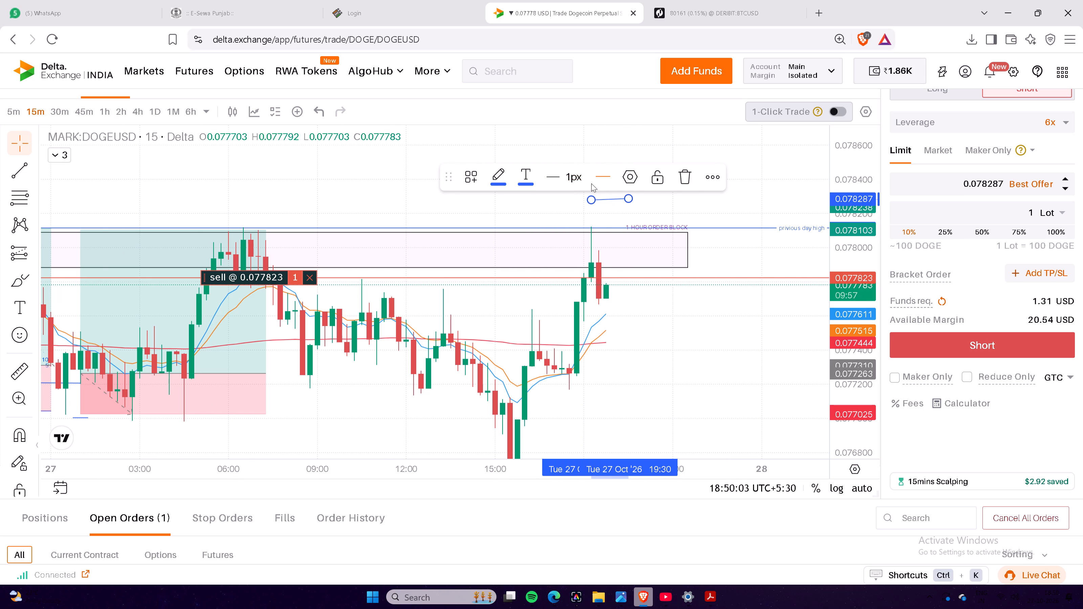
Set both price coordinates of the new trend line to 0.078182 and apply them.
left_click(625, 180)
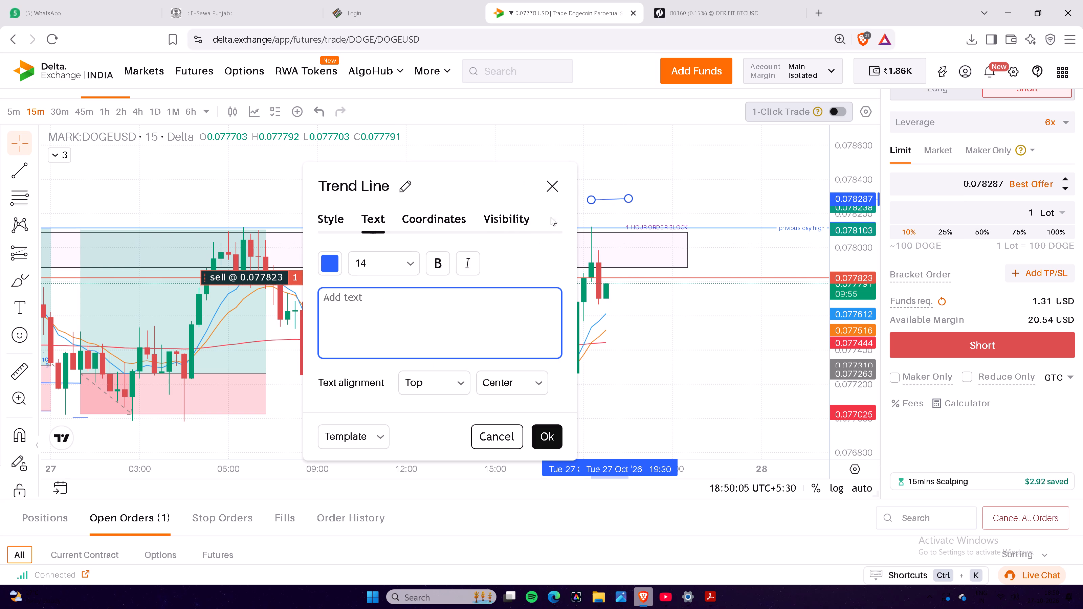
left_click(343, 225)
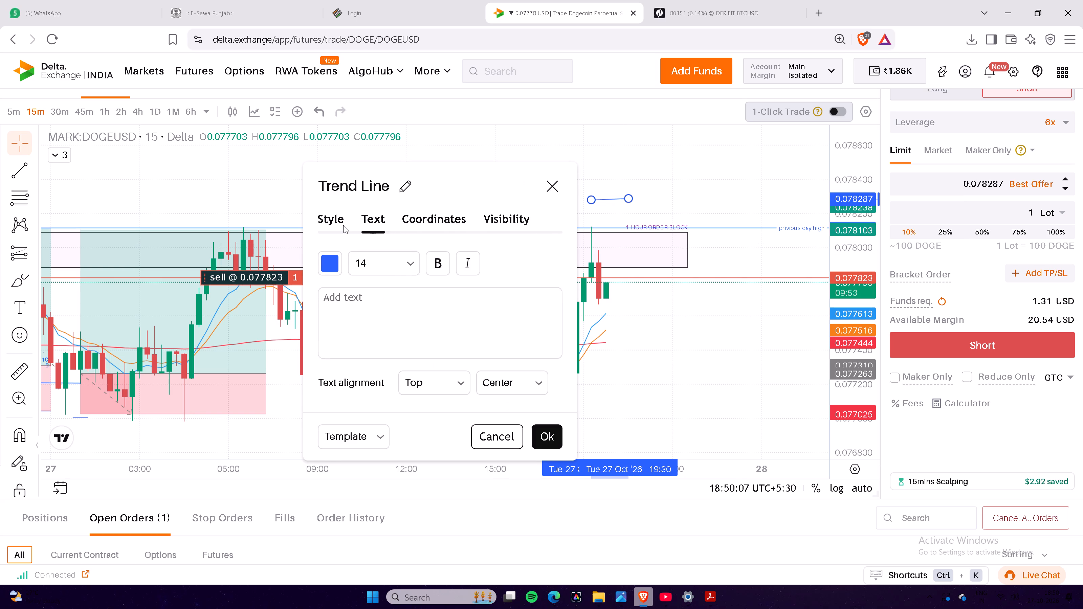
left_click(431, 201)
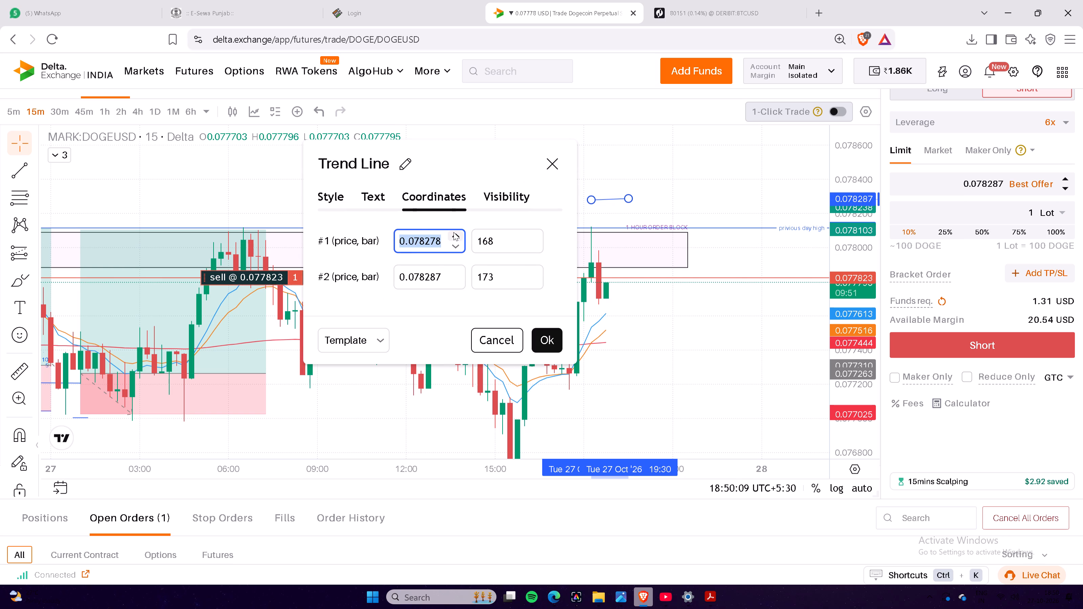
key("BackSpace")
key("BackSpace")
key("BackSpace")
type("0.07")
key("8")
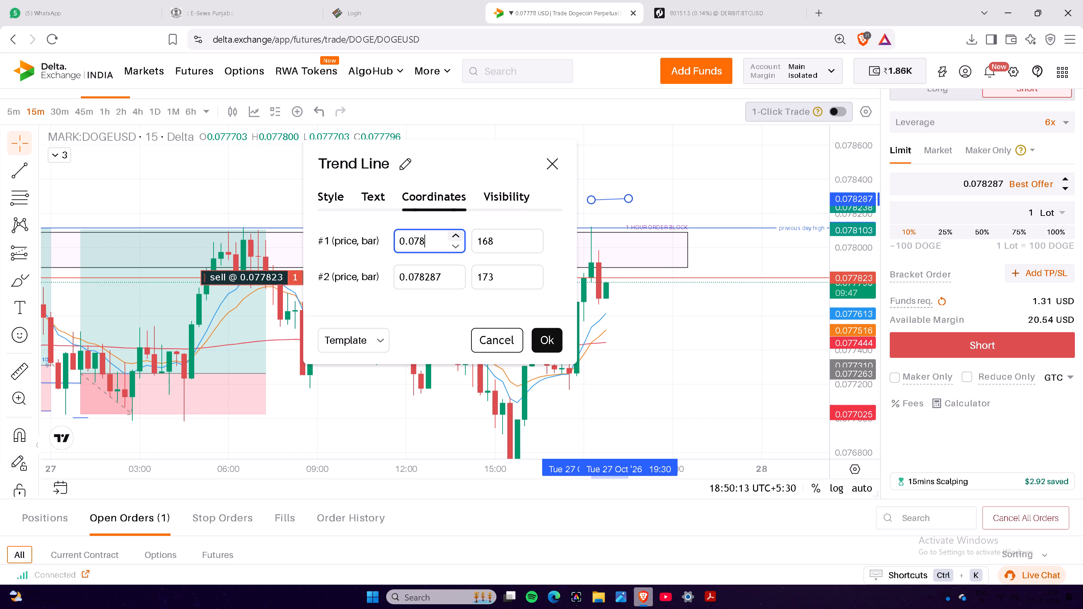
type("182")
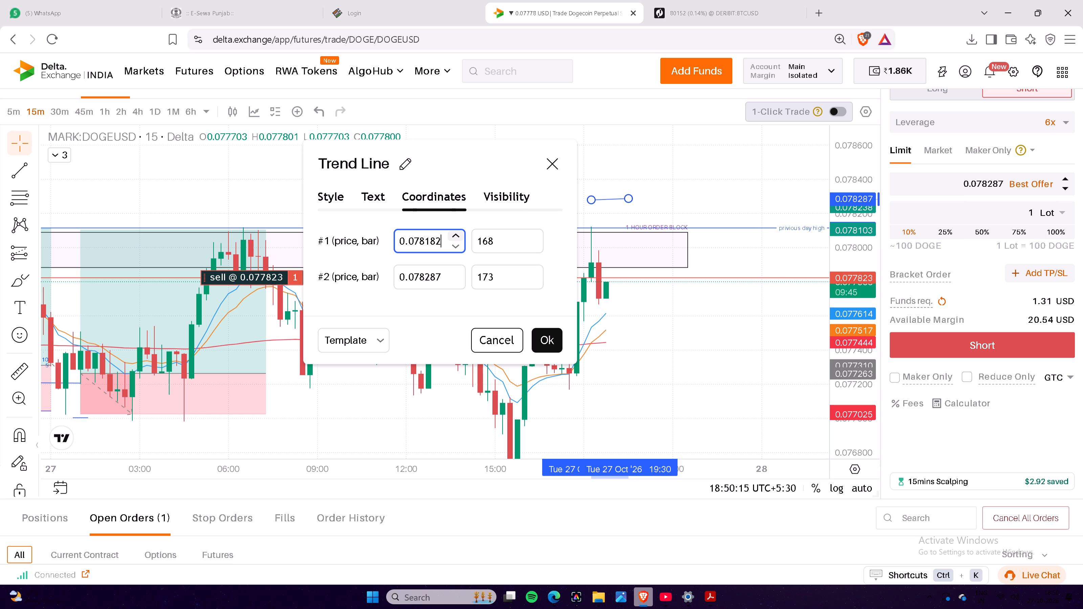
key("Tab")
key("Tab")
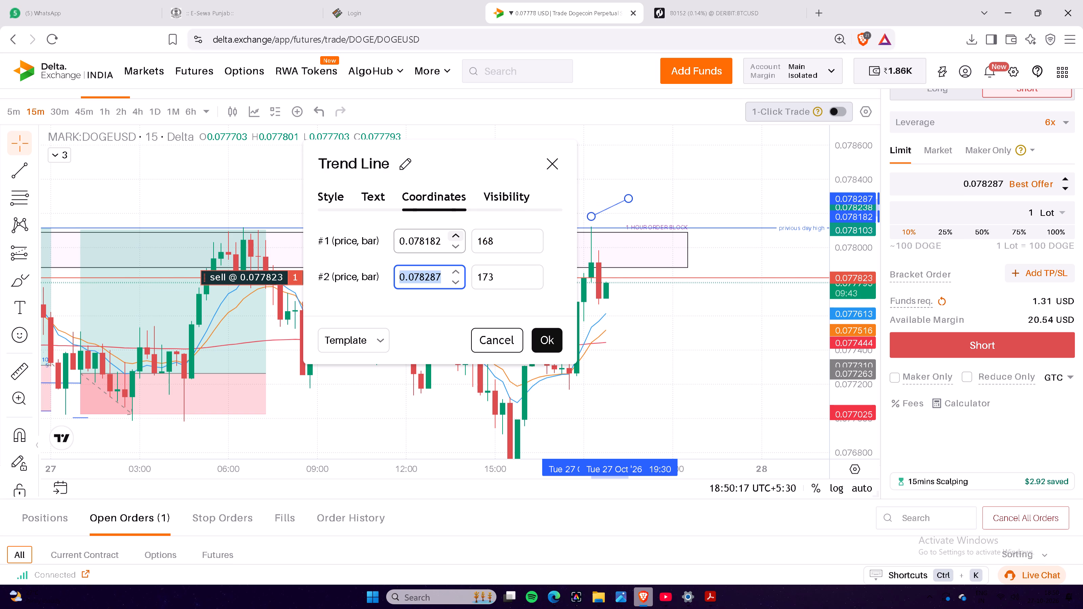
key("BackSpace")
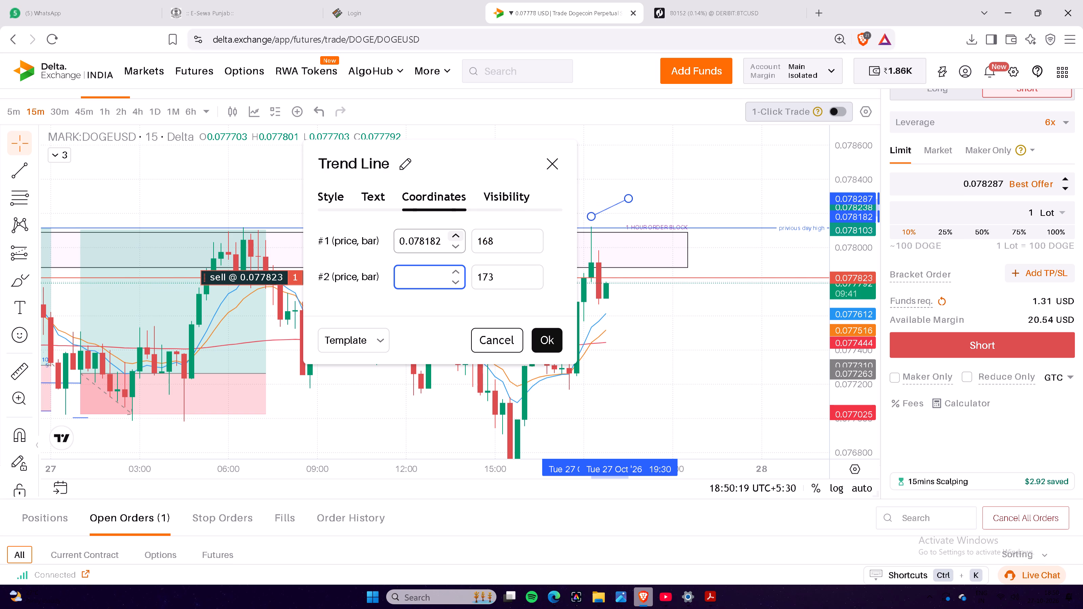
type("0.0")
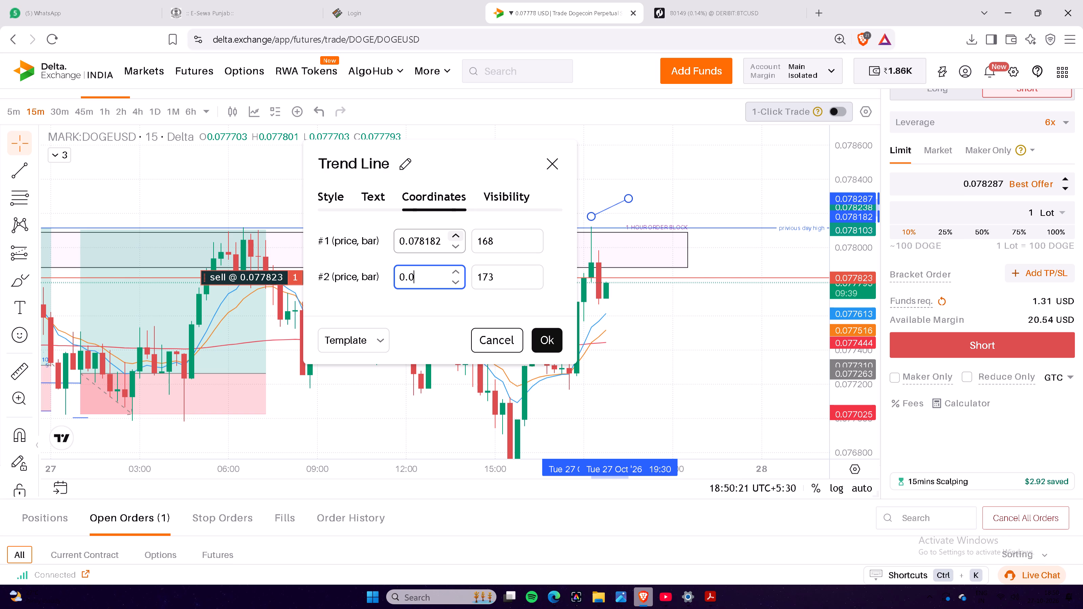
type("78")
type("182")
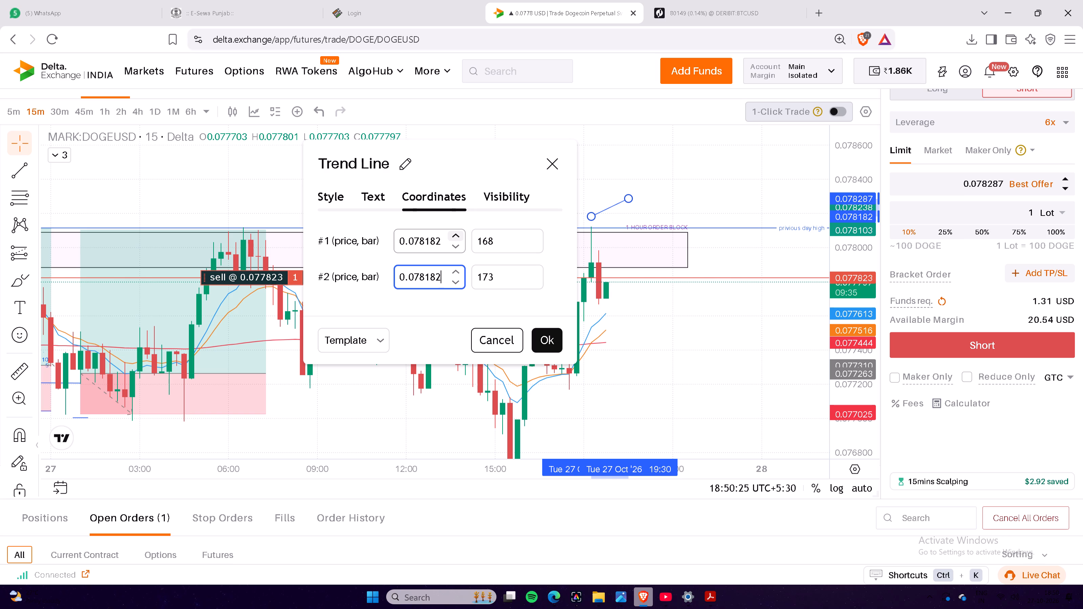
left_click(544, 334)
left_click(713, 370)
Place a short position drawing on the 18:45 candle with its entry at the 0.077823 sell order line.
scroll(714, 370, "down", 5)
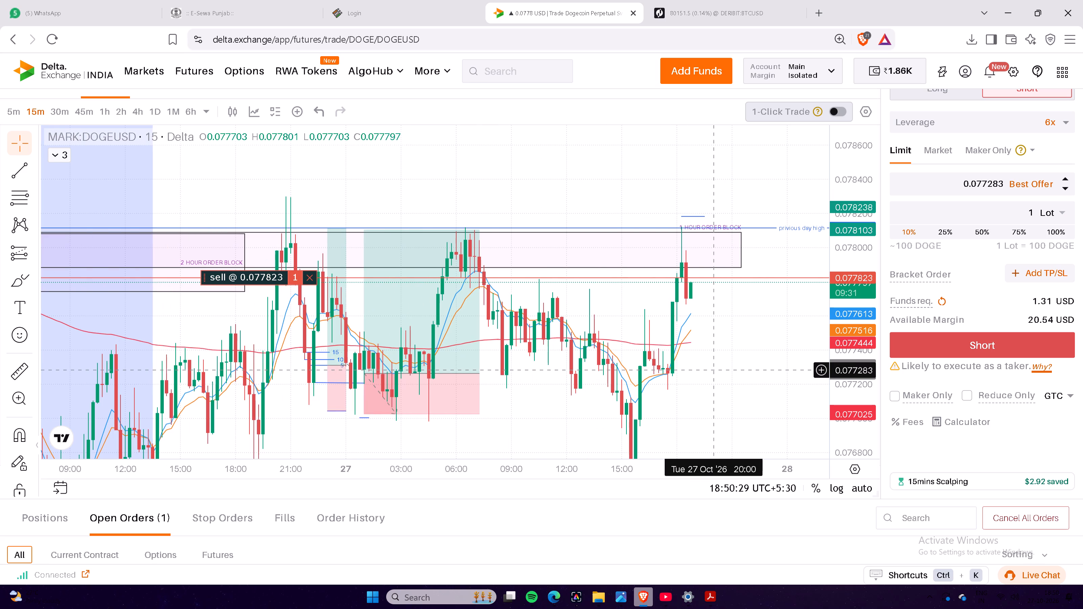
scroll(715, 370, "up", 8)
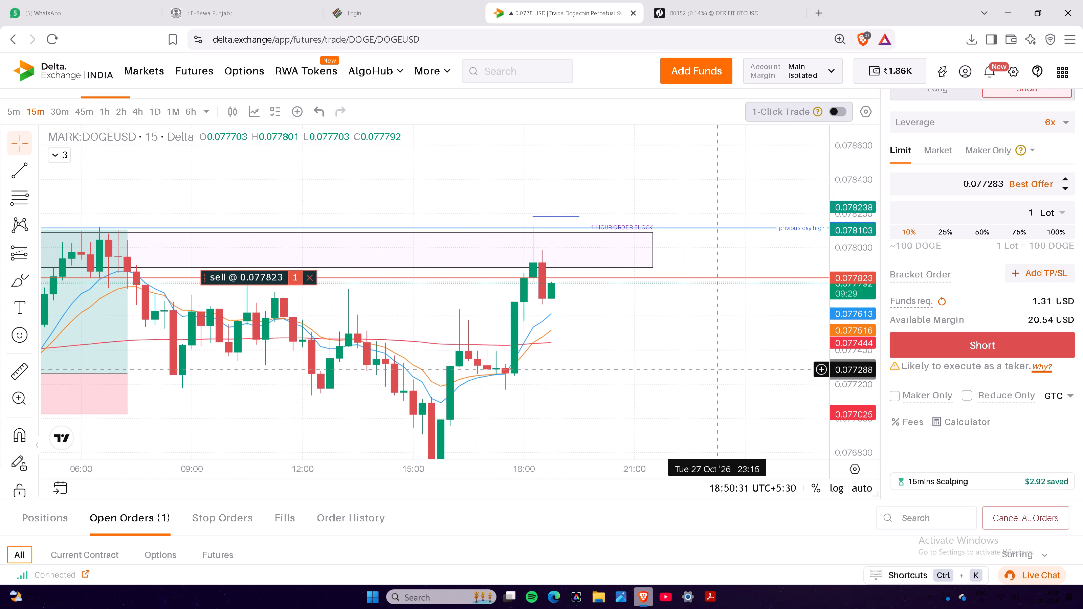
scroll(716, 369, "up", 1)
left_click_drag(687, 357, 684, 325)
left_click_drag(636, 310, 643, 276)
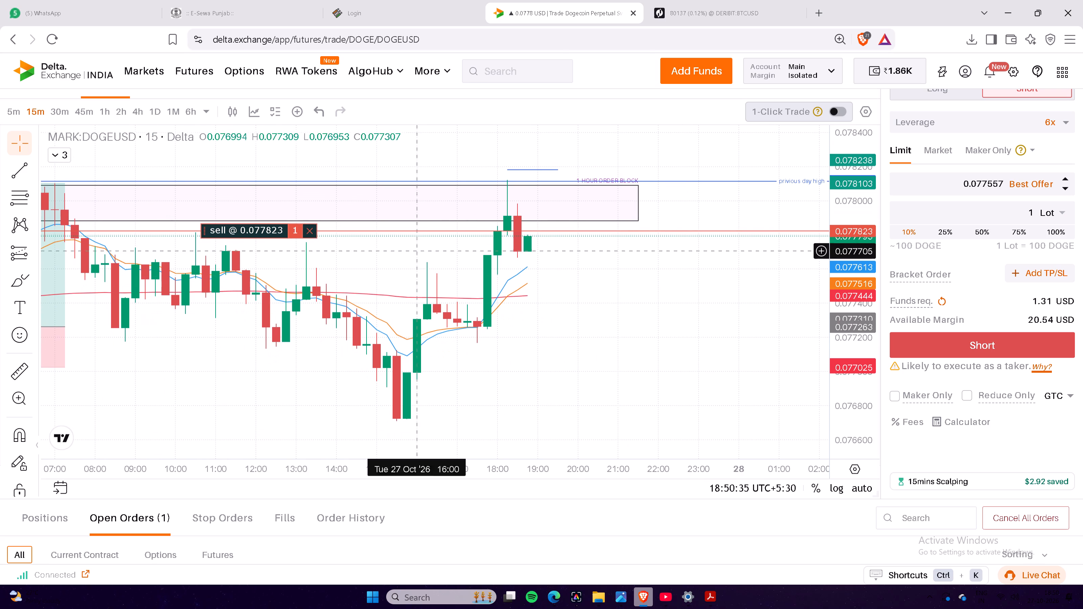
left_click(33, 251)
left_click(106, 191)
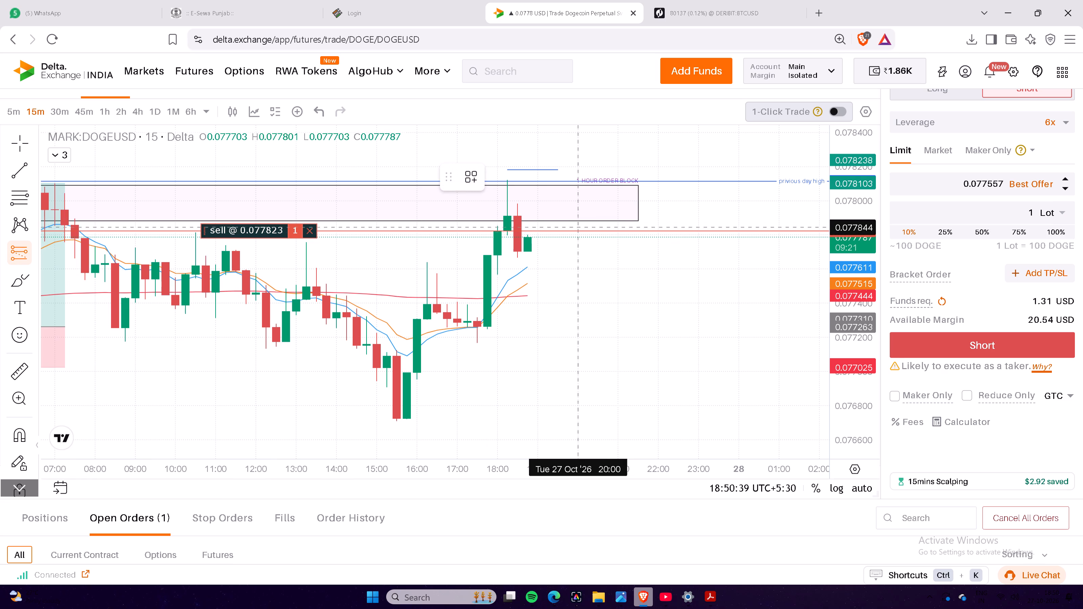
left_click(524, 231)
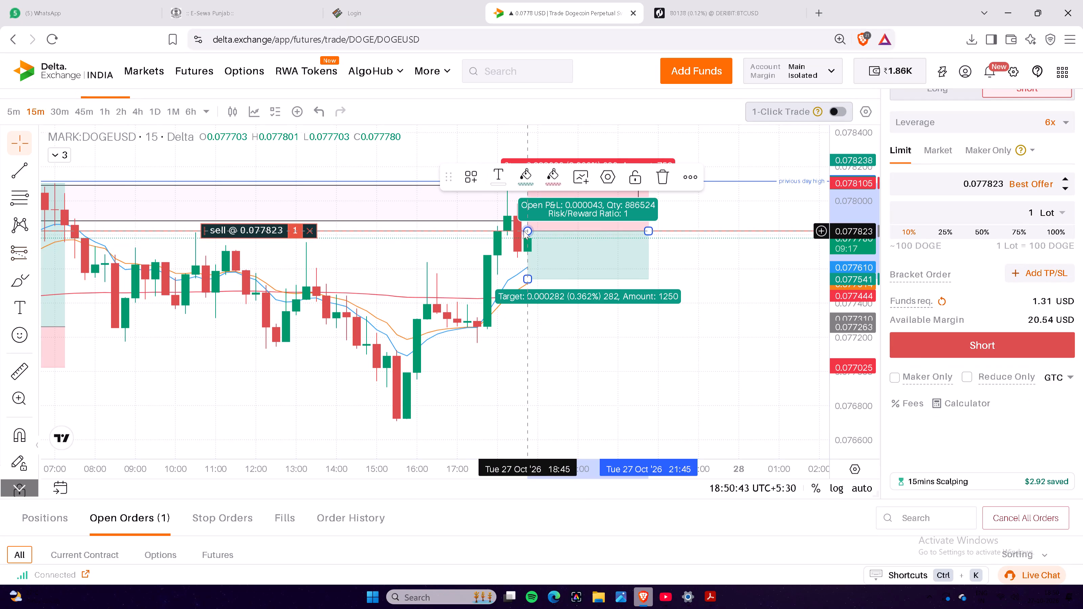
Raise the short position's stop level to about 0.078181, in line with the short trend line.
left_click_drag(706, 298, 703, 326)
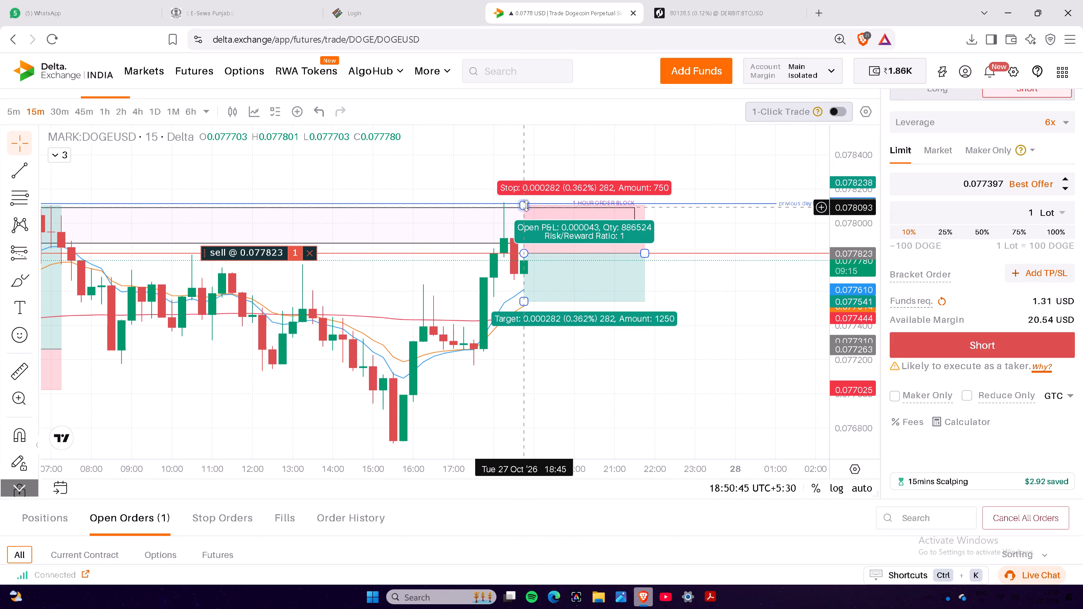
left_click_drag(525, 205, 525, 195)
double_click(525, 195)
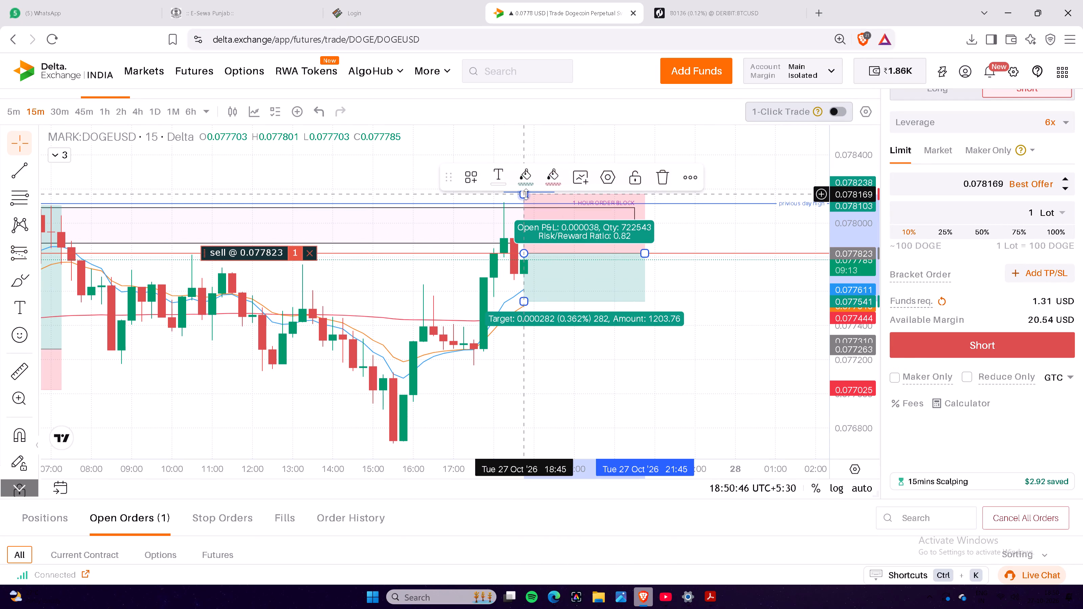
left_click_drag(522, 195, 526, 196)
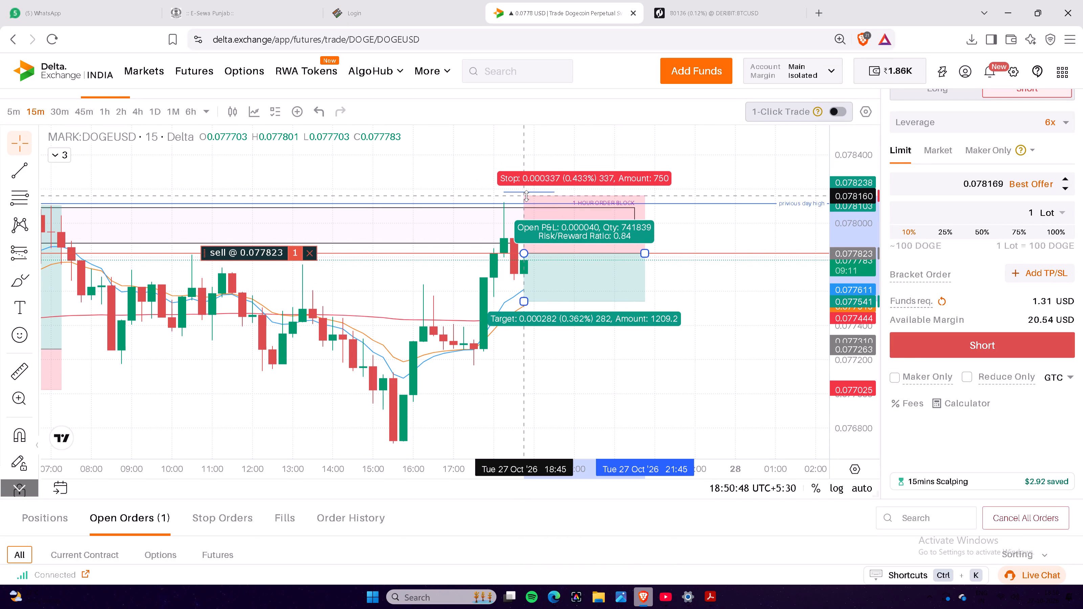
left_click_drag(526, 196, 527, 192)
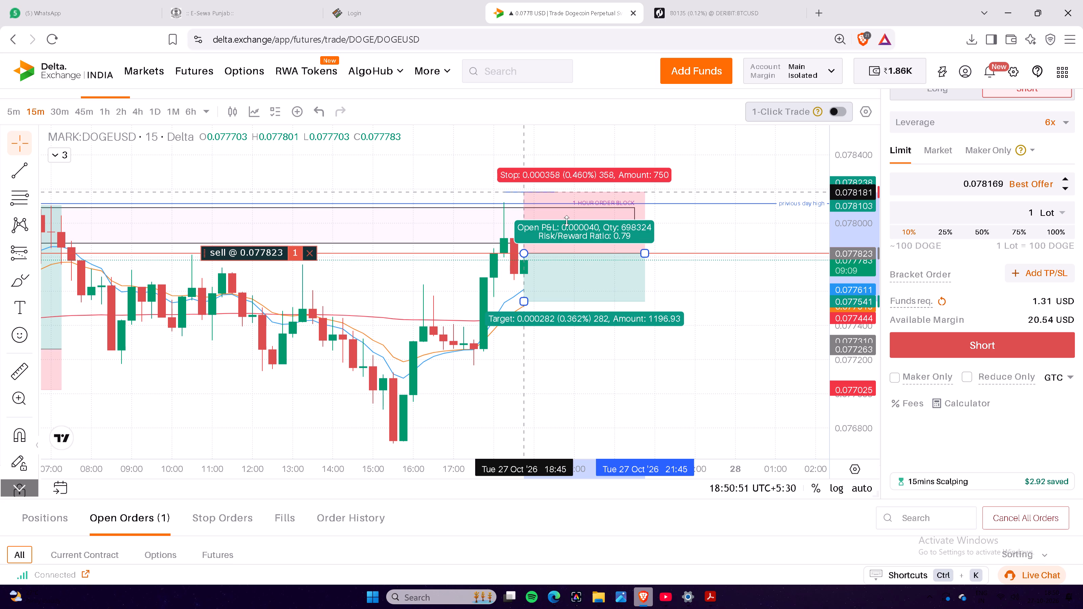
Narrow the short position drawing so that it ends at 20:00.
left_click_drag(645, 253, 574, 254)
left_click(741, 326)
Lower the target level of the short position drawing to 0.077077, trying several levels along the way.
left_click_drag(725, 333, 717, 278)
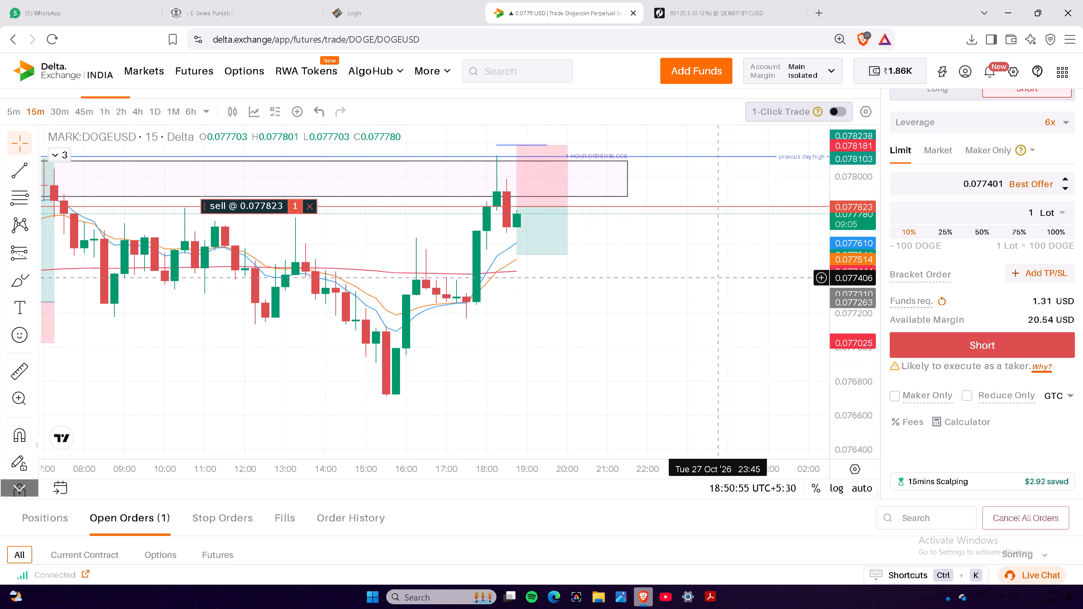
left_click_drag(516, 256, 525, 297)
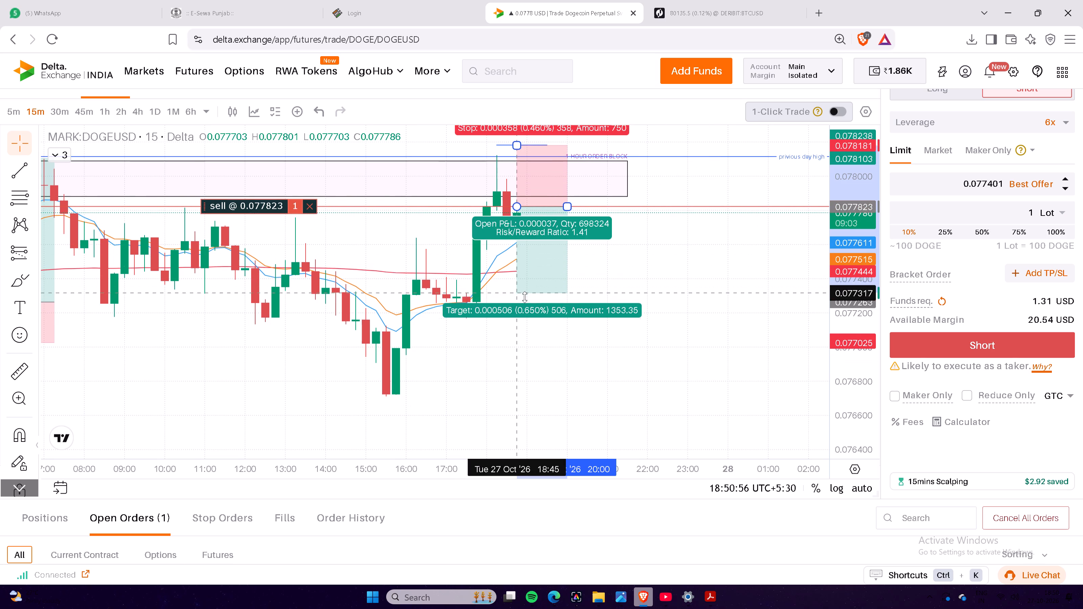
left_click_drag(525, 297, 528, 316)
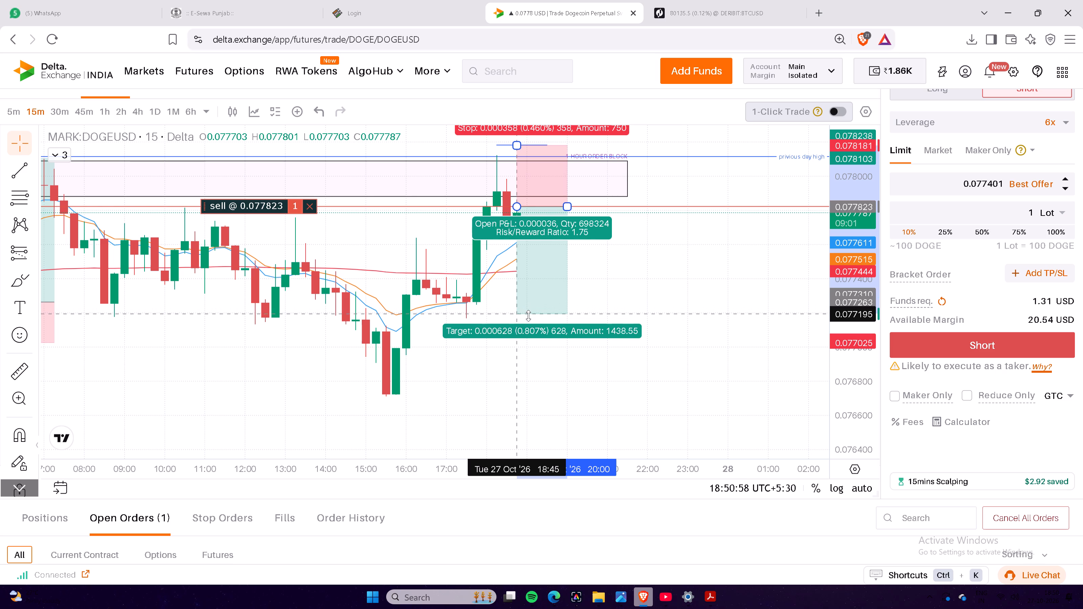
left_click_drag(528, 316, 529, 317)
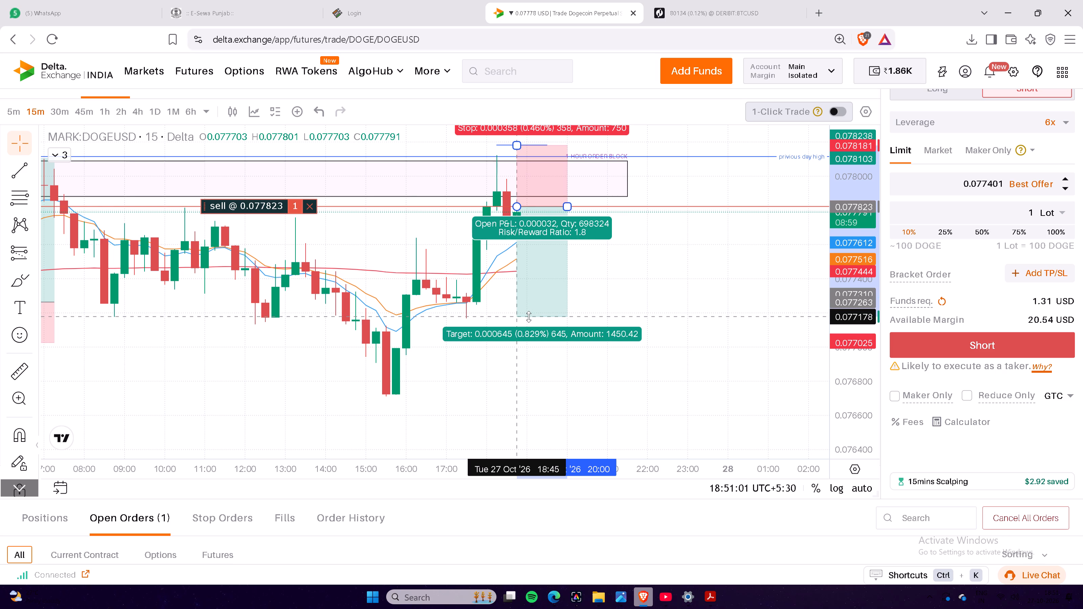
left_click_drag(529, 317, 530, 322)
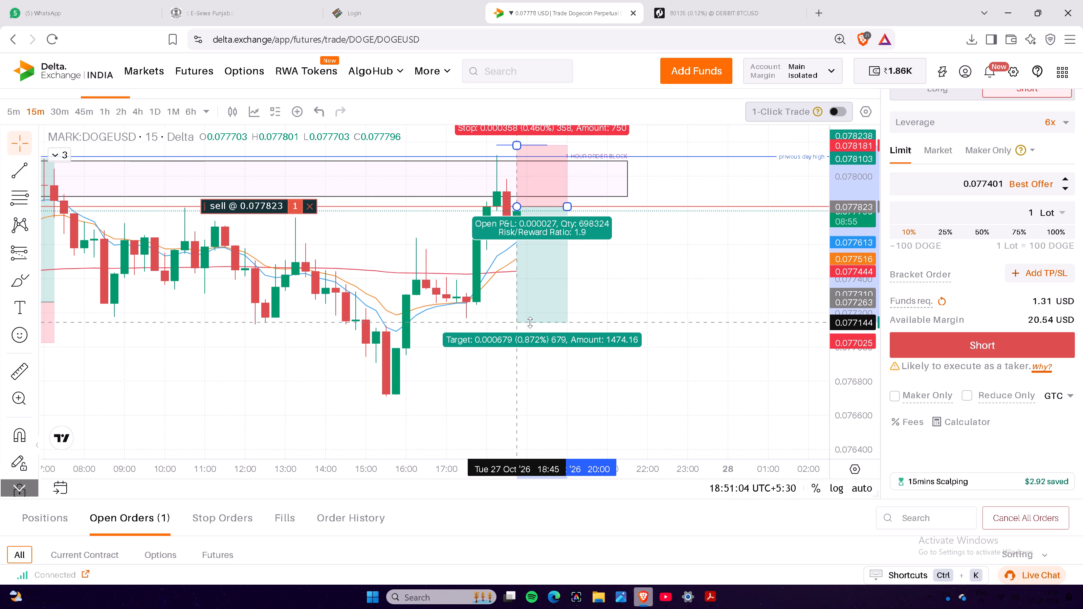
left_click_drag(530, 322, 542, 301)
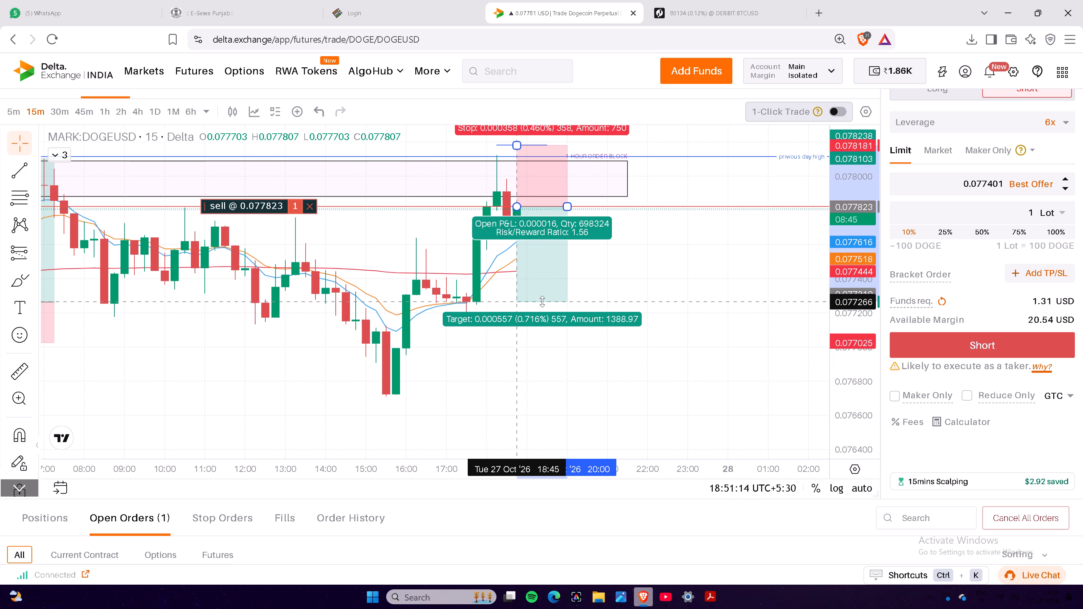
left_click_drag(542, 301, 550, 383)
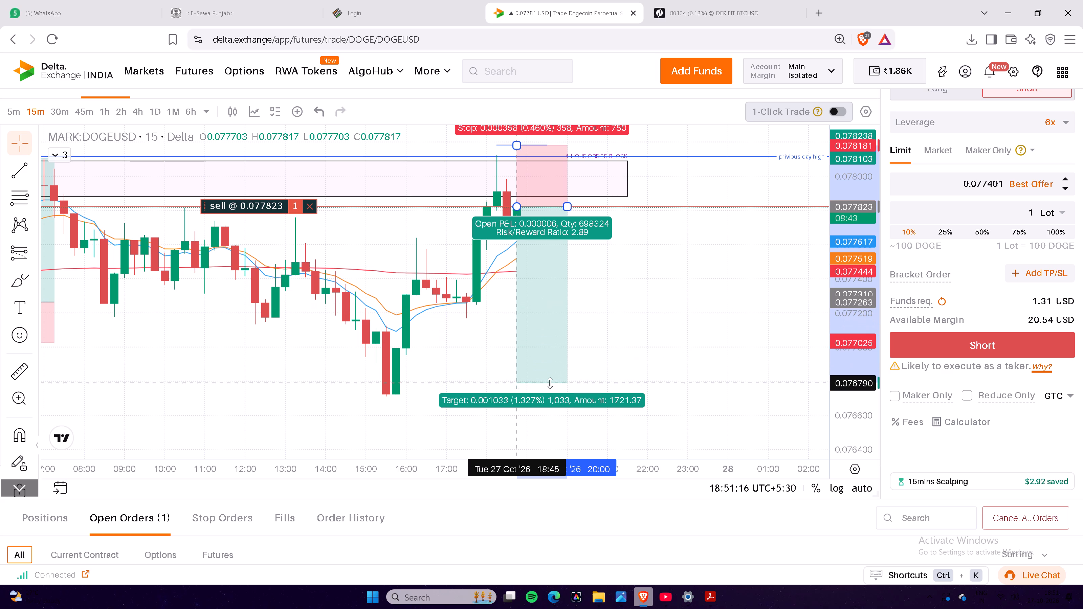
left_click_drag(550, 383, 572, 303)
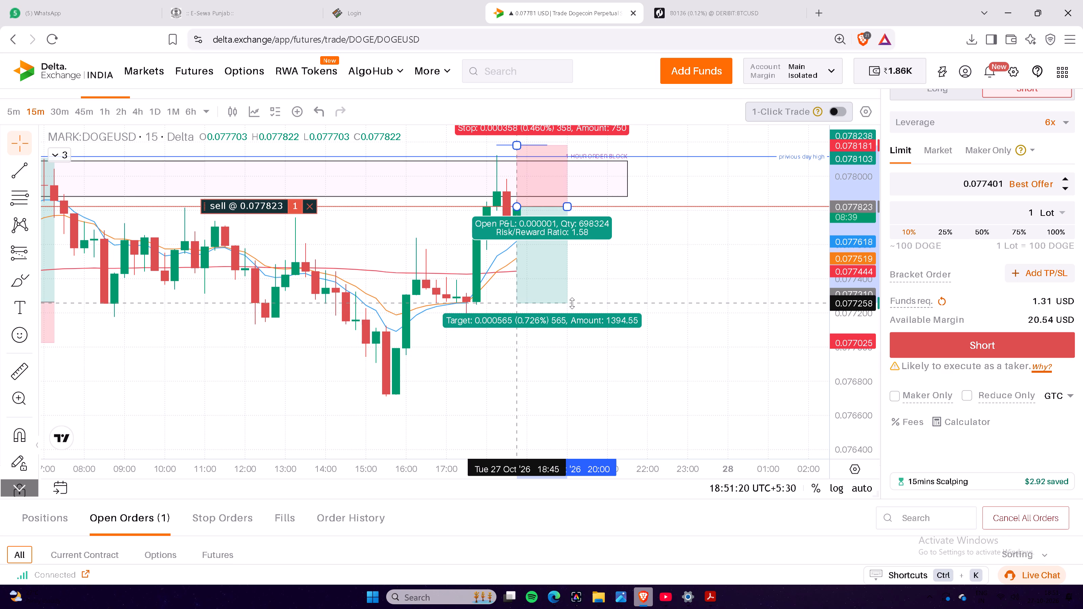
left_click_drag(572, 303, 573, 317)
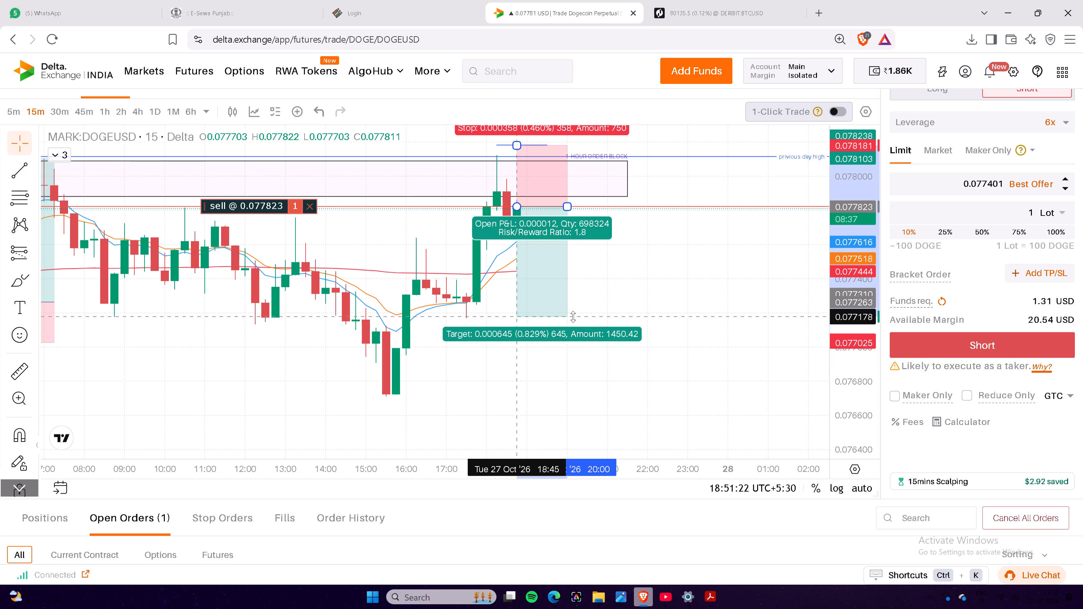
left_click_drag(573, 317, 572, 319)
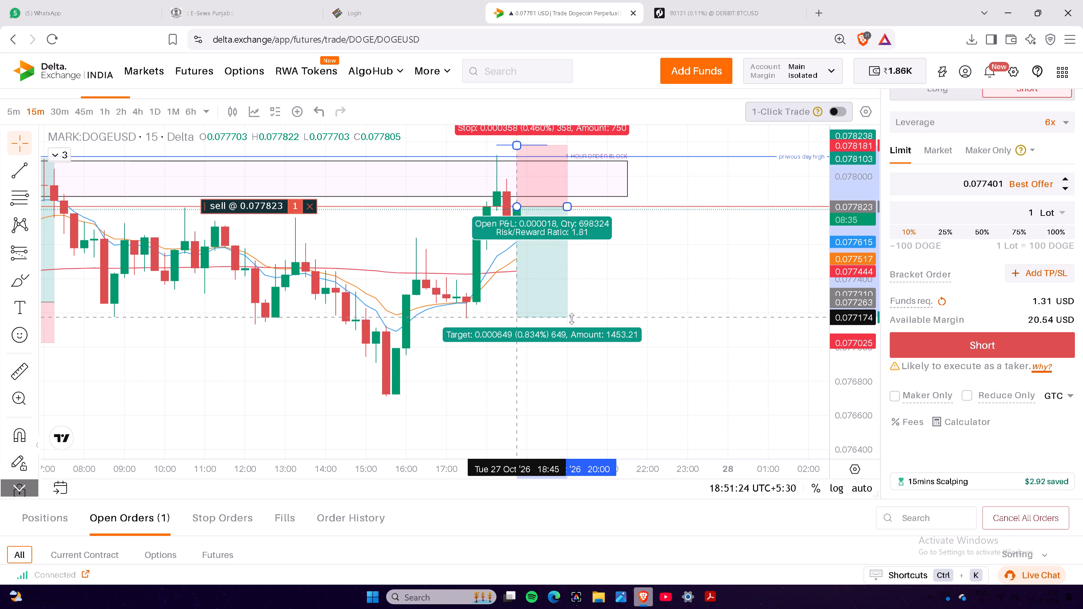
left_click_drag(572, 319, 573, 331)
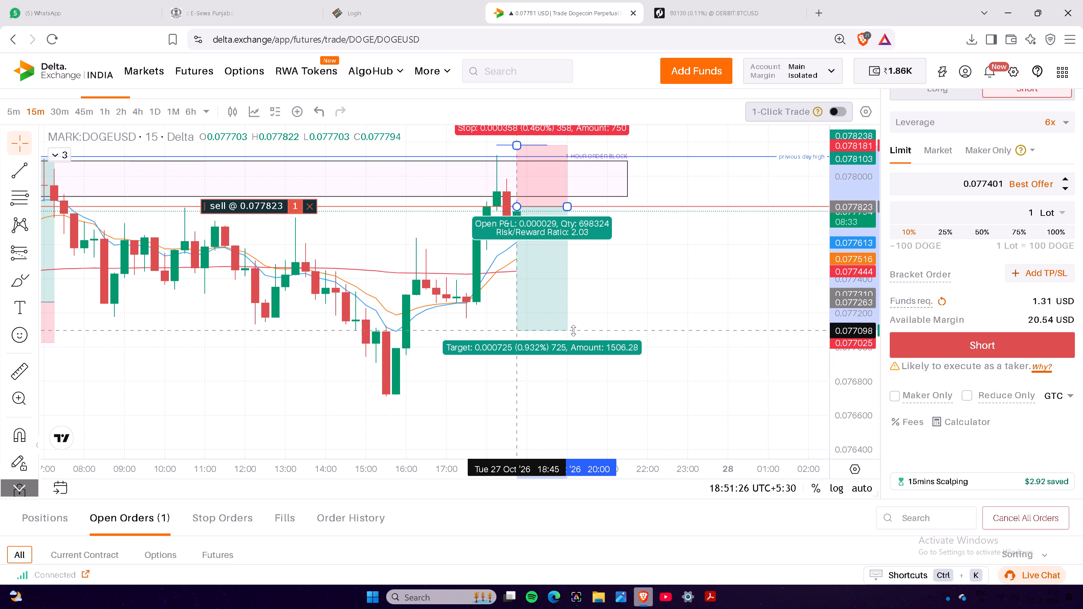
left_click_drag(573, 331, 573, 332)
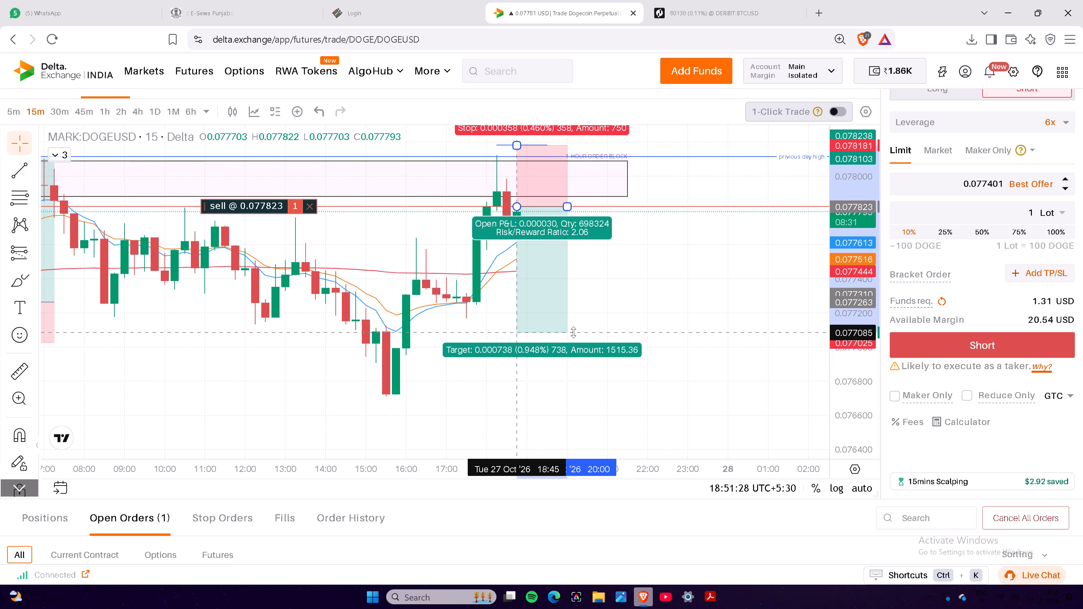
left_click_drag(573, 332, 576, 382)
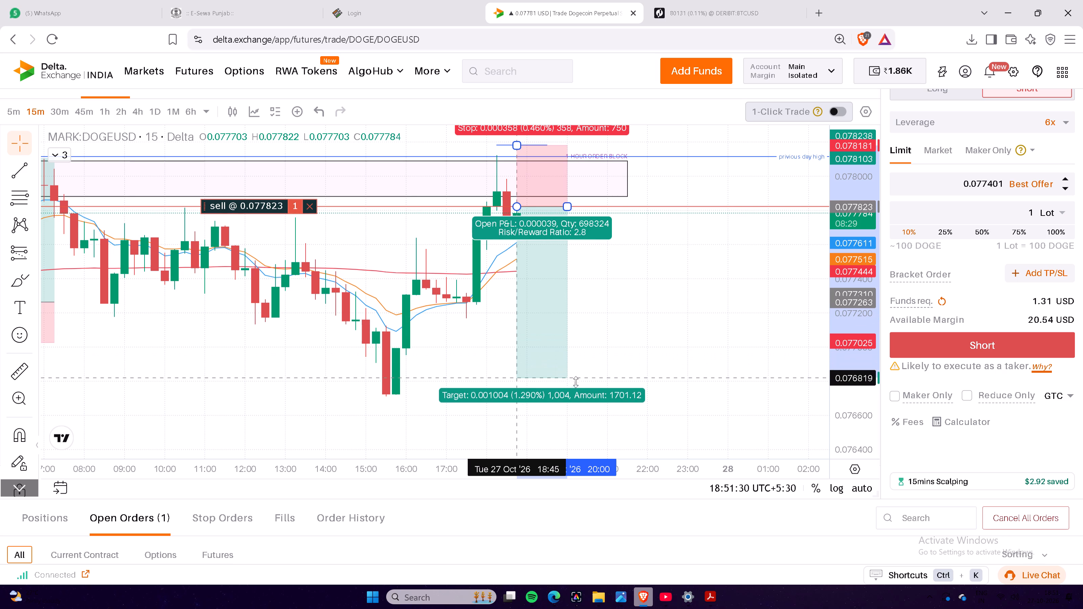
left_click_drag(576, 382, 575, 317)
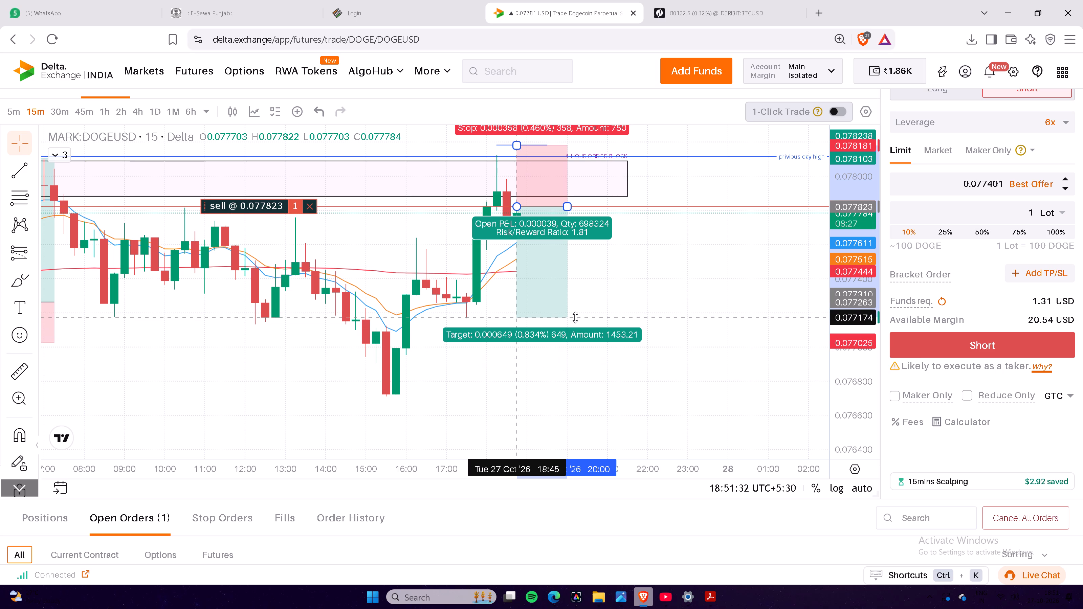
left_click_drag(575, 317, 575, 334)
left_click(575, 334)
left_click(680, 245)
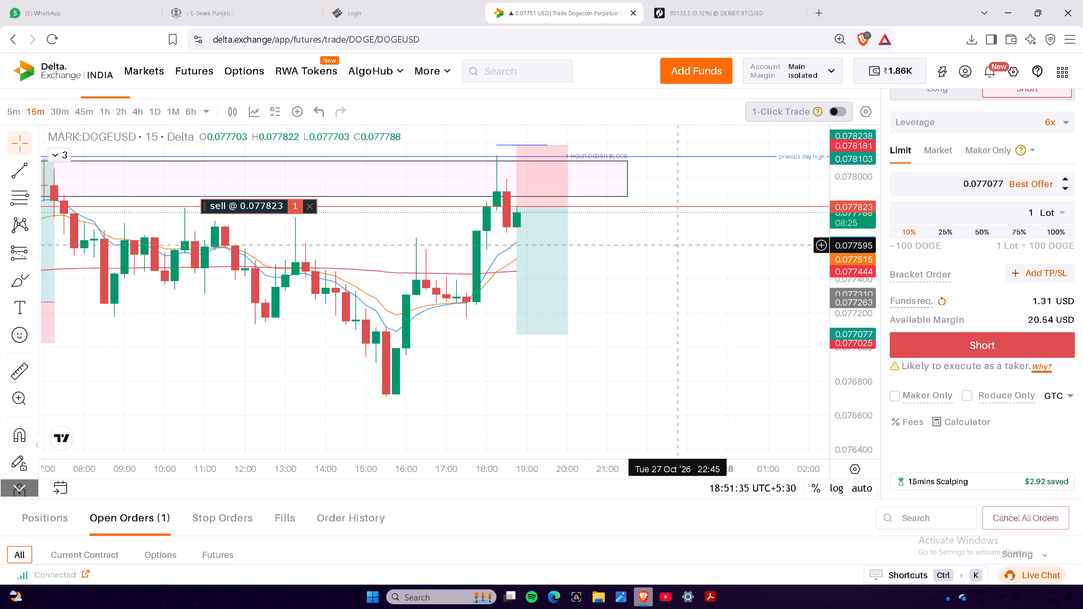
Examine the 15-minute DOGEUSD chart around the short position drawing and its target level.
left_click_drag(679, 239, 686, 302)
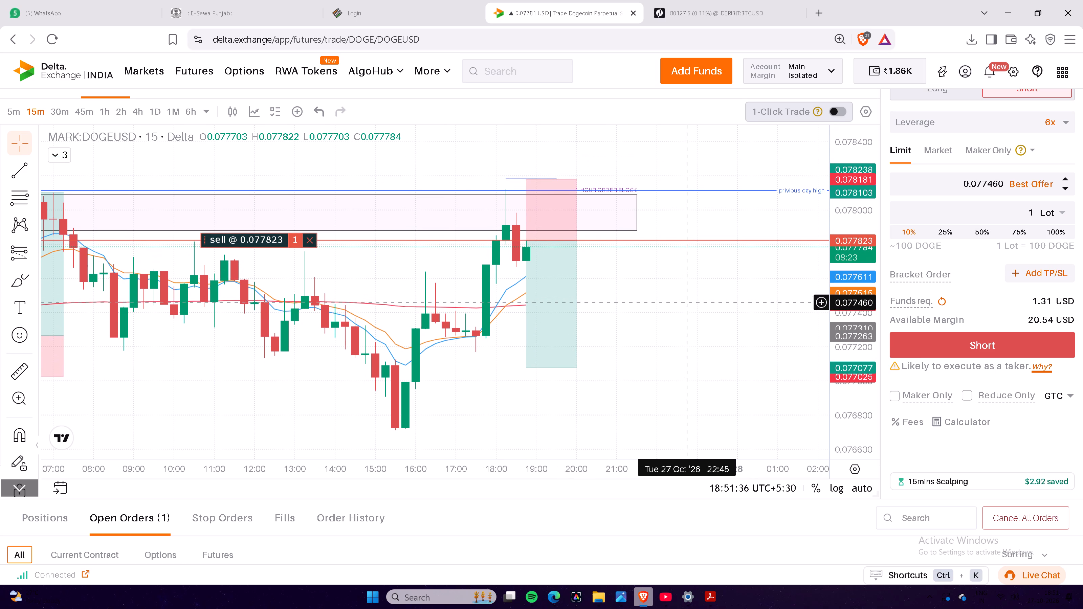
left_click_drag(665, 299, 667, 315)
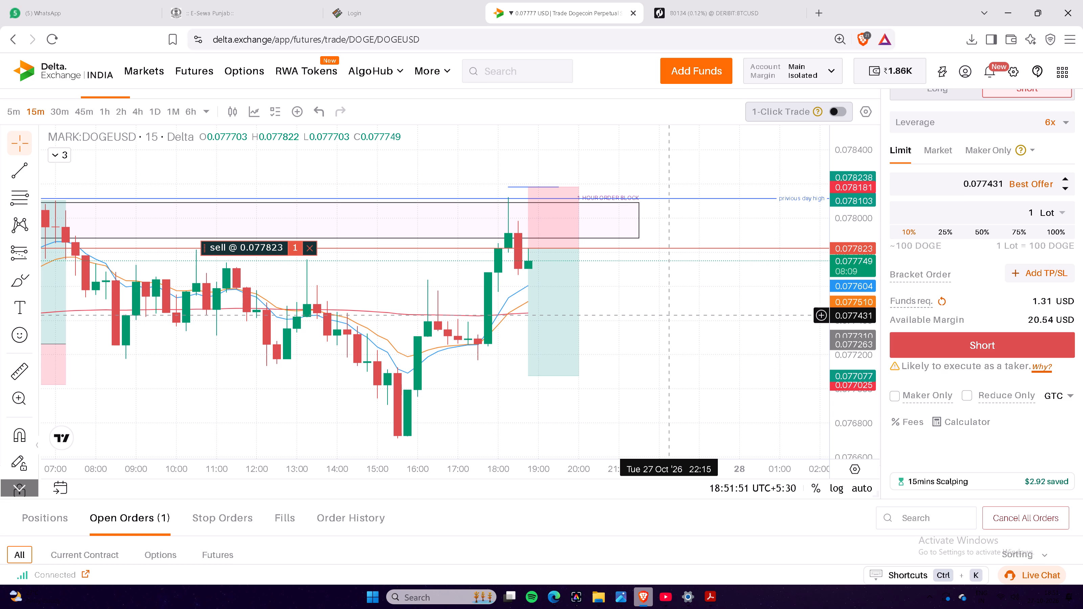
left_click_drag(671, 316, 680, 311)
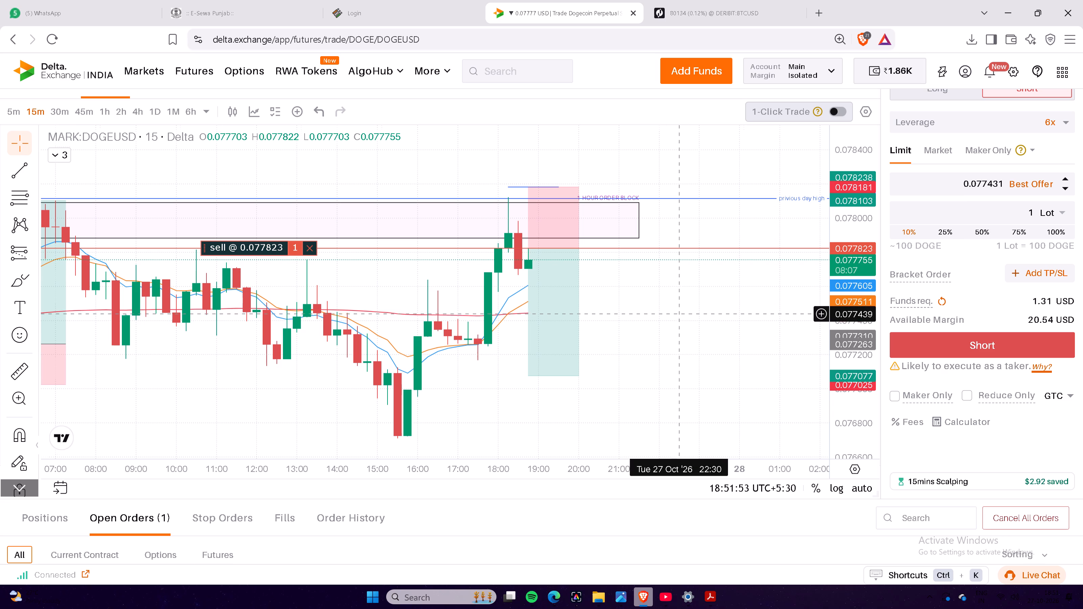
left_click_drag(680, 311, 694, 302)
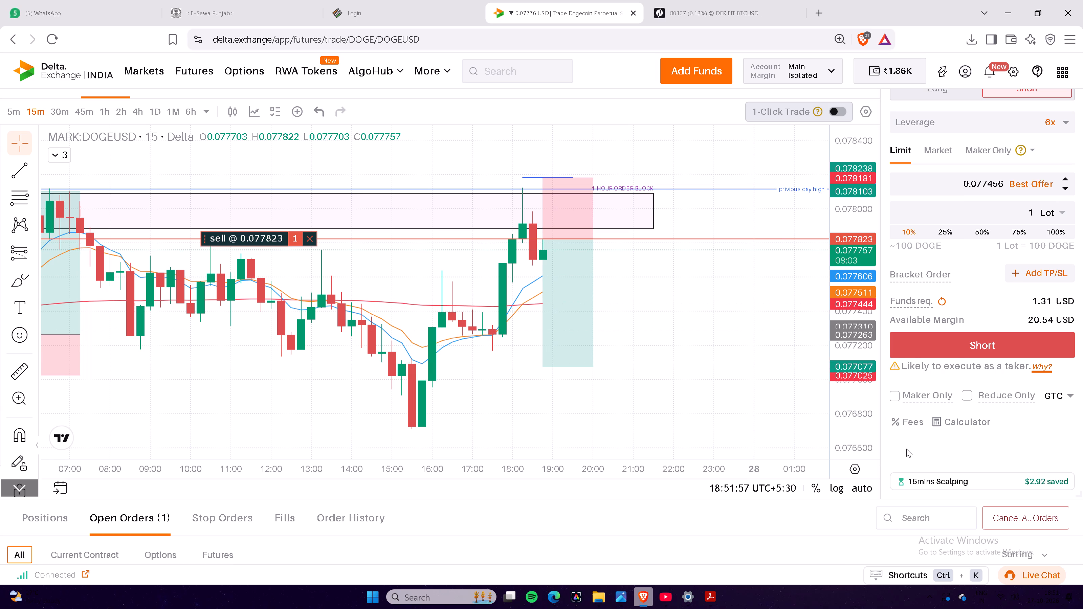
scroll(906, 449, "down", 3)
scroll(931, 474, "up", 4)
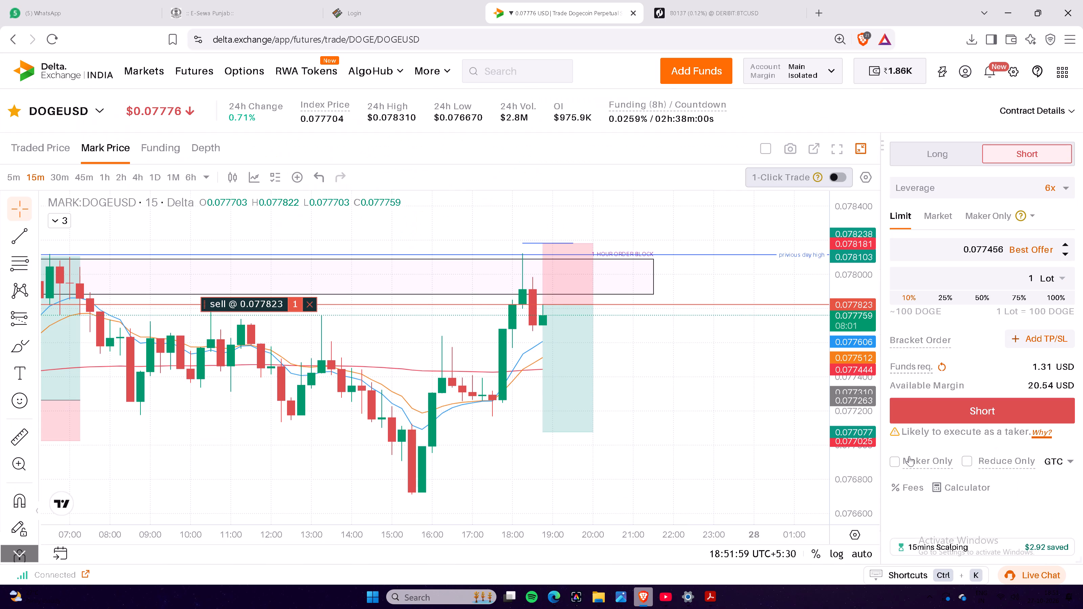
left_click_drag(657, 367, 688, 375)
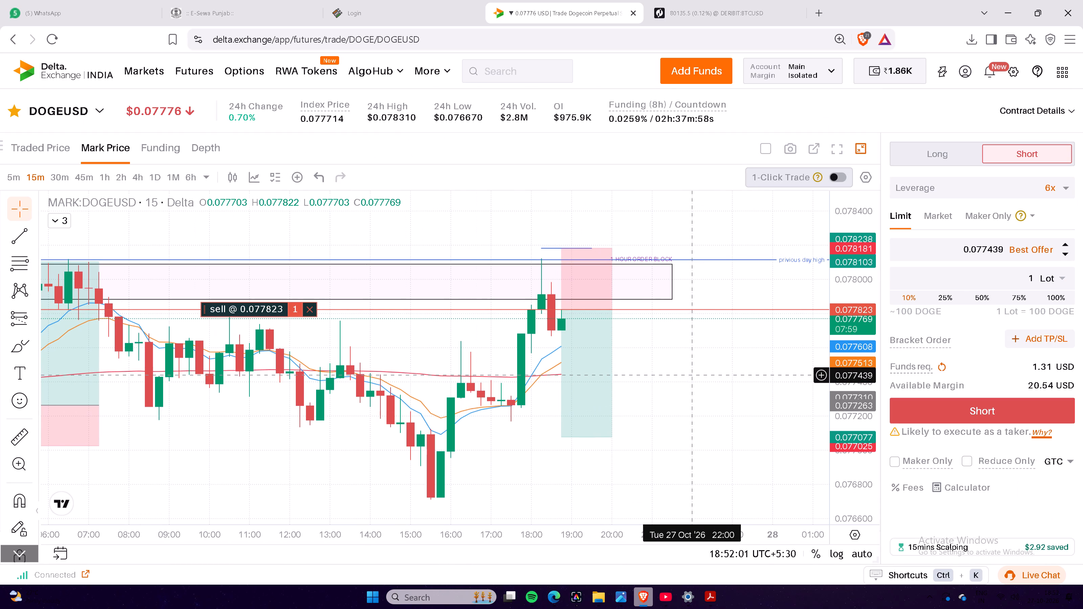
left_click_drag(688, 375, 712, 369)
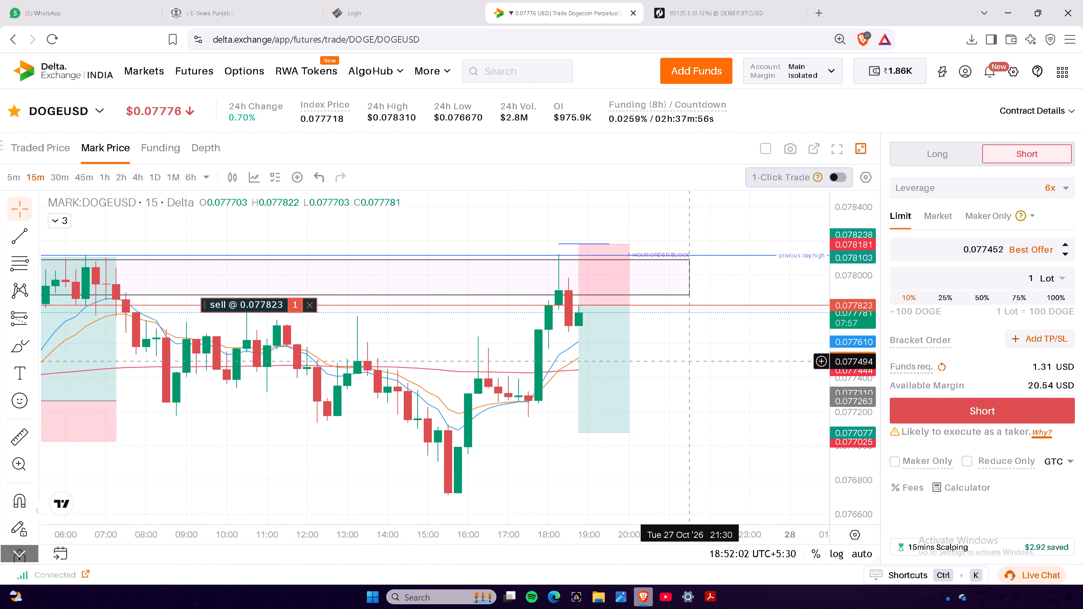
left_click_drag(734, 370, 730, 347)
left_click(730, 347)
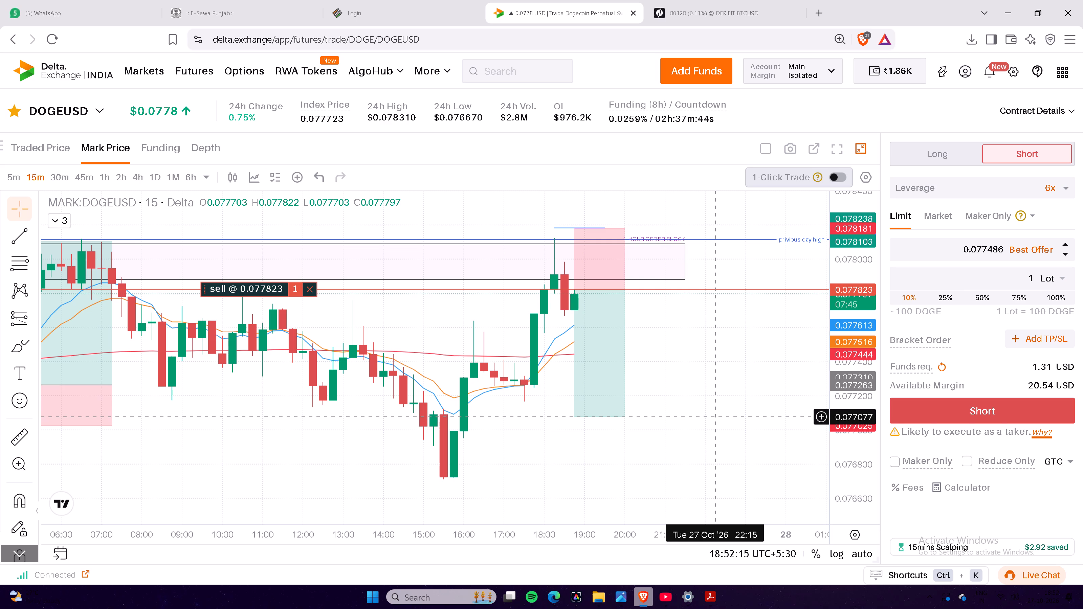
Edit the open DOGEUSD order's bracket, giving it a limit take profit with a trigger price of 0.077077.
scroll(884, 391, "down", 5)
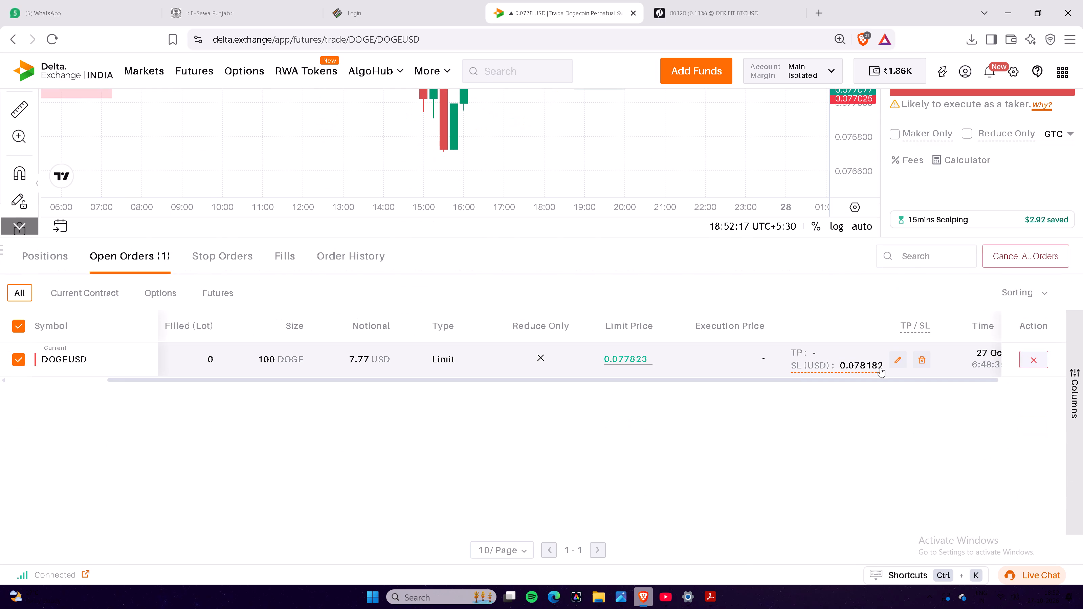
left_click(894, 361)
left_click(666, 204)
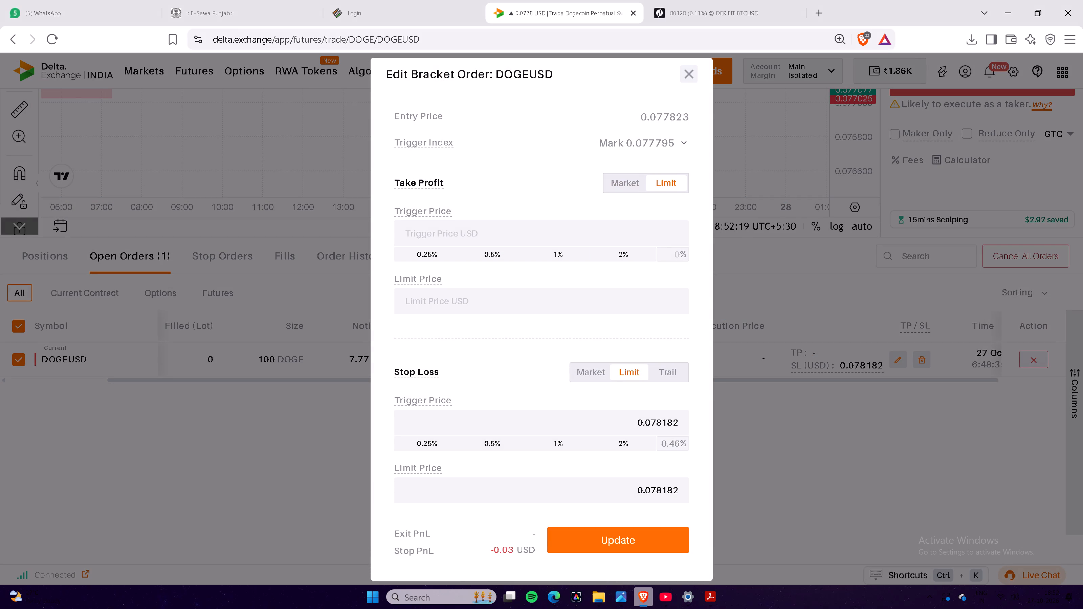
left_click(631, 230)
type("0.0")
type("77")
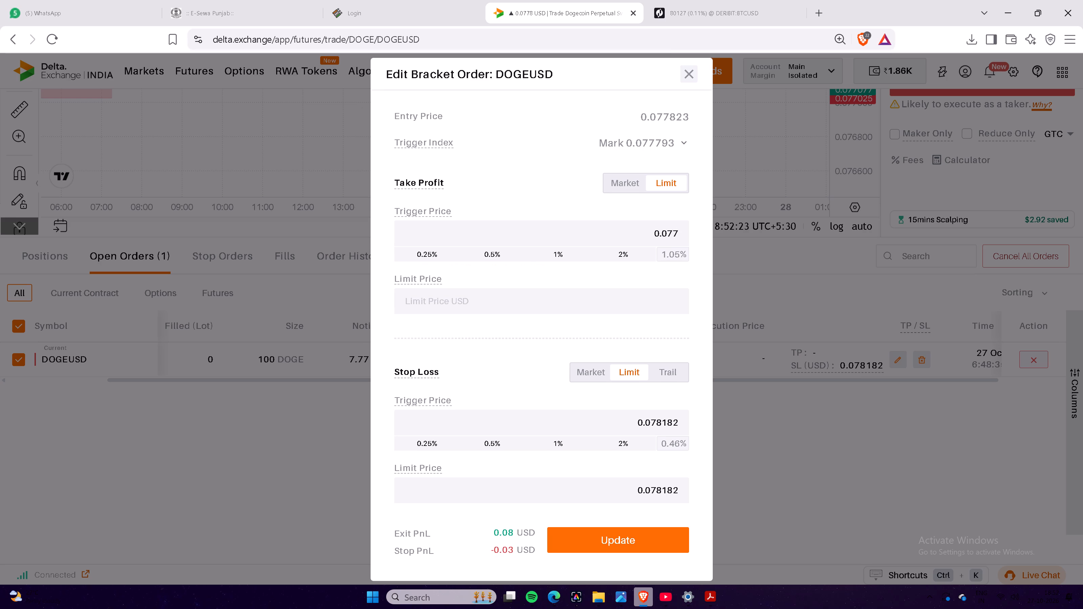
type("077")
Set the take-profit limit price to 0.077077 and update the bracket order.
key("Tab")
key("Tab")
key("Tab")
key("Tab")
key("Tab")
key("Tab")
key("Tab")
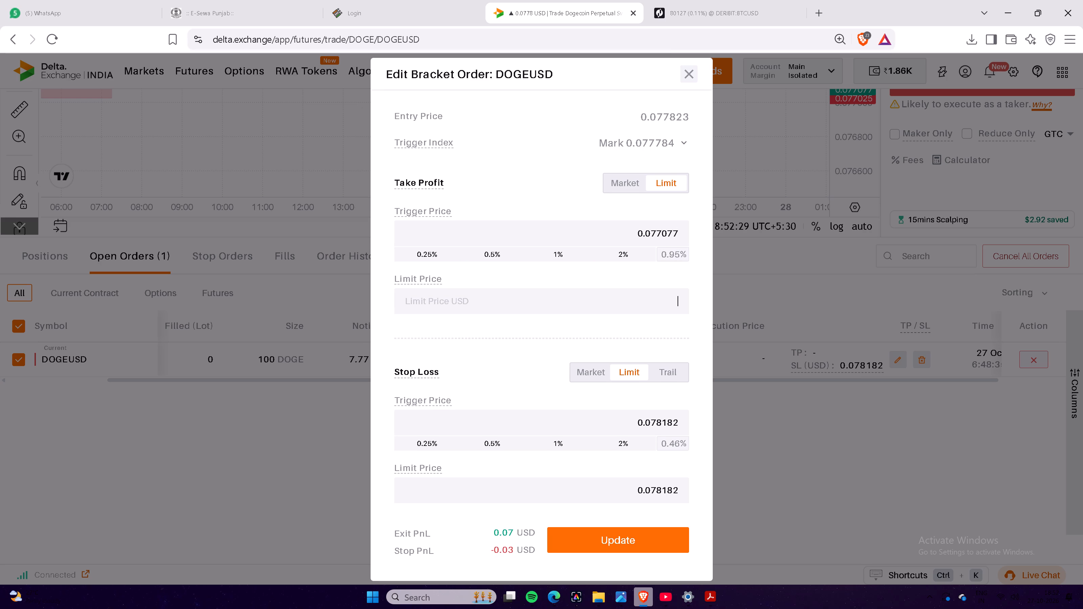
type("0.0")
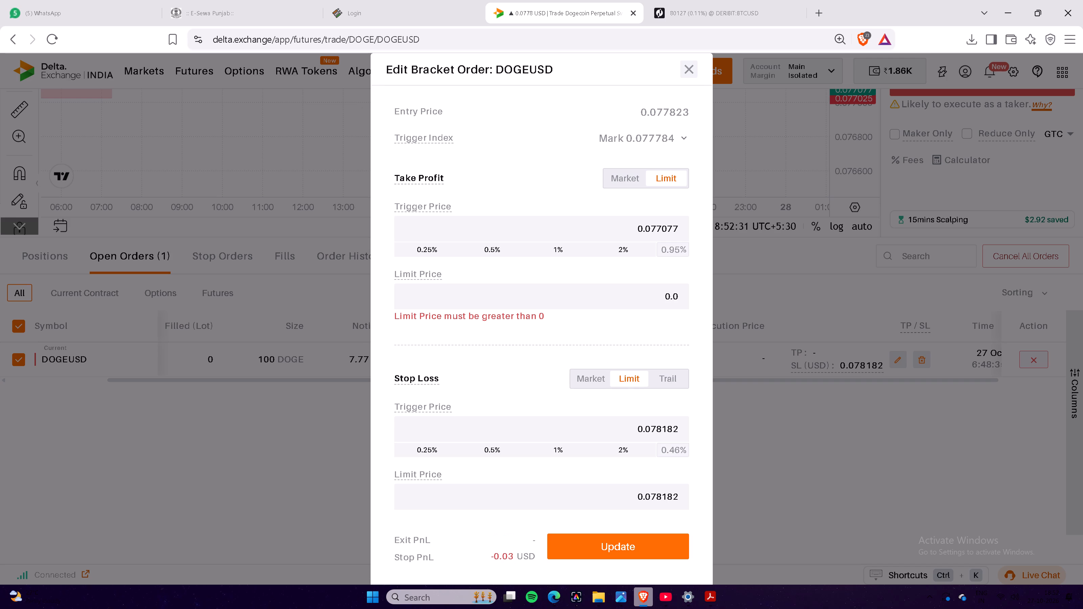
type("77")
type("077")
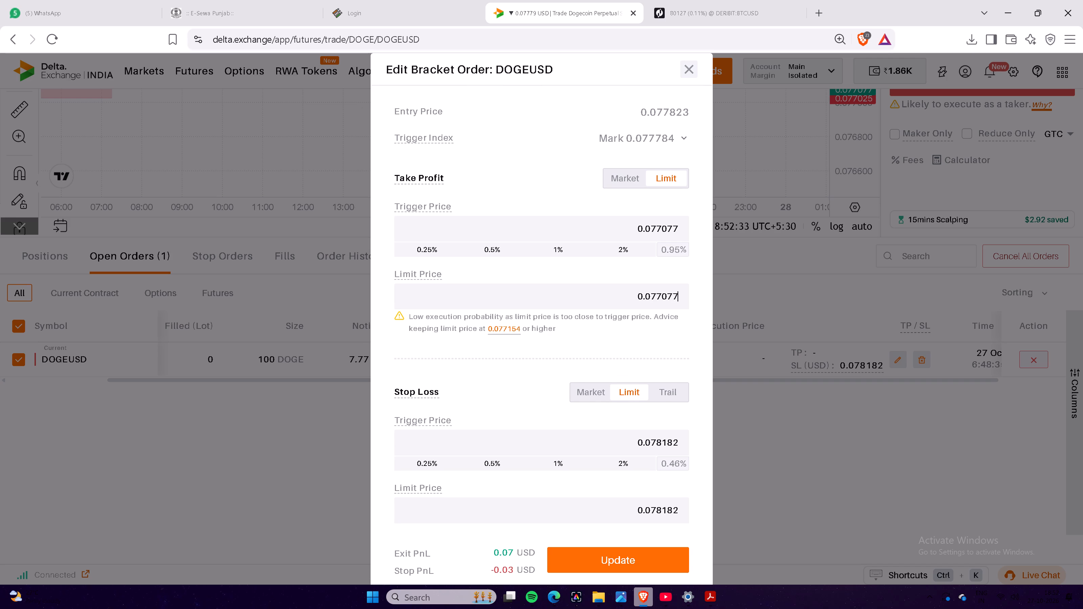
left_click(647, 557)
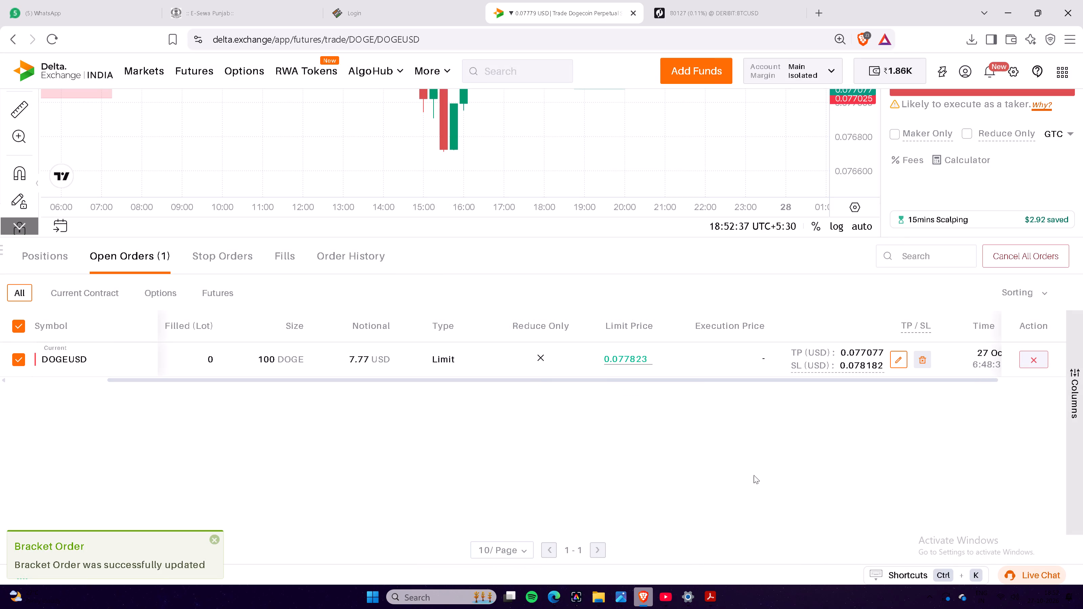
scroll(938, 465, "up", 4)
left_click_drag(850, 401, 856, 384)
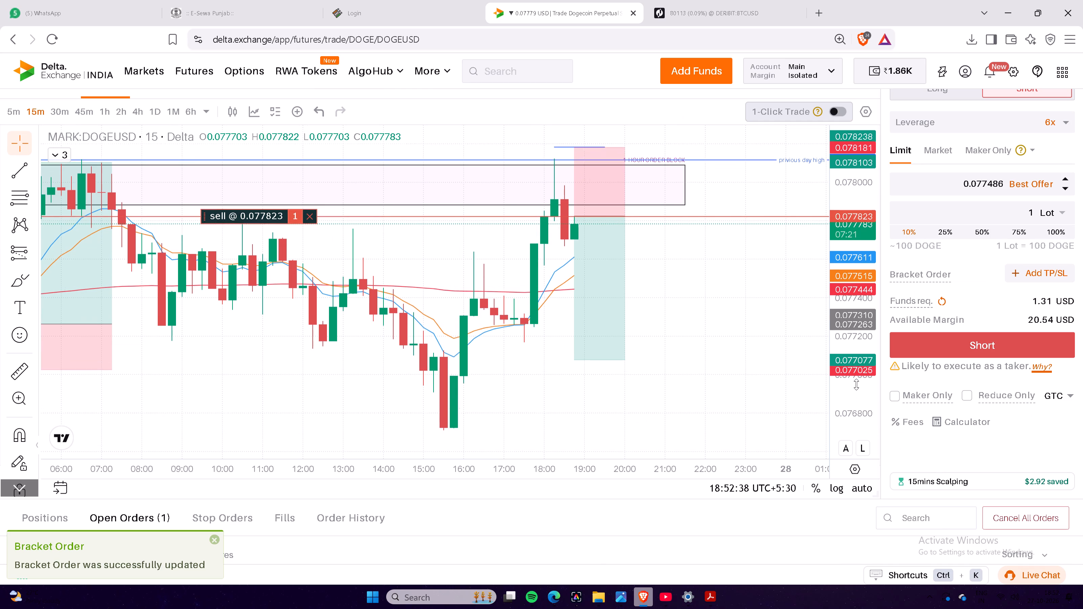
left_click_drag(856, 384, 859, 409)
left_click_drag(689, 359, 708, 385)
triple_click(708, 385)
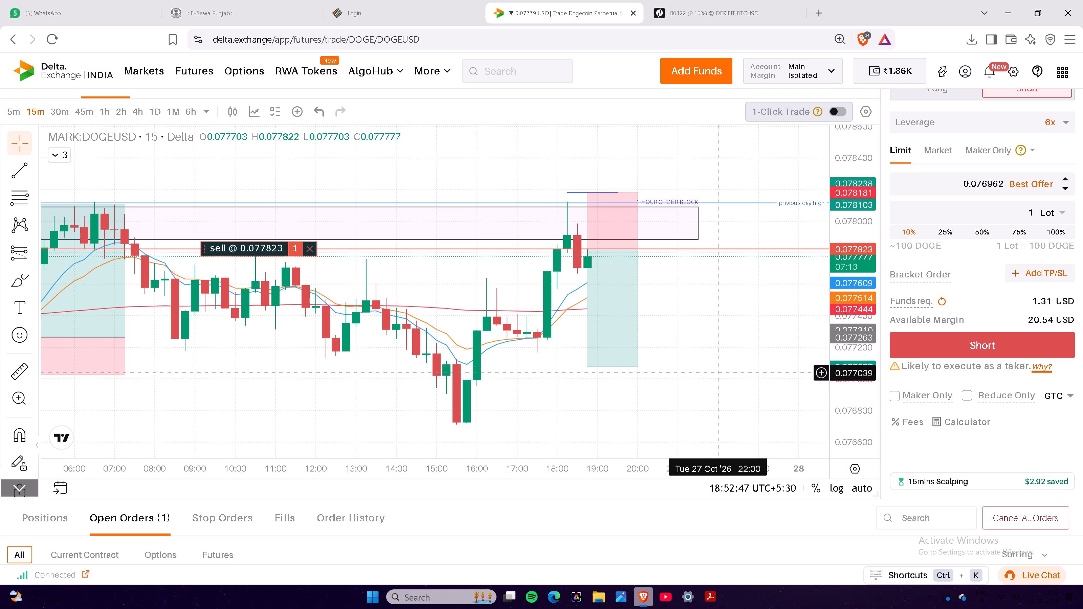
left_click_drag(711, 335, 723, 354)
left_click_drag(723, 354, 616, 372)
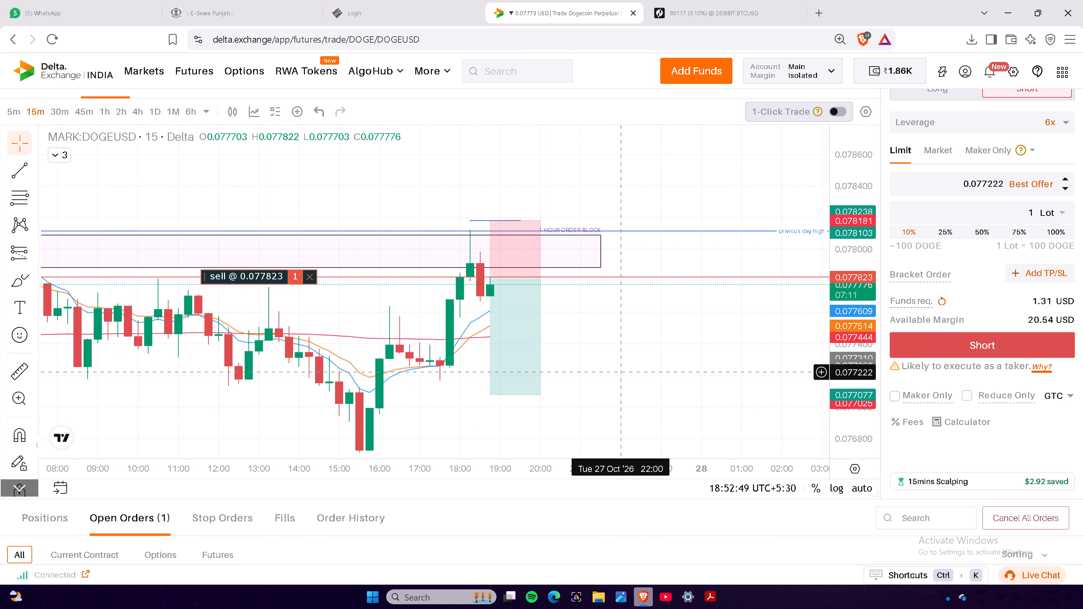
Examine the 15-minute DOGEUSD price action around the open sell order and the short position drawing.
double_click(616, 372)
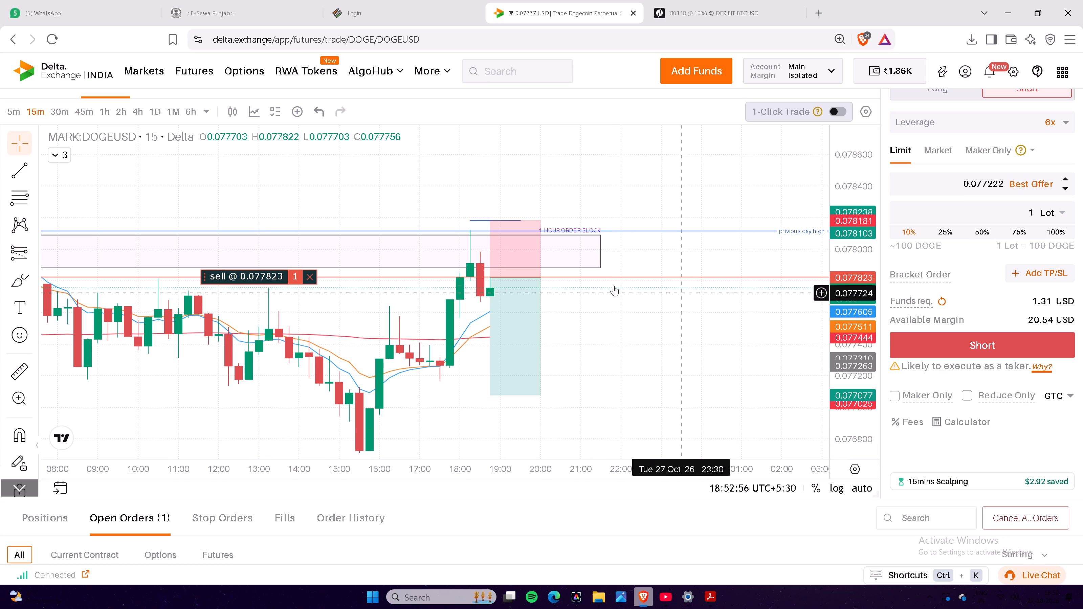
left_click_drag(672, 347, 675, 365)
middle_click(675, 365)
left_click_drag(675, 366, 678, 370)
left_click_drag(678, 369, 727, 307)
left_click_drag(727, 307, 724, 306)
left_click_drag(722, 306, 716, 303)
left_click_drag(716, 303, 695, 298)
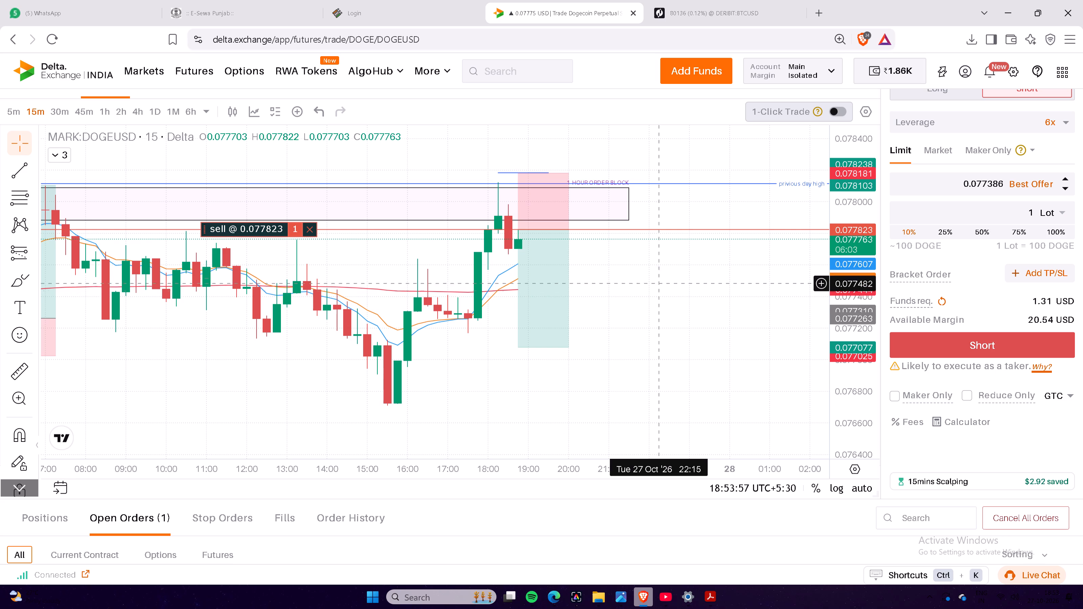
Draw a short trend line from about 18:15 to 19:30 near the short position's target level, at about 0.07711.
left_click_drag(624, 357, 693, 355)
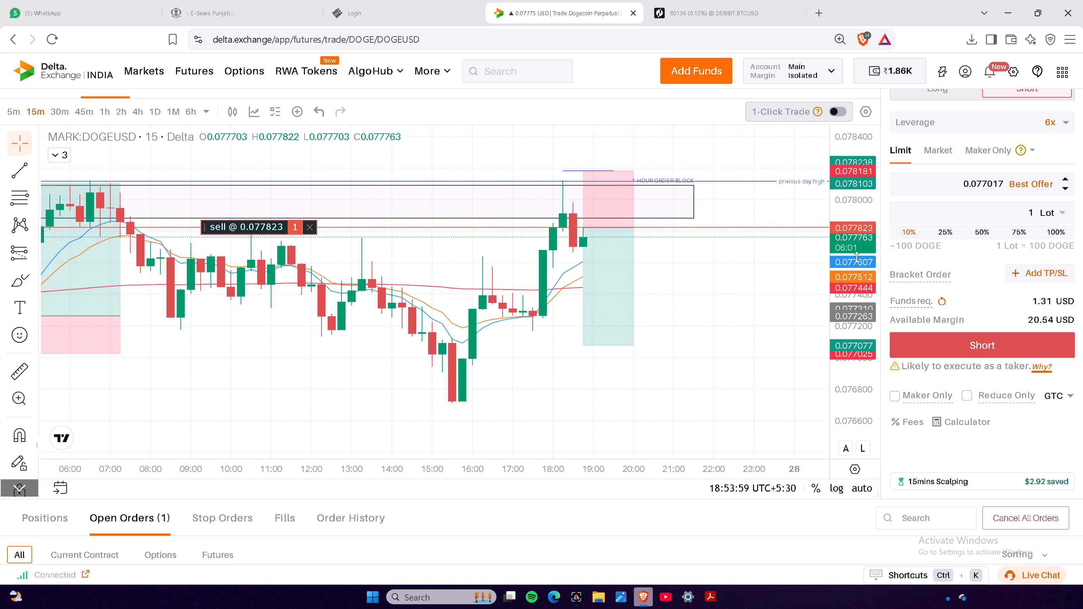
left_click_drag(859, 266, 853, 335)
middle_click(853, 335)
left_click(853, 335)
left_click_drag(748, 358, 751, 368)
left_click(751, 368)
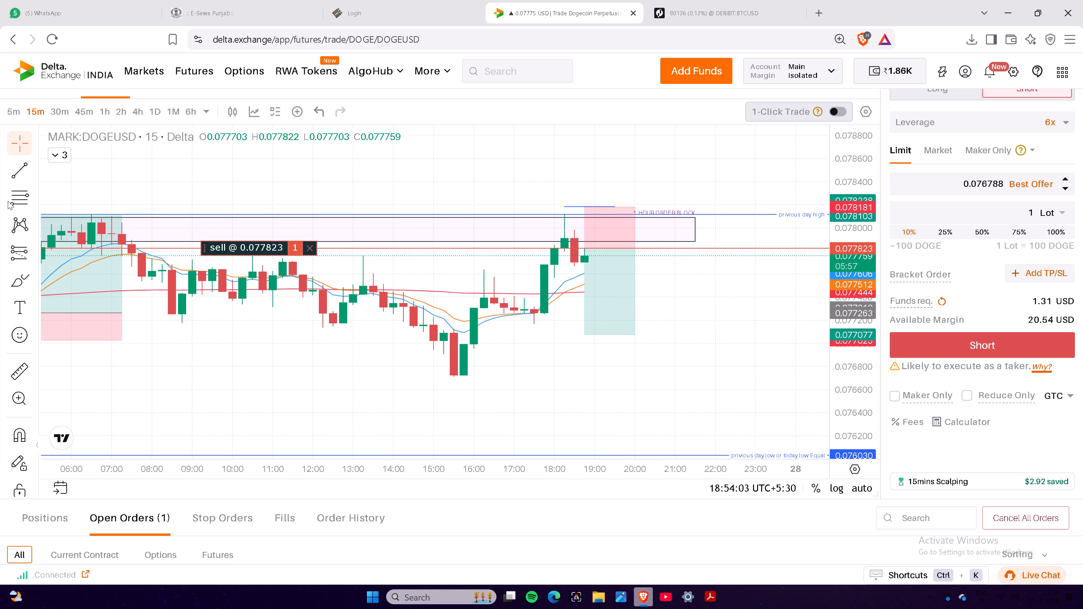
left_click(16, 168)
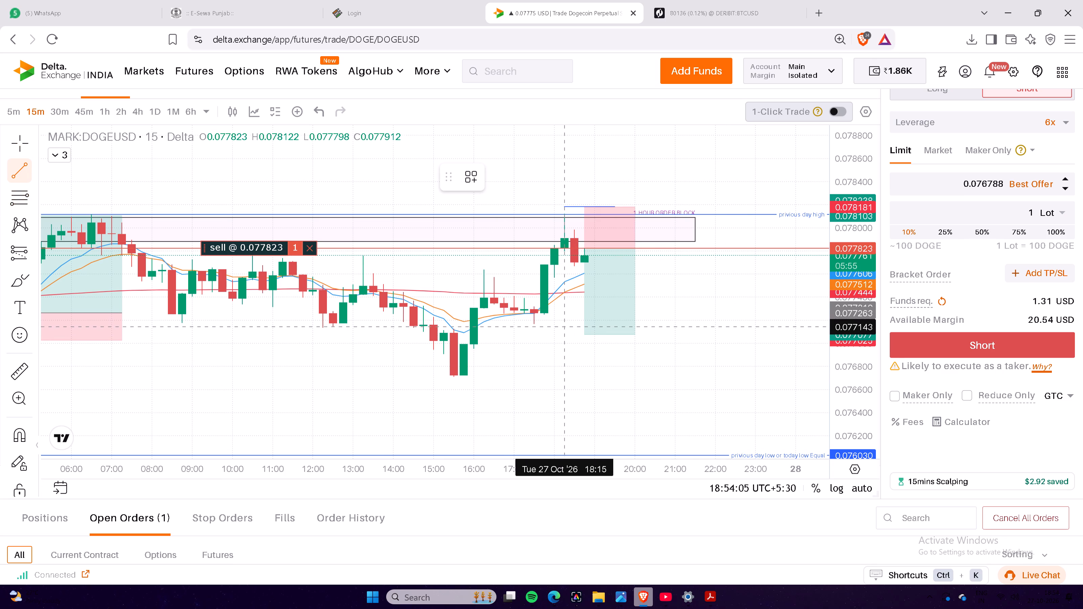
left_click(568, 330)
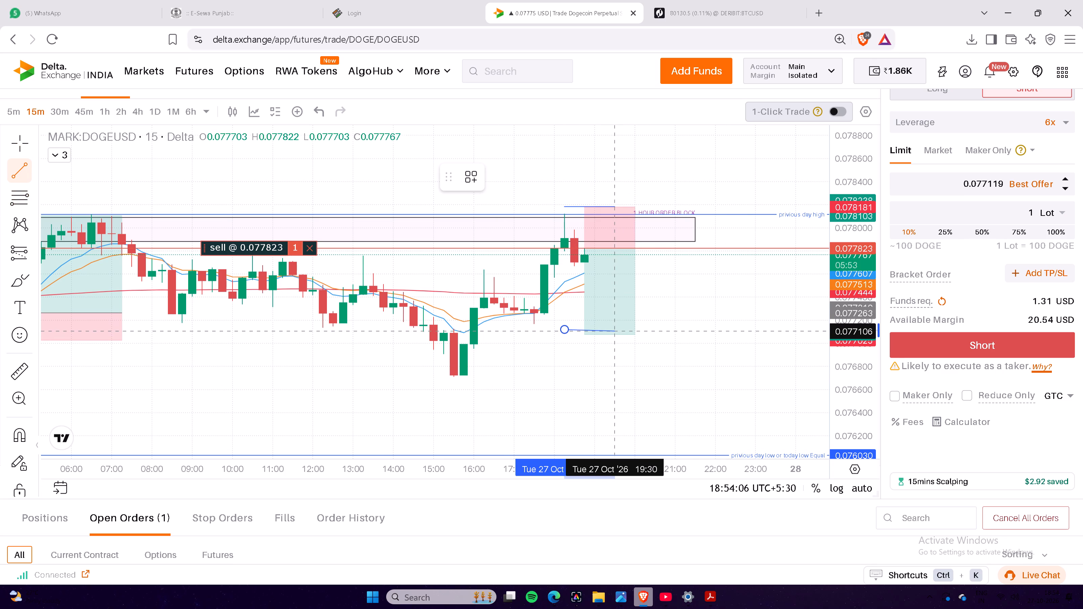
left_click(615, 331)
Set both price coordinates of the new trend line to 0.077077, making it horizontal at the target level.
left_click(628, 179)
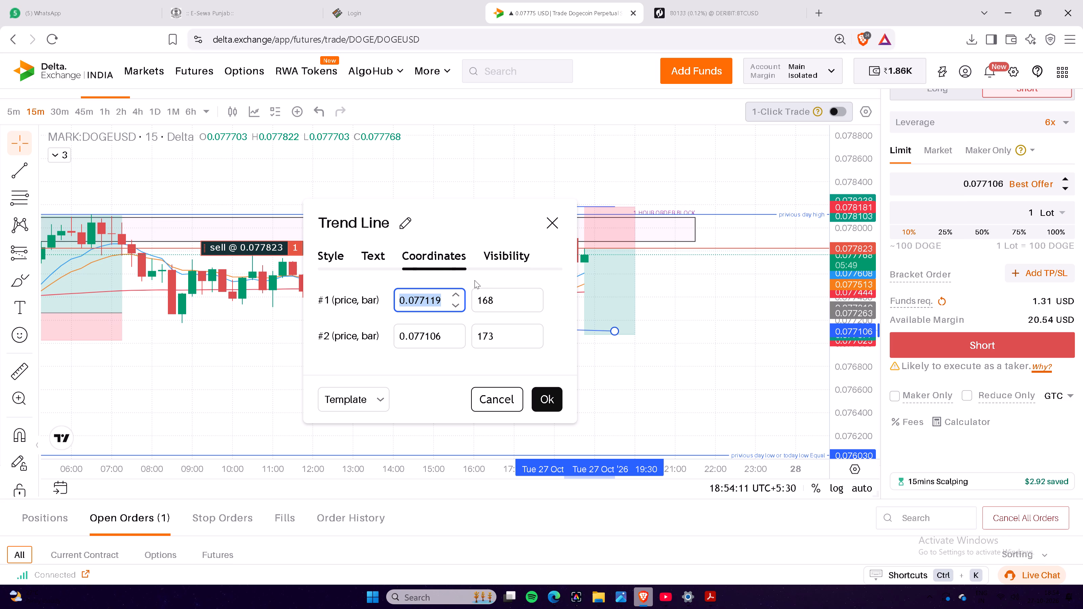
key("BackSpace")
key("BackSpace")
type("0.0")
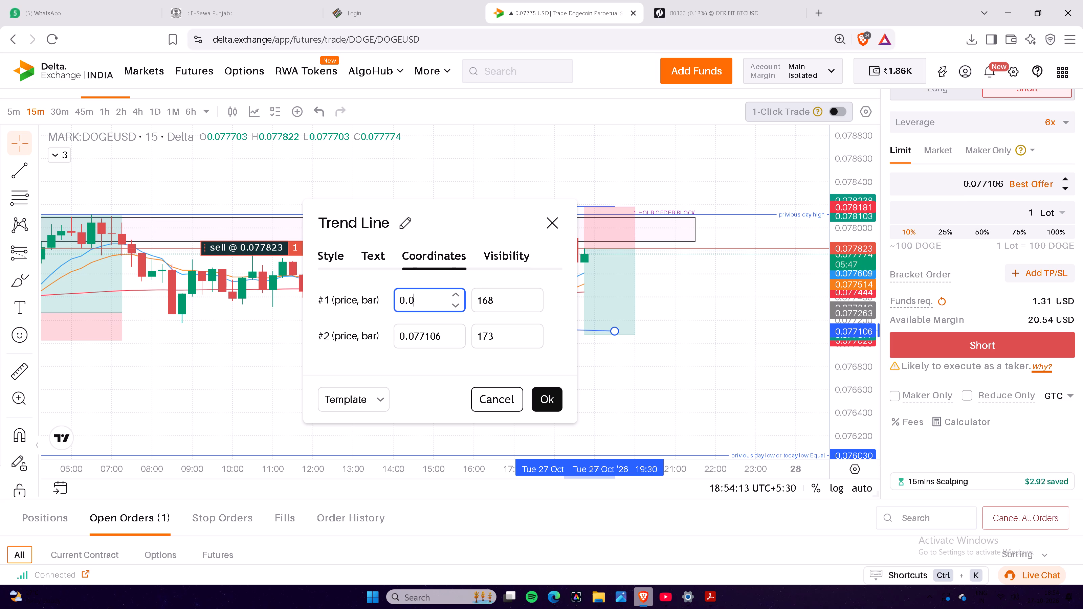
type("77")
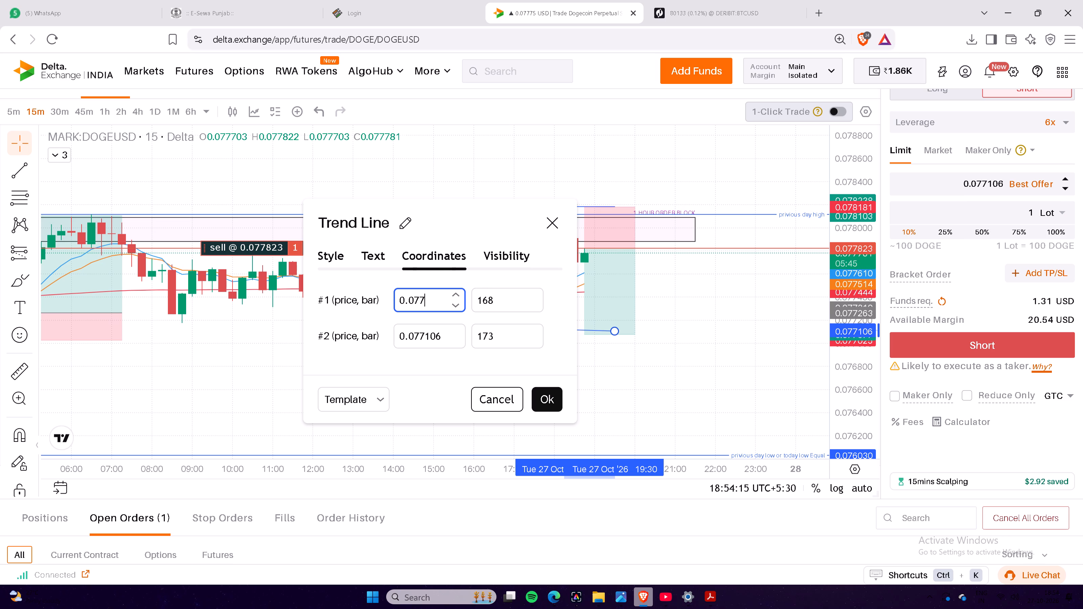
type("077")
key("Tab")
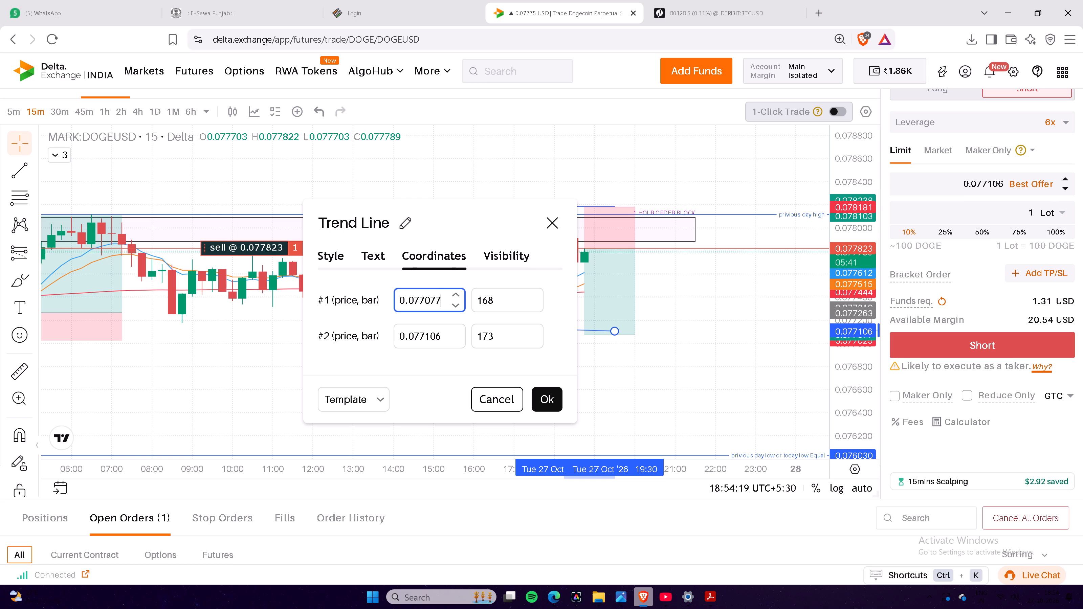
key("Tab")
key("0")
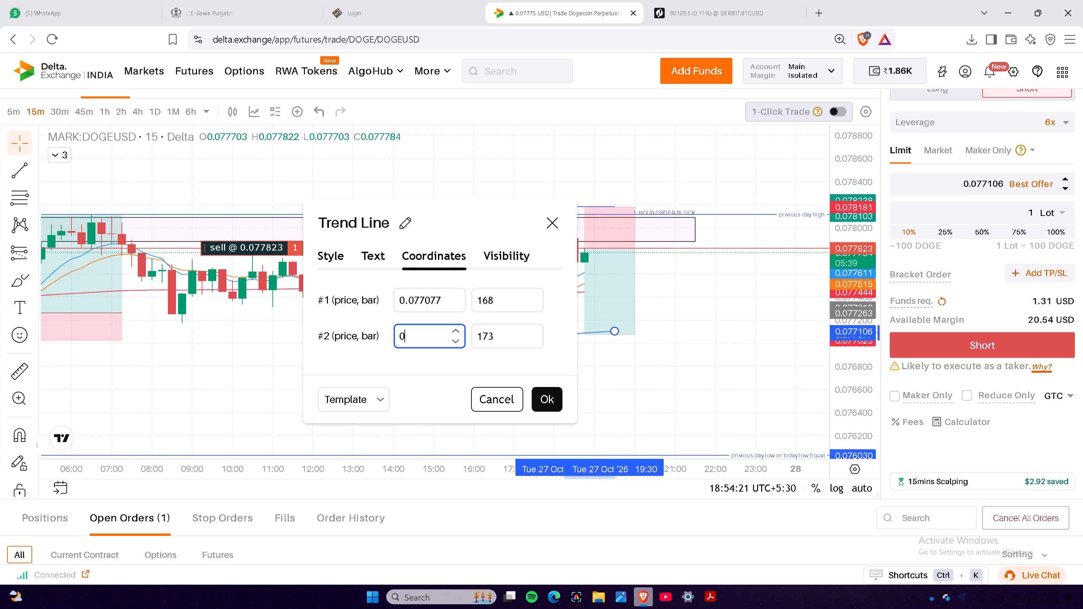
type(".0")
type("77")
type("077")
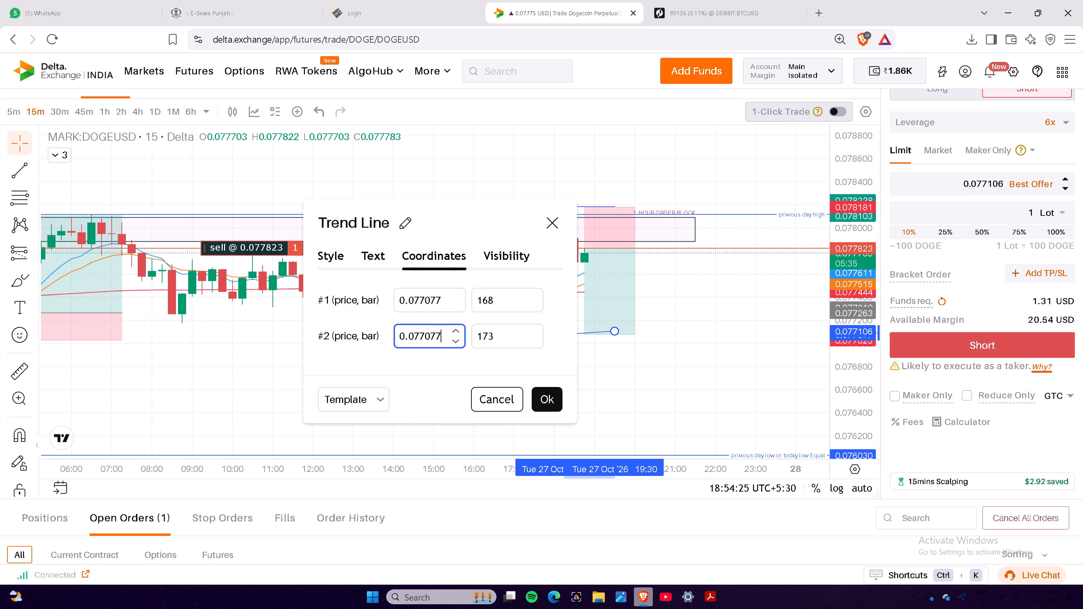
left_click(561, 395)
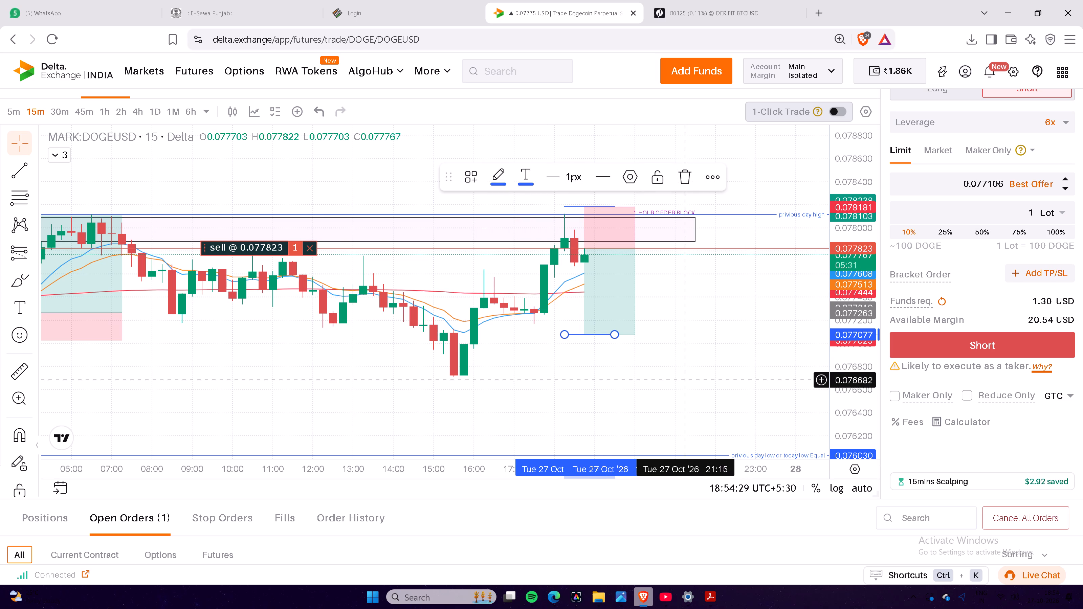
left_click(696, 381)
Examine the DOGEUSD chart for price movement between the open sell order and the marked stop and target levels.
left_click_drag(751, 350, 714, 359)
left_click(713, 358)
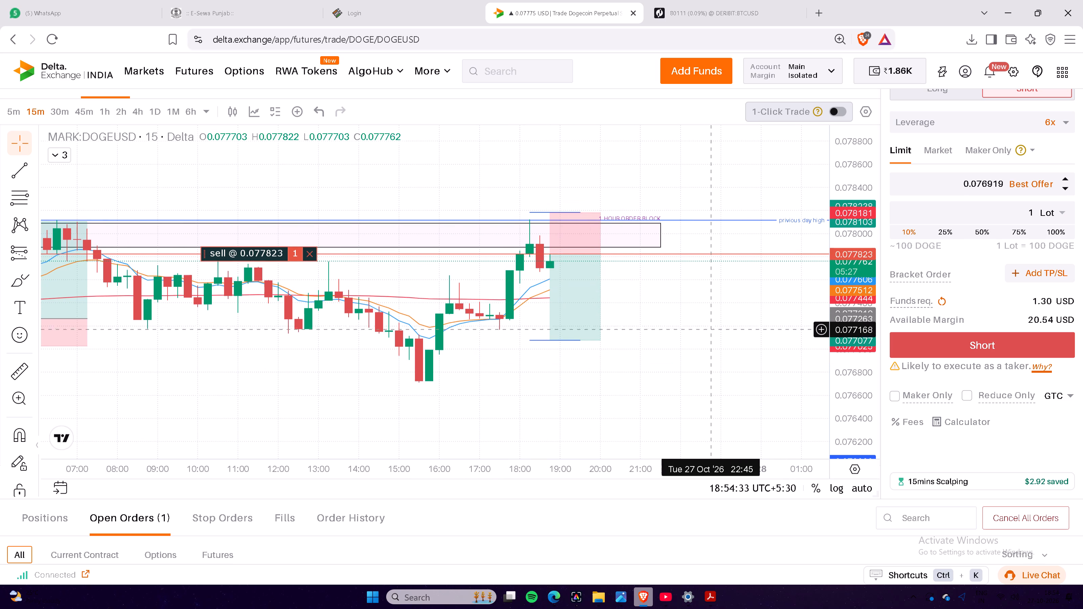
left_click_drag(714, 330, 710, 341)
double_click(710, 341)
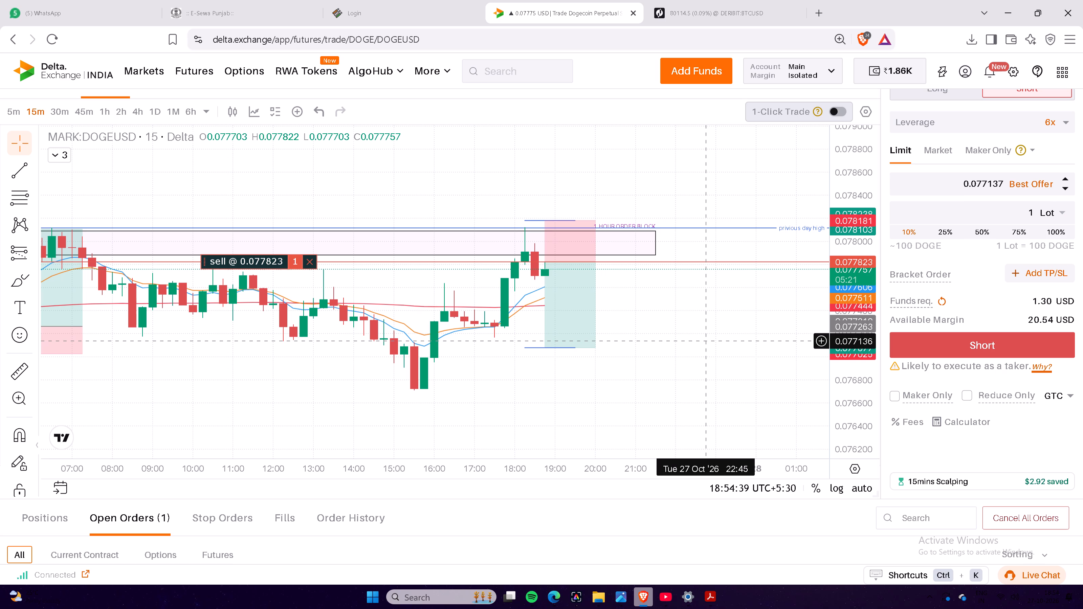
left_click_drag(668, 350, 736, 313)
triple_click(736, 313)
left_click_drag(736, 313, 744, 323)
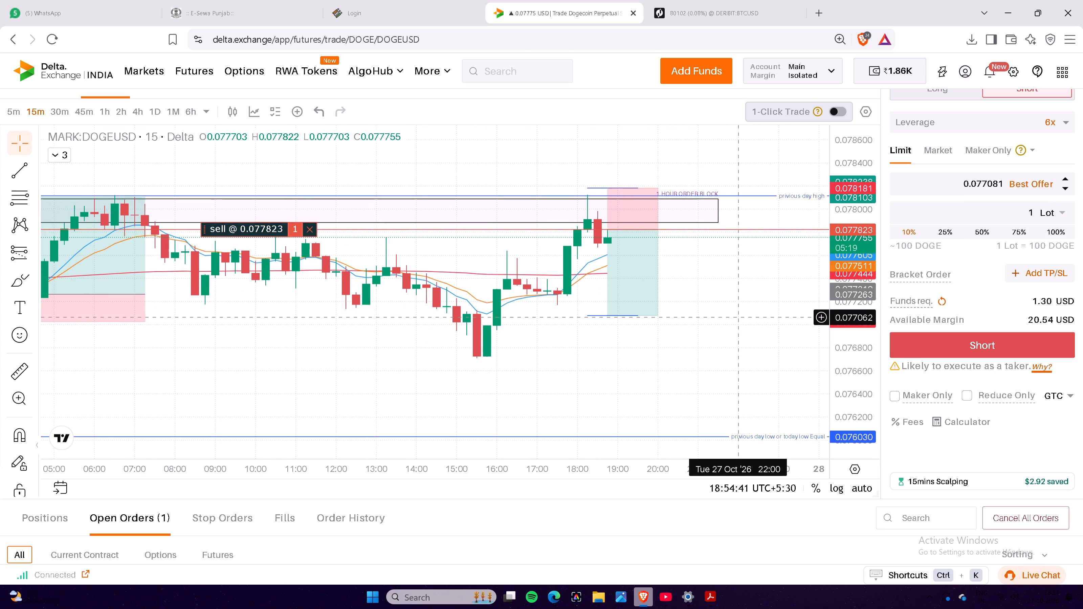
left_click_drag(744, 323, 744, 329)
left_click(744, 329)
left_click_drag(744, 332, 731, 344)
middle_click(731, 344)
left_click_drag(729, 344, 750, 332)
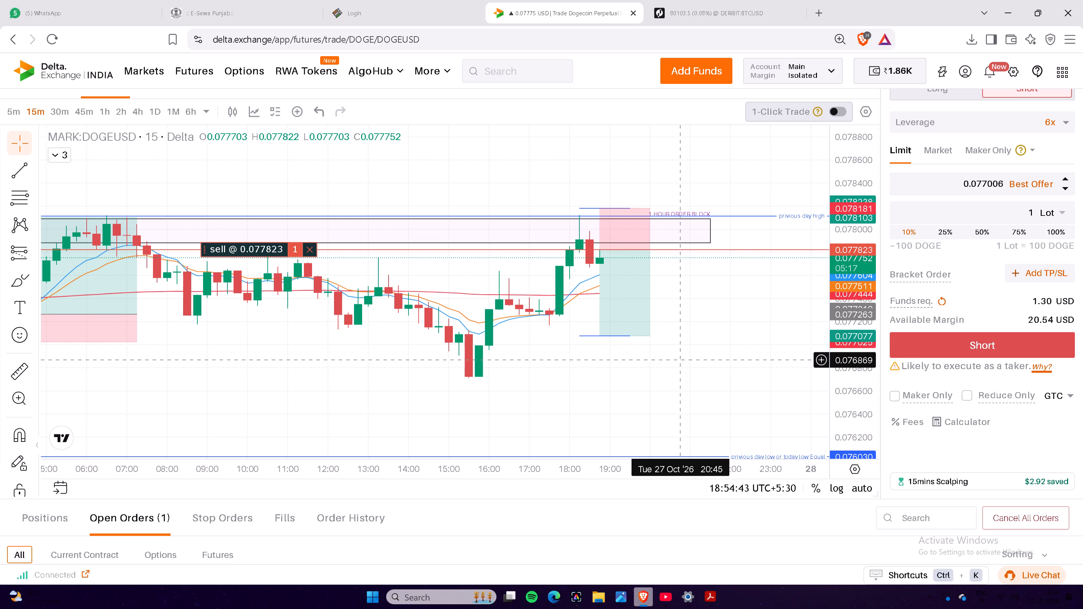
left_click_drag(667, 364, 706, 366)
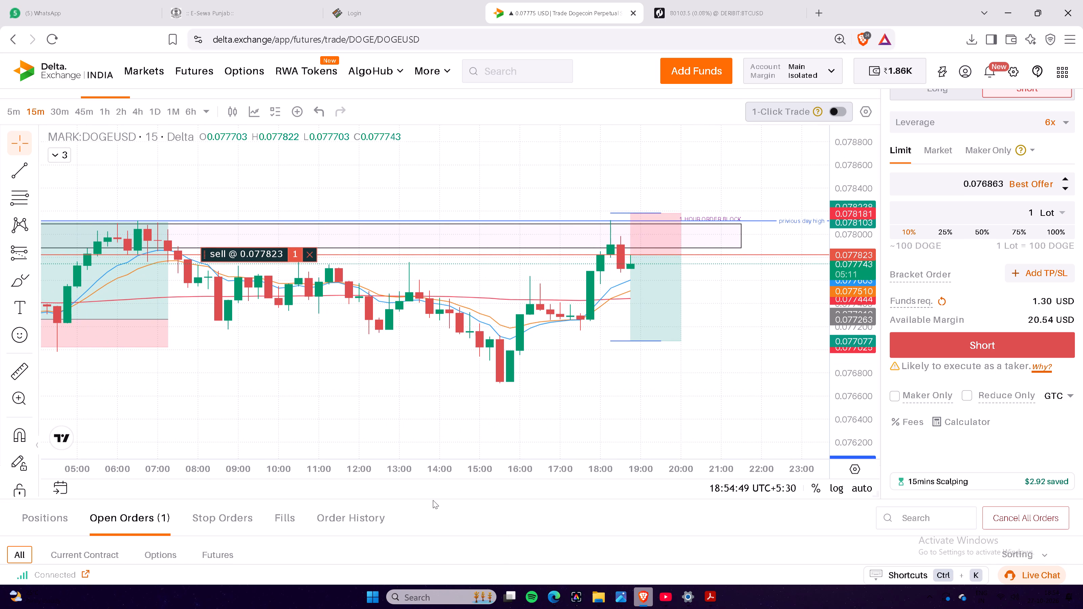
left_click_drag(762, 369, 651, 381)
left_click(651, 381)
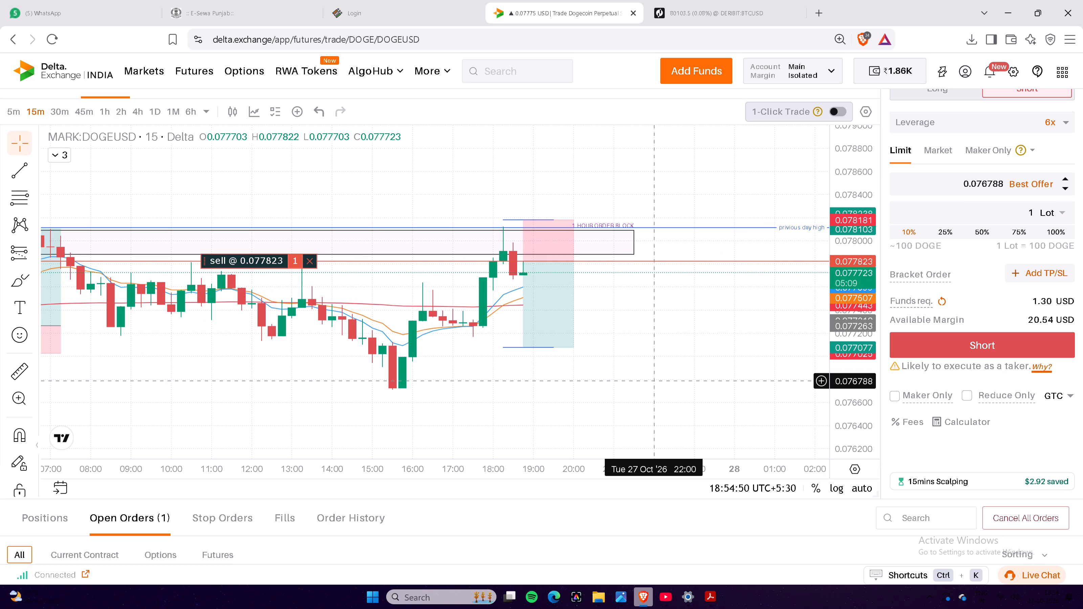
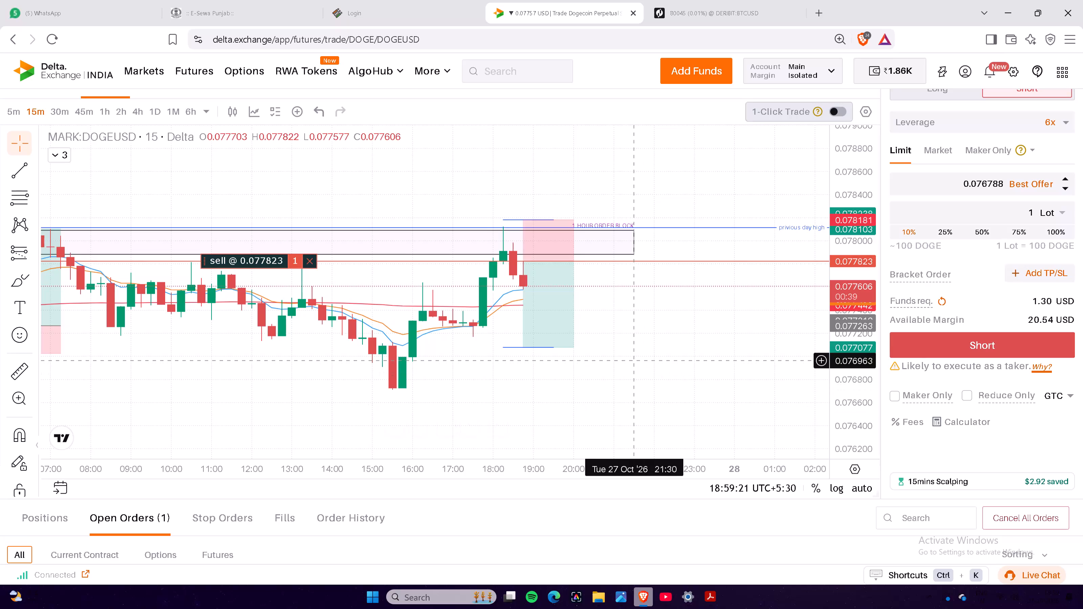
Review the open DOGEUSD limit order's details, including its take-profit and stop-loss prices.
left_click_drag(662, 343, 691, 336)
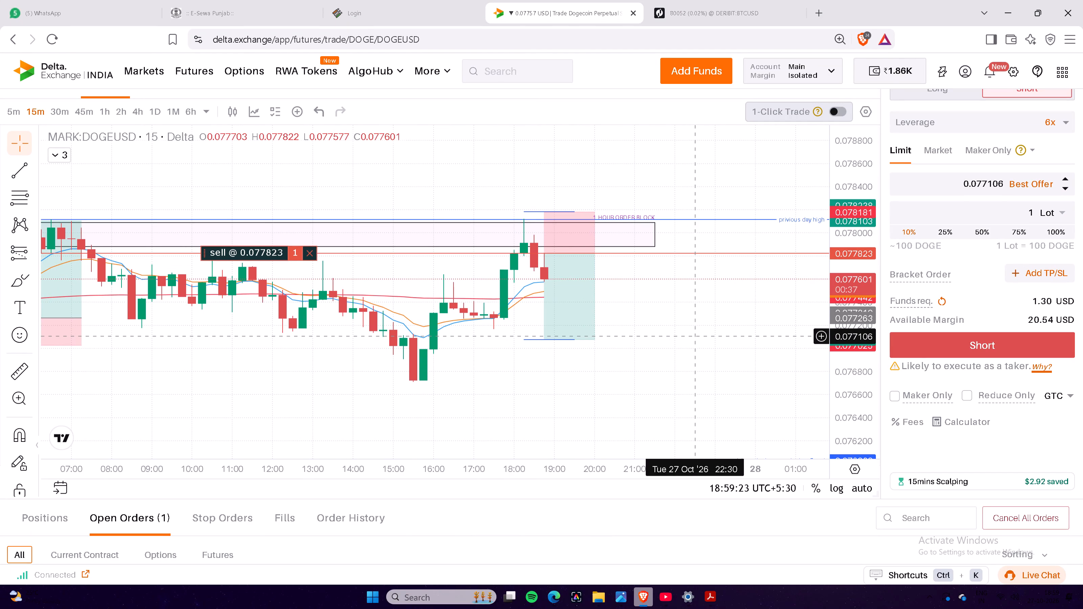
scroll(839, 528, "down", 2)
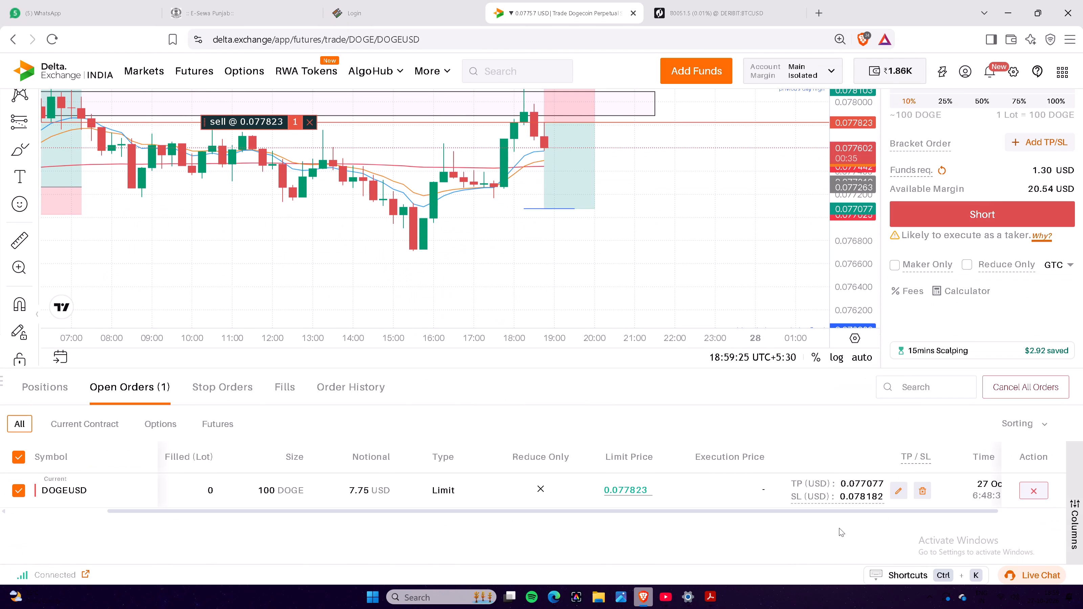
left_click_drag(735, 509, 792, 509)
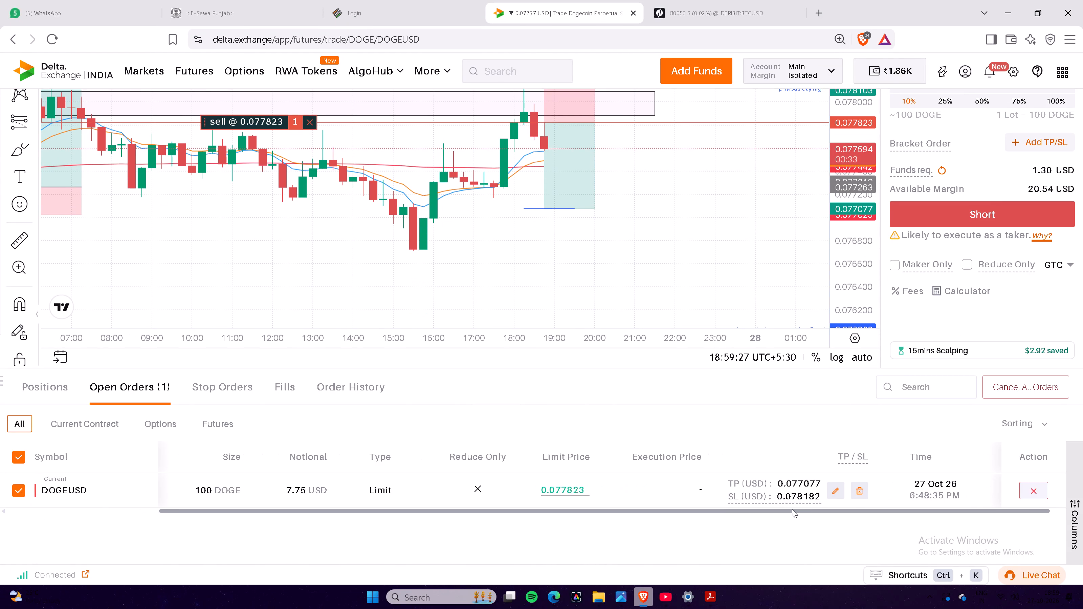
left_click_drag(792, 509, 795, 509)
double_click(795, 509)
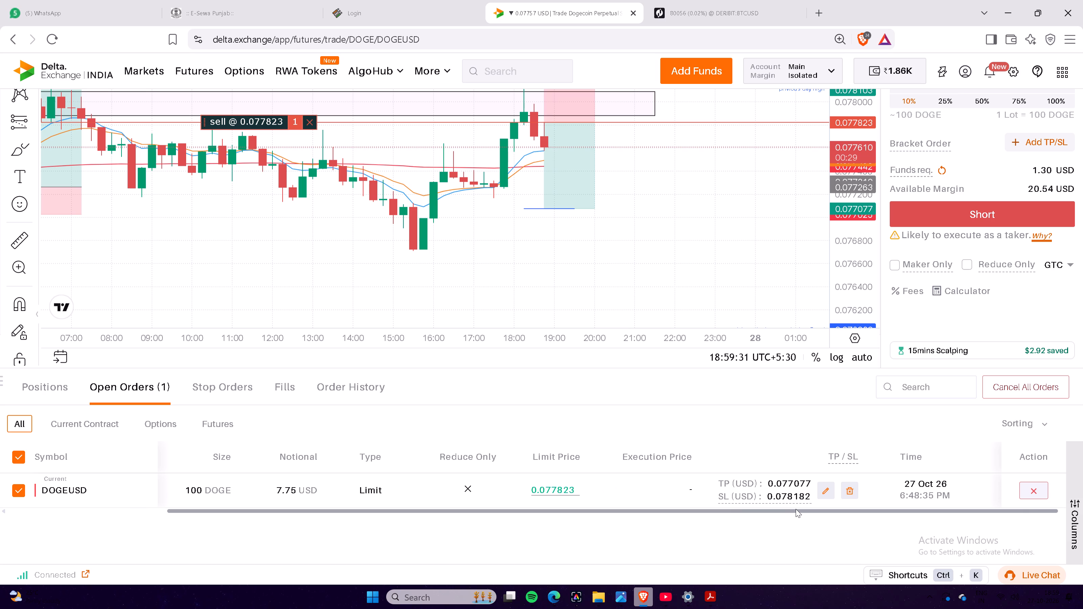
scroll(960, 532, "up", 4)
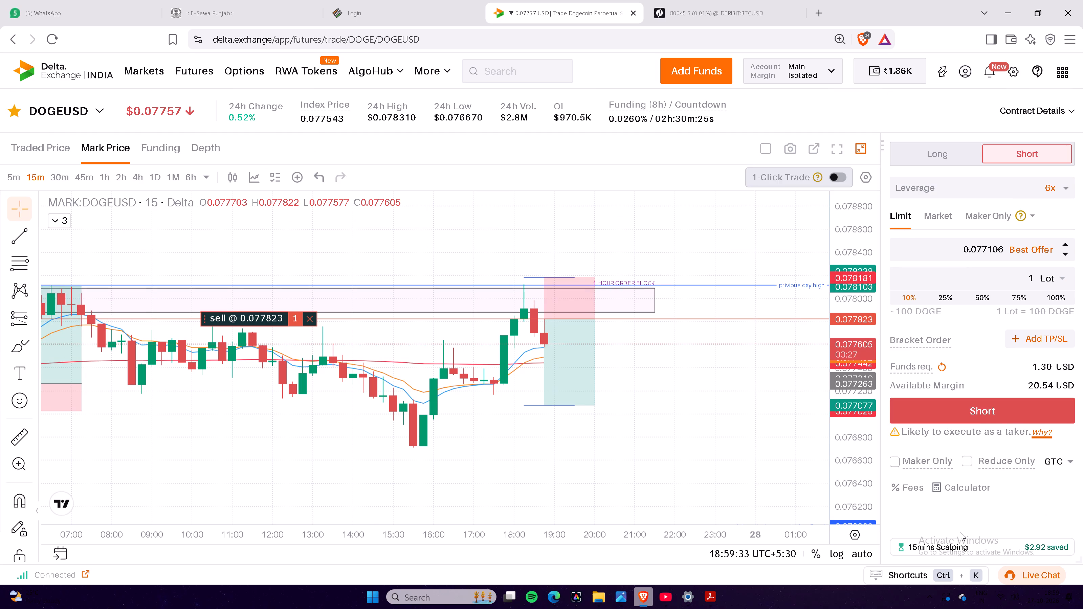
Examine the 15-minute DOGEUSD chart around the open sell order, comparing recent candles with the earlier price swings and order block.
left_click_drag(688, 435, 733, 400)
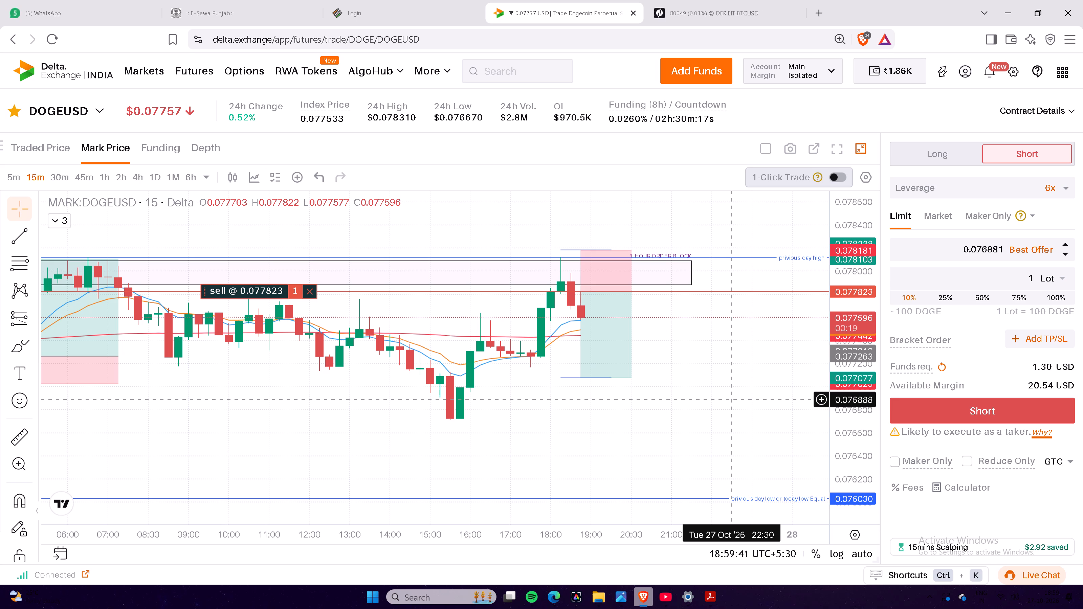
left_click_drag(716, 362, 705, 430)
middle_click(705, 430)
left_click_drag(704, 431, 698, 438)
double_click(698, 438)
double_click(698, 438)
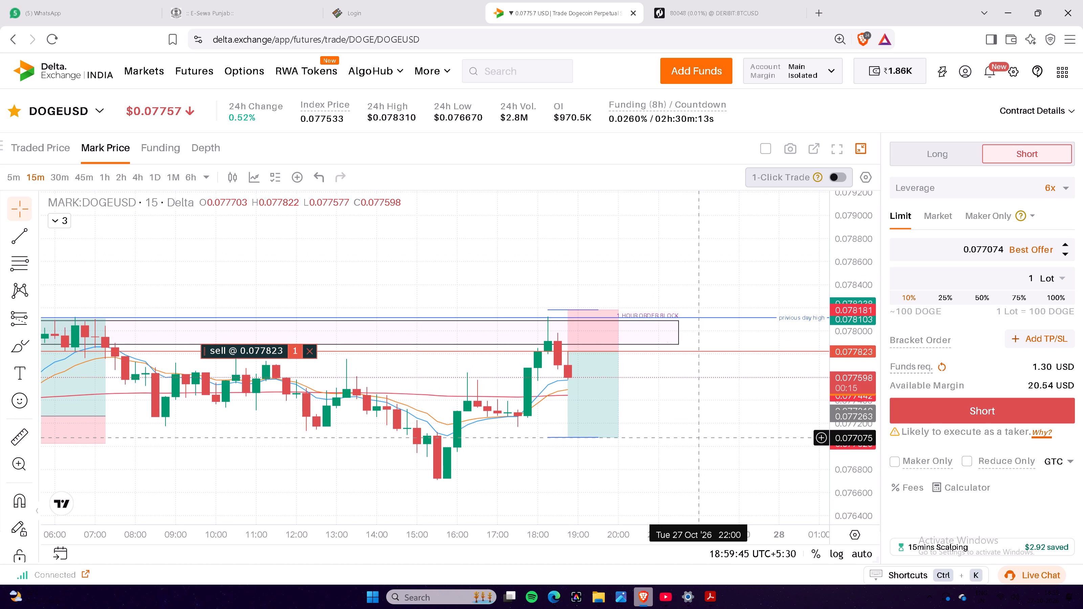
left_click_drag(698, 428, 741, 402)
left_click(742, 402)
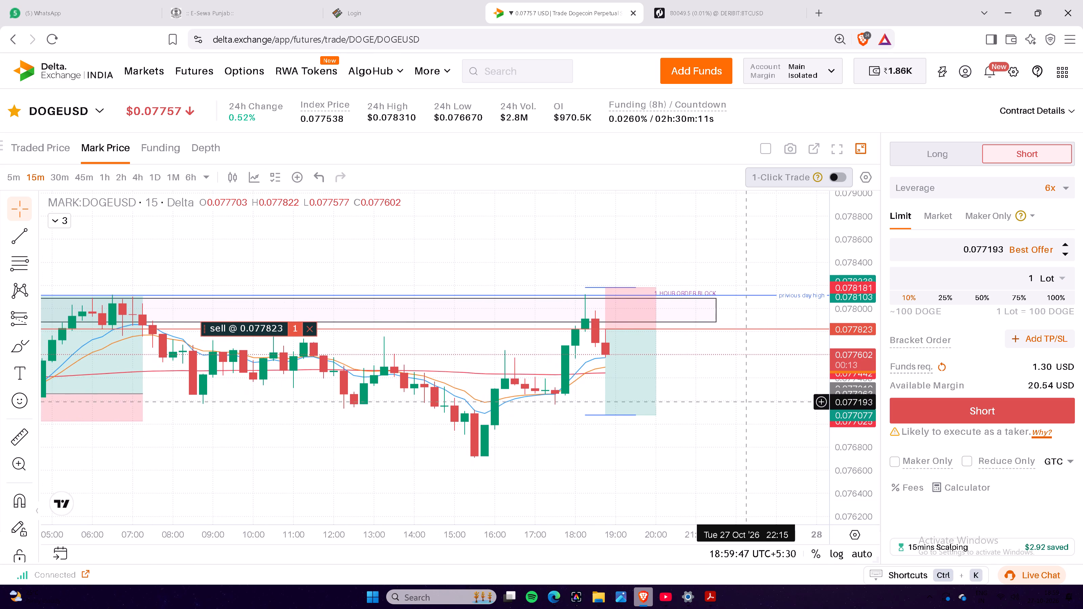
scroll(743, 398, "down", 9)
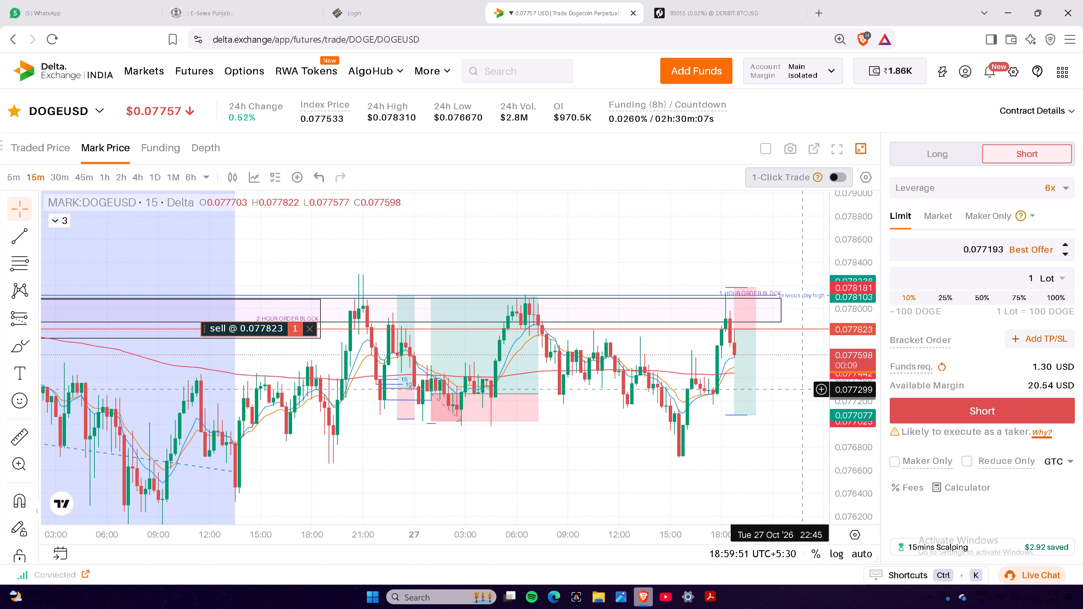
scroll(805, 390, "up", 4)
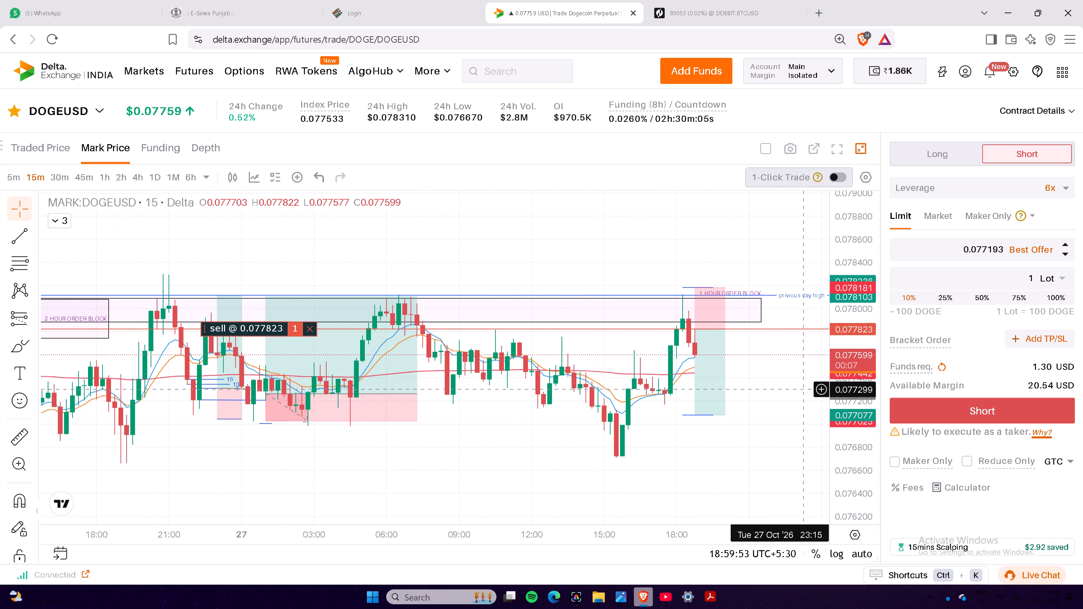
scroll(805, 390, "up", 5)
left_click_drag(724, 430, 704, 434)
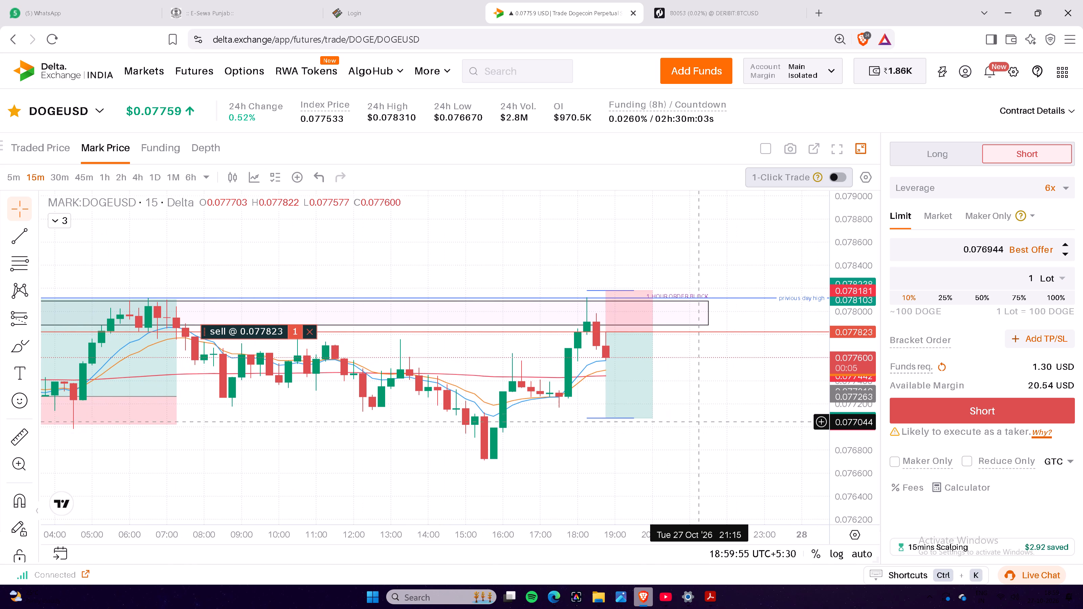
left_click_drag(736, 392, 684, 413)
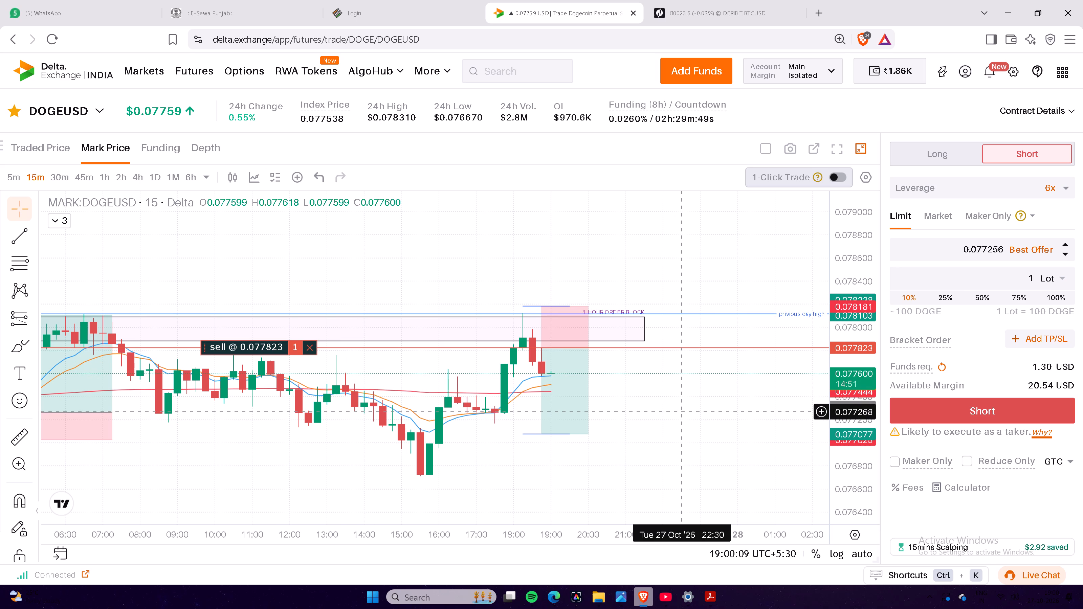
Follow the newest 15-minute DOGEUSD candle against the short position's marked entry, stop and target levels.
left_click_drag(684, 412, 718, 358)
scroll(718, 358, "down", 3)
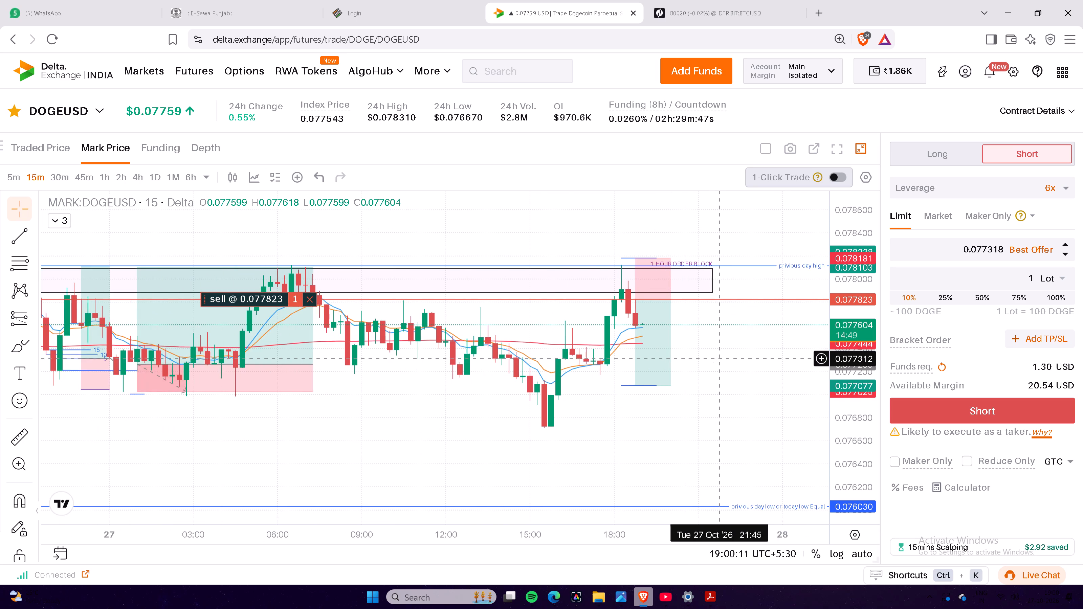
scroll(717, 358, "up", 3)
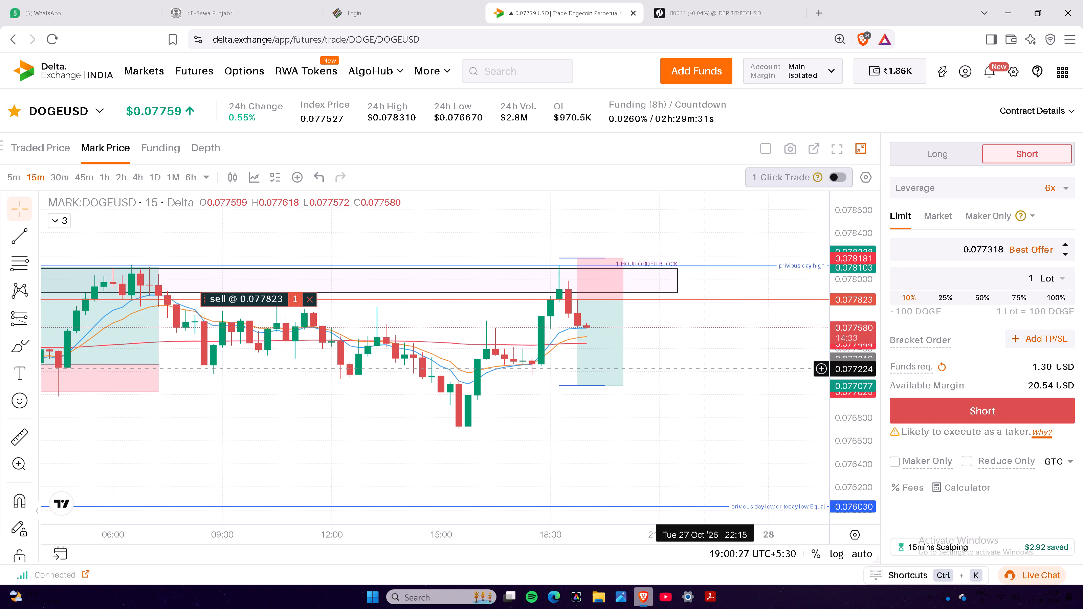
scroll(707, 368, "up", 4)
scroll(704, 369, "down", 4)
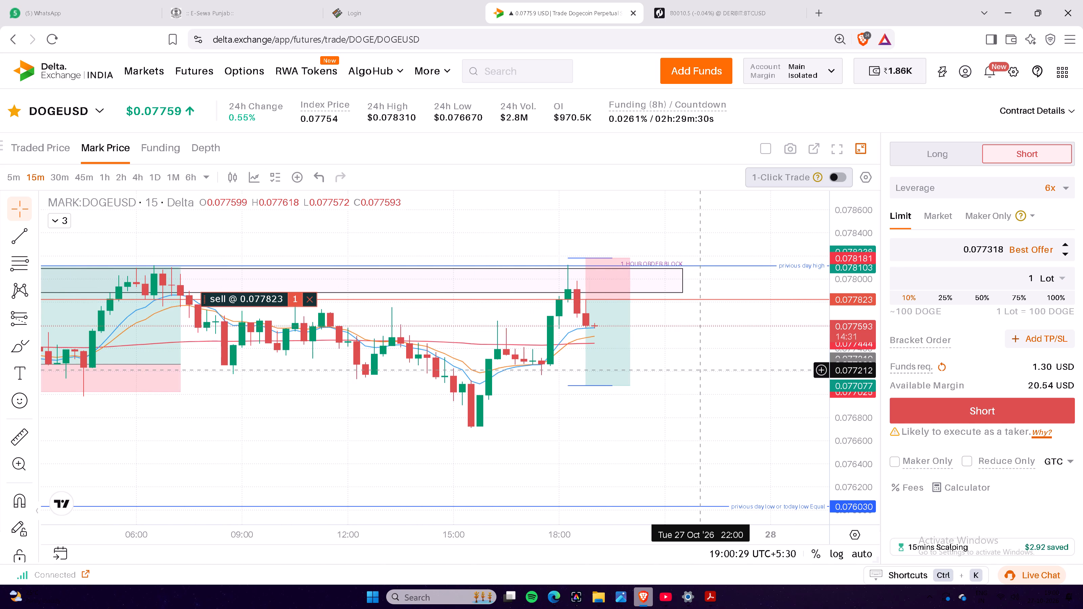
scroll(703, 370, "down", 2)
left_click_drag(725, 373, 705, 396)
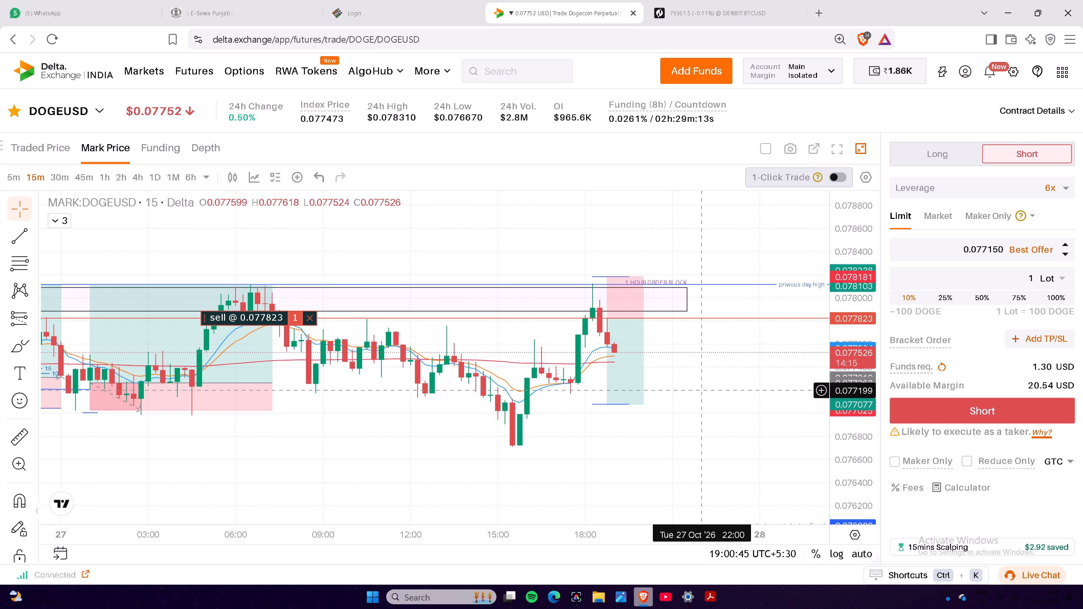
scroll(701, 390, "up", 2)
scroll(701, 390, "down", 1)
scroll(701, 390, "up", 2)
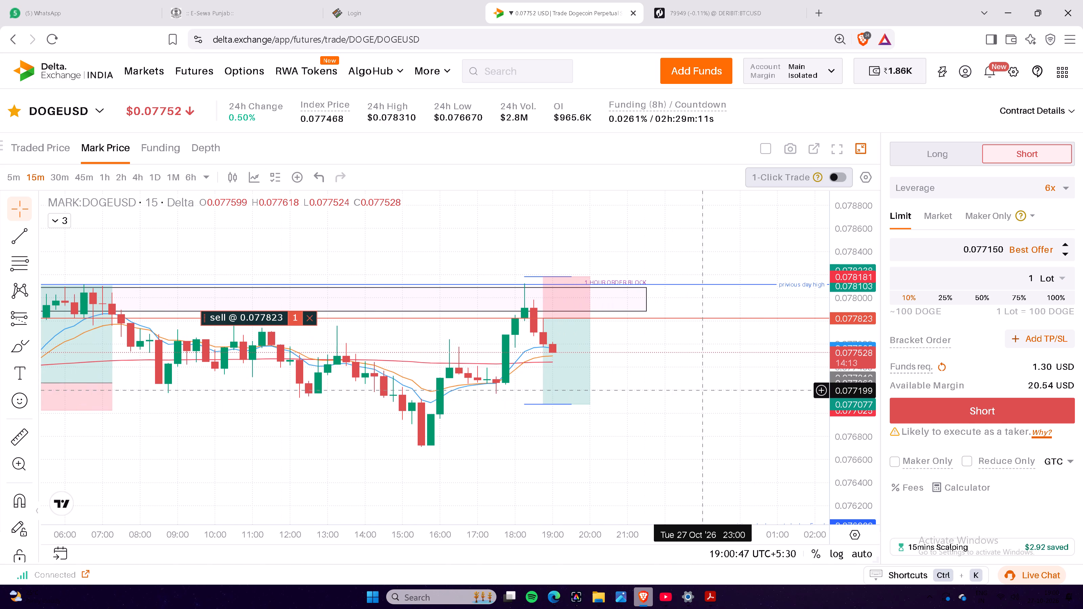
left_click_drag(685, 420, 761, 367)
left_click_drag(728, 379, 724, 388)
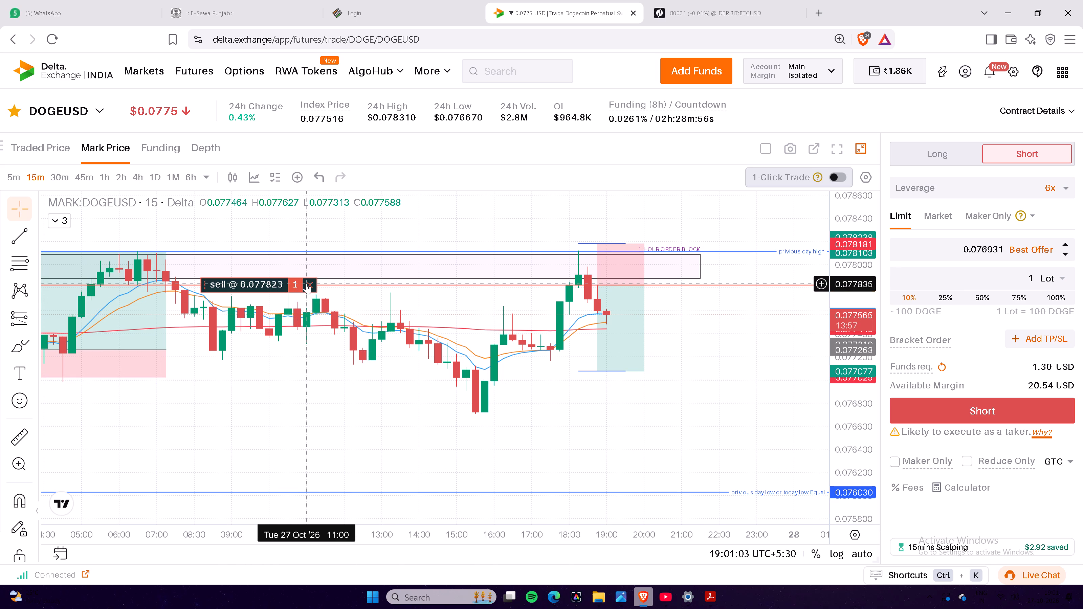
Move the open DOGEUSD sell order up on the chart to a limit price of 0.07834.
left_click_drag(250, 285, 266, 238)
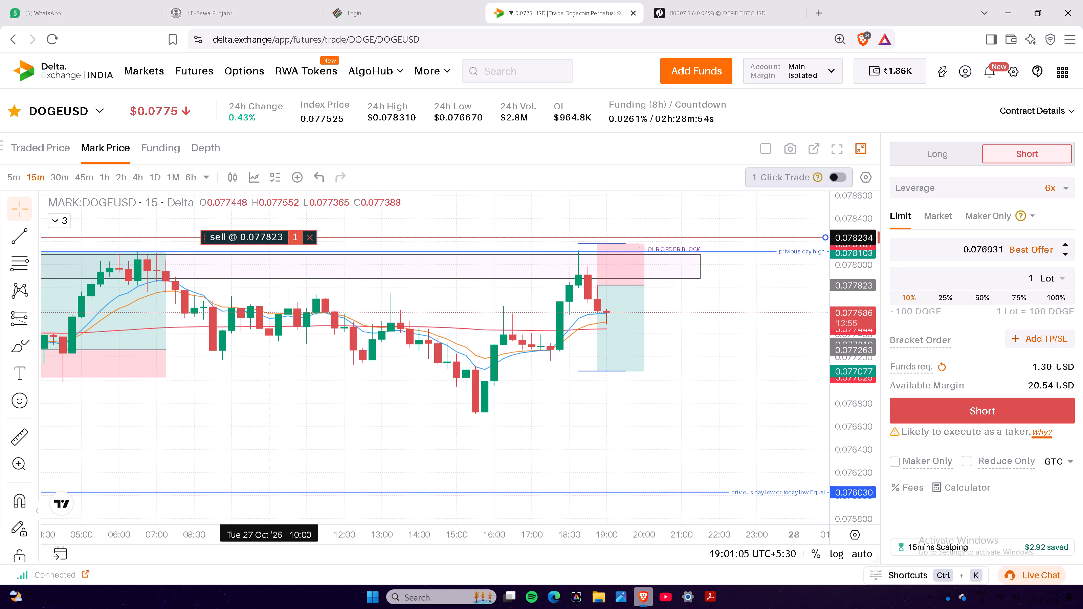
left_click_drag(266, 238, 275, 217)
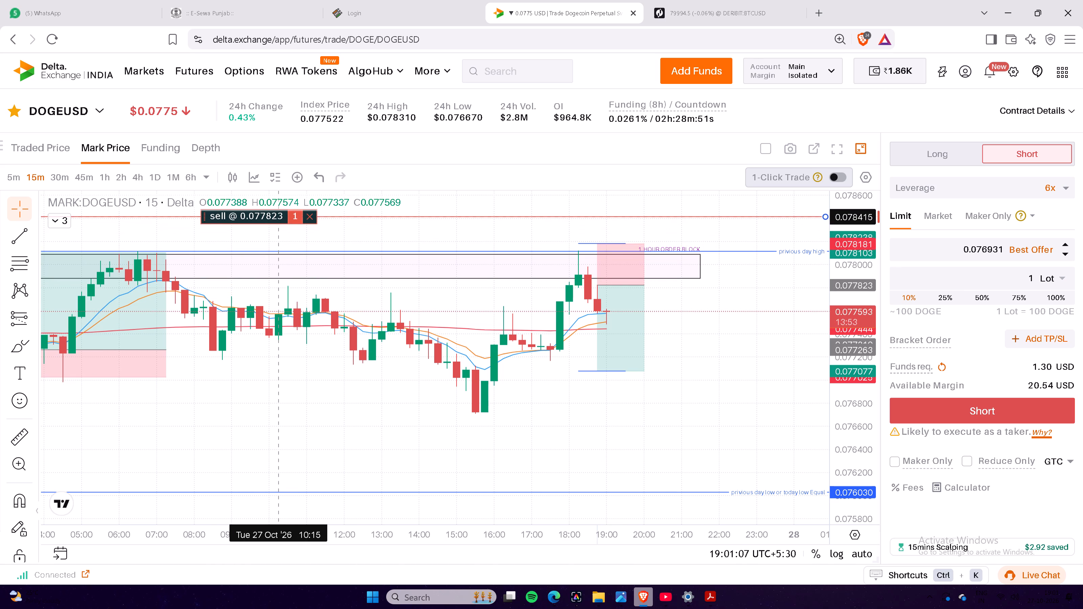
left_click_drag(275, 217, 282, 225)
double_click(282, 225)
Examine the DOGEUSD price action relative to the moved sell order, the 1-hour order block and the previous day's levels.
left_click_drag(573, 433, 592, 435)
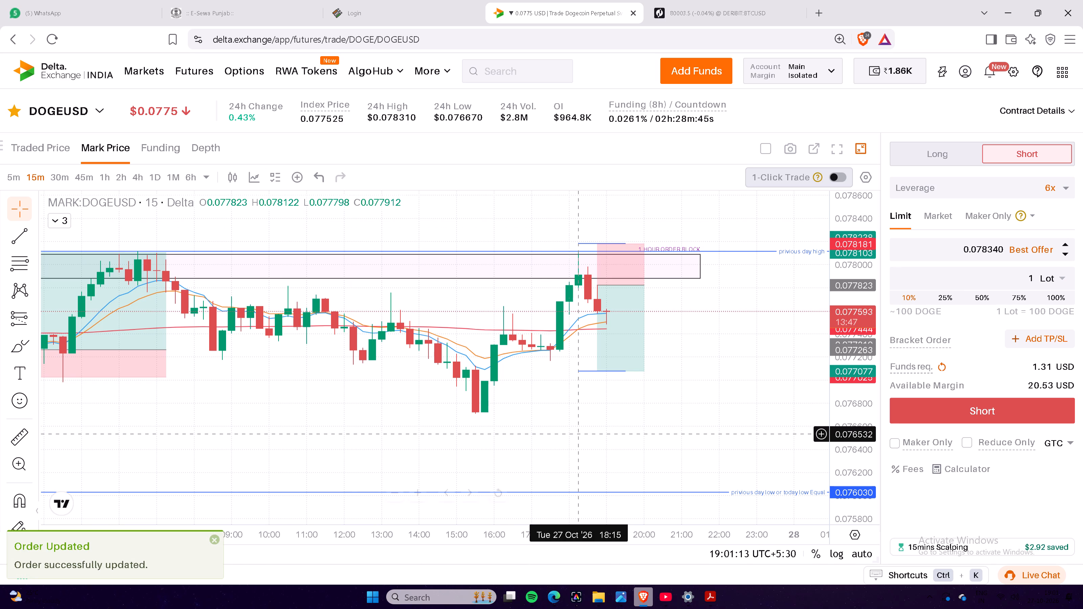
left_click_drag(592, 435, 702, 468)
left_click(702, 468)
scroll(696, 458, "down", 7)
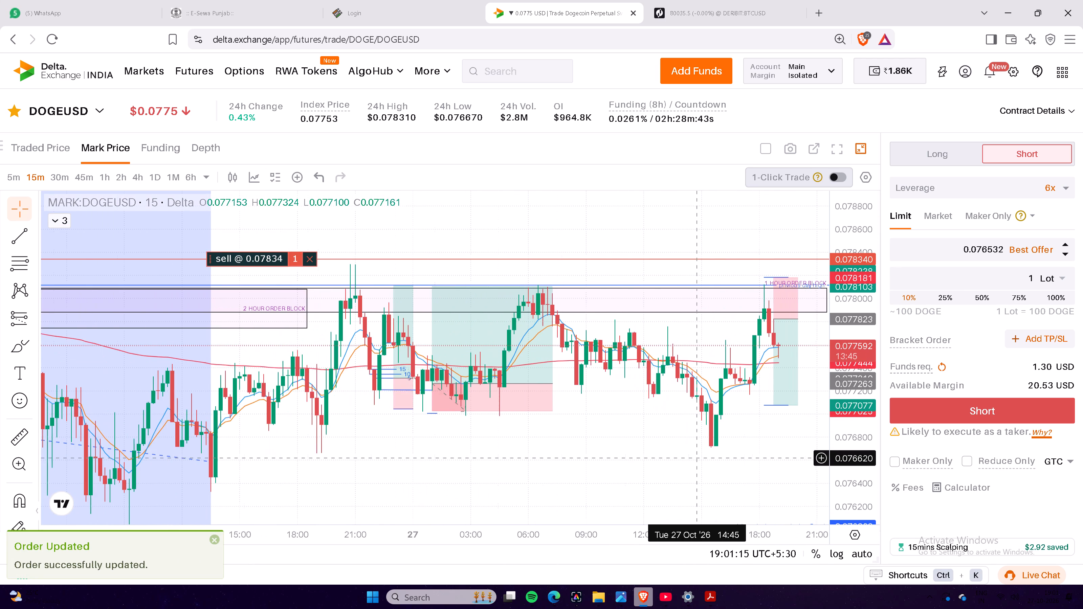
scroll(695, 458, "down", 3)
scroll(695, 458, "up", 8)
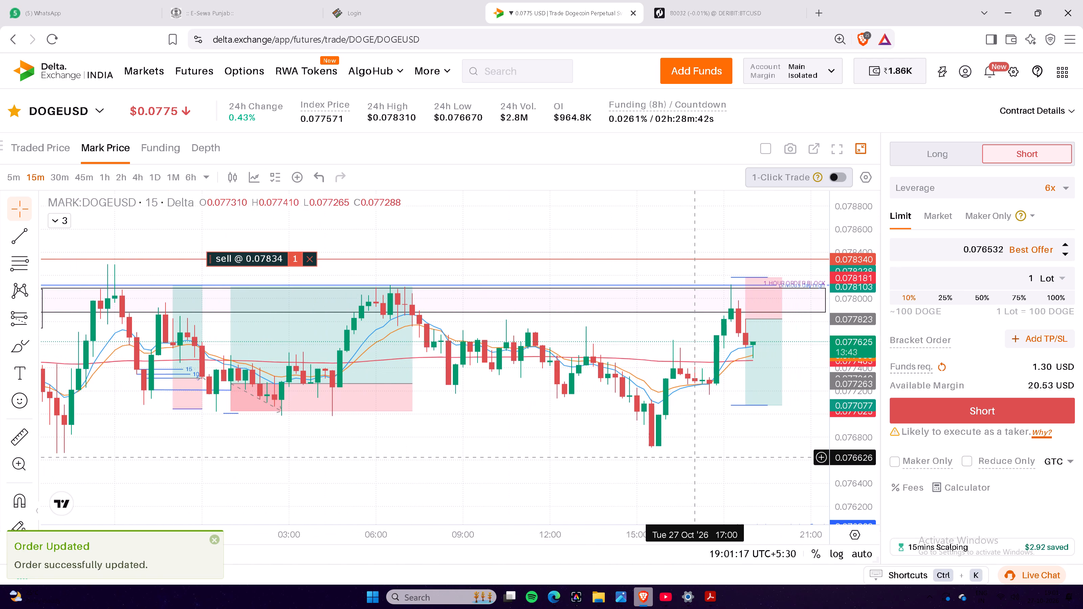
scroll(695, 457, "up", 2)
scroll(695, 457, "down", 1)
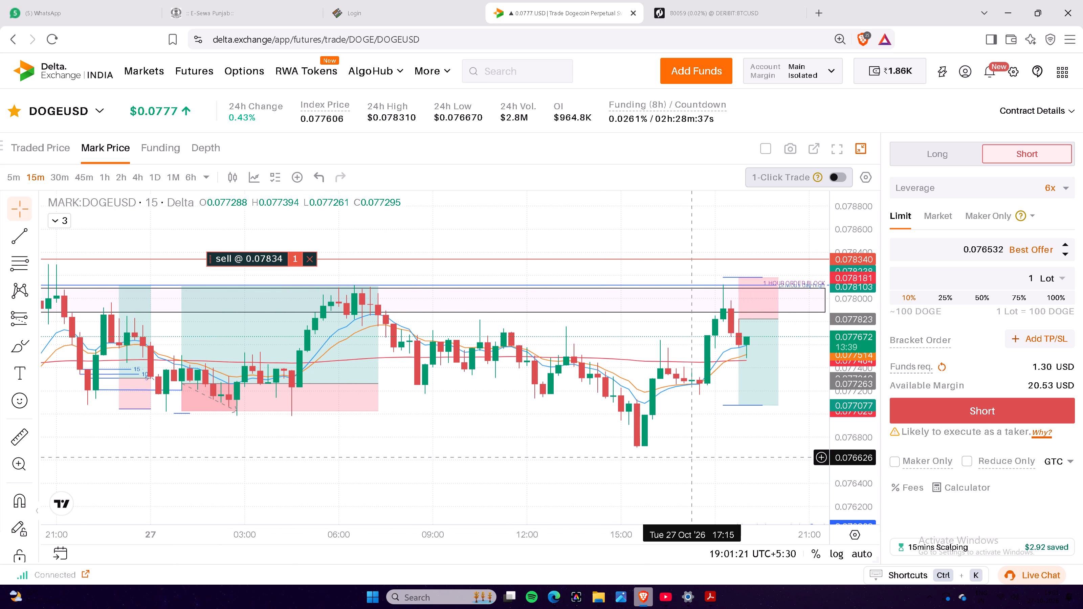
left_click_drag(695, 457, 570, 460)
scroll(568, 452, "up", 1)
scroll(568, 452, "down", 2)
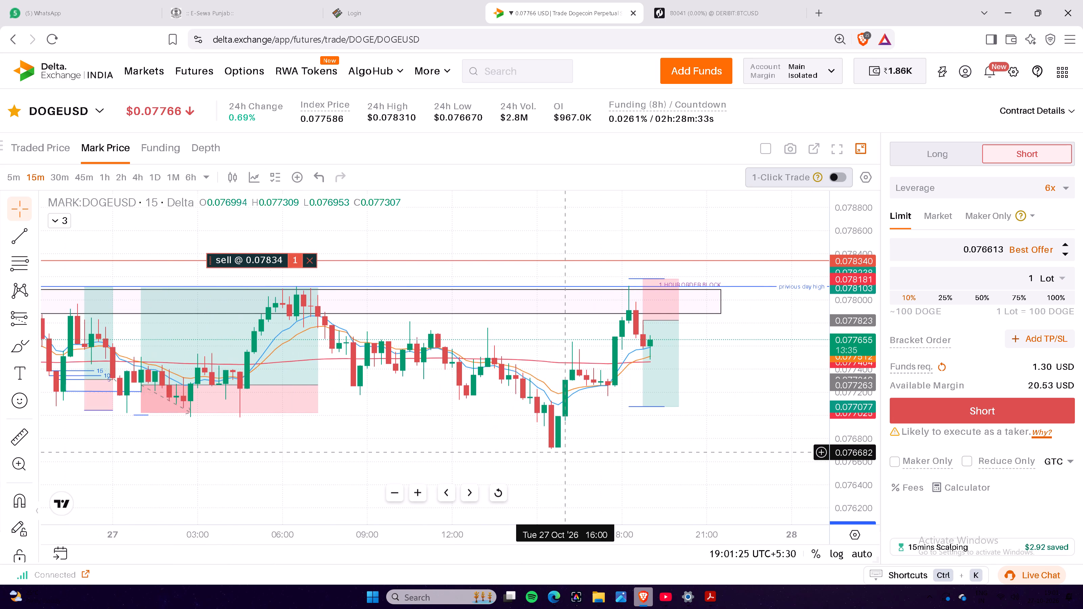
scroll(568, 452, "up", 2)
scroll(568, 452, "down", 1)
scroll(568, 452, "up", 2)
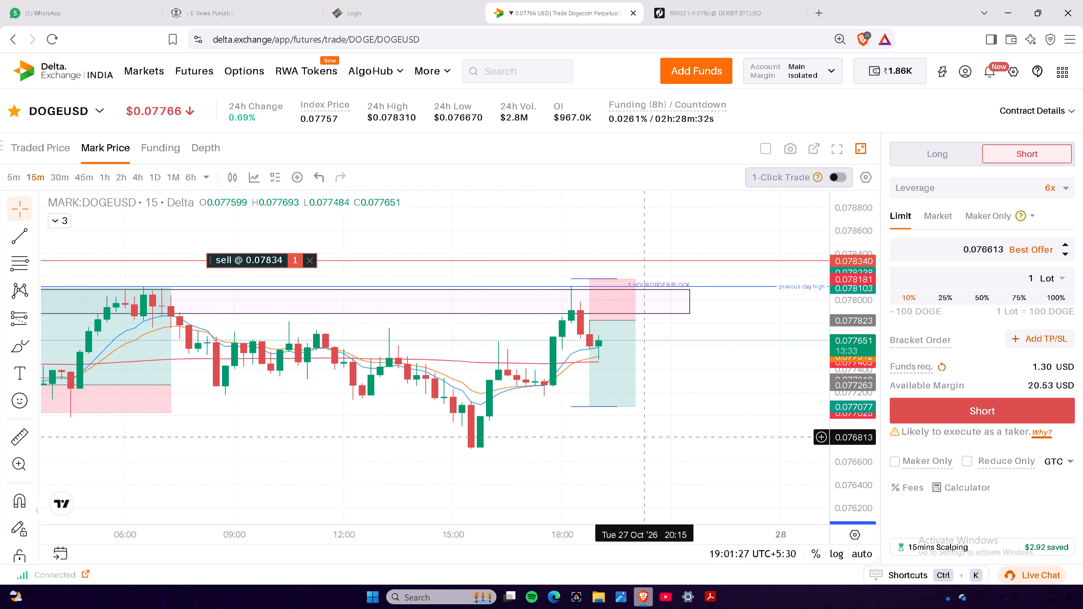
left_click_drag(587, 456, 565, 449)
left_click_drag(699, 427, 654, 413)
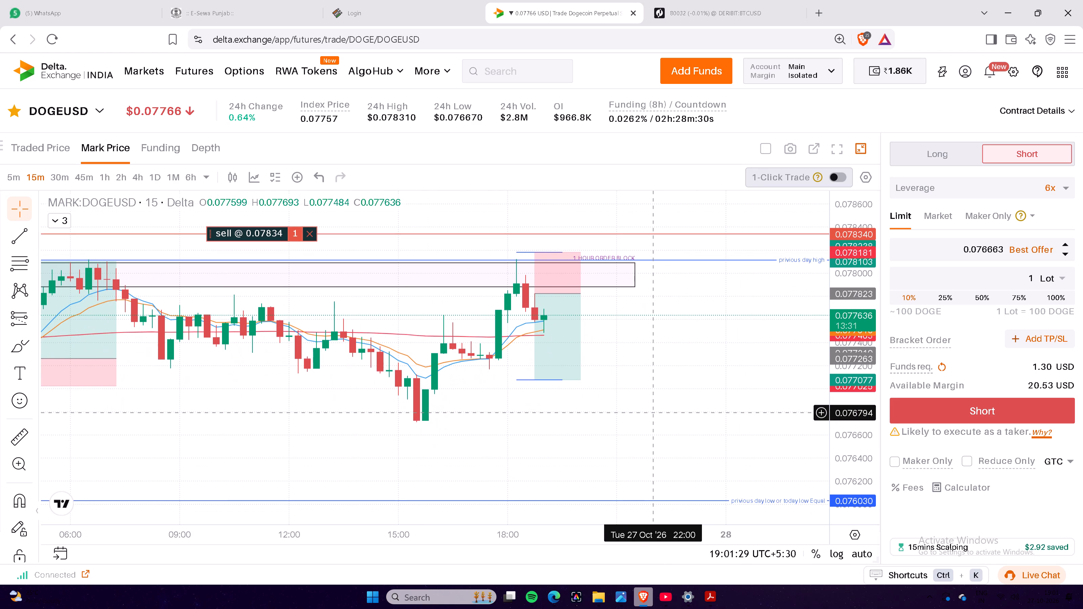
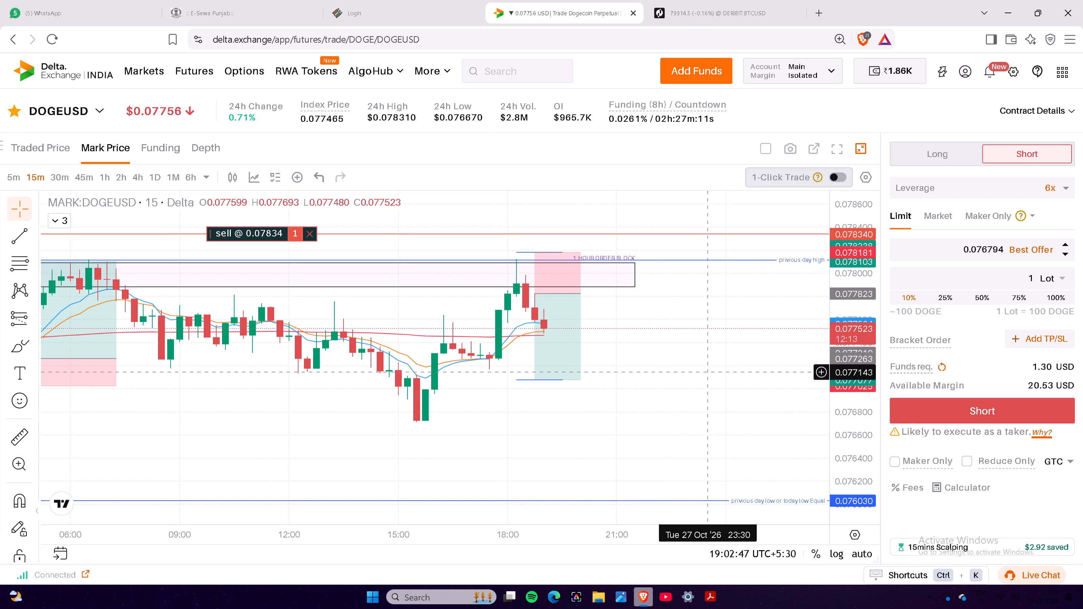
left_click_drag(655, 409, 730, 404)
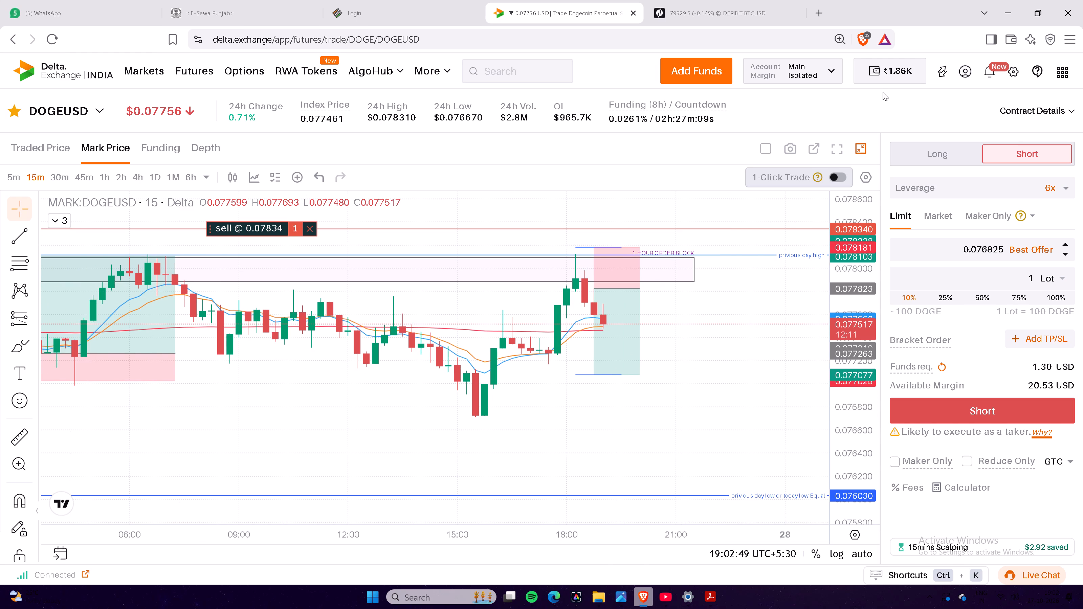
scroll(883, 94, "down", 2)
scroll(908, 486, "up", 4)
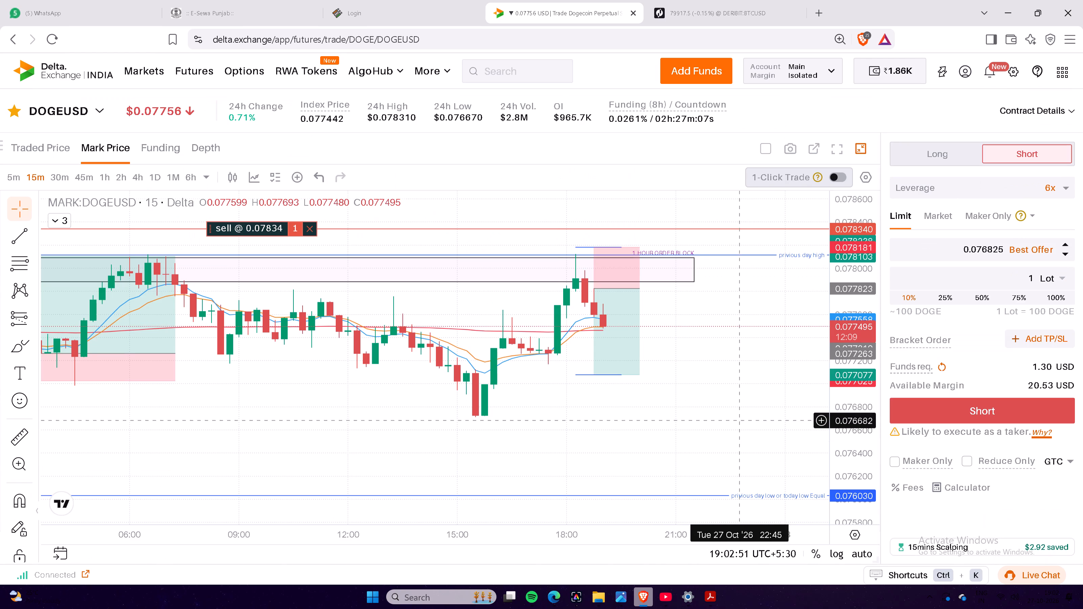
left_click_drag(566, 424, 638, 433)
Show the trading chart in full screen and switch it to the BTCUSD Bitcoin Perpetual contract.
left_click(837, 148)
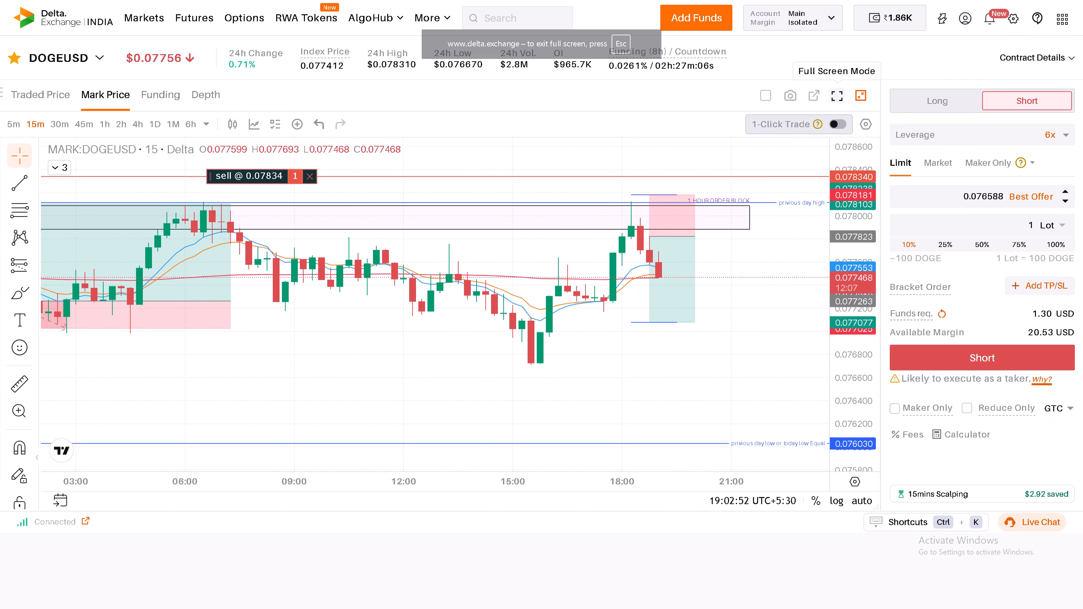
left_click(89, 17)
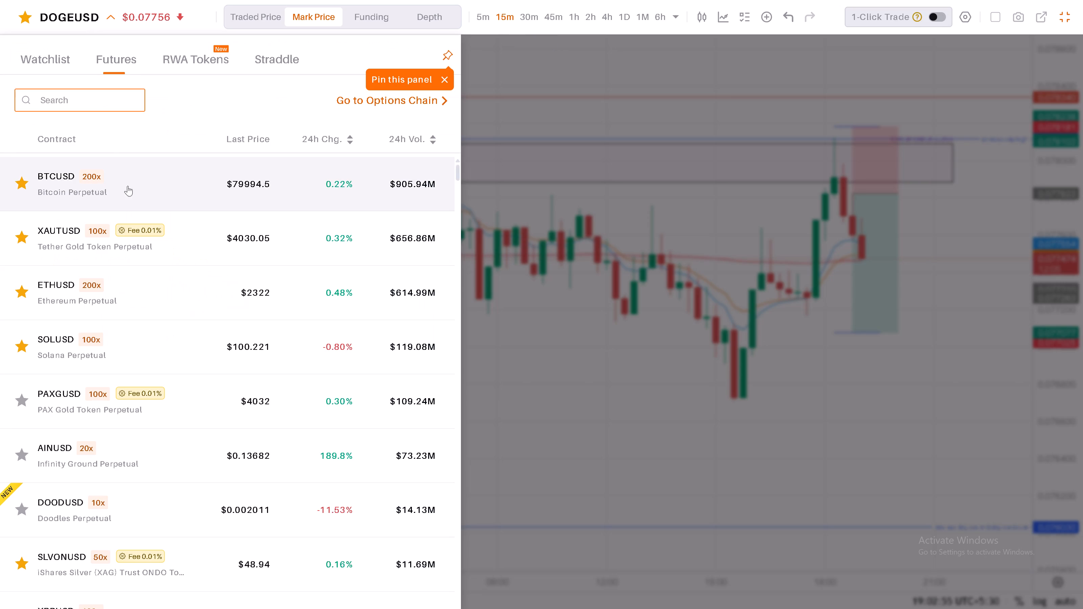
double_click(137, 177)
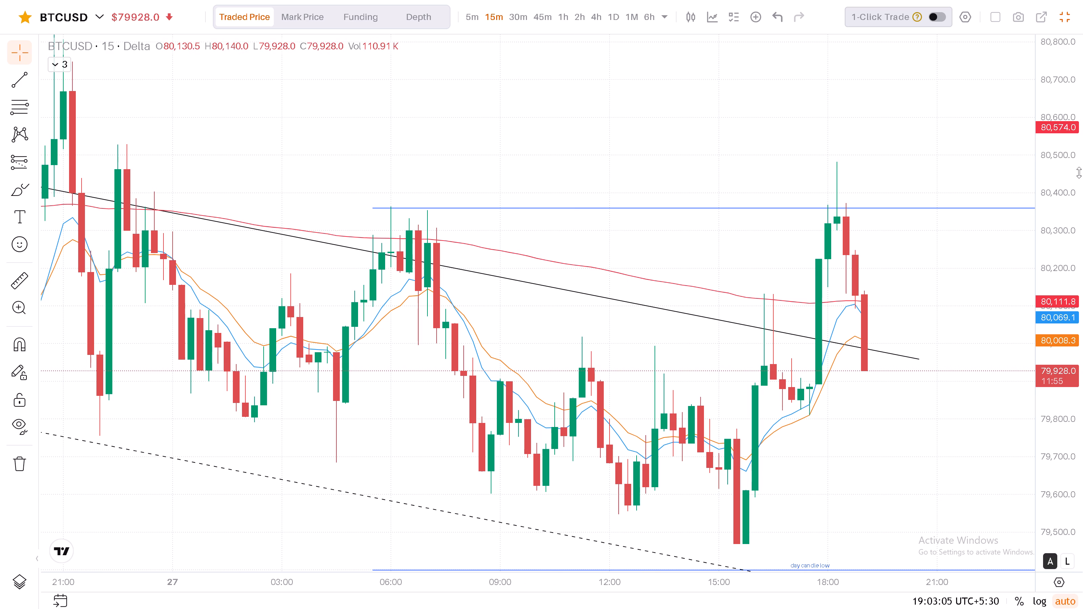
Examine the 15-minute BTCUSD price action against the descending channel, the current and previous day candle highs and lows, and the October month candle low.
left_click_drag(1078, 175, 1071, 439)
scroll(974, 419, "down", 3)
left_click_drag(965, 397, 439, 429)
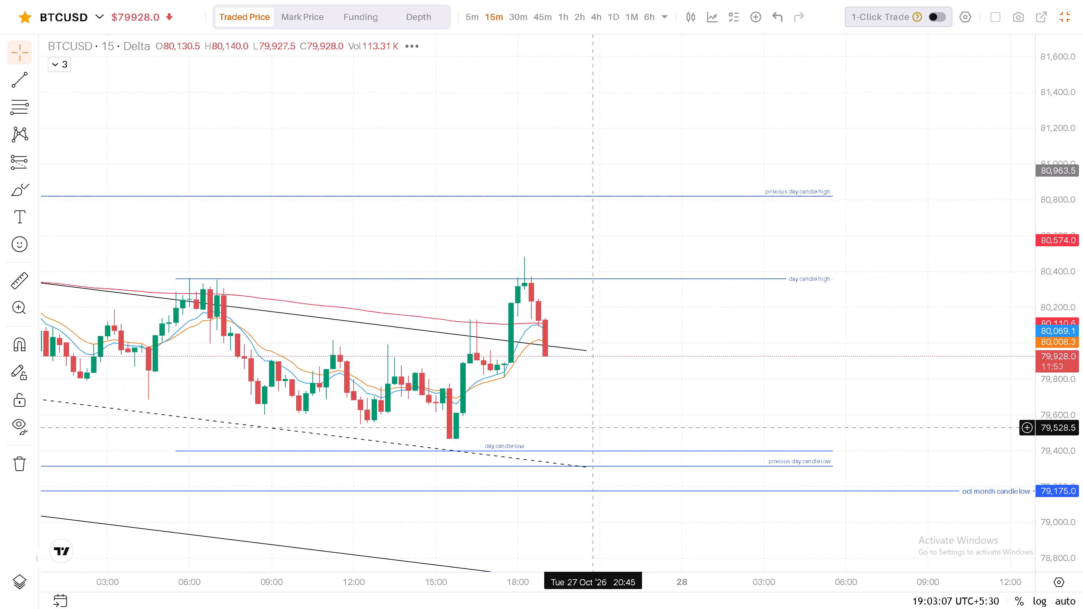
left_click_drag(439, 429, 643, 427)
left_click_drag(643, 427, 652, 427)
middle_click(652, 427)
left_click_drag(653, 427, 686, 425)
left_click(686, 425)
left_click_drag(652, 397, 733, 391)
left_click(733, 391)
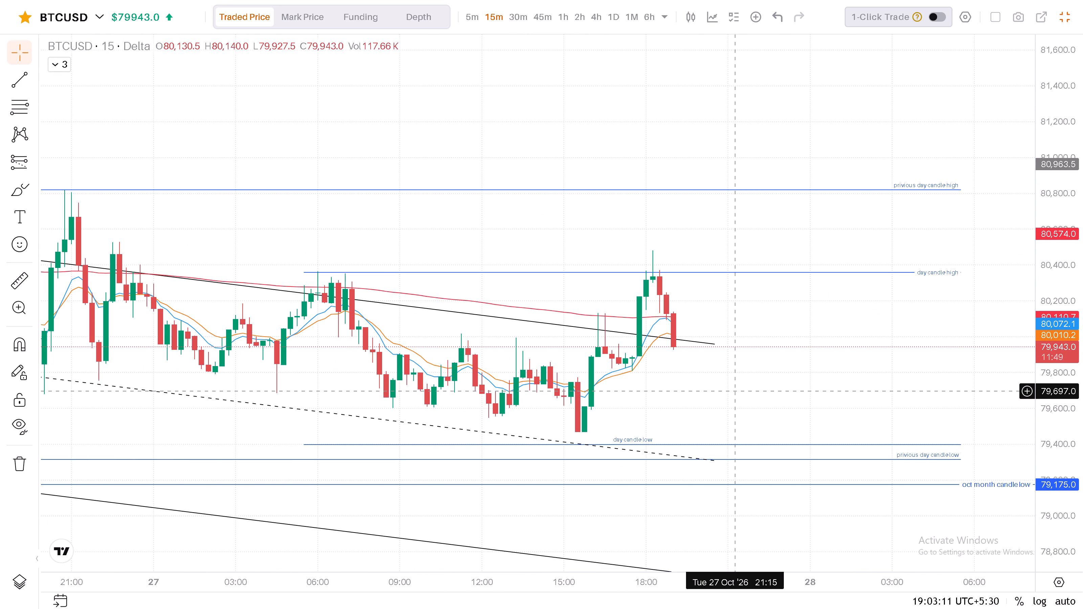
scroll(772, 411, "down", 3)
left_click_drag(842, 406, 852, 393)
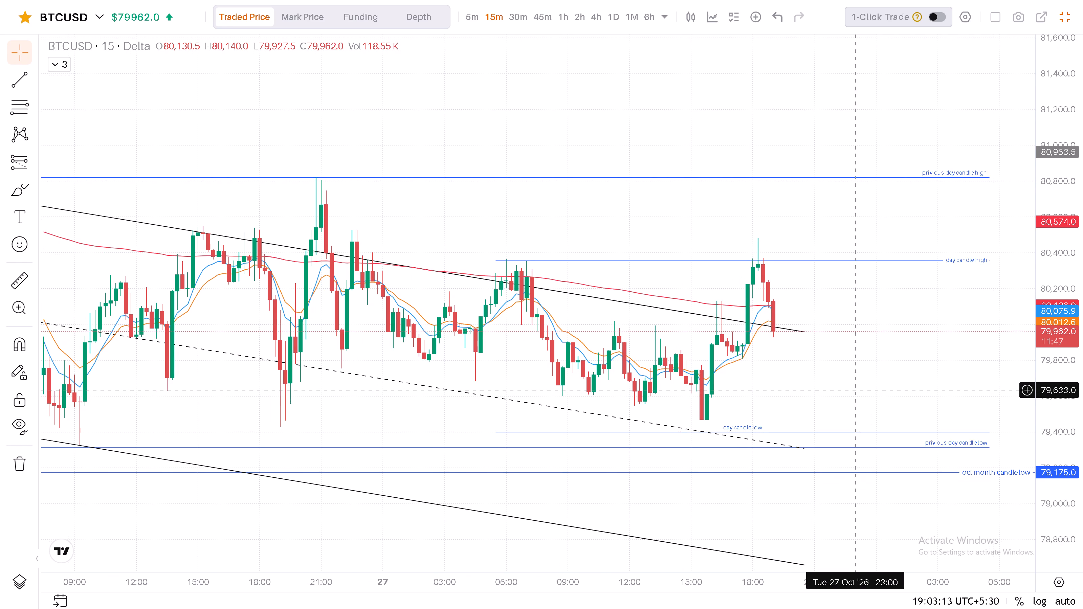
left_click_drag(852, 393, 826, 400)
left_click(826, 400)
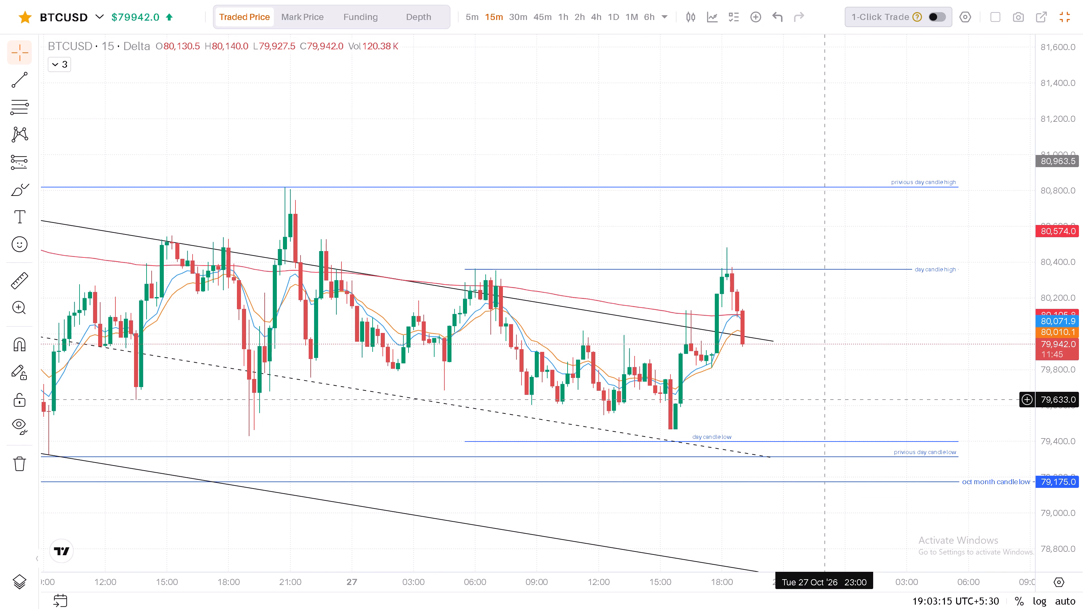
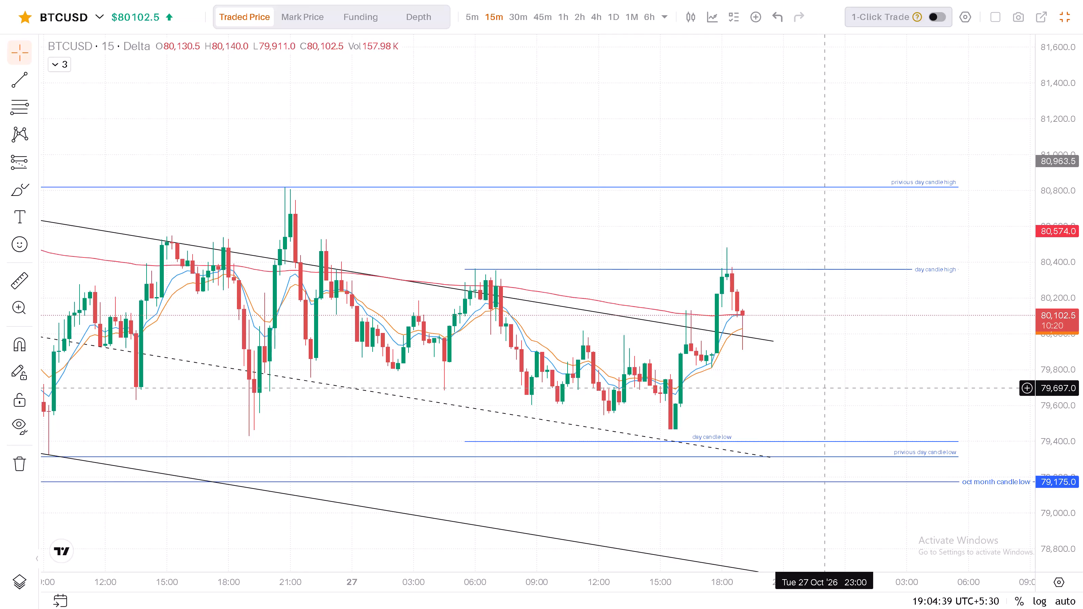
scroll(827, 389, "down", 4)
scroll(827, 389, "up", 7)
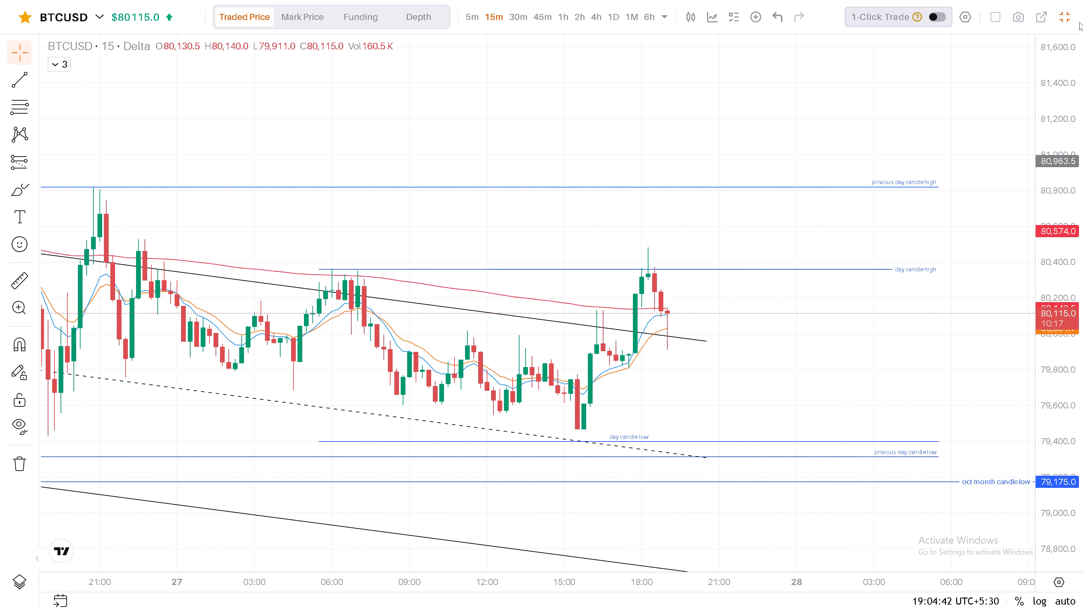
Exit the full-screen BTCUSD chart and open the DOGEUSD contract from its open limit order.
left_click(1066, 19)
scroll(915, 108, "down", 5)
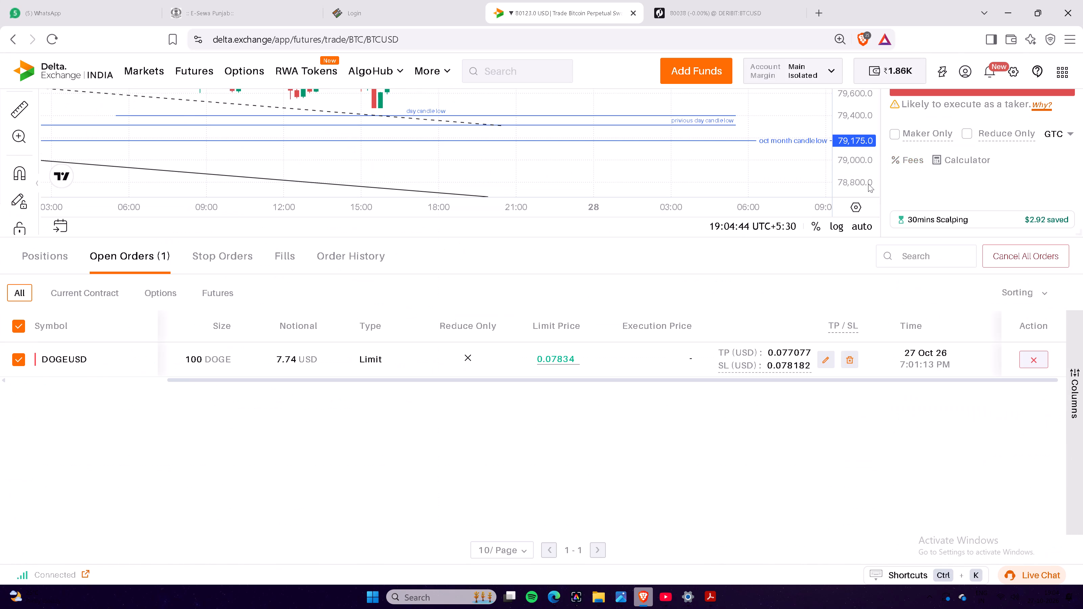
scroll(599, 430, "up", 5)
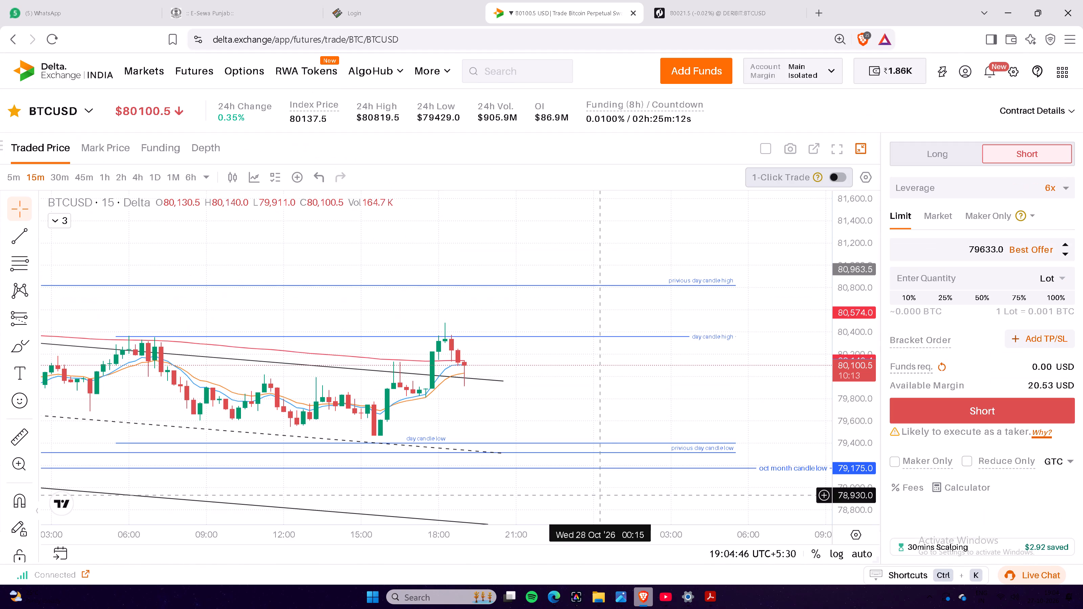
scroll(965, 110, "down", 4)
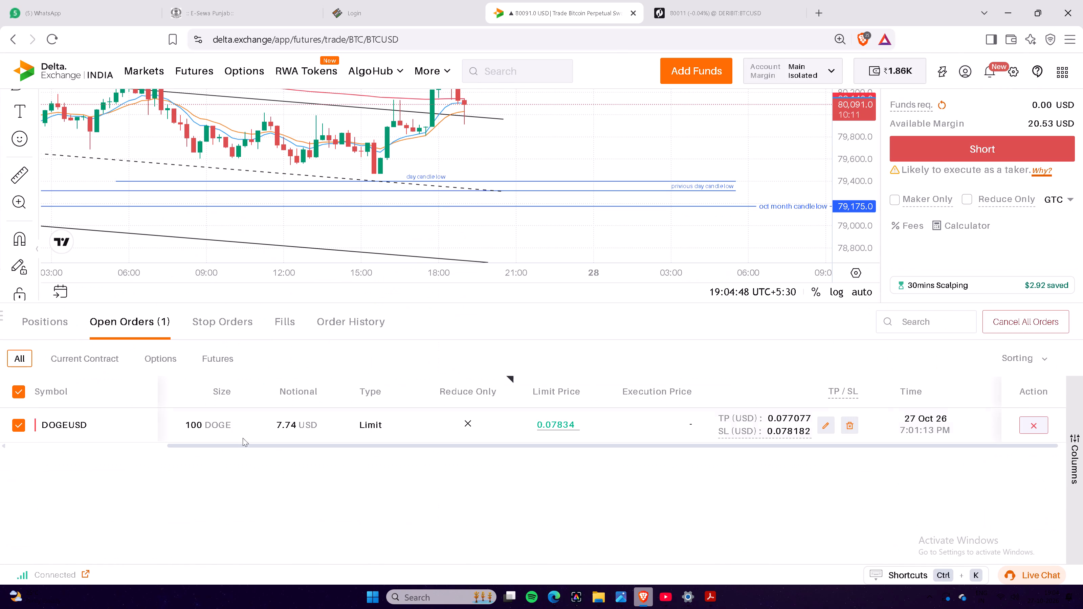
left_click(62, 426)
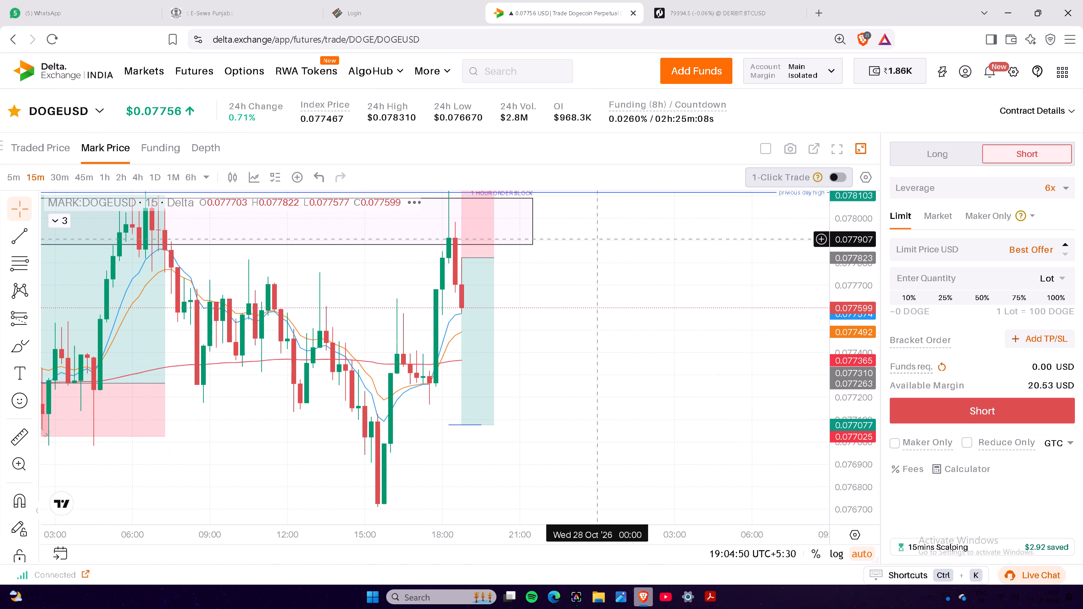
Cancel the 1-lot DOGEUSD sell order at 0.07834 from its order line on the chart.
left_click_drag(850, 280, 829, 455)
left_click_drag(638, 435, 720, 437)
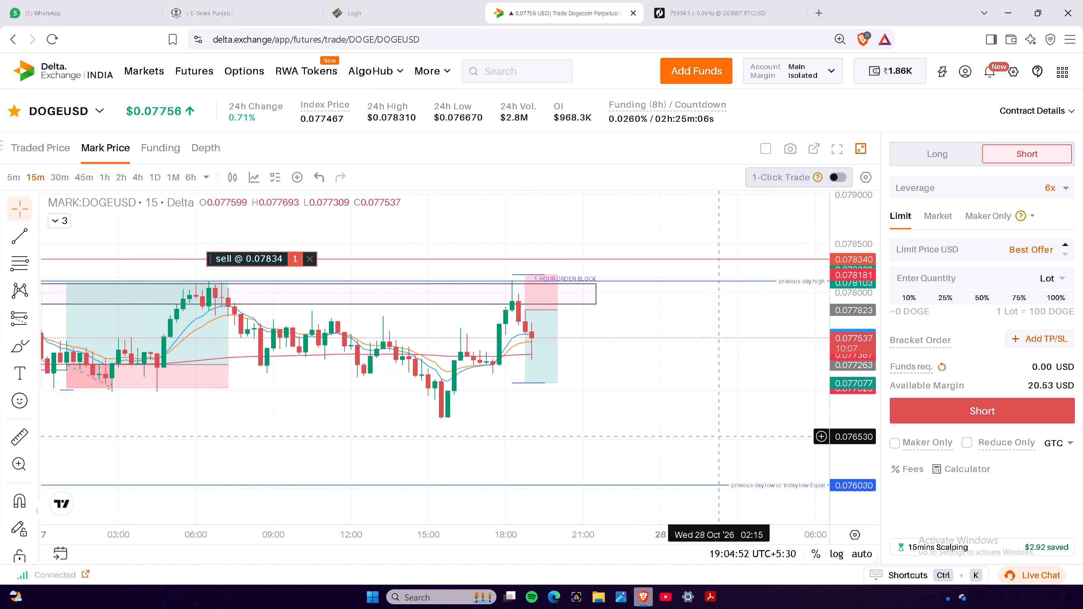
left_click_drag(720, 437, 739, 442)
left_click(305, 265)
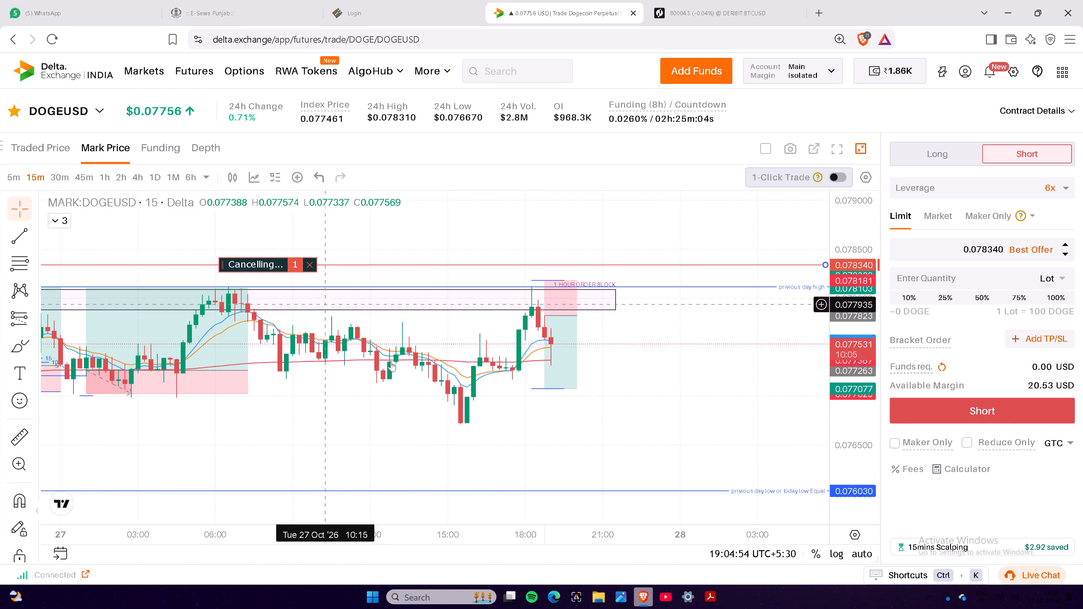
Examine the 15-minute DOGEUSD mark price action against the 1 hour and 2 hour order blocks and the previous day high and low.
left_click_drag(612, 422, 657, 418)
left_click(657, 418)
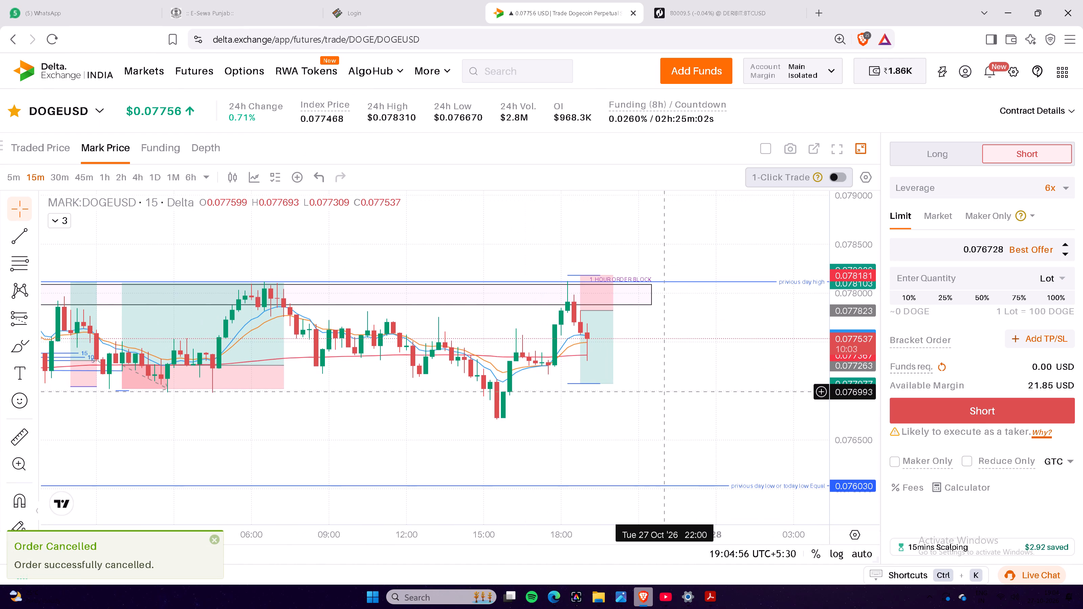
scroll(718, 371, "down", 4)
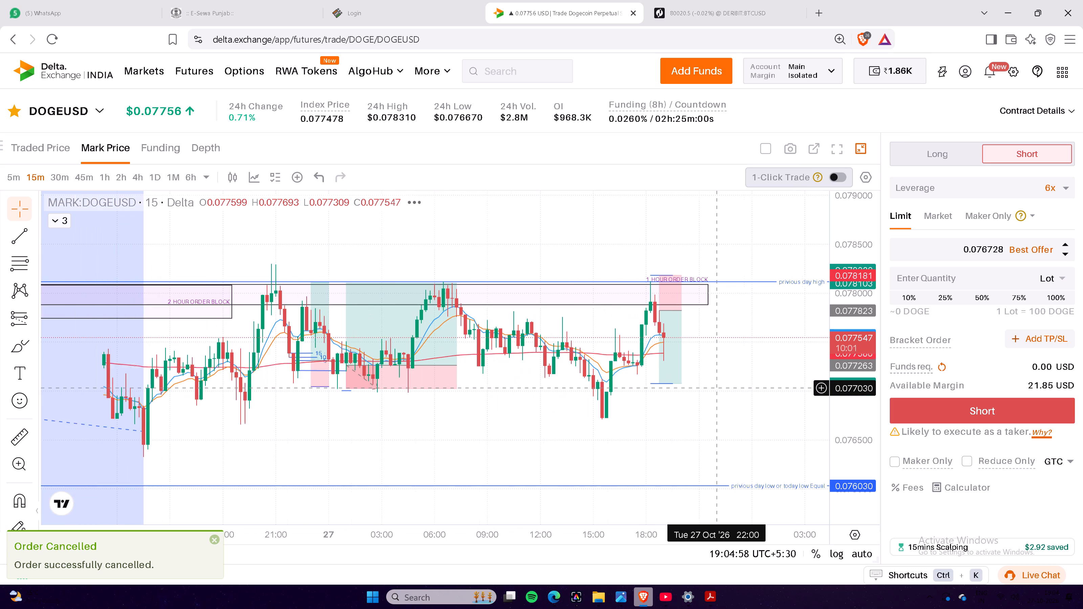
scroll(717, 389, "down", 8)
scroll(715, 390, "up", 4)
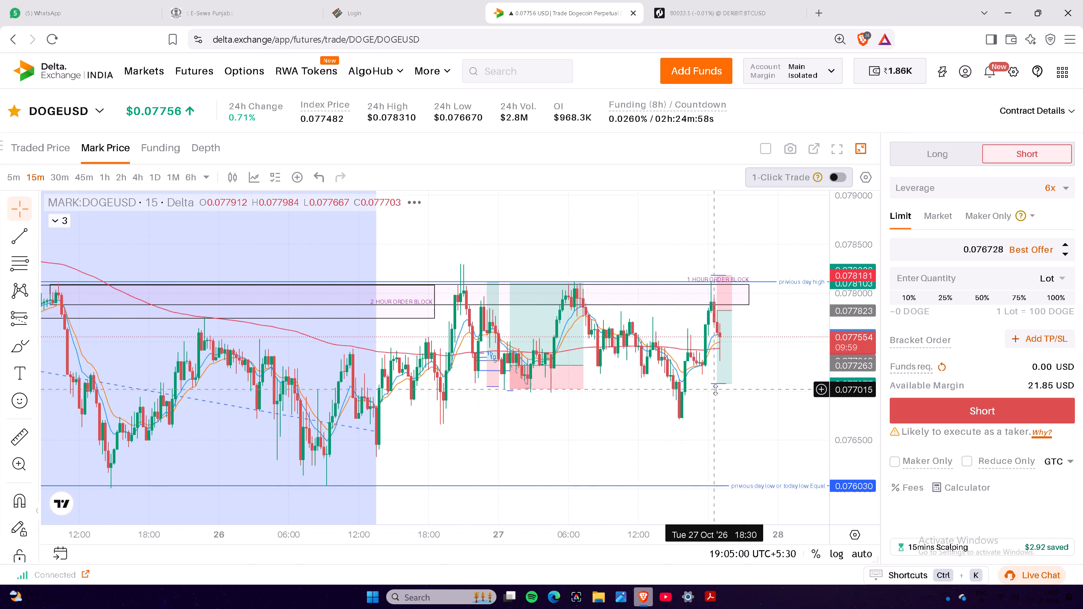
scroll(715, 390, "up", 4)
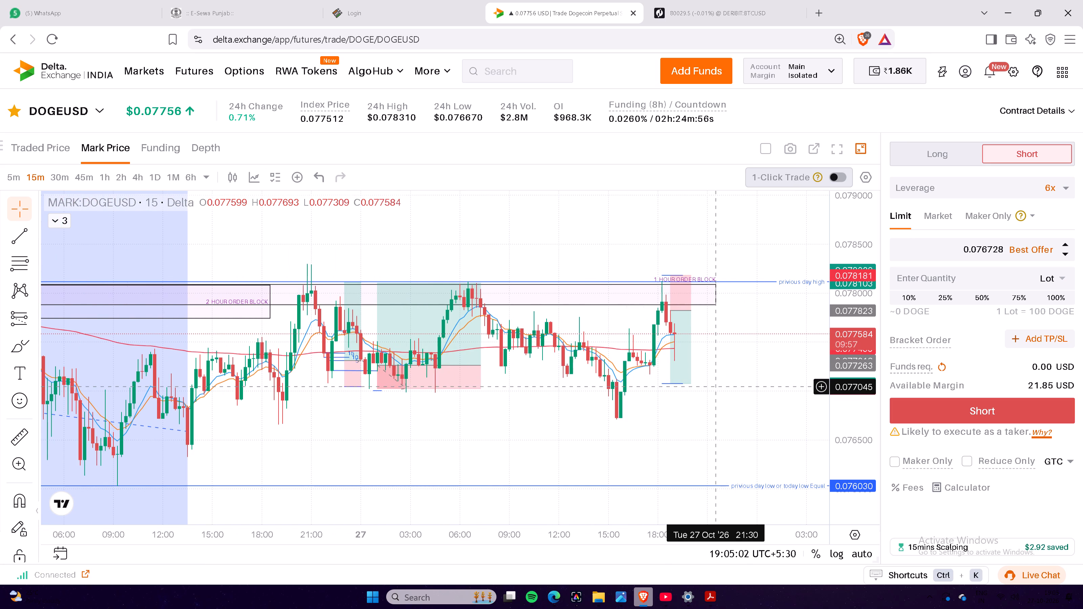
scroll(728, 396, "up", 2)
scroll(728, 397, "down", 2)
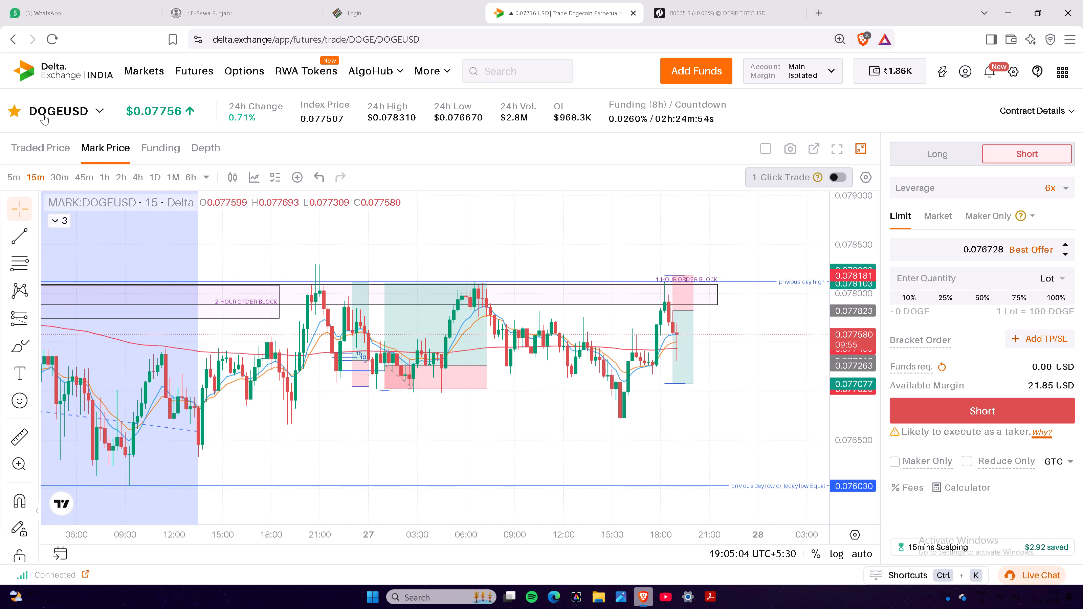
Switch the trading chart to the BTCUSD contract and show it in full screen.
left_click(57, 110)
left_click(113, 271)
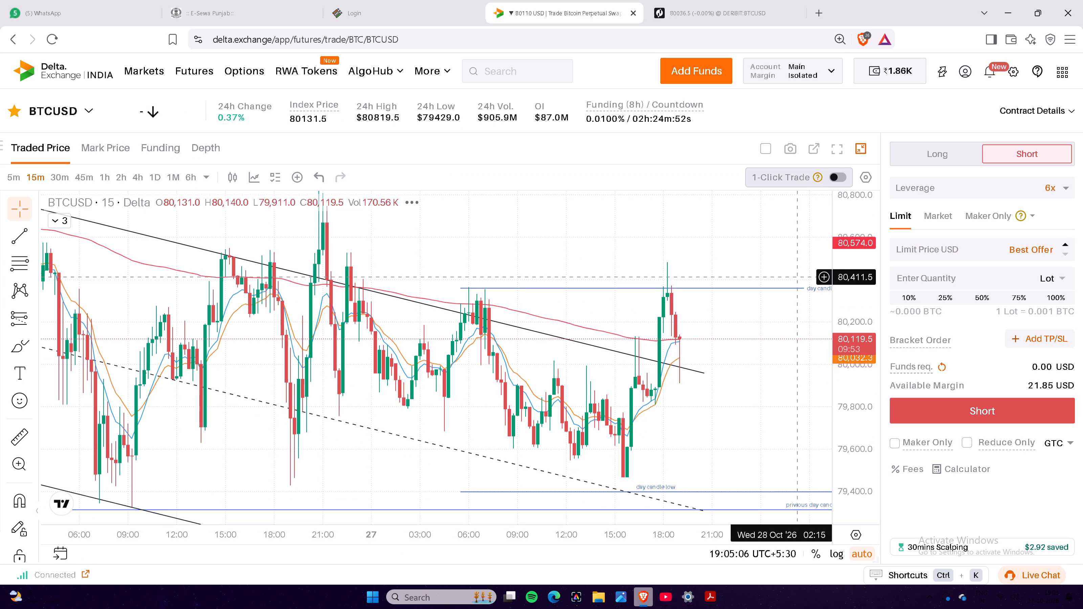
left_click(838, 147)
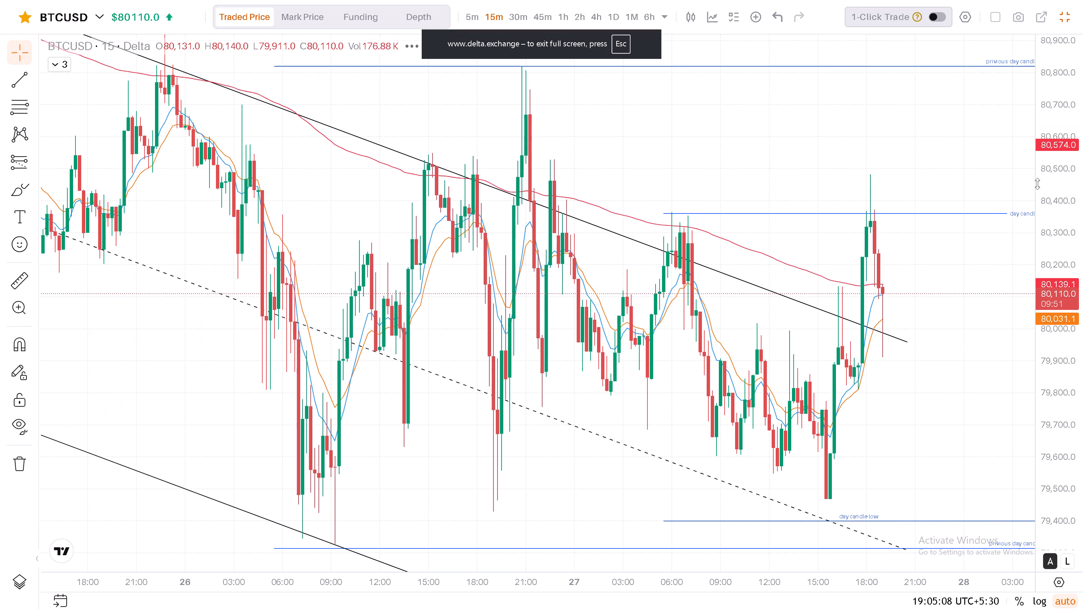
Examine the 15-minute BTCUSD price action against the descending channel, the day candle highs and lows, and the October month candle low.
left_click_drag(1049, 171, 1048, 238)
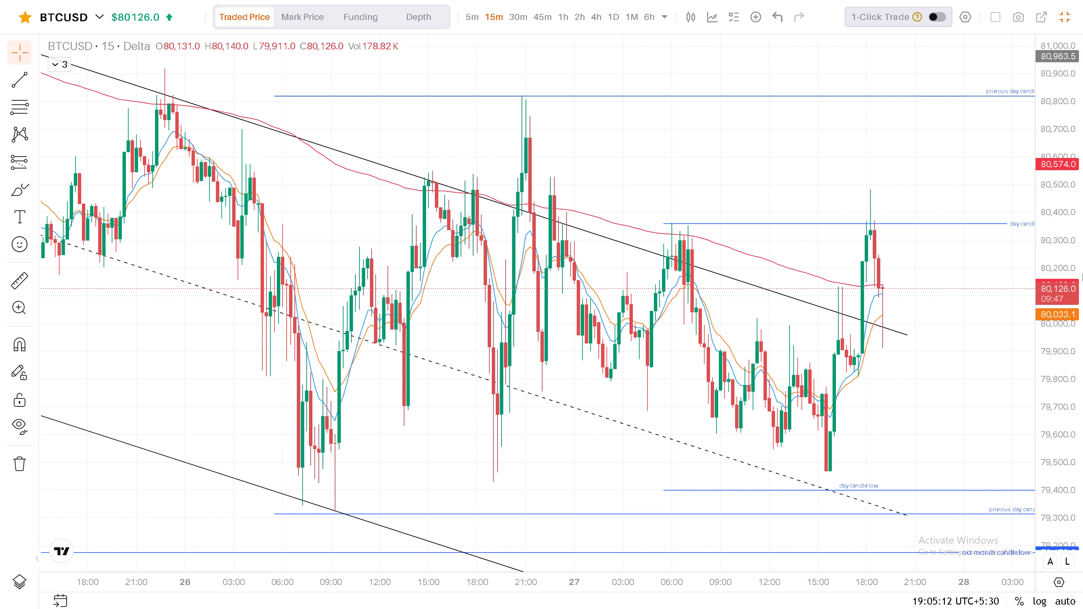
left_click_drag(1065, 244, 1055, 419)
left_click_drag(1062, 339, 1063, 378)
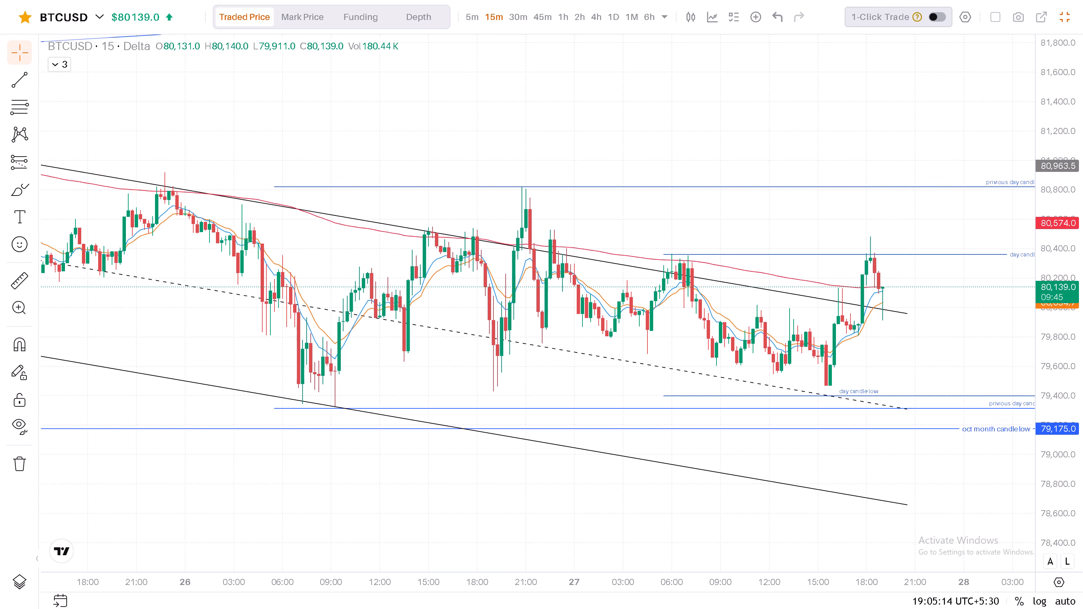
left_click_drag(953, 346, 720, 376)
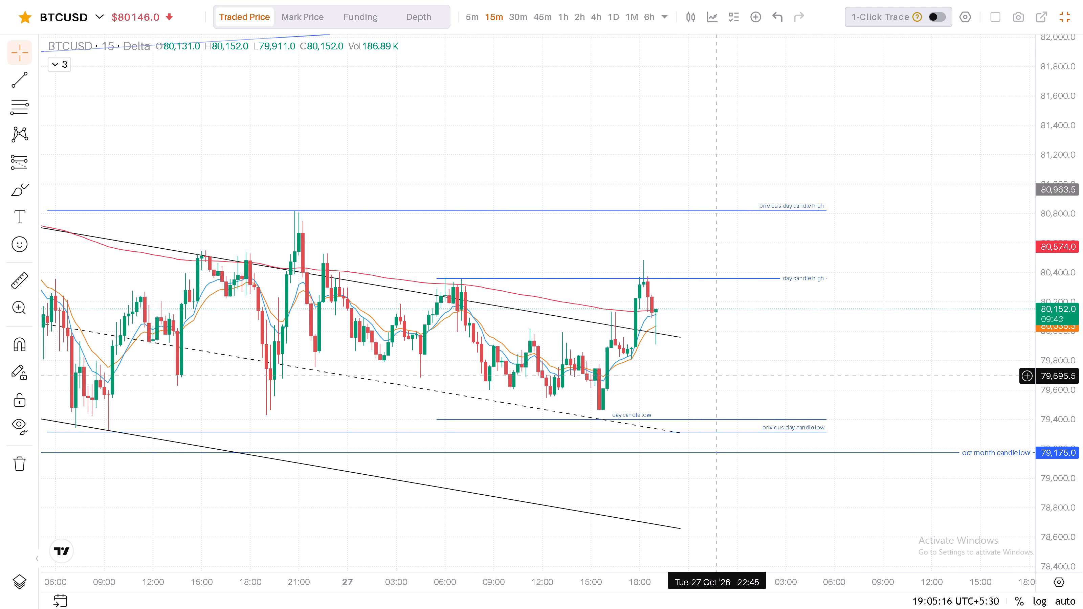
scroll(716, 377, "down", 1)
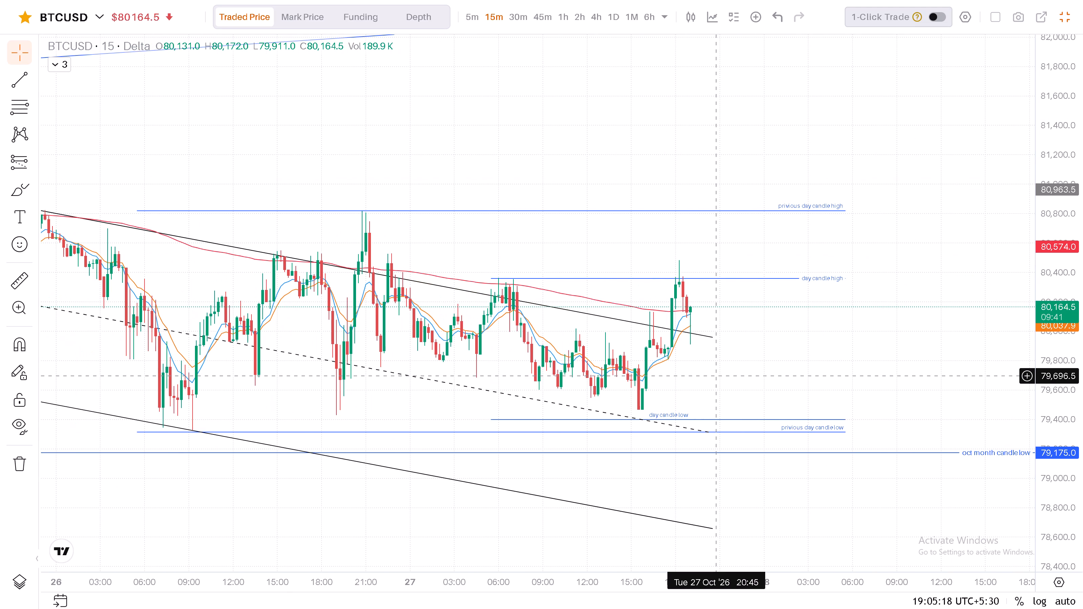
scroll(716, 377, "up", 3)
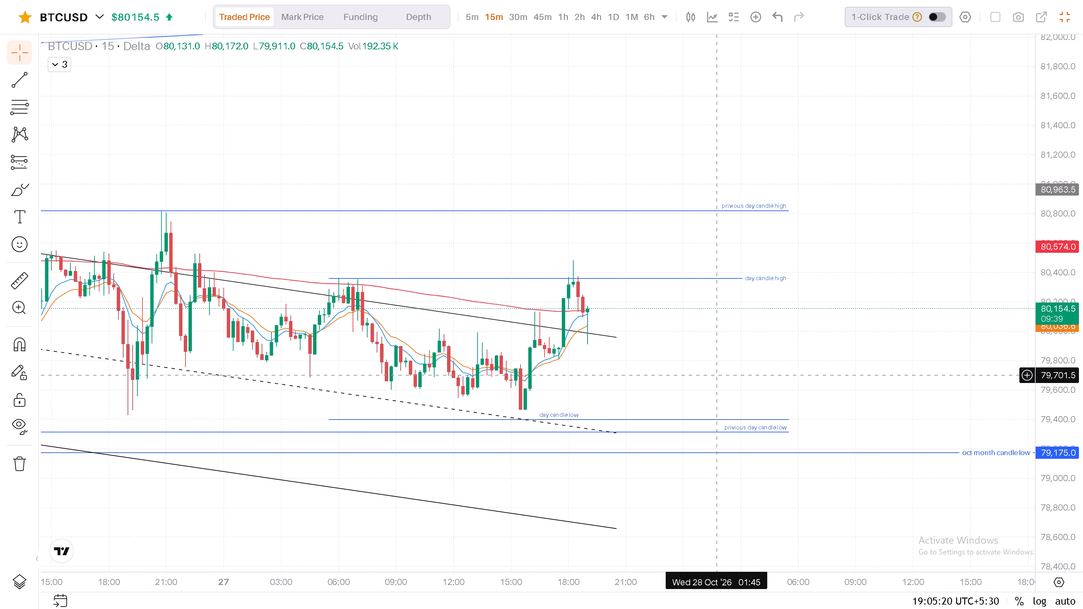
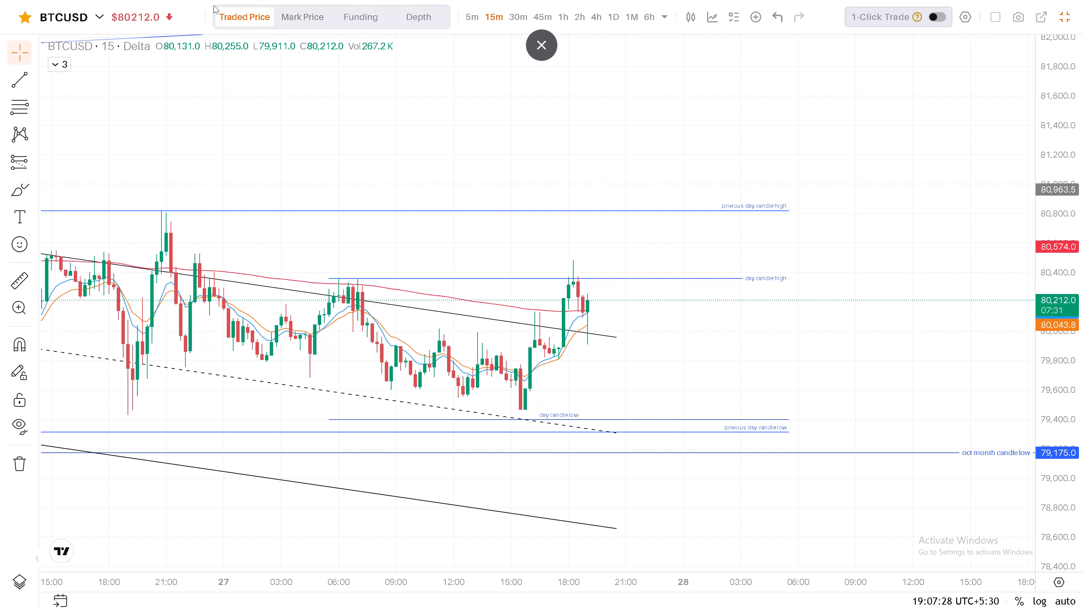
Switch the trading chart from BTCUSD to the UNIUSD perpetual contract in the watchlist.
left_click(95, 12)
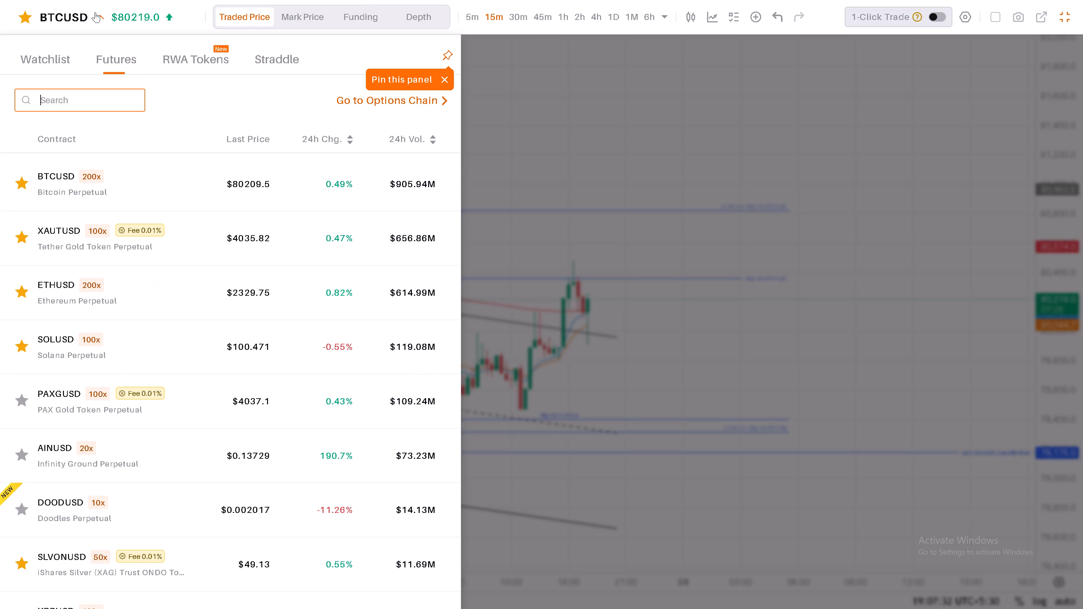
left_click(36, 63)
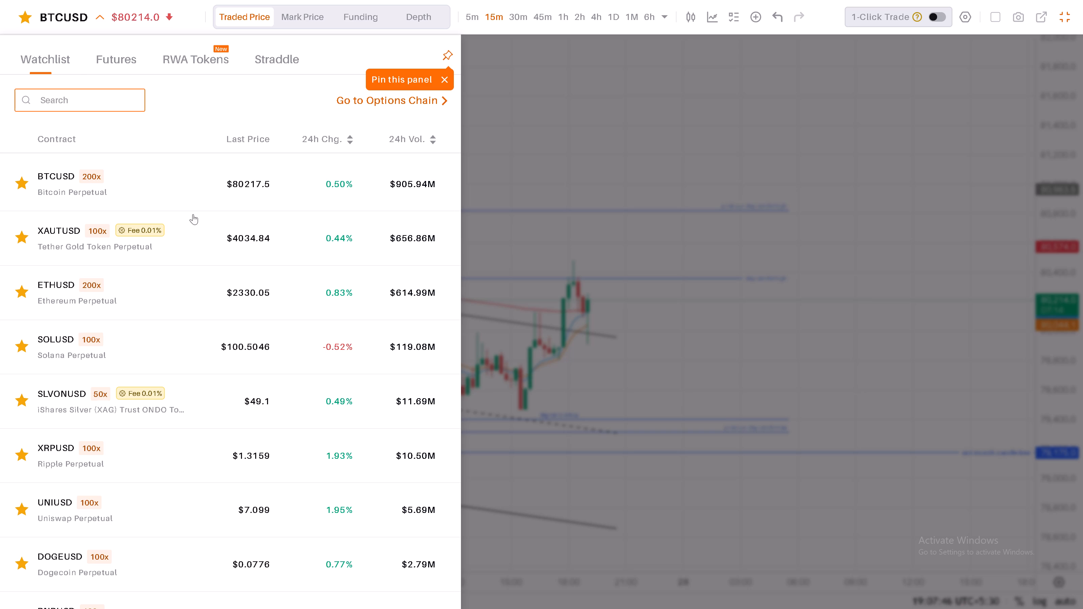
scroll(154, 273, "down", 1)
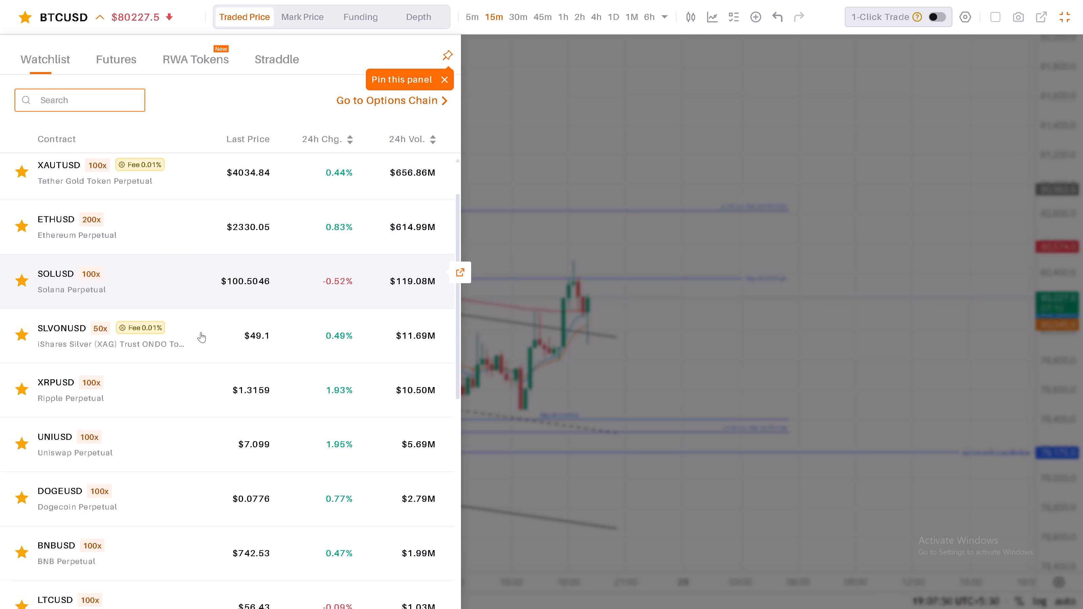
scroll(228, 347, "down", 1)
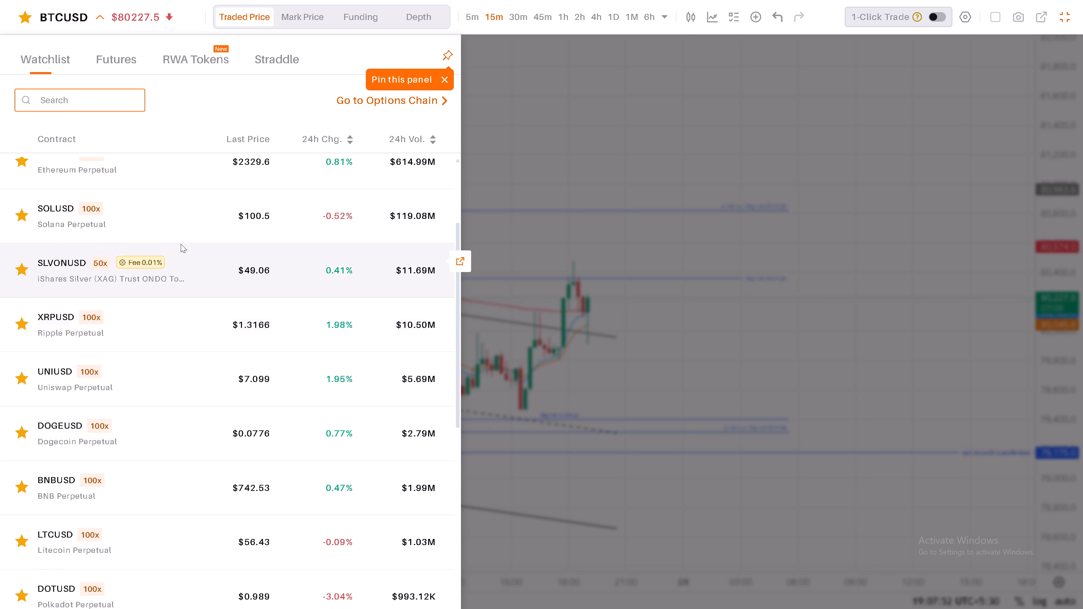
left_click(180, 370)
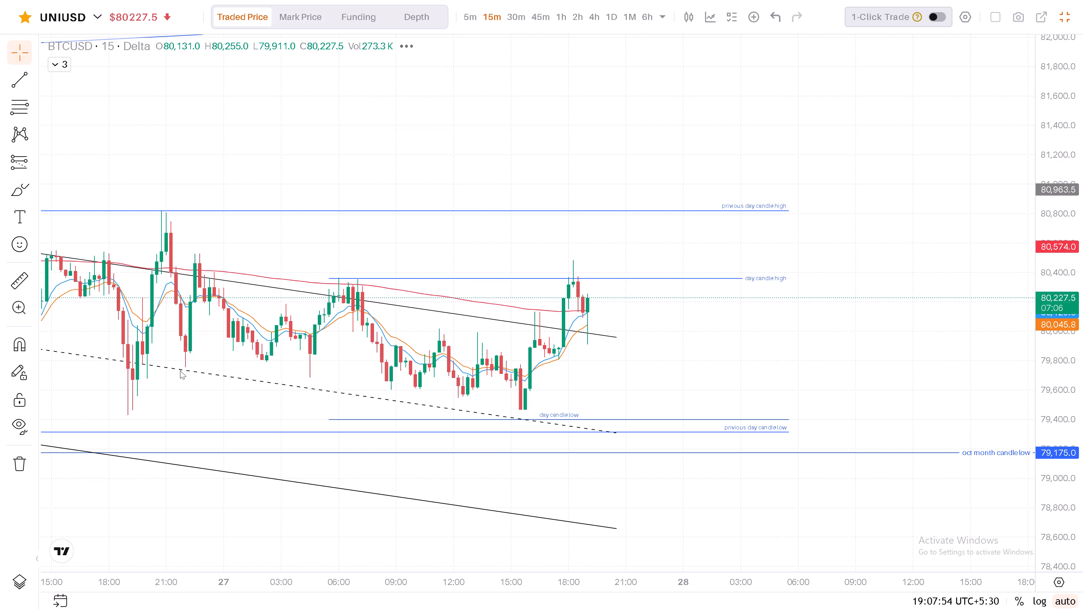
Examine the 15-minute UNIUSD mark price action against the ascending channel and the previous day candle high and low.
left_click_drag(1066, 198, 1036, 464)
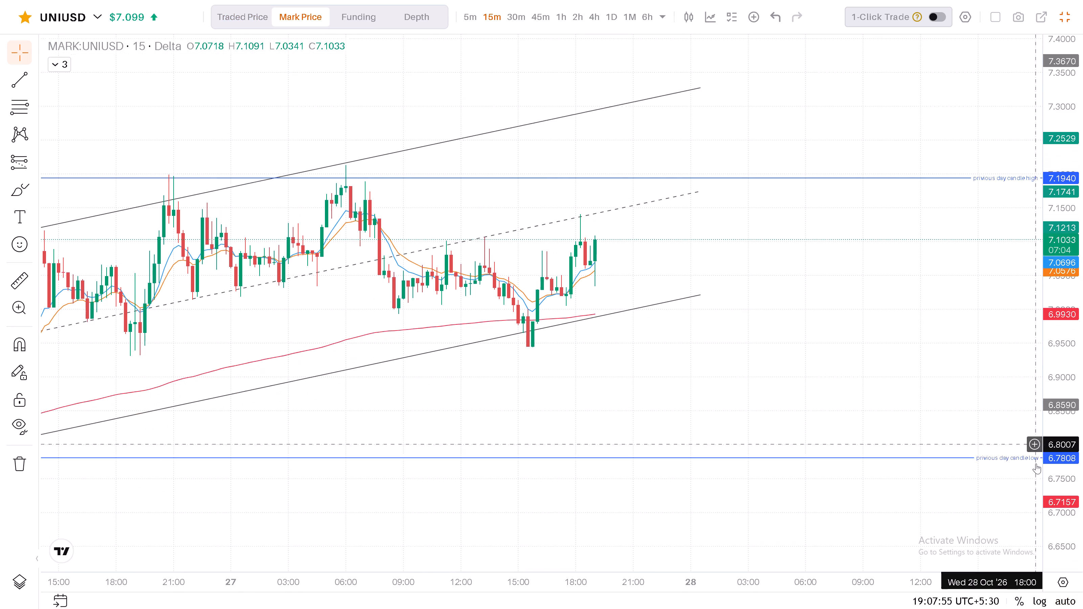
left_click_drag(1036, 464, 1037, 471)
left_click_drag(1050, 341, 1057, 376)
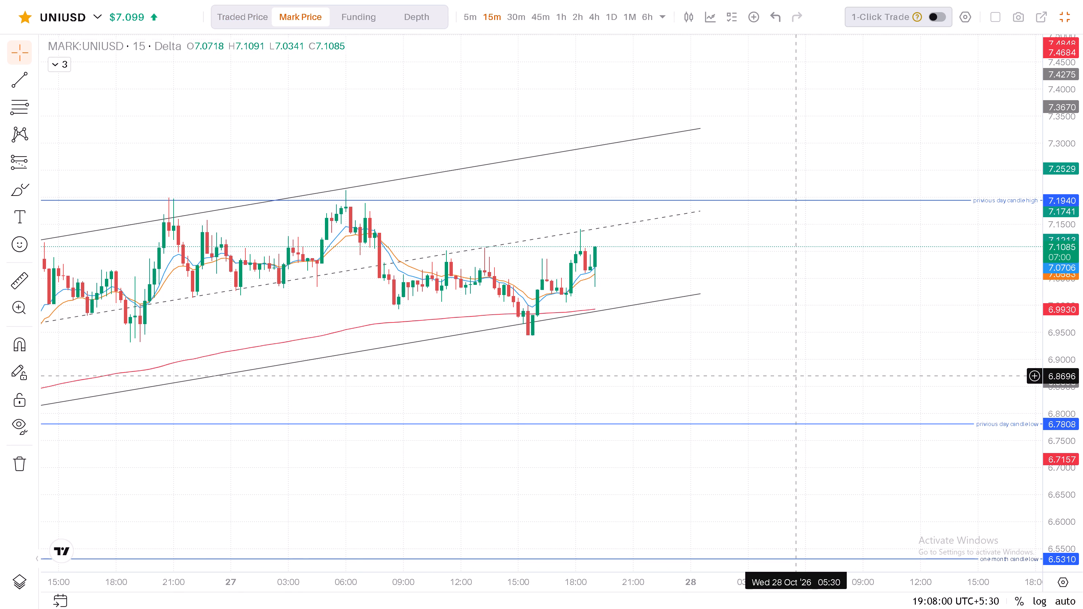
scroll(794, 377, "down", 3)
scroll(794, 377, "up", 5)
left_click_drag(764, 363, 763, 381)
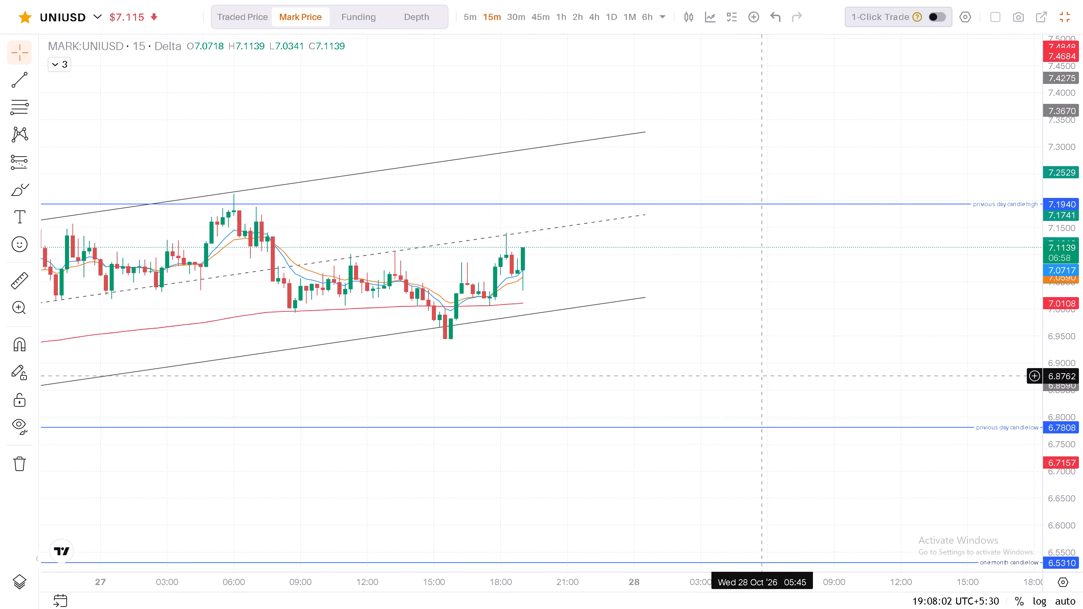
Switch the trading chart to the XRPUSD perpetual contract in the watchlist.
left_click(94, 15)
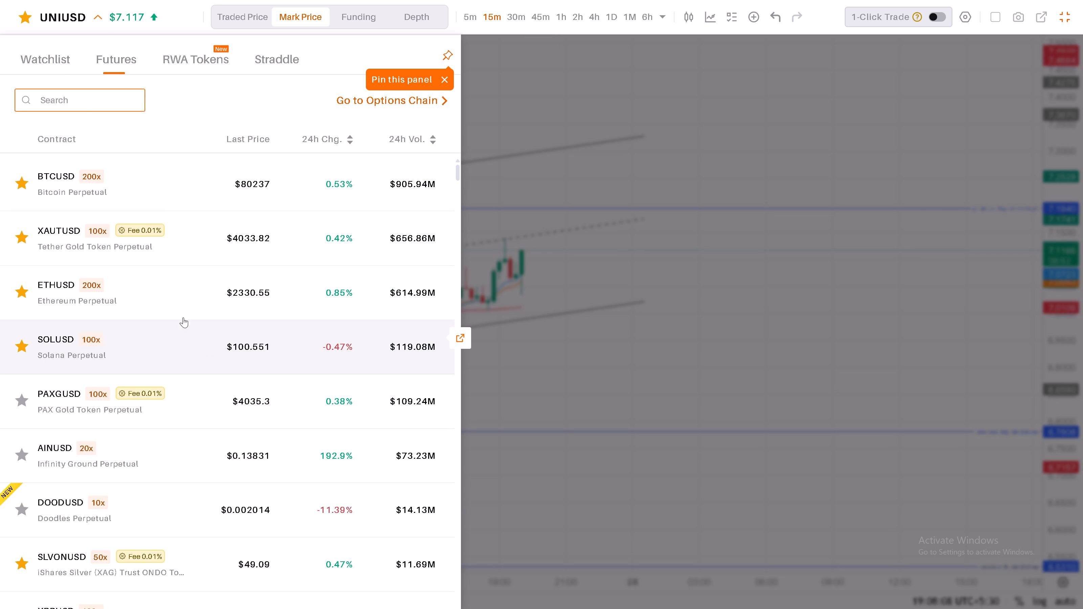
left_click(57, 70)
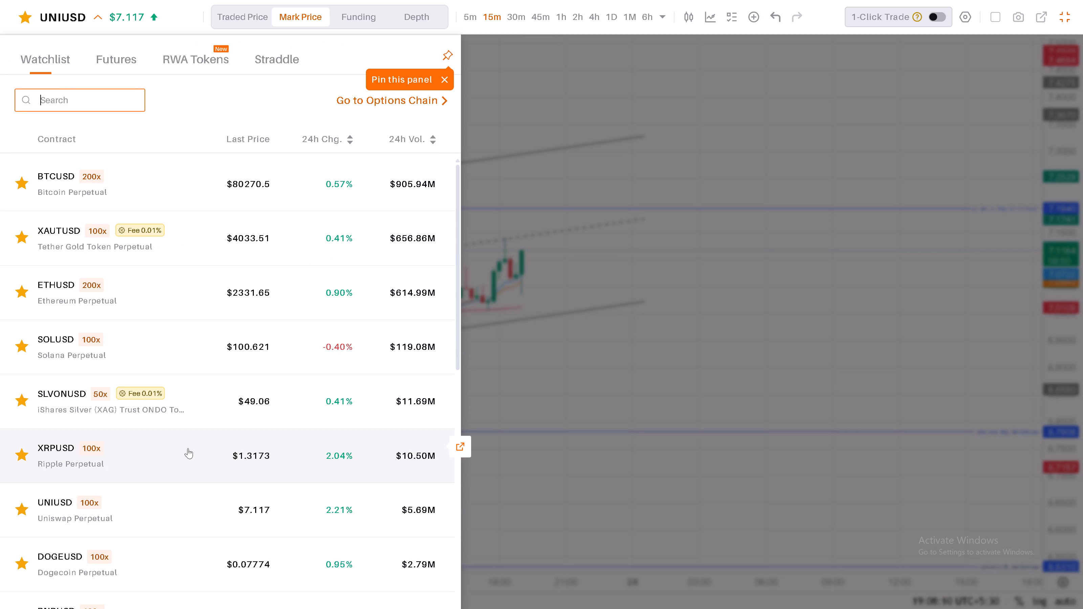
left_click(174, 464)
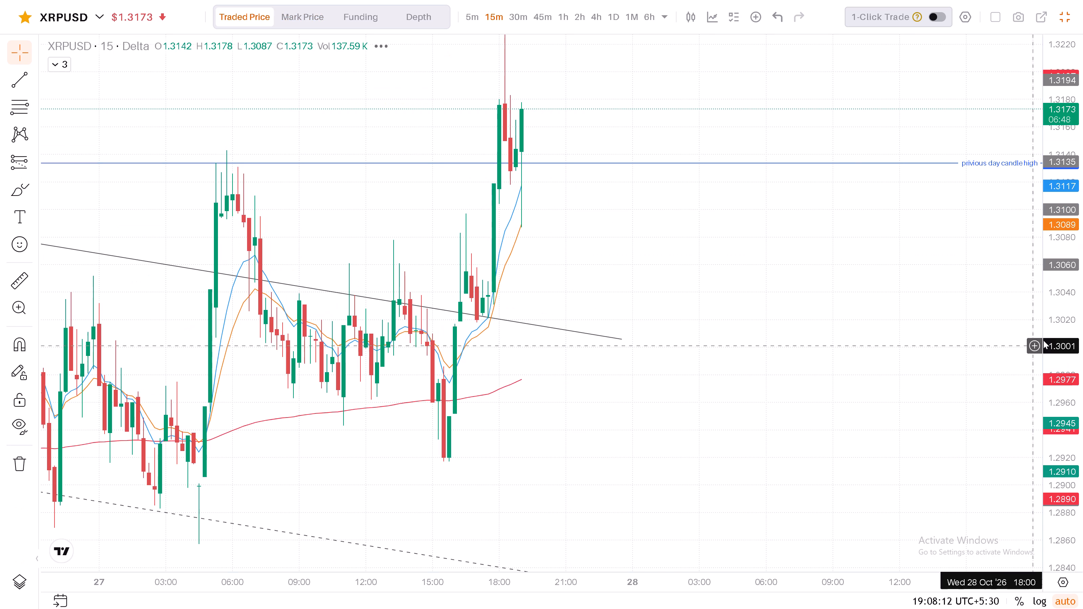
Examine the 15-minute XRPUSD price action against the descending channel, the previous day candle high and low, and the October month candle low.
left_click_drag(1060, 245, 1041, 516)
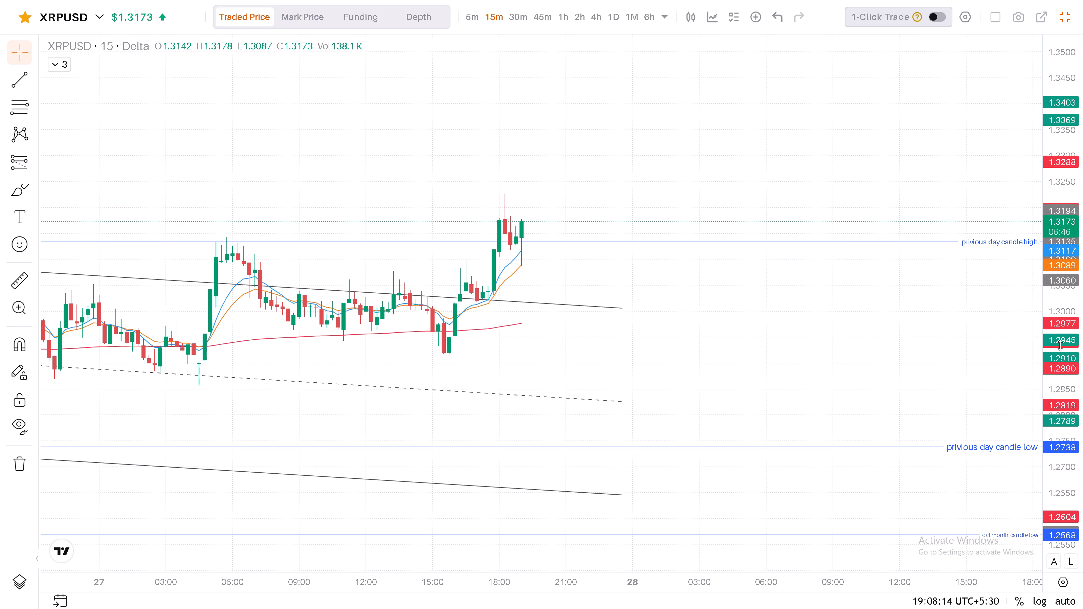
left_click_drag(1060, 345, 1063, 378)
scroll(744, 370, "down", 1)
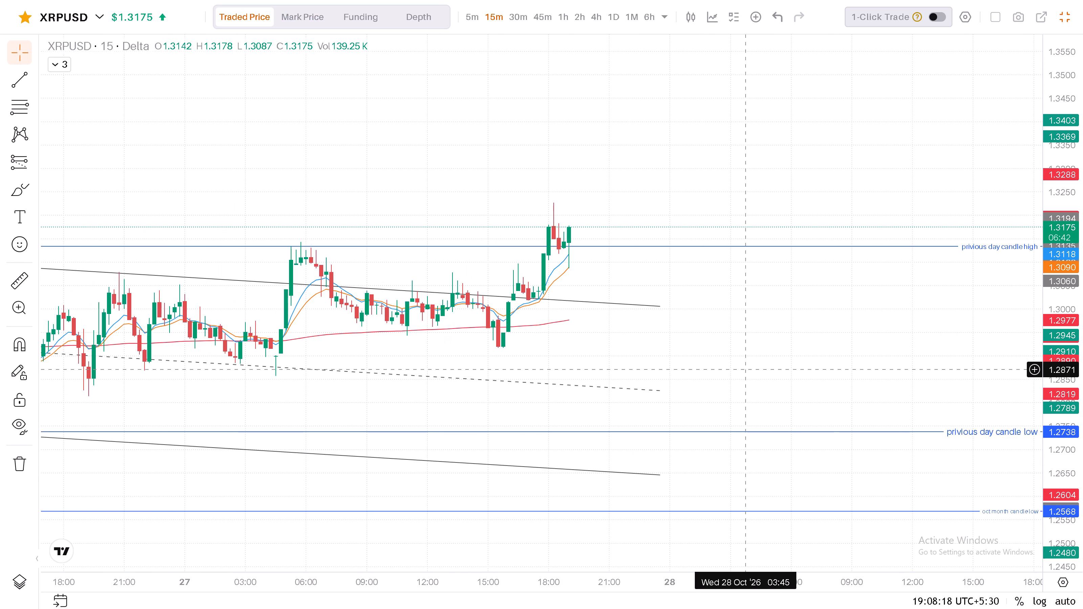
left_click_drag(693, 338, 684, 358)
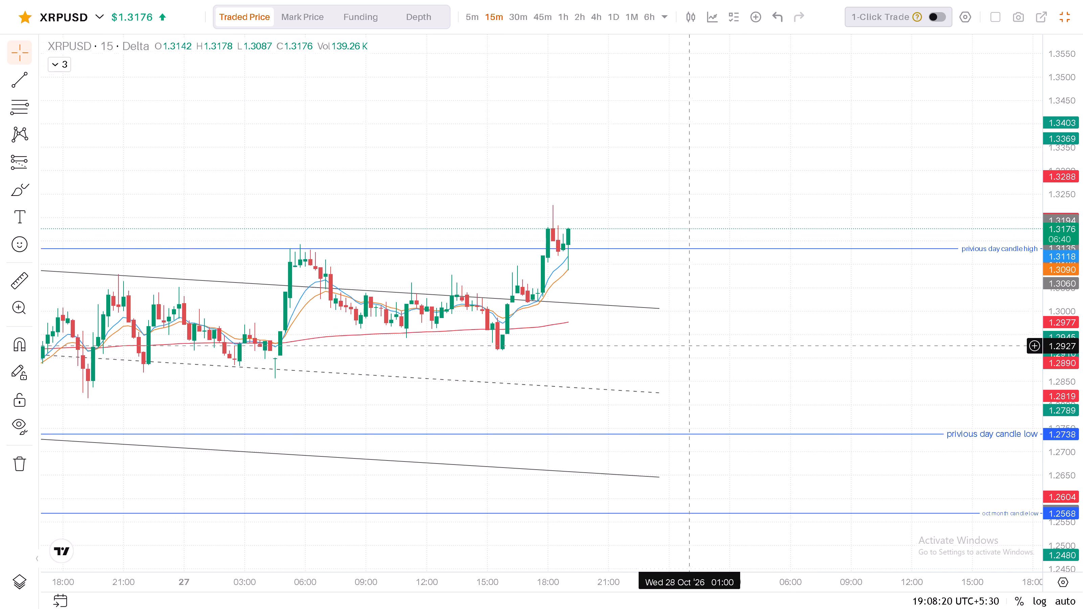
left_click_drag(684, 358, 786, 395)
scroll(792, 396, "down", 5)
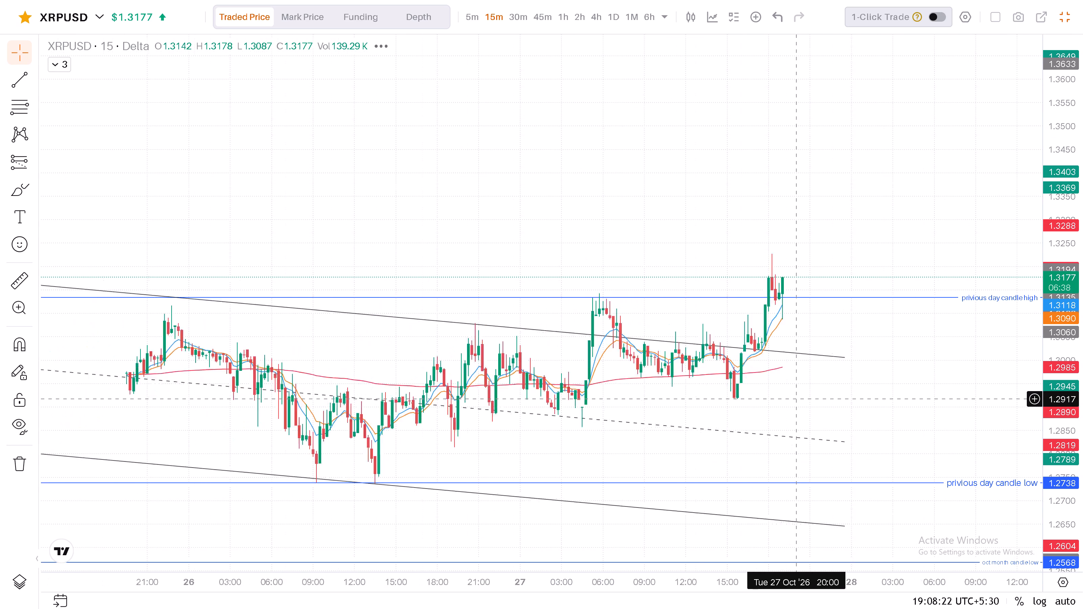
scroll(796, 399, "down", 5)
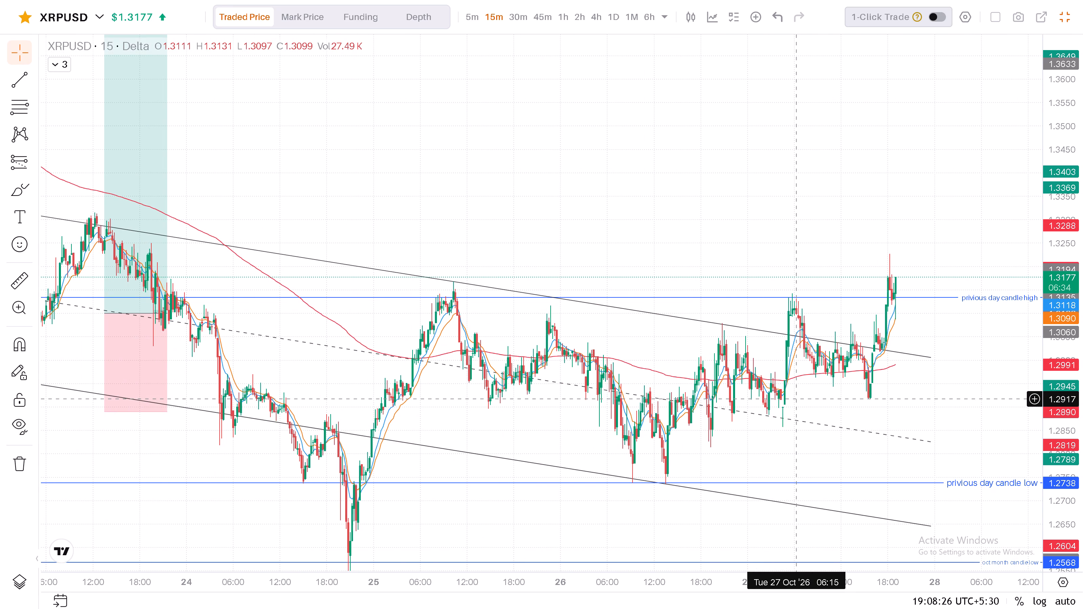
scroll(796, 400, "up", 11)
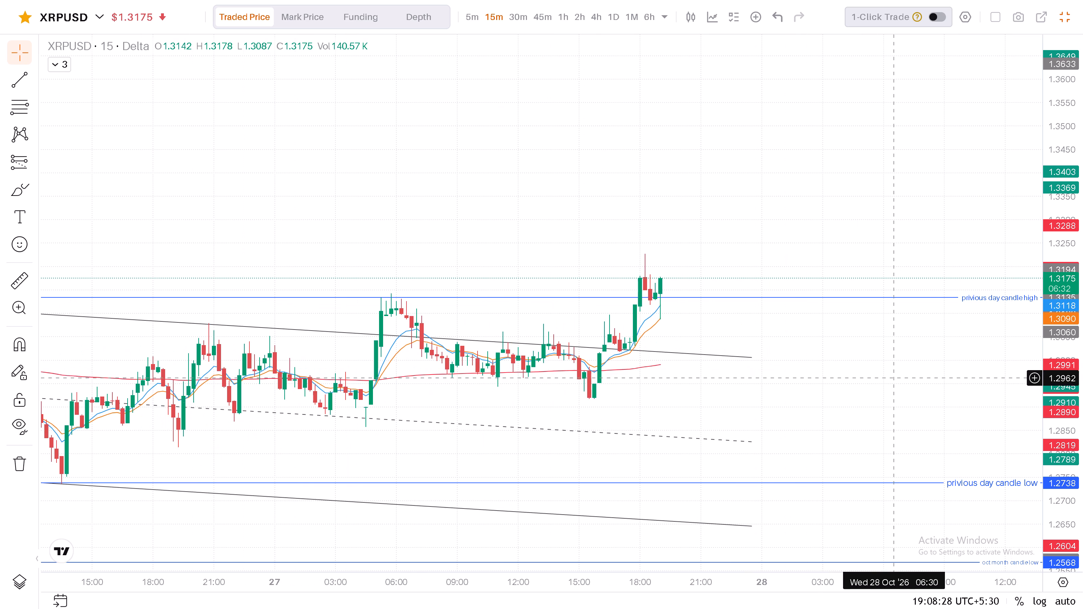
left_click_drag(882, 408, 857, 418)
Return the trading chart to the BTCUSD contract and review its 15-minute price action between the previous day candle high and October month candle low.
left_click(97, 17)
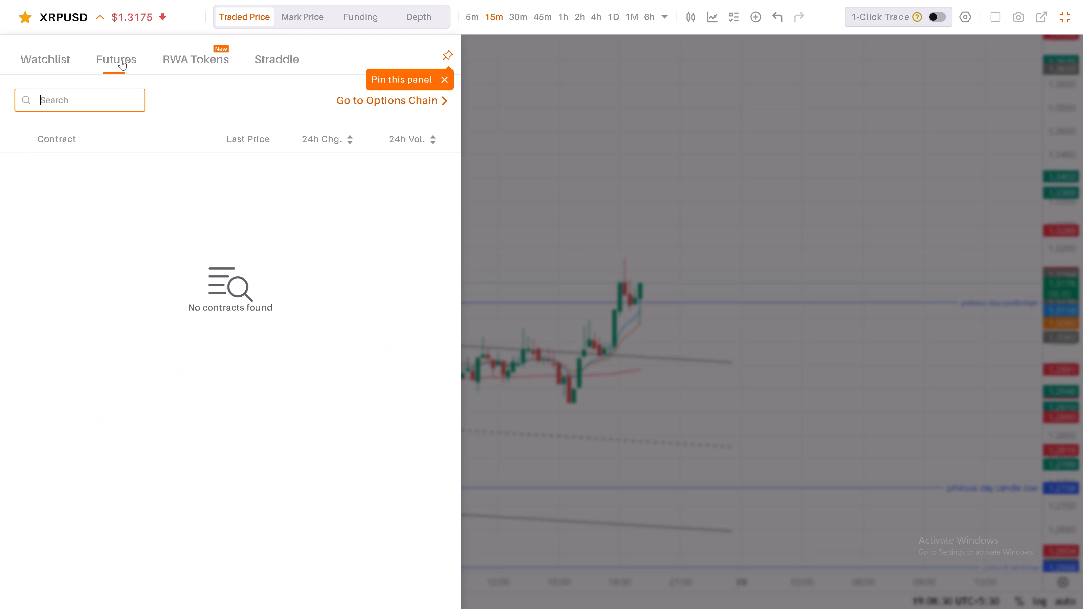
left_click(154, 190)
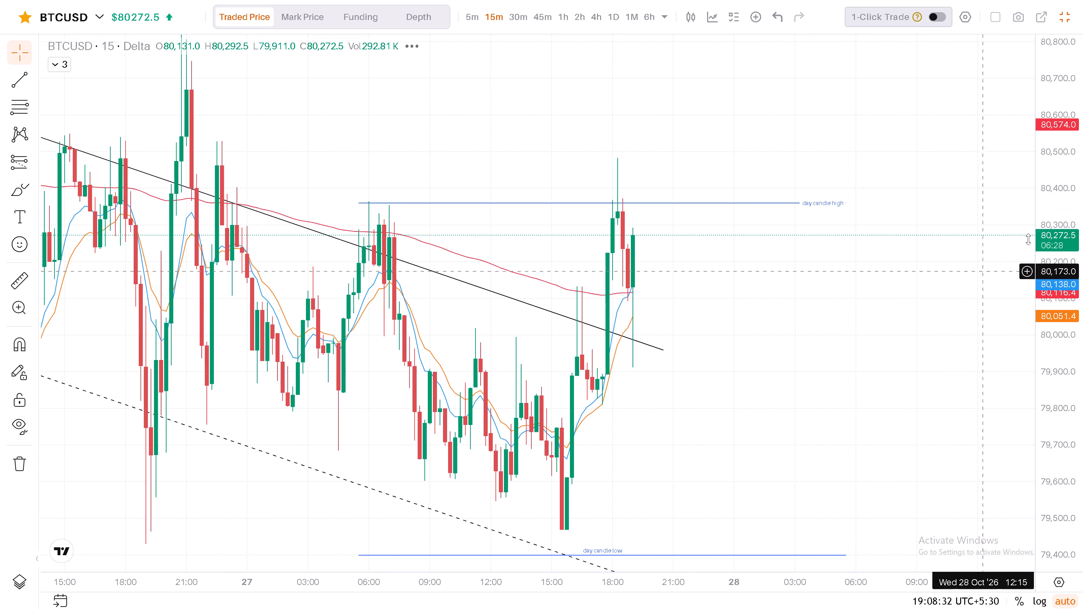
left_click_drag(1061, 167, 1052, 447)
left_click_drag(1058, 341, 1061, 363)
left_click(1061, 363)
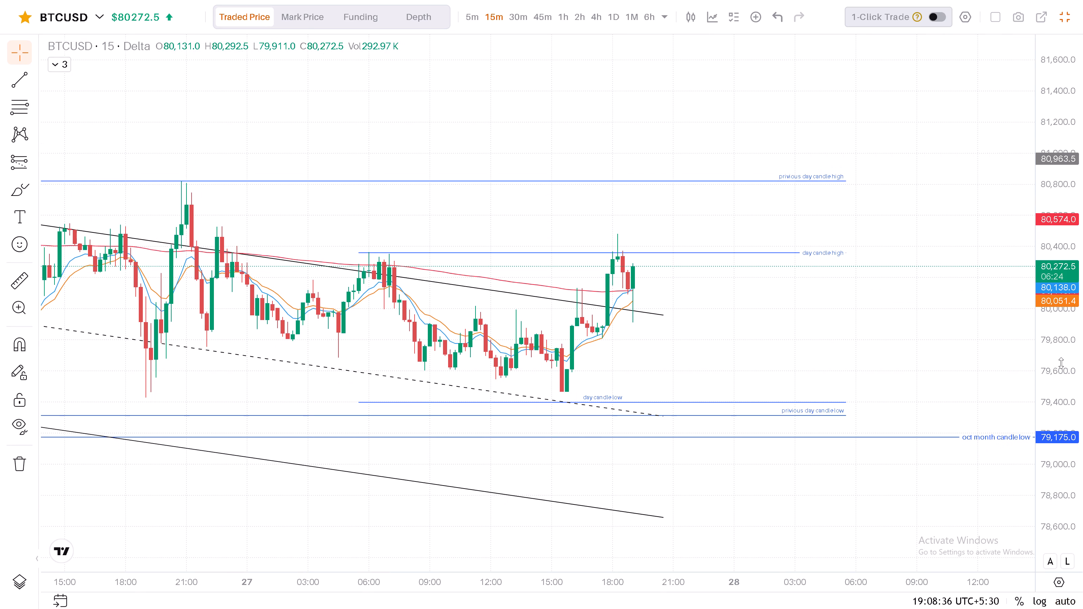
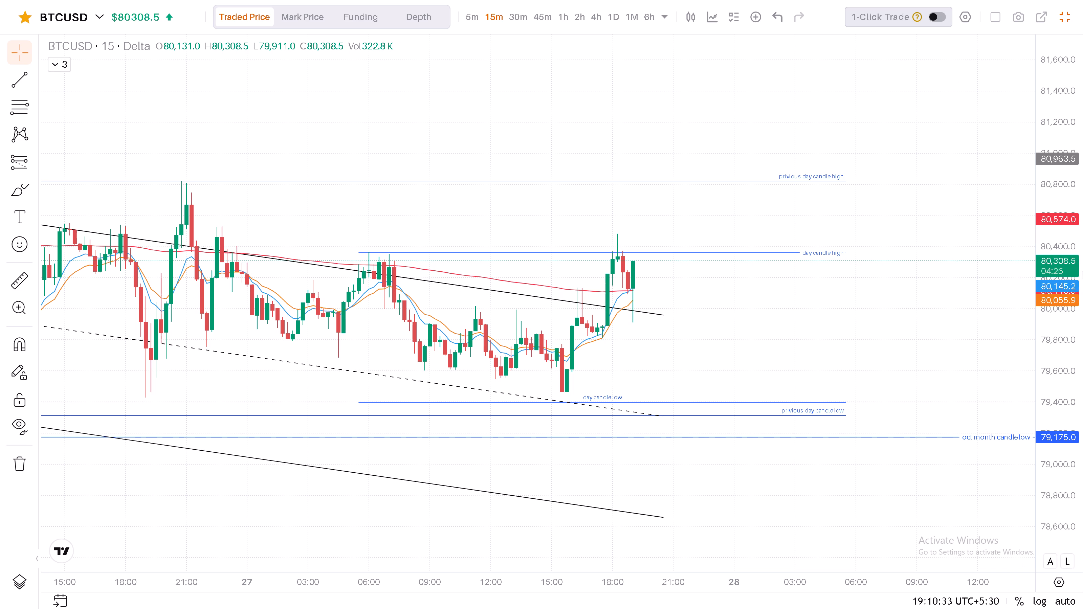
Examine the 15-minute BTCUSD price action around the descending channel's upper line, the day candle high and low, and the previous day candle levels.
left_click_drag(1047, 207, 1043, 283)
scroll(892, 325, "down", 4)
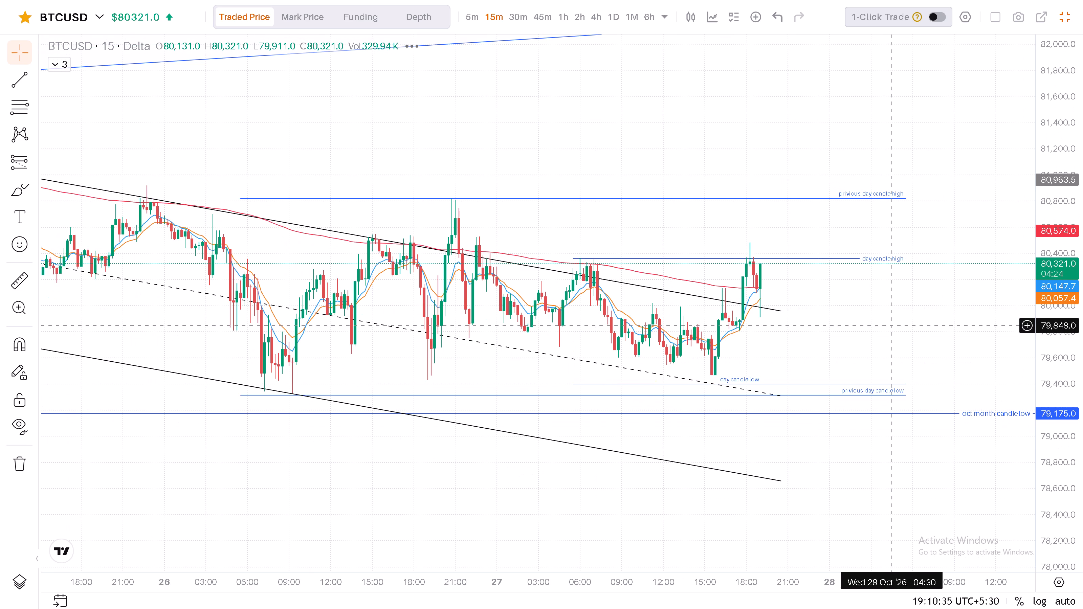
scroll(891, 326, "up", 3)
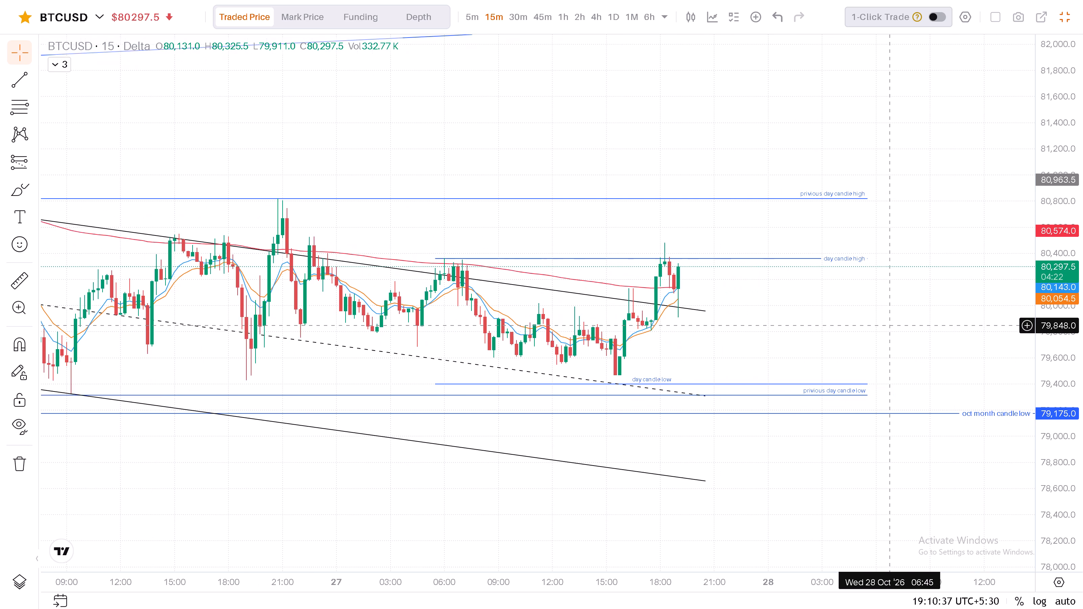
scroll(891, 326, "up", 3)
left_click_drag(908, 329, 904, 344)
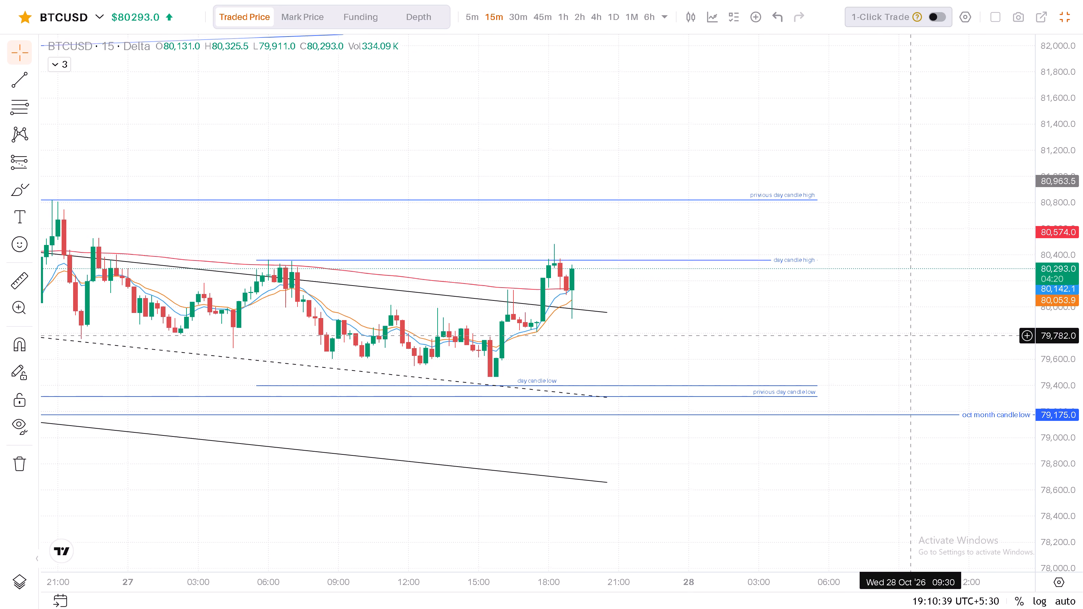
left_click_drag(904, 344, 894, 347)
left_click_drag(923, 341, 891, 351)
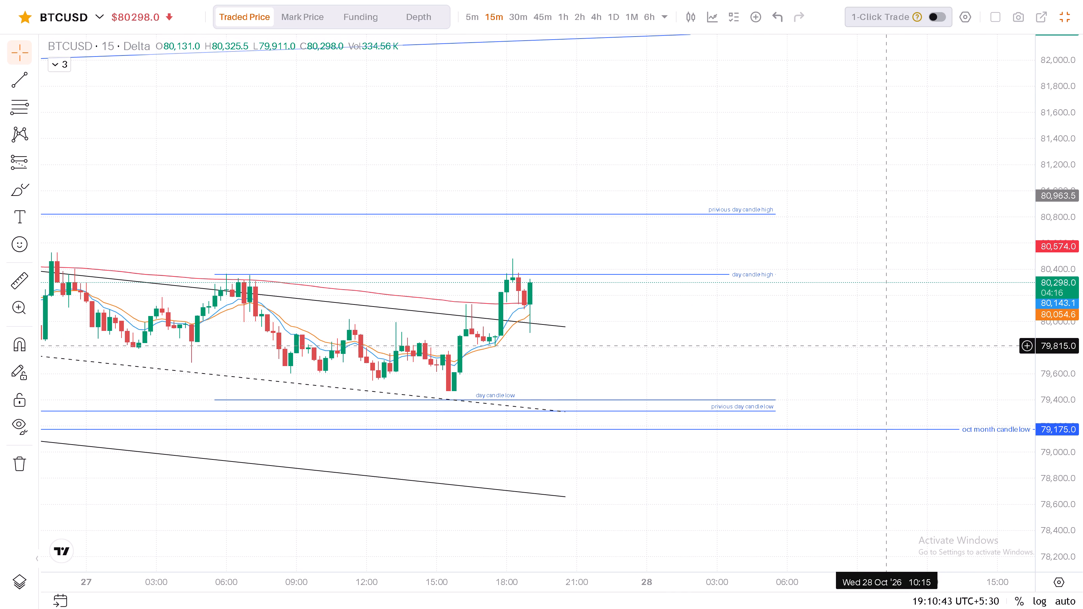
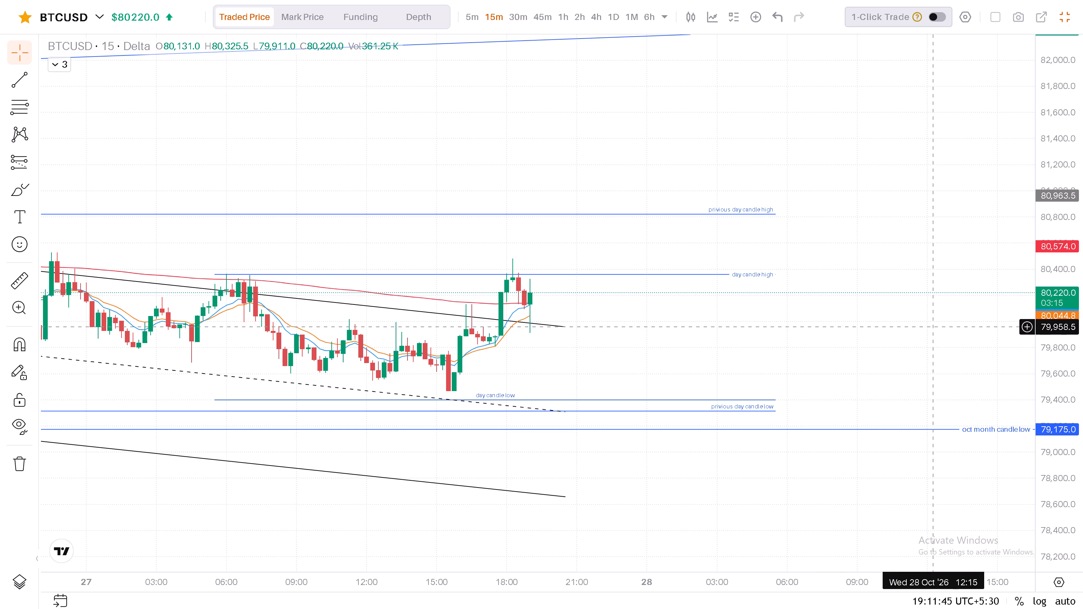
Review the multi-day descending channel on the 15-minute BTCUSD chart, and examine the latest candles between the day candle high and low.
scroll(930, 329, "down", 9)
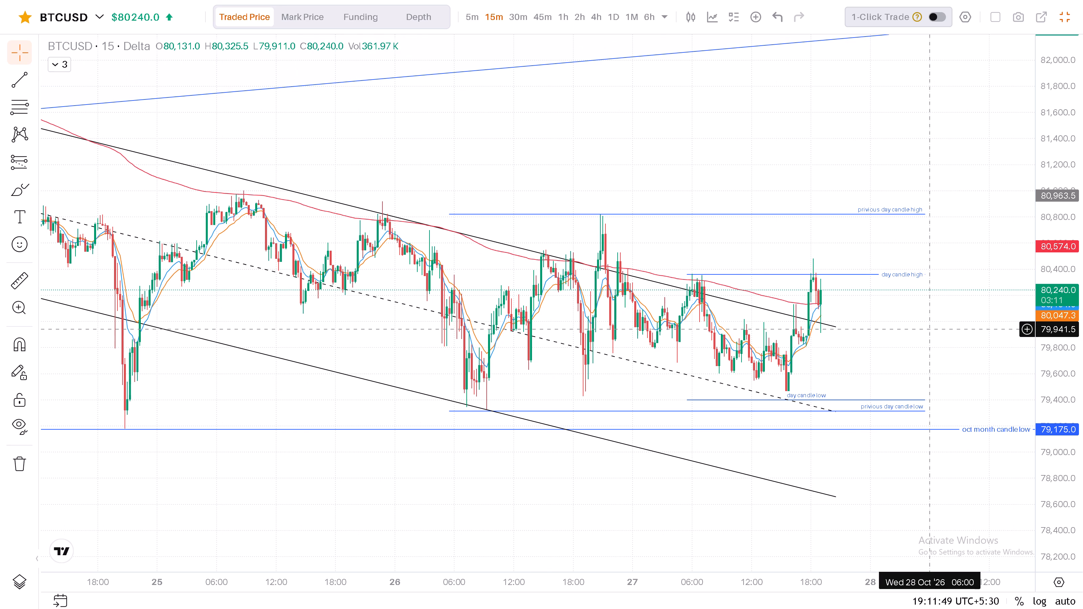
scroll(930, 329, "up", 10)
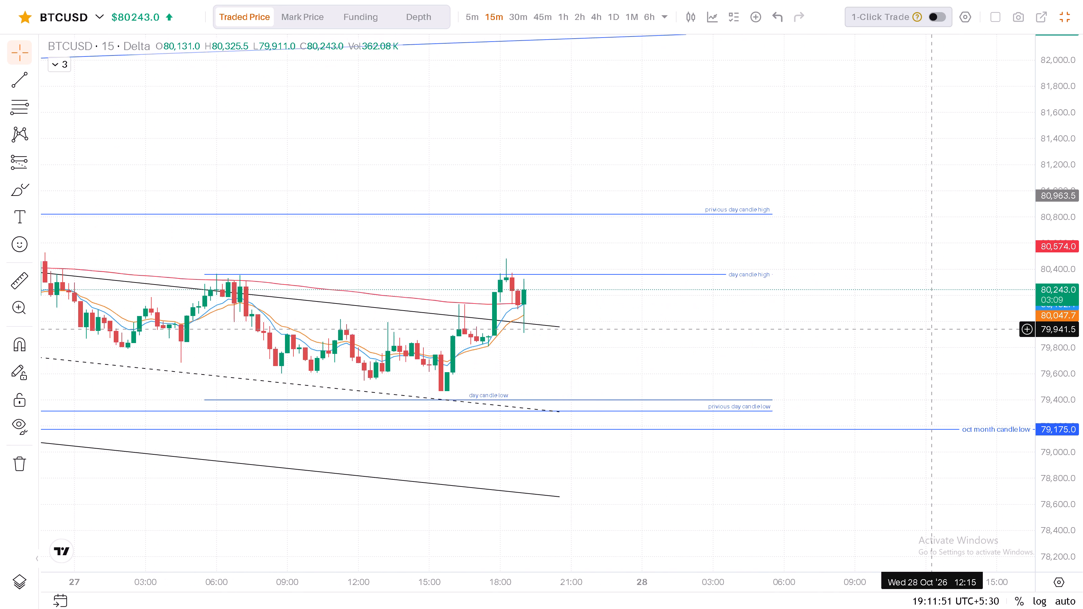
scroll(930, 329, "up", 2)
left_click_drag(898, 340, 952, 334)
left_click(952, 334)
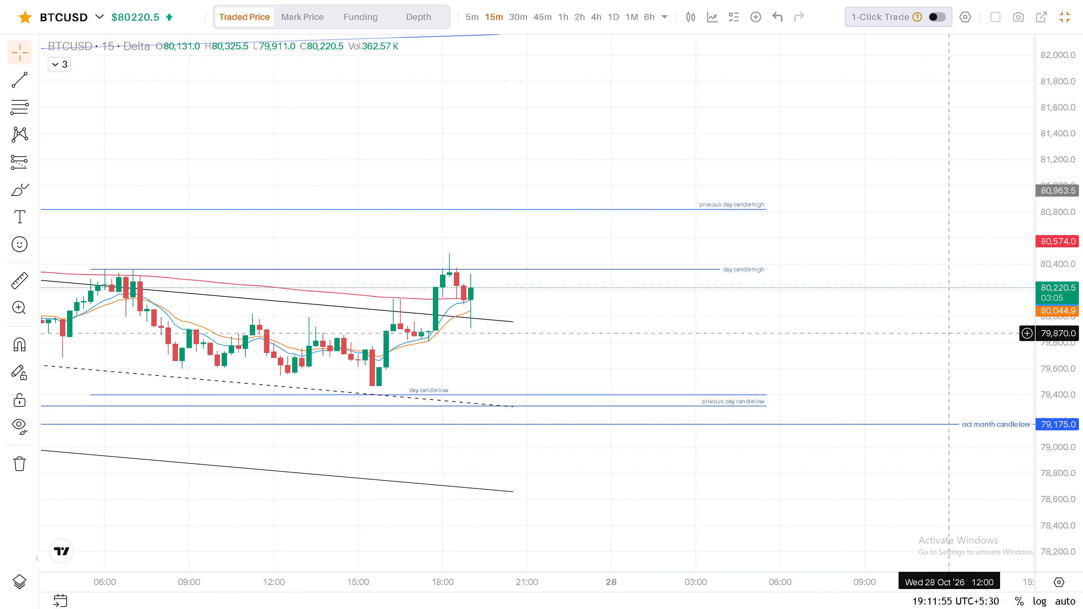
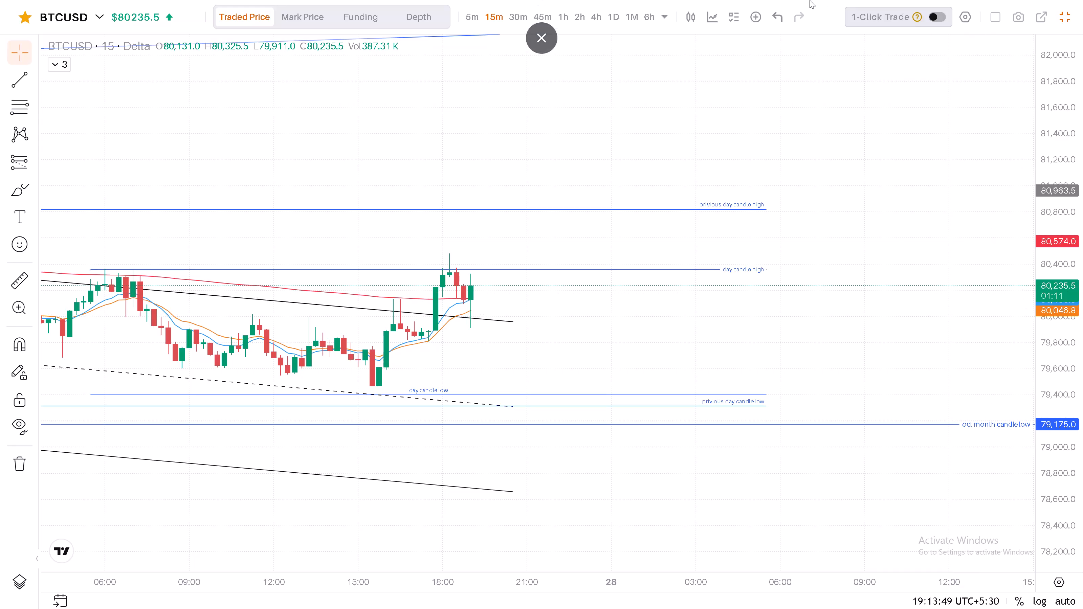
Switch the BTCUSD chart to the 5-minute timeframe and examine the latest candles against the descending channel and the day candle high and low.
left_click(469, 17)
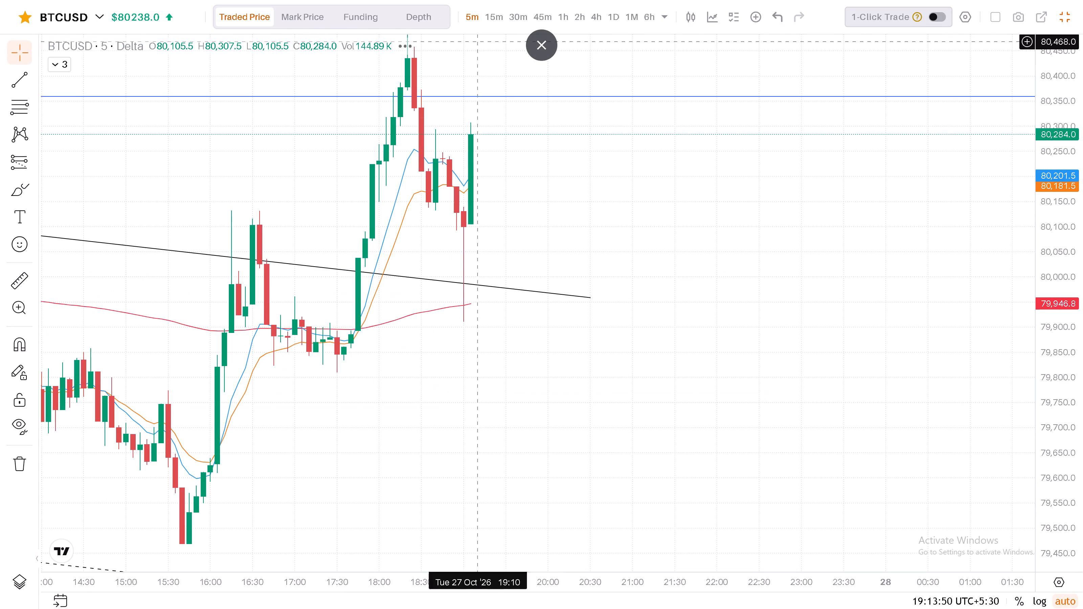
left_click_drag(1067, 188, 1020, 414)
left_click(1020, 414)
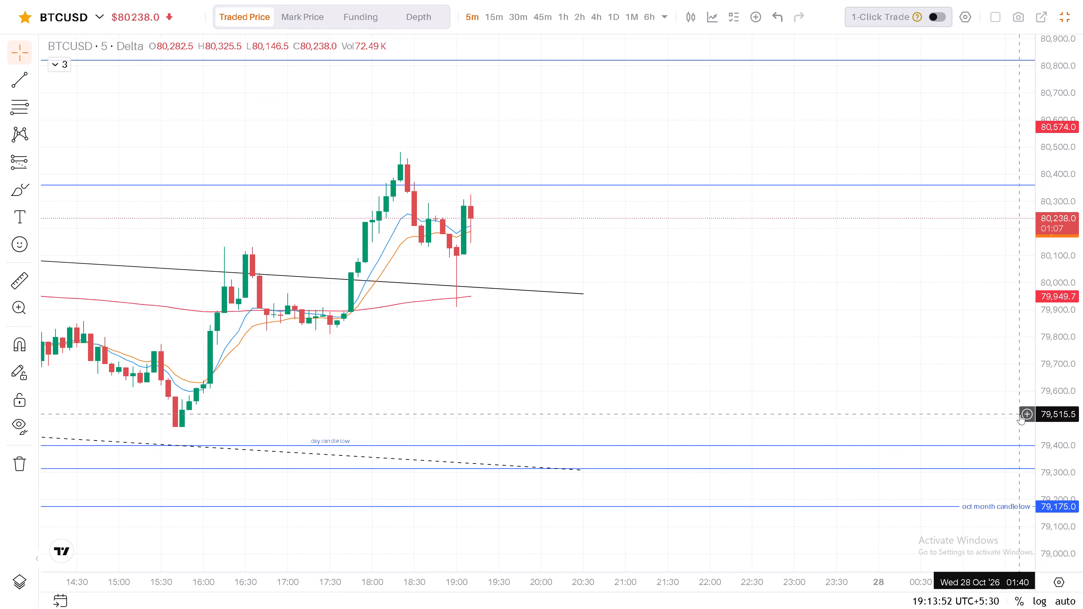
left_click_drag(1050, 270, 1061, 357)
left_click_drag(658, 303, 735, 370)
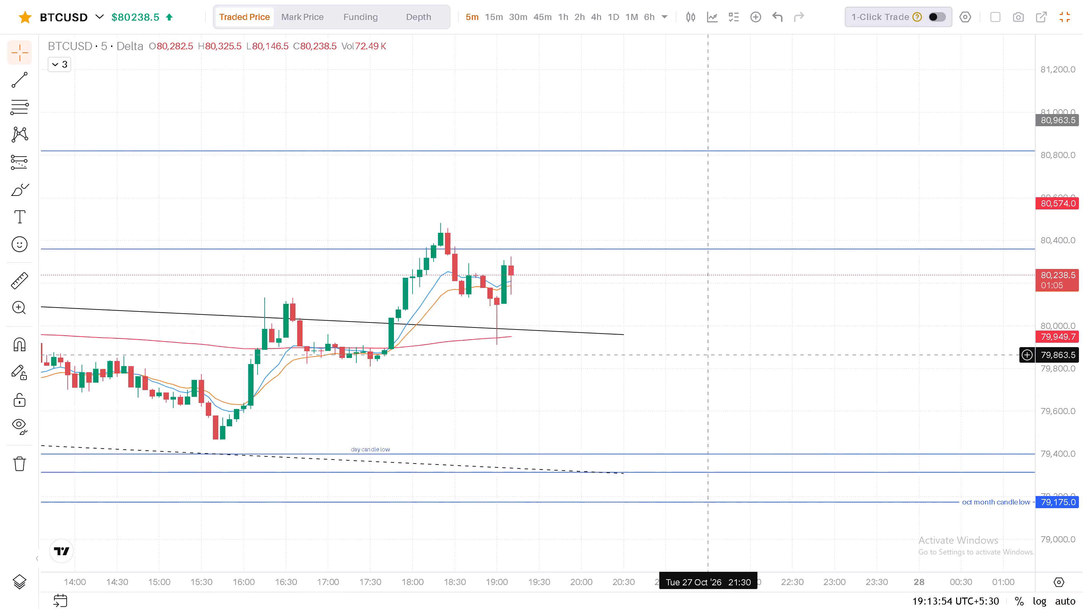
left_click_drag(735, 370, 815, 376)
left_click_drag(851, 376, 872, 375)
scroll(874, 374, "down", 10)
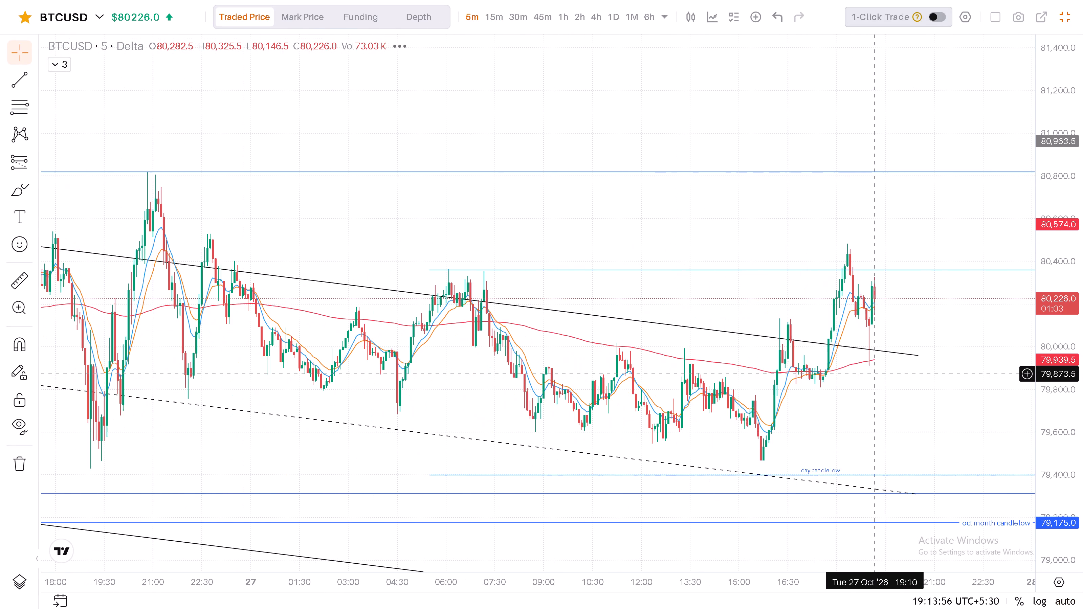
scroll(874, 374, "down", 2)
scroll(874, 374, "up", 4)
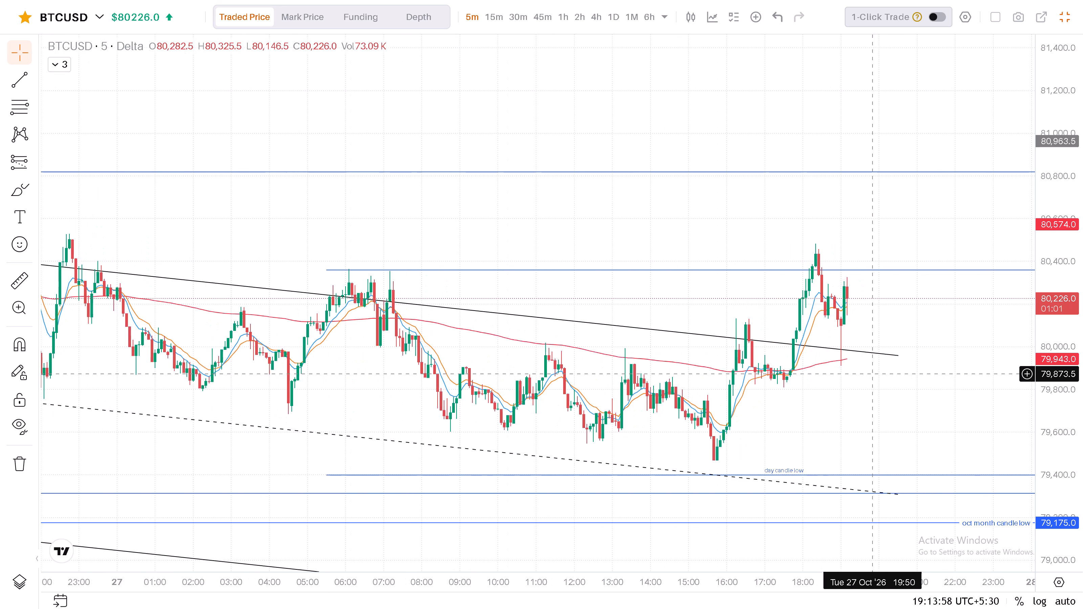
scroll(874, 374, "up", 8)
left_click_drag(931, 374, 667, 415)
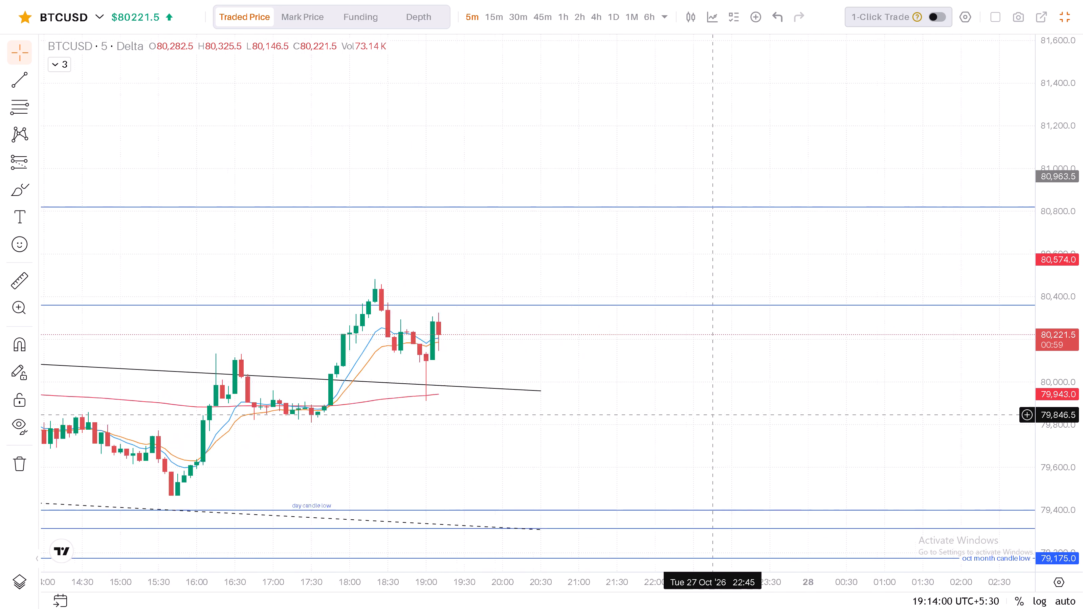
left_click_drag(667, 415, 686, 381)
left_click(686, 381)
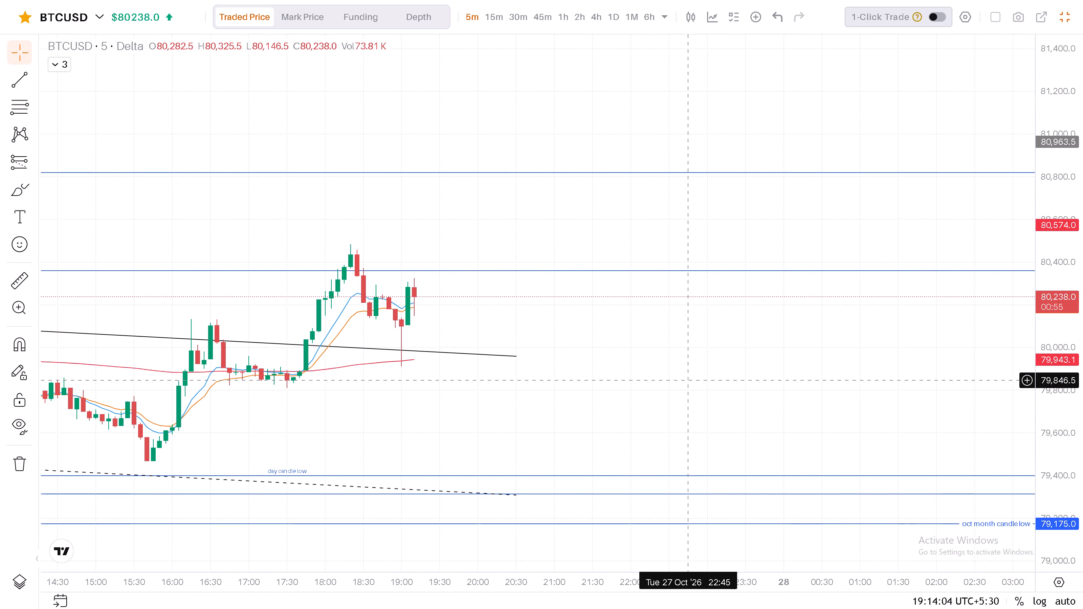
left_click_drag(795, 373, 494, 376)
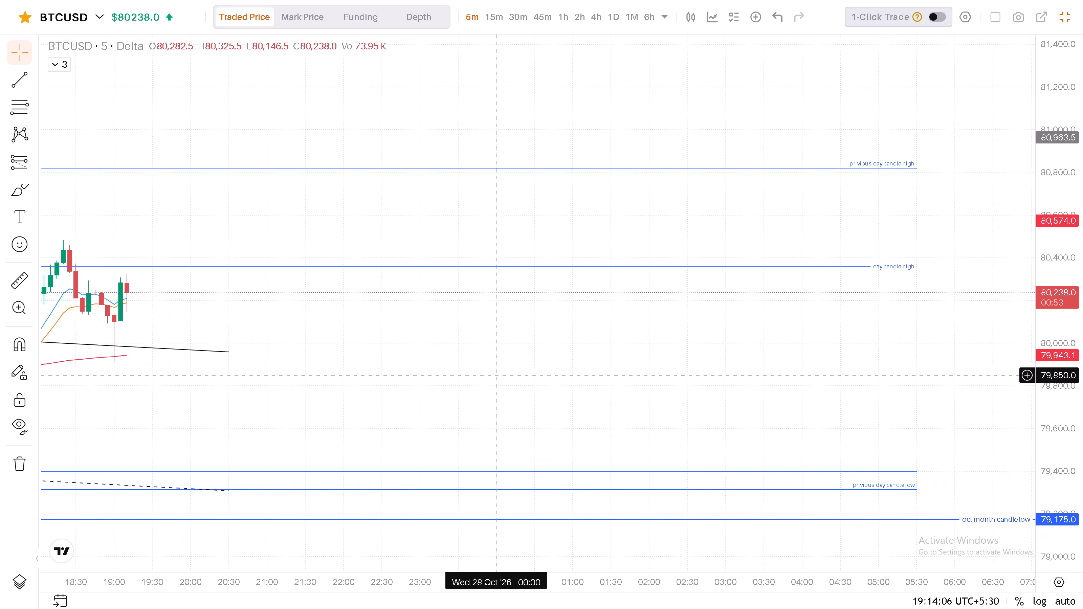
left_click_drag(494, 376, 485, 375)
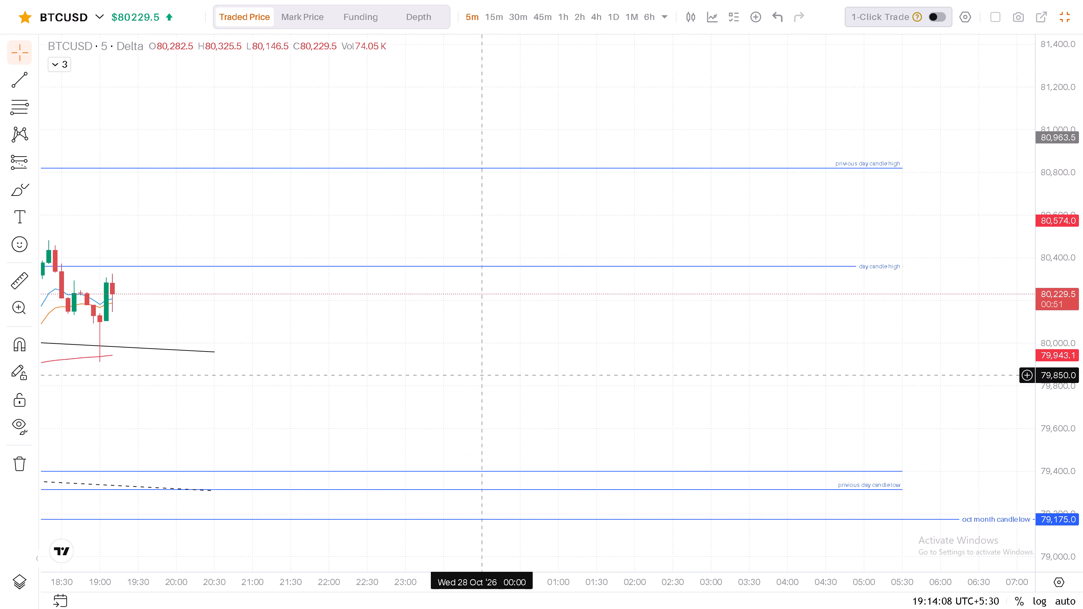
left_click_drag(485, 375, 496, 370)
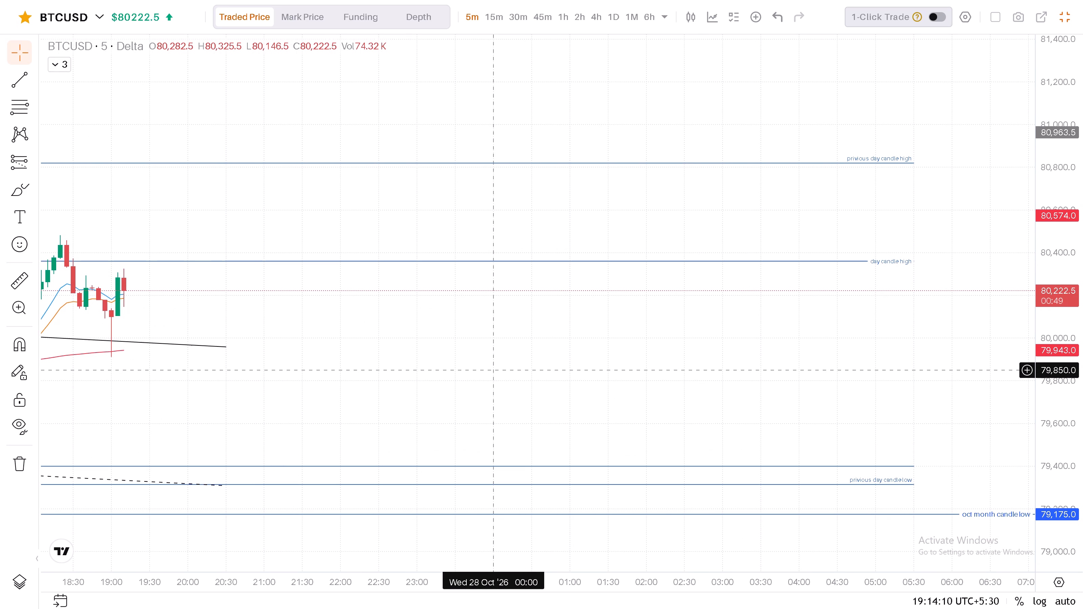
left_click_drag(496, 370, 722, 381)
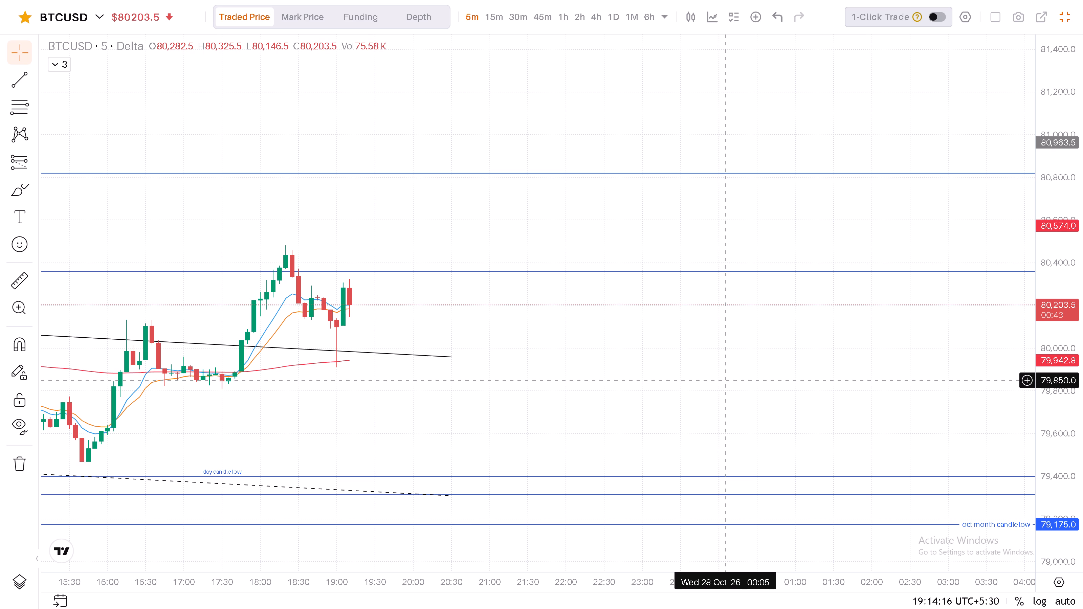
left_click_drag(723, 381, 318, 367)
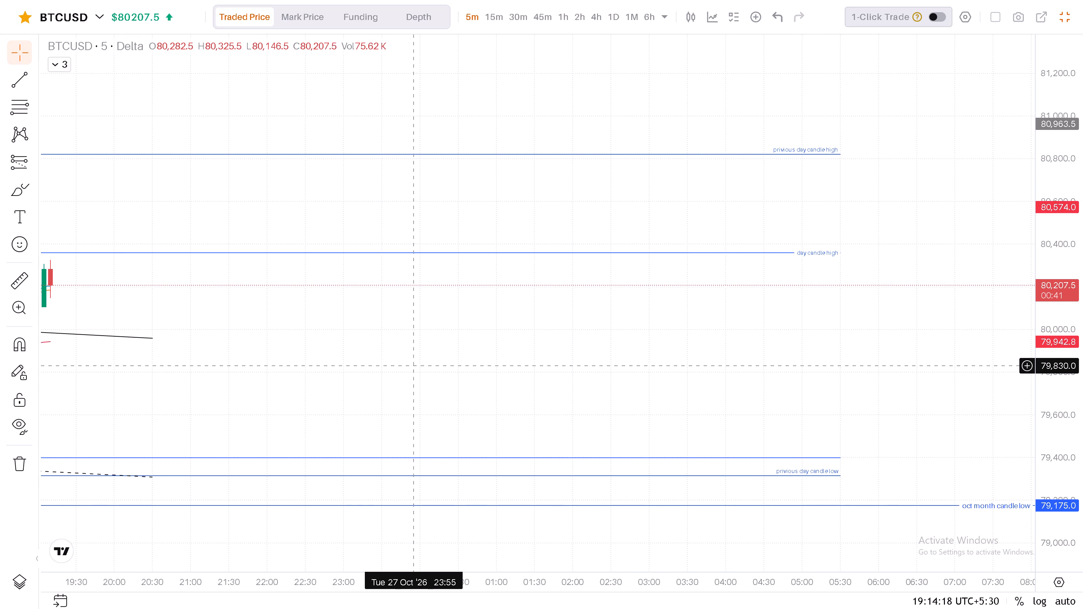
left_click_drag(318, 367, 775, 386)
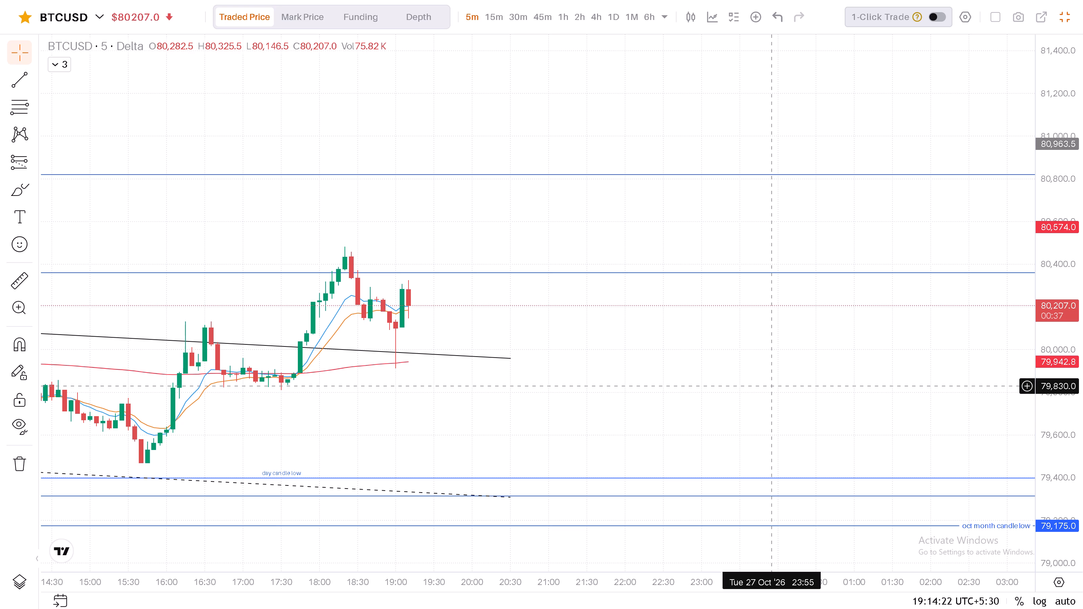
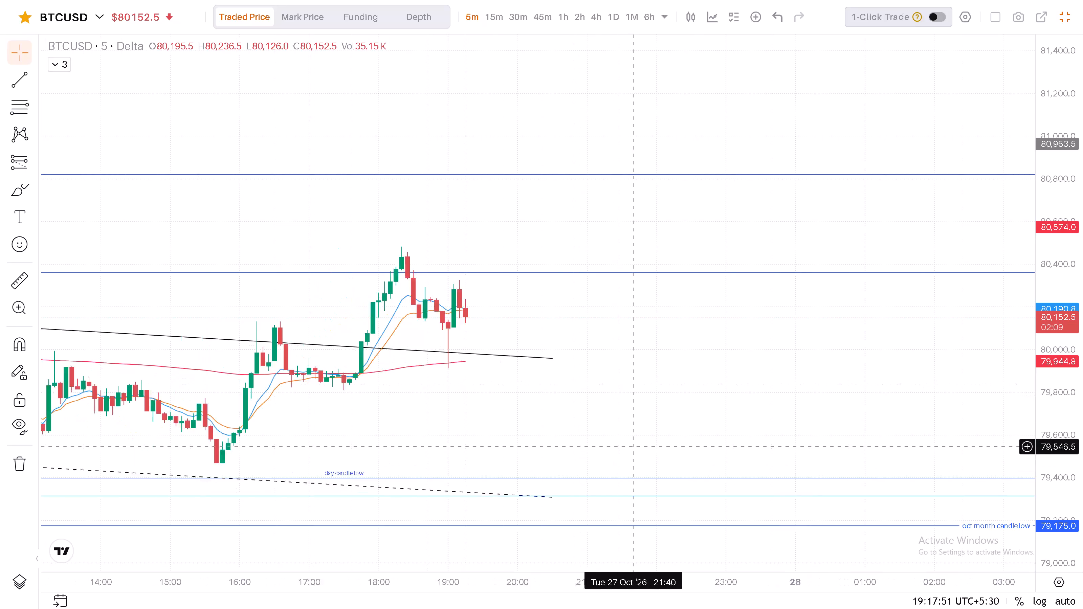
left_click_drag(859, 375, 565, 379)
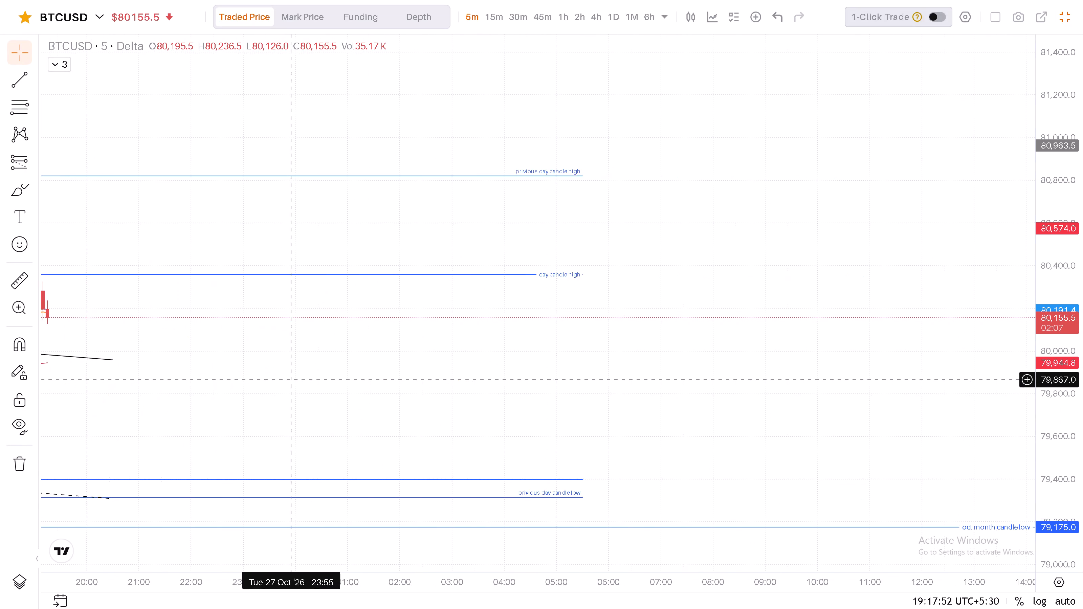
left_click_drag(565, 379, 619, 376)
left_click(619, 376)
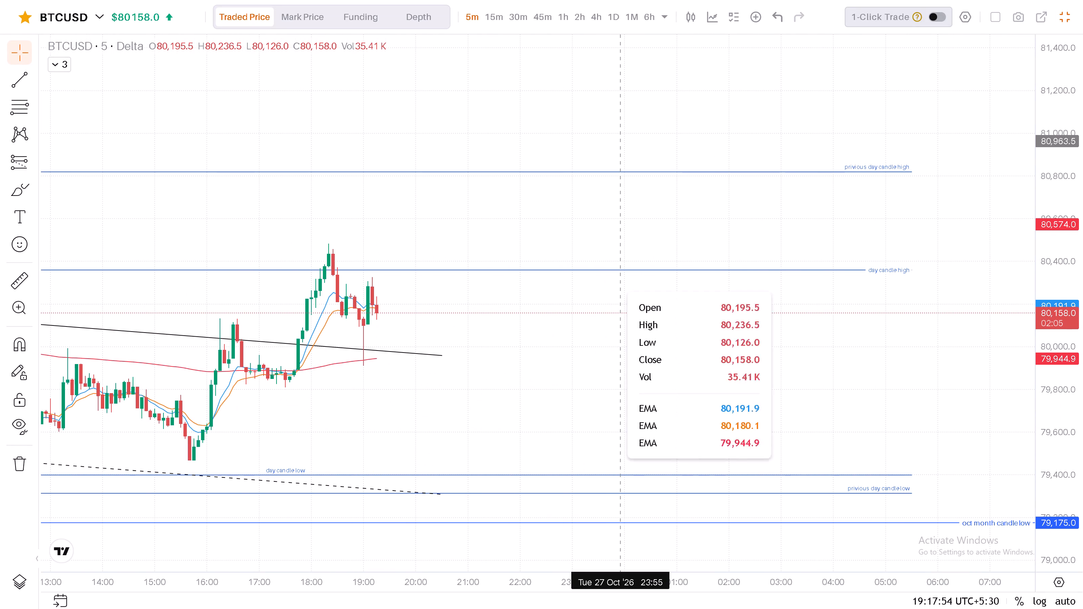
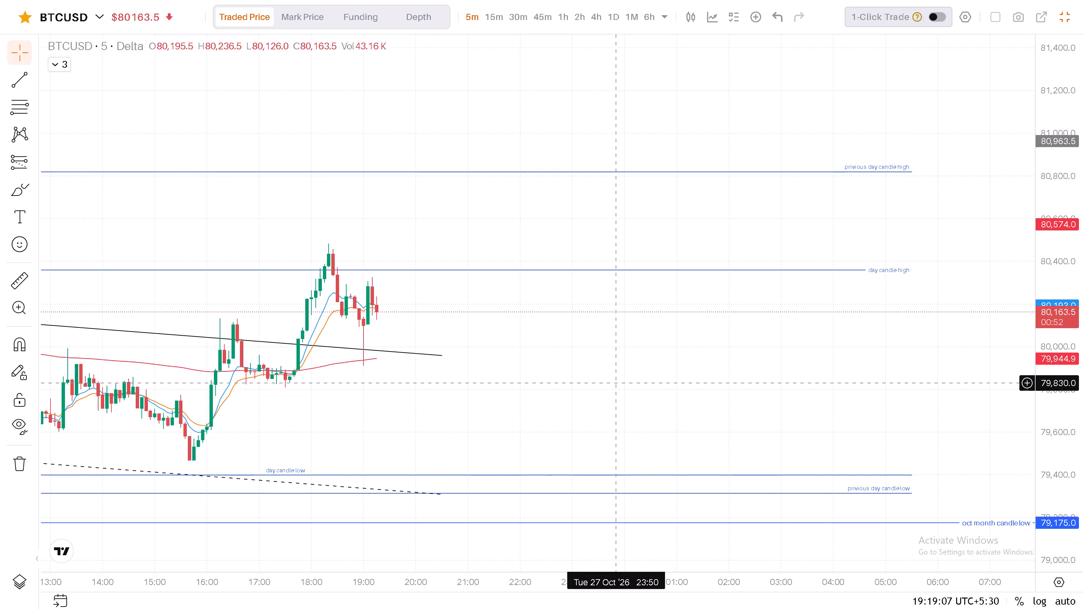
Examine BTCUSD's recent price action on the 5-minute chart against the falling channel and the day candle levels.
left_click_drag(595, 391, 784, 402)
left_click(784, 402)
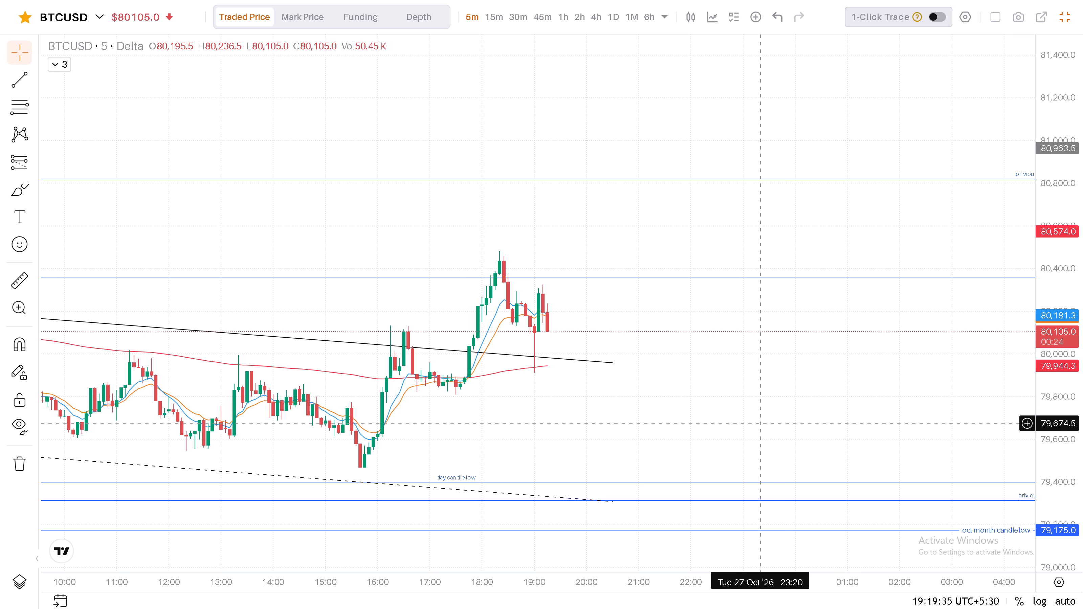
scroll(736, 393, "up", 3)
scroll(736, 393, "down", 7)
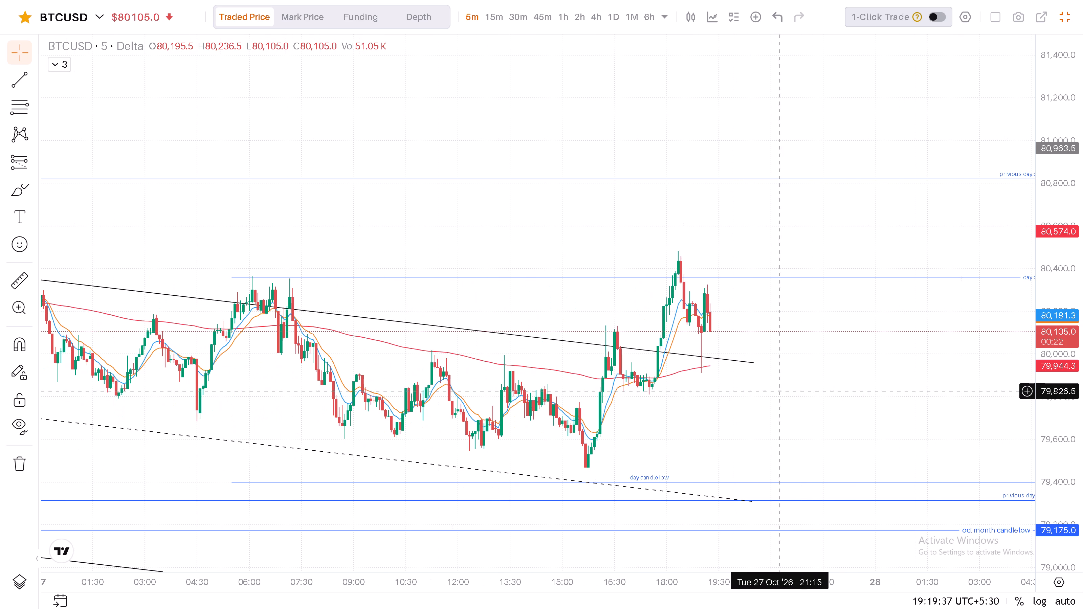
scroll(850, 388, "down", 5)
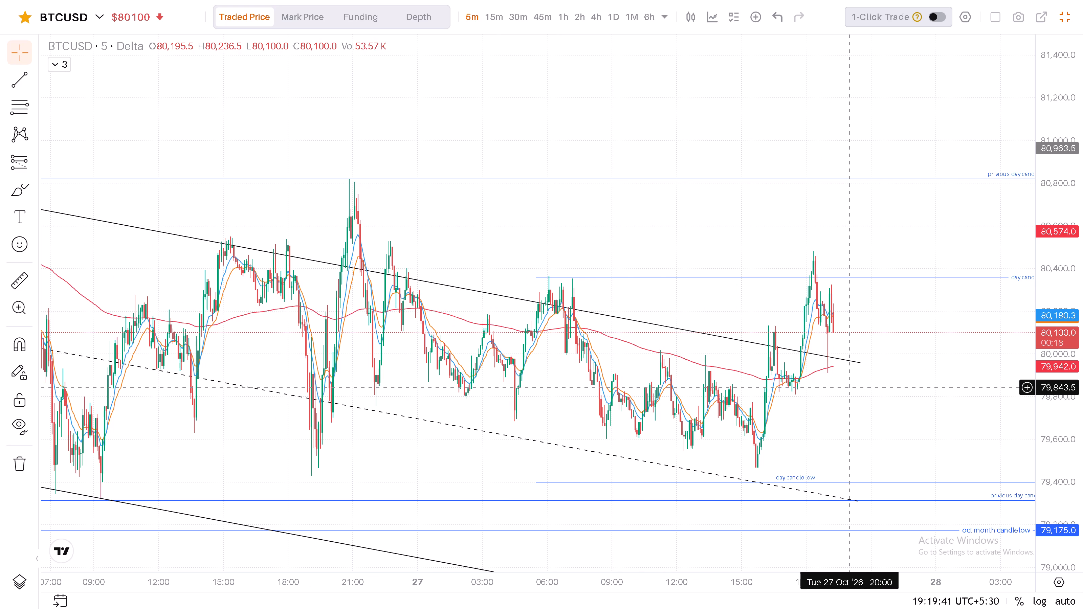
scroll(850, 388, "up", 11)
left_click_drag(851, 385, 785, 401)
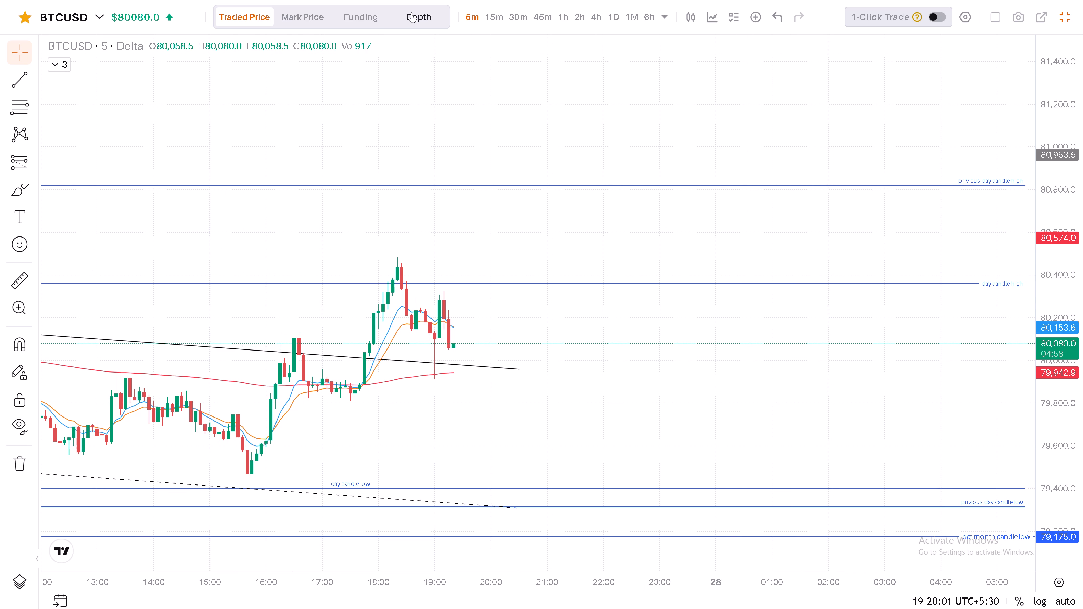
Switch BTCUSD to the 15-minute timeframe and compress the price scale to review the surrounding levels.
left_click(498, 15)
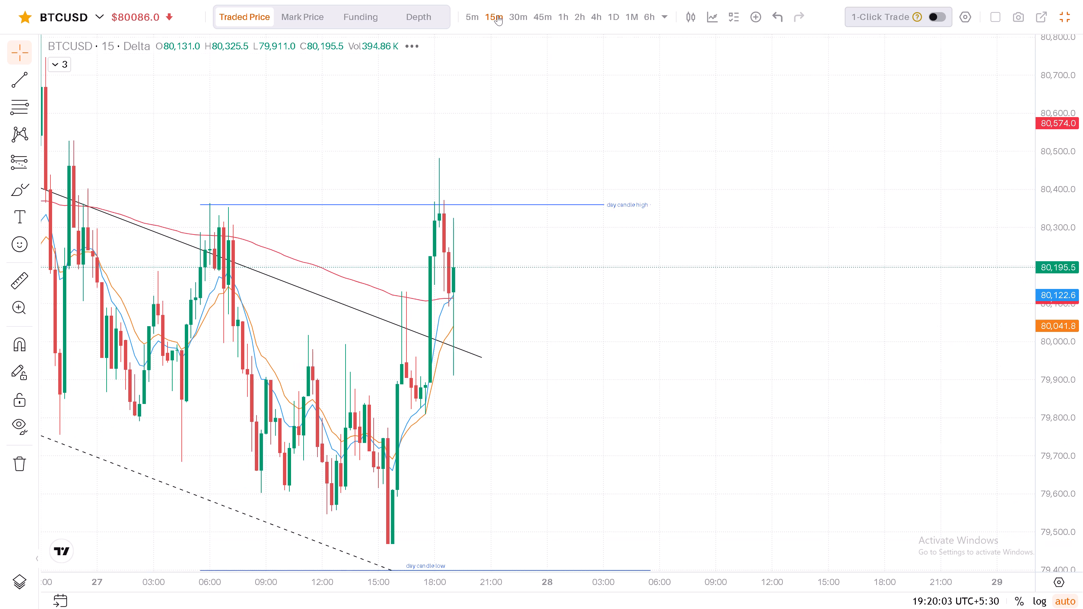
left_click_drag(1052, 197, 1062, 552)
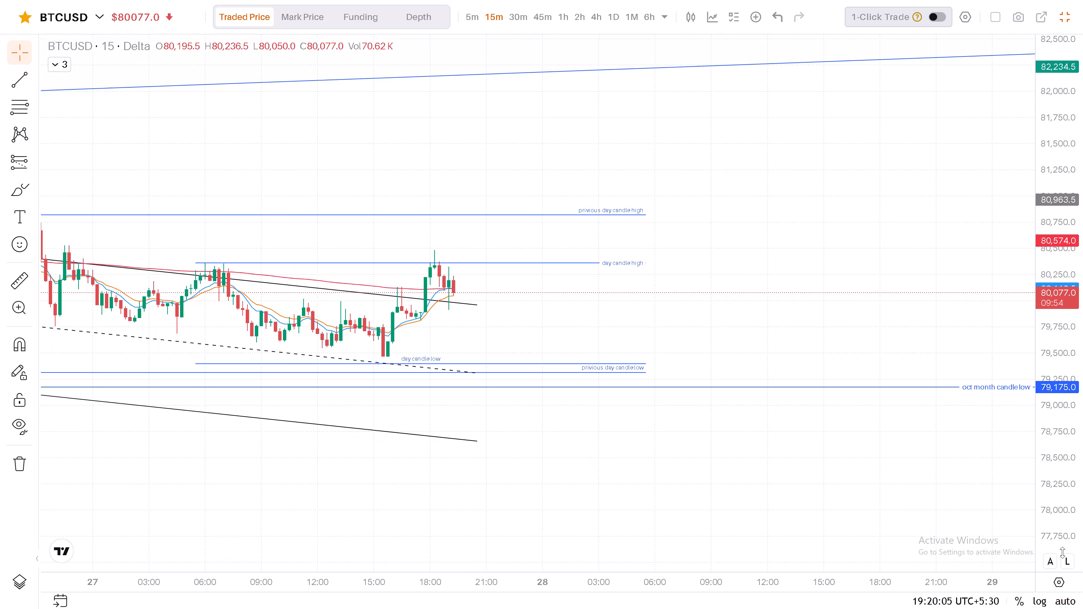
left_click_drag(1062, 552, 1066, 511)
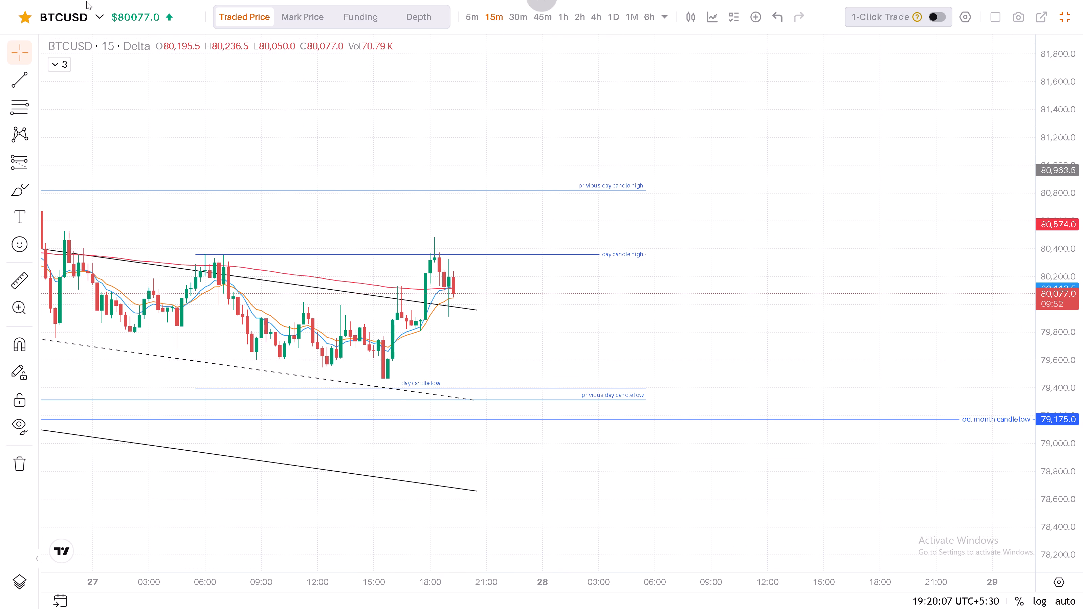
Open XRPUSD from the watchlist and examine its 15-minute chart around the previous day candle high and the channel.
left_click(72, 13)
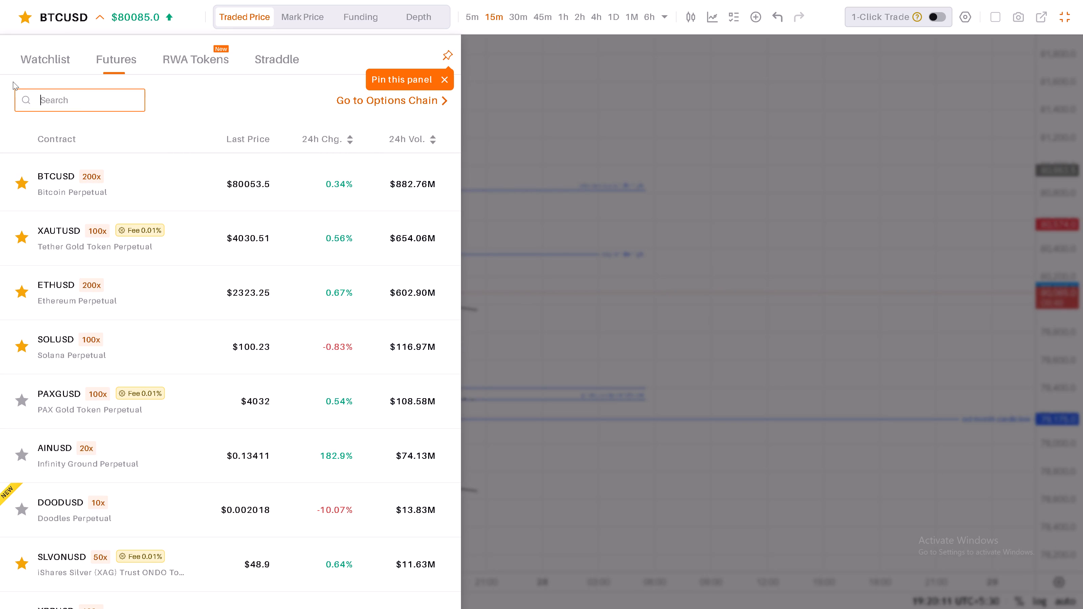
double_click(34, 65)
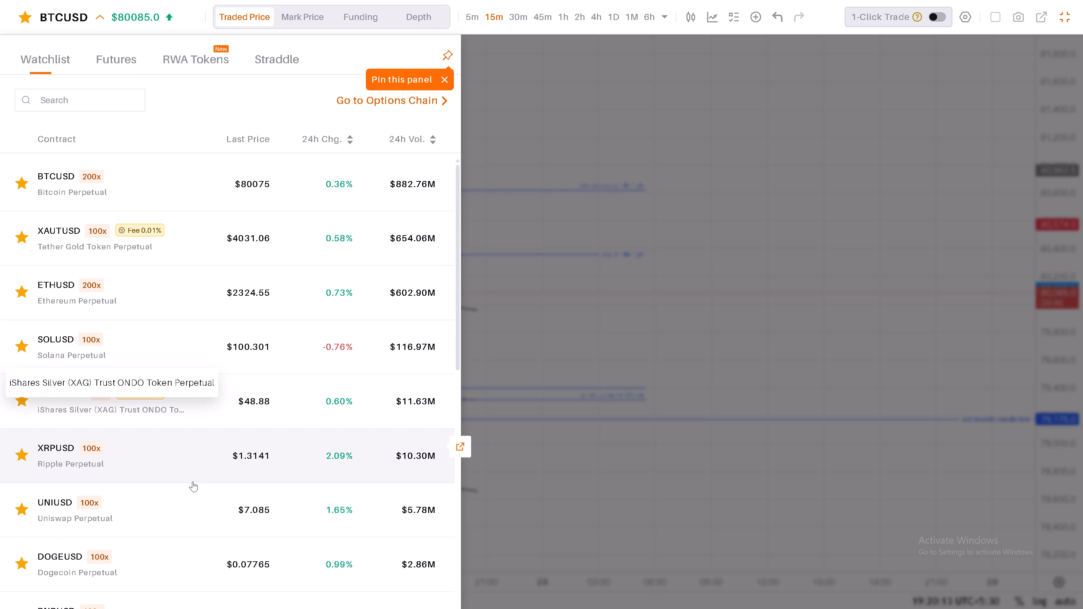
left_click(211, 468)
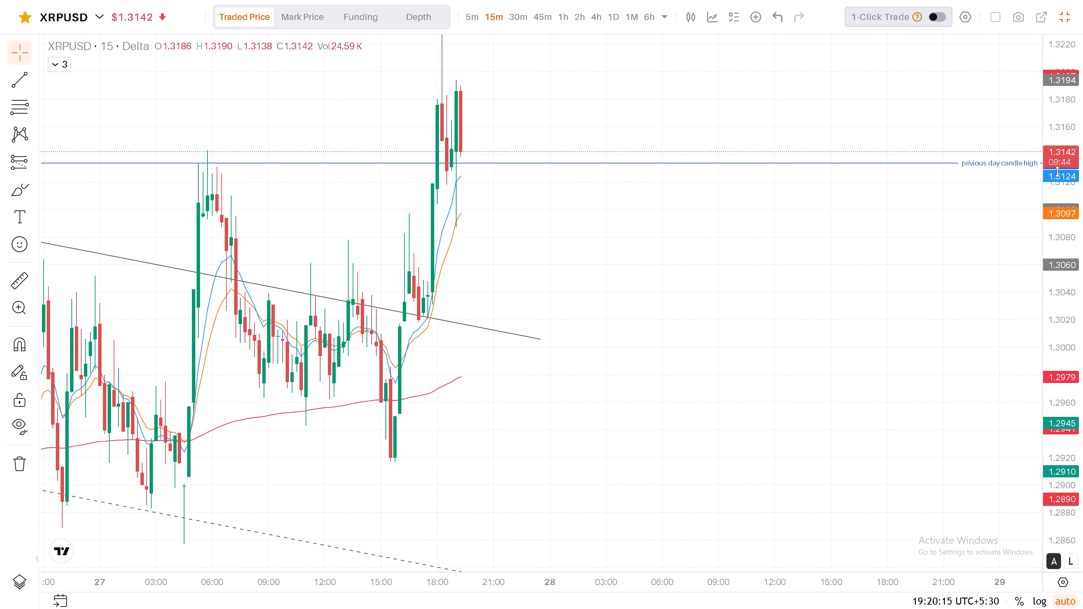
left_click_drag(1050, 165, 1014, 449)
left_click_drag(1062, 301, 1065, 353)
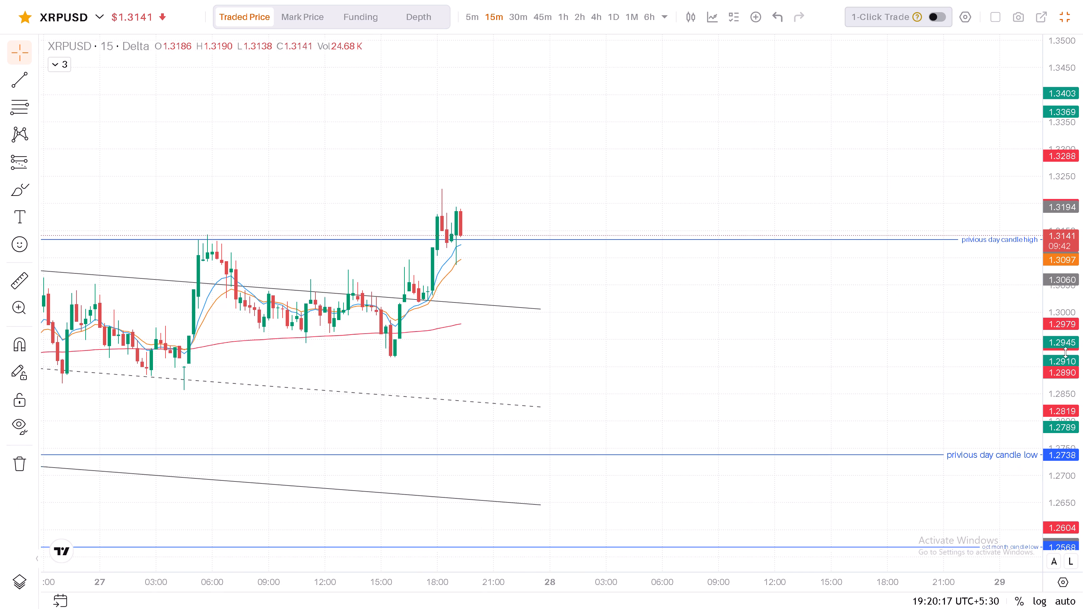
left_click_drag(1065, 353, 1066, 352)
left_click_drag(858, 361, 913, 449)
left_click_drag(926, 448, 947, 443)
left_click_drag(951, 440, 972, 433)
left_click(977, 432)
left_click(980, 431)
scroll(831, 394, "down", 4)
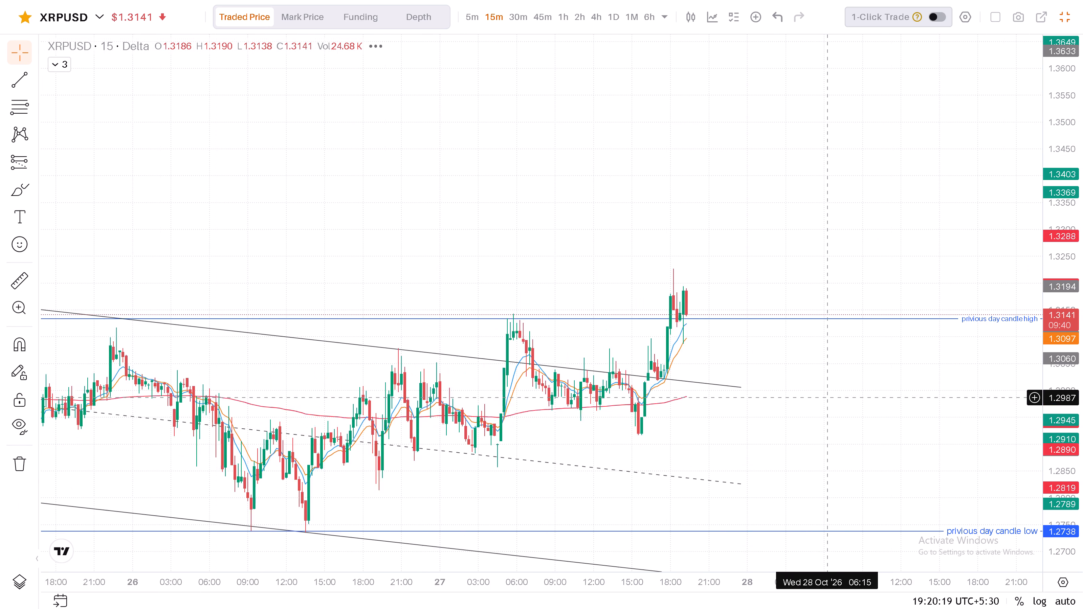
scroll(828, 398, "up", 4)
Check XRPUSD's recent candles on the 5-minute timeframe.
left_click(472, 16)
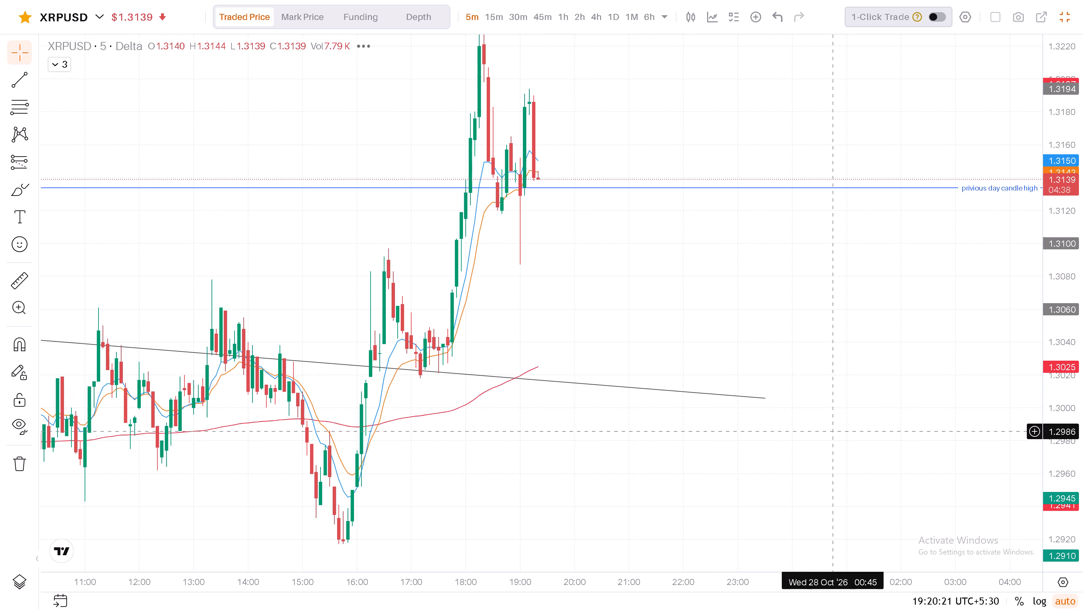
left_click_drag(1055, 206, 1043, 379)
scroll(772, 323, "up", 3)
left_click_drag(695, 297, 695, 367)
Examine XRPUSD on the 4-hour timeframe, comparing price with the falling channel and the previous day high and low.
left_click(595, 14)
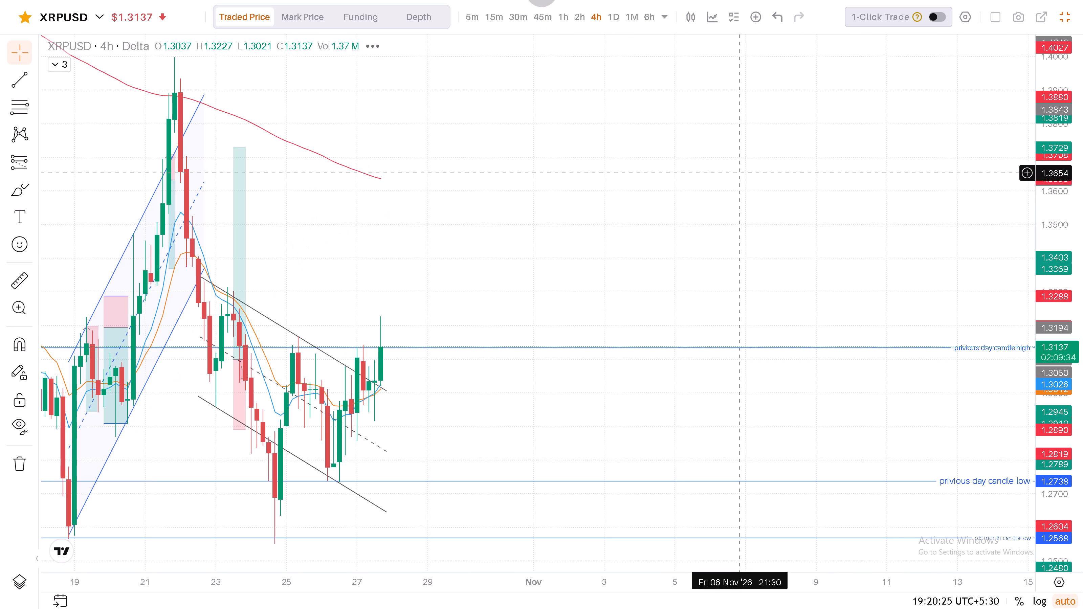
left_click_drag(1063, 303, 1046, 436)
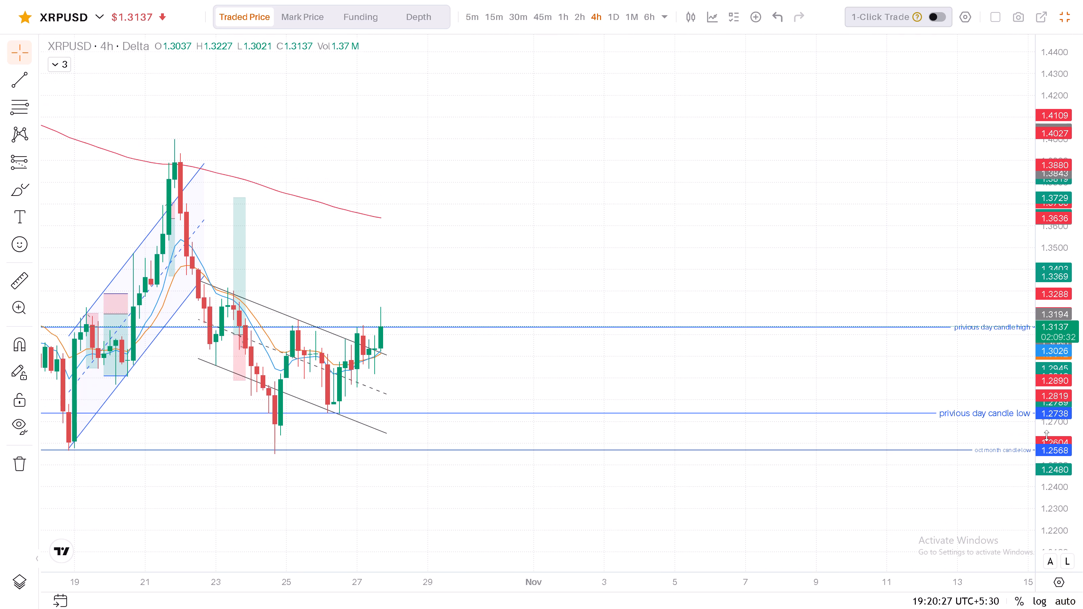
left_click_drag(1046, 436, 1049, 430)
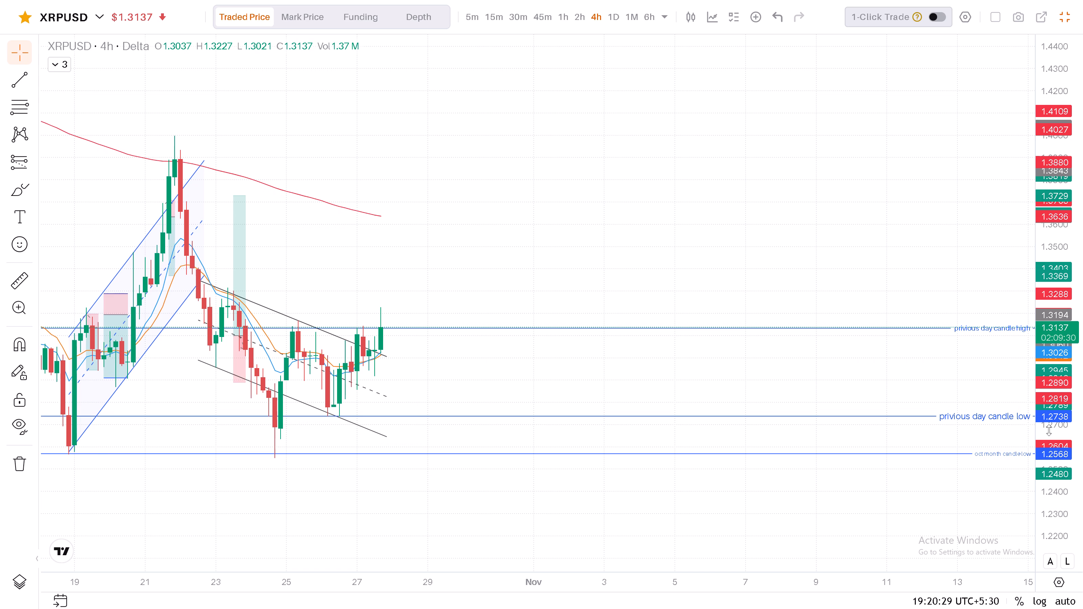
left_click_drag(1049, 430, 1048, 423)
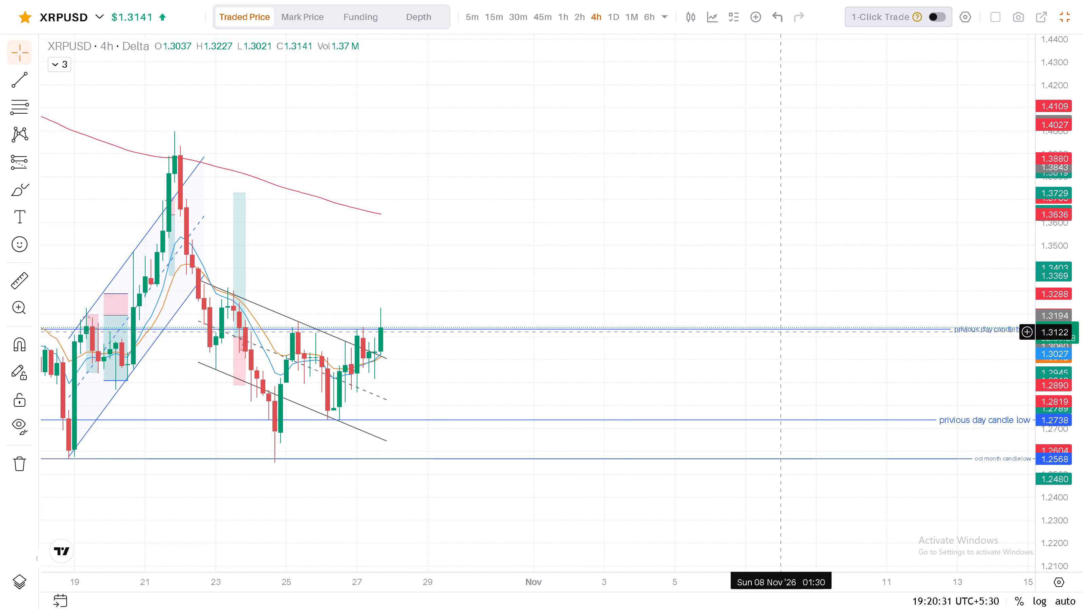
scroll(622, 280, "down", 3)
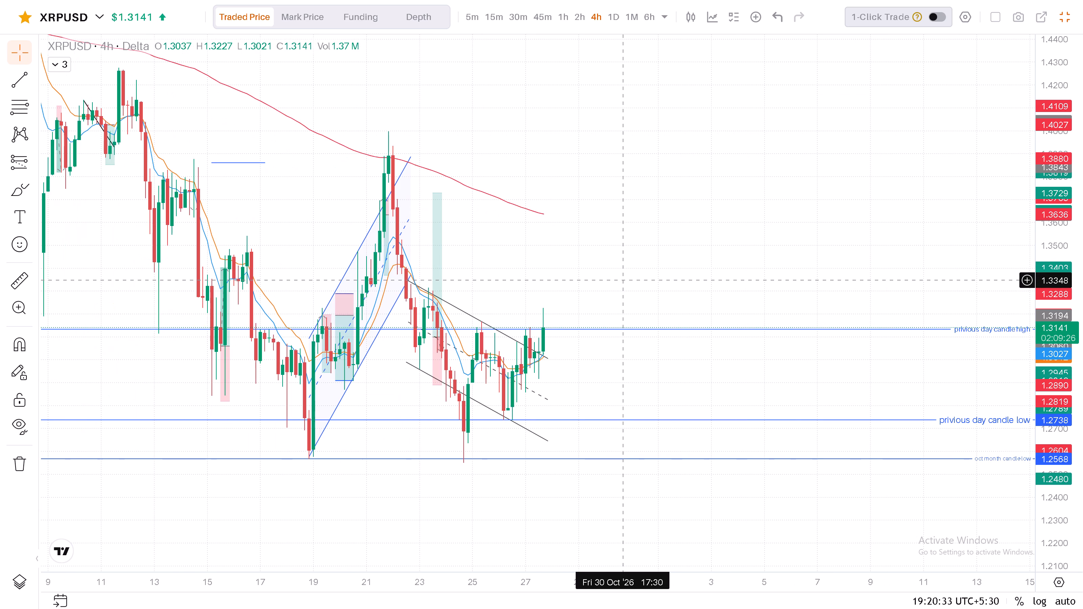
scroll(622, 280, "up", 5)
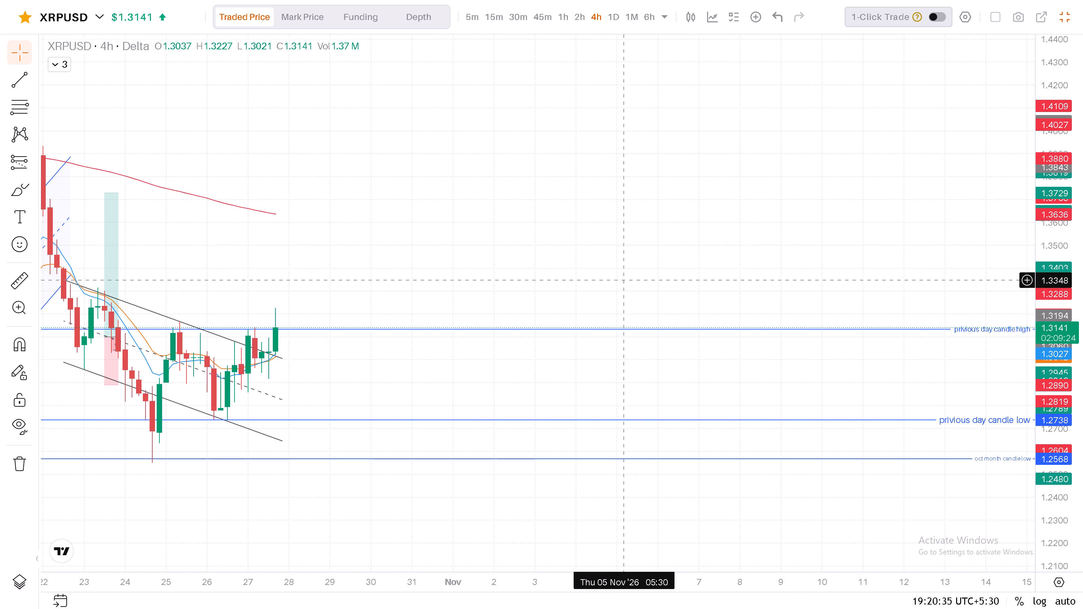
left_click_drag(328, 224, 430, 219)
Review XRPUSD on the 1-hour timeframe around the channel's upper line and the previous day candle high.
left_click(562, 18)
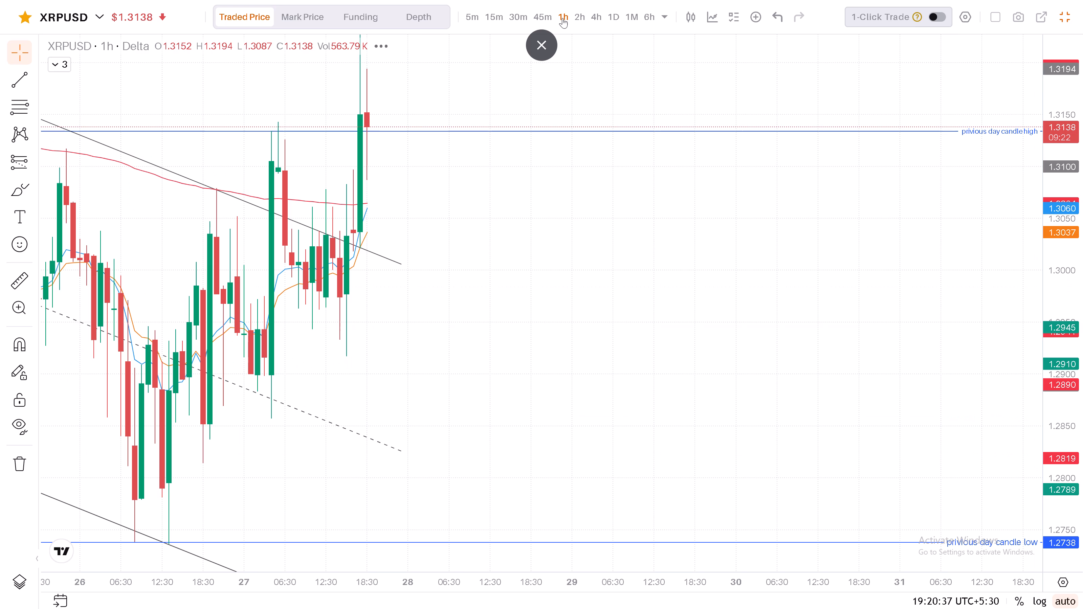
left_click_drag(1061, 235, 1065, 415)
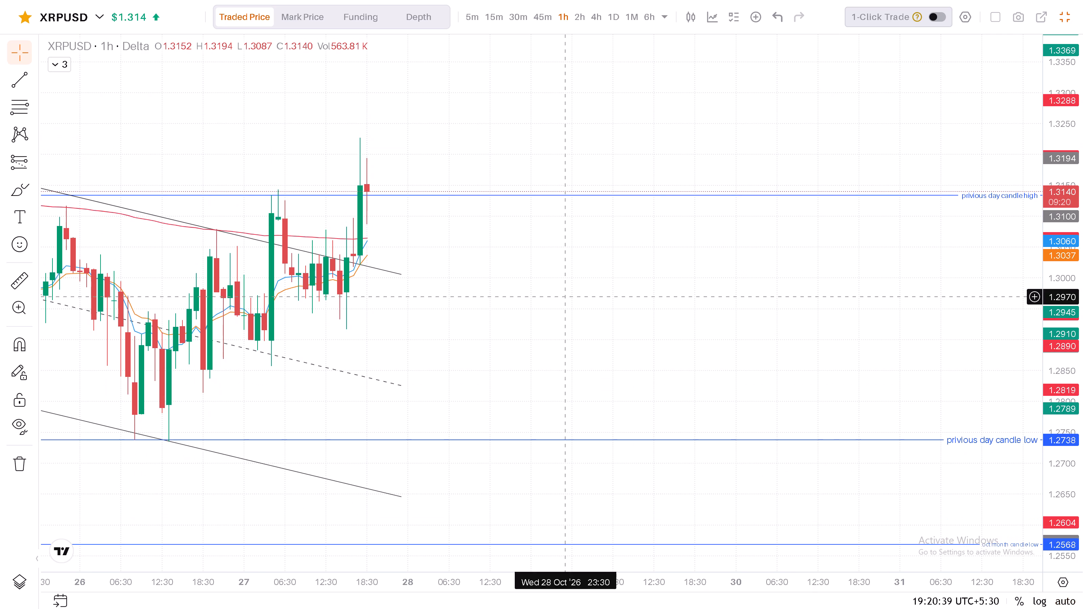
left_click_drag(565, 297, 620, 362)
left_click_drag(1049, 129, 1060, 302)
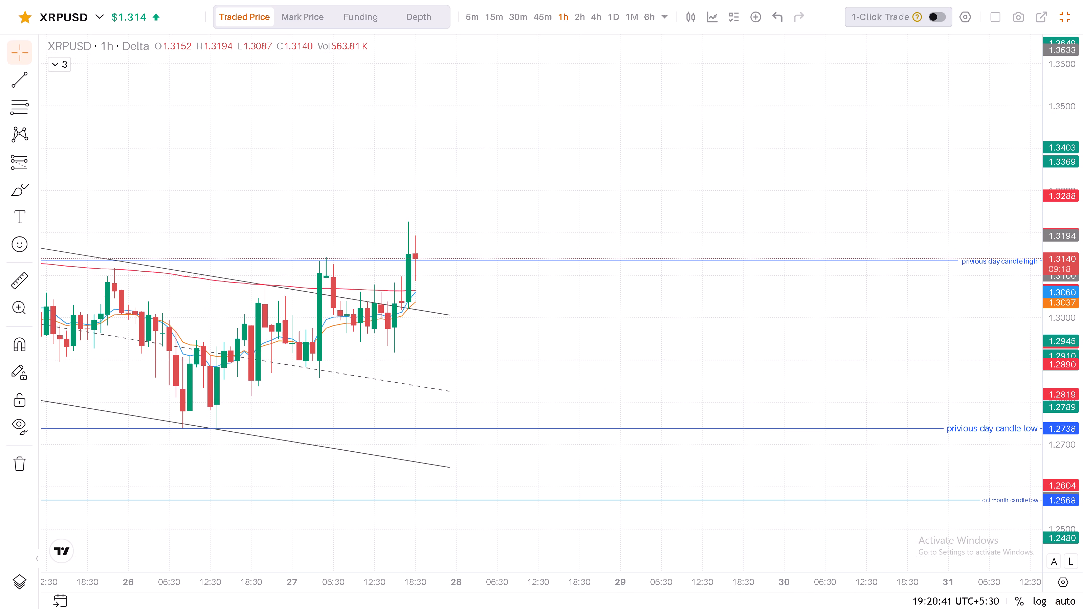
left_click_drag(750, 355, 943, 332)
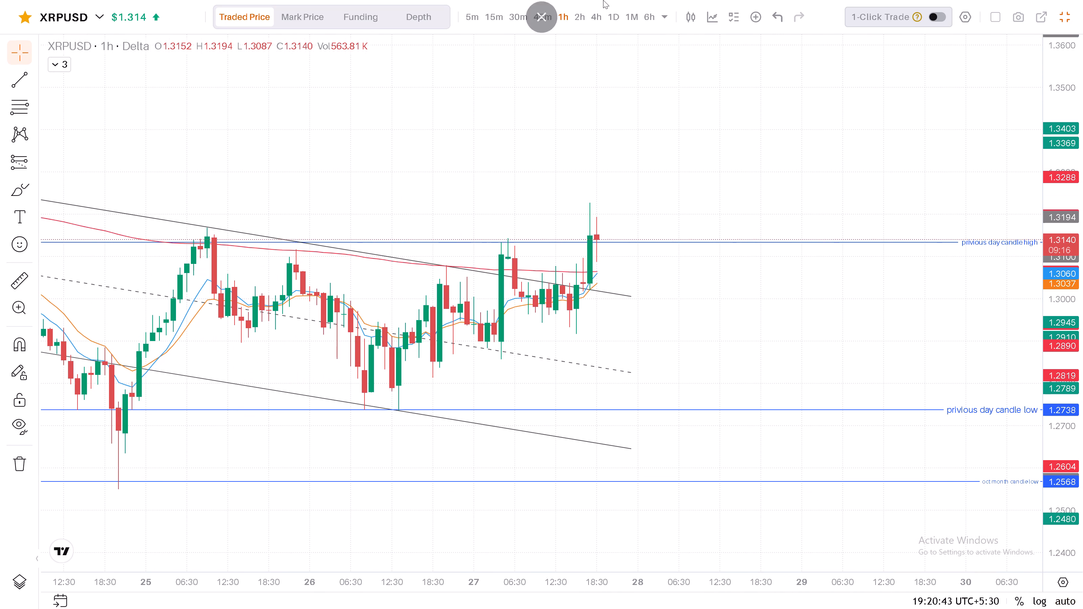
Return XRPUSD to the 15-minute timeframe and study the full falling channel and the latest candles.
left_click(498, 15)
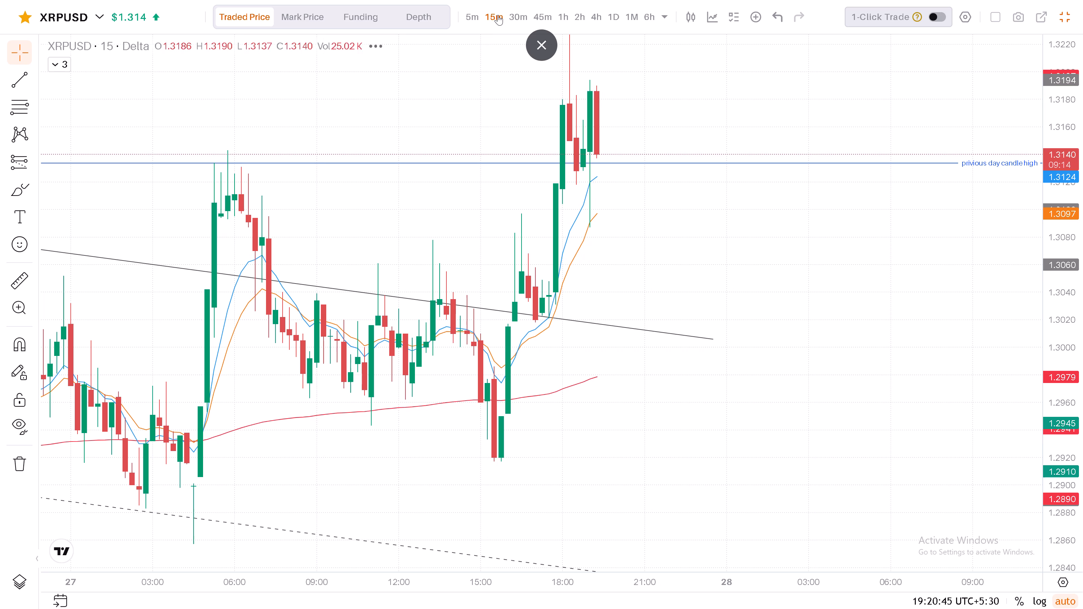
left_click_drag(1068, 202, 1034, 500)
scroll(915, 465, "down", 4)
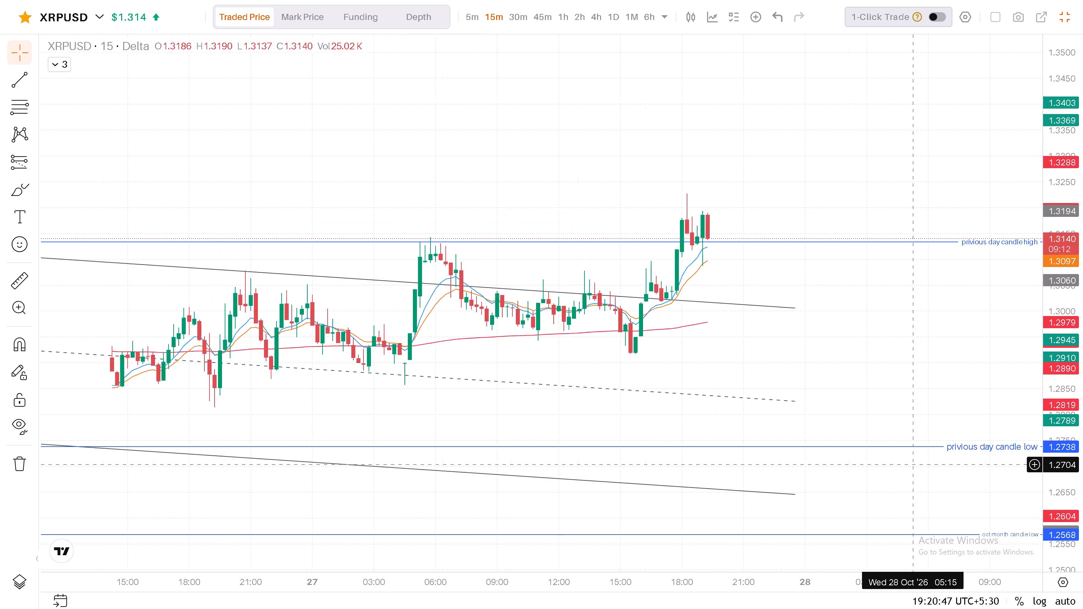
scroll(931, 386, "down", 9)
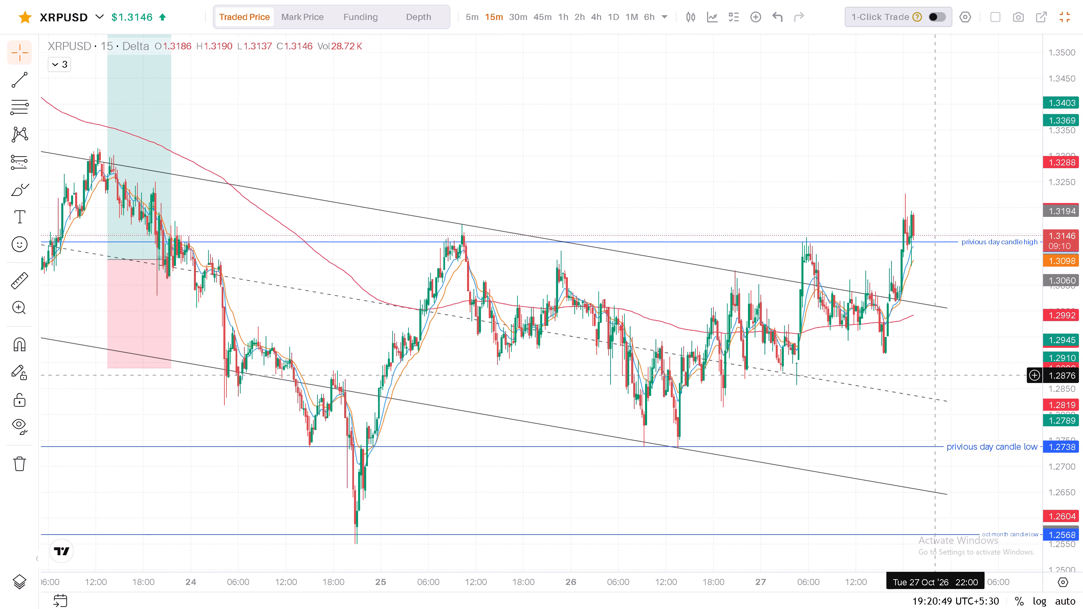
scroll(936, 376, "down", 3)
scroll(938, 375, "up", 8)
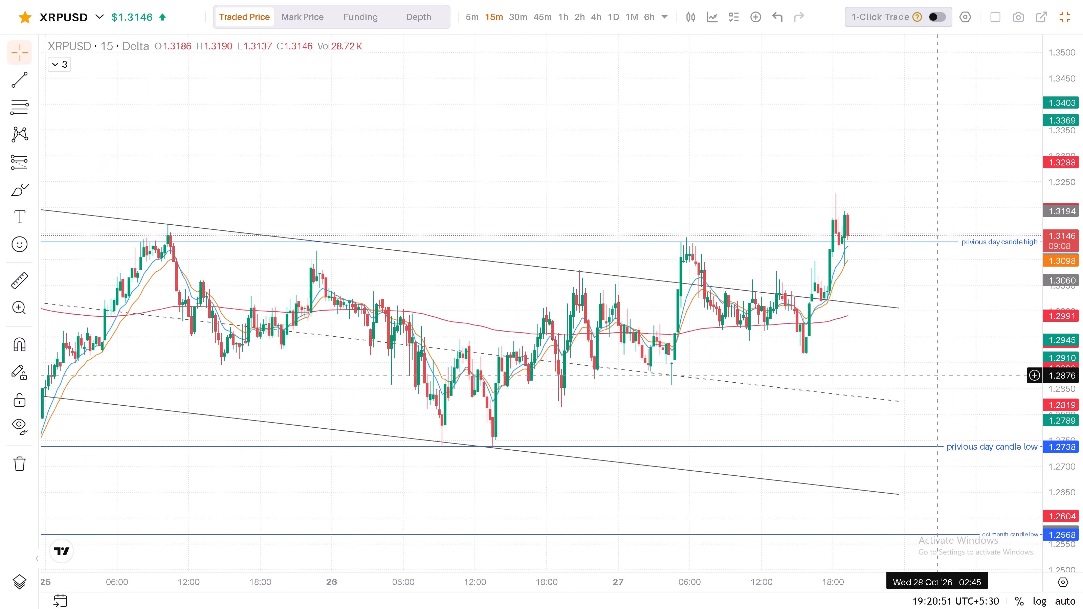
scroll(938, 375, "up", 6)
left_click_drag(1064, 400, 1066, 331)
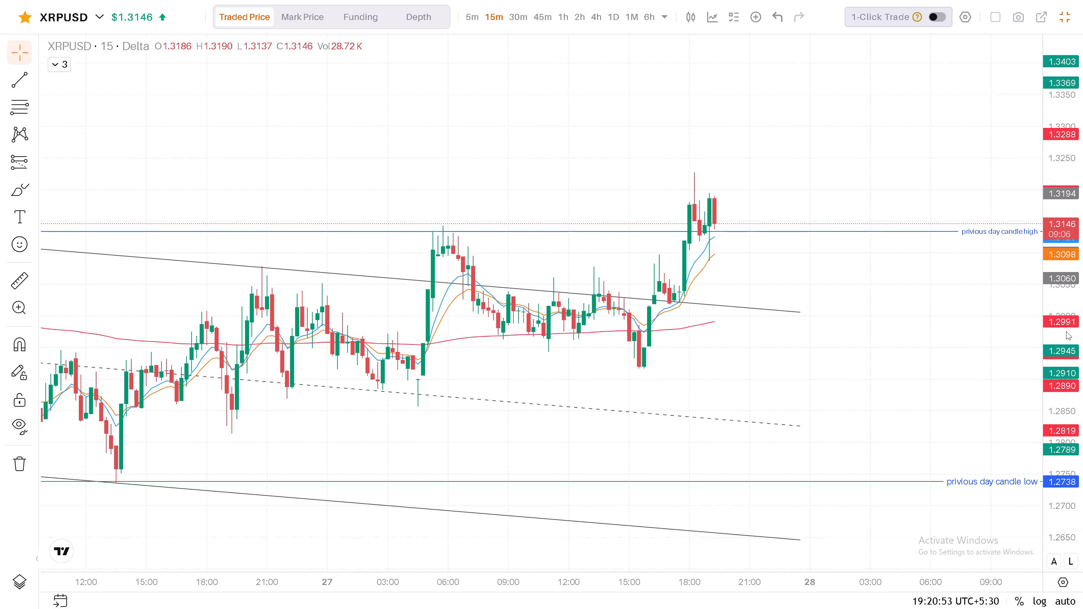
left_click_drag(1066, 331, 1067, 333)
scroll(958, 325, "up", 4)
left_click_drag(923, 314, 797, 403)
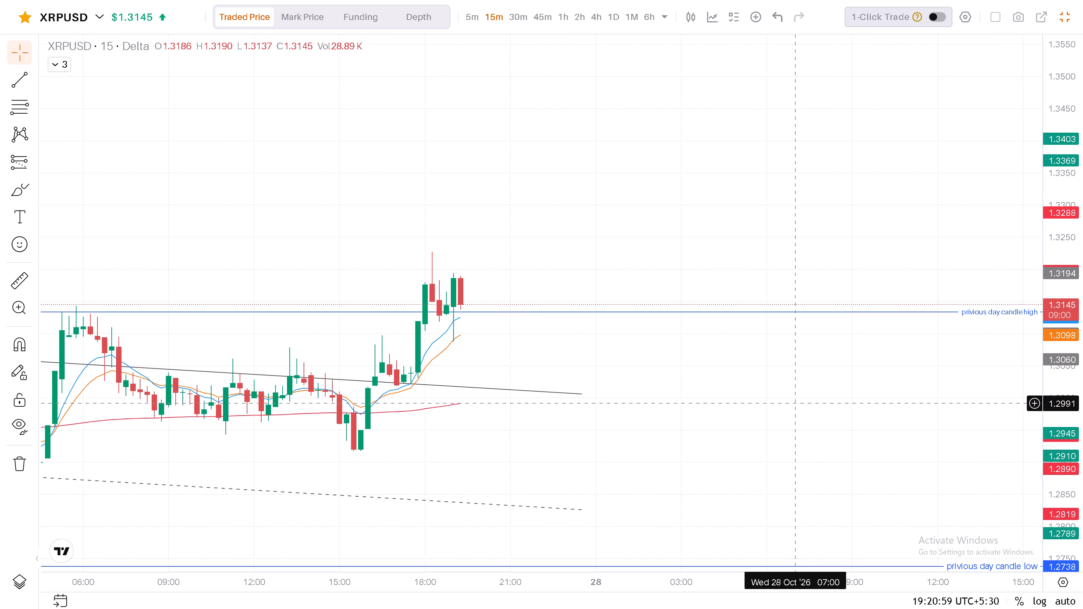
Switch XRPUSD to the 5-minute timeframe and examine the latest candles near the previous day candle high.
left_click(469, 14)
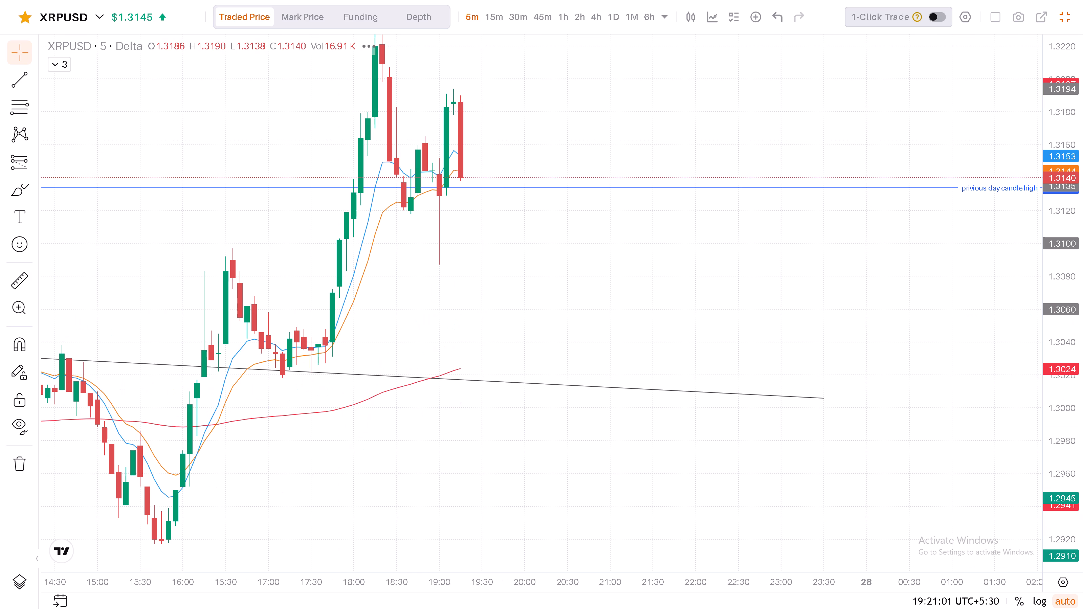
left_click_drag(1064, 204, 1037, 403)
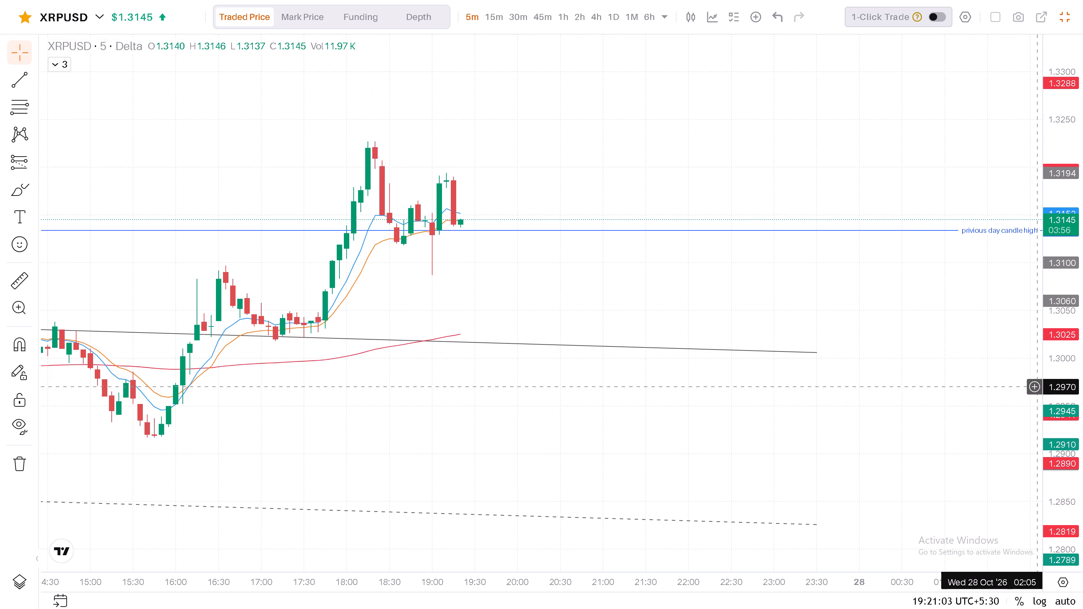
left_click_drag(1042, 315, 1037, 408)
left_click_drag(1055, 246, 1045, 370)
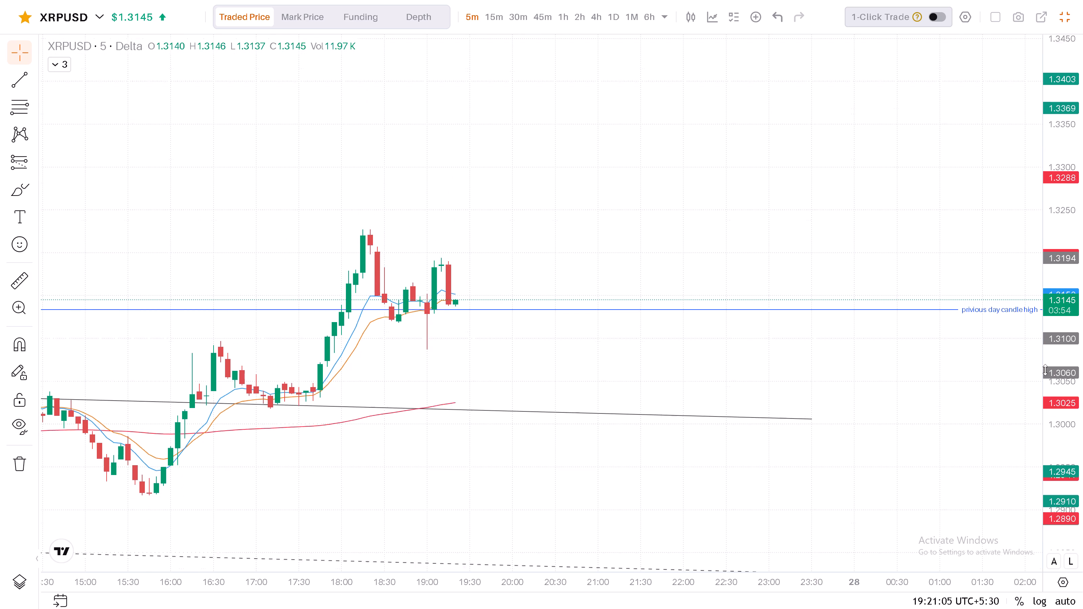
left_click_drag(1045, 370, 1038, 324)
left_click_drag(963, 377, 933, 389)
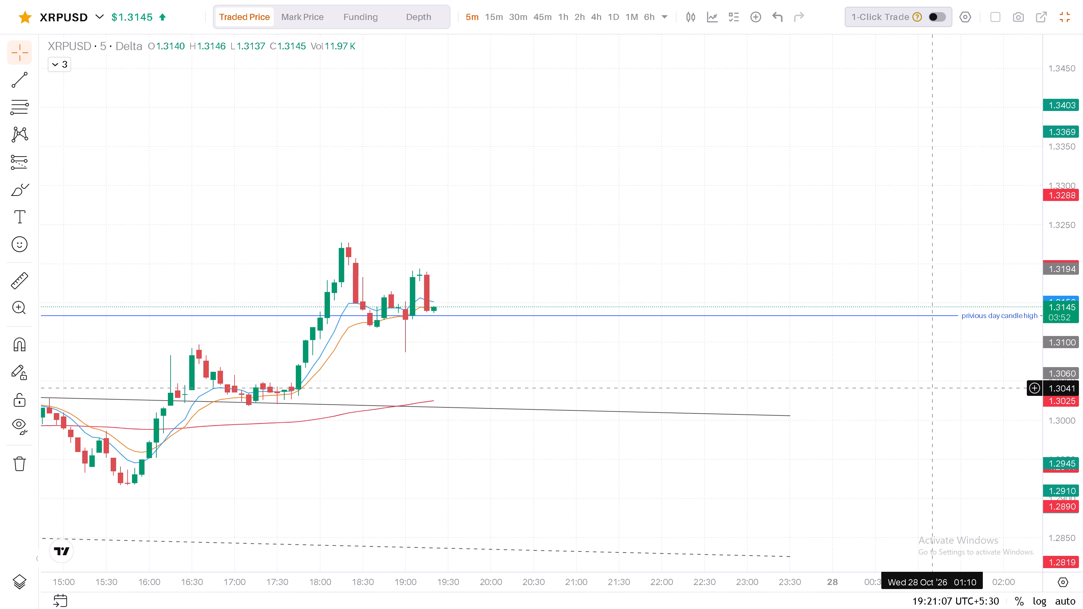
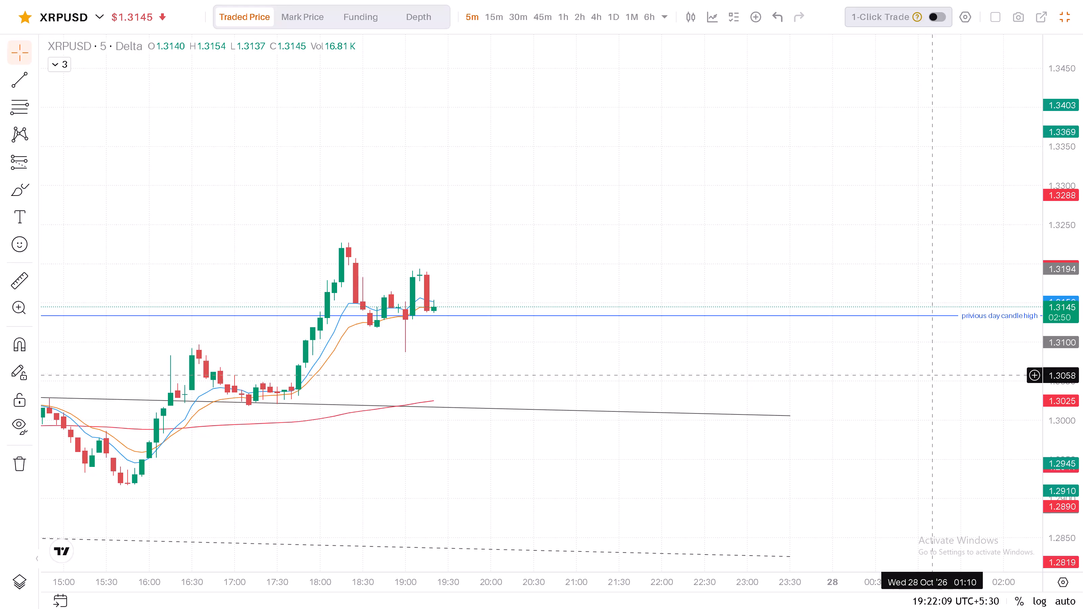
Leave the maximised chart and place a short limit order on XRPUSD at 1.3164 using the 10% size, 9 lots.
left_click_drag(865, 369, 880, 372)
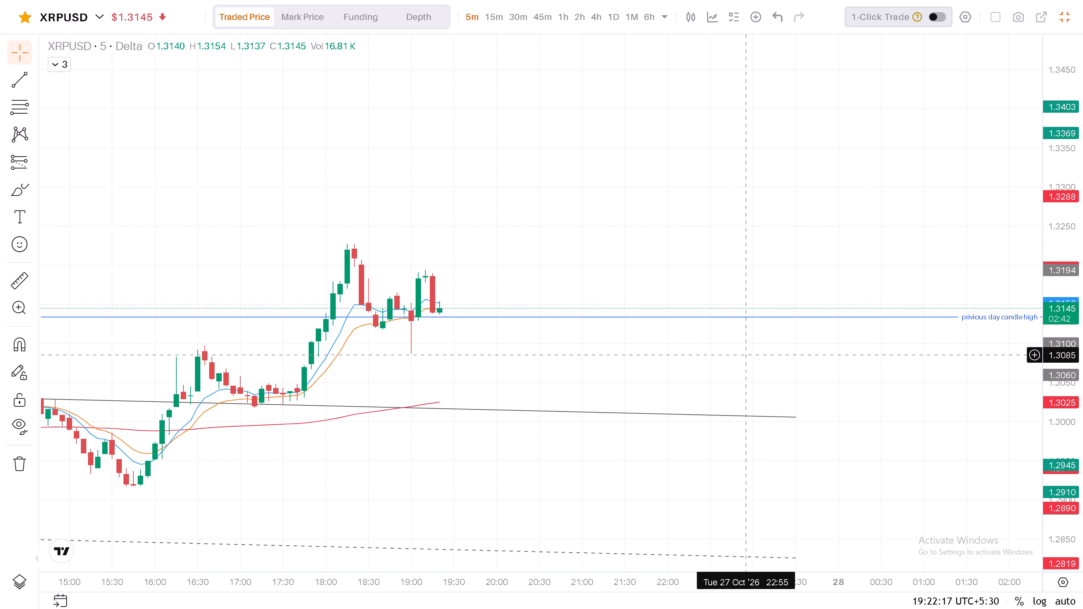
left_click_drag(746, 353, 757, 367)
left_click_drag(844, 366, 825, 386)
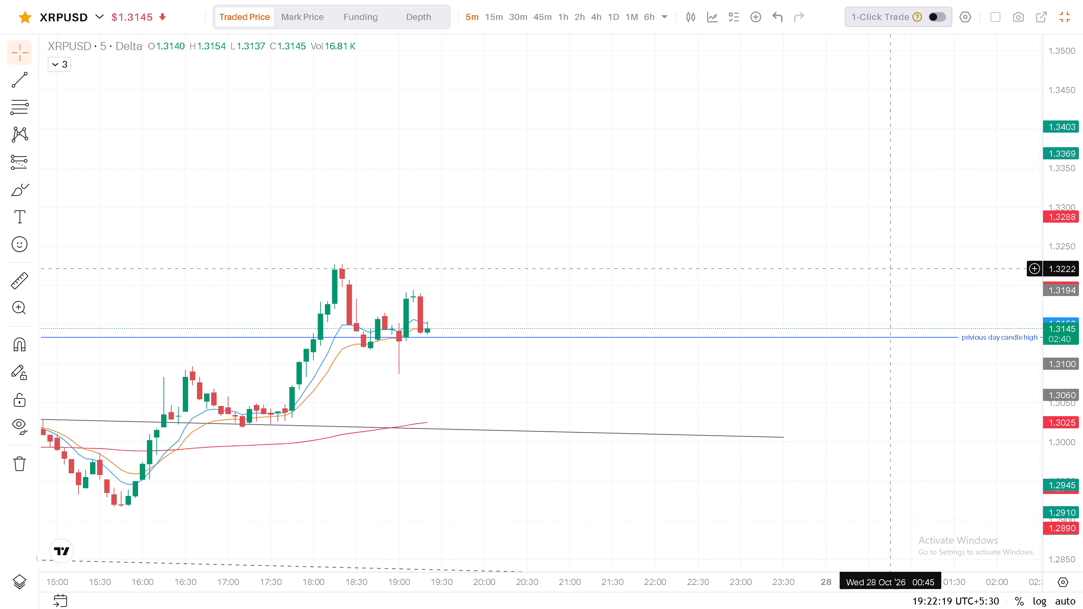
left_click(1061, 19)
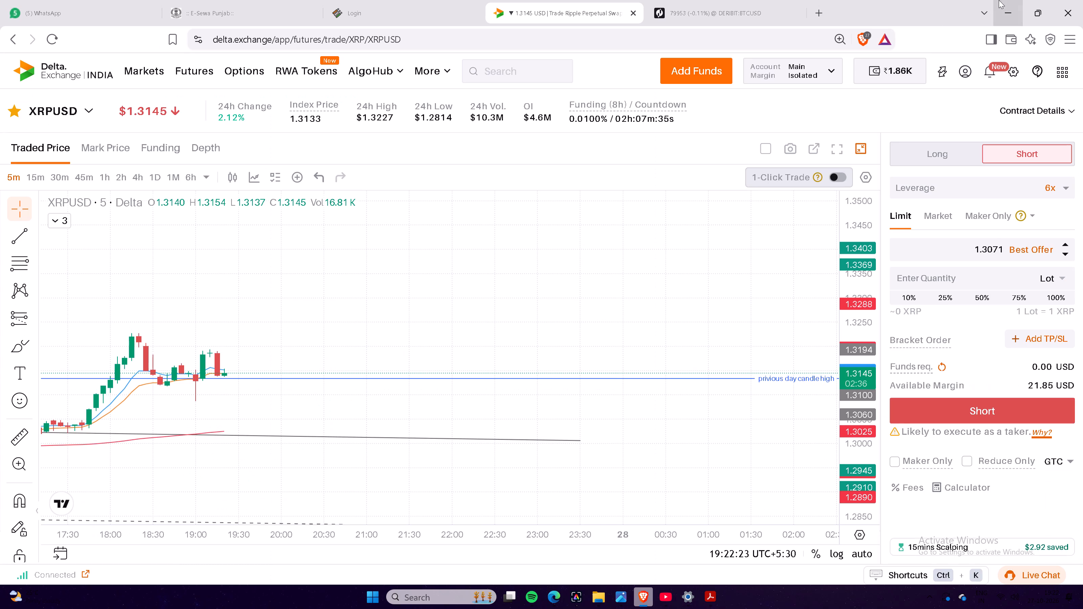
left_click_drag(416, 344, 626, 296)
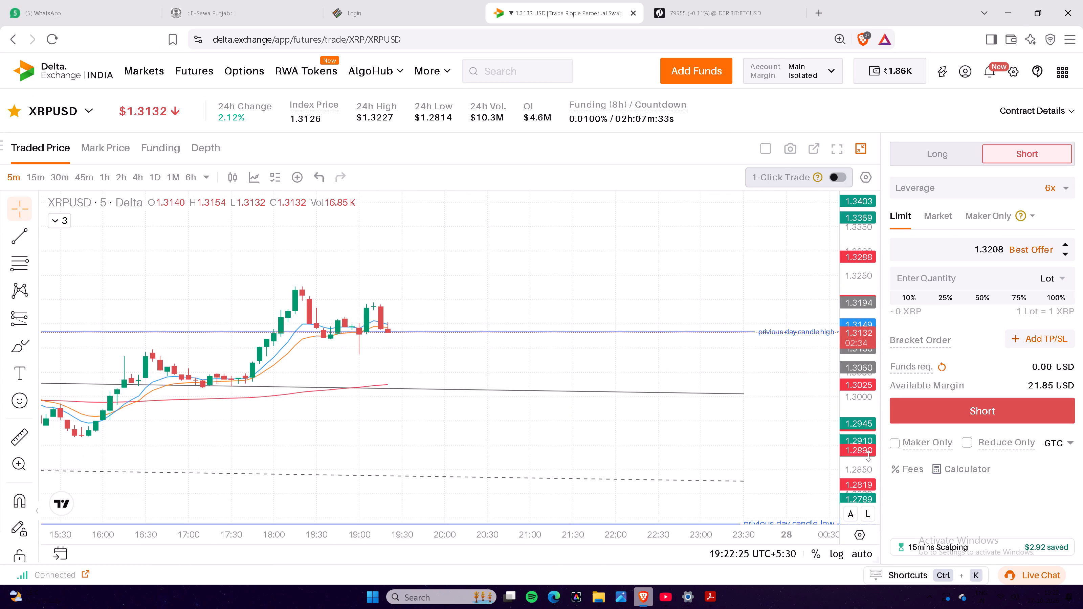
left_click_drag(868, 456, 864, 355)
left_click_drag(508, 251, 529, 285)
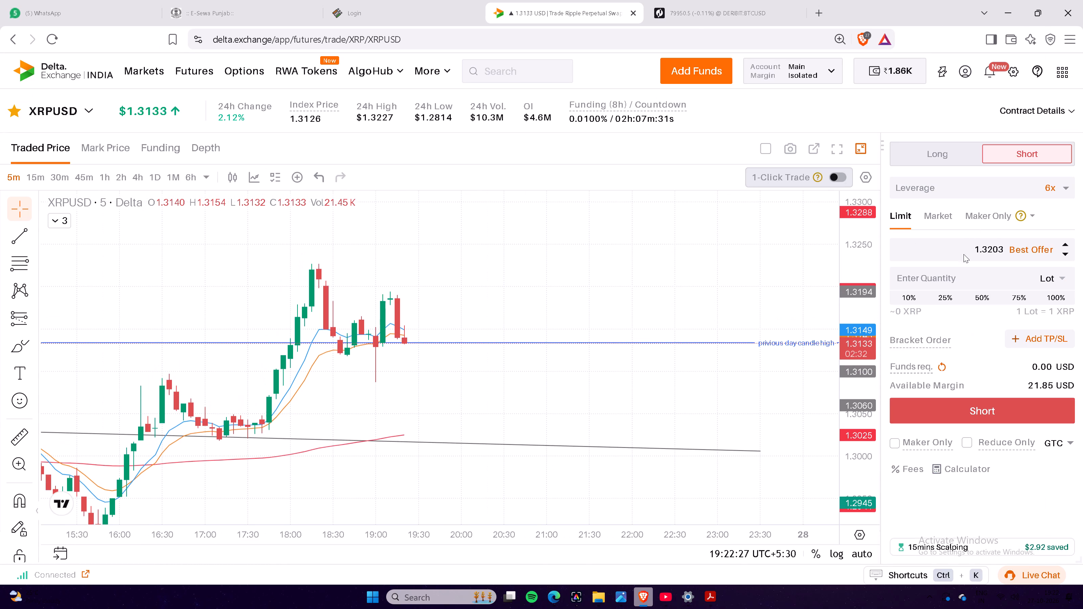
triple_click(644, 317)
triple_click(644, 317)
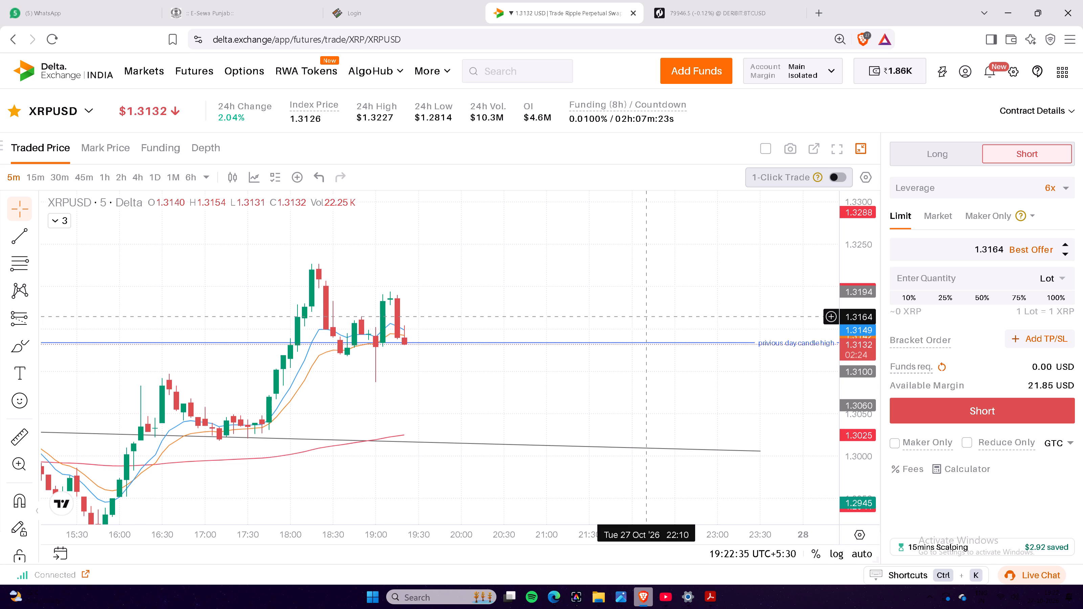
left_click(911, 298)
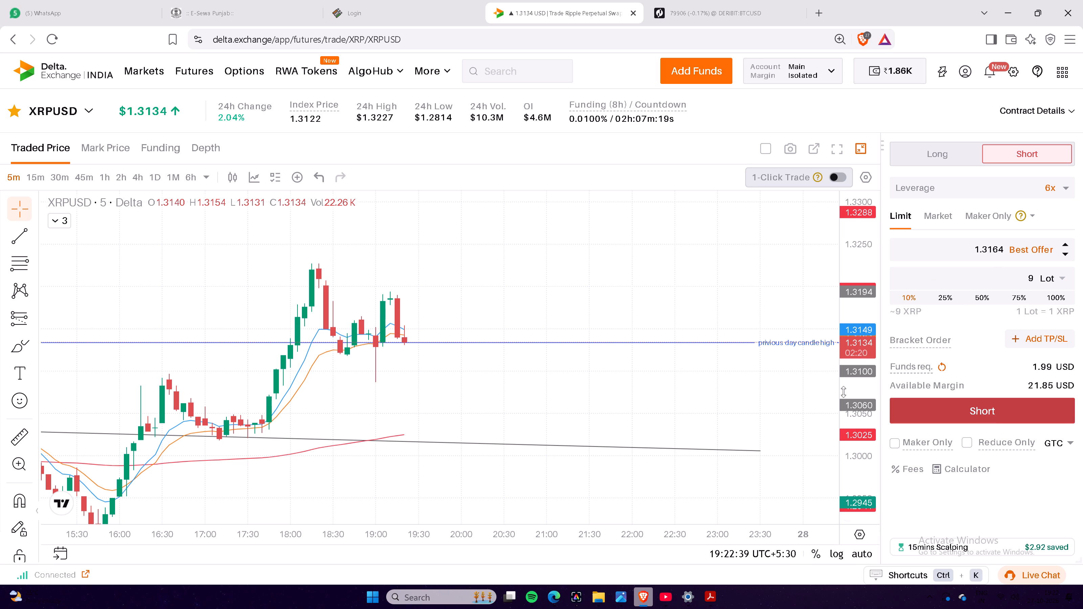
left_click(946, 420)
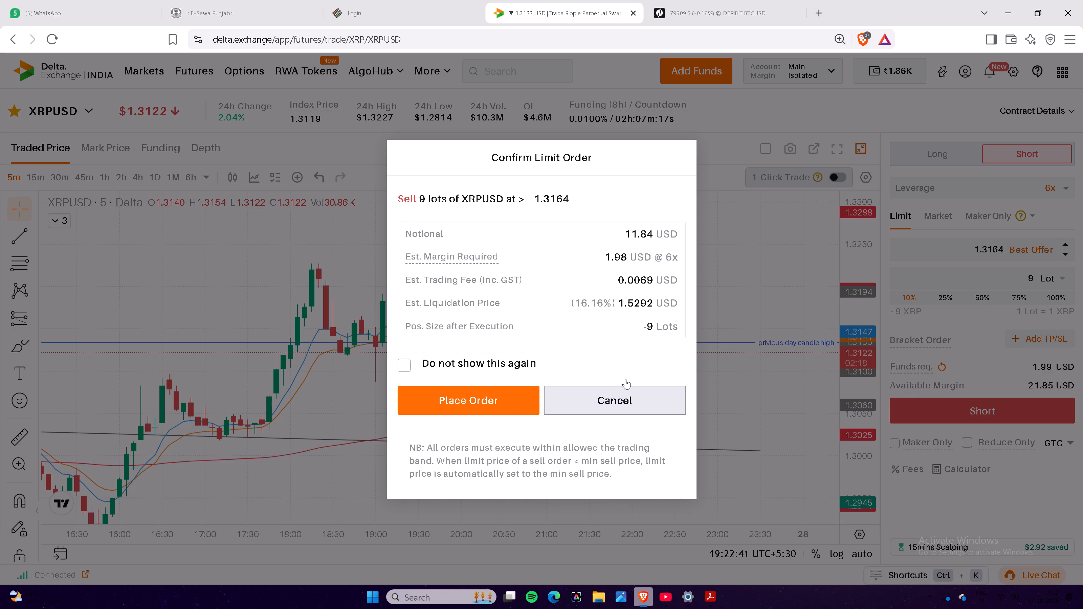
left_click(487, 407)
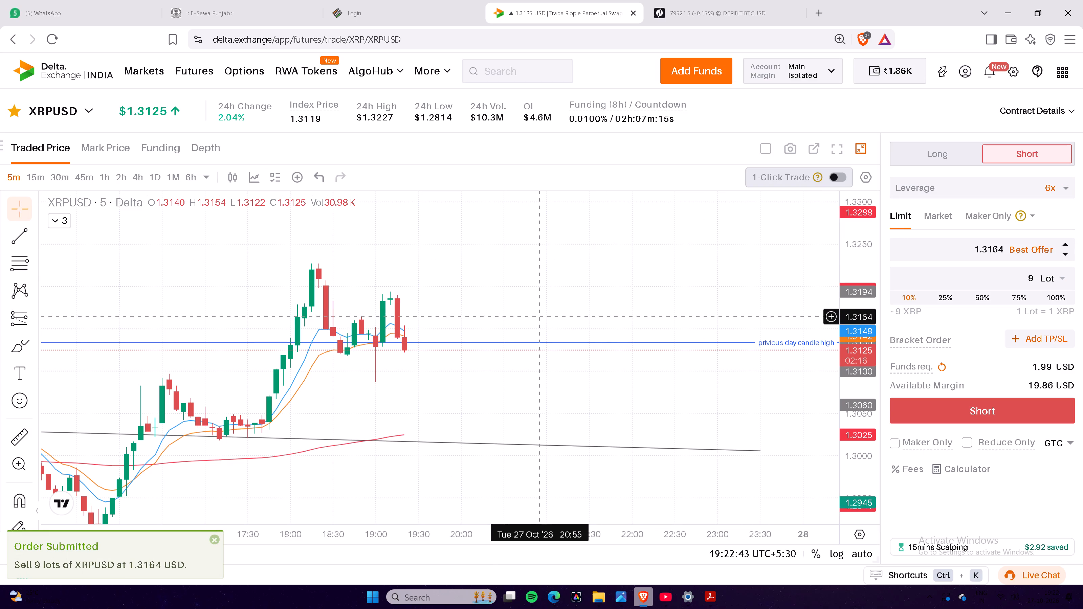
Add a limit stop loss to the open XRPUSD sell order with trigger price 1.3199 and limit price 1.3199.
left_click_drag(541, 277, 592, 276)
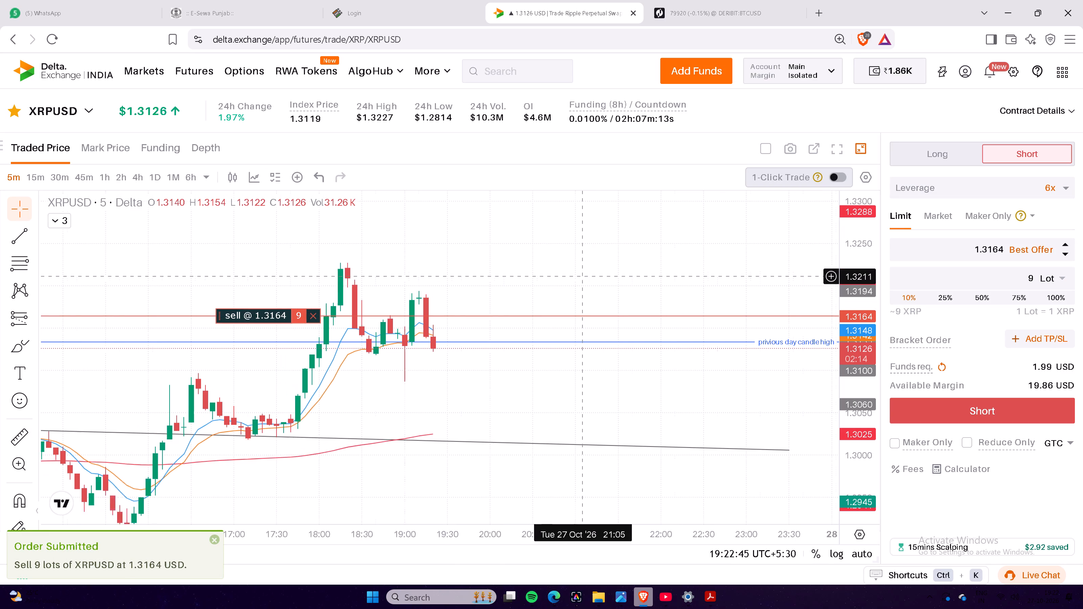
left_click_drag(592, 276, 596, 276)
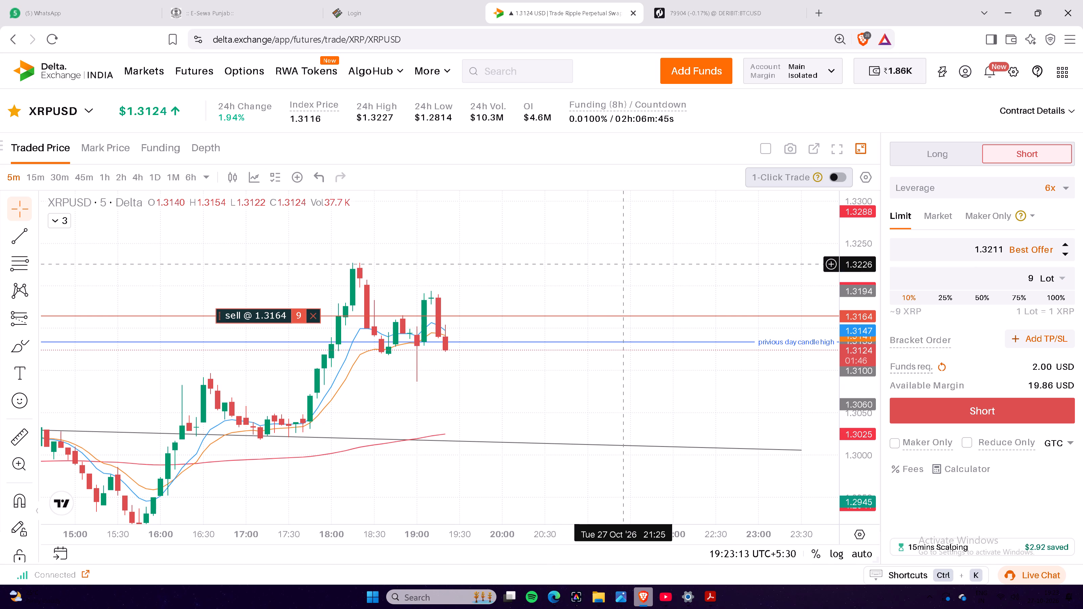
scroll(921, 115, "down", 4)
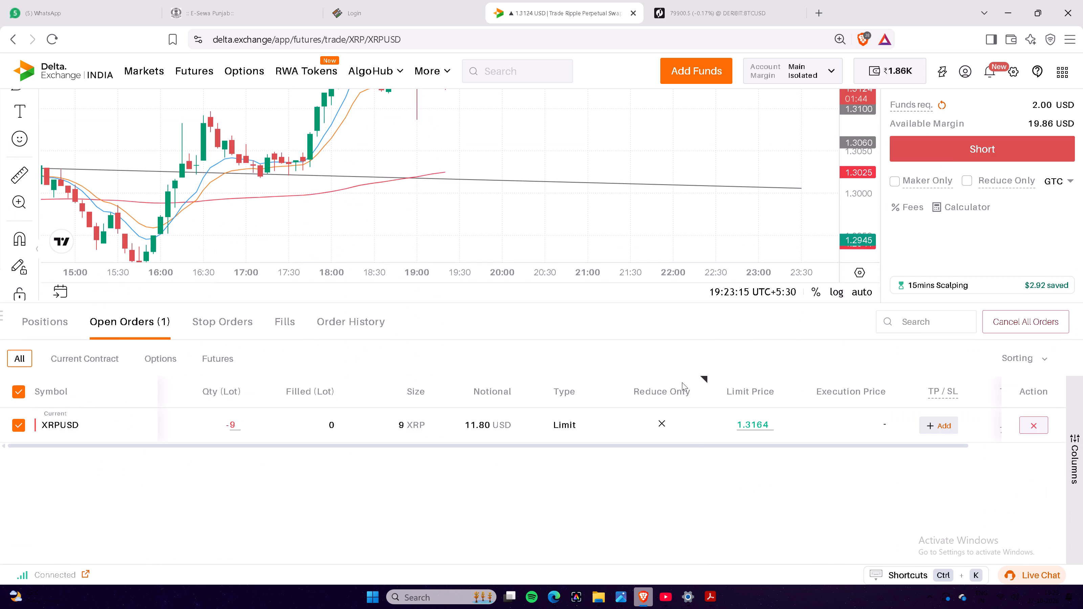
left_click_drag(690, 445, 895, 441)
left_click(825, 425)
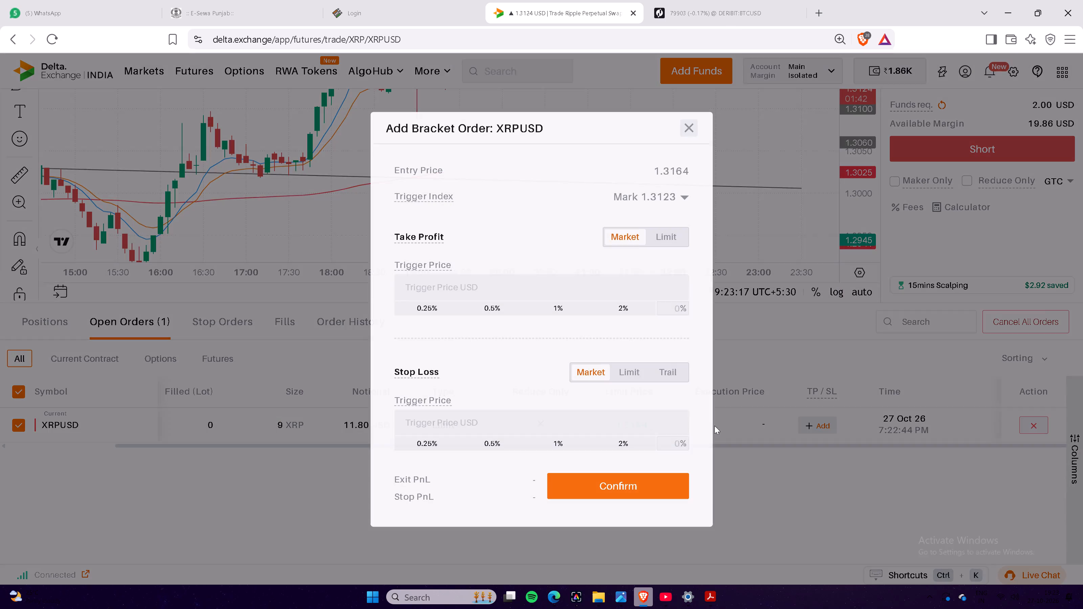
left_click(619, 369)
left_click(594, 393)
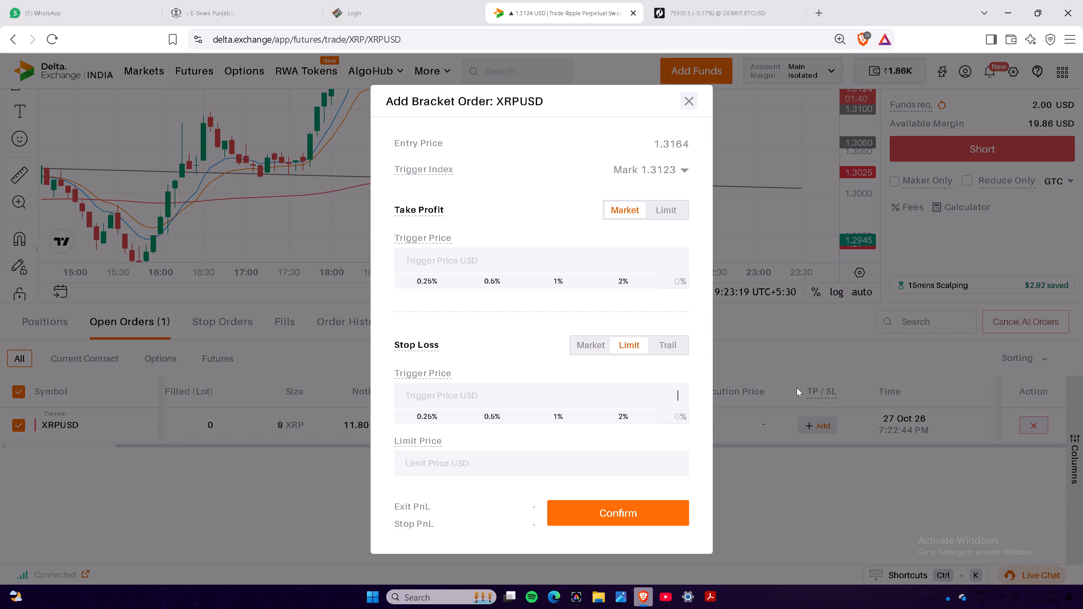
type("1.")
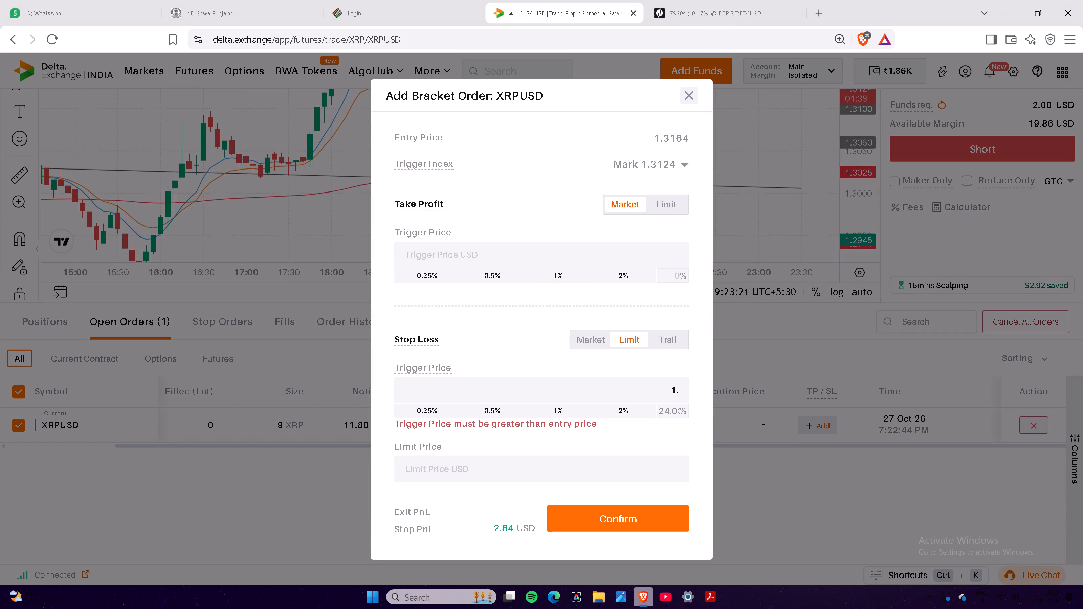
type("3199")
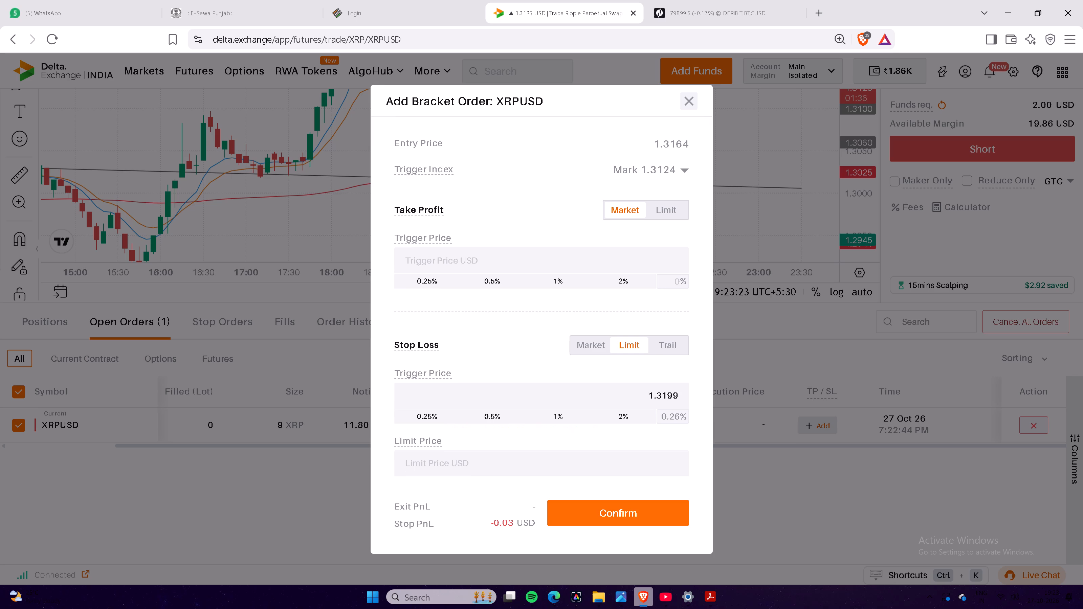
left_click(656, 460)
type("1.3199")
left_click(647, 521)
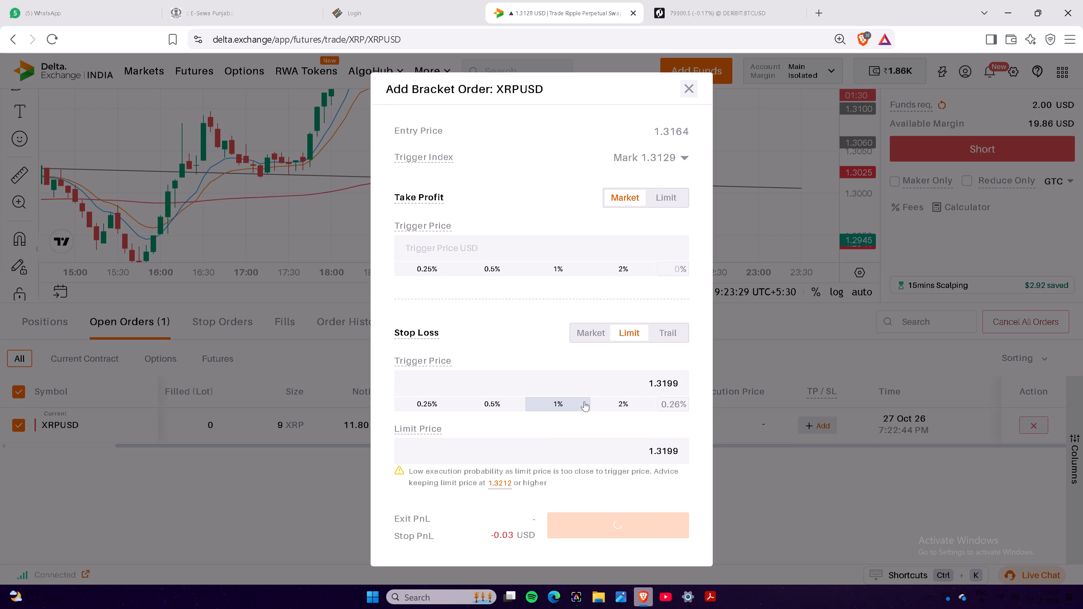
Draw a short horizontal trend line at about 1.3202 just above the latest XRPUSD swing high, from about 19:10 to 19:45.
scroll(828, 512, "up", 4)
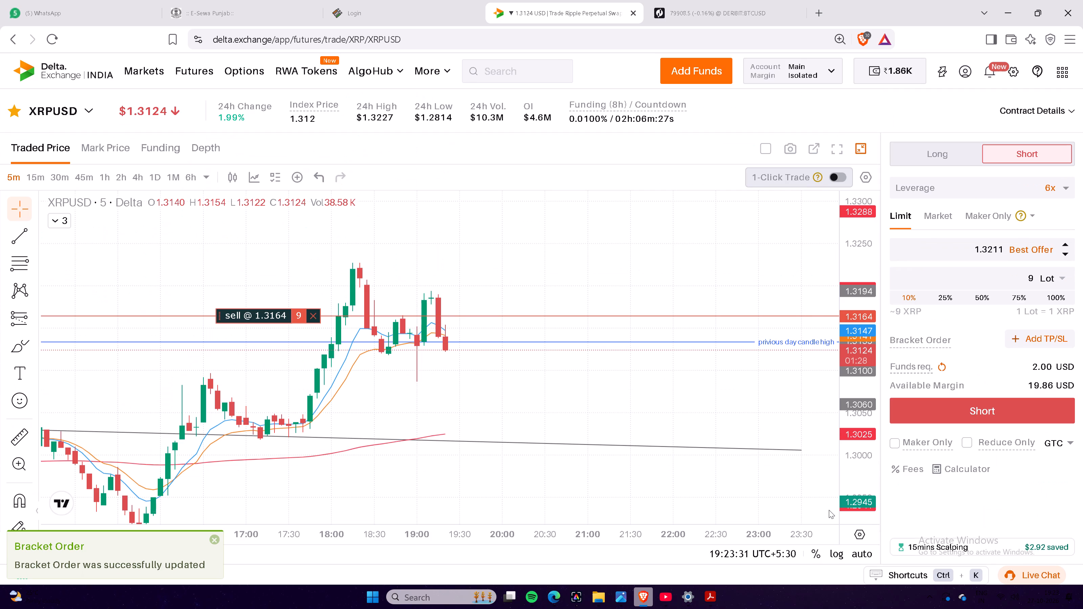
left_click_drag(555, 383, 650, 397)
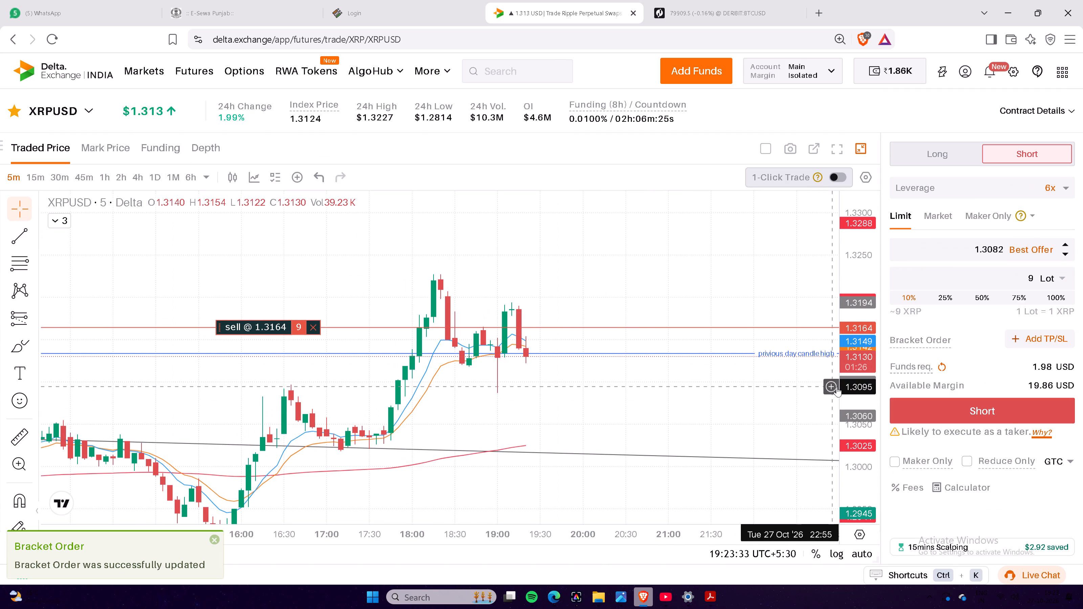
left_click_drag(856, 412, 860, 405)
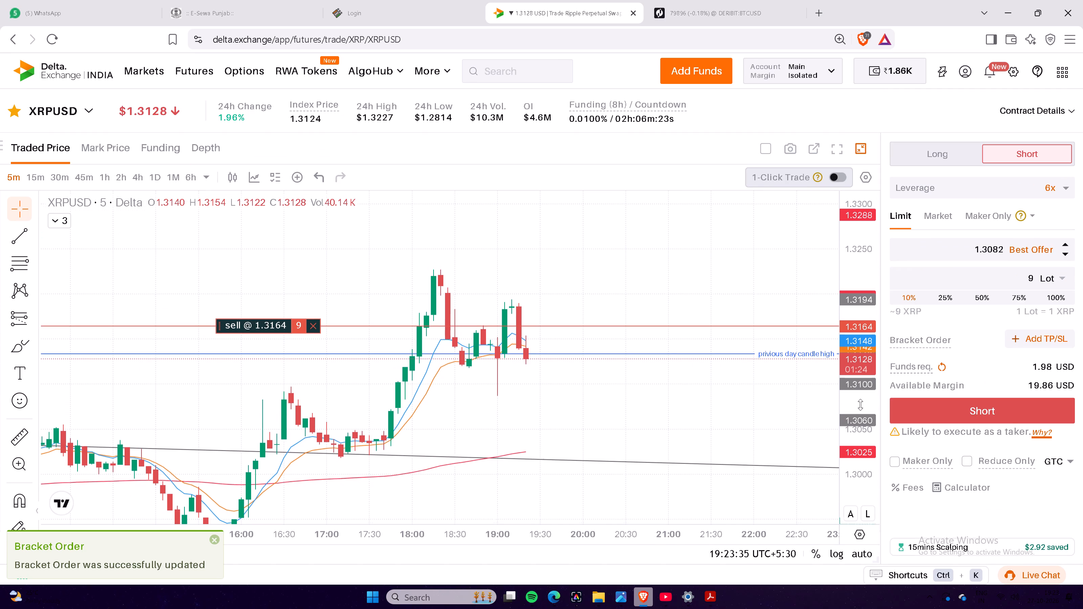
left_click_drag(860, 405, 861, 400)
left_click(861, 400)
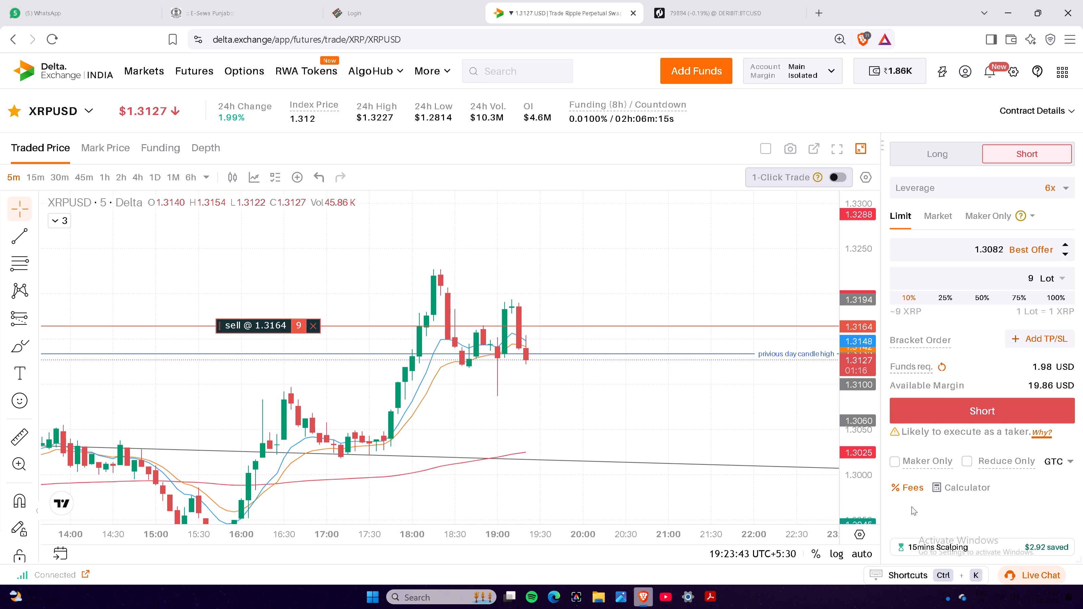
left_click(6, 234)
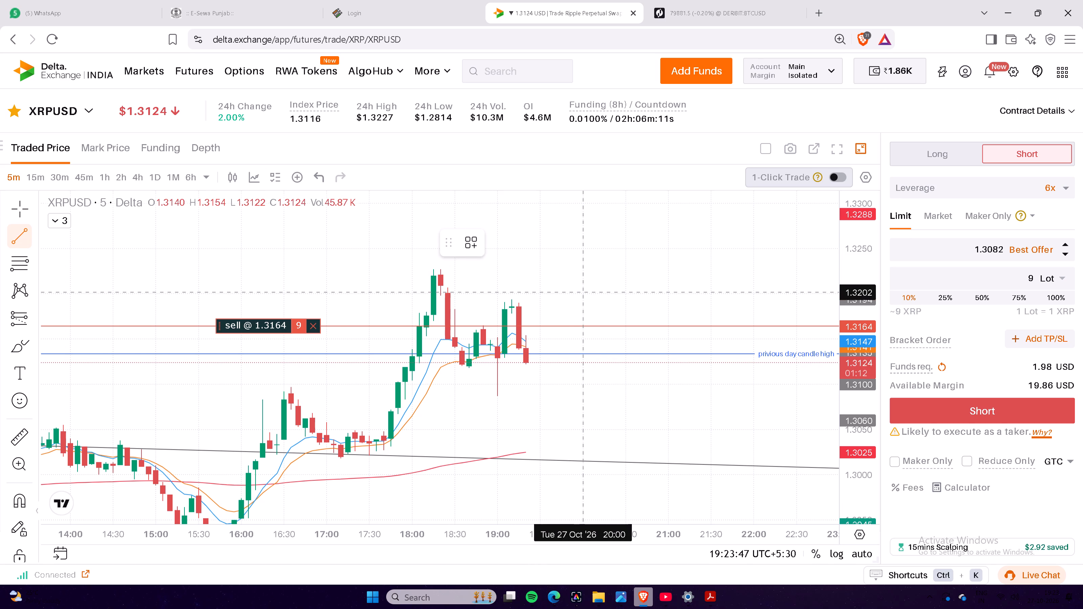
left_click(561, 293)
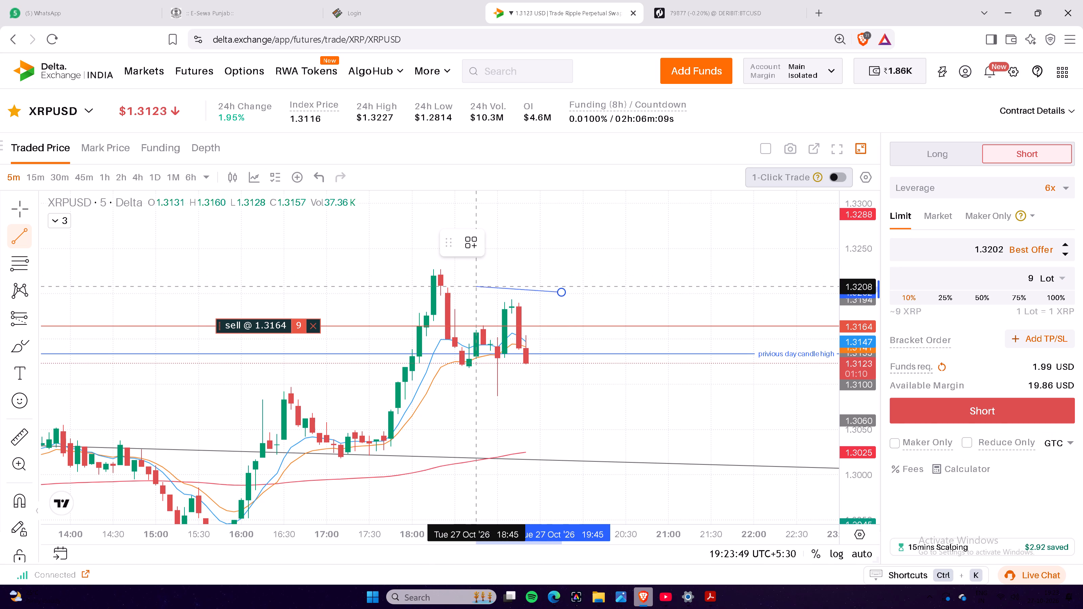
left_click(509, 292)
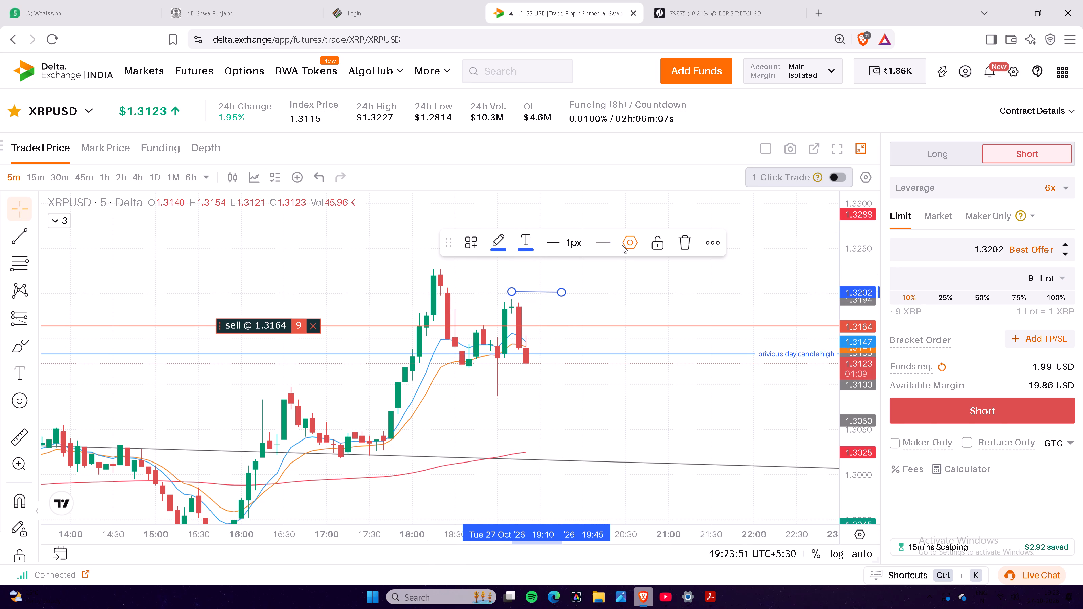
Set both price coordinates of the new trend line to 1.3199 to mark the stop-loss level.
left_click(623, 245)
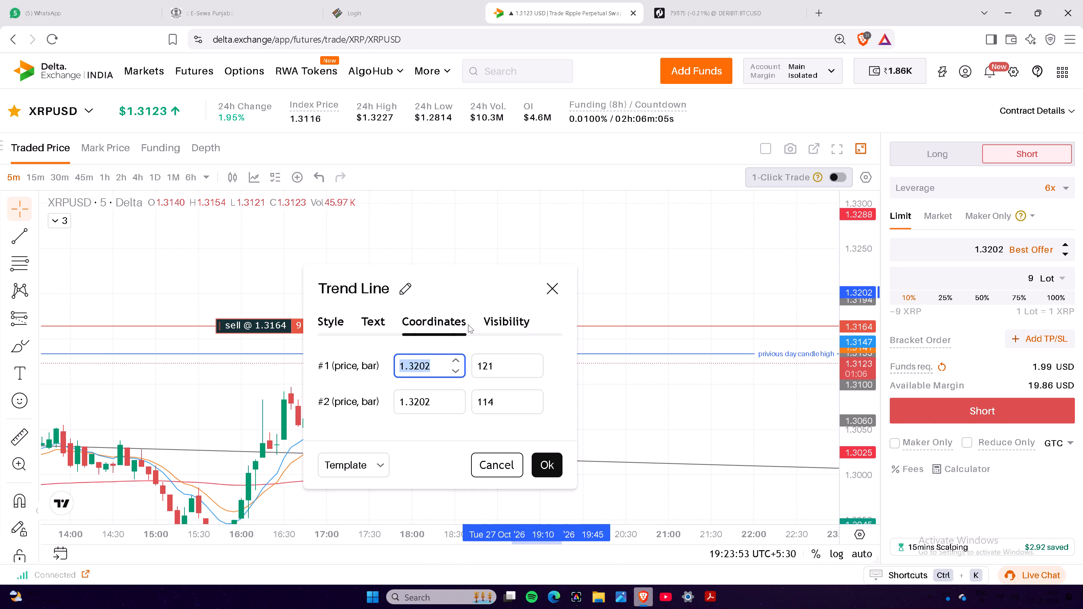
key("BackSpace")
key("BackSpace")
key("BackSpace")
type("1.3")
type("199")
left_click_drag(450, 400, 439, 405)
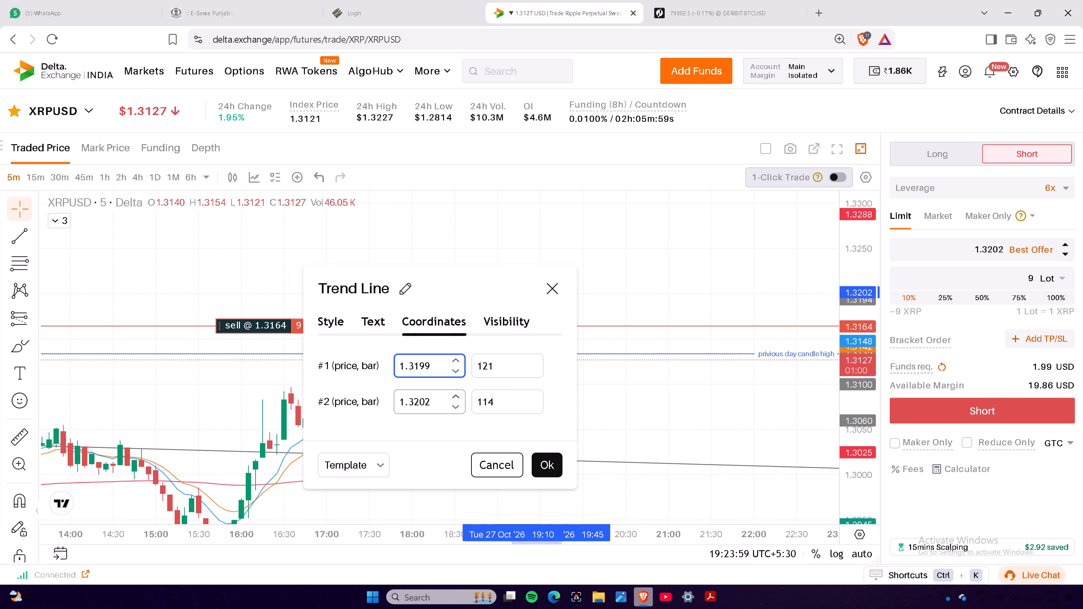
left_click(439, 405)
key("BackSpace")
key("BackSpace")
key("BackSpace")
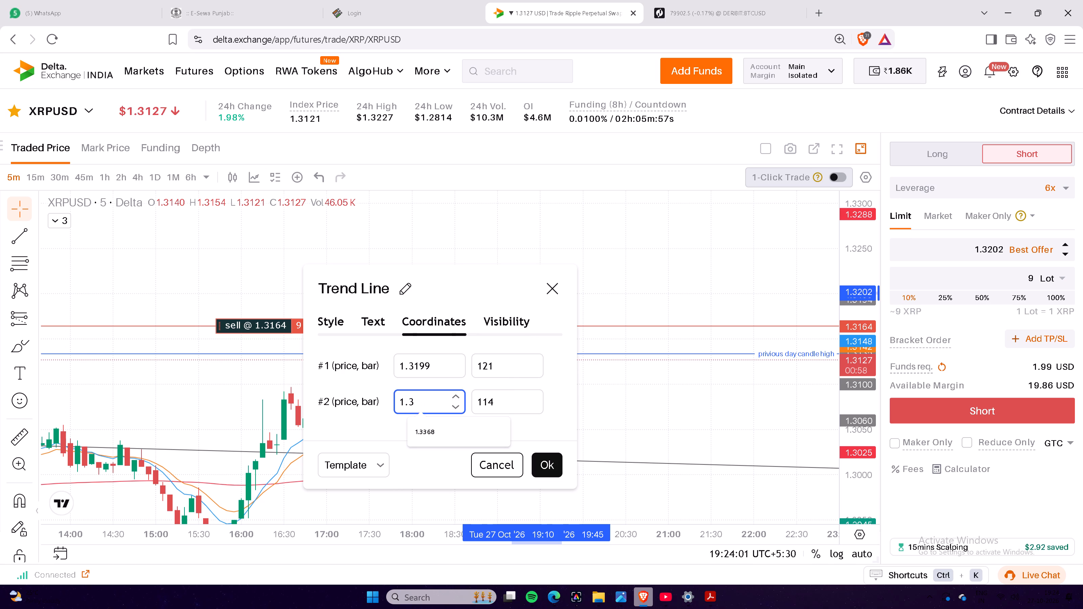
type("199")
left_click(555, 466)
left_click(635, 406)
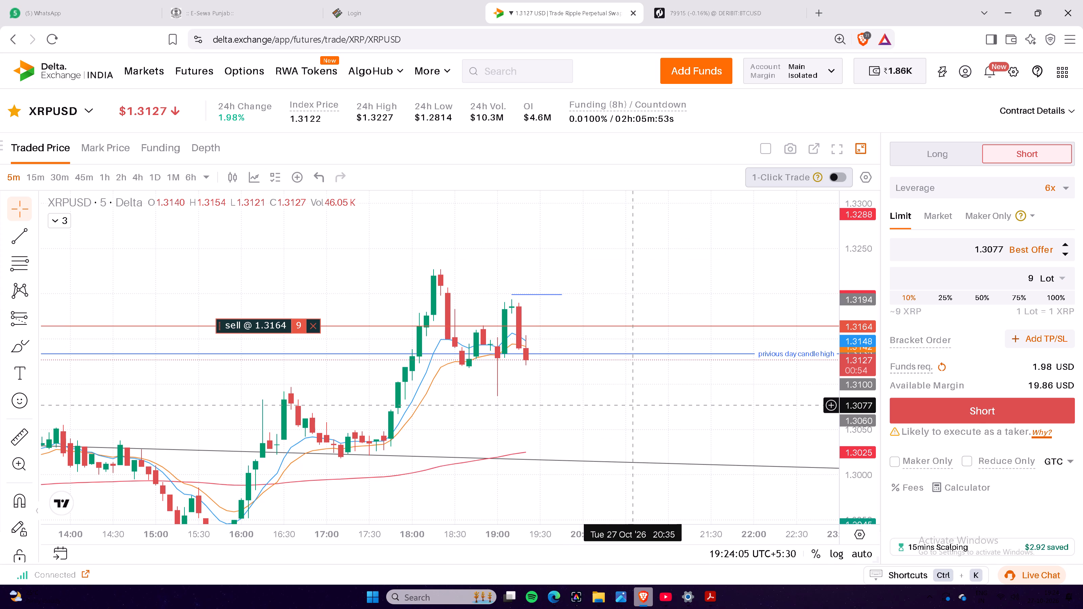
Examine the XRPUSD 5-minute price history around the sell order, the stop-loss line, the previous day candle high and the channel line.
scroll(636, 406, "down", 3)
scroll(636, 406, "up", 6)
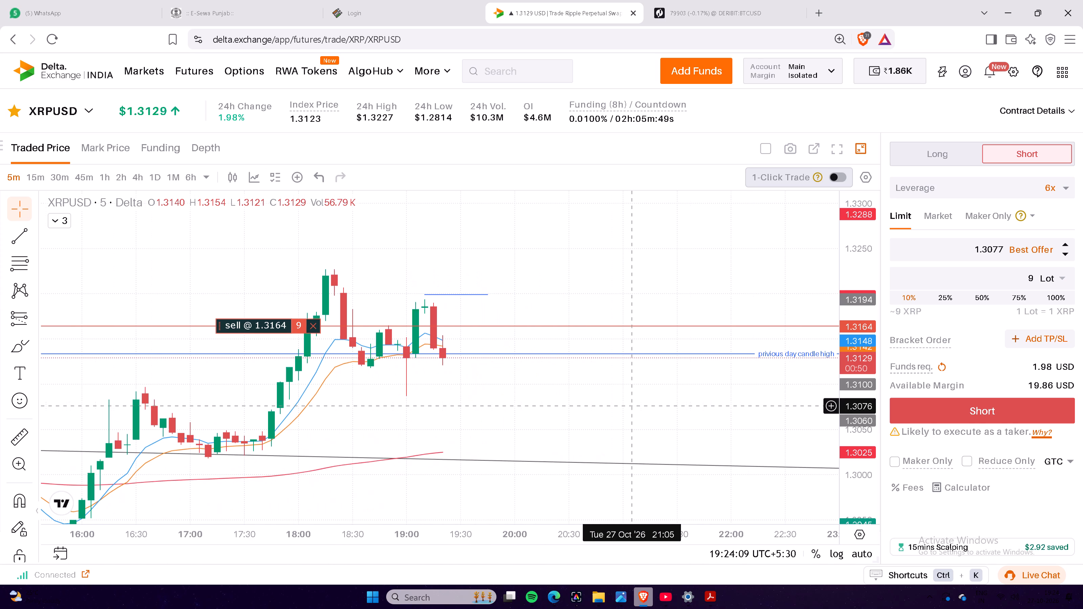
left_click_drag(565, 419, 579, 433)
left_click(579, 433)
middle_click(579, 433)
middle_click(579, 433)
double_click(579, 433)
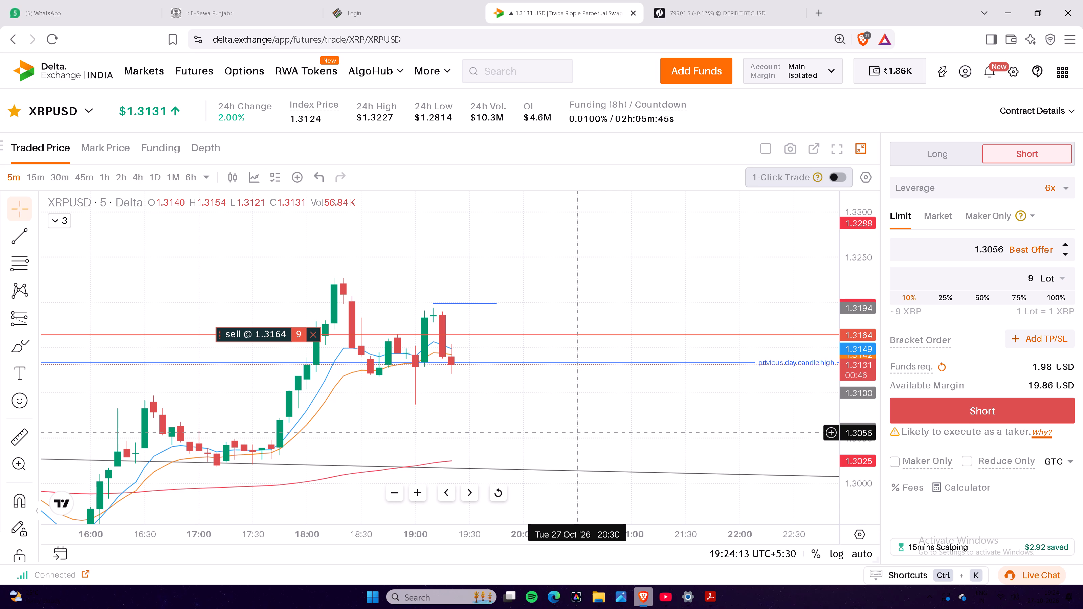
scroll(582, 429, "down", 4)
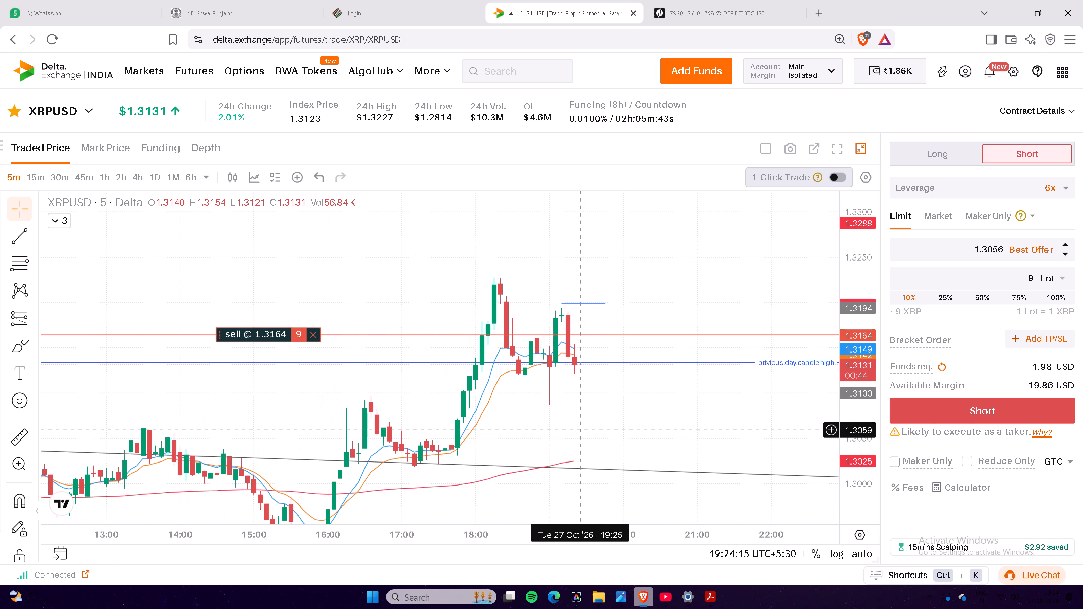
scroll(583, 431, "down", 17)
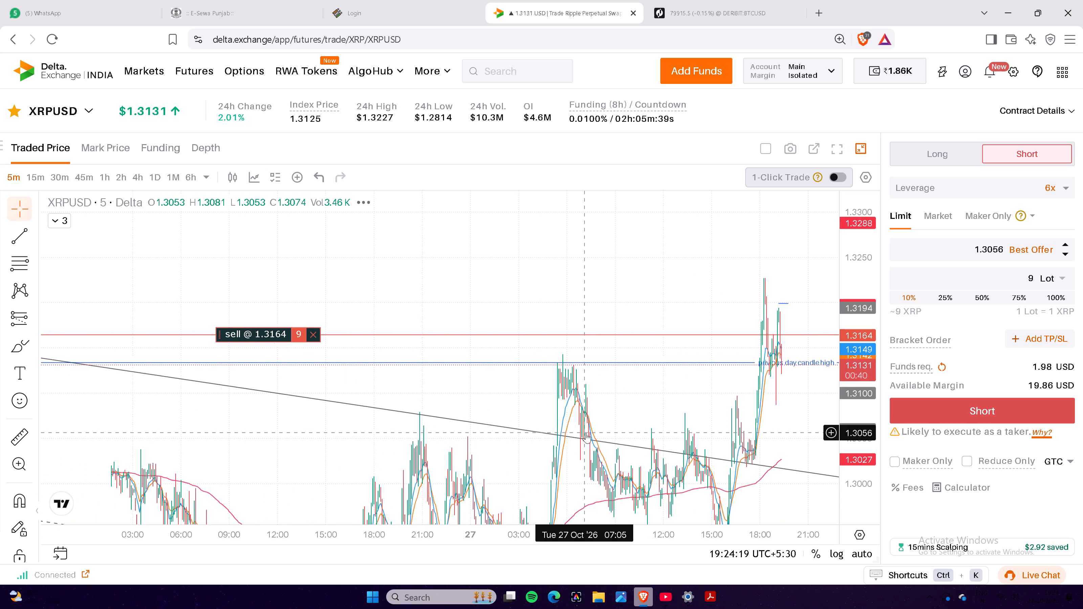
scroll(586, 433, "down", 7)
scroll(586, 433, "up", 13)
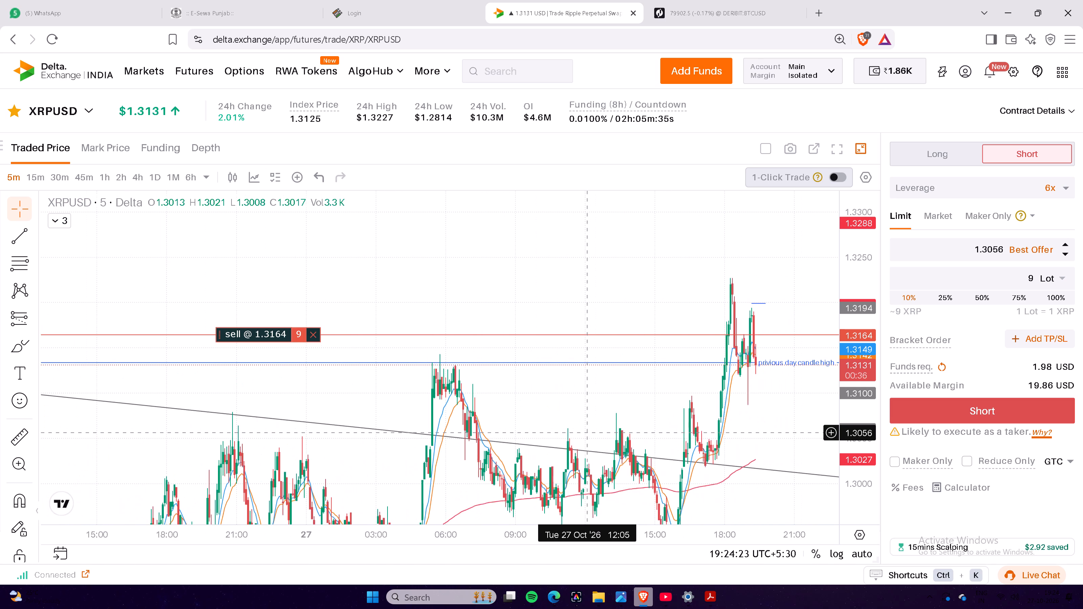
Examine the latest XRPUSD 5-minute candles around the sell order, the stop-loss line and the previous day candle high.
scroll(587, 433, "up", 14)
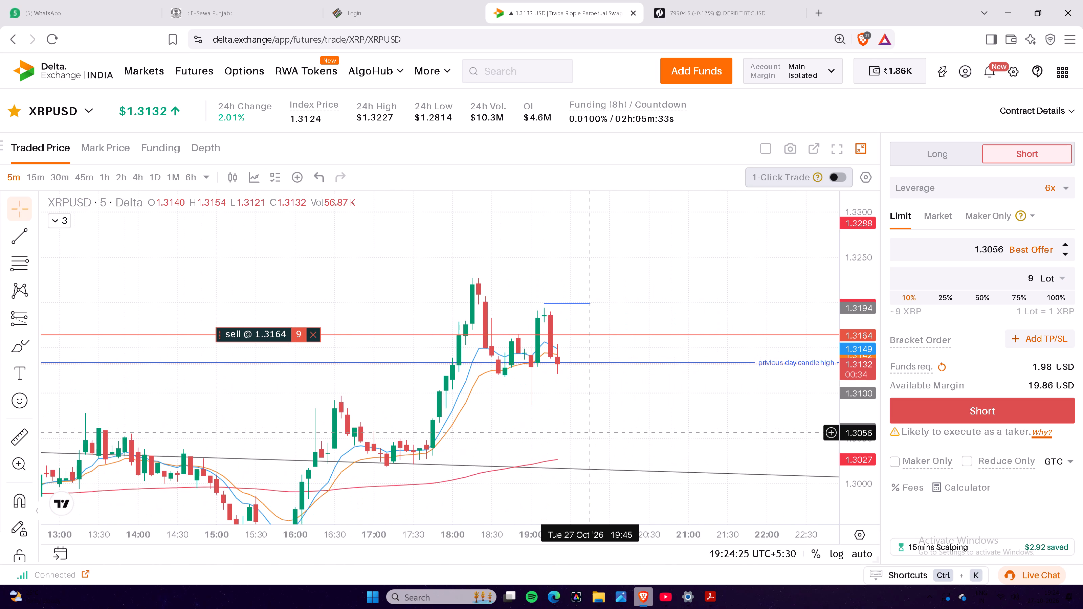
scroll(588, 433, "up", 3)
left_click_drag(597, 426, 625, 421)
scroll(626, 420, "up", 1)
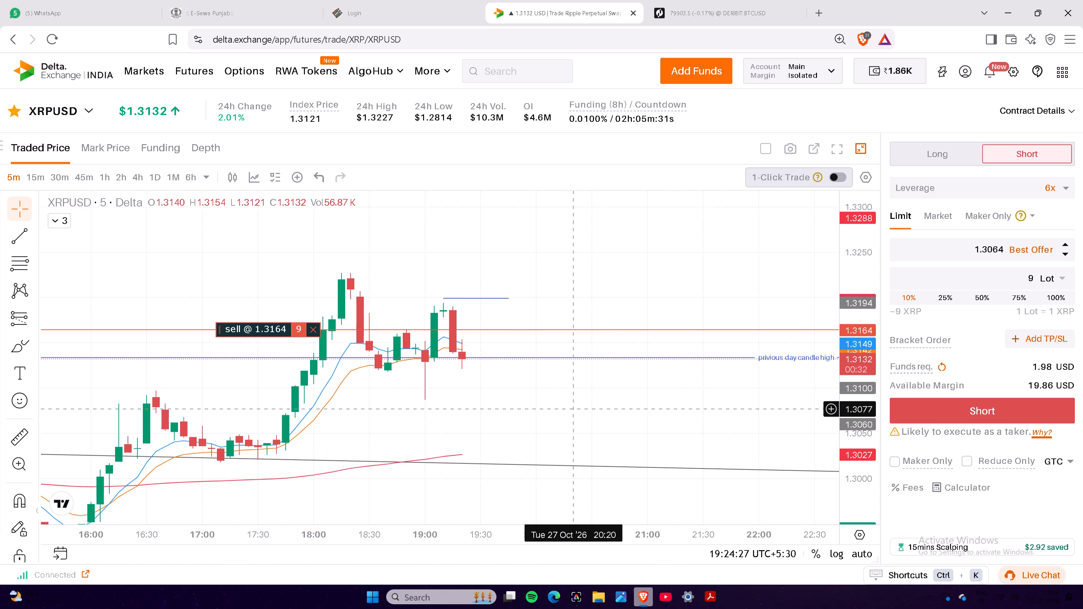
left_click_drag(578, 409, 676, 417)
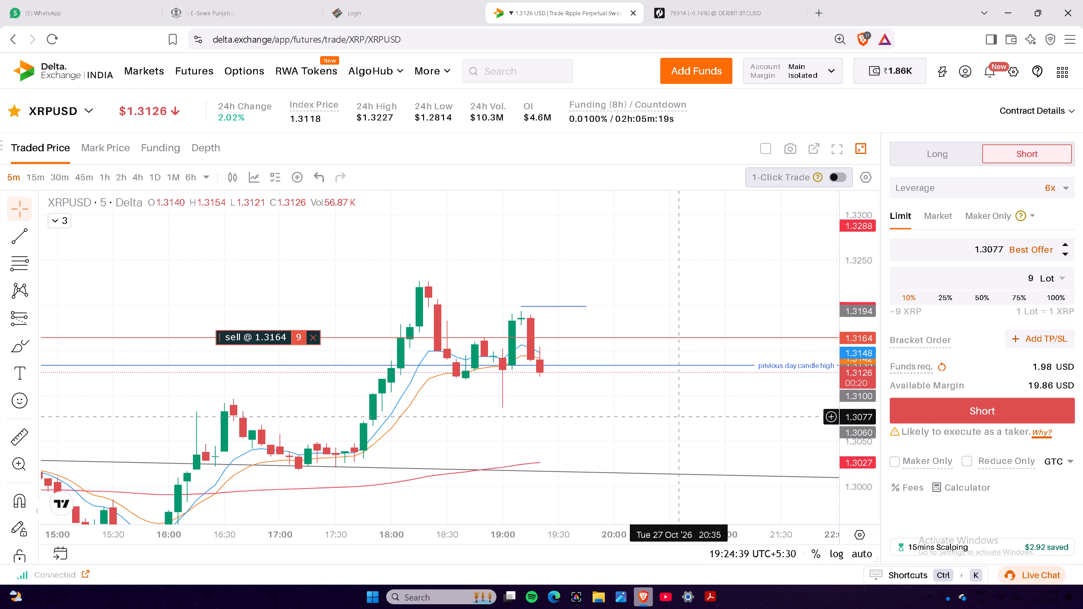
left_click_drag(598, 267, 620, 244)
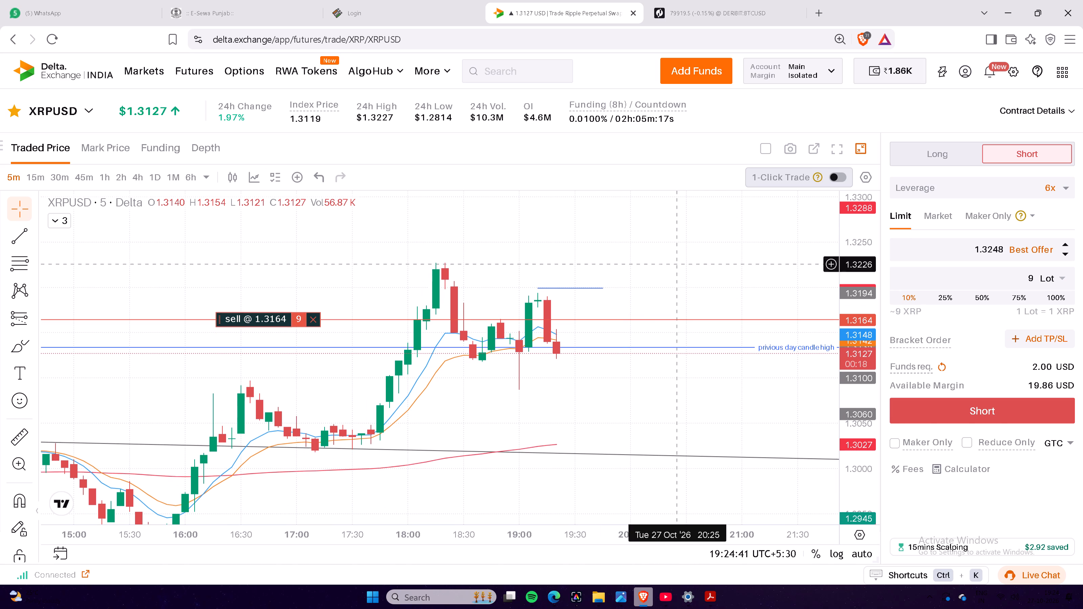
left_click_drag(853, 423, 858, 391)
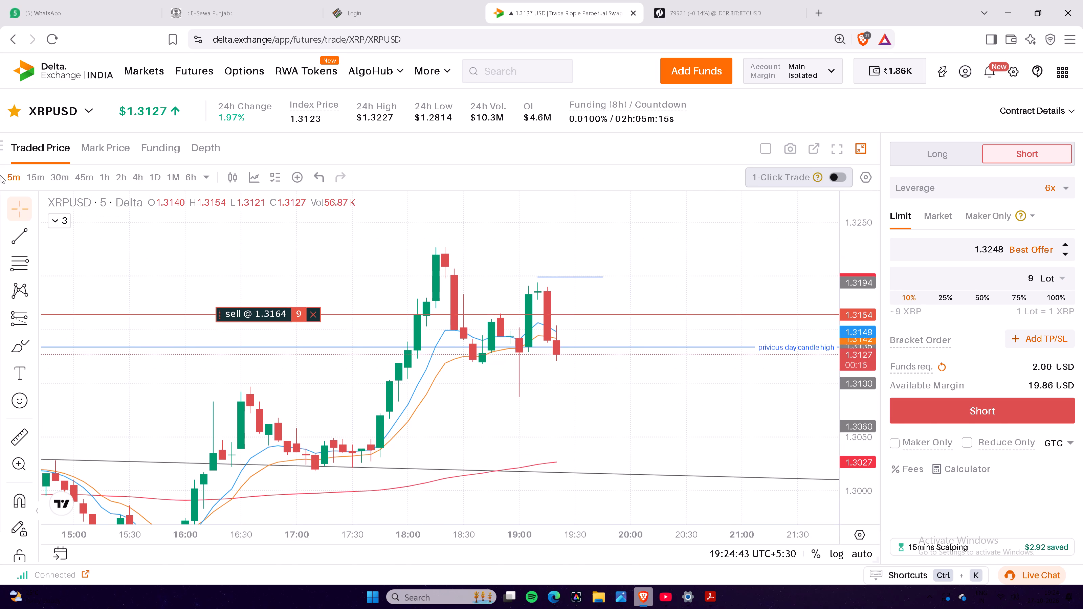
left_click_drag(755, 275, 749, 296)
left_click(749, 296)
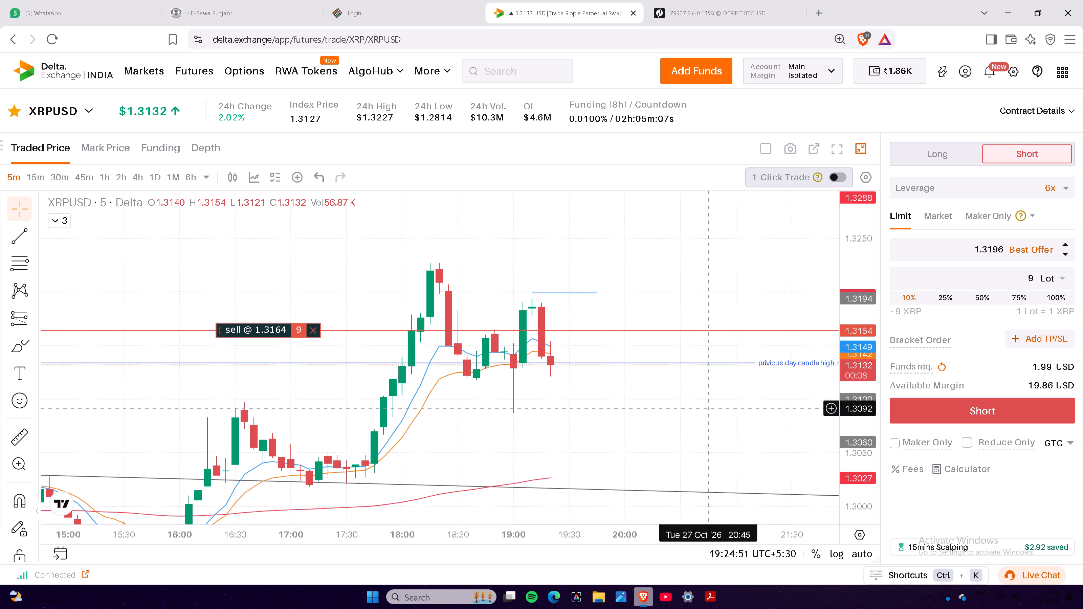
scroll(711, 408, "down", 1)
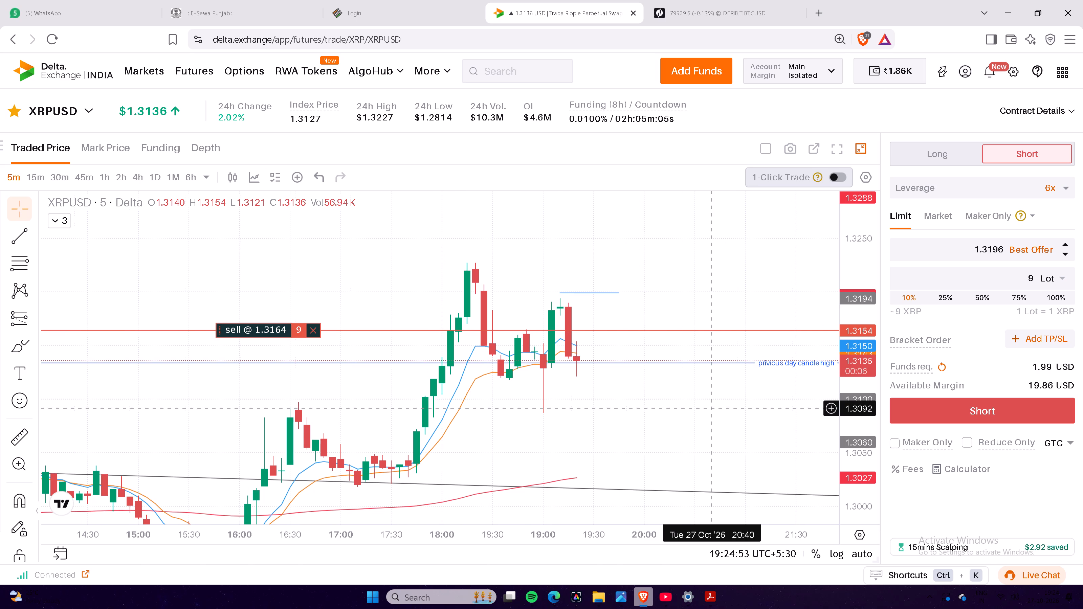
scroll(711, 408, "up", 2)
scroll(711, 408, "down", 2)
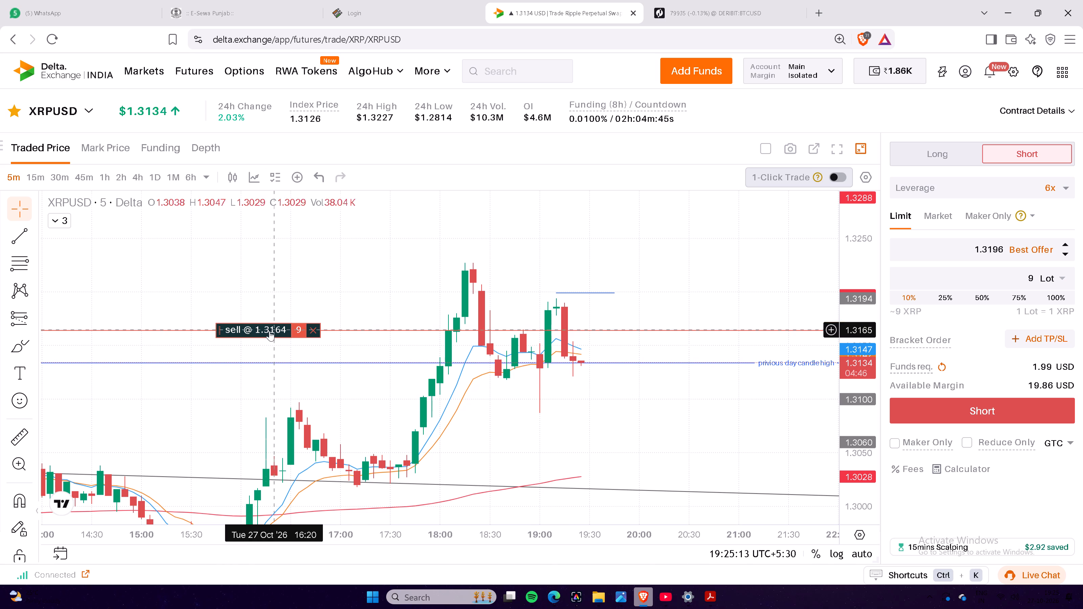
Move the open XRPUSD limit sell order up to a limit price of 1.3175 on the chart.
left_click_drag(269, 331, 274, 321)
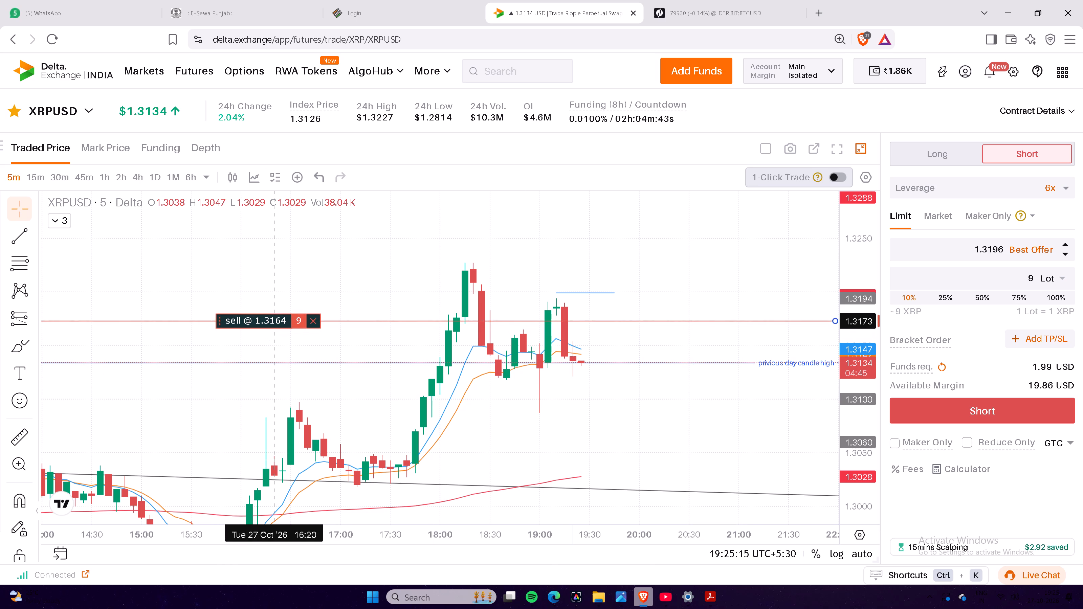
left_click_drag(274, 321, 275, 320)
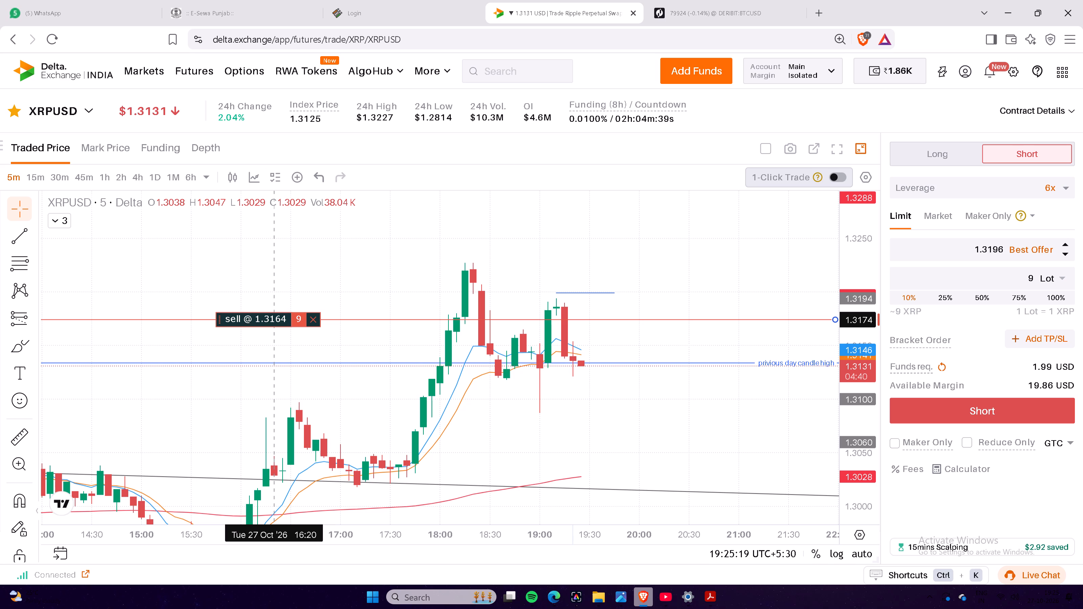
left_click_drag(275, 320, 276, 319)
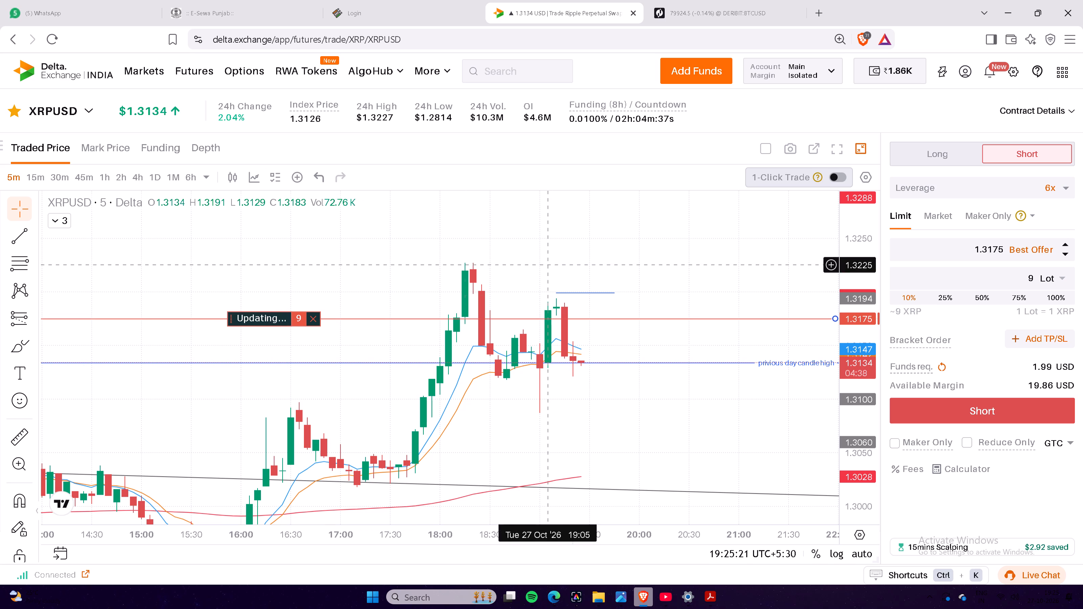
Review the take-profit and stop-loss settings in the bracket of the open XRPUSD order.
scroll(943, 115, "down", 5)
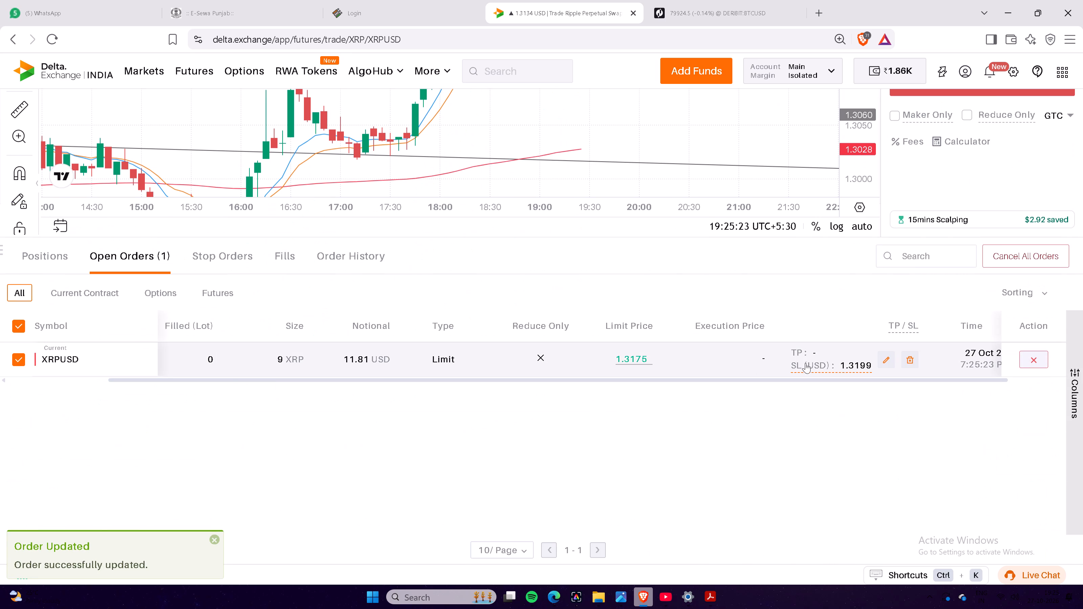
left_click(881, 357)
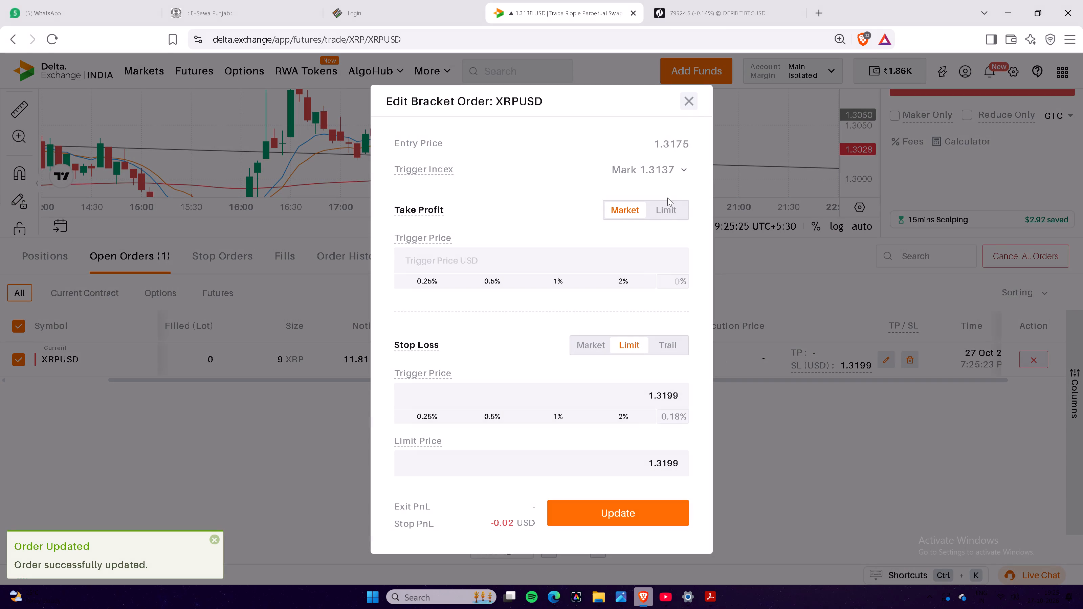
left_click(690, 101)
scroll(818, 423, "up", 5)
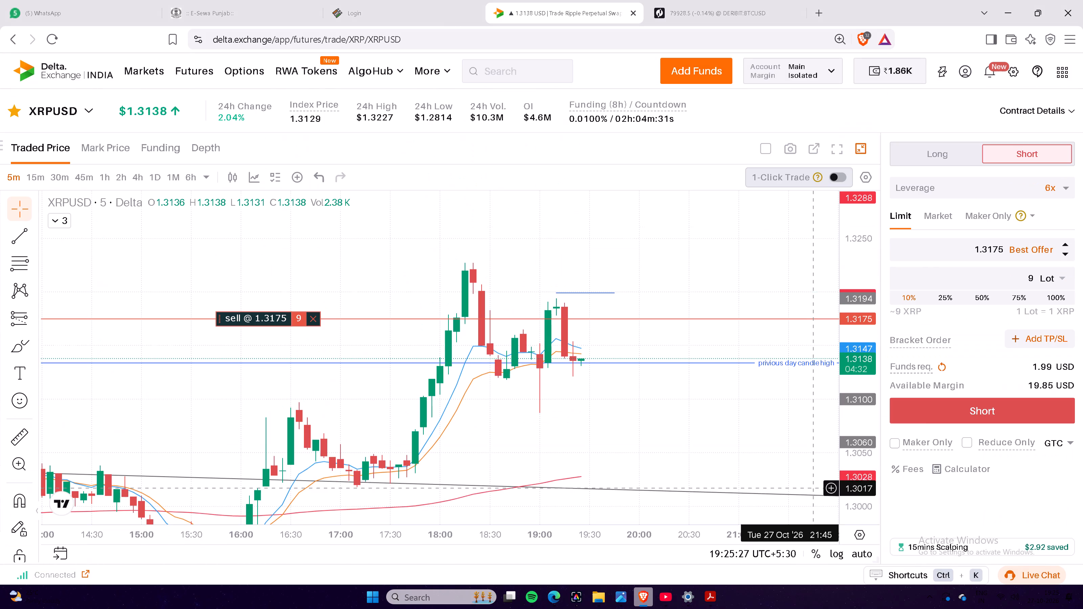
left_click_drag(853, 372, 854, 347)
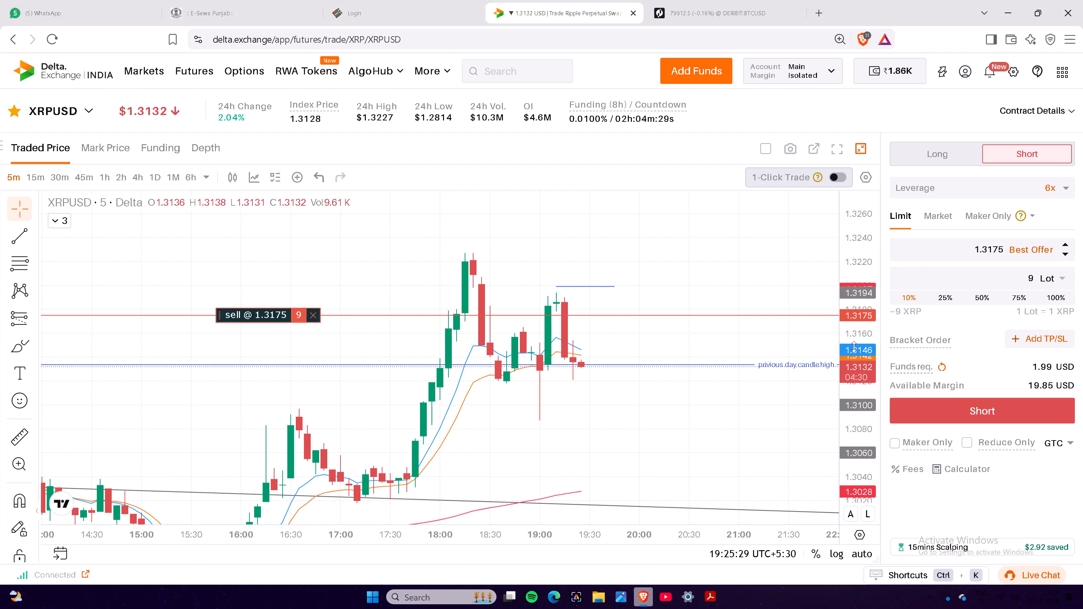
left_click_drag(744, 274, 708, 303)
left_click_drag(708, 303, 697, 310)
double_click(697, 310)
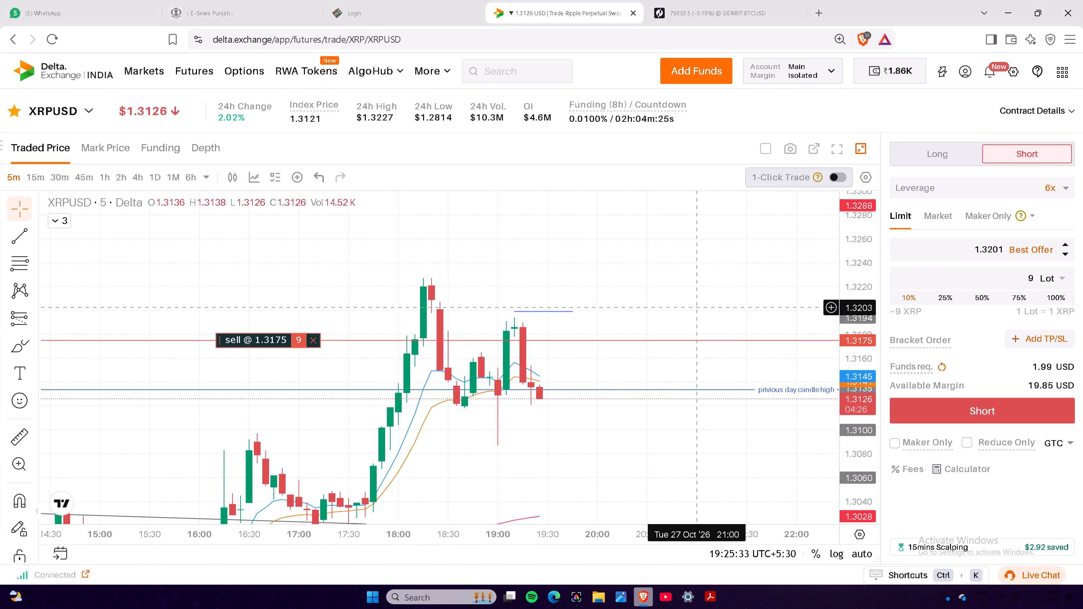
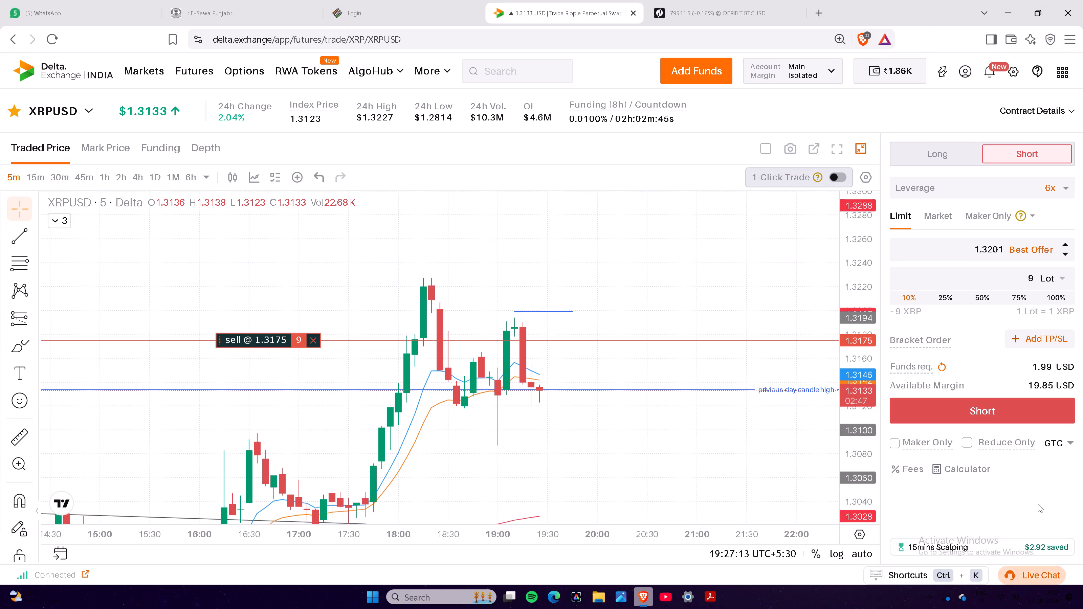
Open forexfactory.com in a new browser tab.
left_click(818, 11)
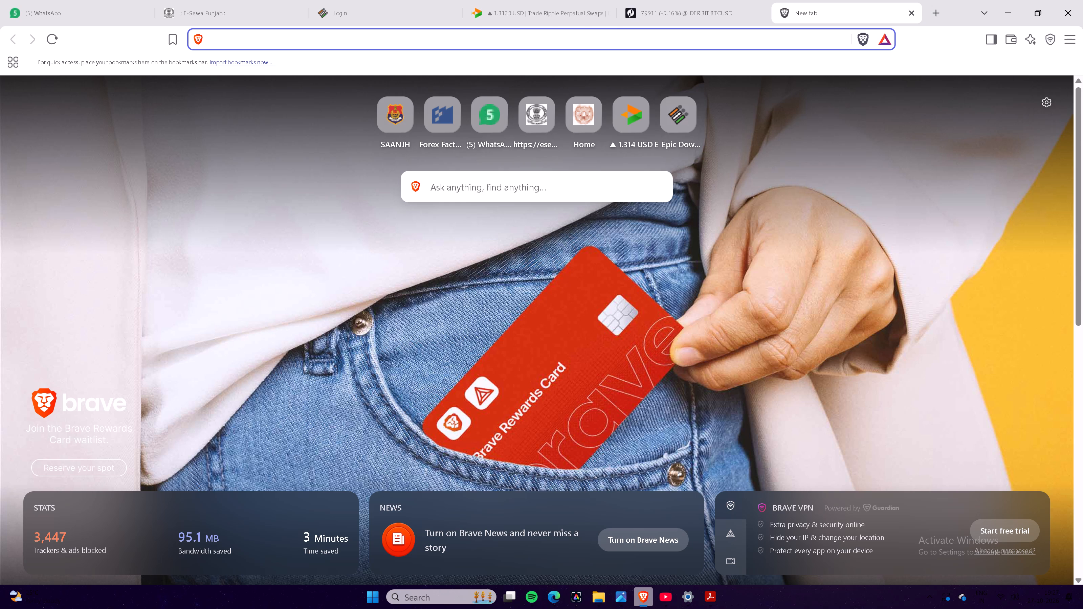
left_click(615, 32)
type("FO")
left_click(458, 69)
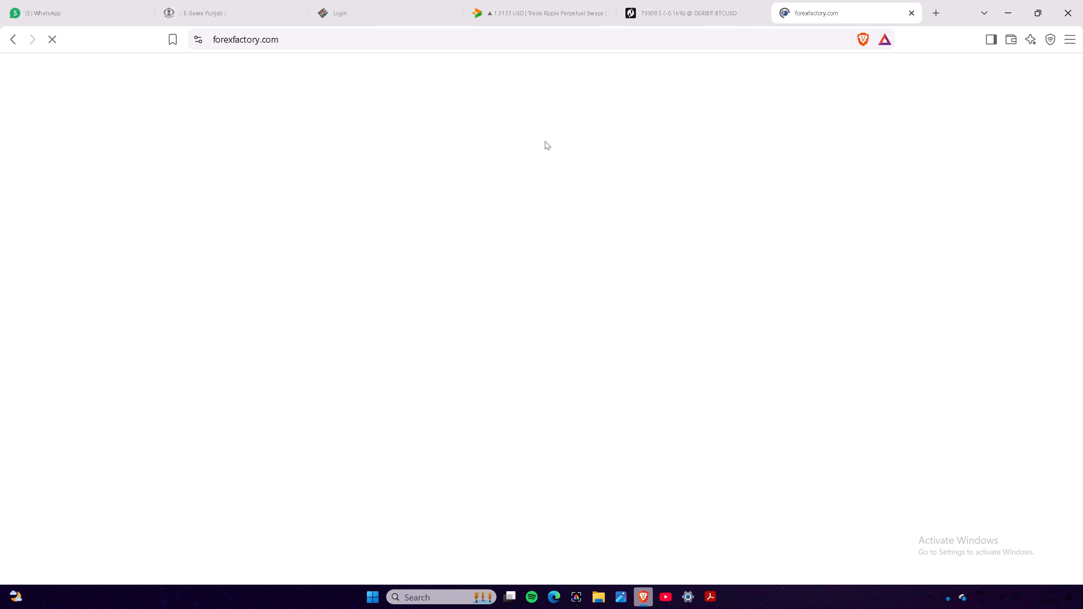
Check today's USD events in the Forex Factory economic calendar and expand it to list more upcoming days.
scroll(686, 275, "down", 4)
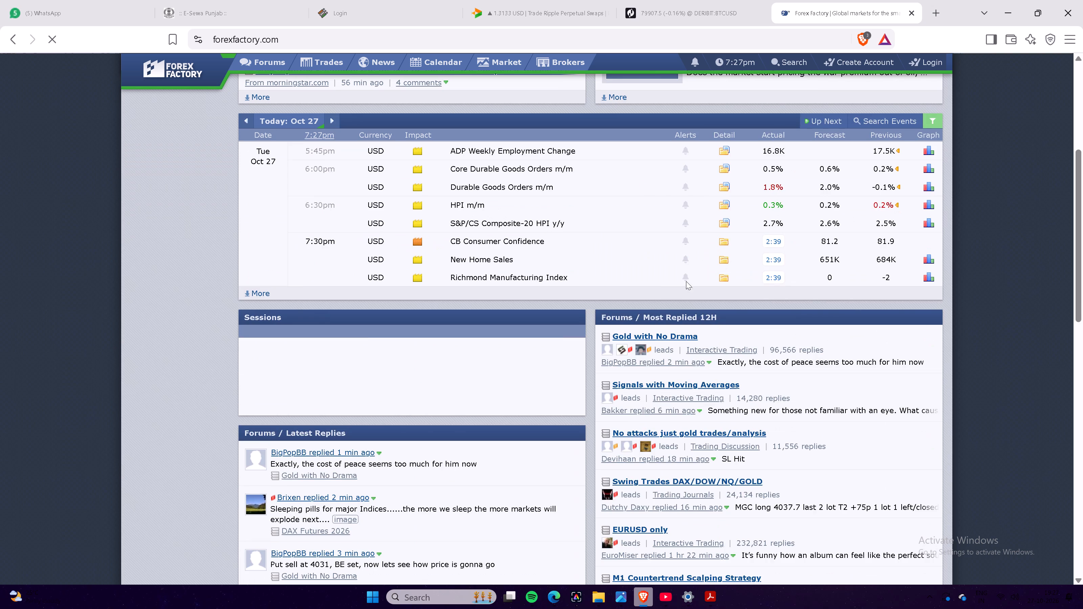
scroll(361, 278, "up", 5)
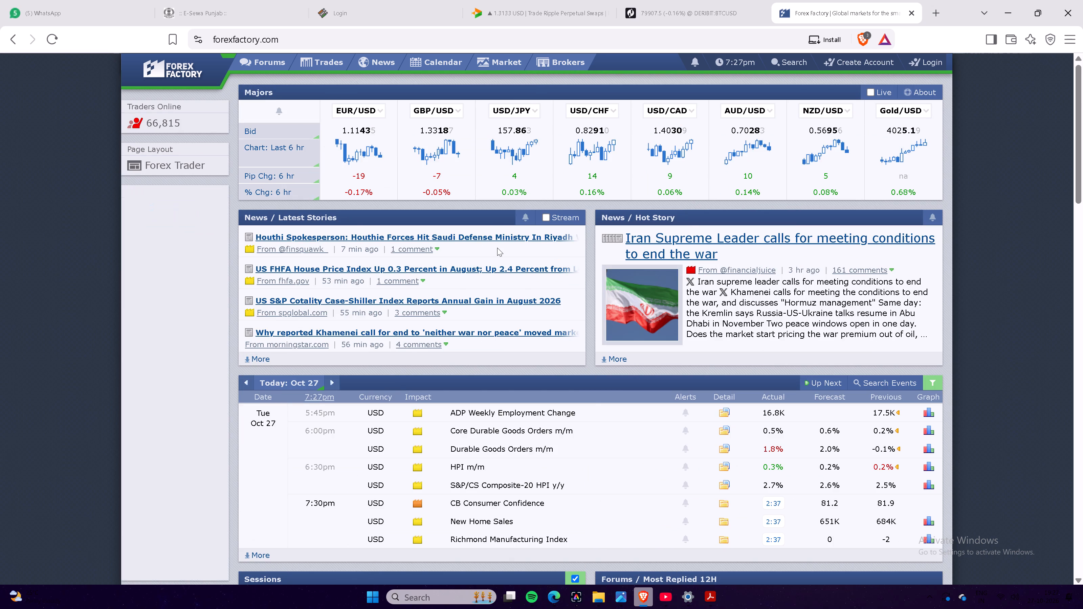
scroll(497, 249, "down", 4)
left_click(255, 291)
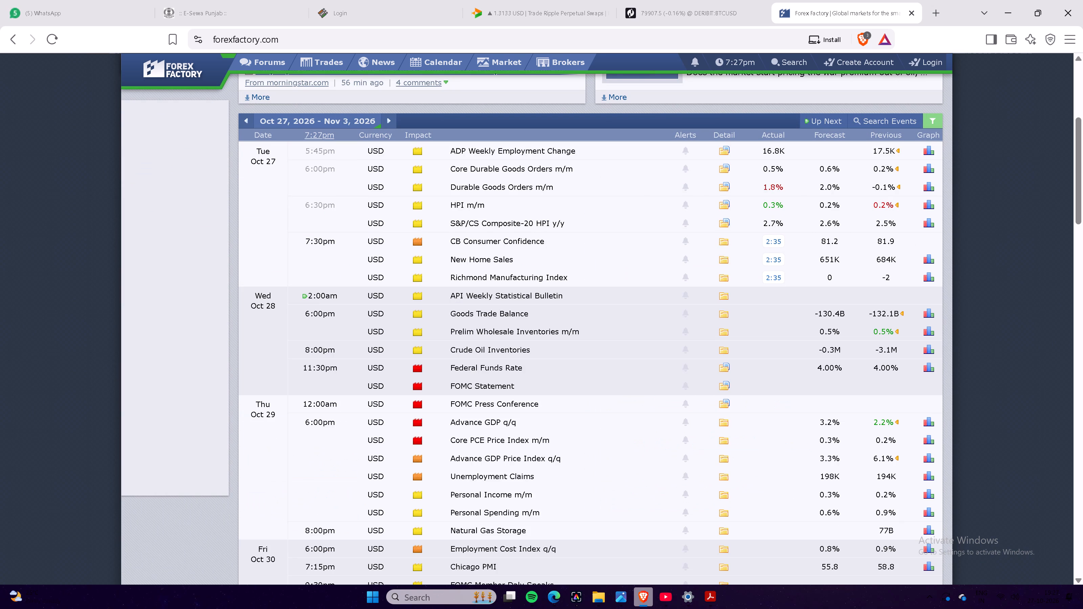
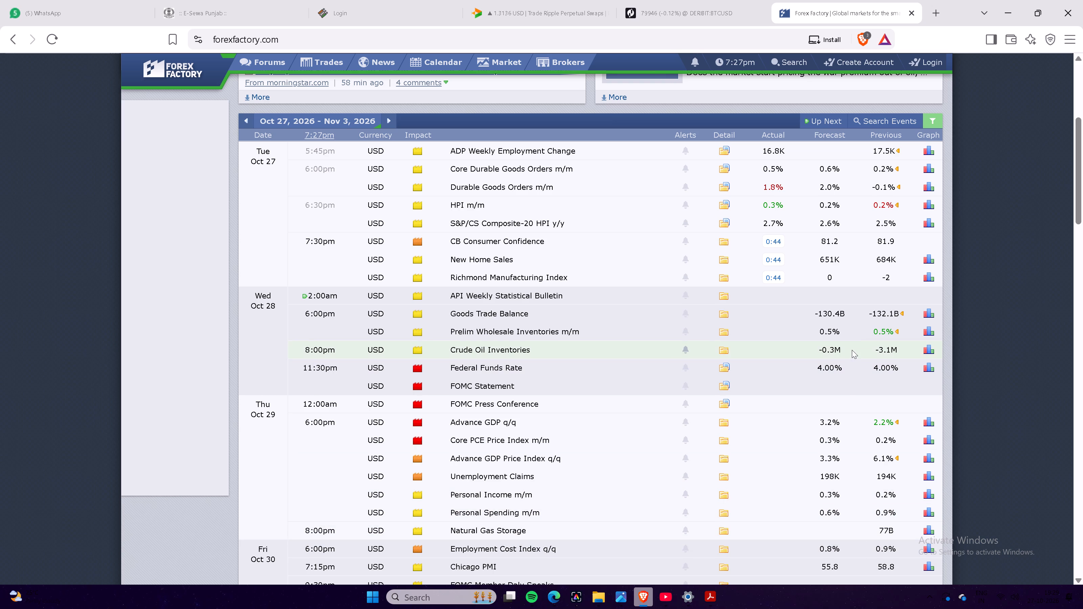
Review the upcoming USD events in the Forex Factory calendar from Oct 27 through Nov 3.
scroll(864, 333, "down", 5)
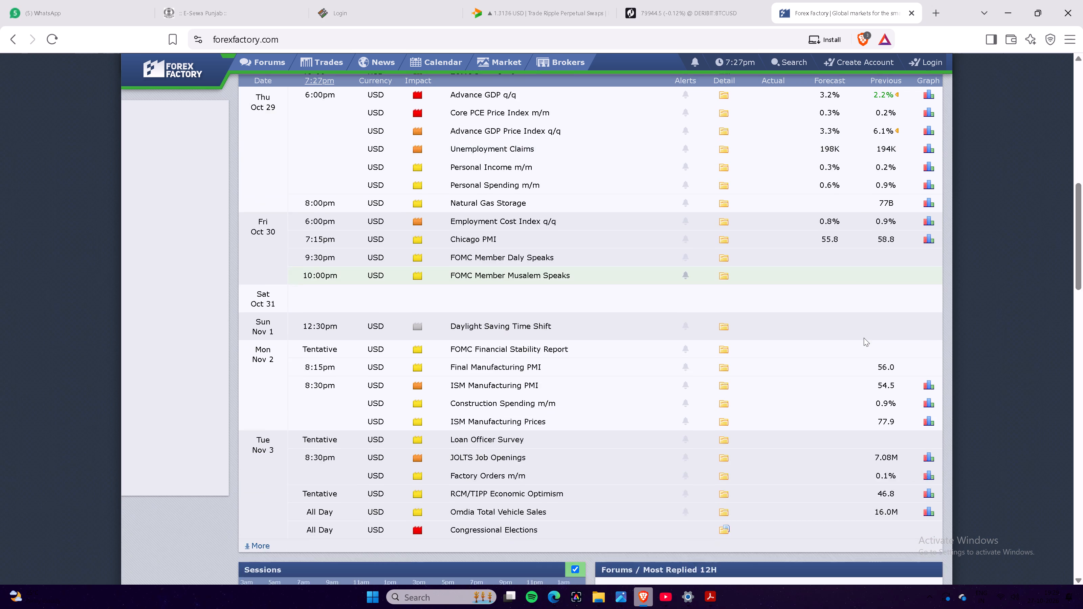
scroll(864, 338, "down", 14)
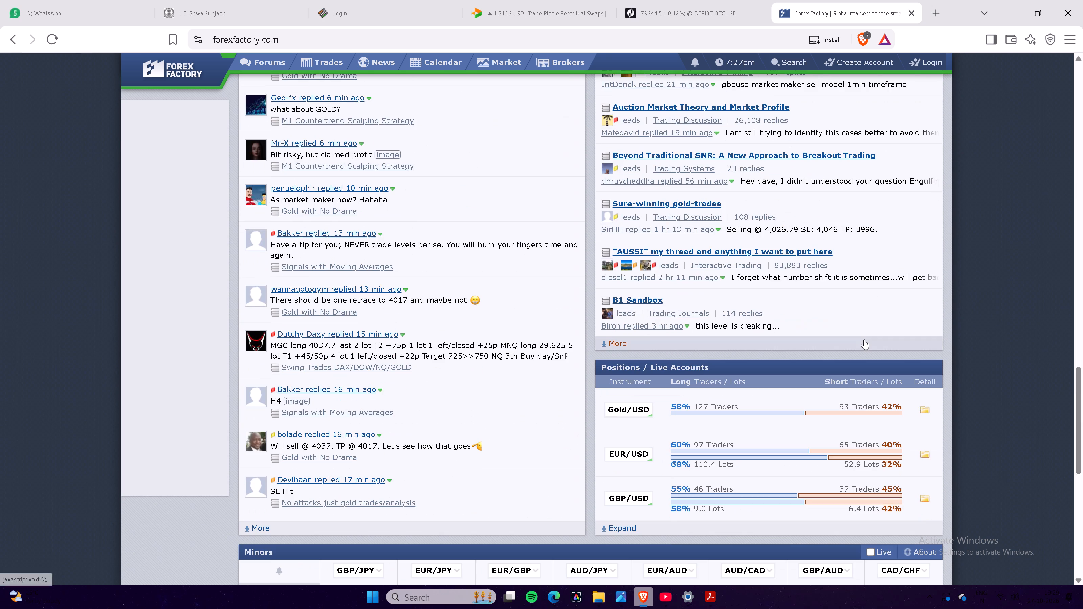
scroll(864, 339, "up", 16)
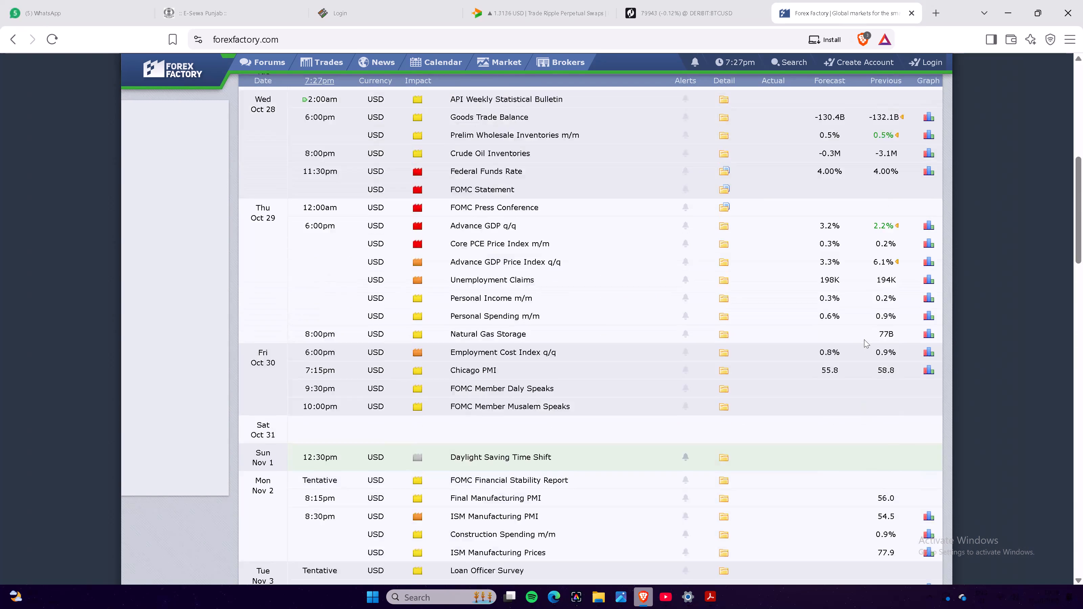
scroll(864, 339, "up", 9)
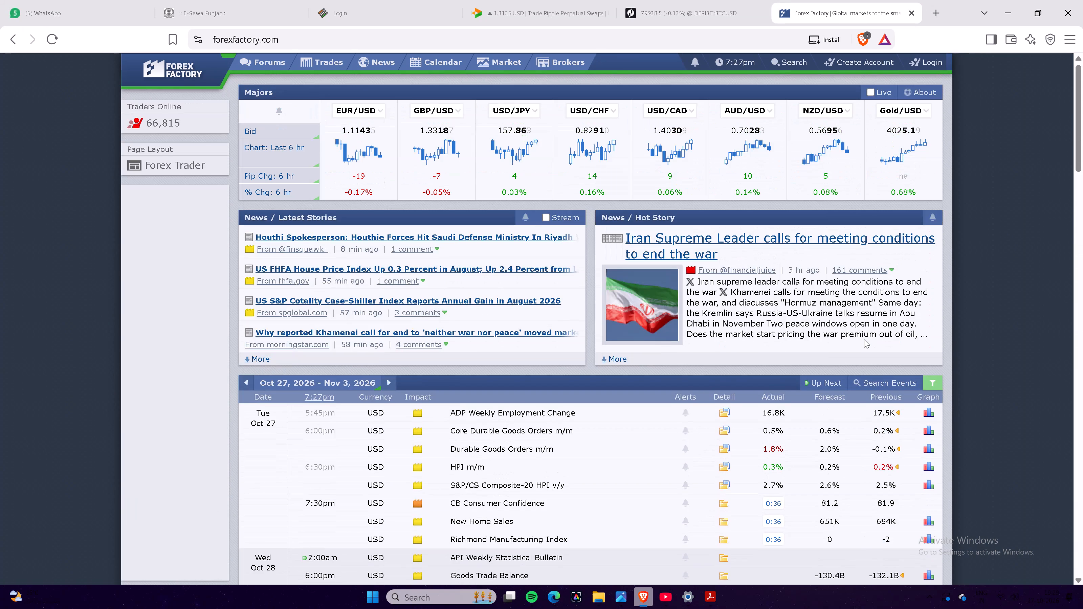
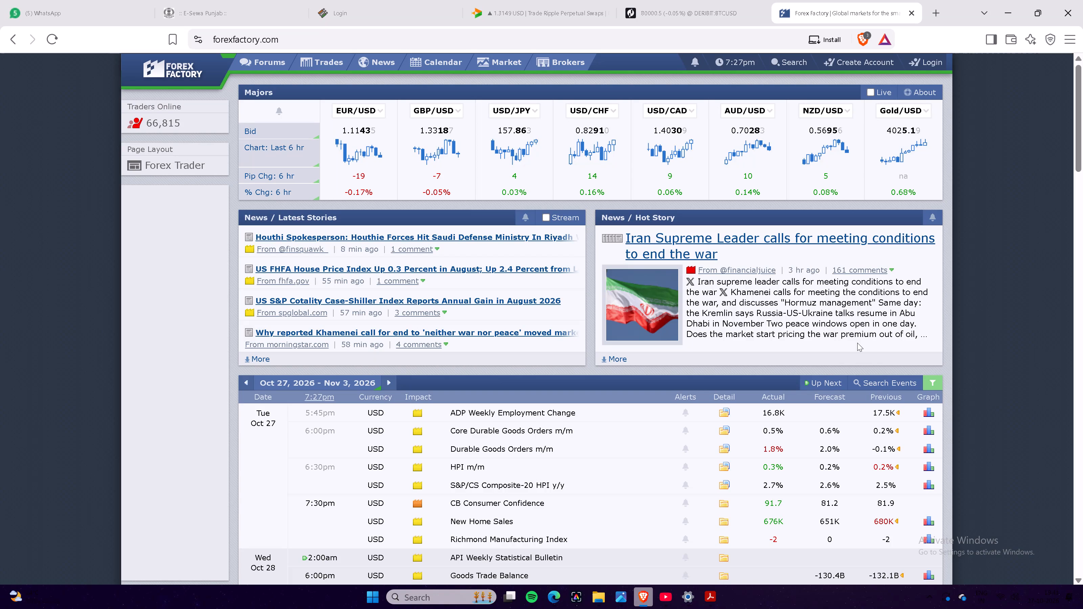
Return to the XRPUSD 5-minute chart on Delta Exchange and examine recent price action around the pending 1.3175 sell order.
left_click(545, 17)
left_click_drag(865, 303, 862, 330)
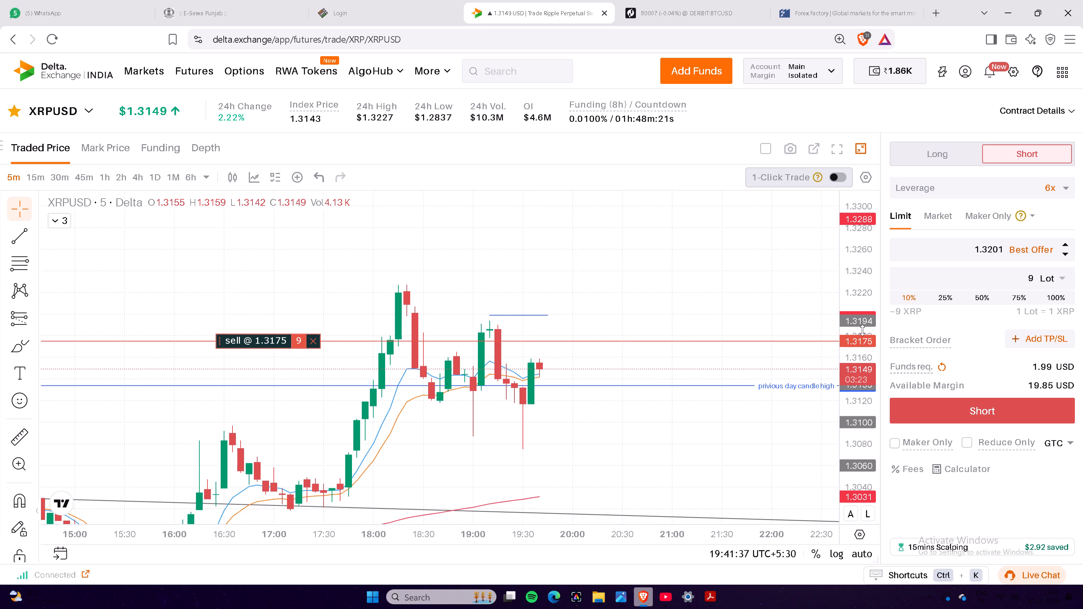
left_click_drag(862, 330, 862, 337)
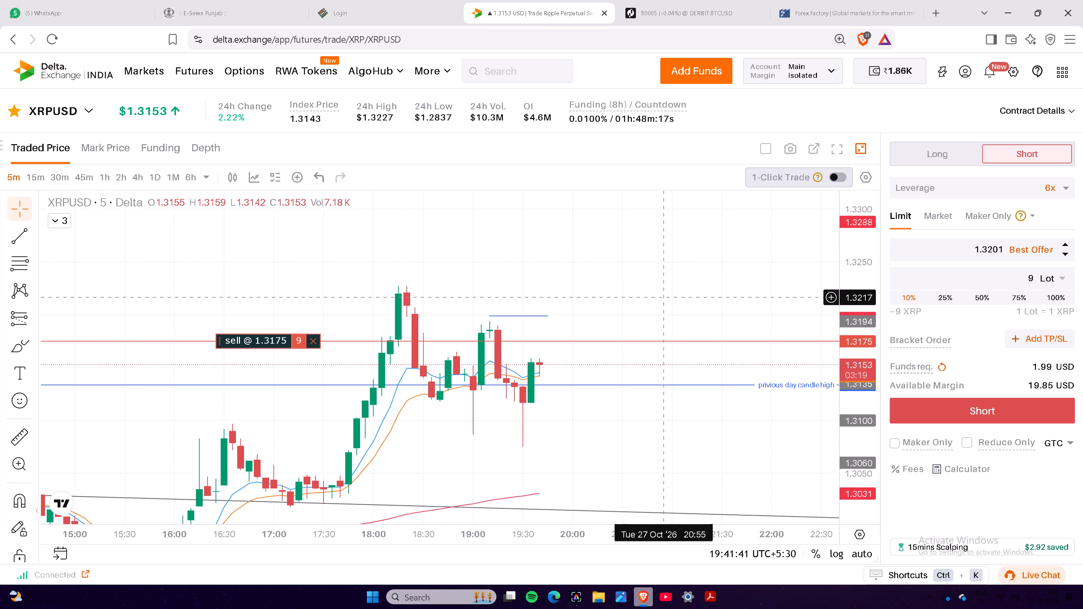
scroll(668, 297, "down", 6)
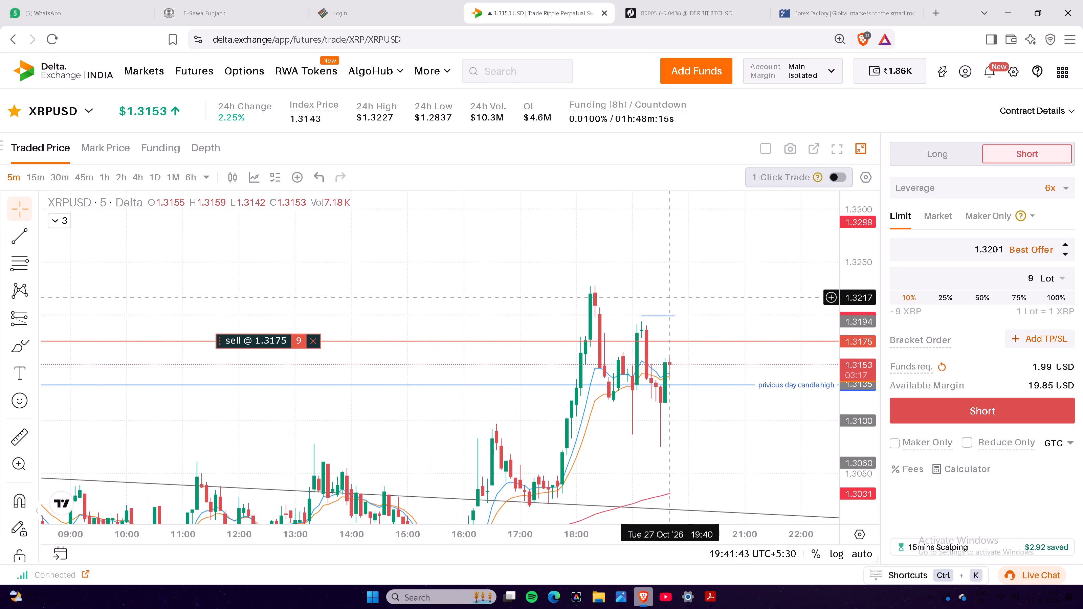
scroll(668, 297, "up", 2)
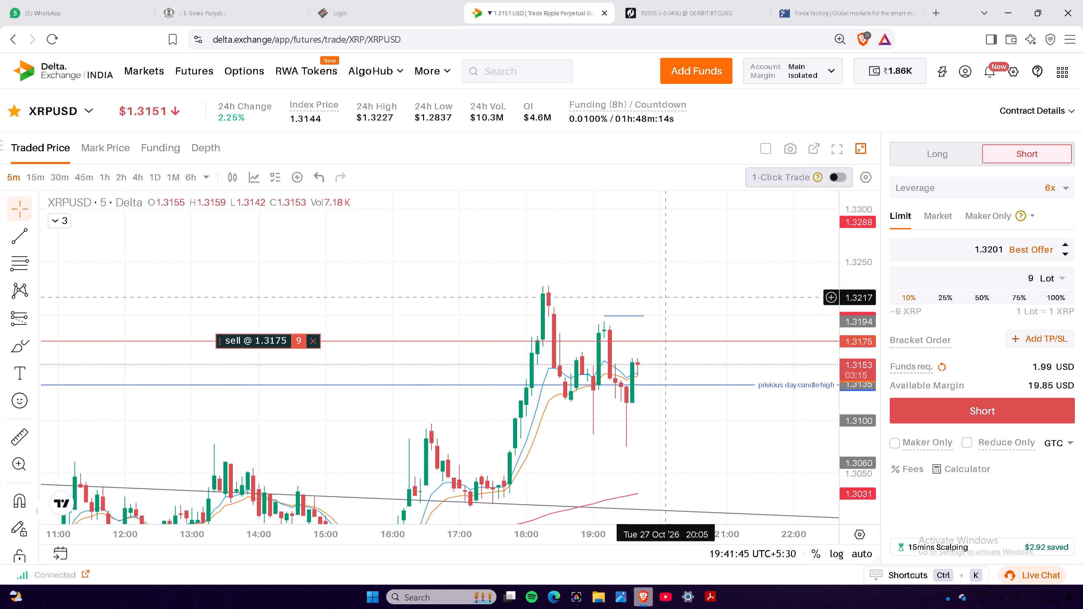
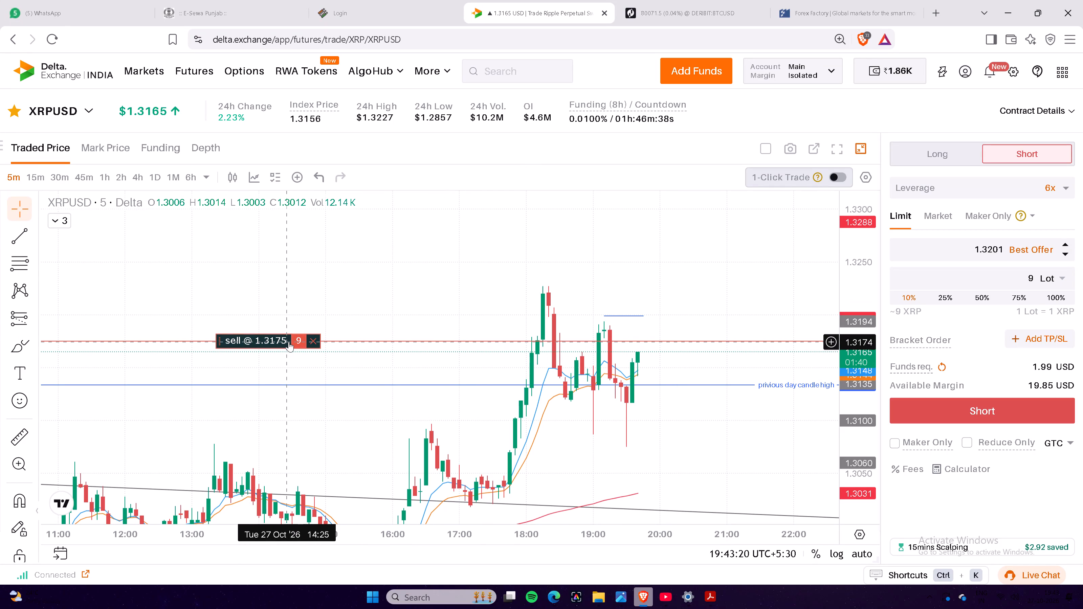
Move the pending XRPUSD sell limit order on the chart up to 1.3179.
left_click_drag(288, 342, 288, 340)
left_click_drag(288, 340, 288, 337)
Check the take-profit and stop-loss settings in the open XRPUSD order's bracket editor, leaving them as they are.
scroll(717, 317, "up", 3)
left_click_drag(752, 272, 715, 284)
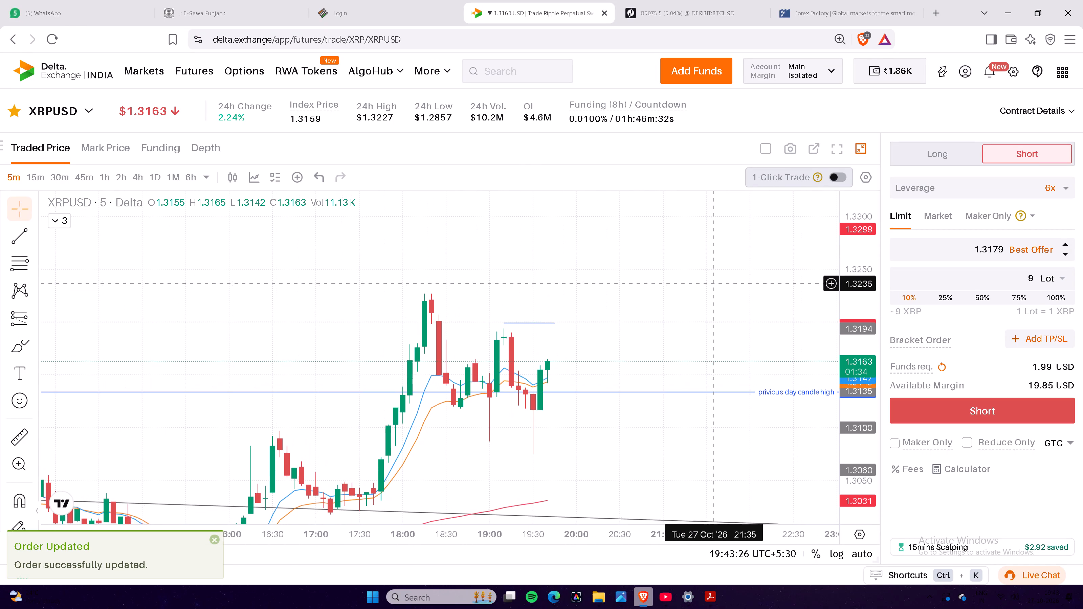
left_click_drag(715, 284, 718, 274)
left_click_drag(686, 264, 704, 264)
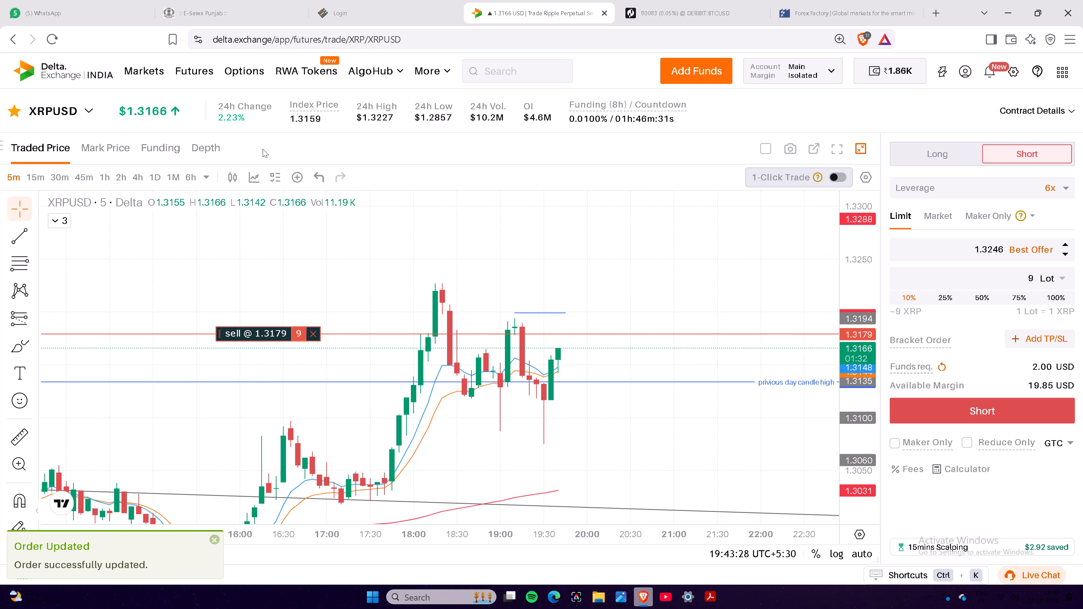
left_click_drag(649, 259, 668, 244)
scroll(917, 93, "down", 4)
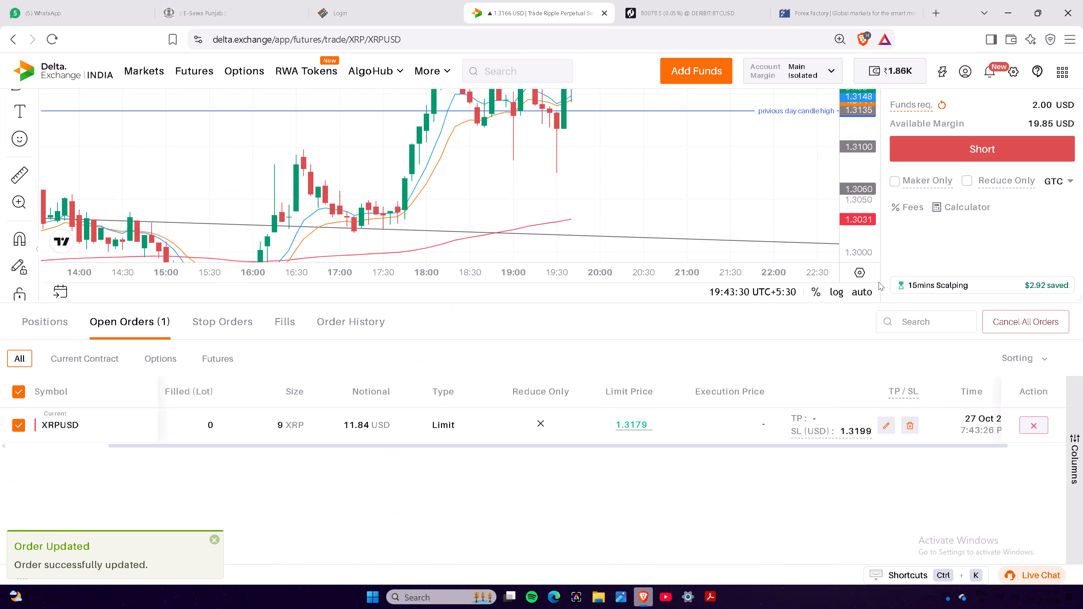
left_click(884, 423)
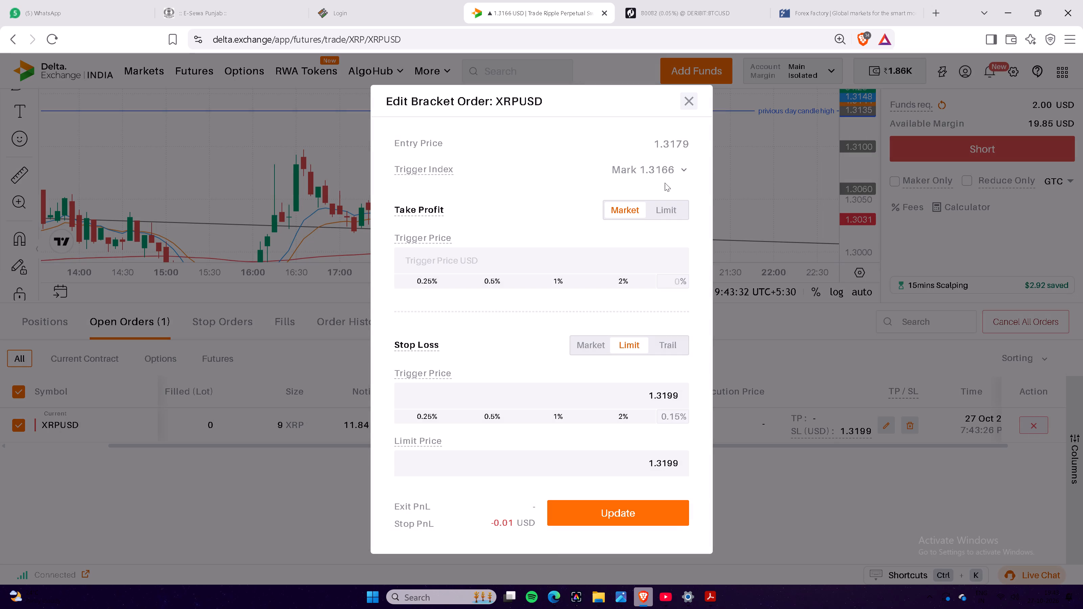
left_click(694, 102)
Examine XRPUSD 5-minute price action around the 1.3179 sell order and the recent swing high.
scroll(902, 415, "up", 6)
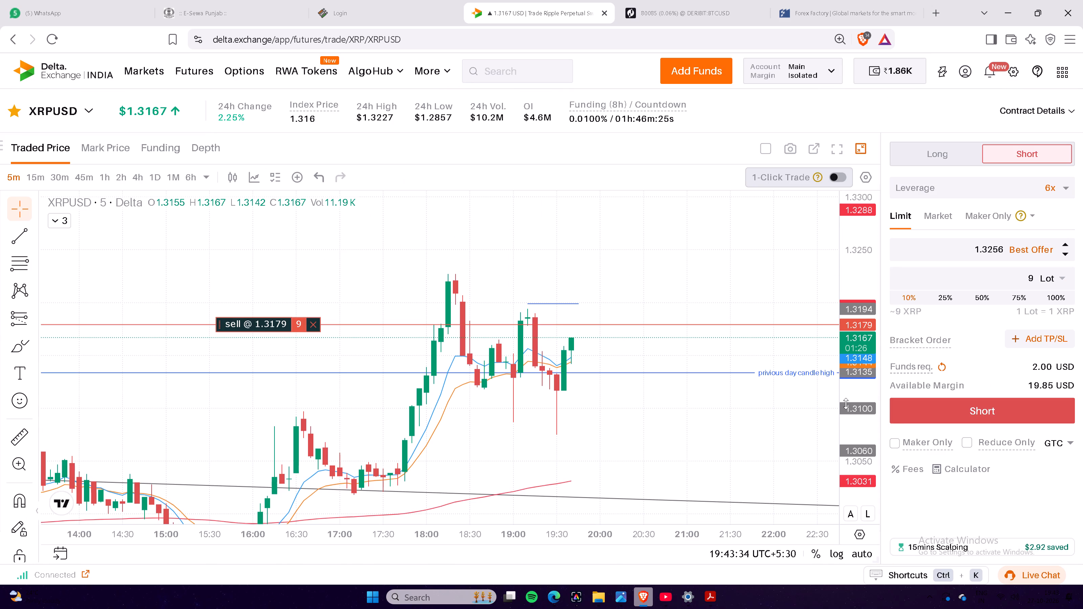
left_click_drag(845, 404, 851, 374)
left_click(733, 418)
middle_click(735, 420)
left_click_drag(737, 422, 746, 434)
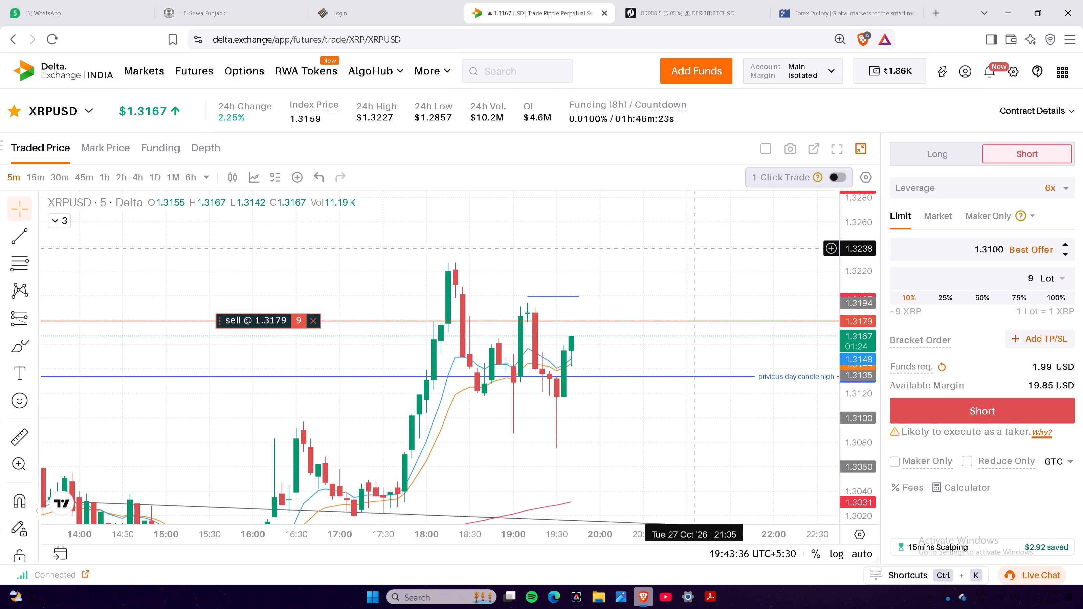
left_click_drag(698, 252, 700, 274)
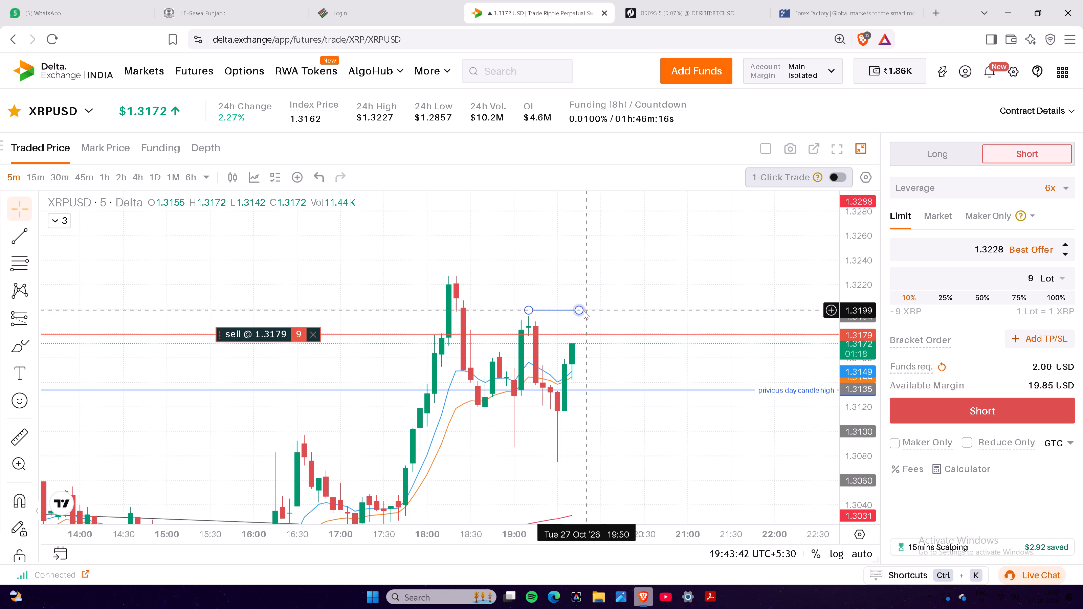
left_click_drag(623, 279, 625, 271)
left_click(625, 271)
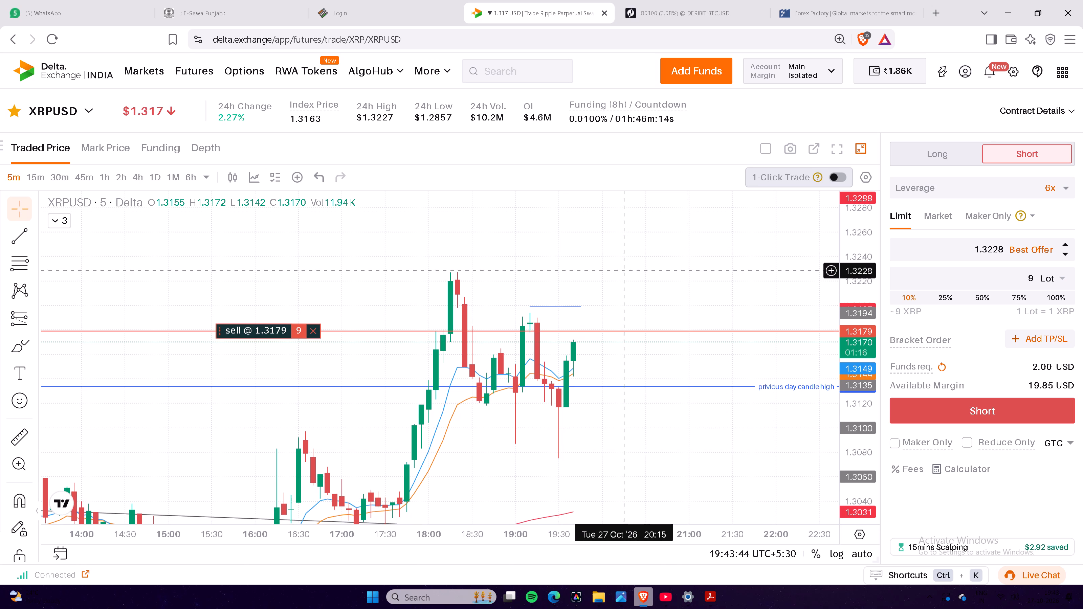
left_click_drag(643, 279, 626, 269)
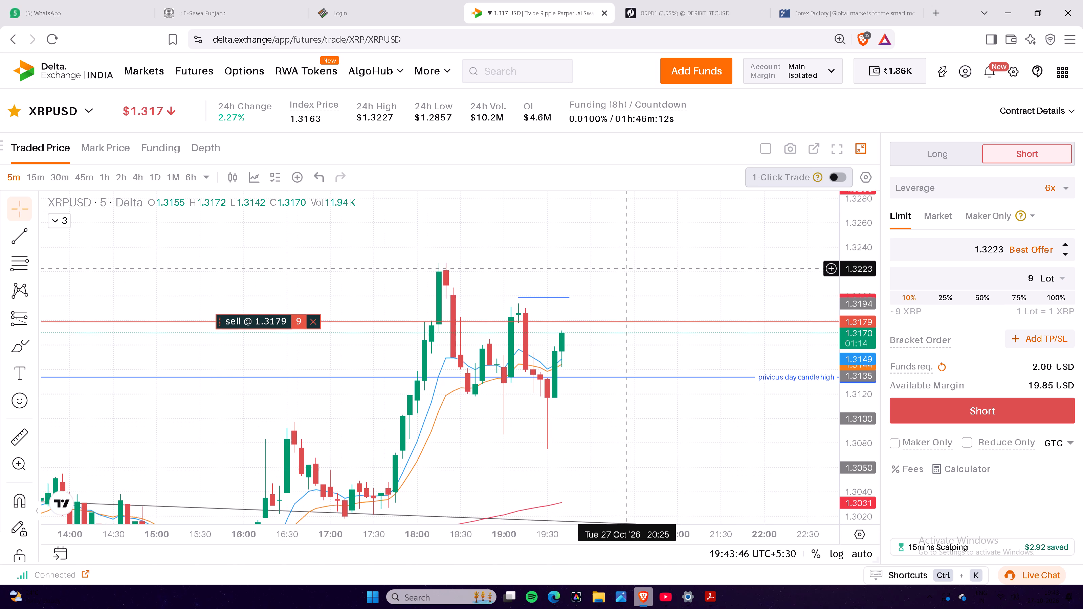
left_click_drag(630, 264, 633, 253)
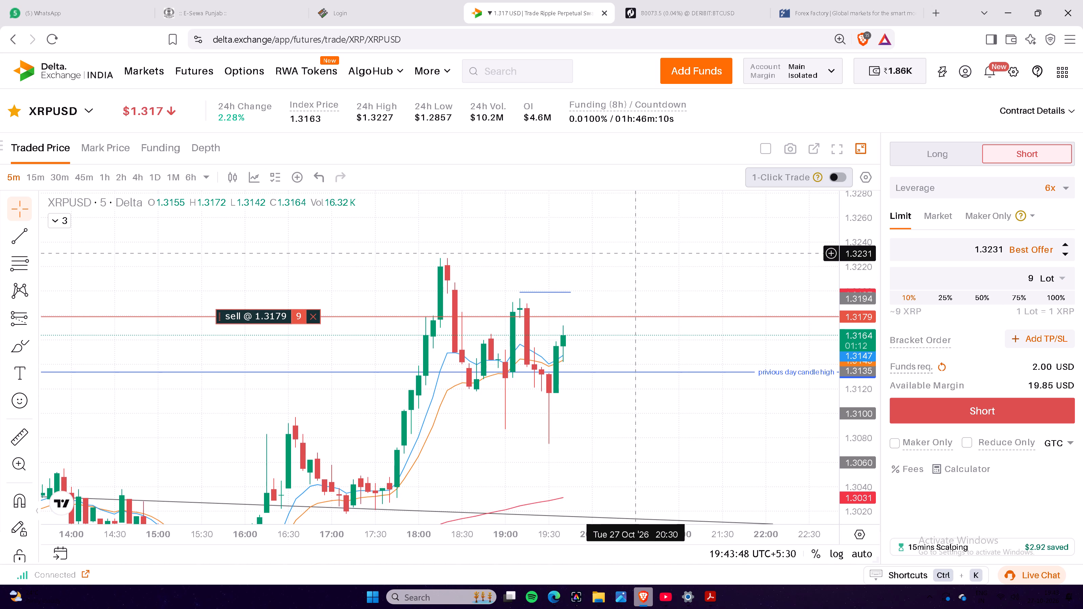
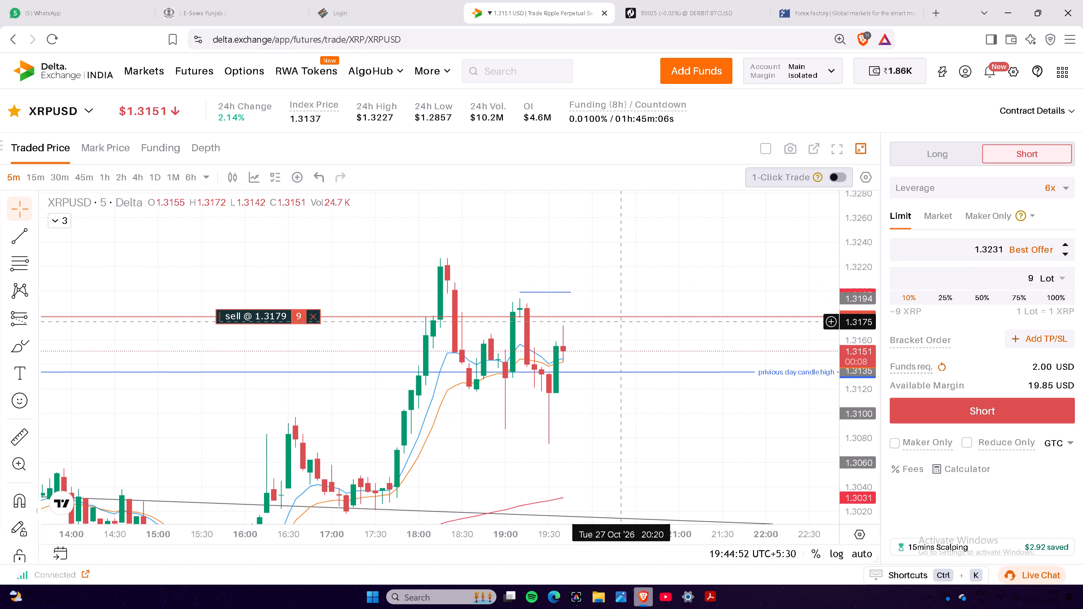
Examine XRPUSD 5-minute price action across a wider price range, comparing recent candles with the 1.3179 sell order and the previous day candle high line.
left_click_drag(621, 326, 619, 318)
triple_click(618, 314)
double_click(618, 313)
left_click_drag(630, 335, 630, 325)
left_click(630, 325)
triple_click(630, 321)
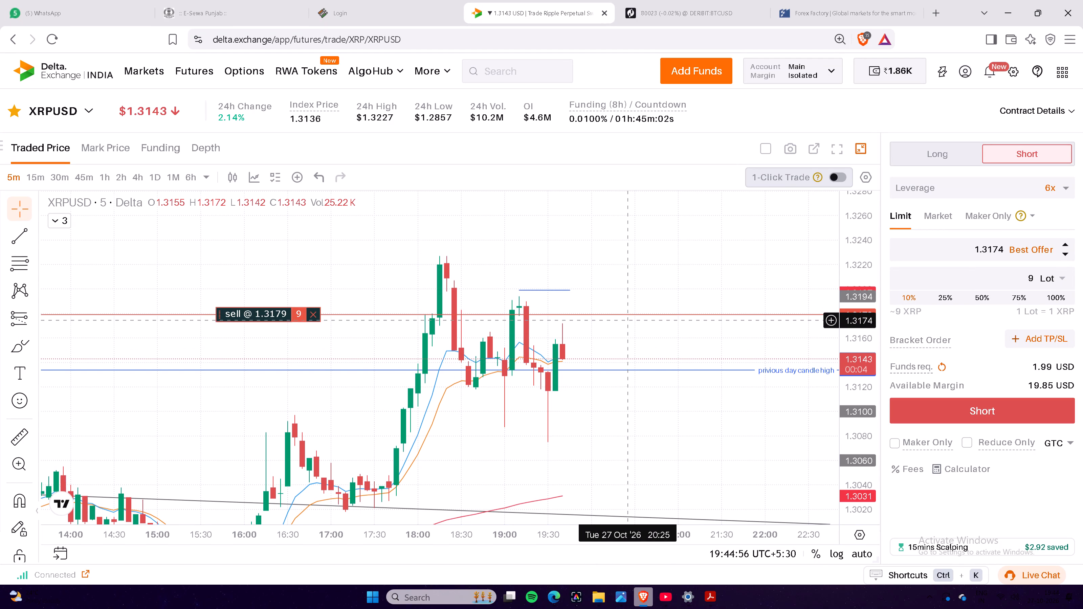
left_click_drag(853, 315, 859, 382)
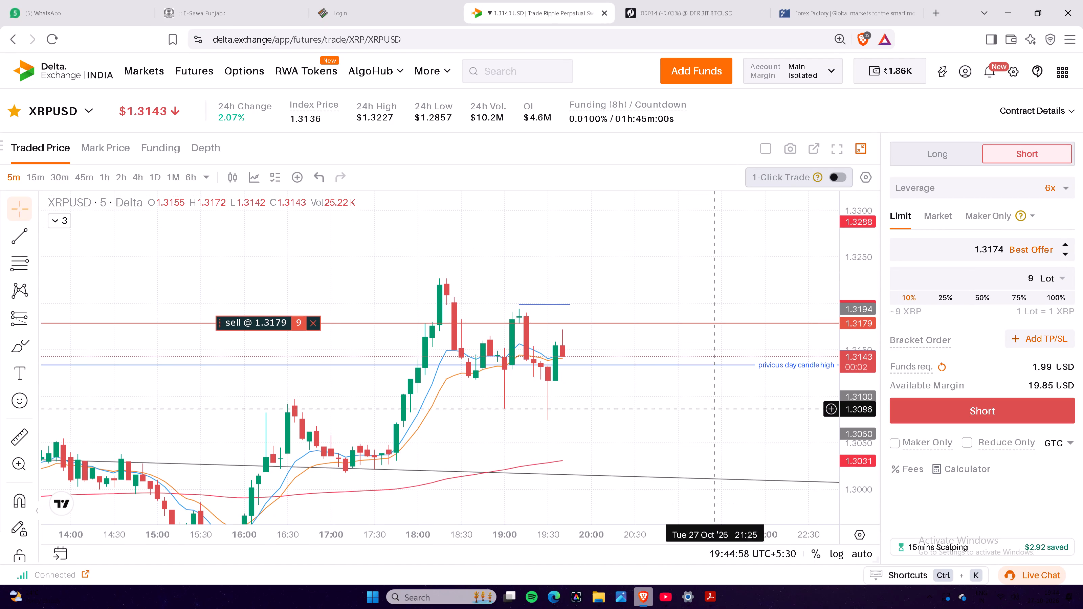
left_click_drag(659, 410, 630, 394)
double_click(630, 394)
left_click_drag(630, 394, 639, 391)
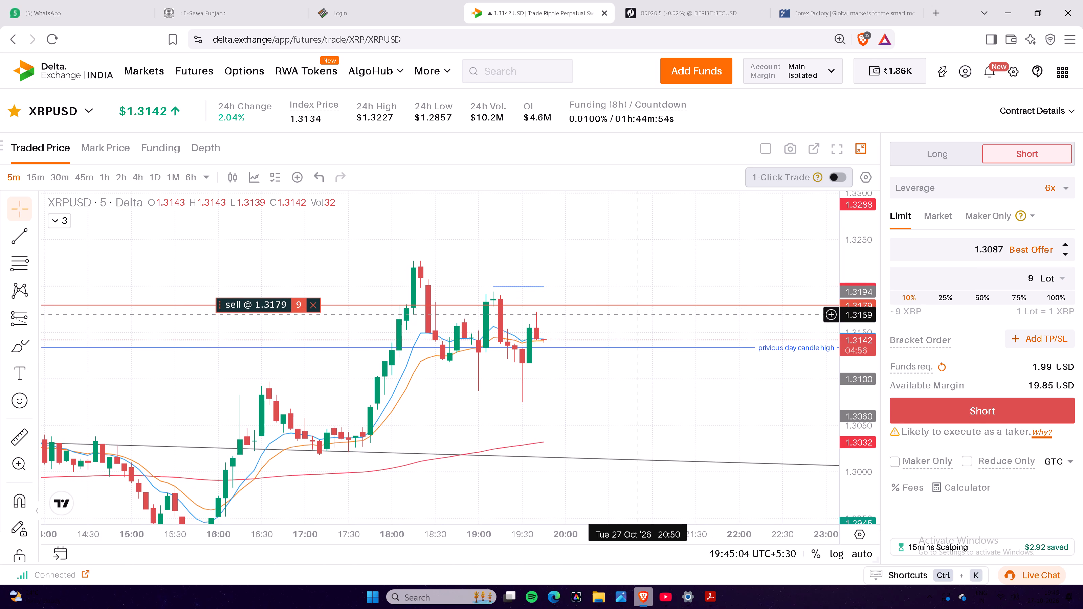
left_click_drag(633, 390, 630, 401)
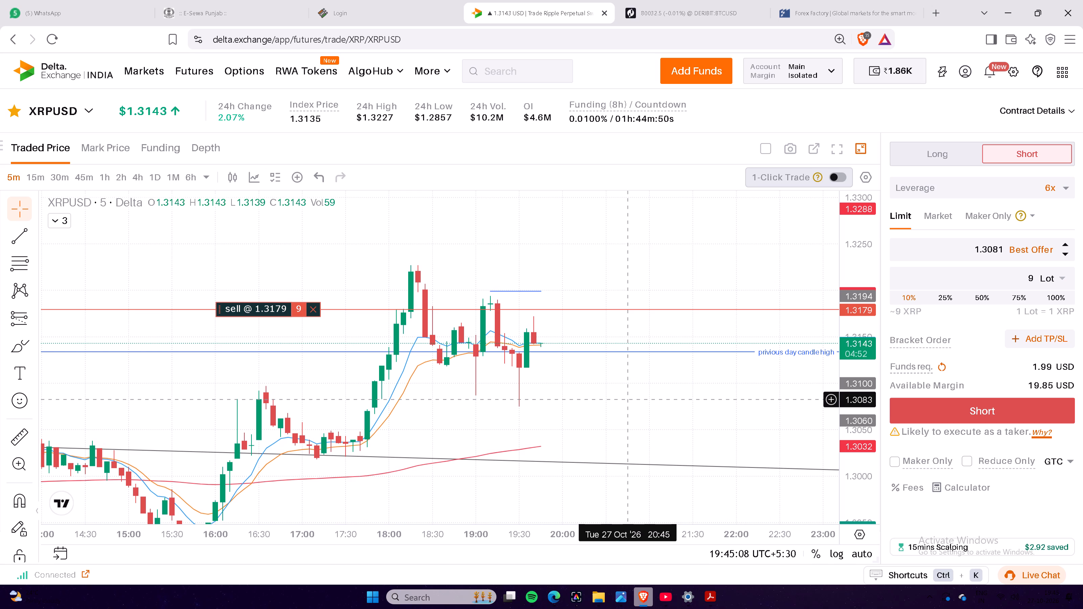
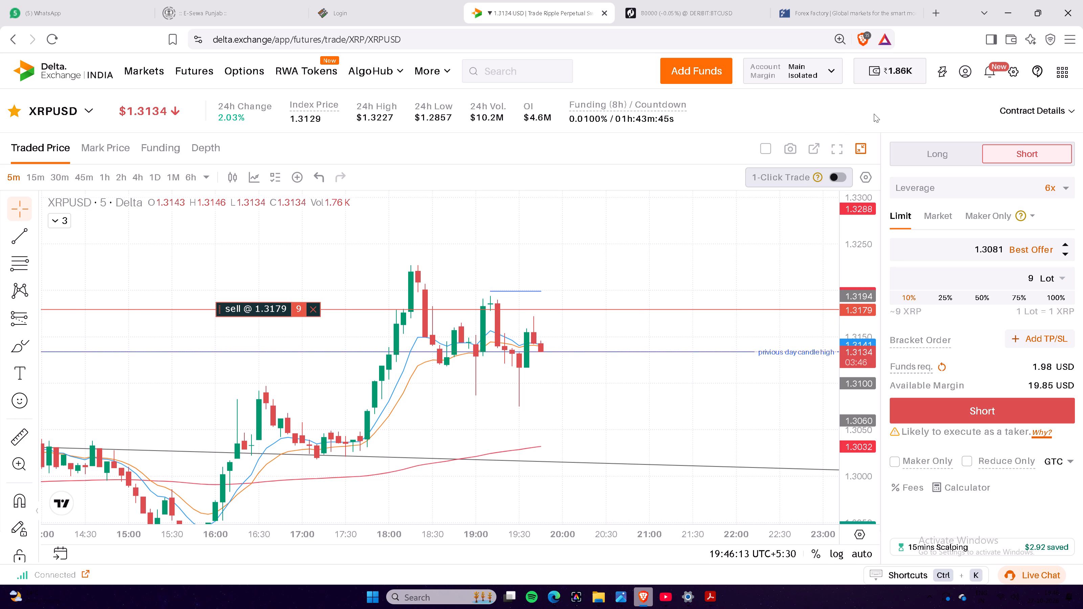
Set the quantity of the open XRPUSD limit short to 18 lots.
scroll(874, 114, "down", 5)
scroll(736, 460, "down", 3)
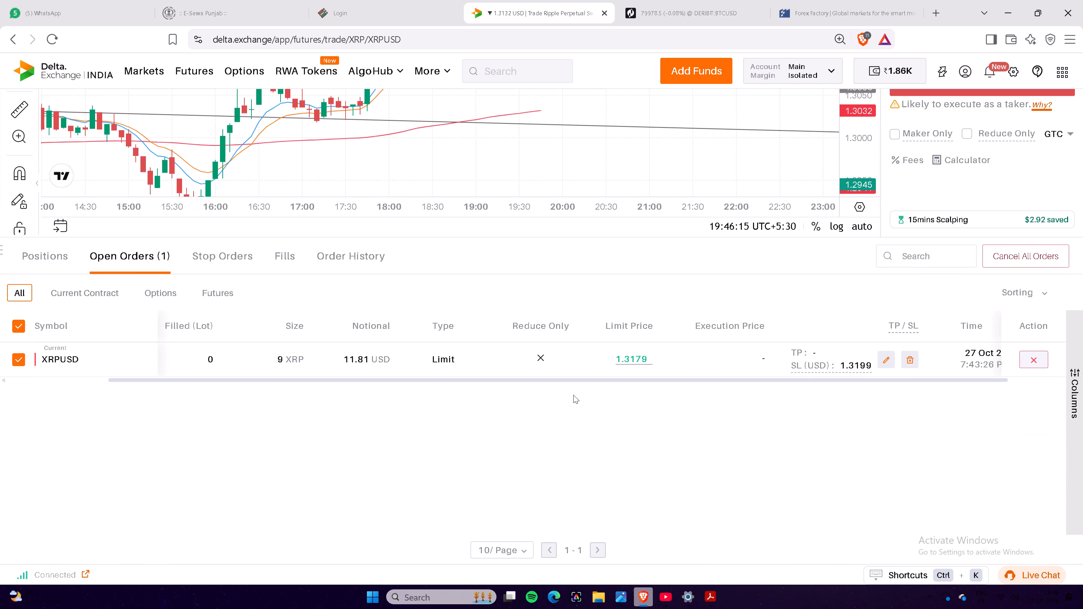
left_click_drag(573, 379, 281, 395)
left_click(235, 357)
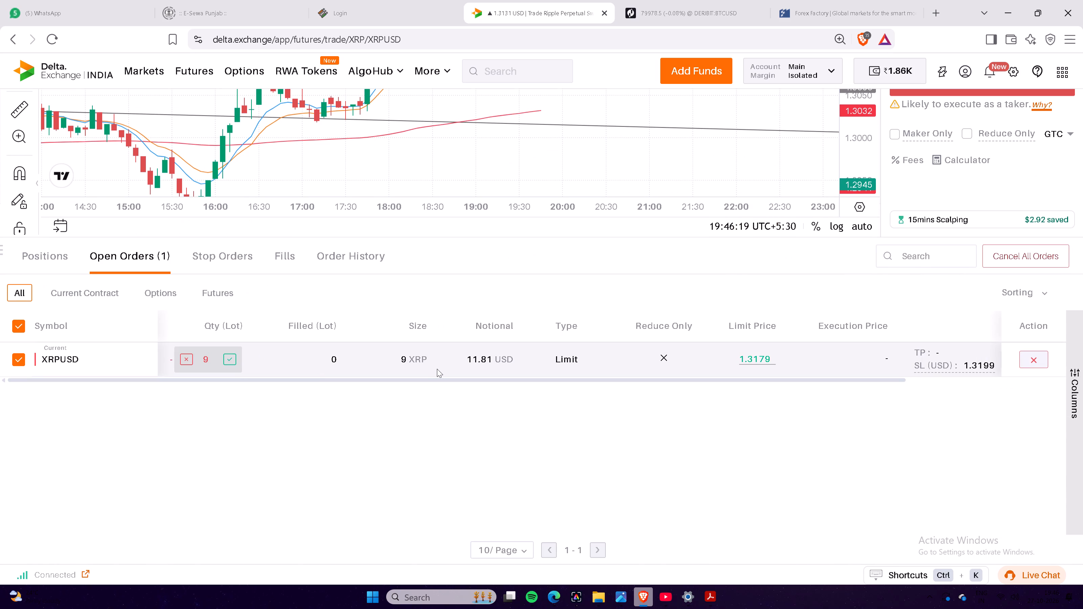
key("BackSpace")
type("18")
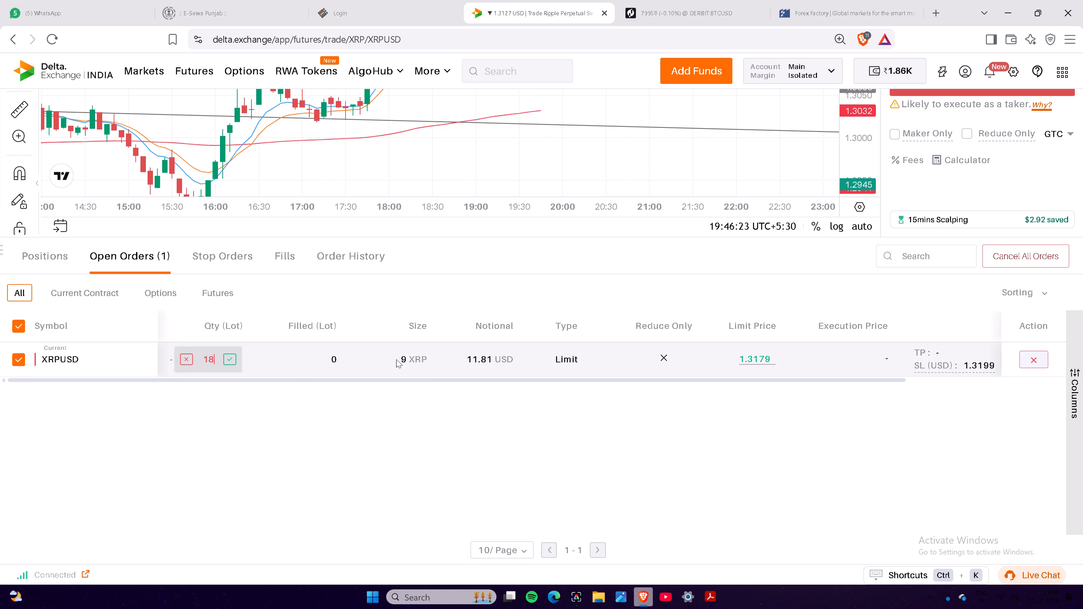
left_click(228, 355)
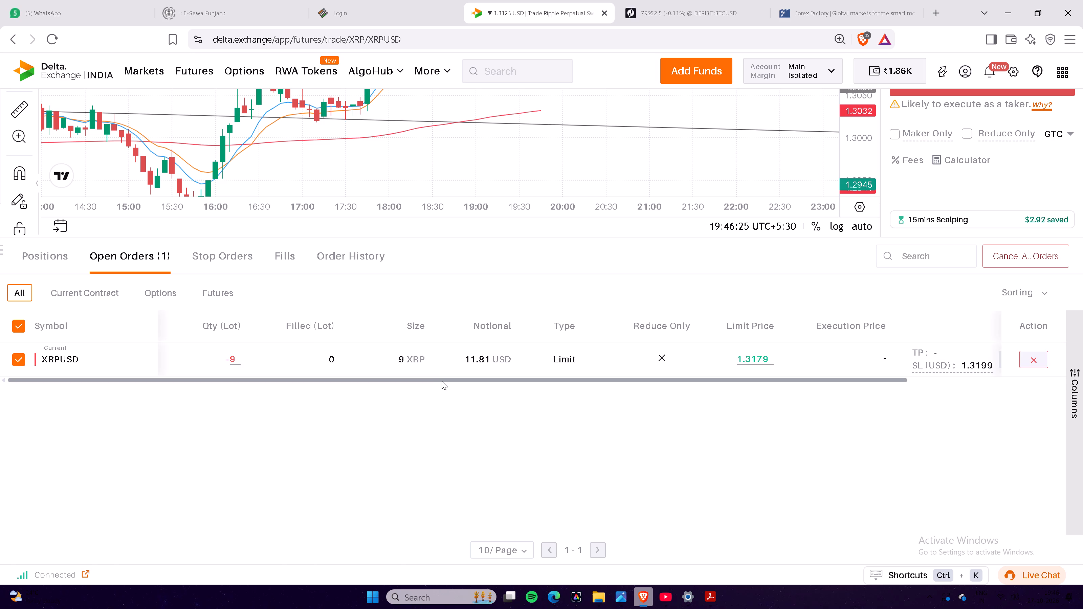
Review the XRPUSD order's bracket settings and stop PnL without changing them, and check its order quantity.
left_click_drag(439, 379, 747, 375)
left_click(800, 359)
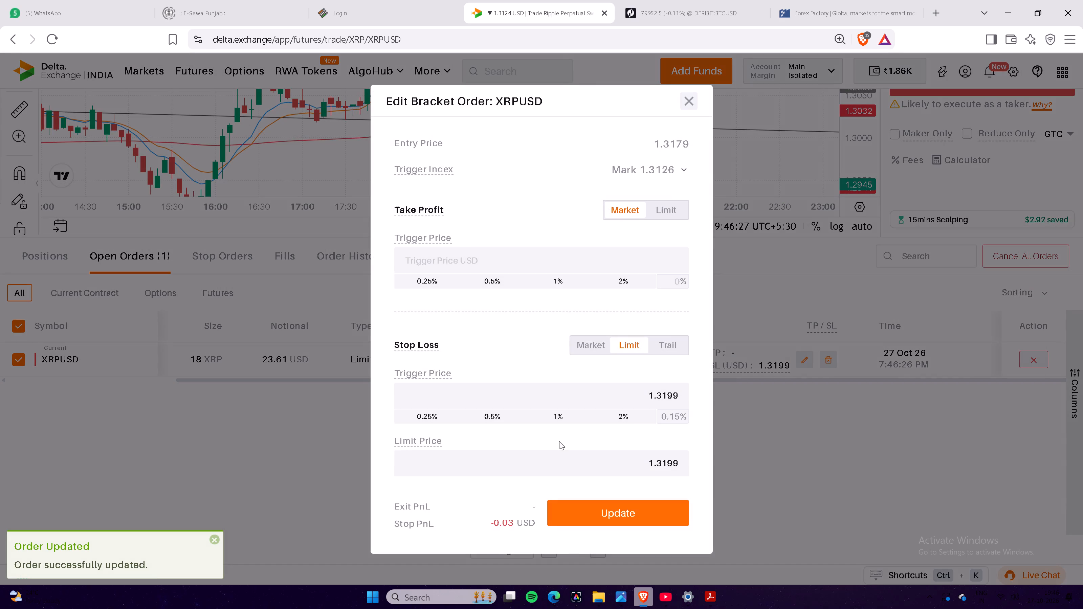
left_click(690, 104)
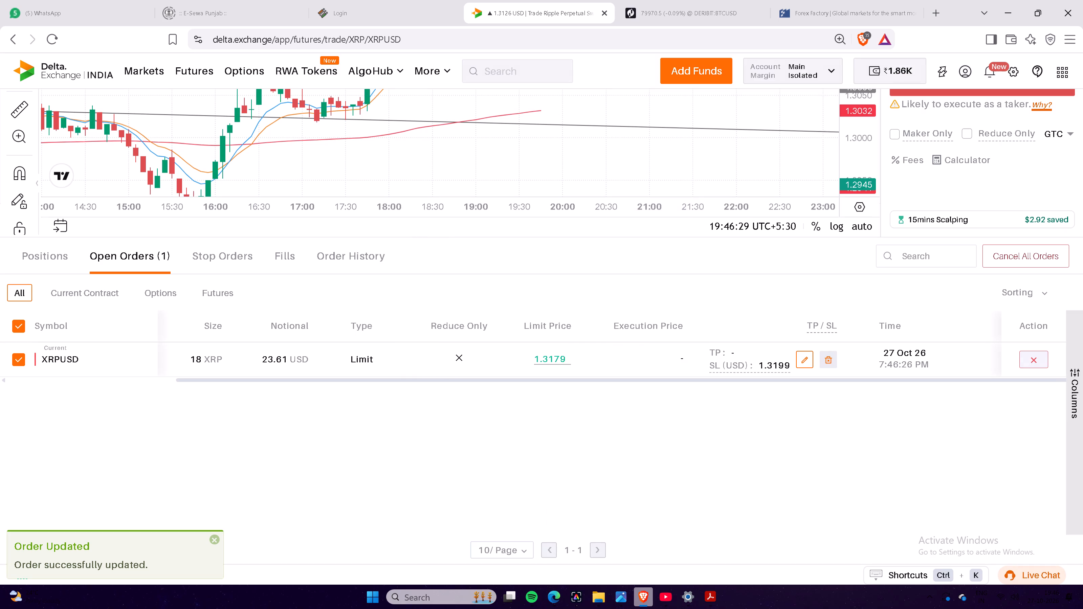
left_click_drag(523, 379, 263, 393)
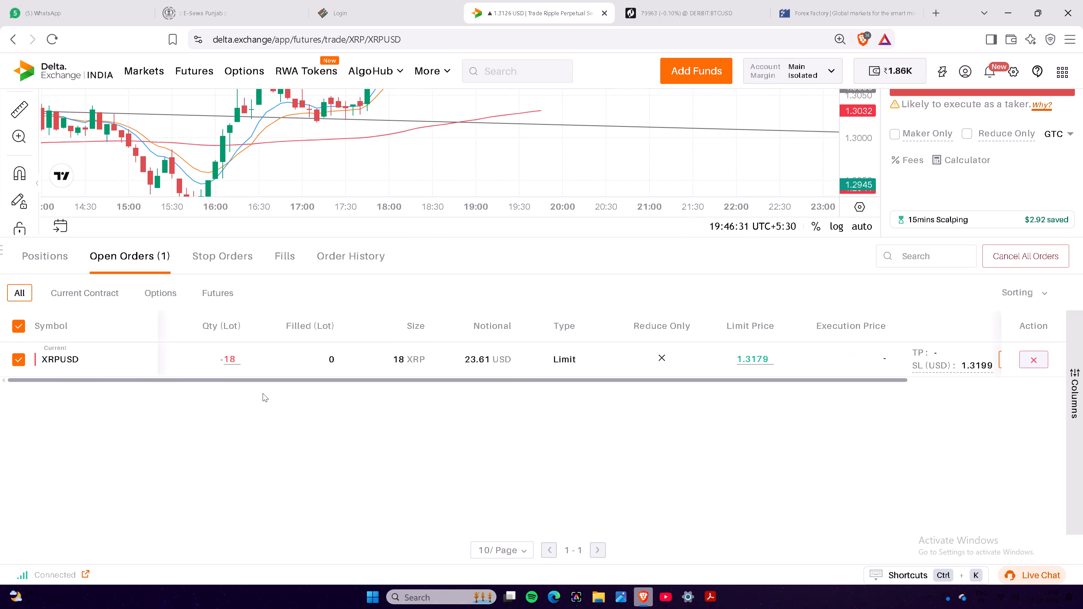
left_click_drag(263, 393, 244, 394)
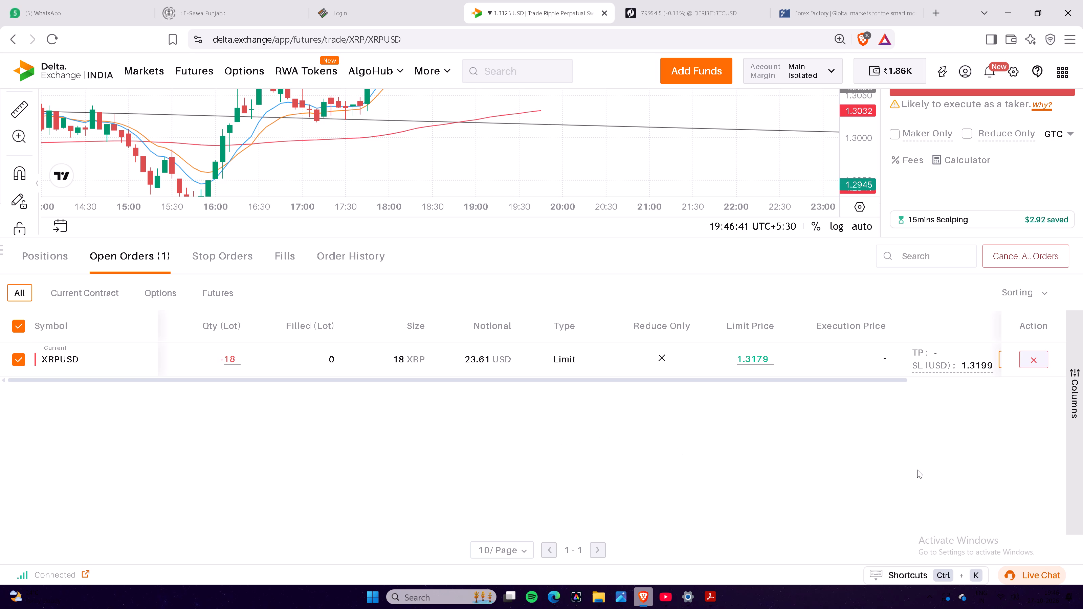
Examine XRPUSD 5-minute price action over longer and shorter time spans, comparing earlier swings with the 1.3179 sell order and previous day candle high.
scroll(953, 466, "up", 4)
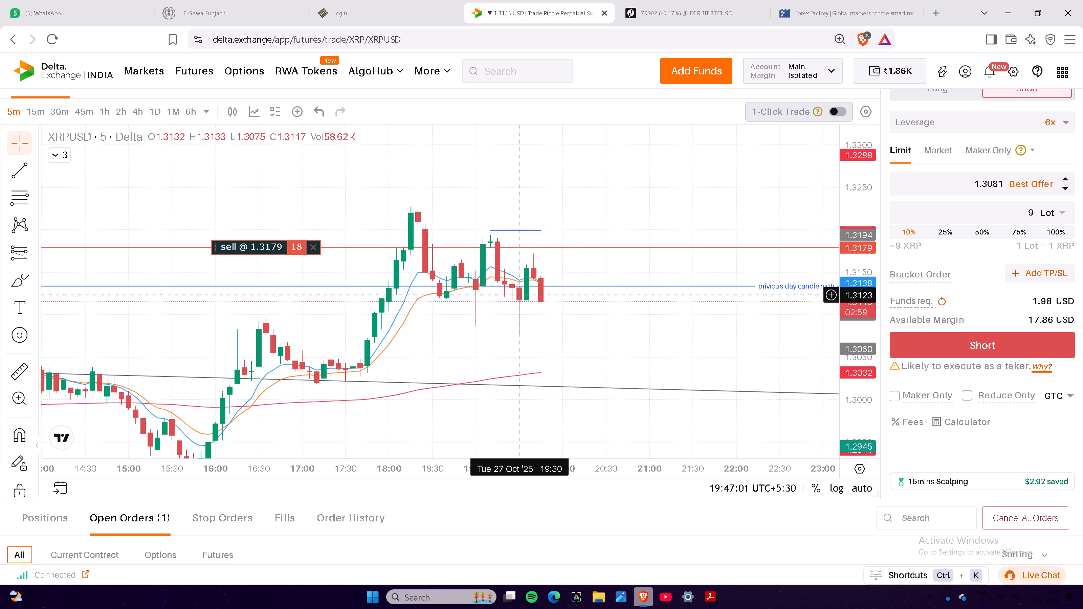
left_click_drag(611, 315, 611, 324)
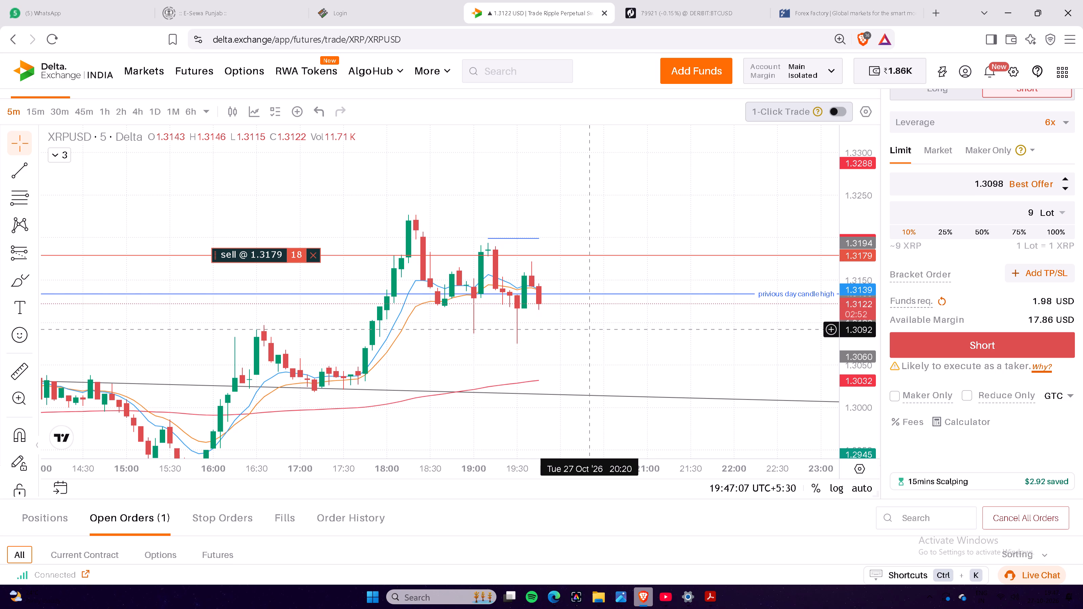
left_click_drag(593, 331, 583, 341)
scroll(586, 340, "down", 5)
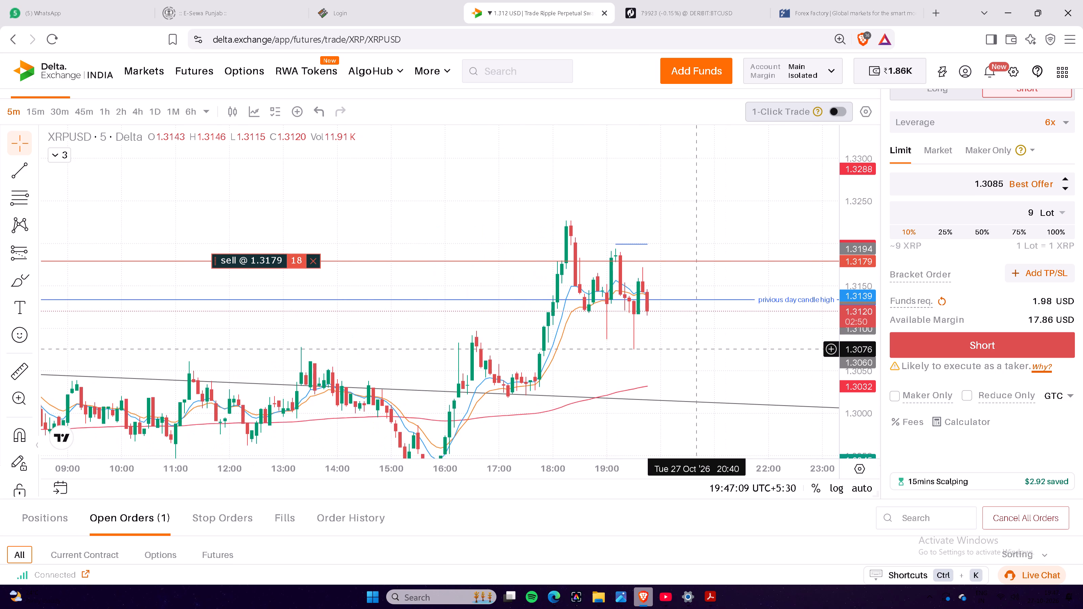
scroll(709, 357, "down", 3)
scroll(745, 360, "down", 10)
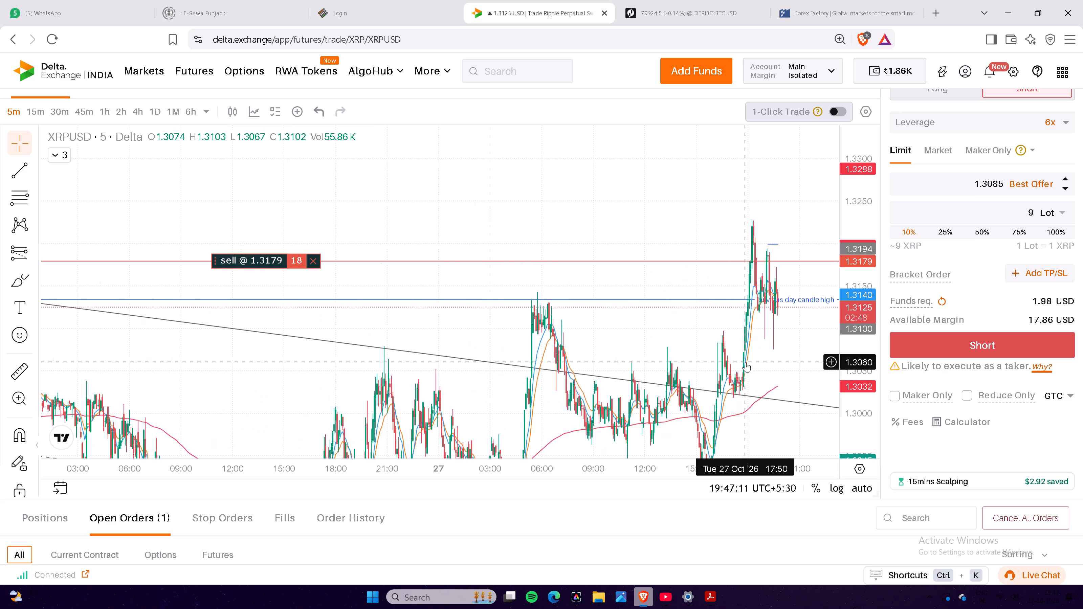
scroll(746, 362, "down", 10)
scroll(746, 362, "up", 6)
scroll(746, 362, "down", 1)
scroll(746, 362, "up", 18)
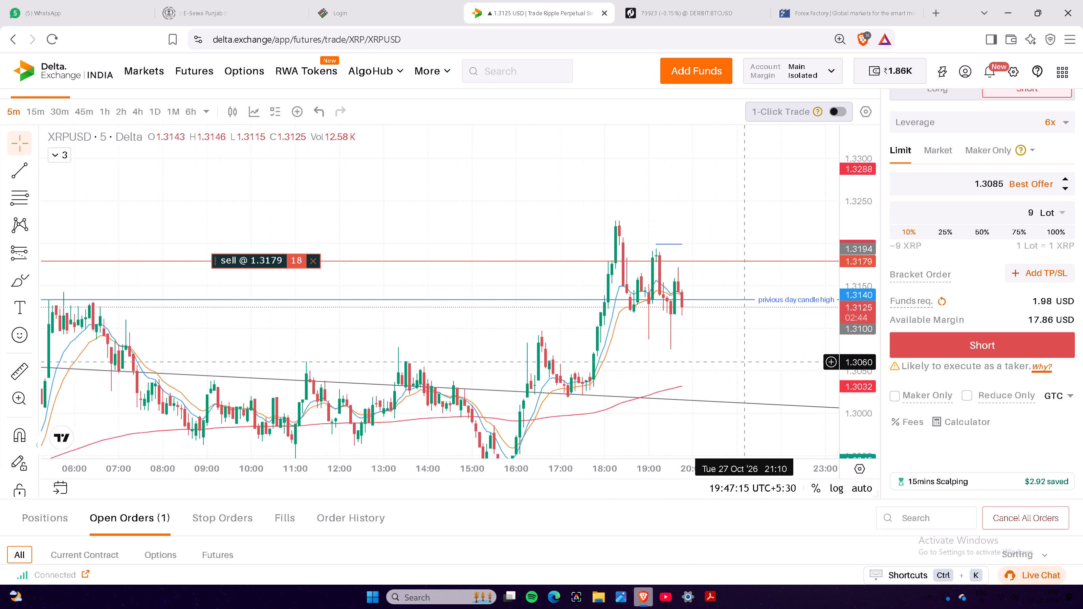
scroll(746, 362, "up", 9)
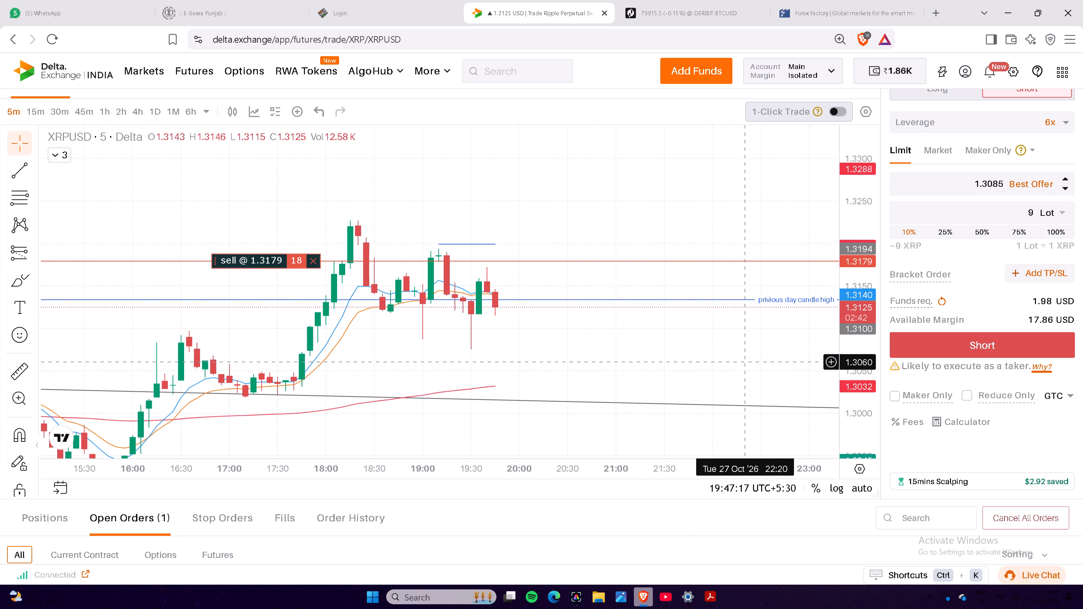
scroll(746, 362, "down", 1)
left_click_drag(746, 361, 711, 366)
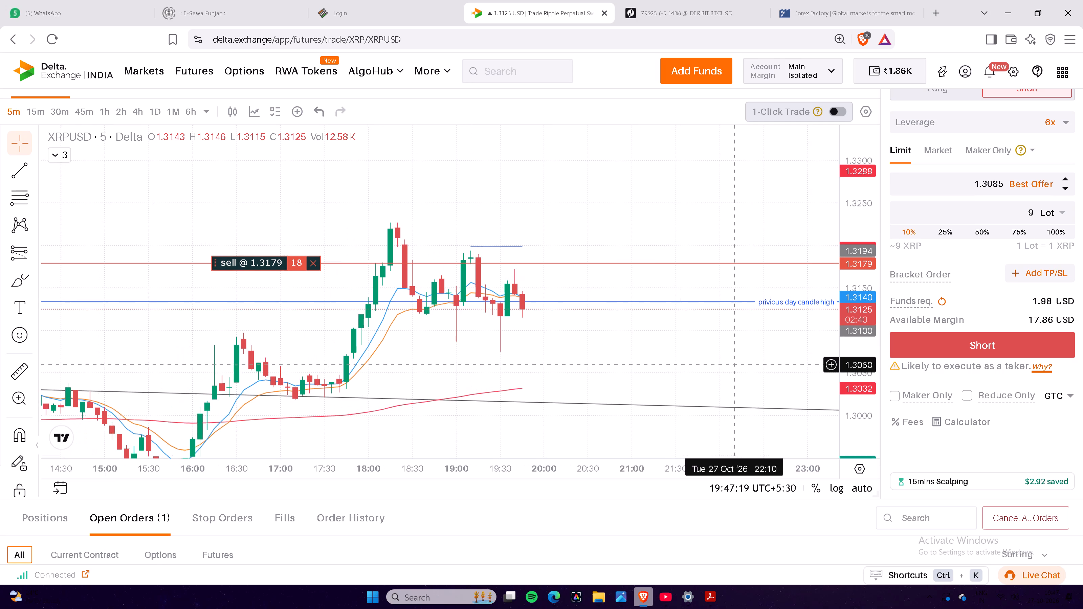
left_click_drag(711, 366, 675, 363)
left_click(675, 363)
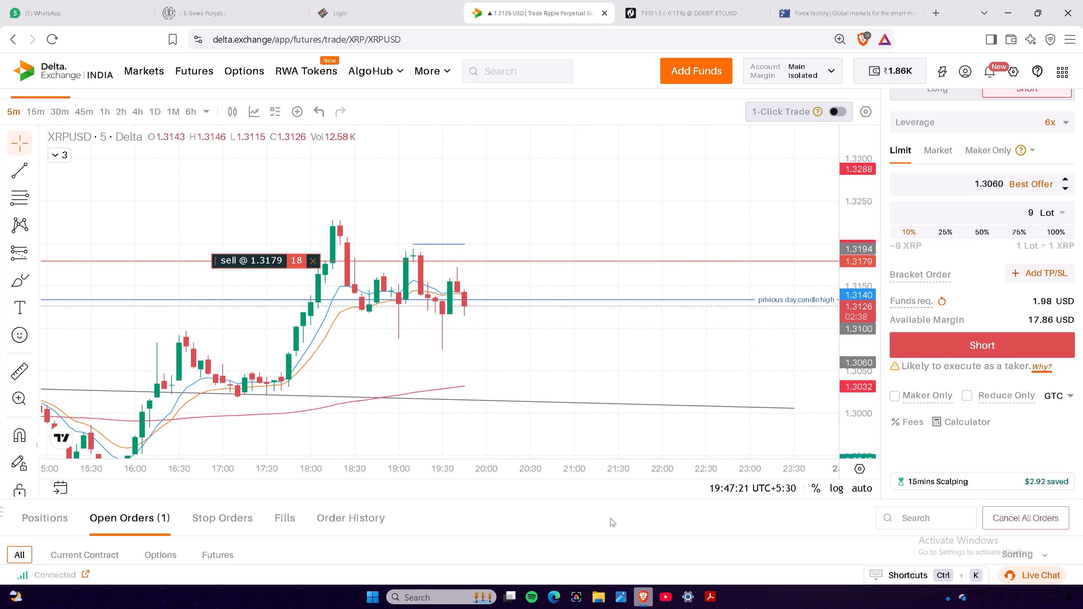
Set the quantity of the open XRPUSD limit short to 9 lots.
scroll(602, 499, "down", 4)
left_click_drag(375, 378, 368, 378)
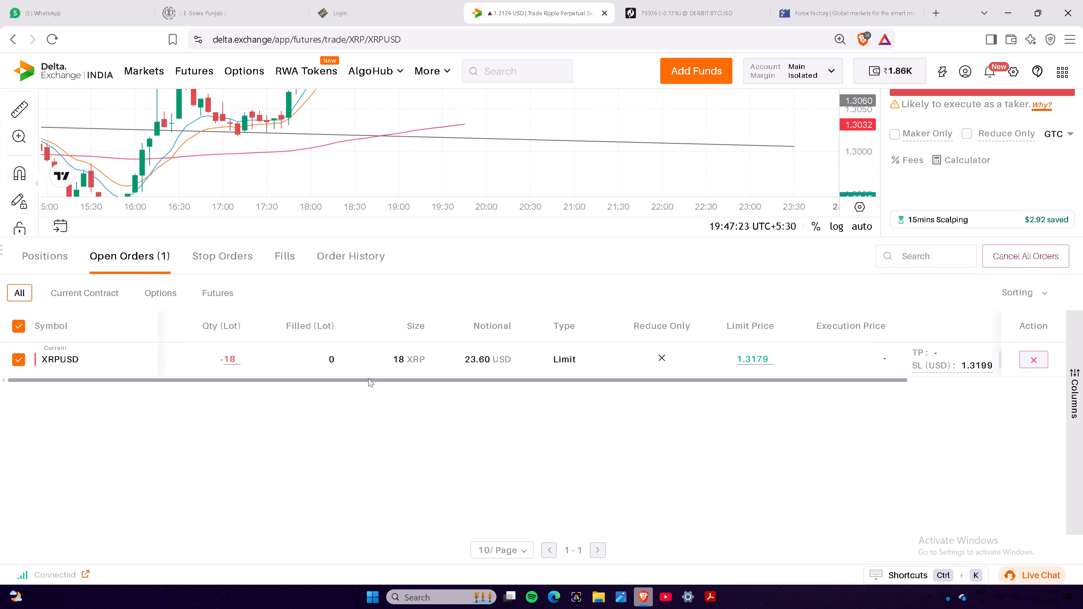
left_click_drag(368, 378, 27, 398)
left_click(233, 353)
left_click(227, 356)
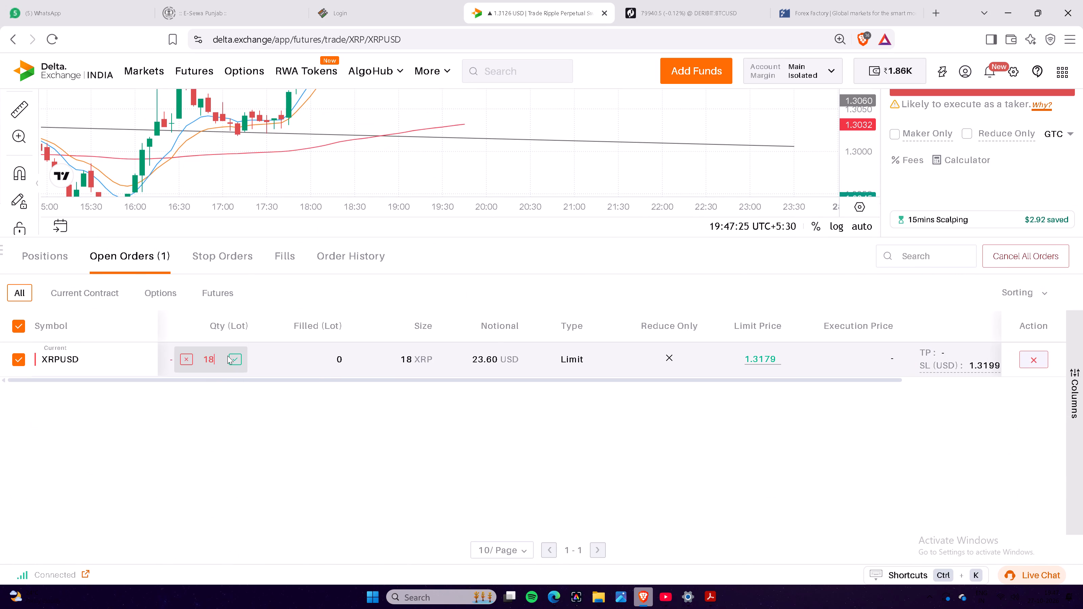
key("BackSpace")
key("BackSpace")
key("BackSpace")
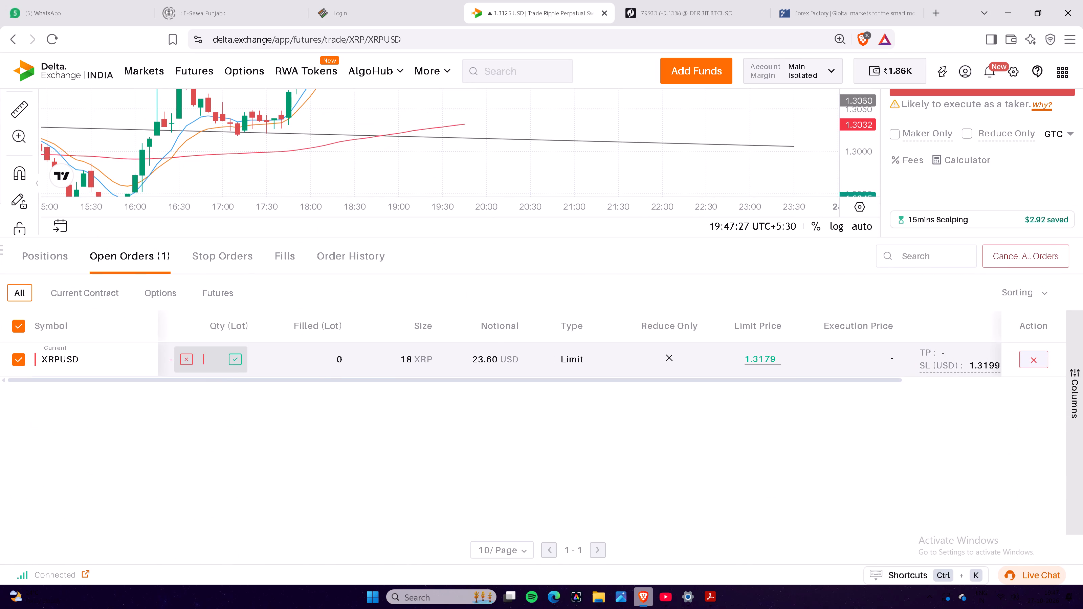
key("9")
left_click(229, 356)
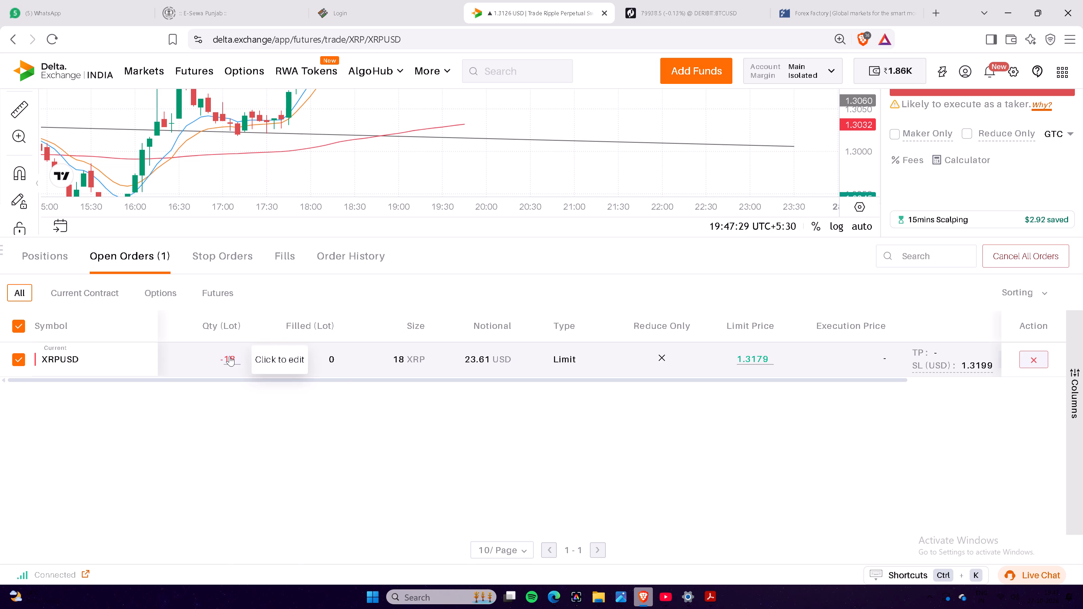
Review the XRPUSD order's bracket settings again, checking the stop loss prices and stop PnL, and close them unchanged.
left_click_drag(432, 381, 864, 387)
middle_click(864, 387)
left_click(864, 387)
double_click(807, 358)
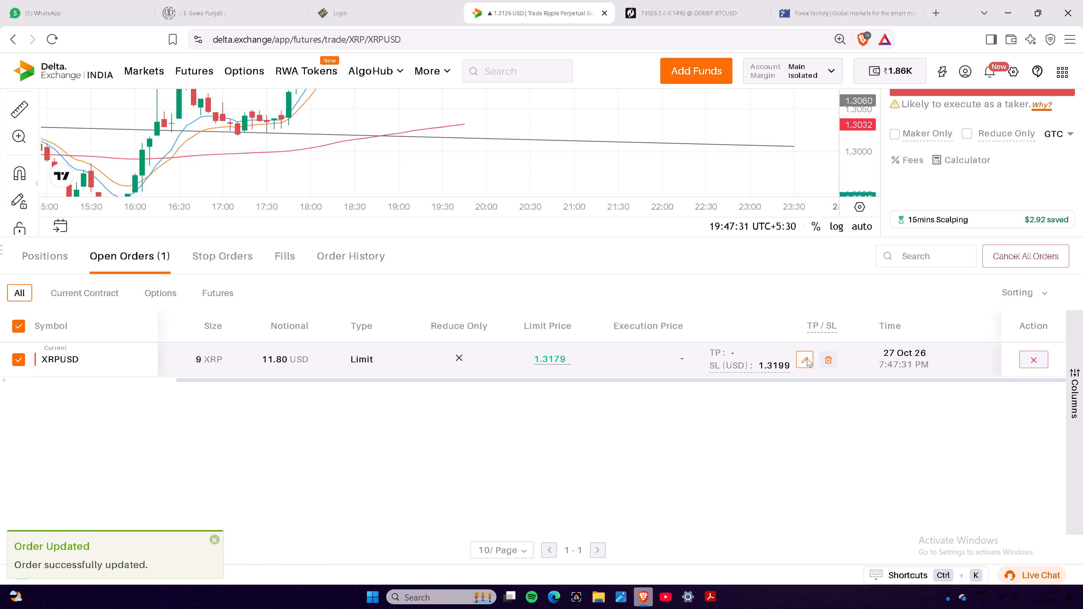
left_click(698, 96)
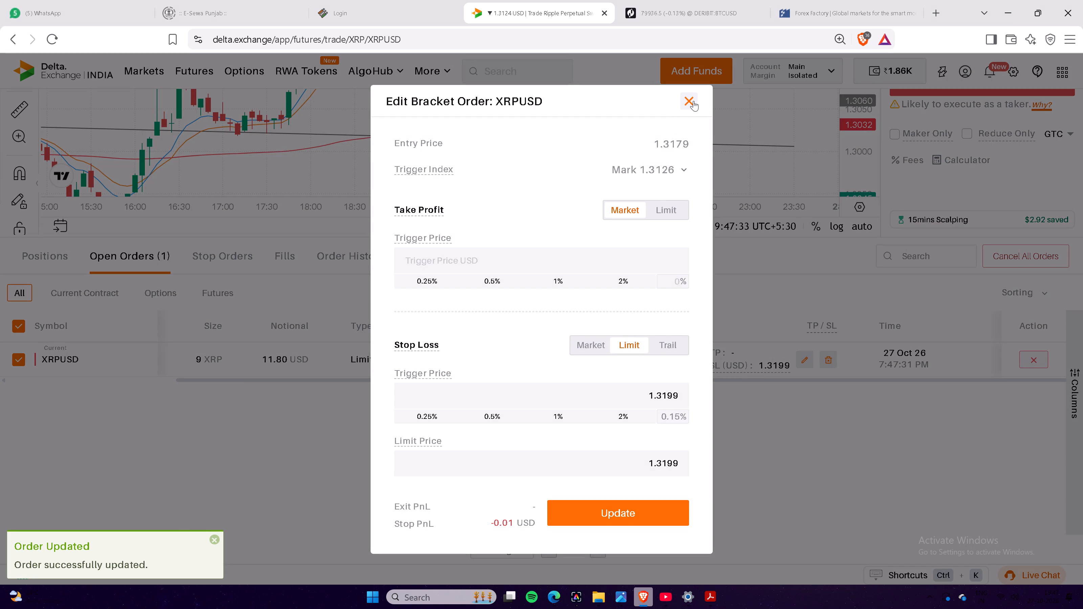
left_click(693, 101)
Examine the latest XRPUSD 5-minute candles relative to the 1.3179 sell order, the previous day candle high and the moving averages.
scroll(770, 381, "down", 1)
scroll(841, 435, "up", 7)
left_click_drag(553, 398, 613, 387)
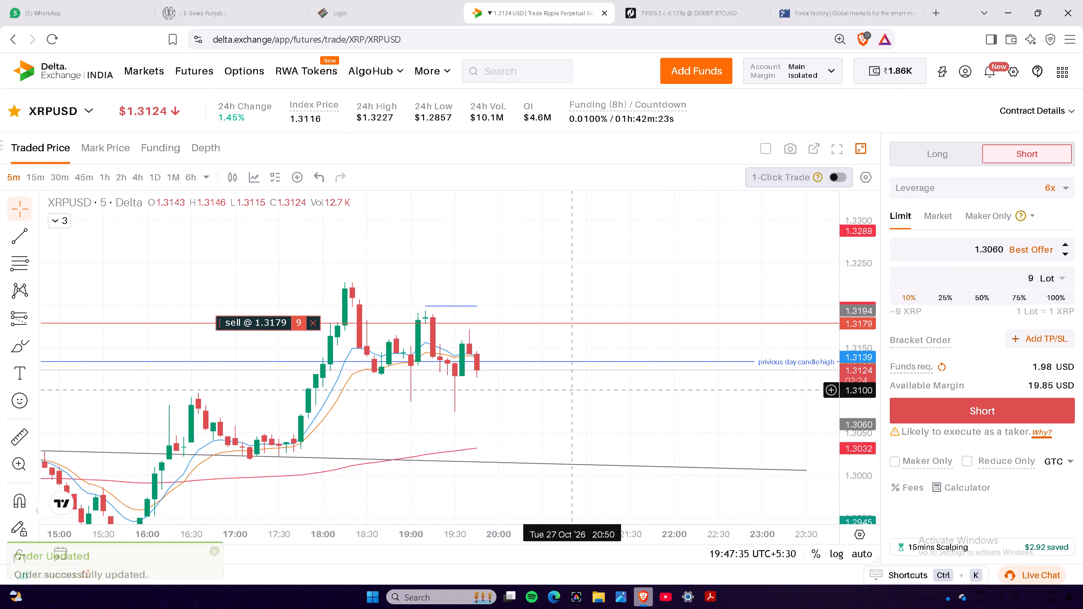
left_click_drag(613, 387, 688, 384)
left_click(688, 384)
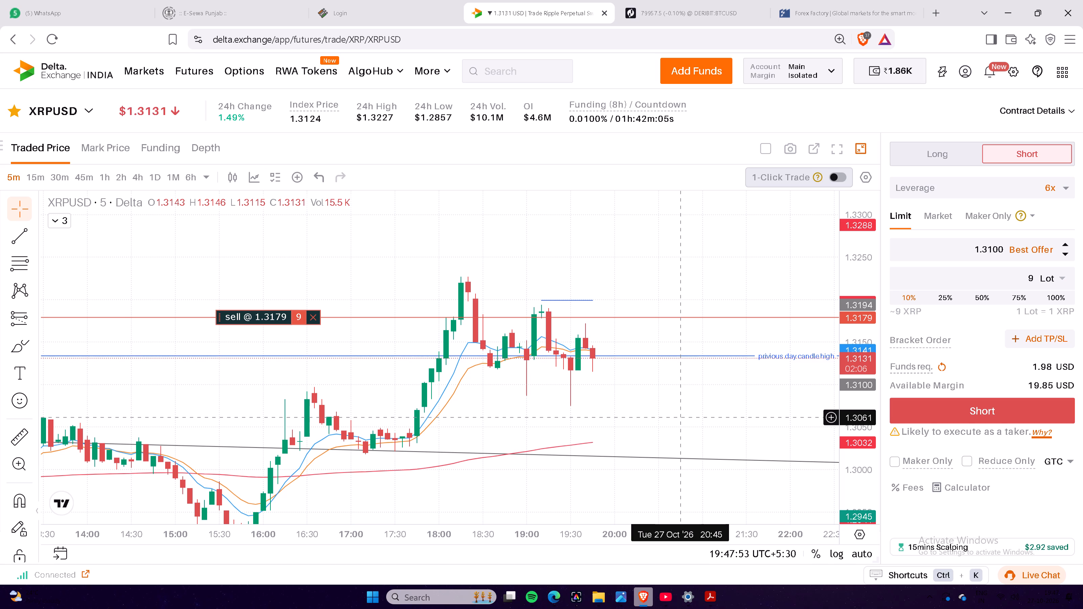
left_click_drag(679, 418, 666, 388)
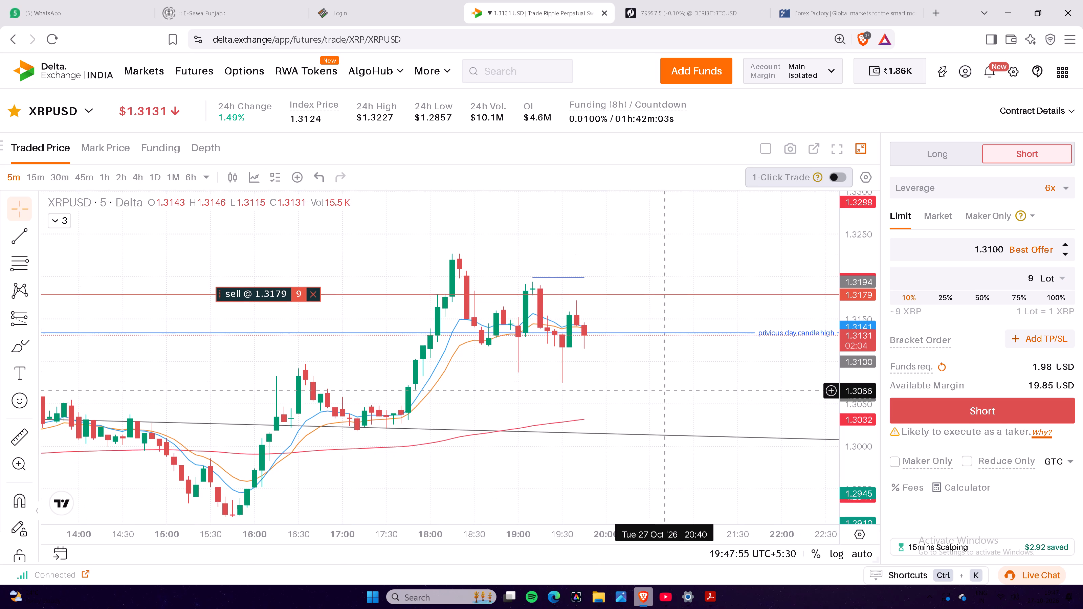
left_click_drag(666, 388, 664, 386)
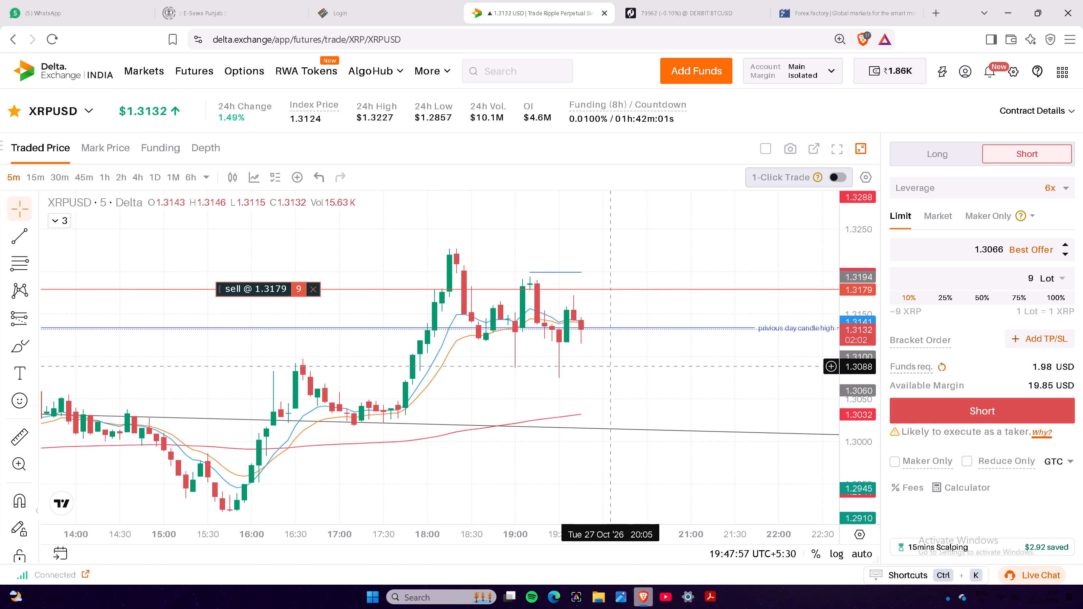
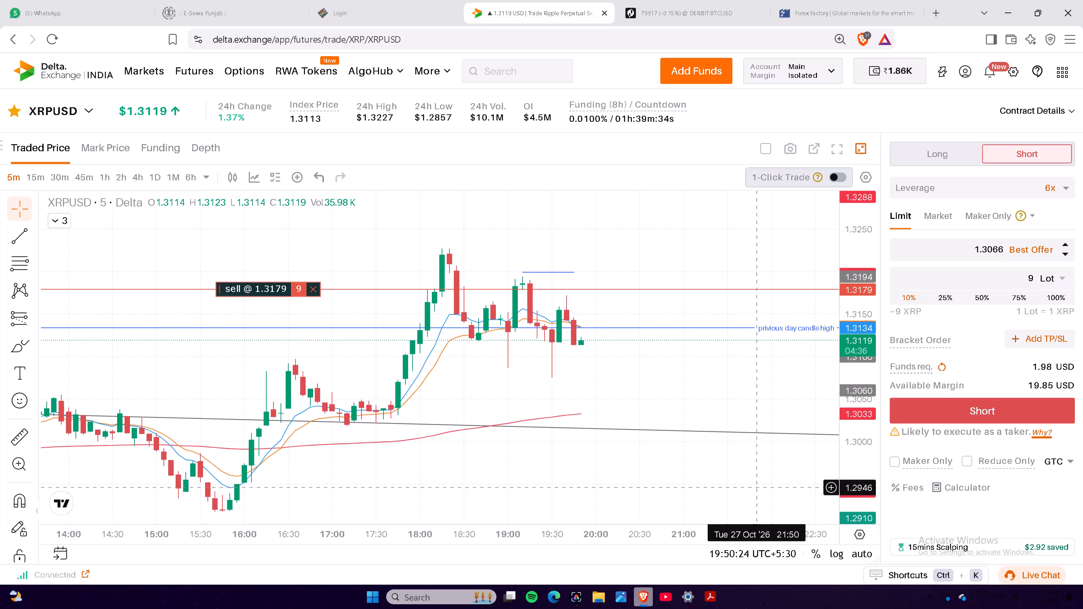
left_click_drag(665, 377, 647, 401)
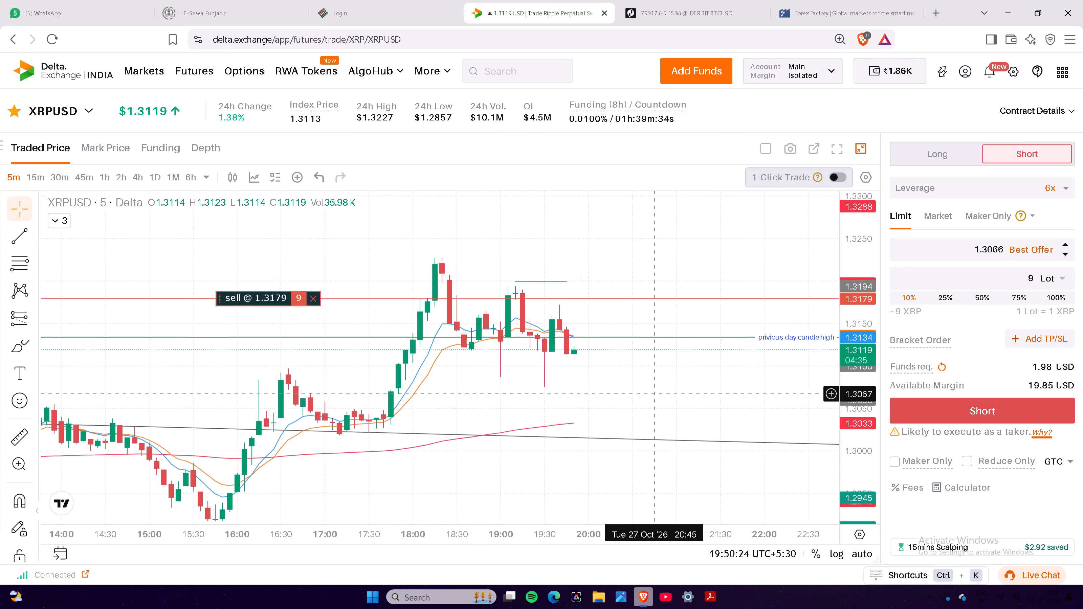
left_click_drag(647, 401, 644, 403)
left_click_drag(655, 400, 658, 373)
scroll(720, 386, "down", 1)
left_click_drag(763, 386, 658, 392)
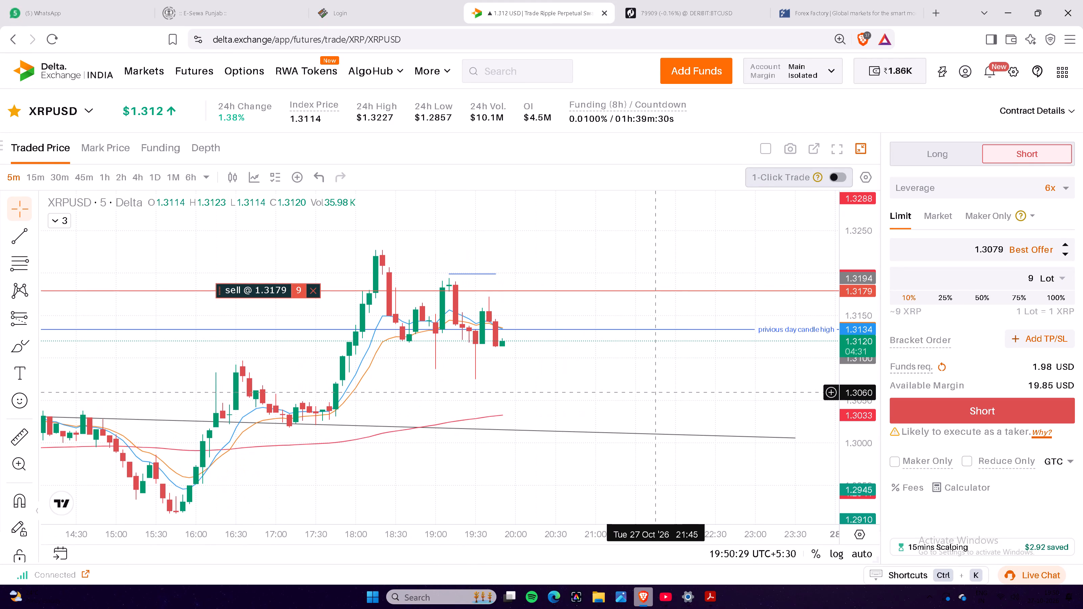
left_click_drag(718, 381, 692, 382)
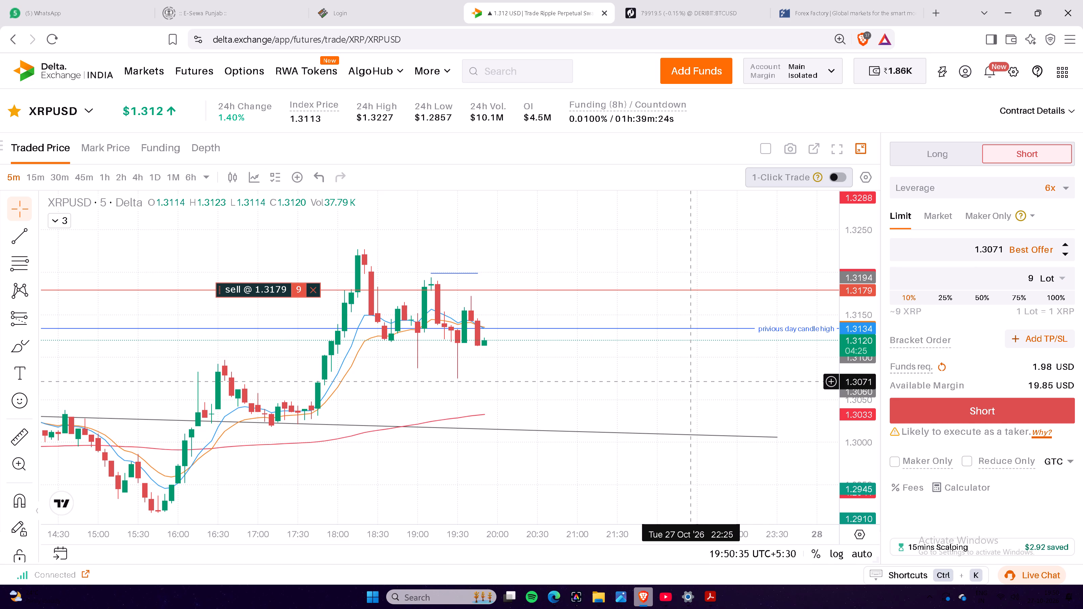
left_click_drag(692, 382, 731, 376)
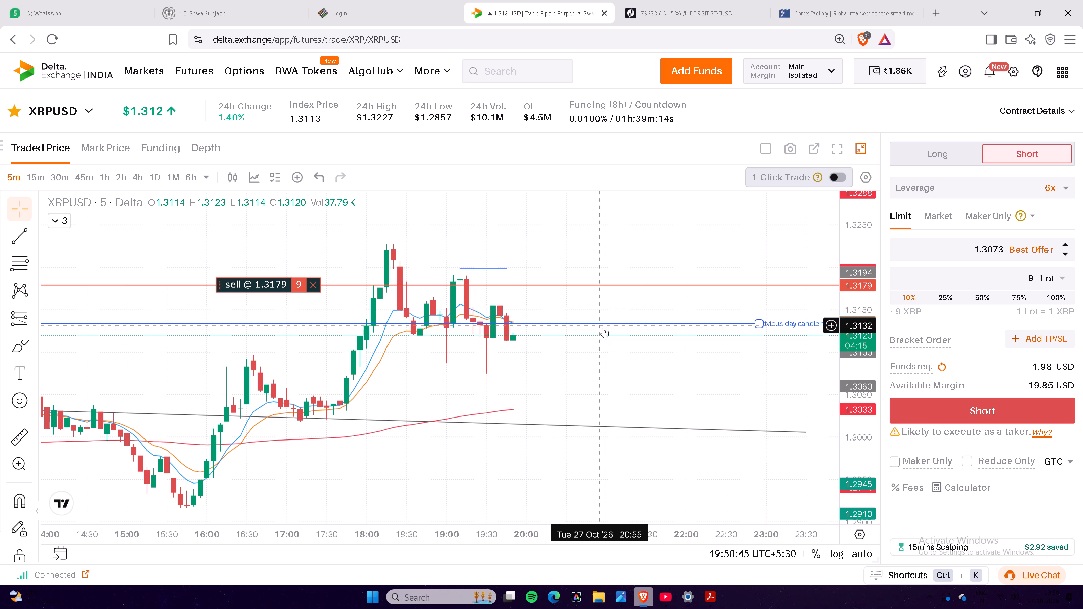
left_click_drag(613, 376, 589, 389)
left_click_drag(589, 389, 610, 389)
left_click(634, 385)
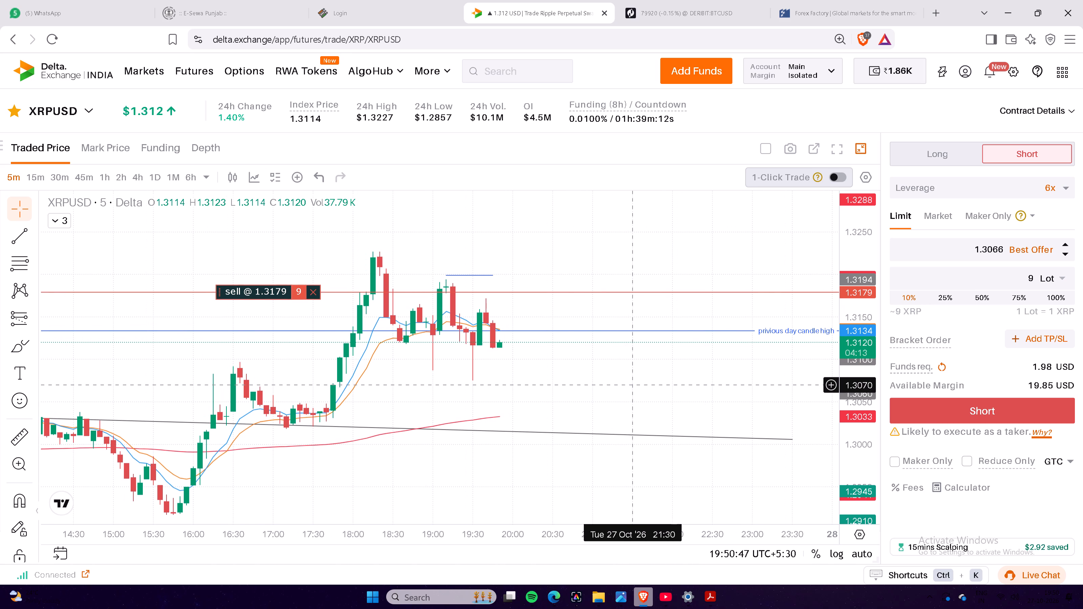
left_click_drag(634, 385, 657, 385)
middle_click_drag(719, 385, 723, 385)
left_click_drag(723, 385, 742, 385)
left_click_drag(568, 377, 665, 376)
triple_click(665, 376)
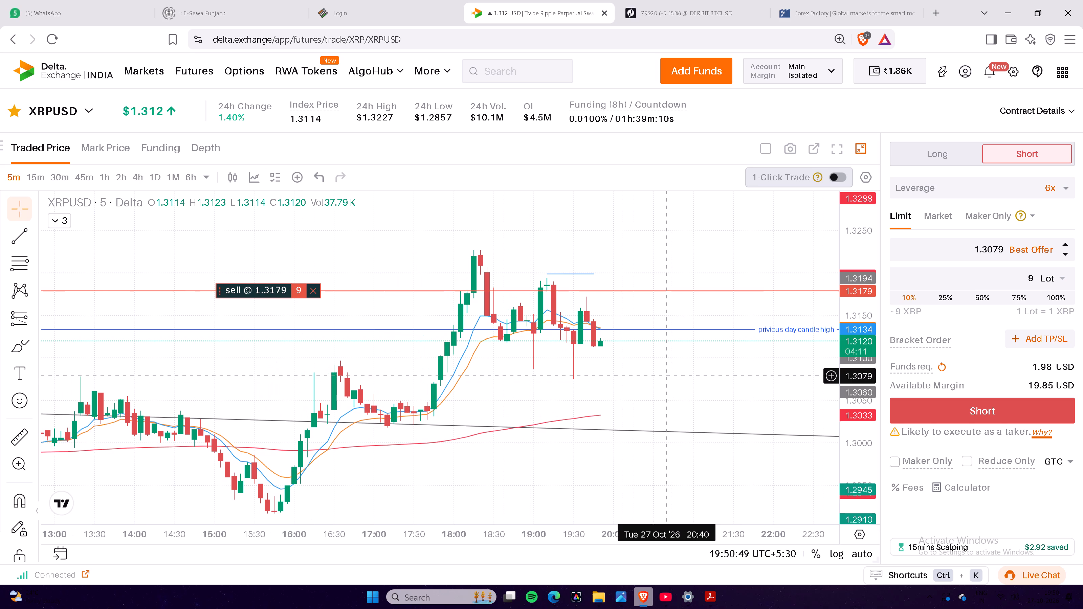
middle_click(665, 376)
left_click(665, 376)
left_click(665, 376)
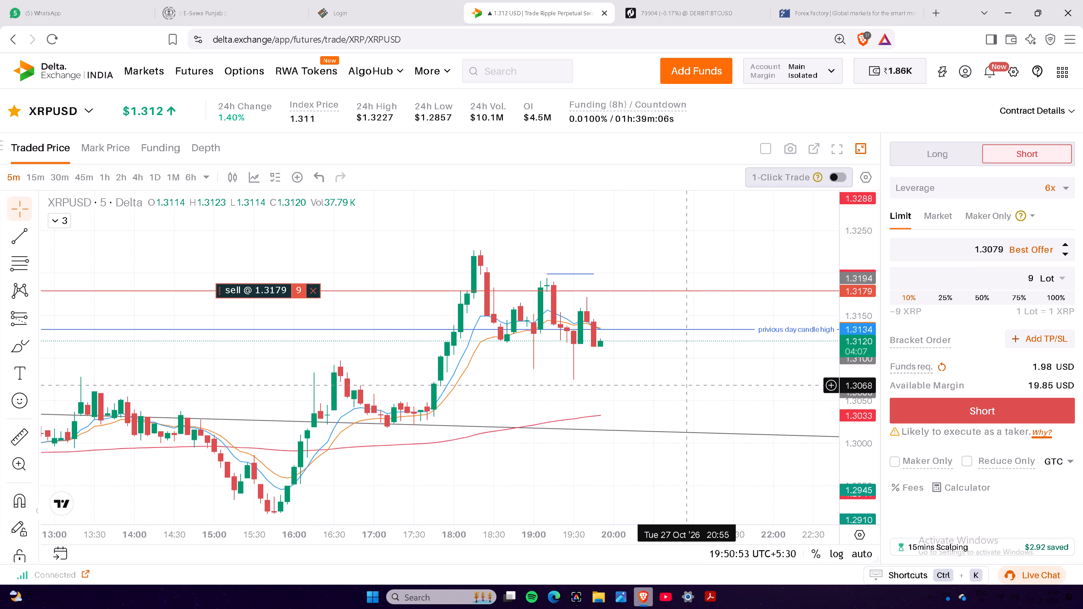
Examine XRPUSD 5-minute price action over a longer span and back at recent candles, relative to the 1.3179 sell order and previous day candle high.
scroll(747, 380, "down", 8)
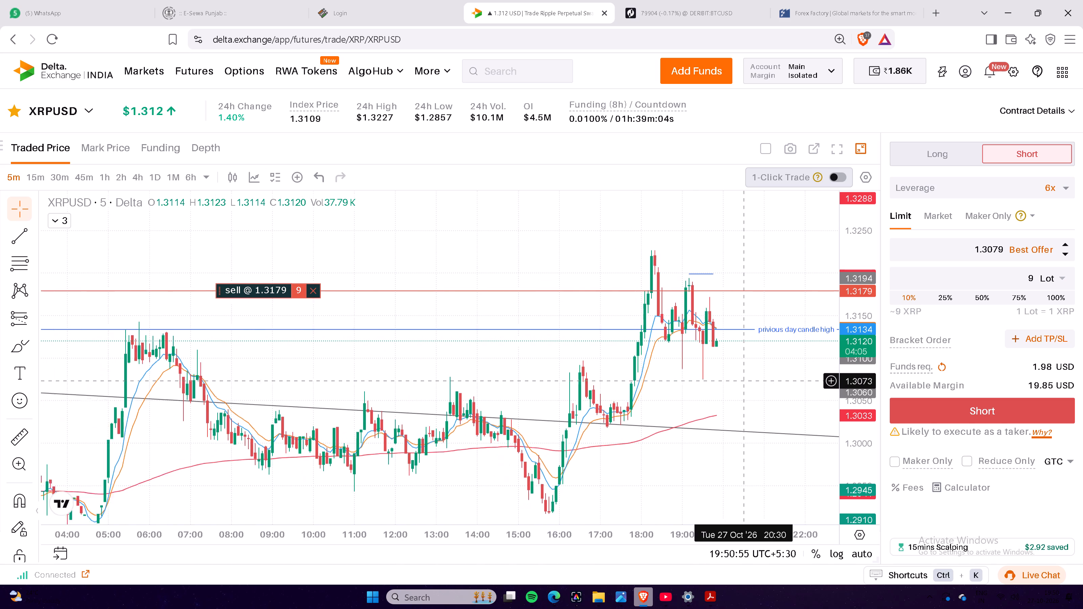
scroll(746, 381, "down", 4)
scroll(746, 381, "up", 3)
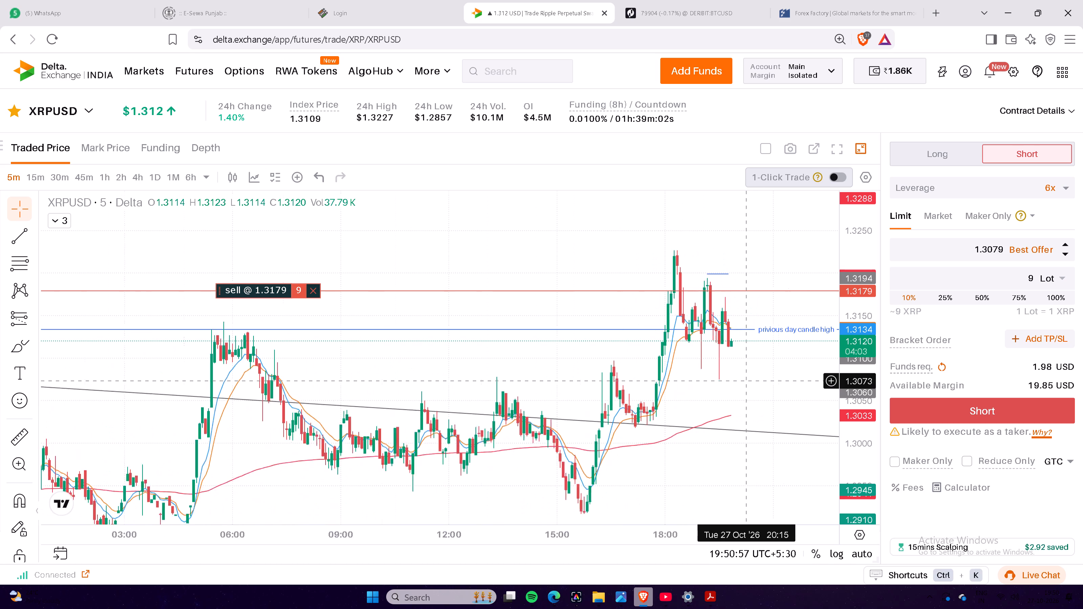
scroll(746, 381, "up", 8)
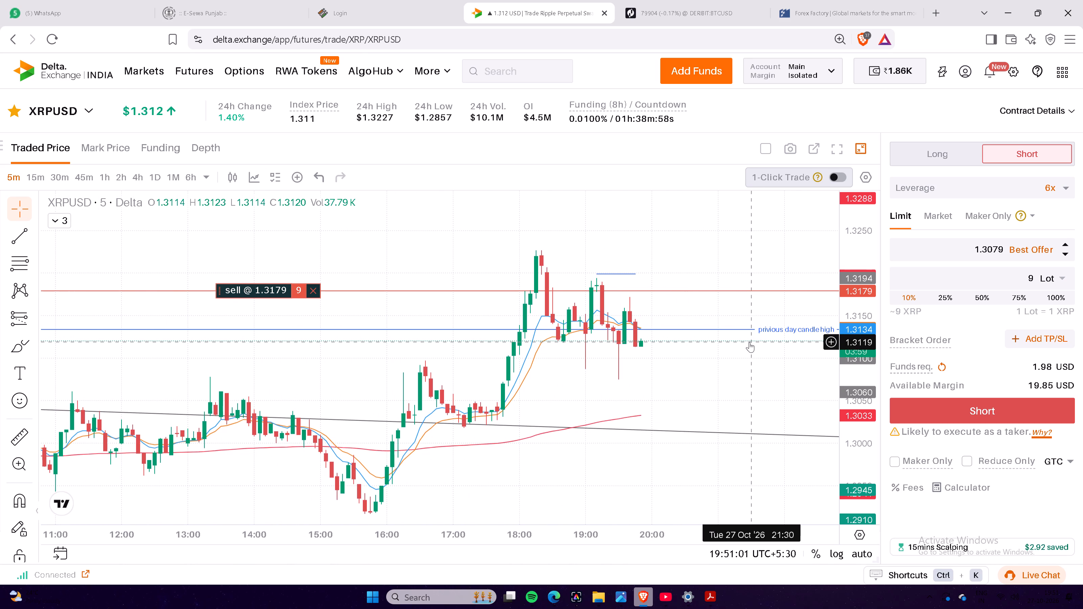
scroll(677, 374, "up", 2)
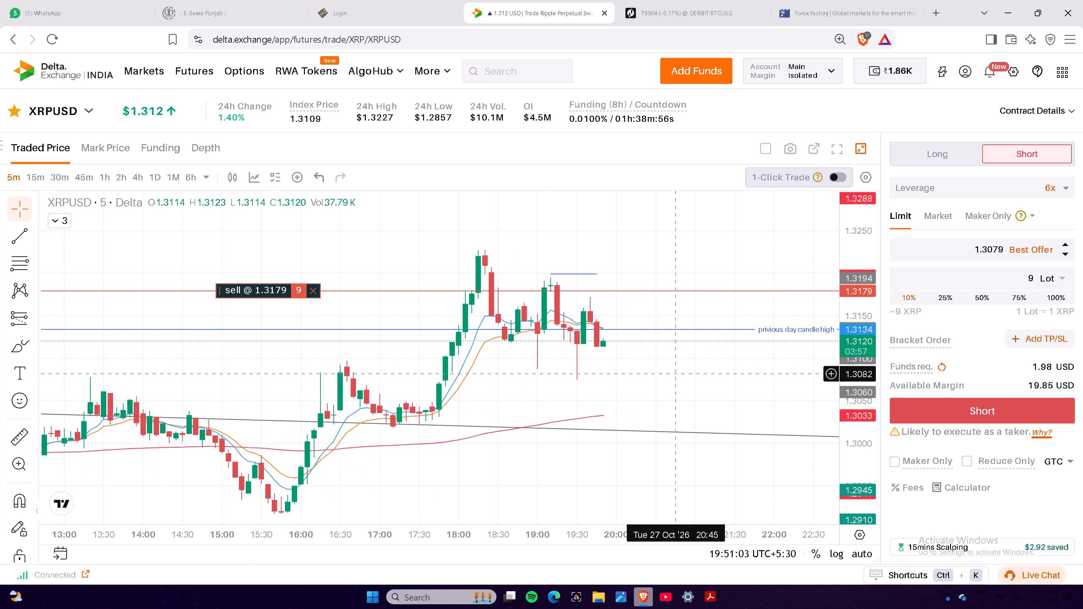
left_click_drag(703, 374, 700, 389)
Switch from XRPUSD to the UNIUSD contract in the watchlist and set its chart to the 15-minute timeframe.
left_click(90, 111)
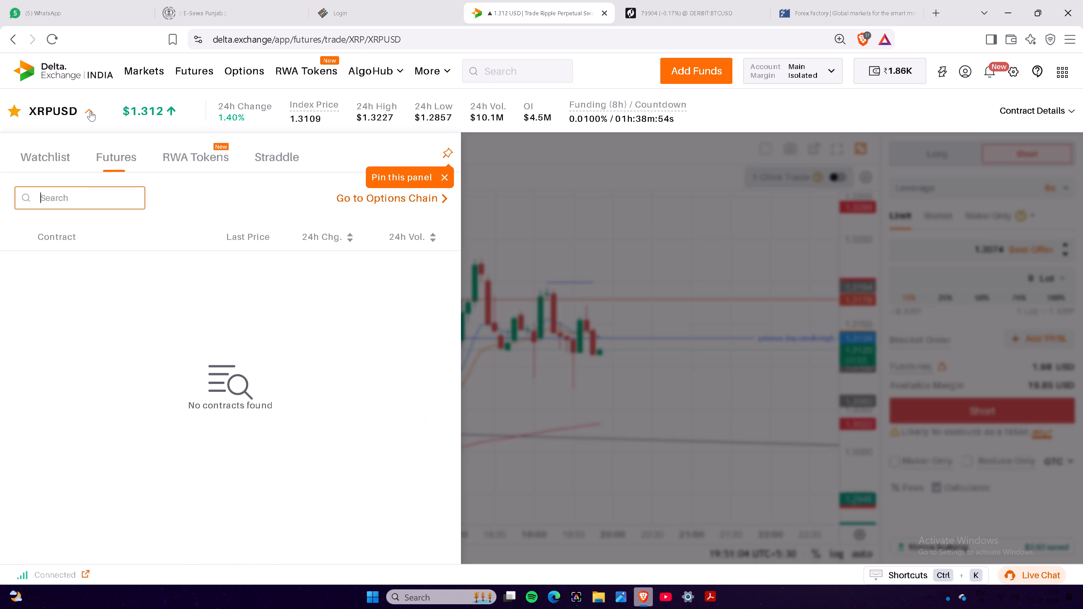
left_click(43, 157)
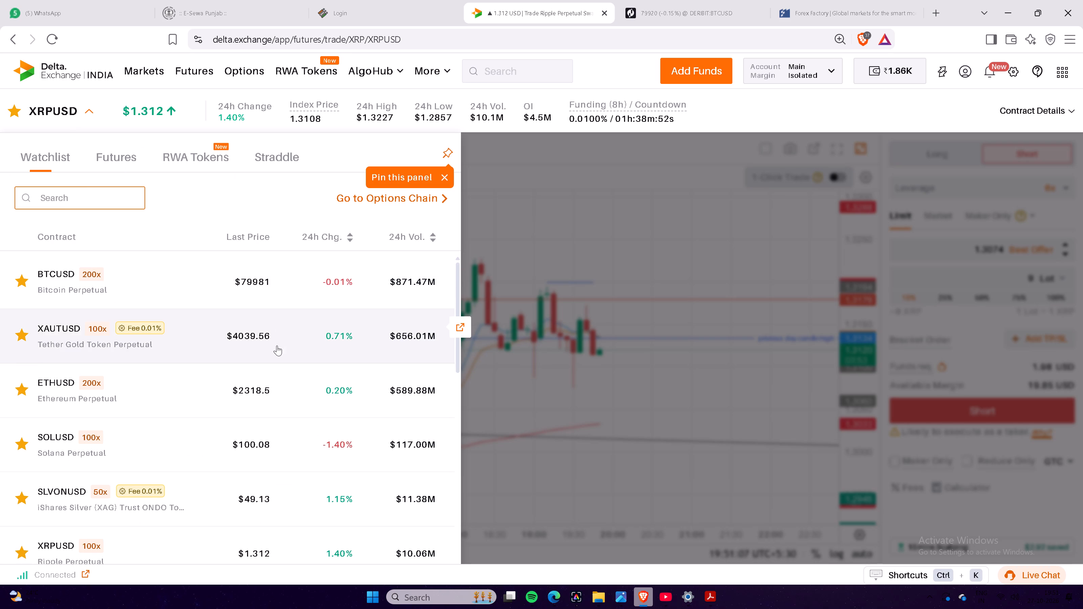
scroll(277, 345, "down", 2)
scroll(235, 361, "down", 1)
left_click(190, 413)
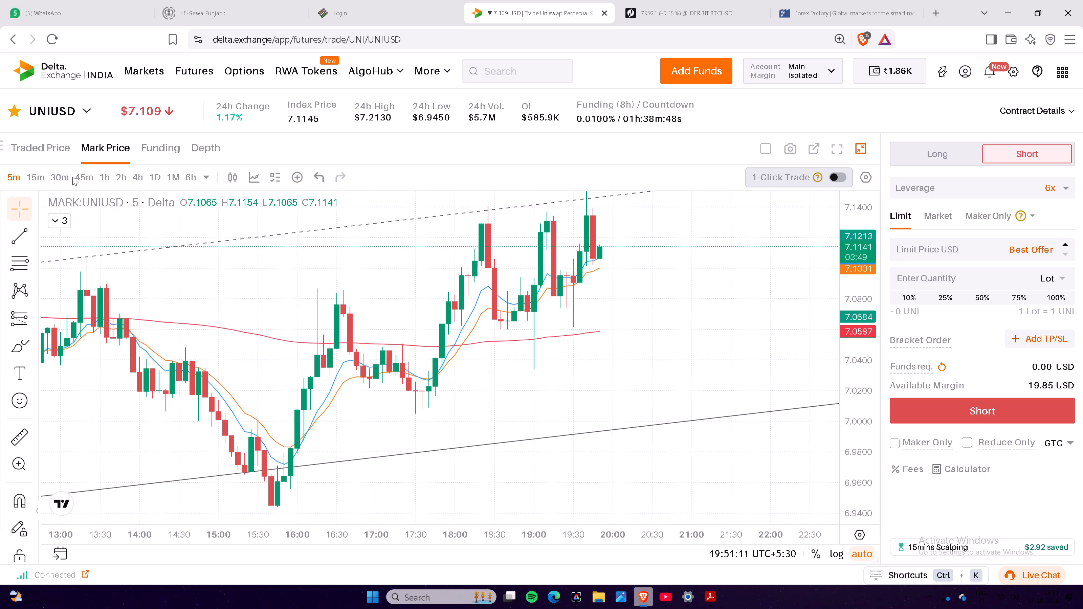
left_click(39, 178)
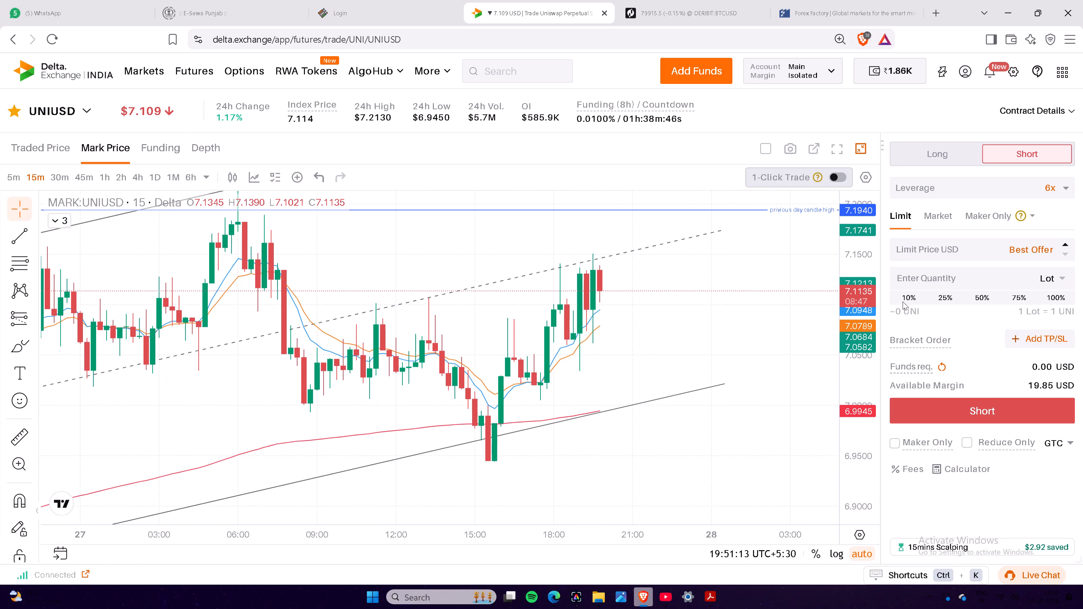
Examine UNIUSD 15-minute price action over a wider range, relative to the rising channel and the previous day candle high and low.
left_click_drag(868, 277, 861, 402)
scroll(713, 433, "down", 2)
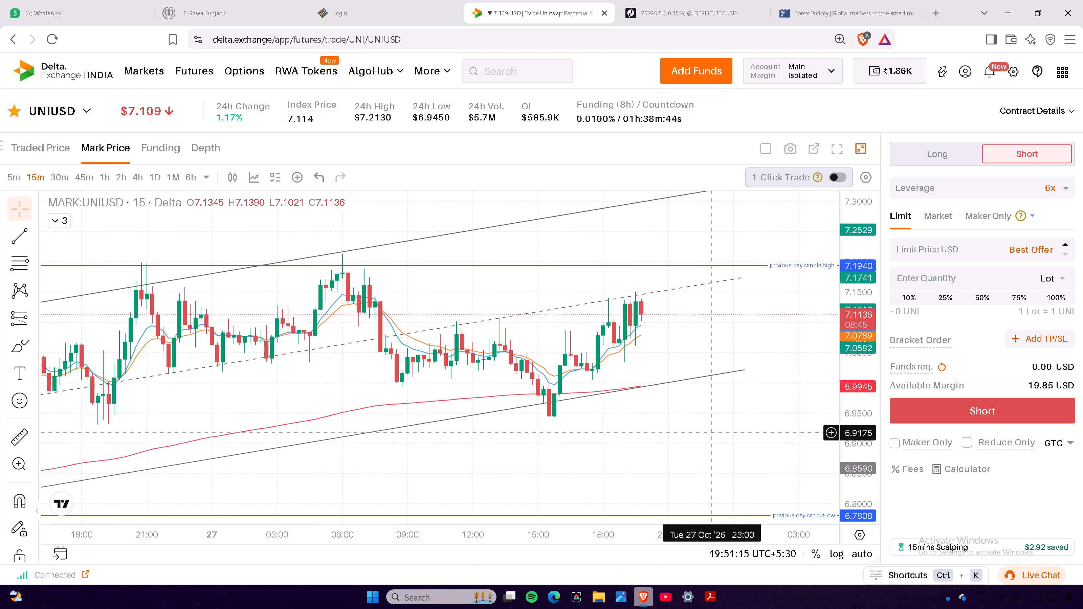
scroll(712, 433, "down", 2)
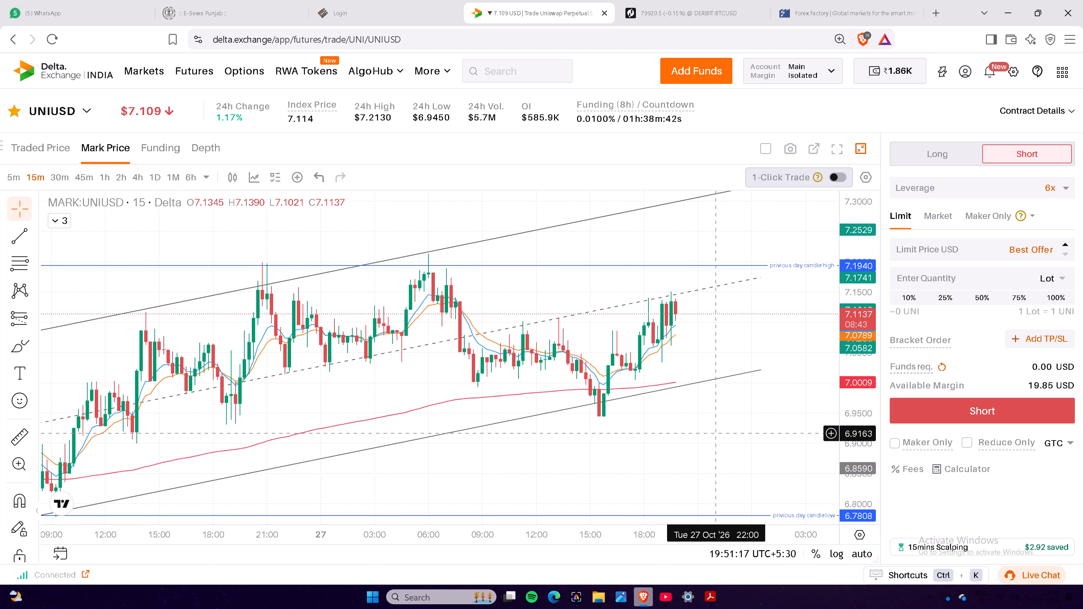
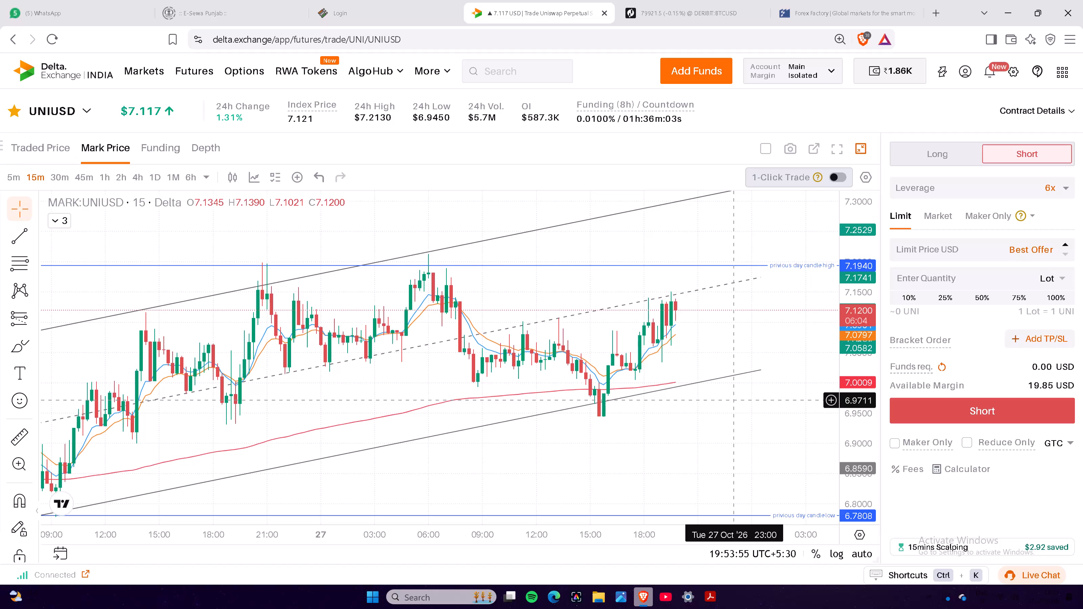
Switch the chart from UNIUSD back to XRPUSD by way of the open 9 XRP limit order.
left_click_drag(772, 419, 741, 419)
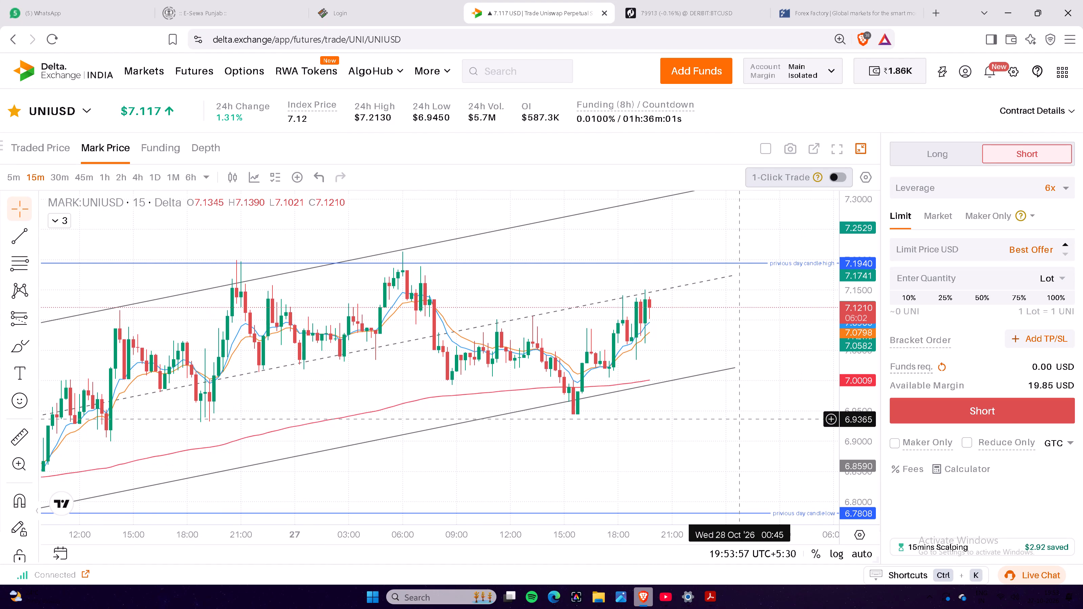
left_click_drag(741, 419, 758, 419)
left_click(758, 419)
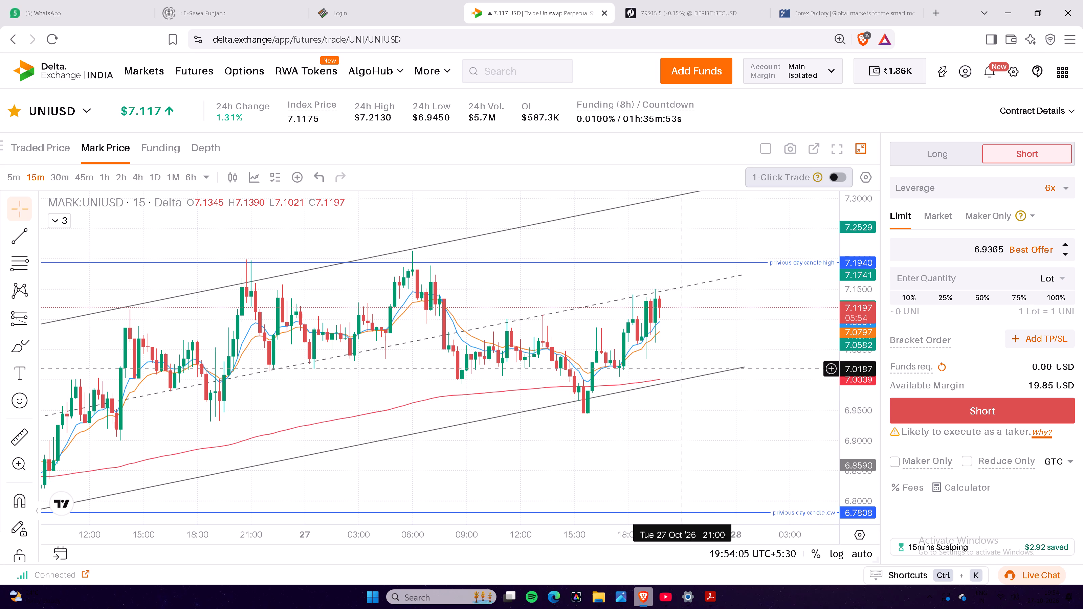
scroll(840, 118, "down", 4)
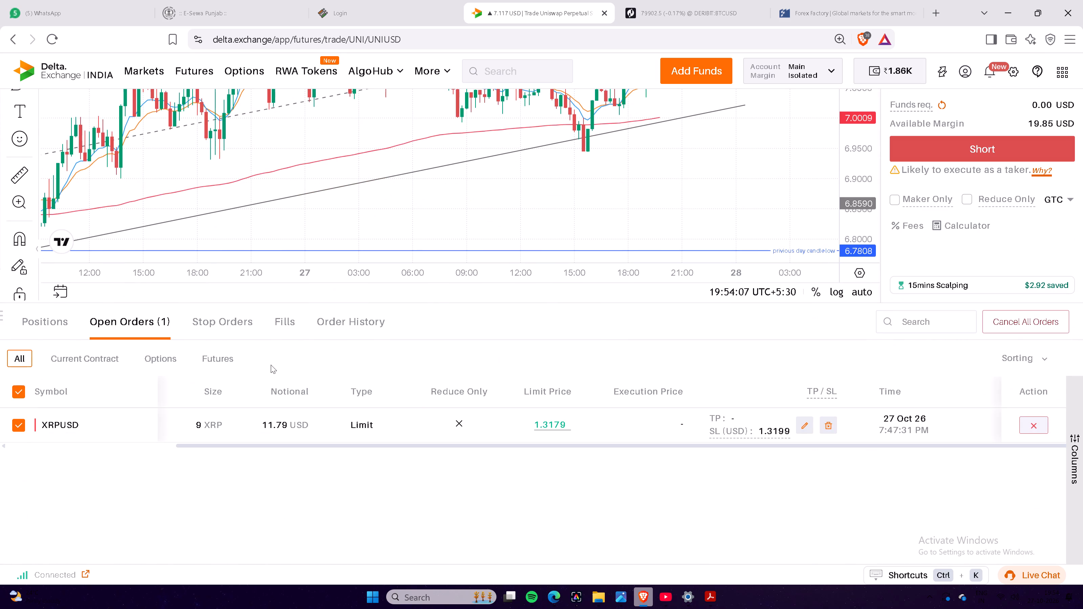
left_click(62, 425)
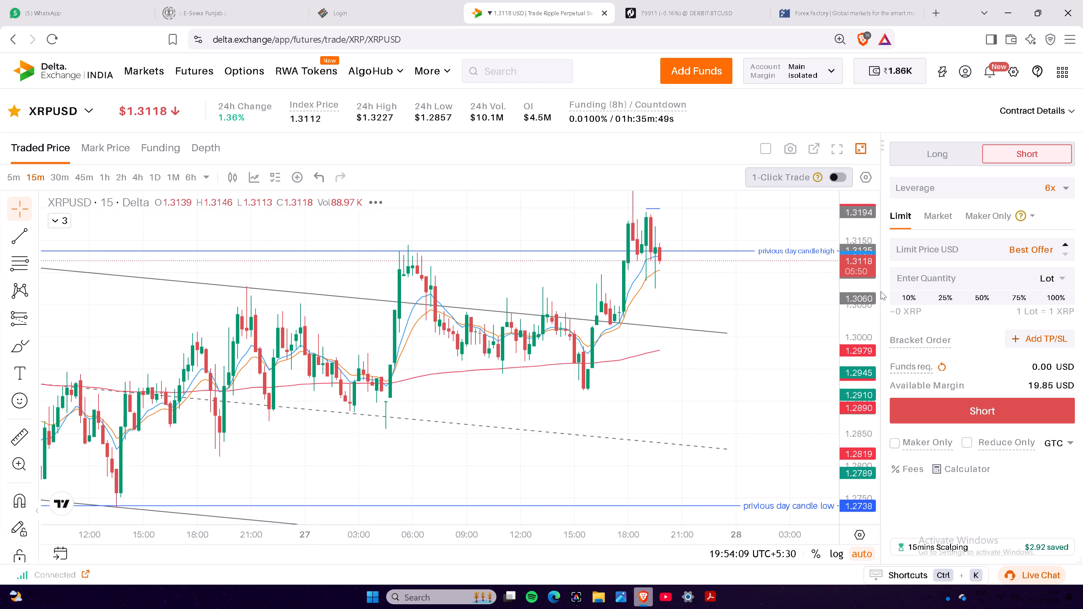
left_click_drag(861, 295, 872, 326)
Check the Deribit BTCUSD chart and the Forex Factory news and economic calendar, and return to XRPUSD.
double_click(703, 5)
left_click(831, 10)
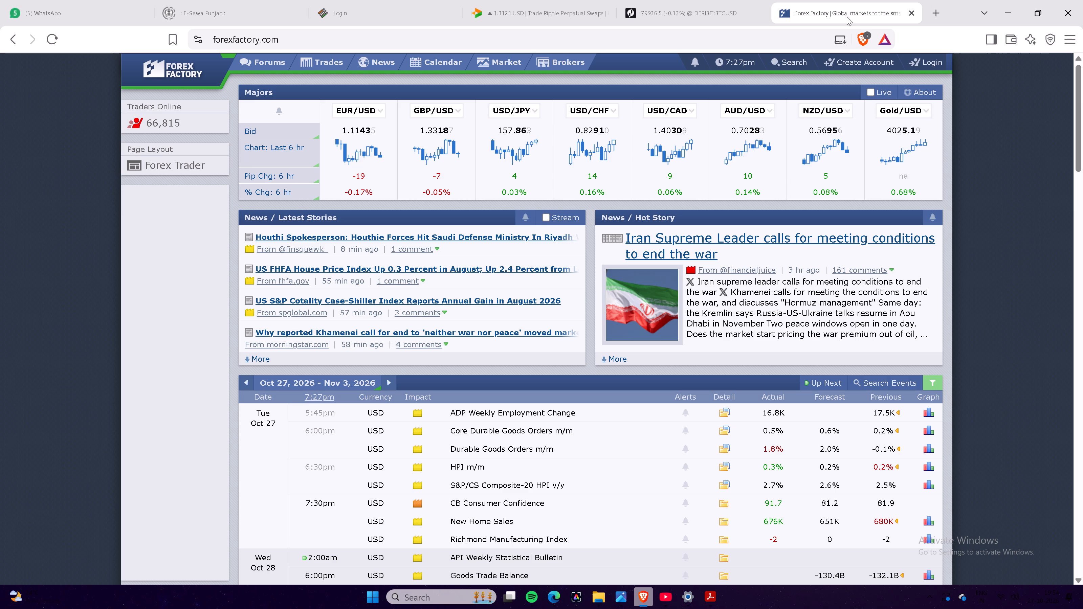
left_click(501, 9)
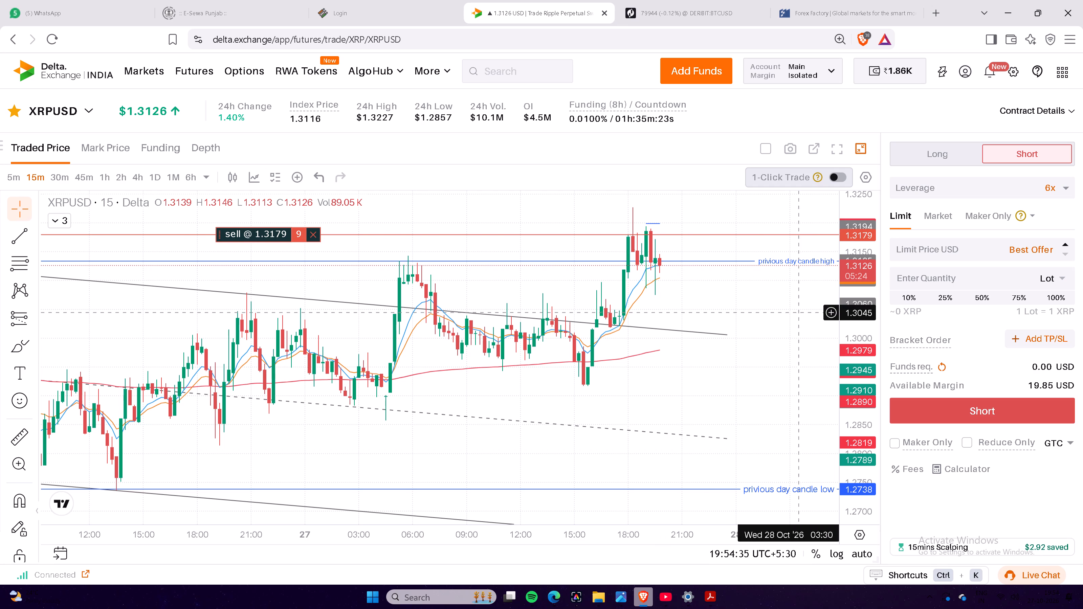
Examine XRPUSD 15-minute price action in full screen, relative to the descending channel, previous day candle high and 1.3179 sell order.
left_click_drag(848, 316, 841, 399)
scroll(746, 382, "down", 11)
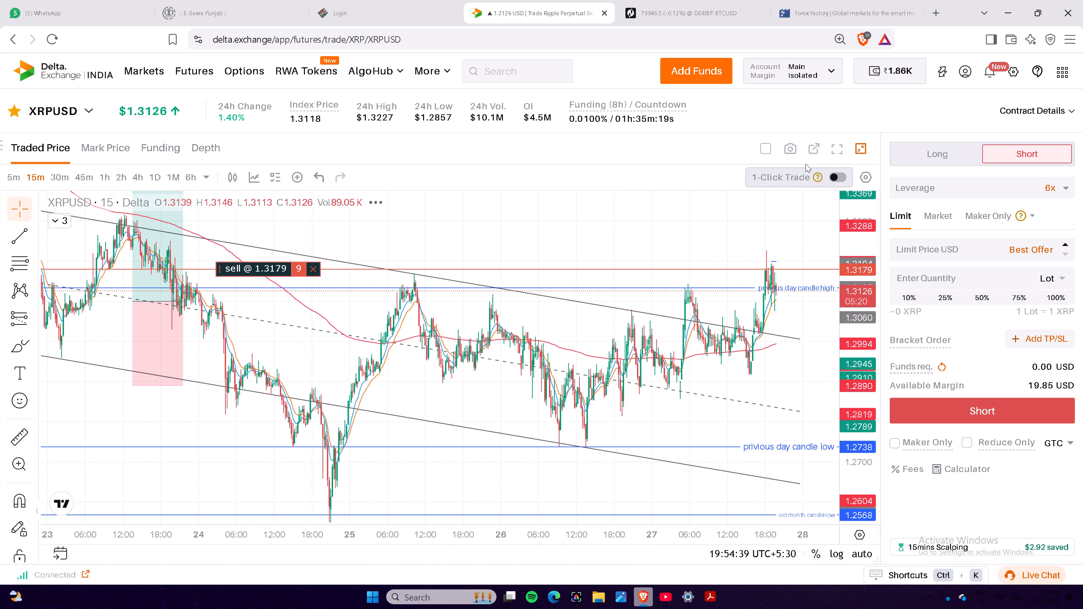
left_click(839, 143)
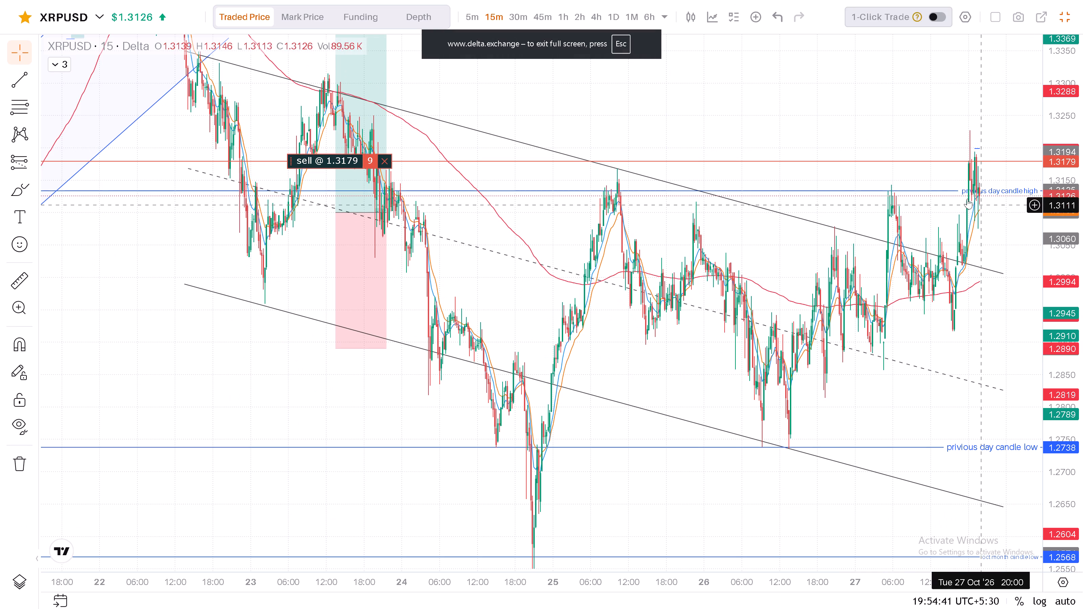
left_click_drag(1057, 176, 1049, 288)
scroll(921, 224, "up", 6)
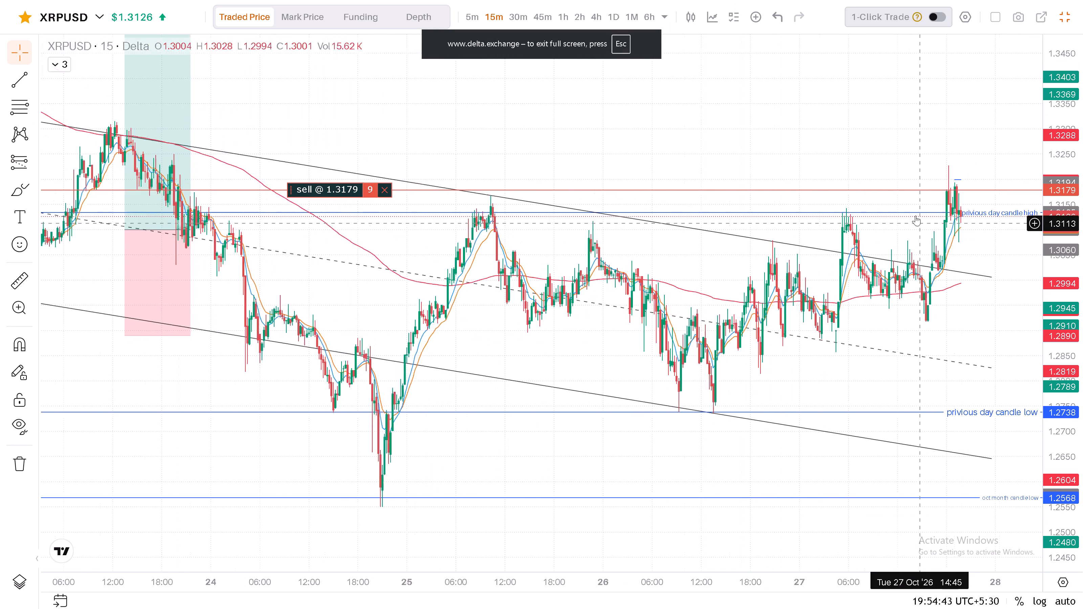
scroll(914, 212, "up", 5)
scroll(940, 157, "up", 5)
left_click_drag(943, 150, 810, 190)
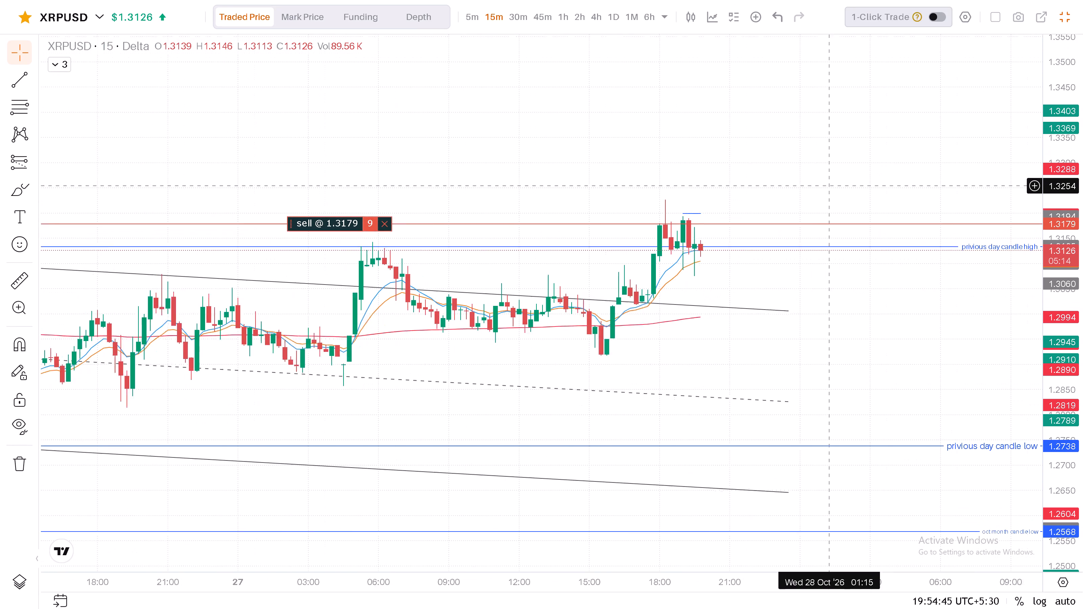
left_click_drag(810, 190, 801, 192)
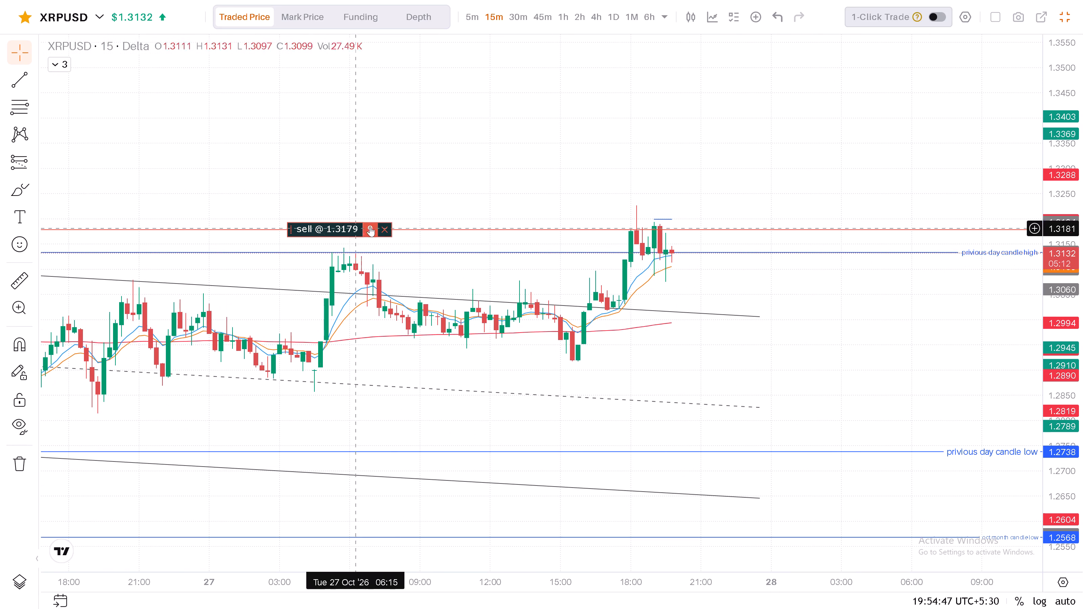
Cancel the 9-lot XRPUSD limit sell order at 1.3179.
double_click(387, 227)
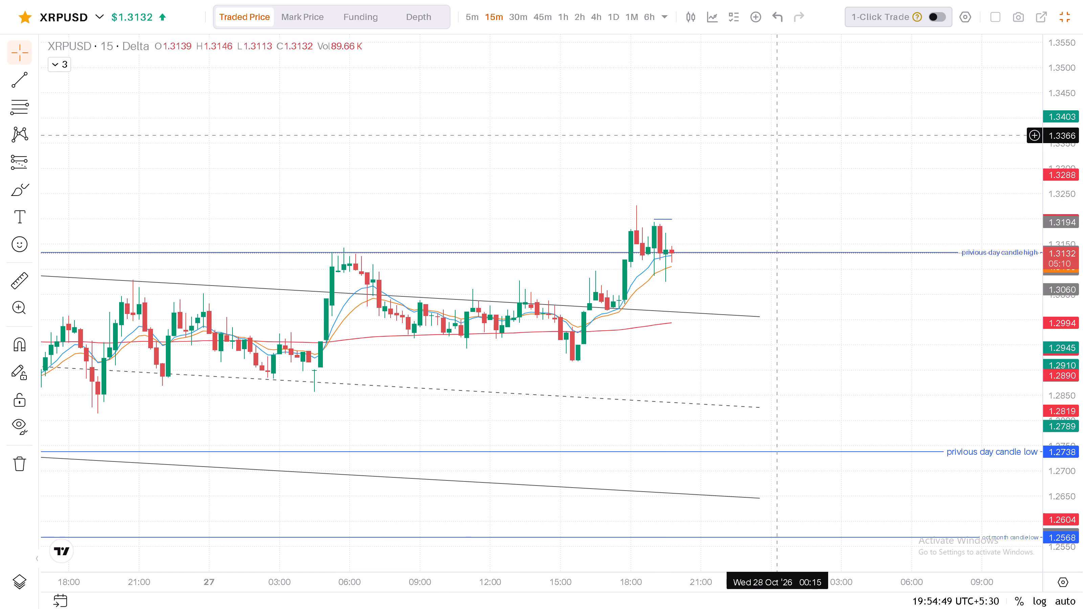
Delete the short horizontal line drawn just above the latest XRPUSD candles, near 1.32.
left_click_drag(790, 145, 809, 133)
double_click(809, 133)
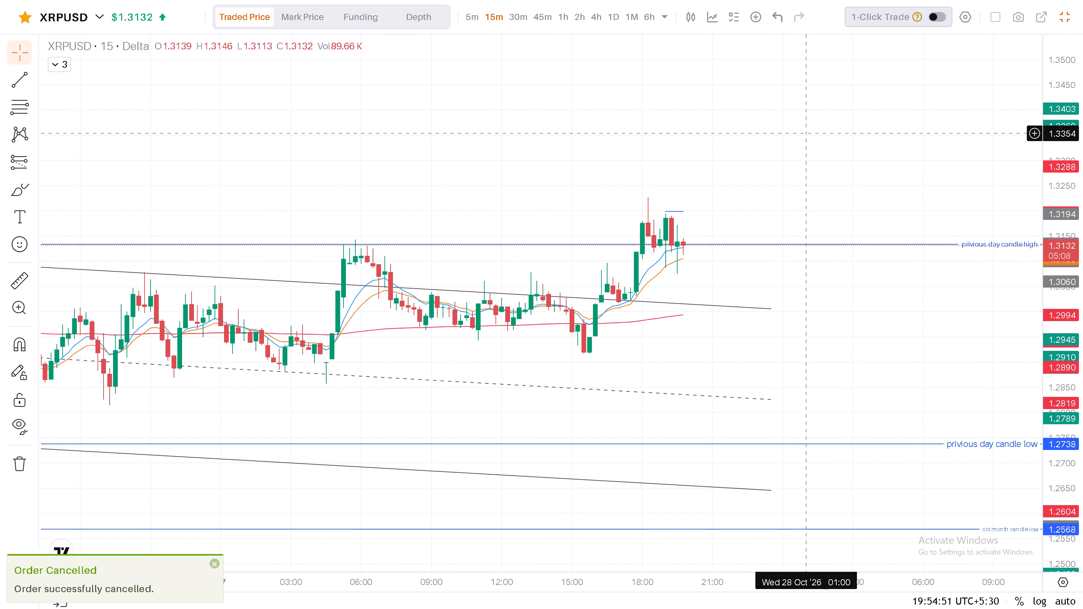
left_click_drag(693, 139, 722, 159)
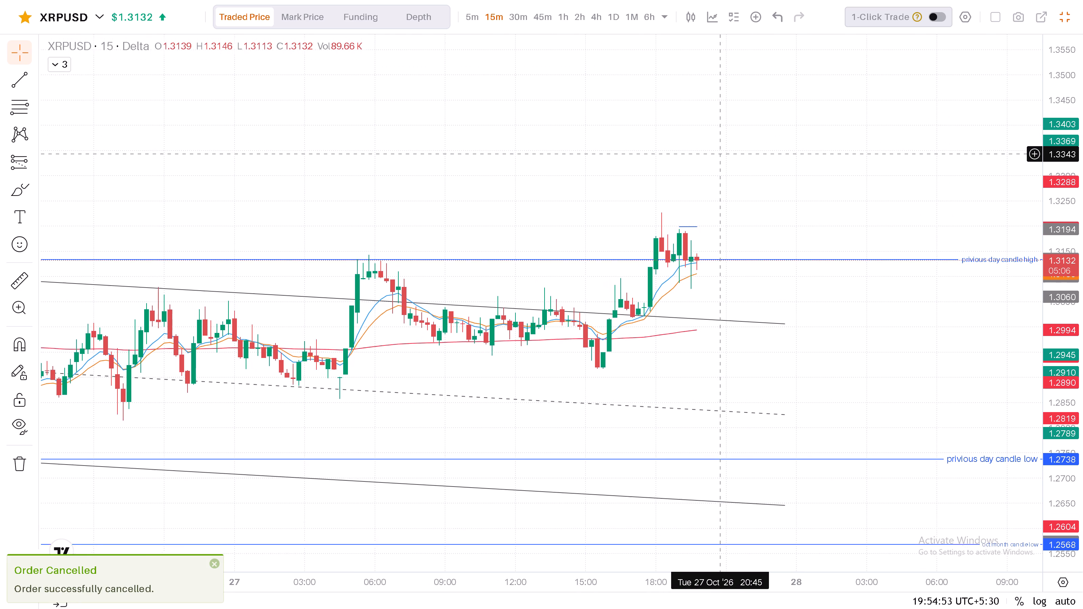
left_click_drag(722, 159, 754, 174)
left_click_drag(761, 173, 765, 168)
left_click(765, 168)
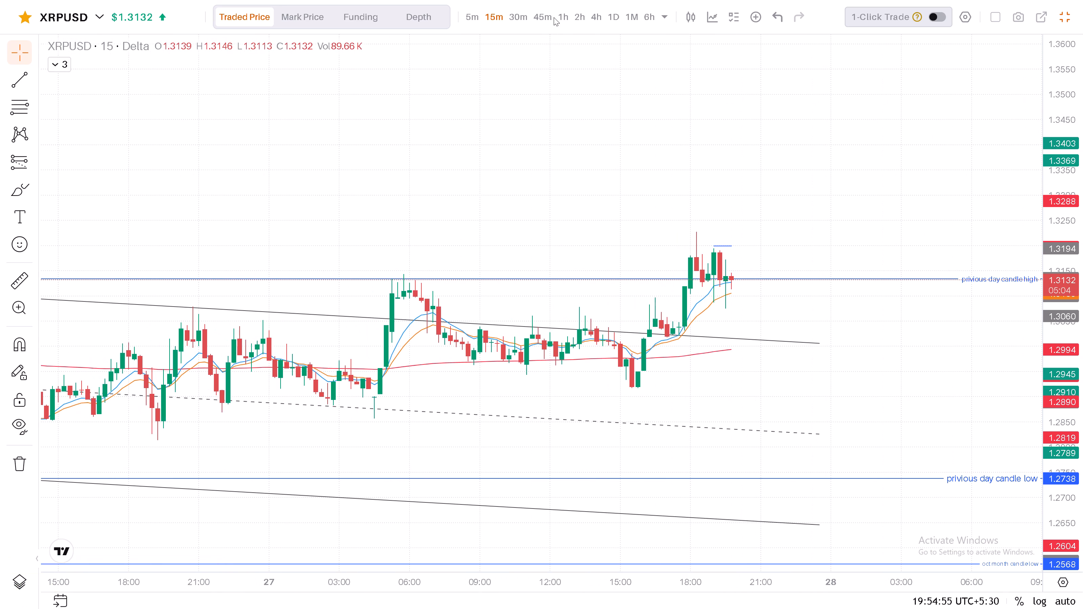
left_click(732, 245)
left_click(682, 88)
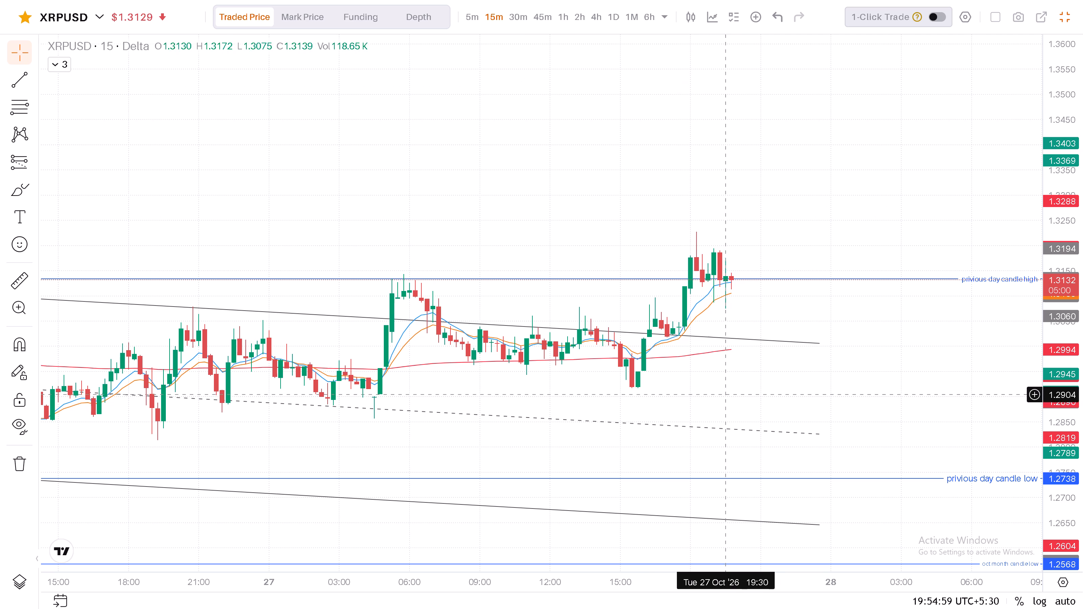
Draw a rising parallel channel from 26 Oct 09:15 to 28 Oct 04:00, lower edge about 1.2740 to 1.2994, upper edge about 1.3013 to 1.3267.
scroll(726, 409, "down", 4)
scroll(767, 407, "down", 7)
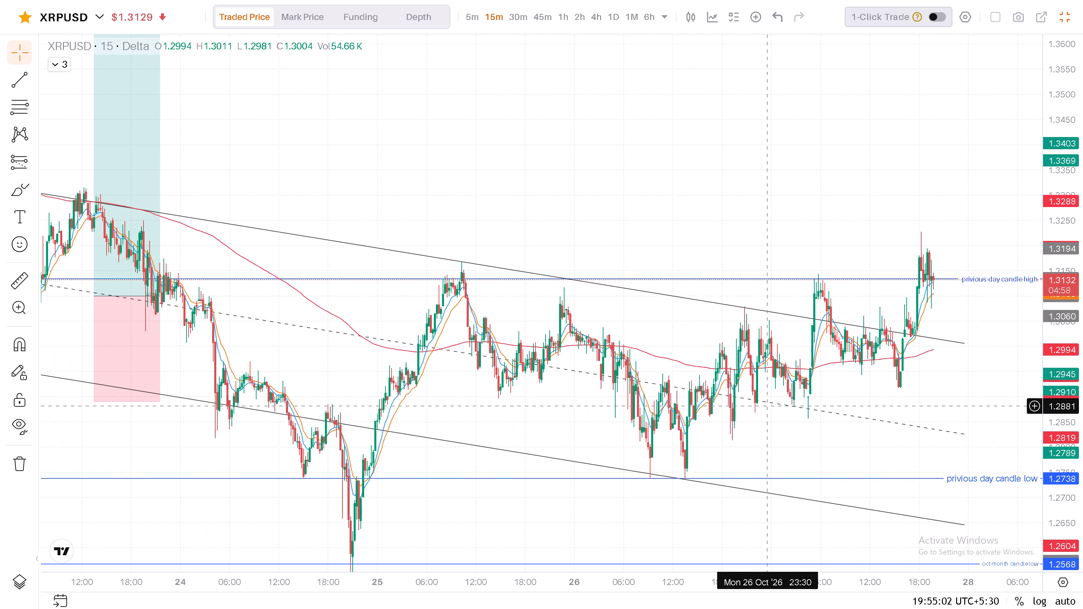
scroll(483, 314, "down", 3)
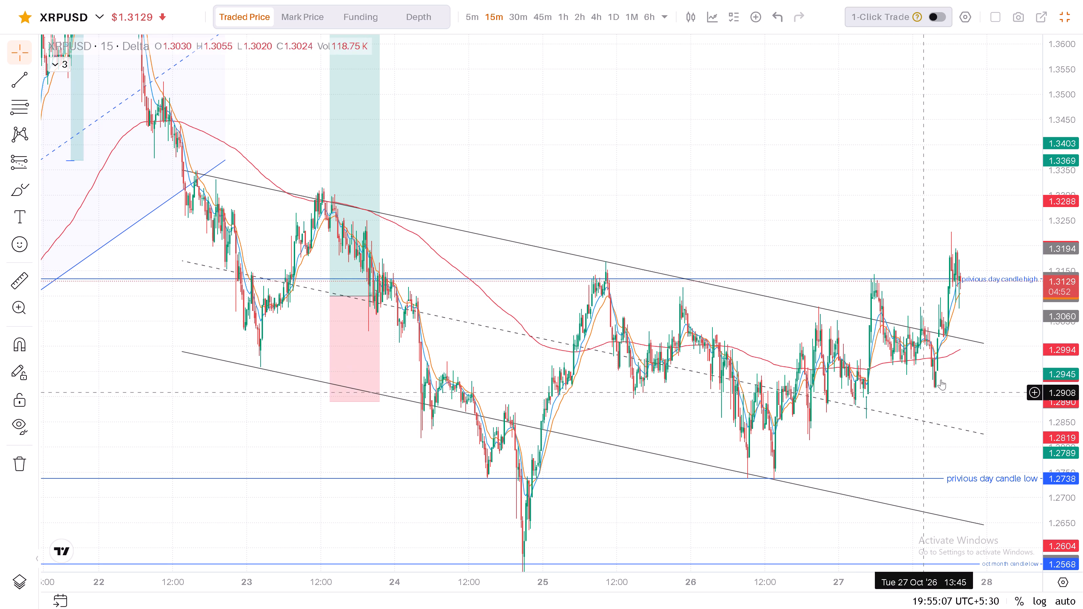
scroll(954, 199, "up", 6)
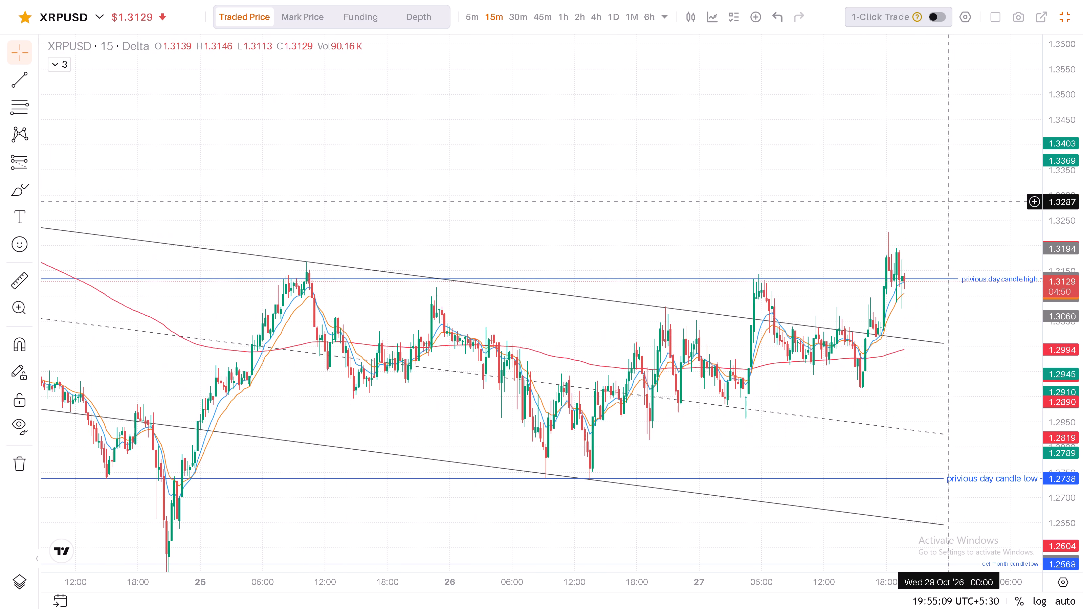
scroll(948, 202, "up", 4)
left_click_drag(910, 194, 834, 170)
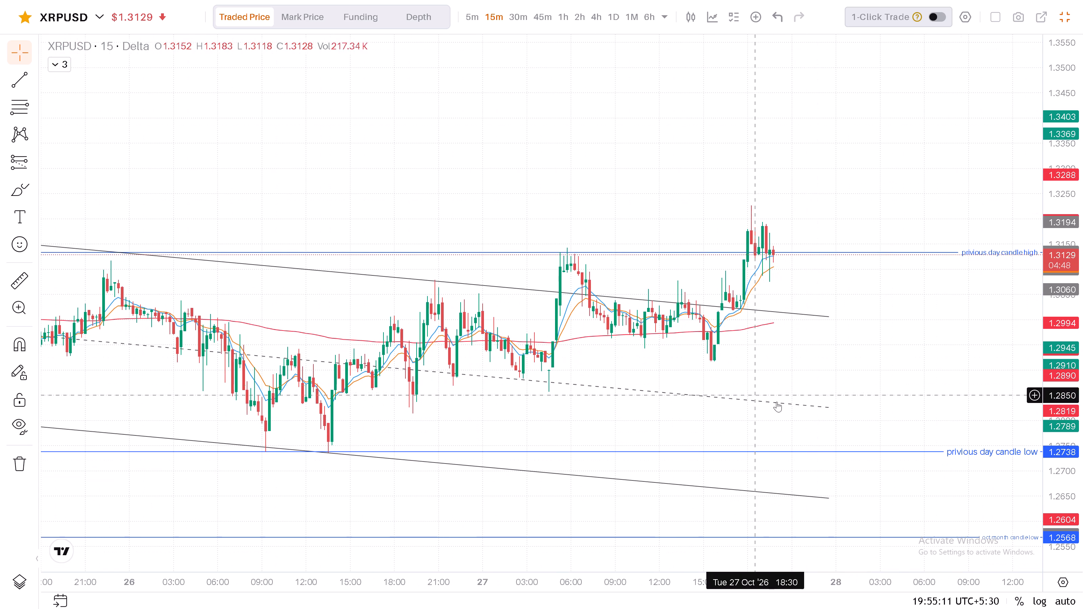
left_click_drag(848, 381, 887, 341)
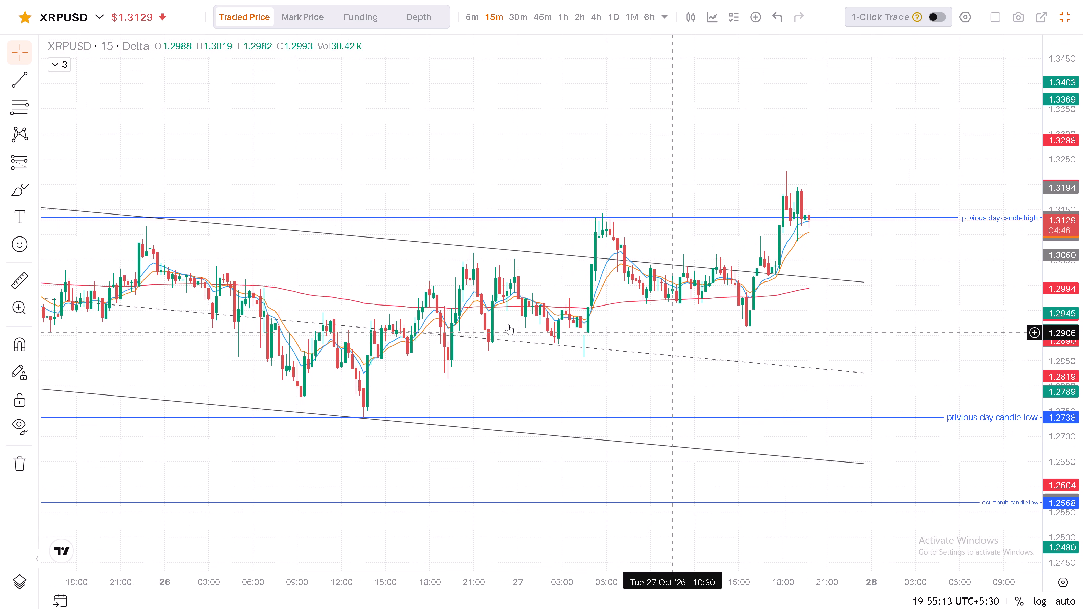
left_click(38, 75)
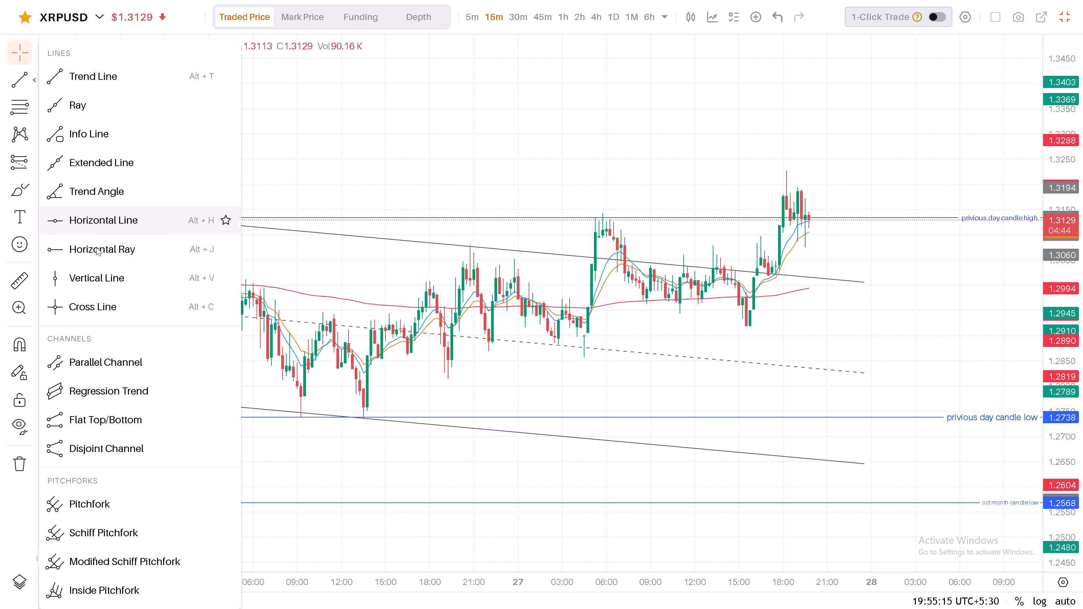
left_click(137, 367)
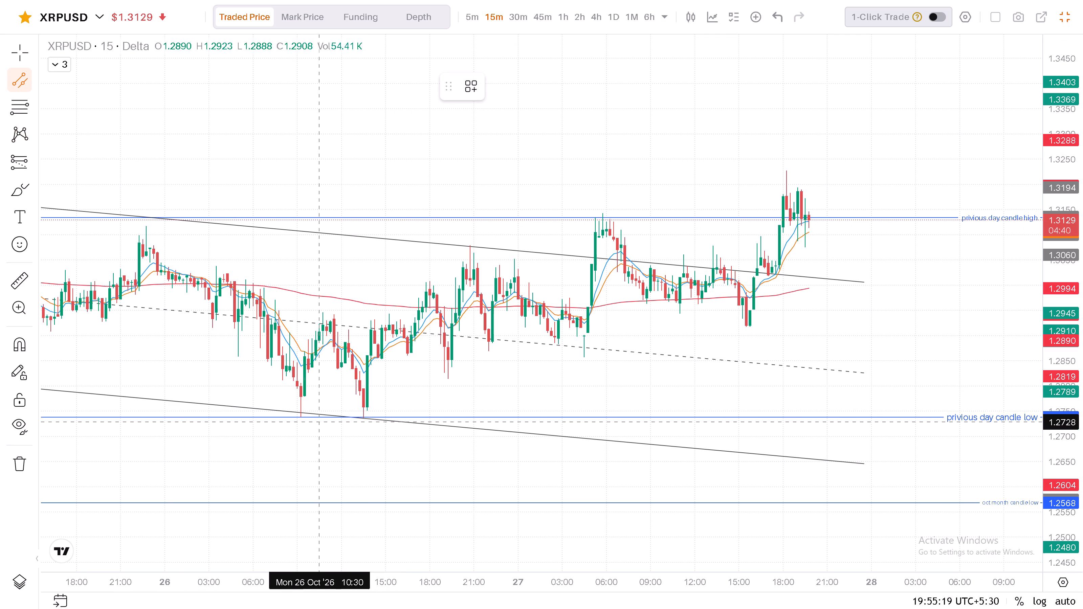
left_click(302, 417)
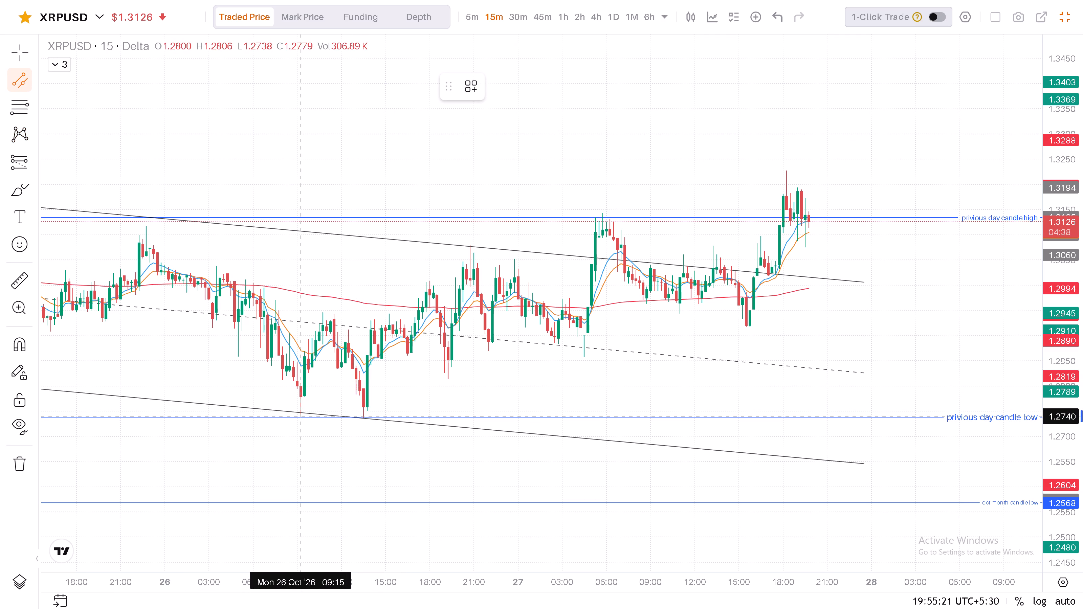
left_click(930, 288)
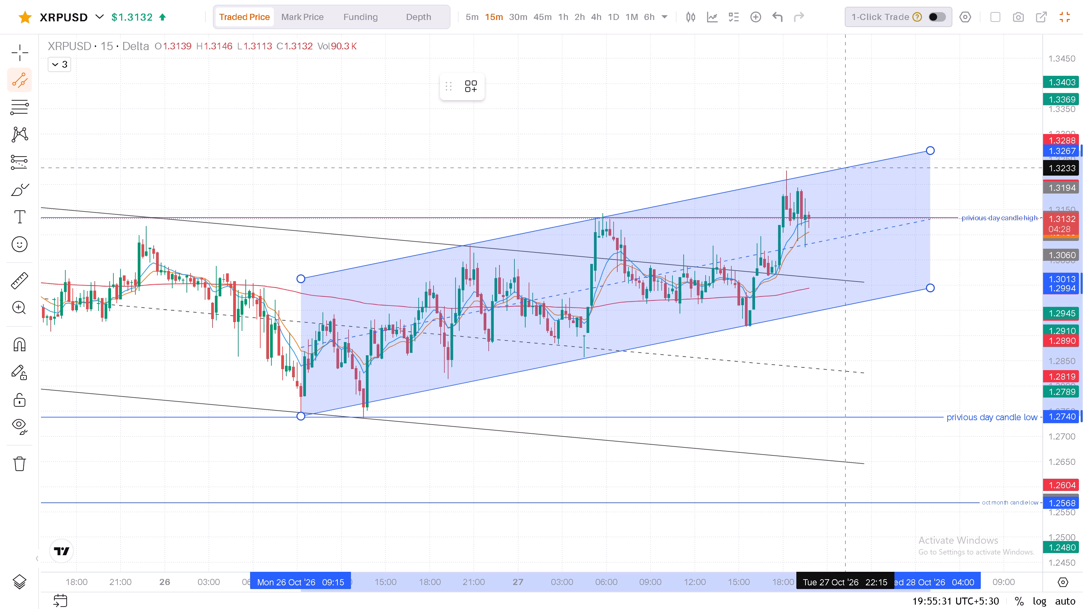
left_click(847, 168)
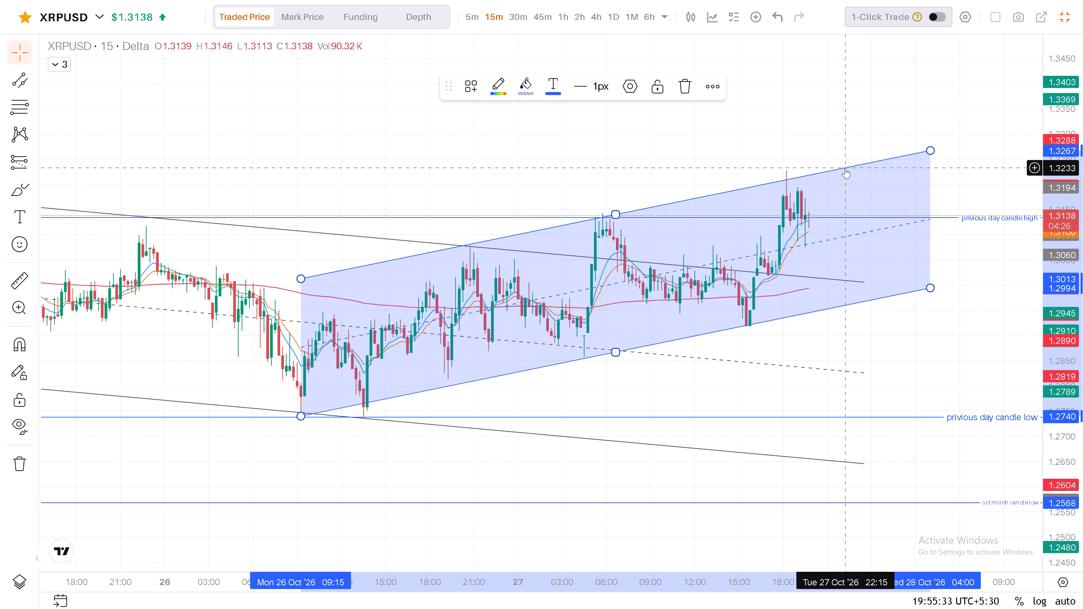
Set the rising channel's background fill opacity to 0%.
left_click(524, 88)
left_click_drag(573, 309, 460, 312)
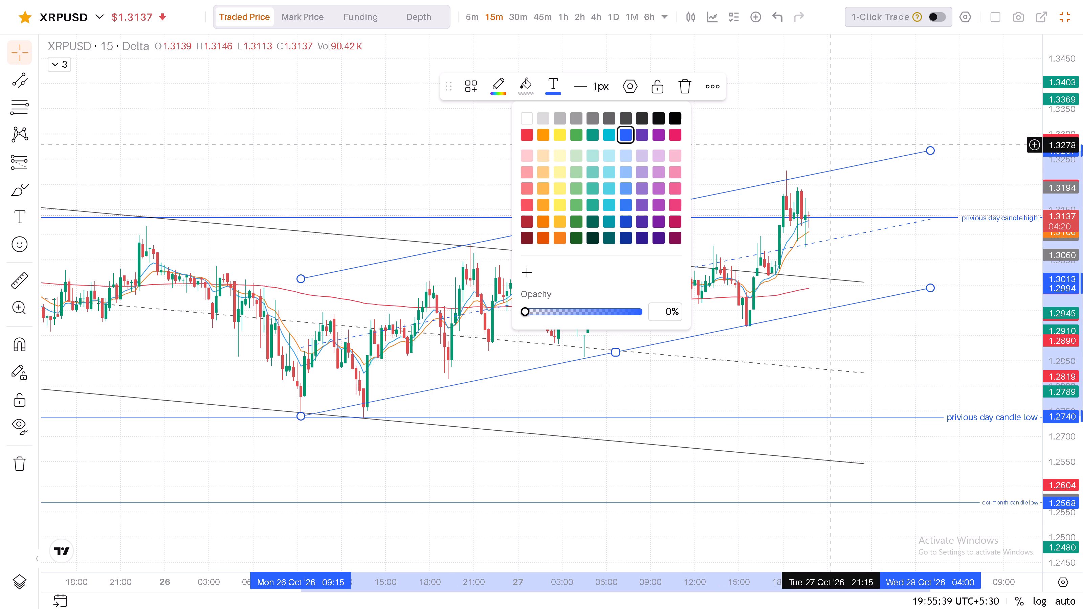
left_click(788, 133)
Narrow the grey descending channel by moving its lower edge to run from about 1.3004 down to 1.2660.
left_click_drag(965, 380, 901, 395)
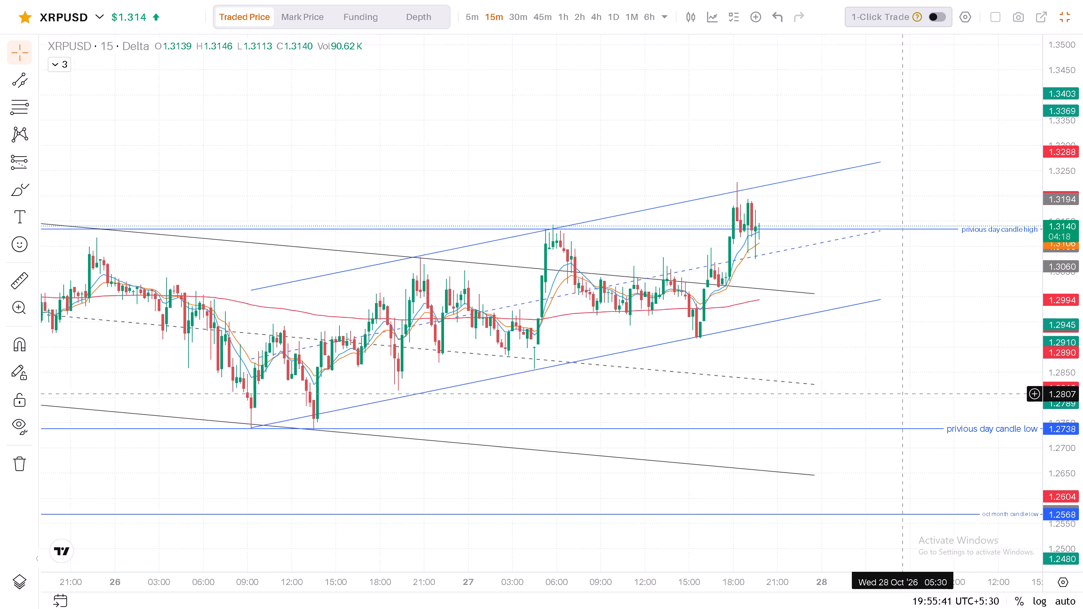
left_click_drag(901, 395, 888, 400)
left_click(888, 400)
scroll(888, 400, "down", 5)
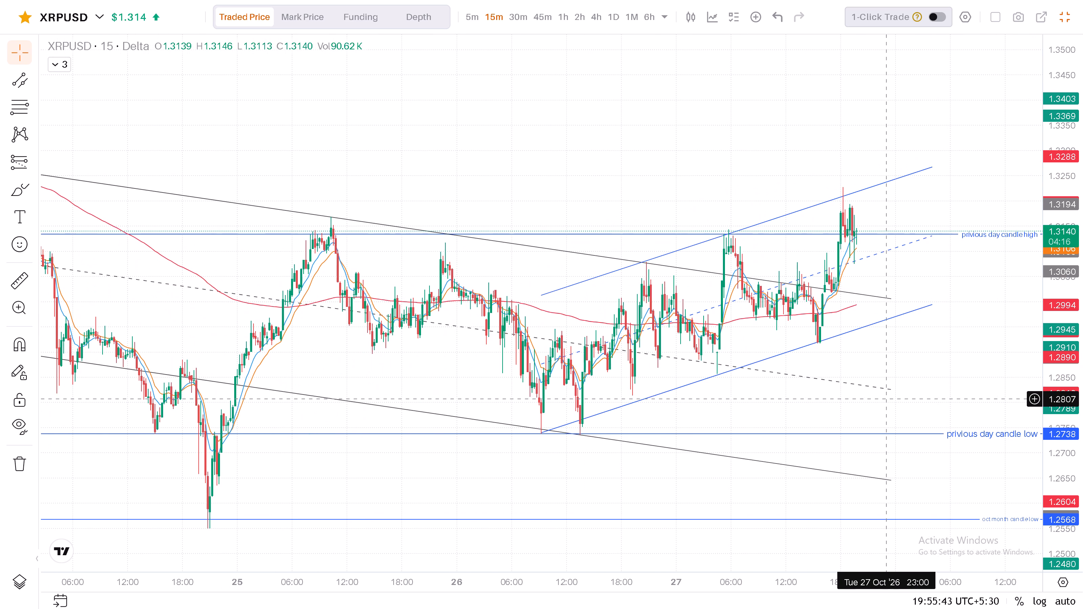
scroll(881, 374, "down", 4)
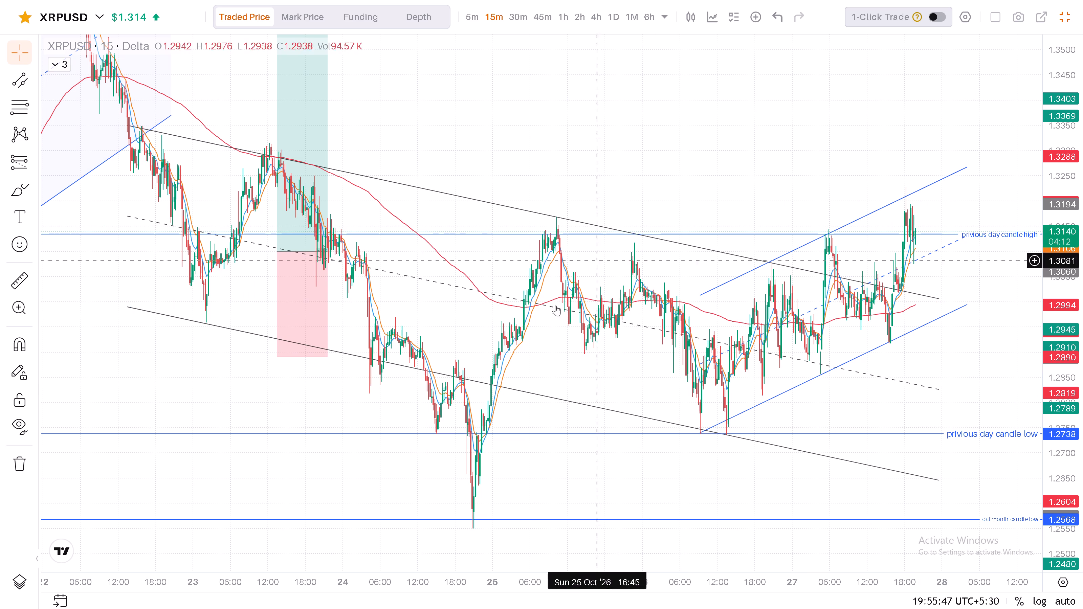
left_click_drag(533, 396, 541, 272)
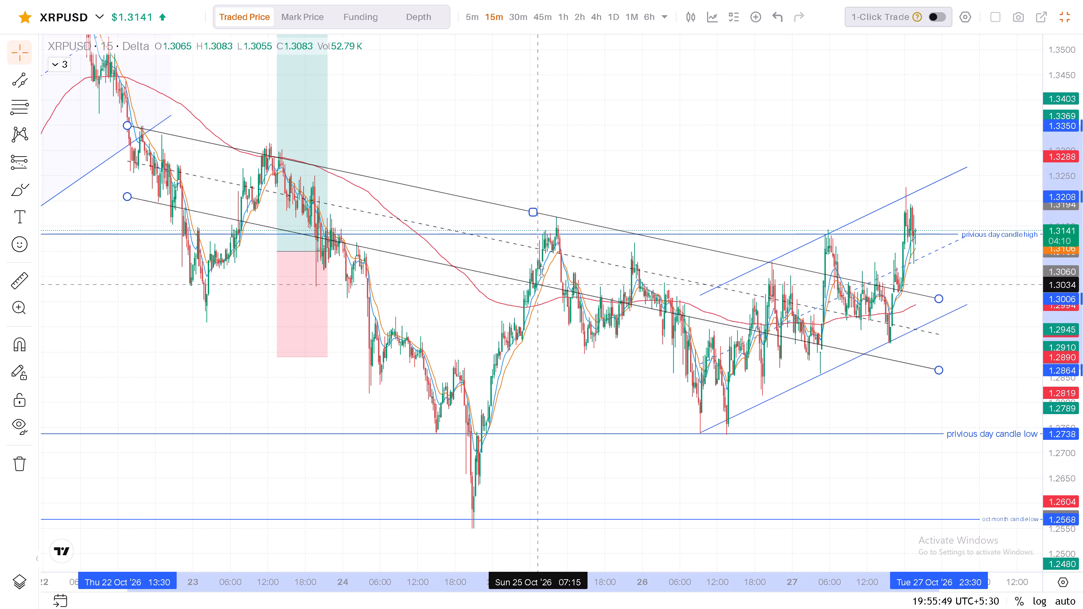
left_click_drag(541, 272, 549, 218)
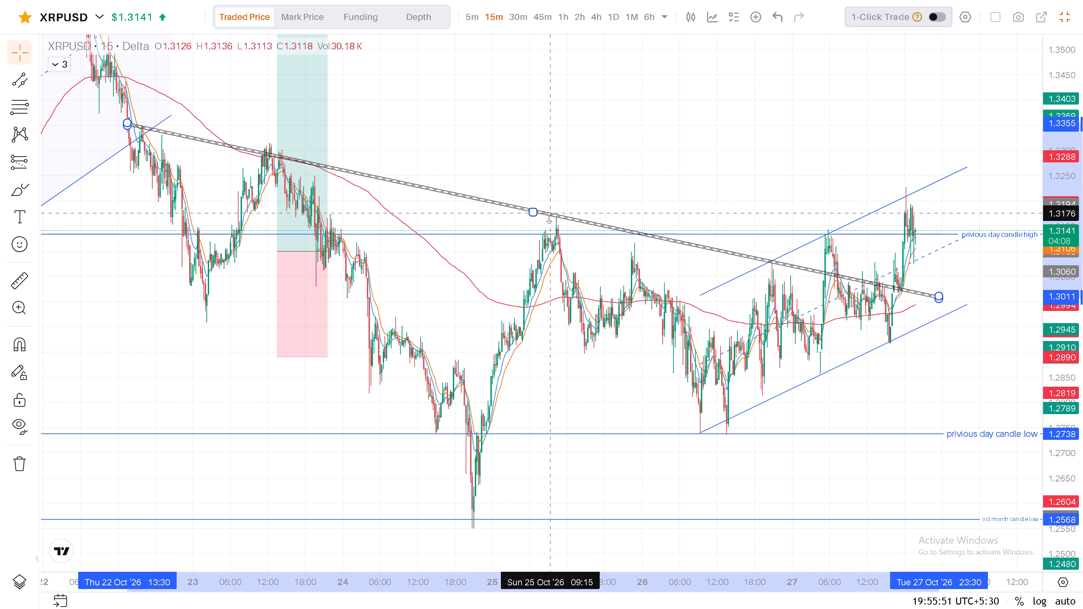
left_click_drag(549, 218, 492, 382)
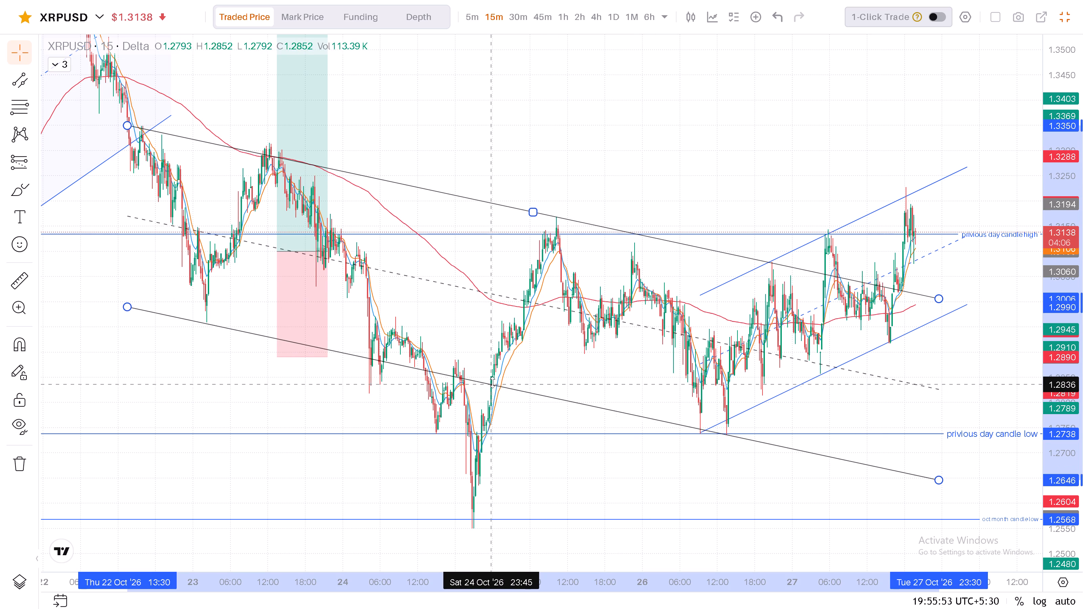
left_click_drag(492, 382, 493, 379)
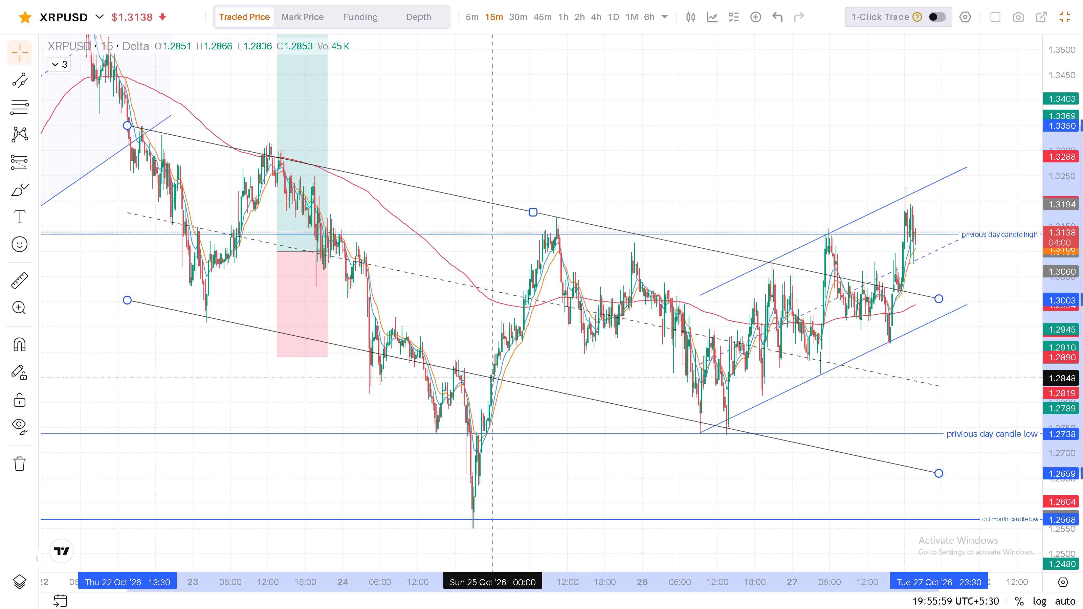
left_click_drag(493, 379, 494, 378)
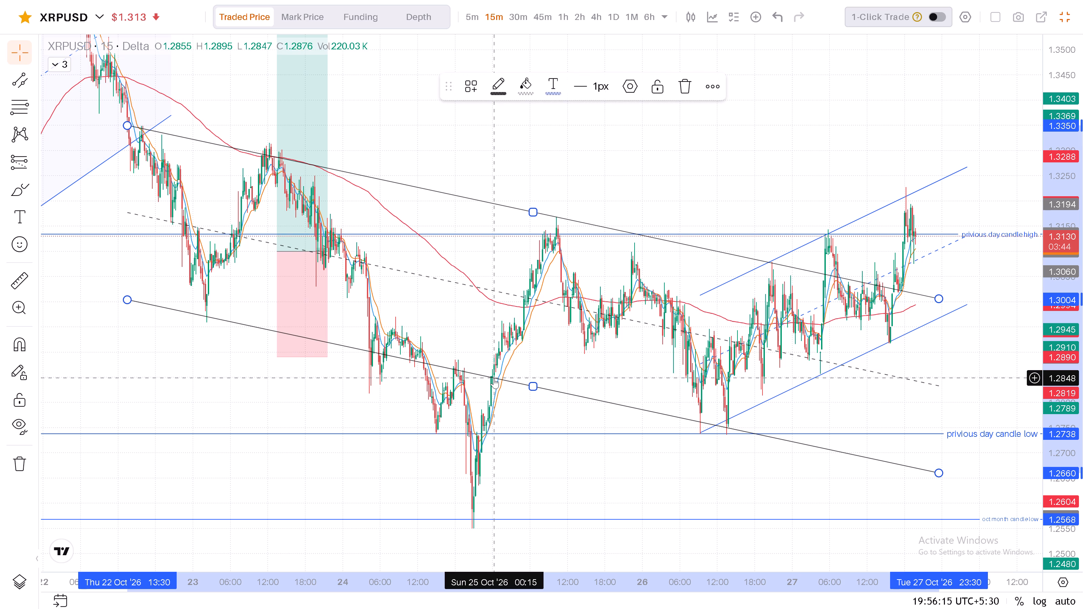
Delete the grey descending parallel channel from the XRPUSD chart, keeping the blue rising channel.
scroll(797, 141, "up", 5)
left_click(792, 124)
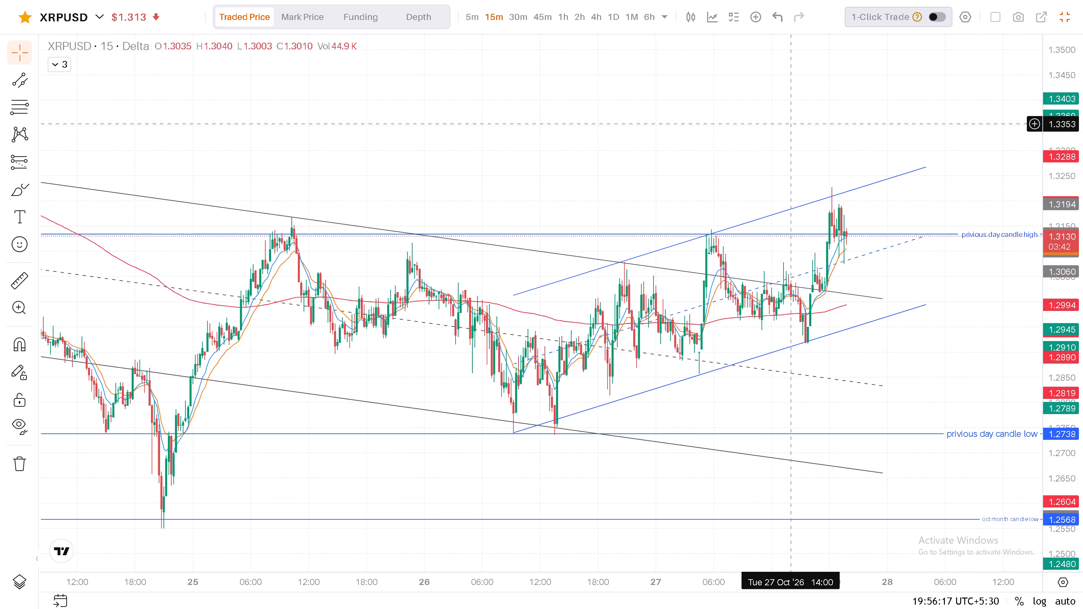
left_click_drag(794, 122, 650, 189)
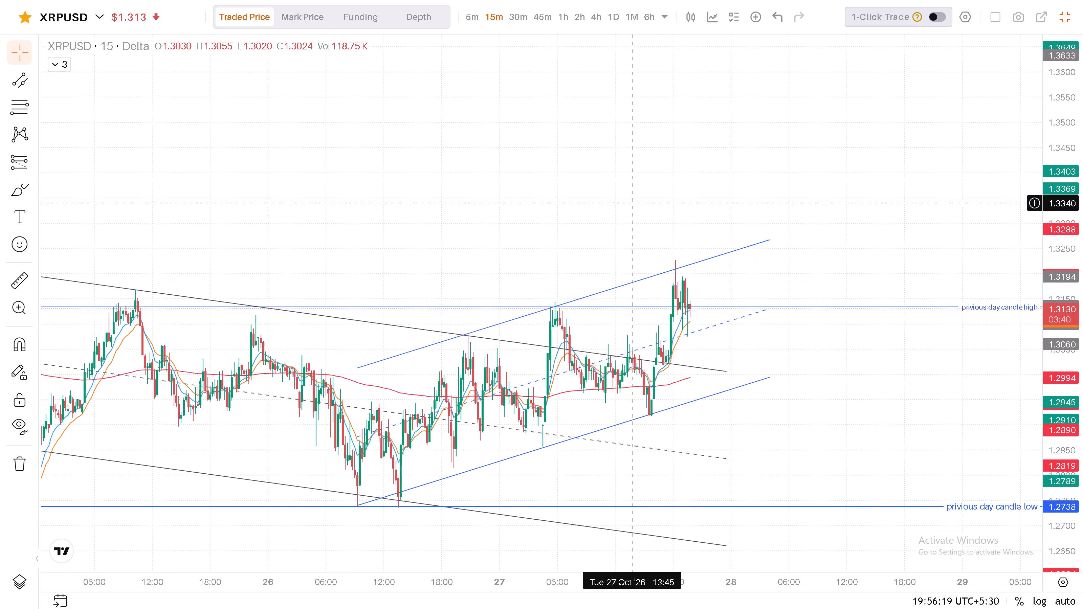
left_click_drag(650, 189, 680, 173)
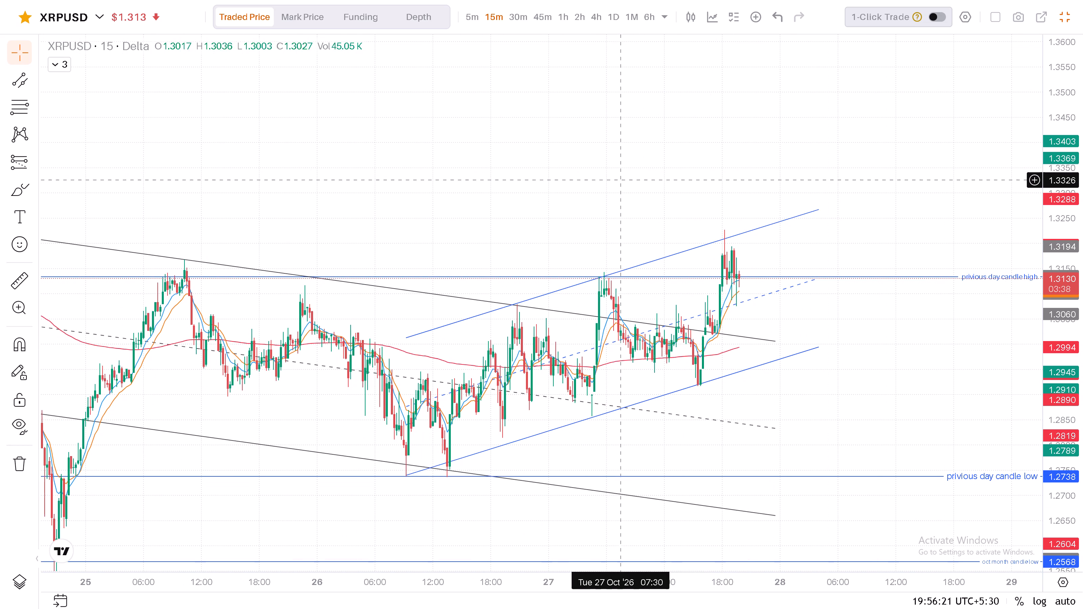
left_click_drag(602, 180, 762, 138)
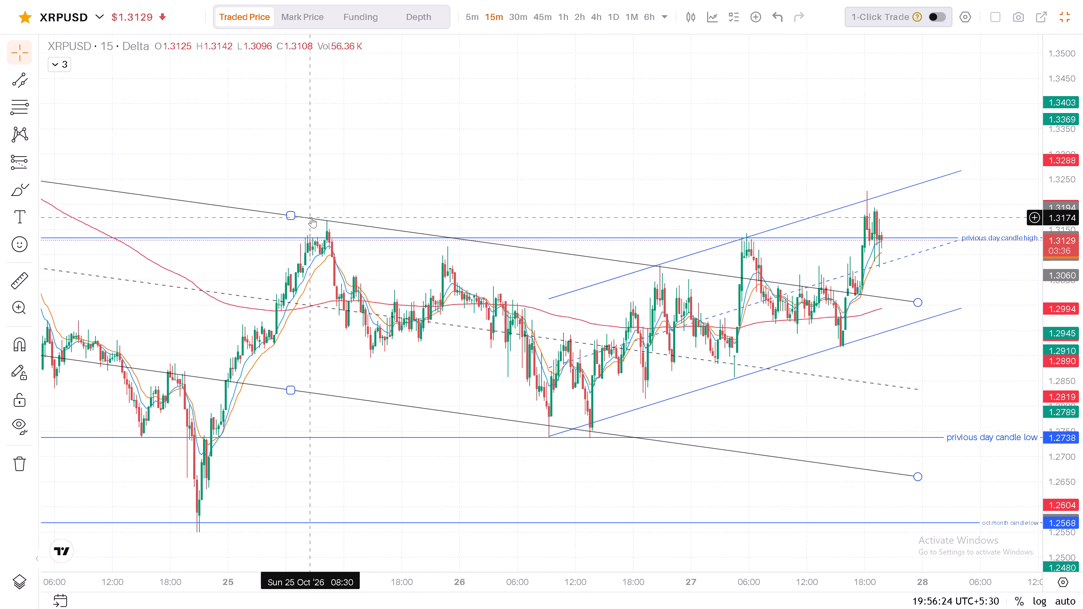
left_click(312, 218)
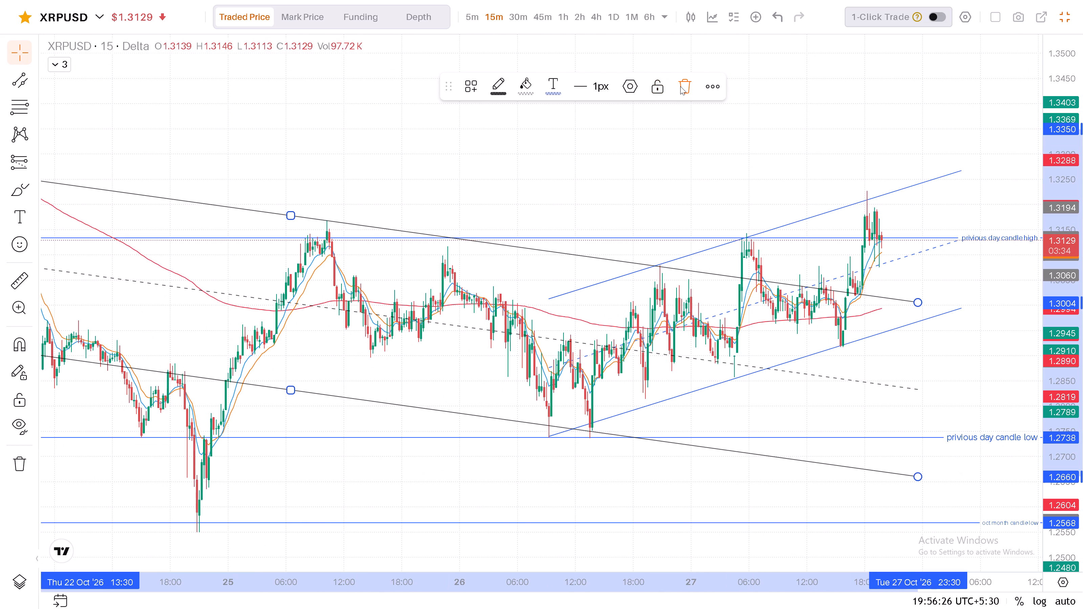
left_click(680, 86)
Switch the XRPUSD chart to the 5-minute timeframe.
left_click_drag(658, 130, 607, 131)
scroll(607, 131, "up", 1)
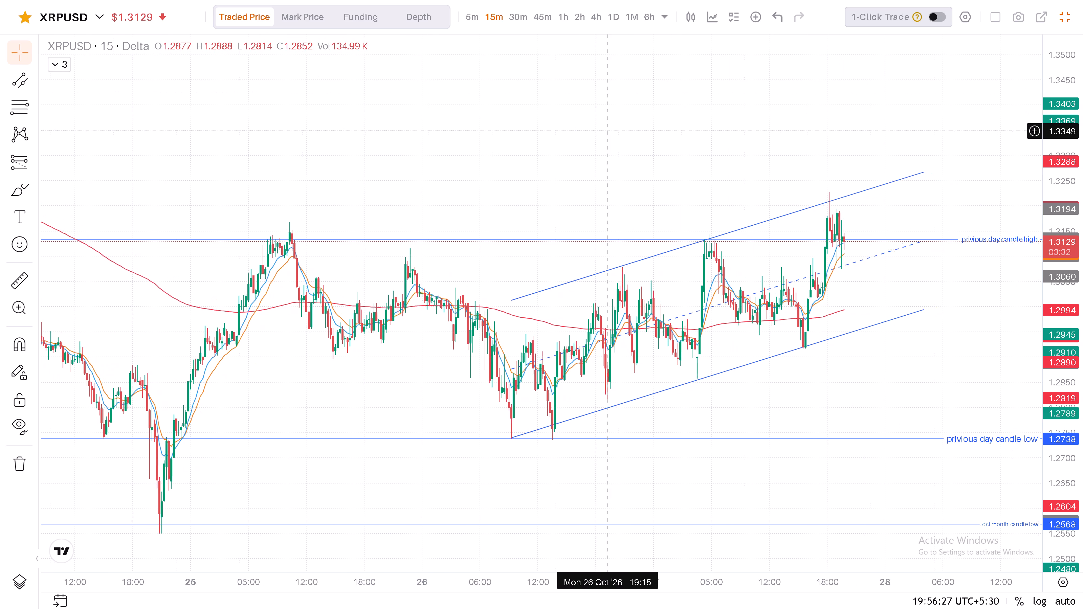
scroll(607, 131, "up", 6)
left_click_drag(484, 137, 572, 144)
left_click(575, 144)
left_click(470, 16)
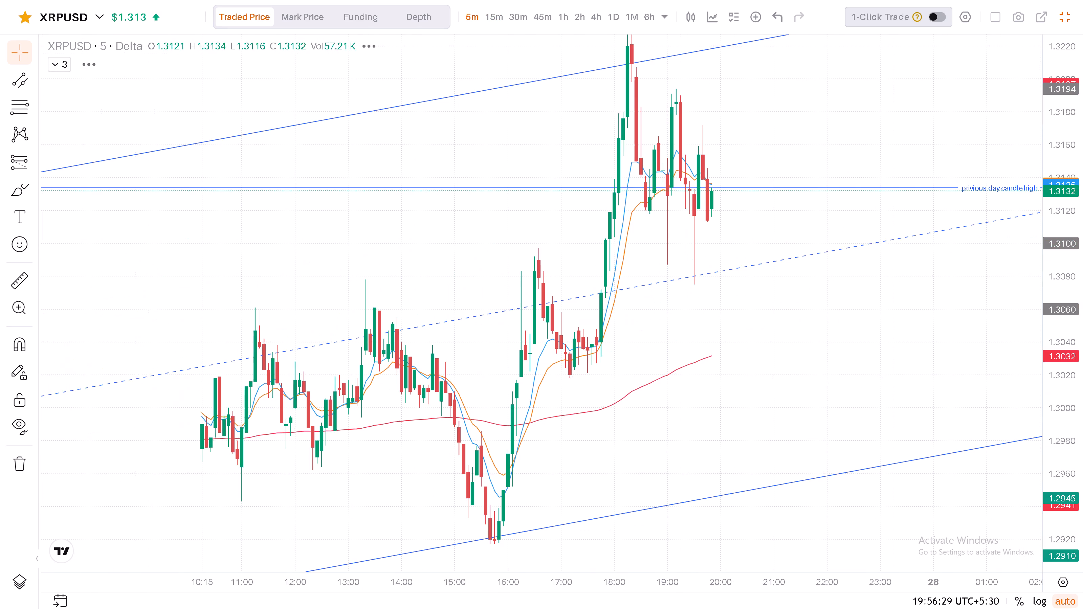
Examine XRPUSD's 5-minute candles against the rising channel's edges and midline and the previous day candle high line.
left_click_drag(1068, 152, 1054, 414)
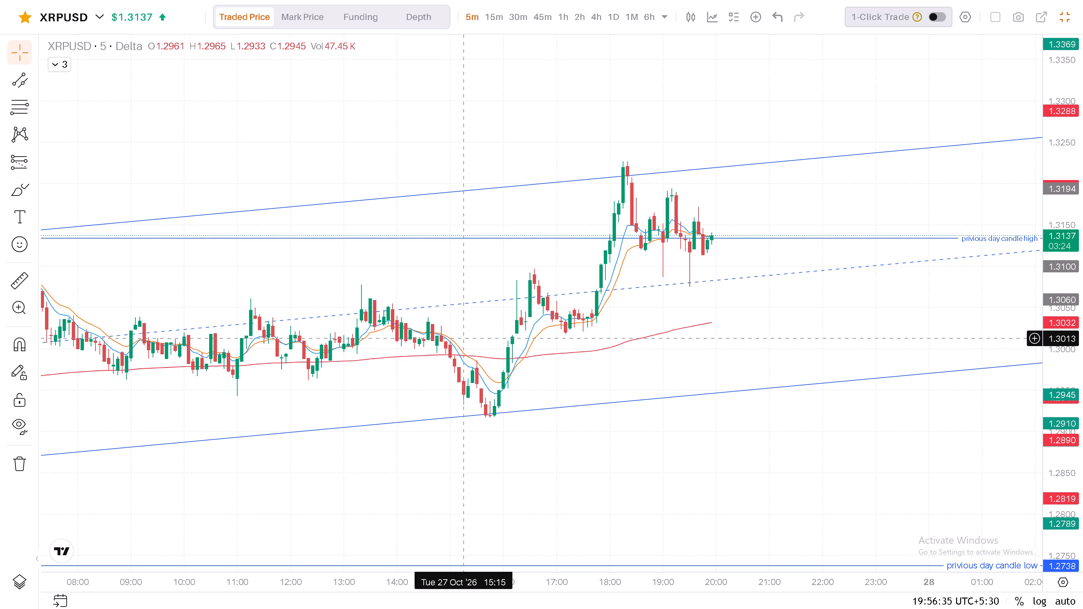
scroll(523, 351, "down", 3)
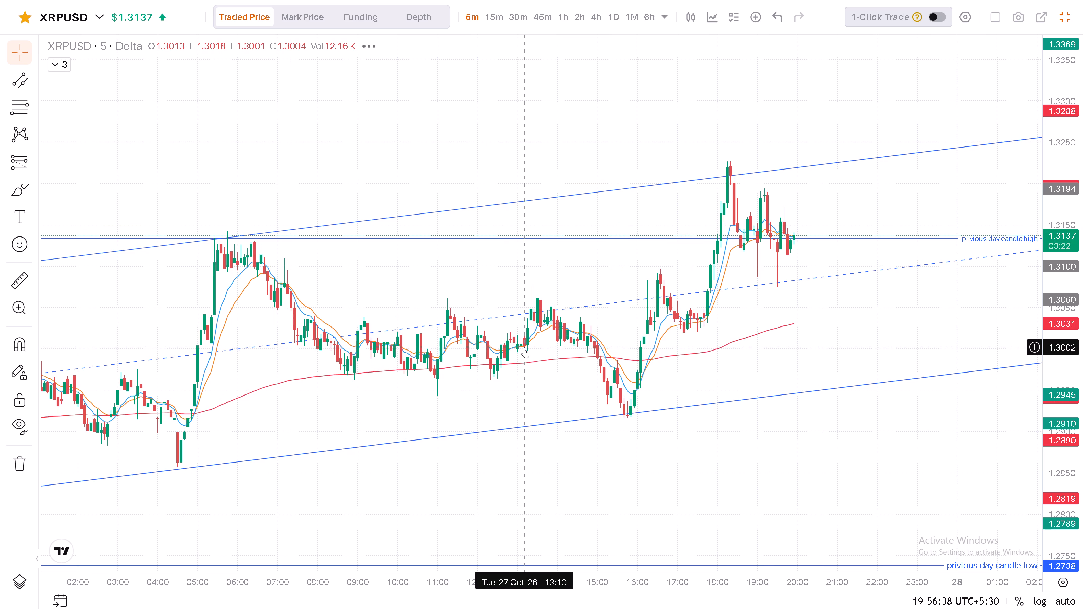
scroll(524, 347, "down", 12)
scroll(524, 347, "up", 6)
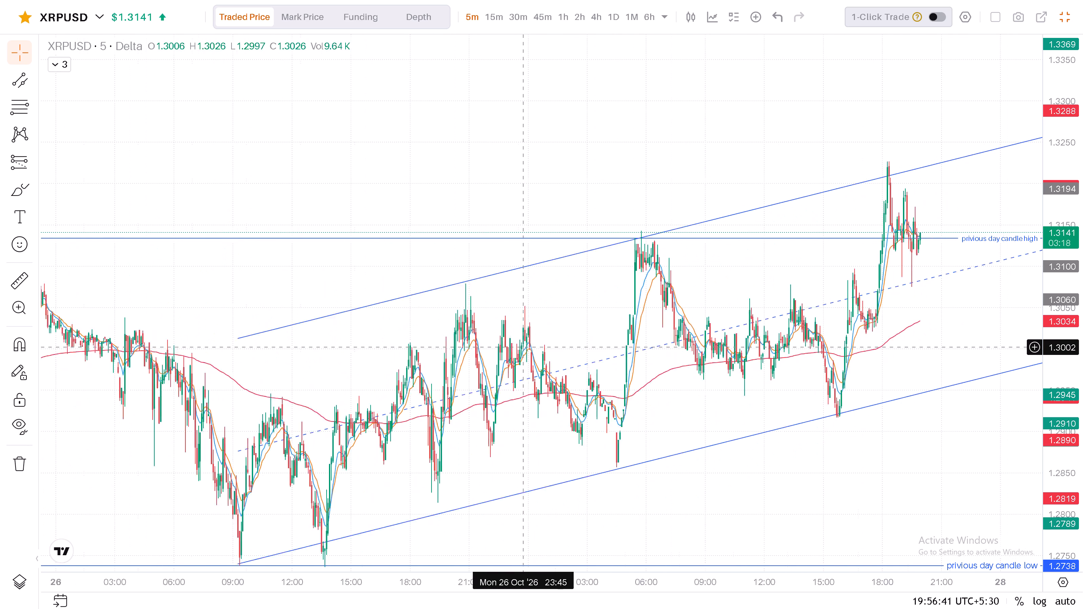
scroll(524, 347, "up", 10)
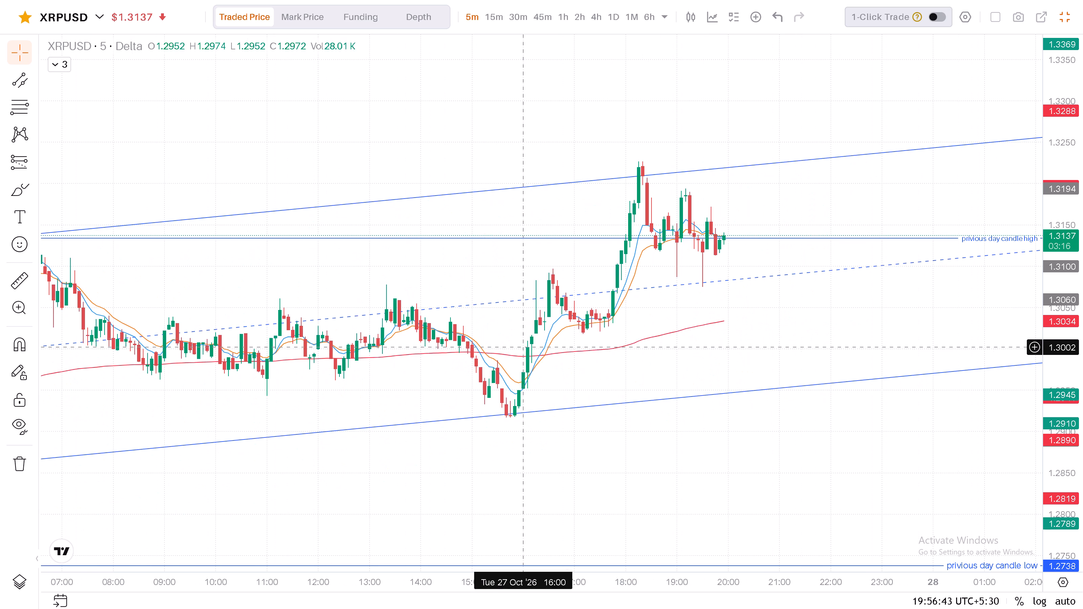
left_click_drag(687, 324, 662, 388)
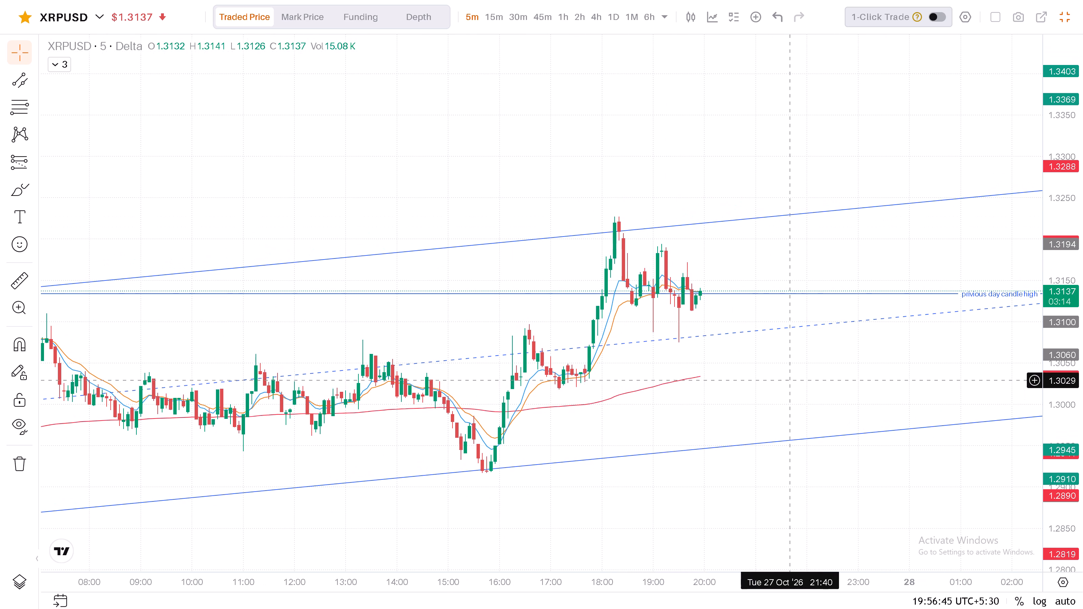
scroll(792, 380, "up", 3)
left_click_drag(671, 348, 671, 373)
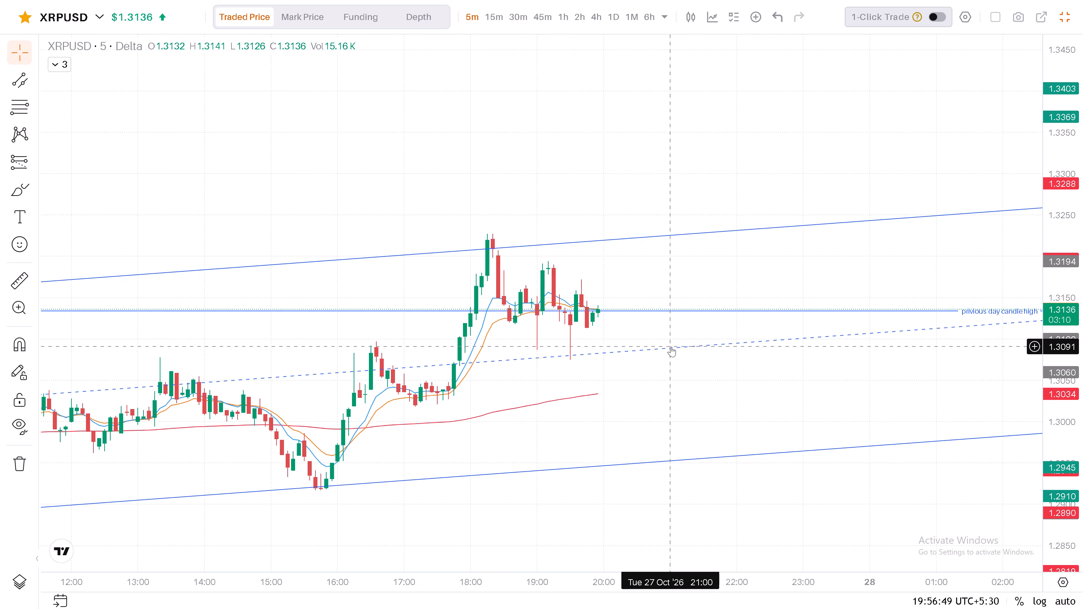
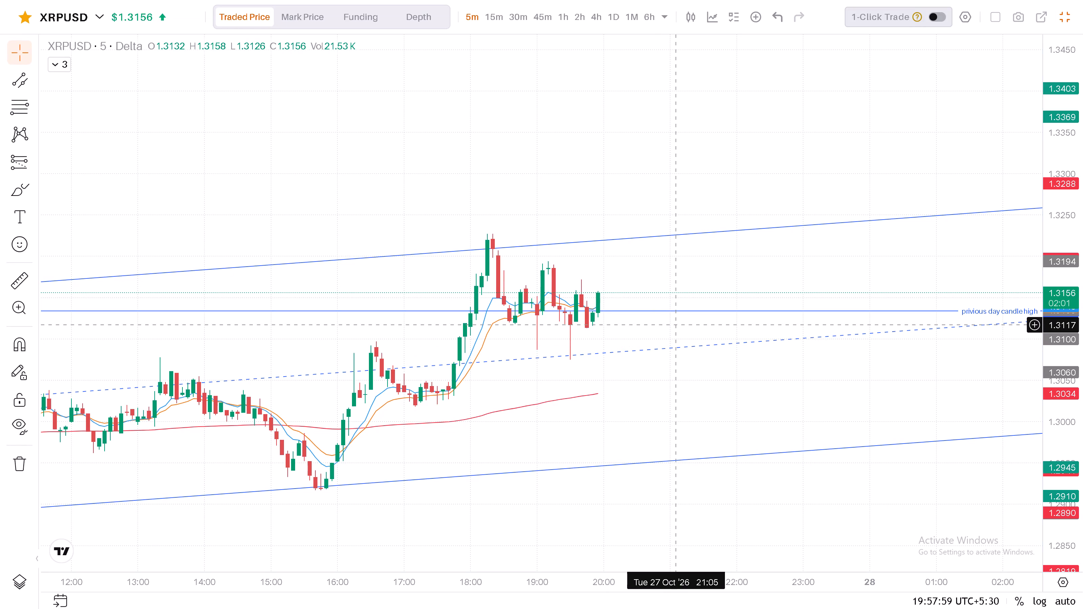
Examine XRPUSD's price action since the 26th on the 5-minute chart against the rising channel's edges and midline.
left_click_drag(689, 383, 728, 382)
middle_click(728, 382)
left_click_drag(729, 382, 746, 377)
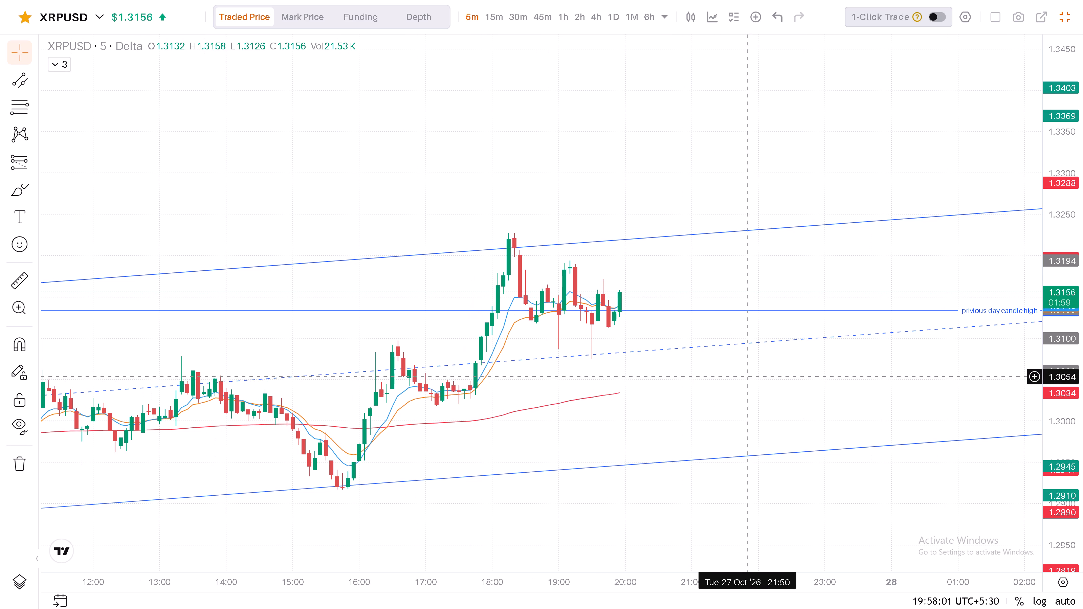
left_click_drag(746, 377, 757, 367)
left_click(757, 367)
scroll(798, 372, "down", 2)
scroll(868, 369, "down", 5)
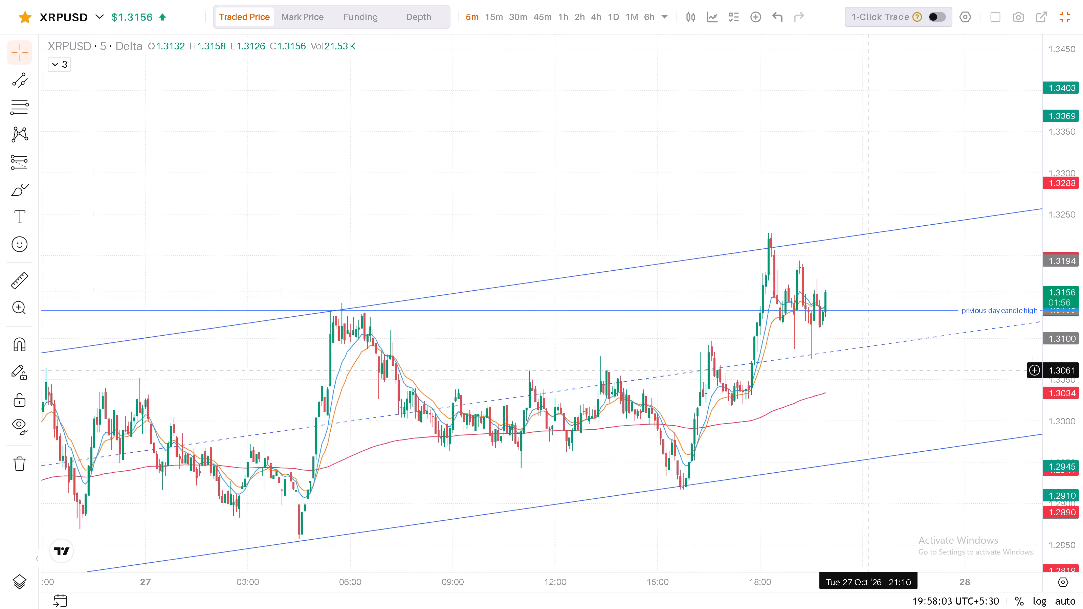
scroll(868, 371, "down", 1)
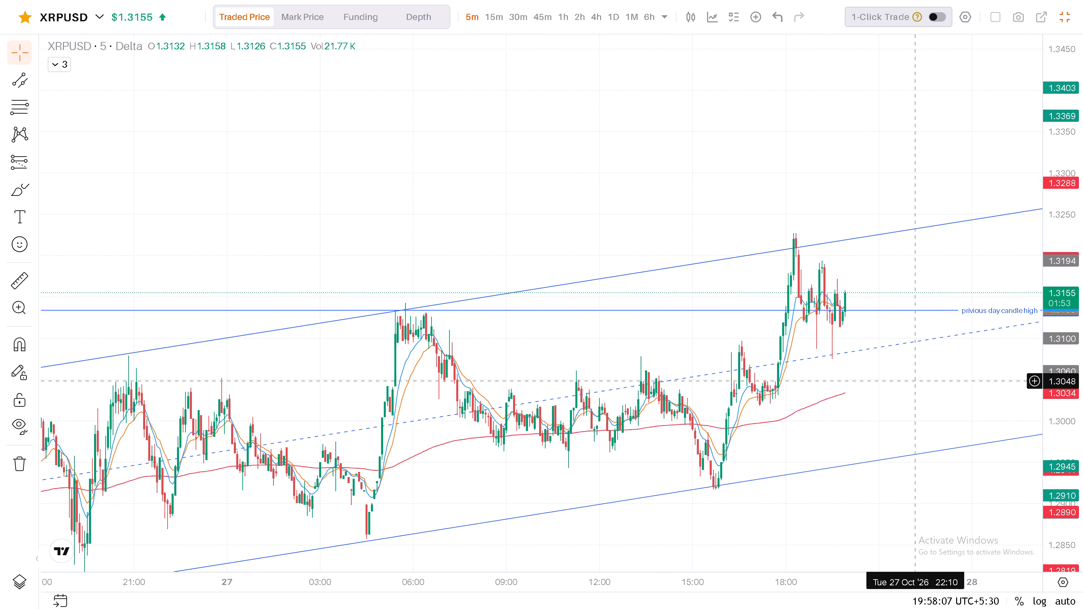
scroll(915, 382, "up", 1)
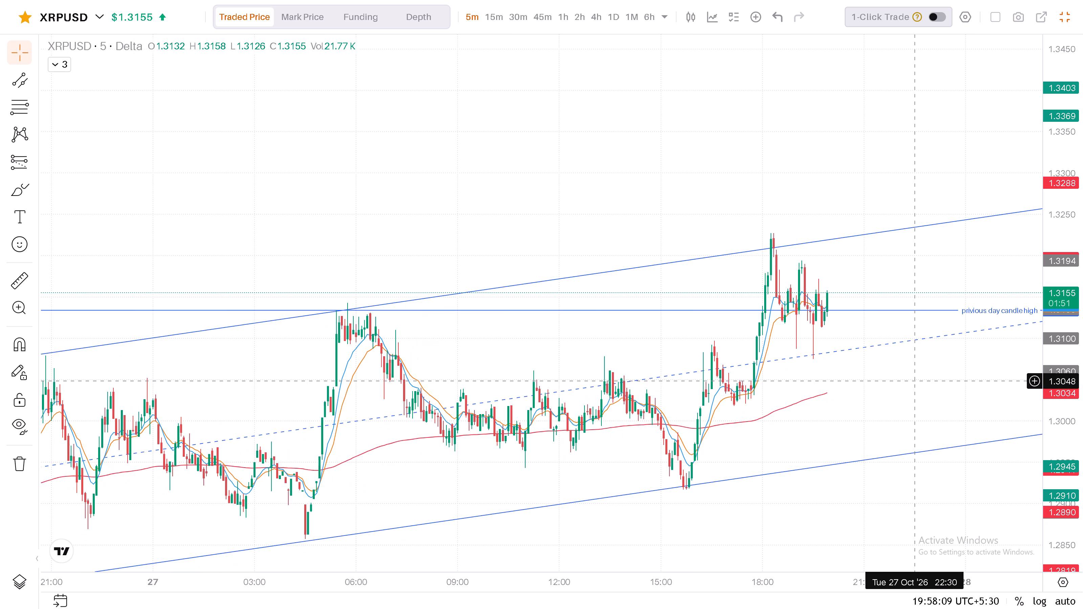
scroll(915, 382, "down", 4)
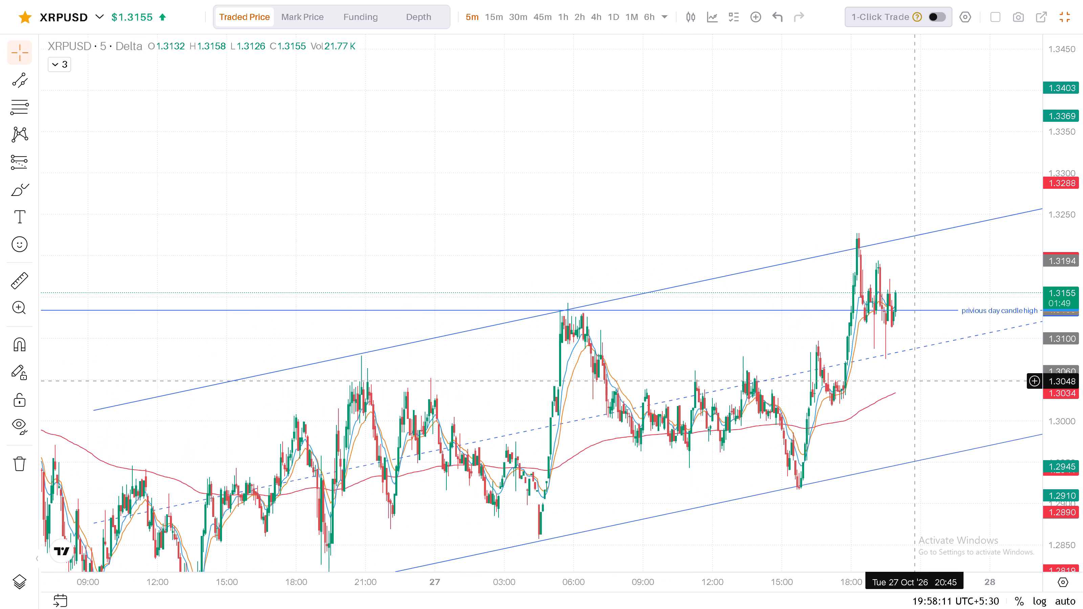
scroll(915, 382, "up", 4)
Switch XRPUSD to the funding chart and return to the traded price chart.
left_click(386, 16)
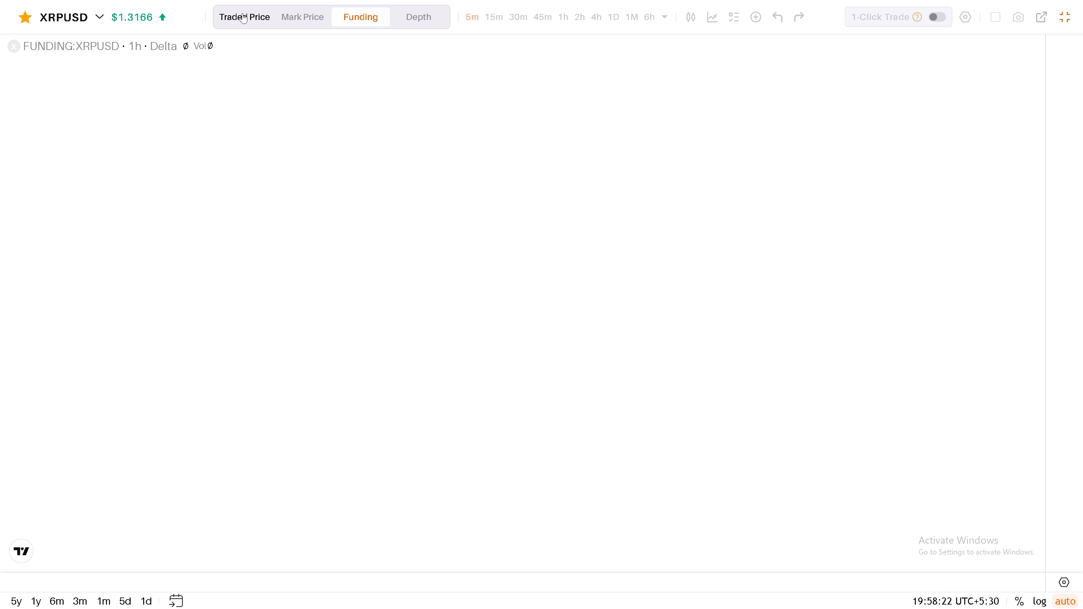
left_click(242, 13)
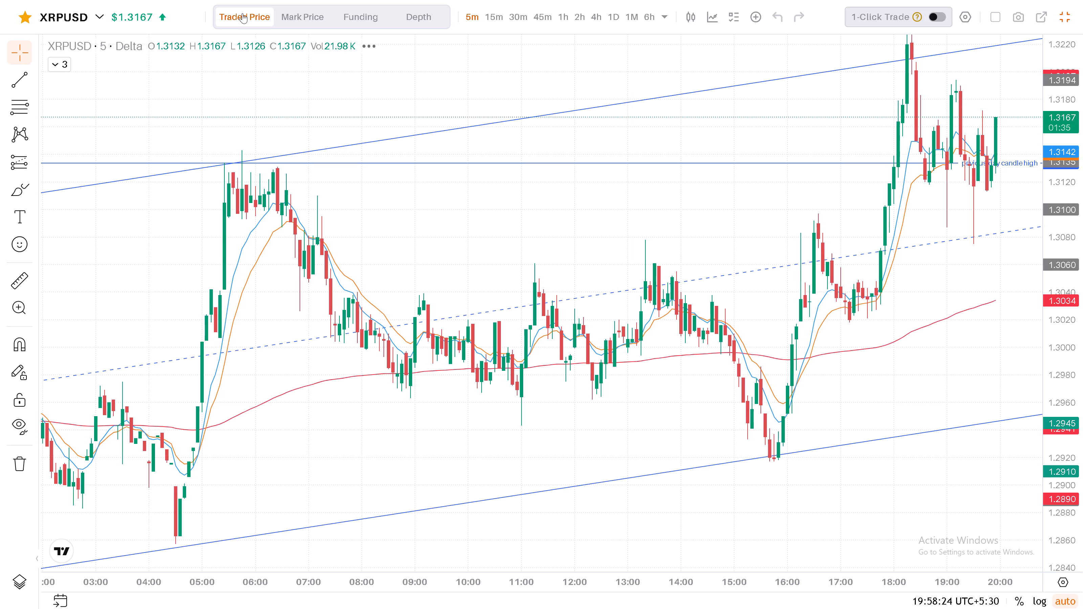
Examine XRPUSD's recent 5-minute swings between the rising channel's upper edge, its midline and the previous day candle high line.
left_click_drag(1059, 116, 1070, 255)
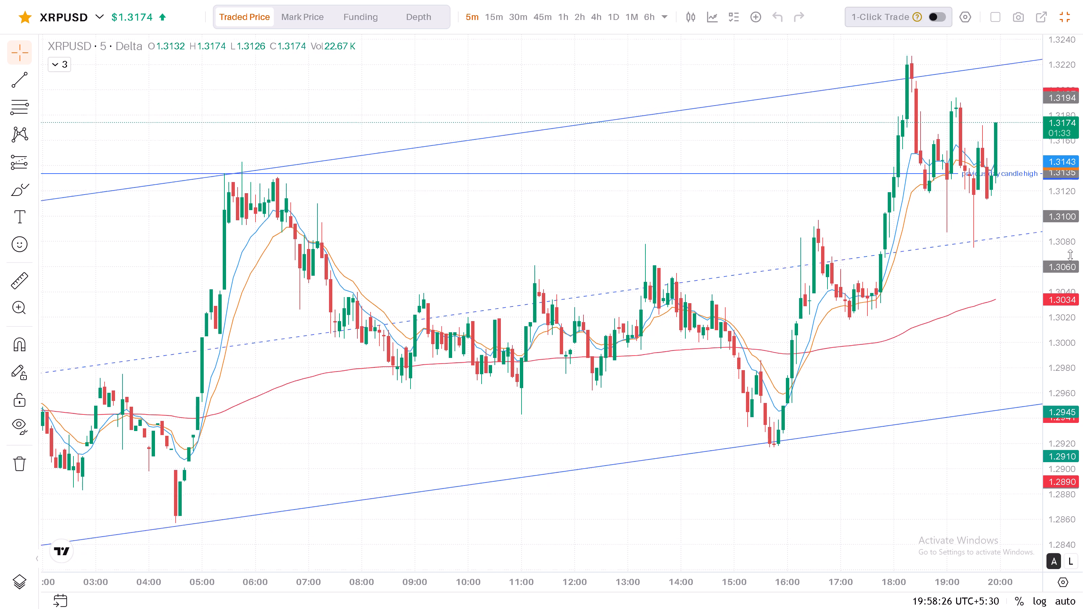
left_click_drag(1070, 255, 1069, 307)
scroll(982, 280, "up", 4)
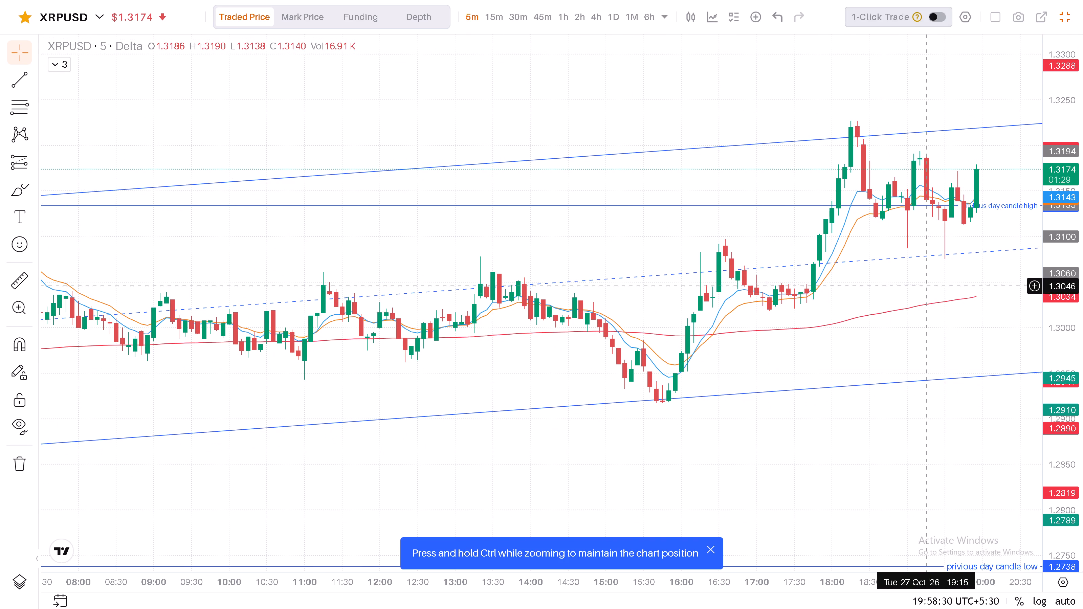
left_click_drag(901, 326, 815, 348)
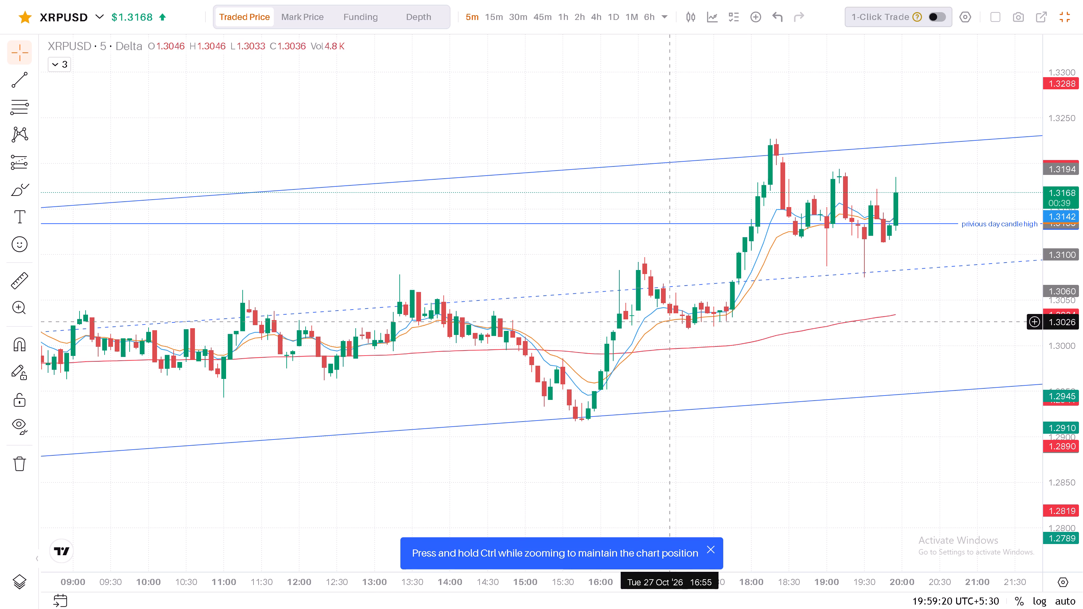
scroll(979, 306, "up", 3)
left_click_drag(975, 307, 812, 360)
scroll(812, 360, "down", 10)
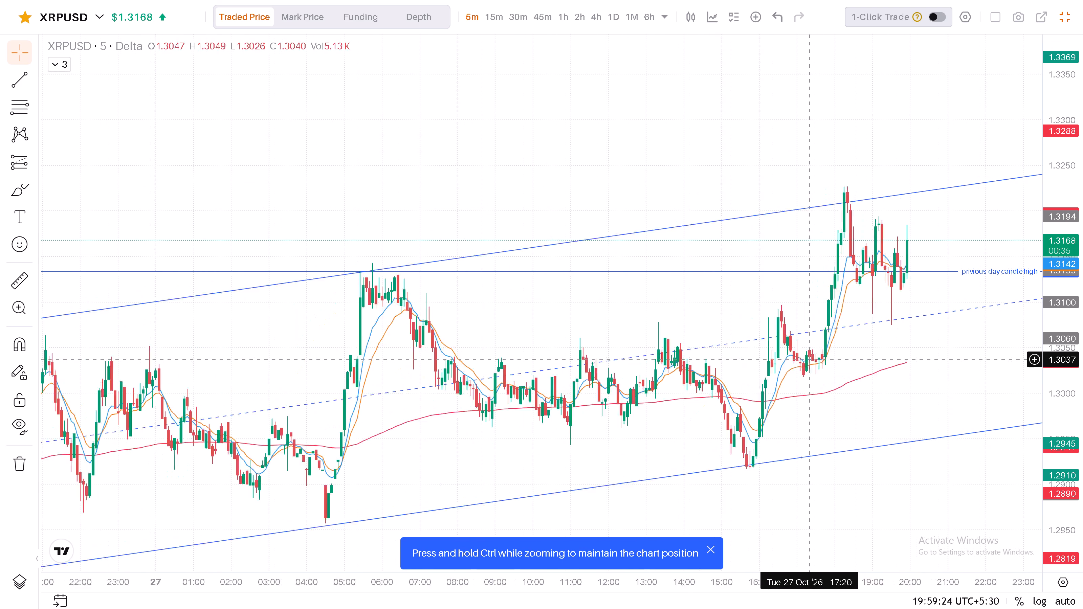
scroll(812, 360, "down", 3)
scroll(812, 360, "up", 5)
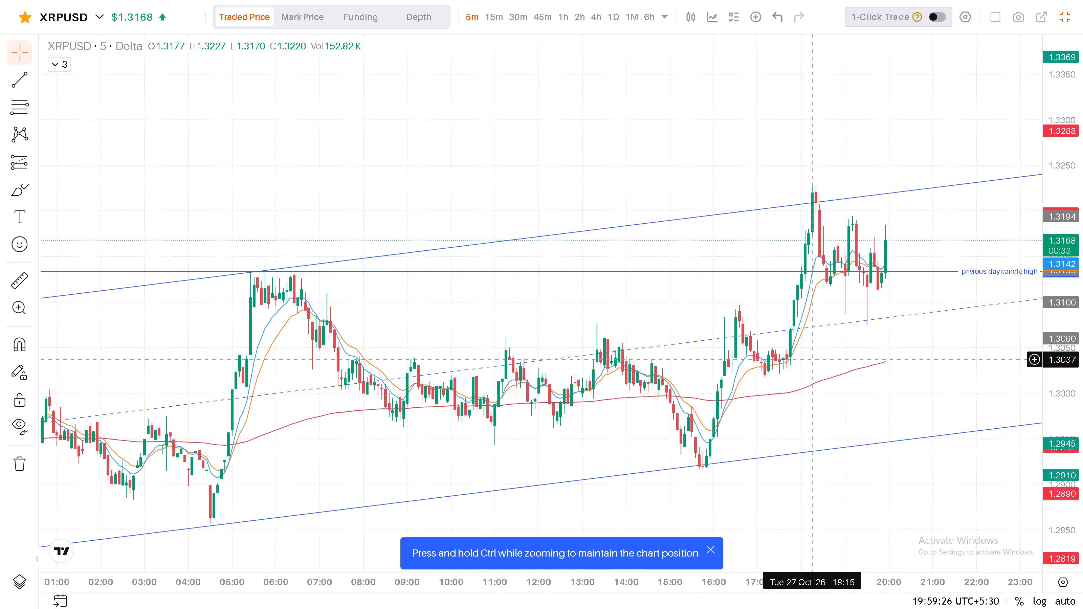
scroll(812, 360, "up", 4)
left_click_drag(923, 374, 856, 405)
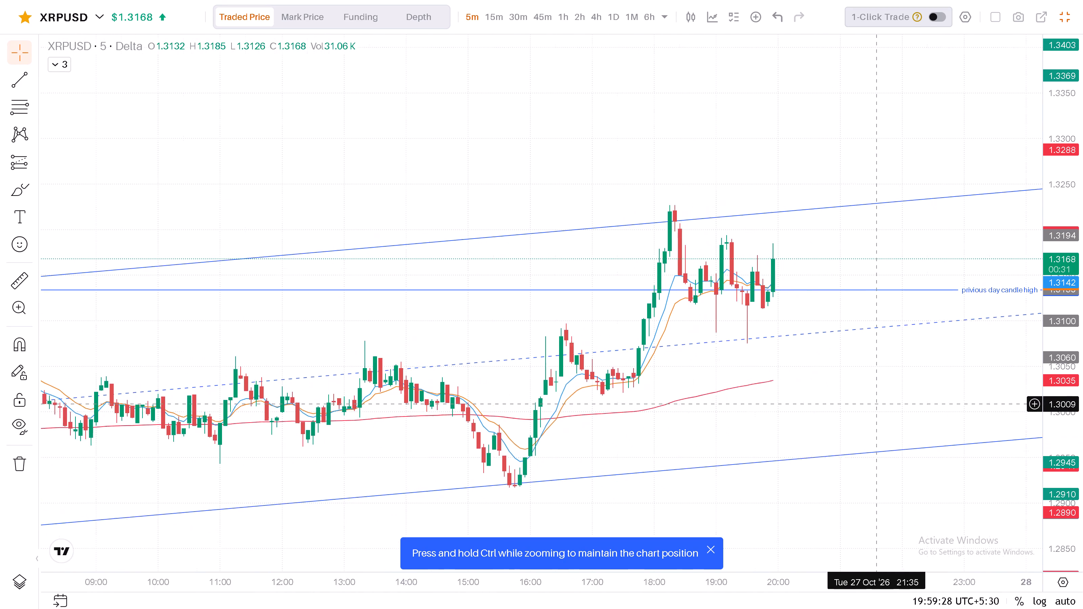
left_click_drag(856, 405, 835, 412)
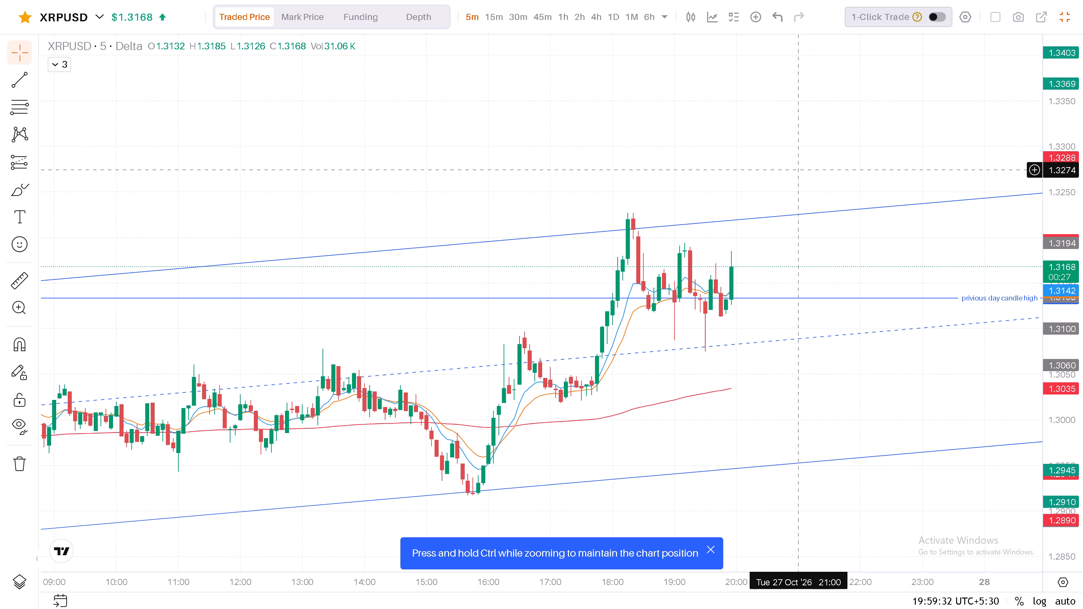
left_click_drag(804, 148, 598, 195)
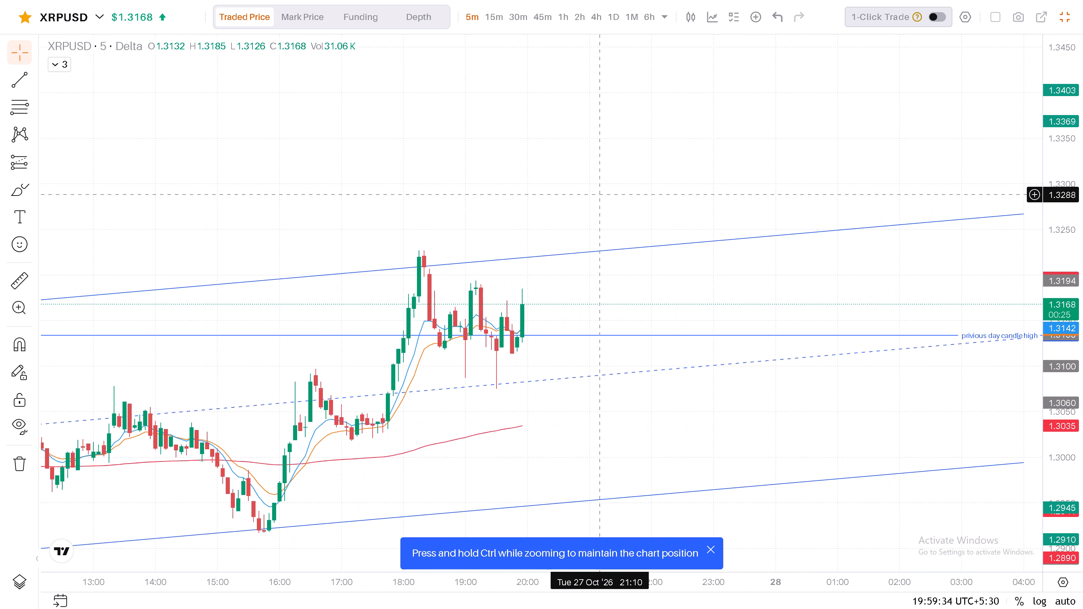
left_click_drag(598, 195, 749, 156)
left_click(749, 156)
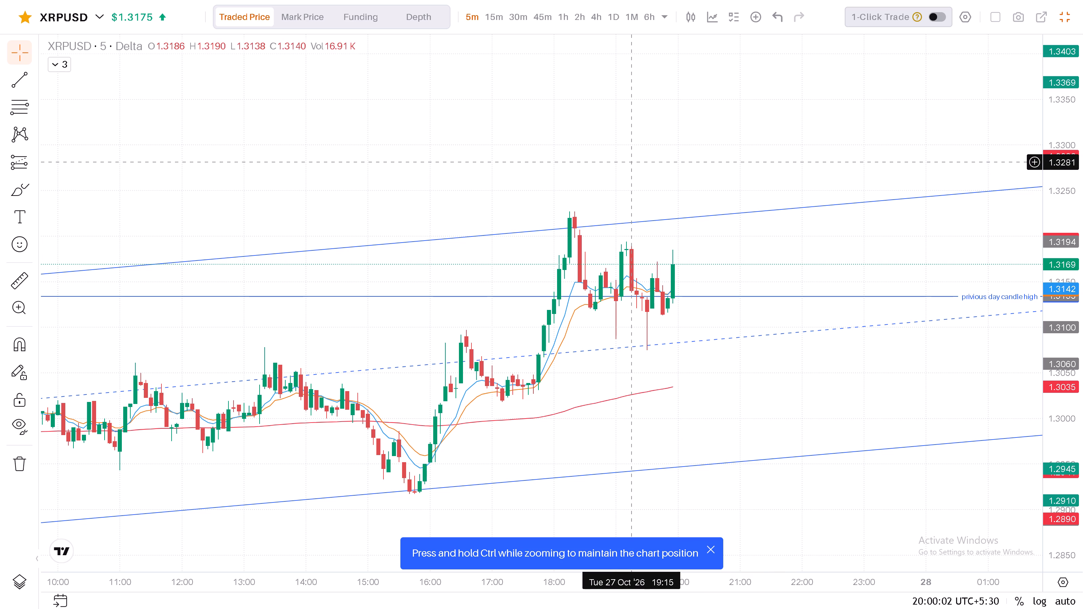
Watch XRPUSD's 5-minute candles around 20:00 relative to the moving averages, previous day candle high line and channel's upper edge.
left_click_drag(679, 166, 735, 160)
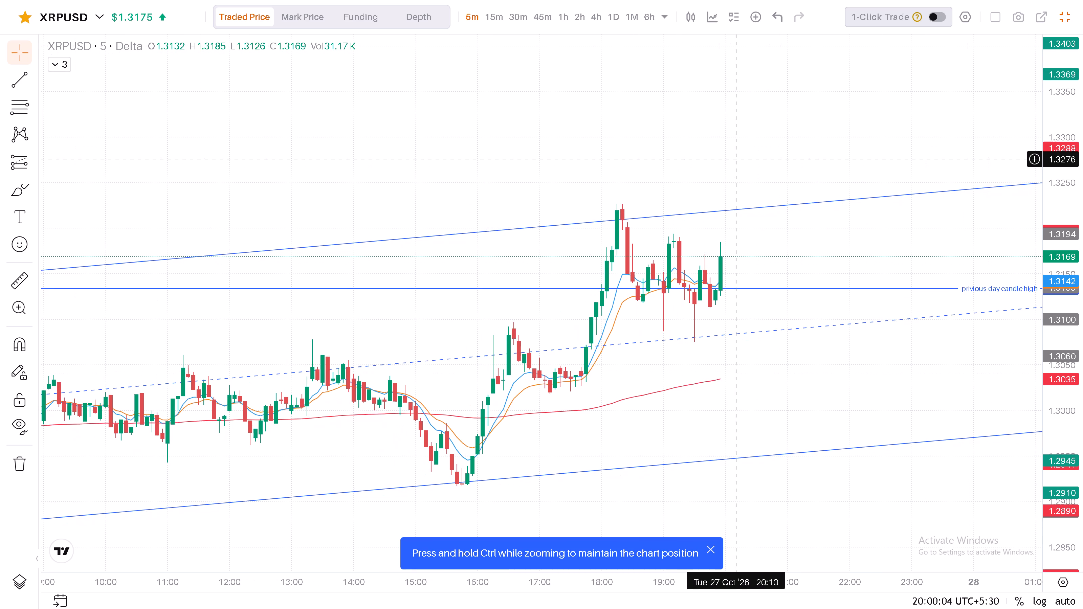
left_click_drag(735, 160, 630, 177)
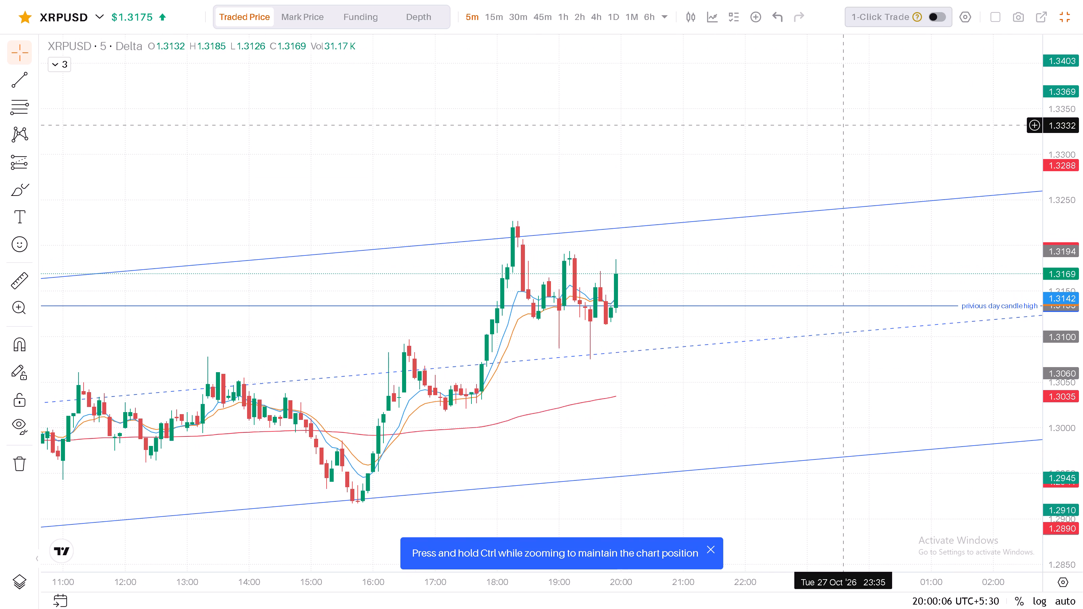
left_click_drag(843, 126, 849, 141)
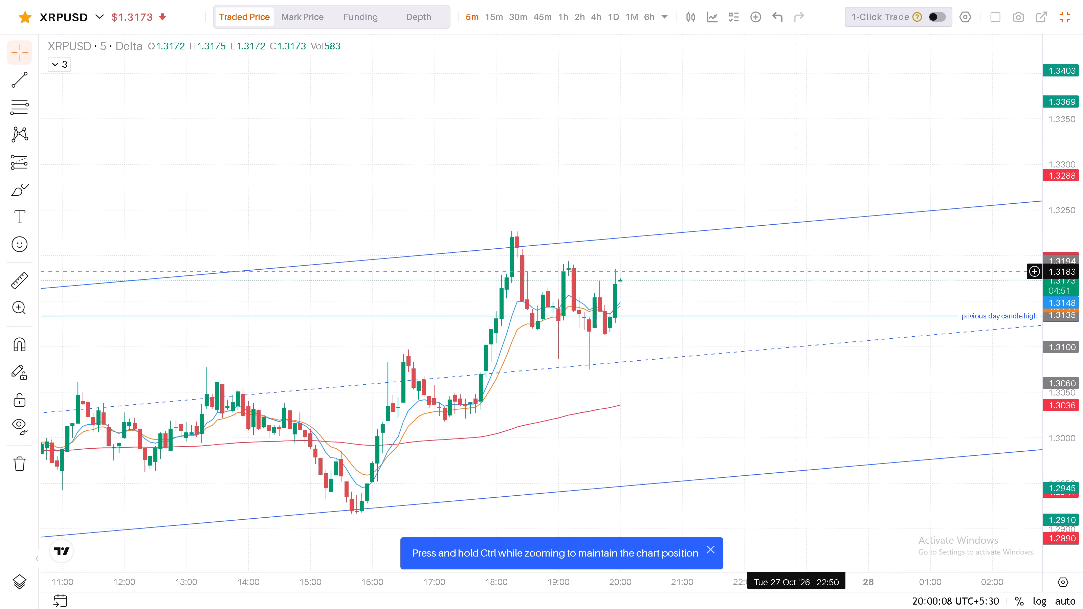
left_click_drag(736, 141, 760, 133)
triple_click(760, 133)
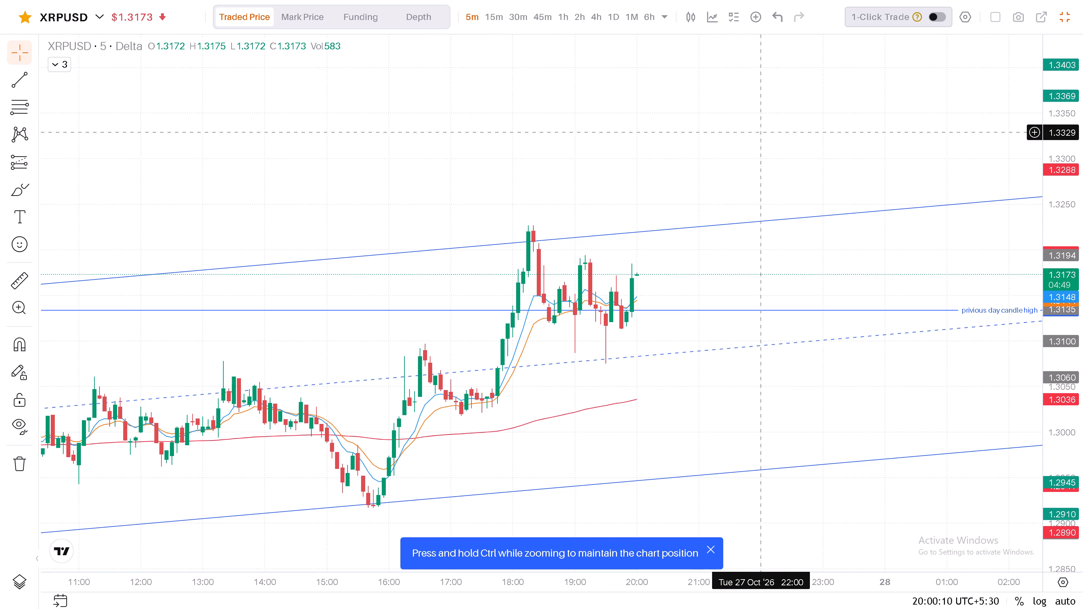
left_click(760, 133)
left_click_drag(760, 133, 836, 98)
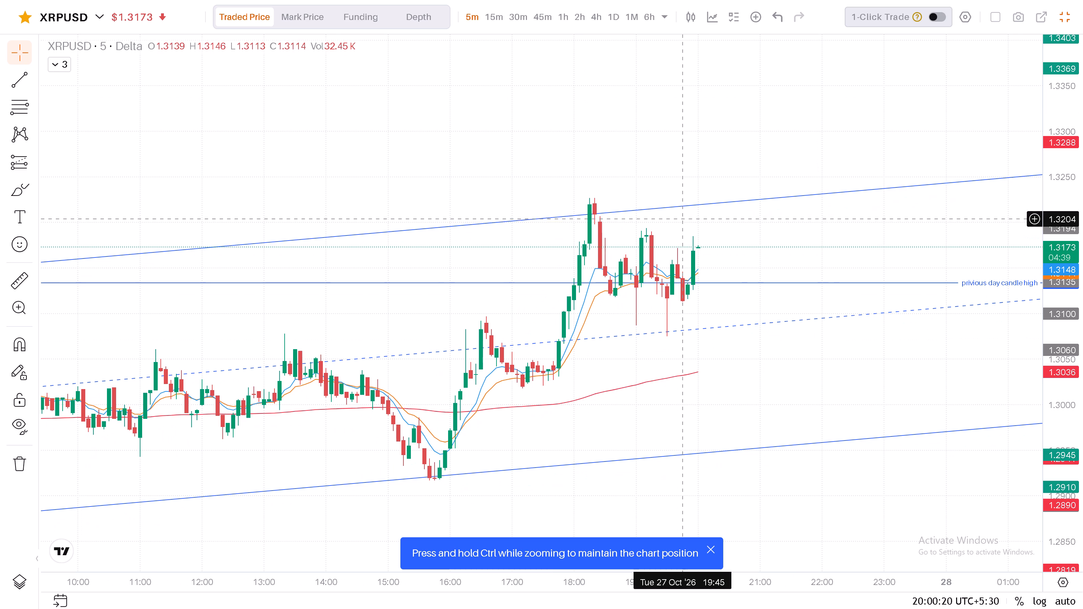
left_click_drag(651, 345, 779, 346)
middle_click_drag(779, 346, 791, 345)
left_click_drag(791, 345, 930, 328)
left_click_drag(682, 379, 504, 403)
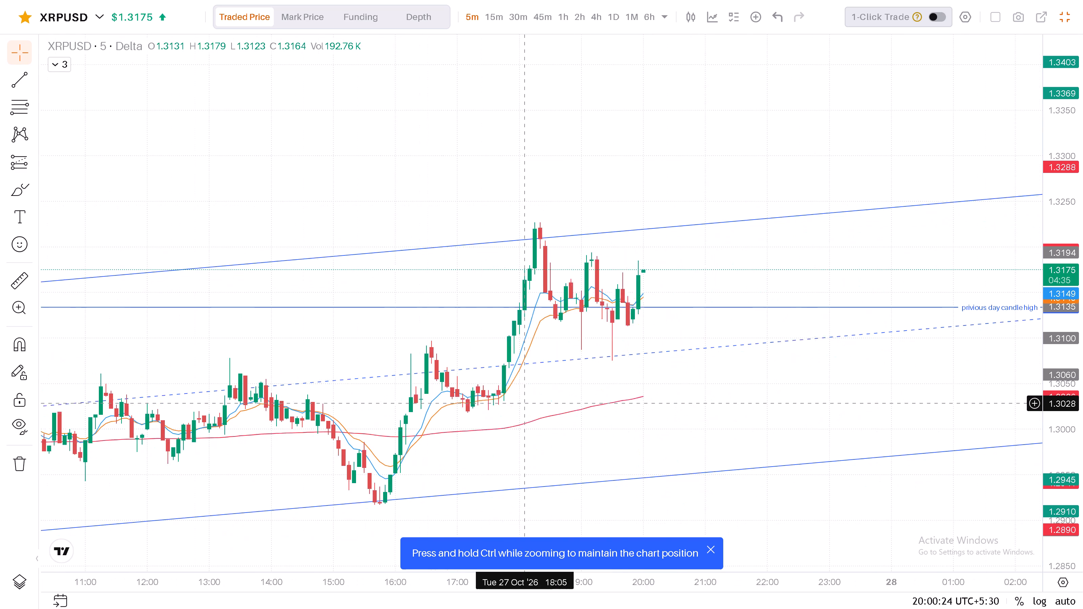
left_click_drag(504, 403, 503, 403)
scroll(573, 397, "up", 2)
left_click_drag(695, 376, 697, 387)
left_click(697, 387)
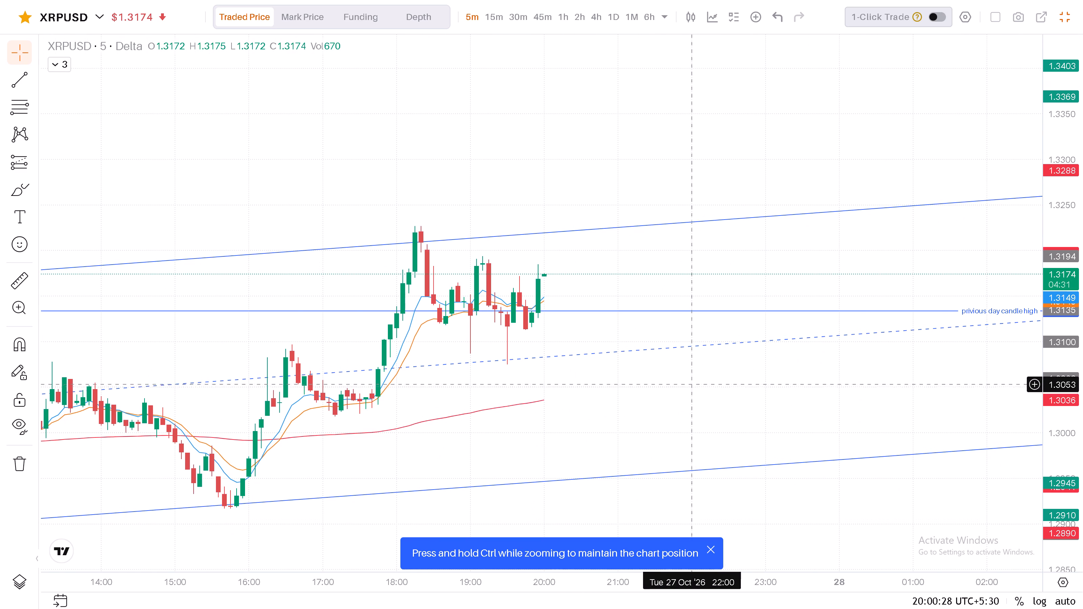
scroll(688, 387, "up", 1)
left_click_drag(610, 387, 703, 387)
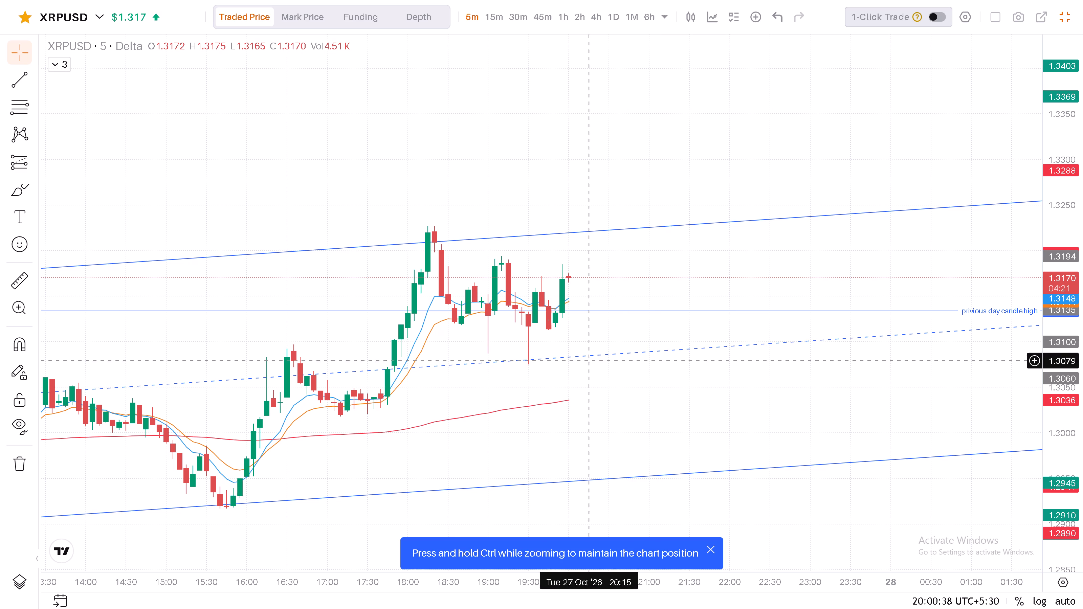
Switch the XRPUSD chart to the 1-hour timeframe and compress its price scale to show the whole rising channel.
left_click(564, 15)
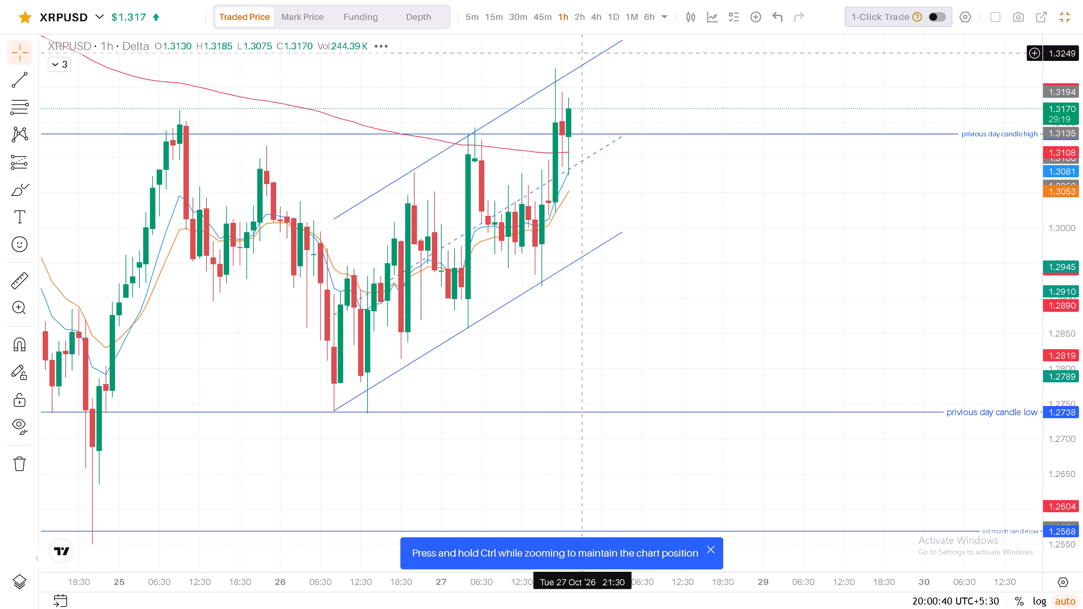
left_click_drag(1066, 180, 1019, 397)
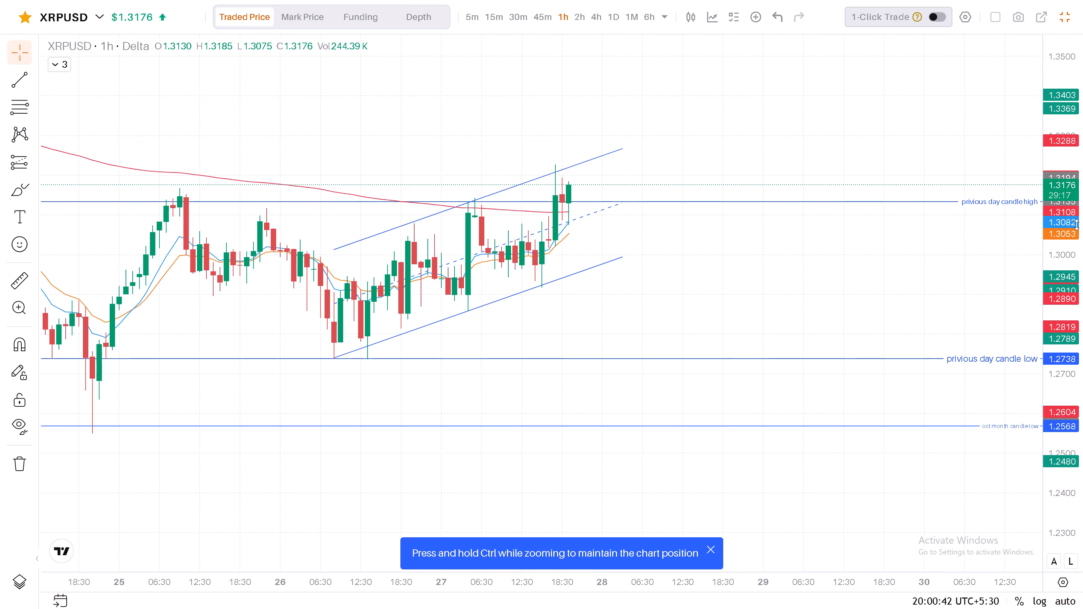
left_click_drag(1077, 225, 1062, 298)
left_click_drag(749, 278, 746, 311)
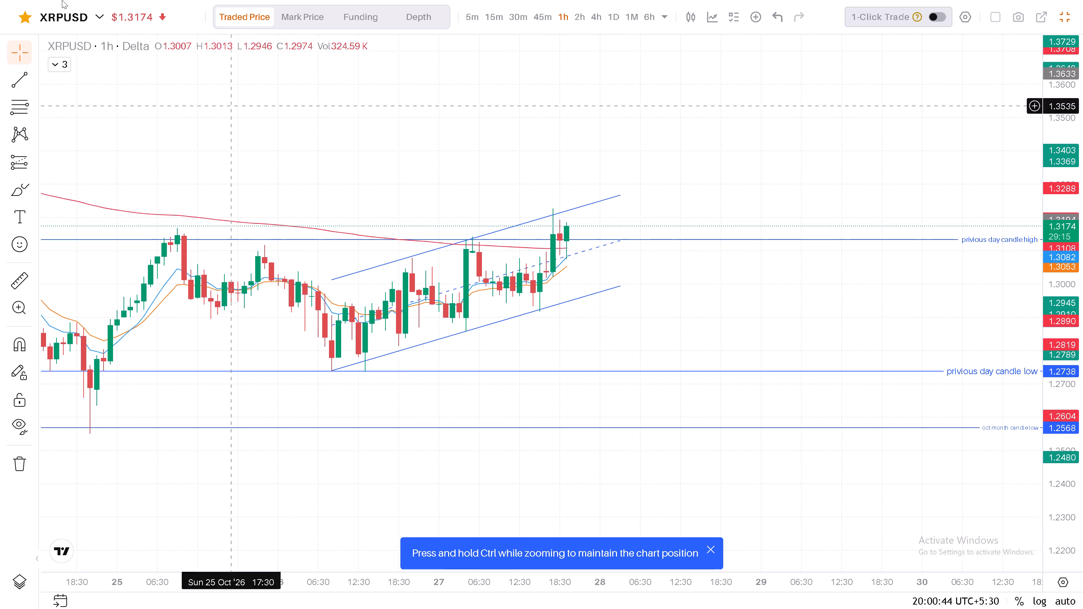
Open the SLVONUSD chart from the watchlist.
left_click(84, 15)
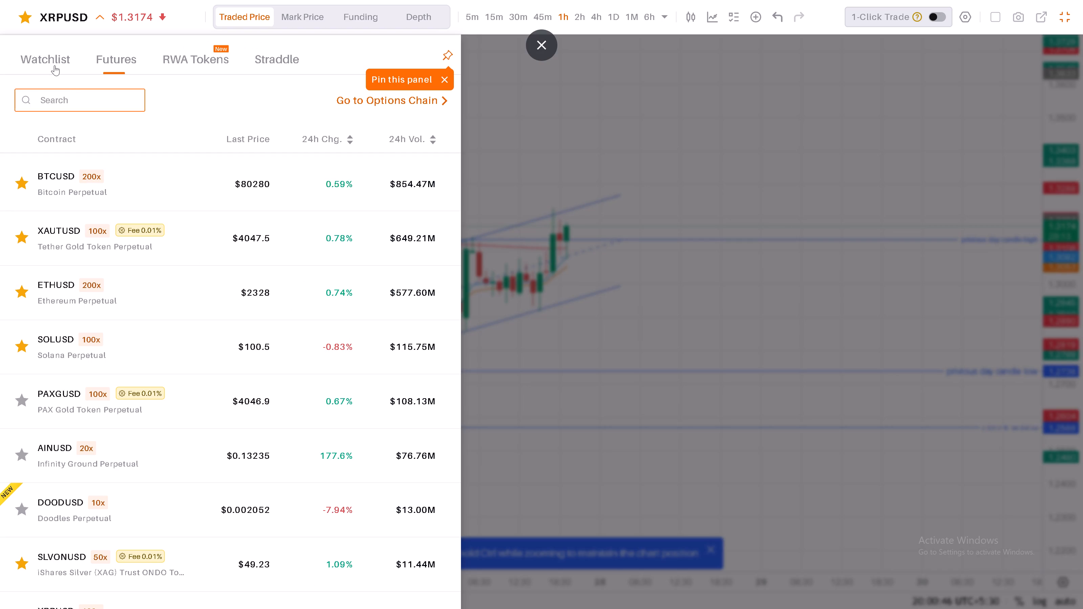
left_click(54, 65)
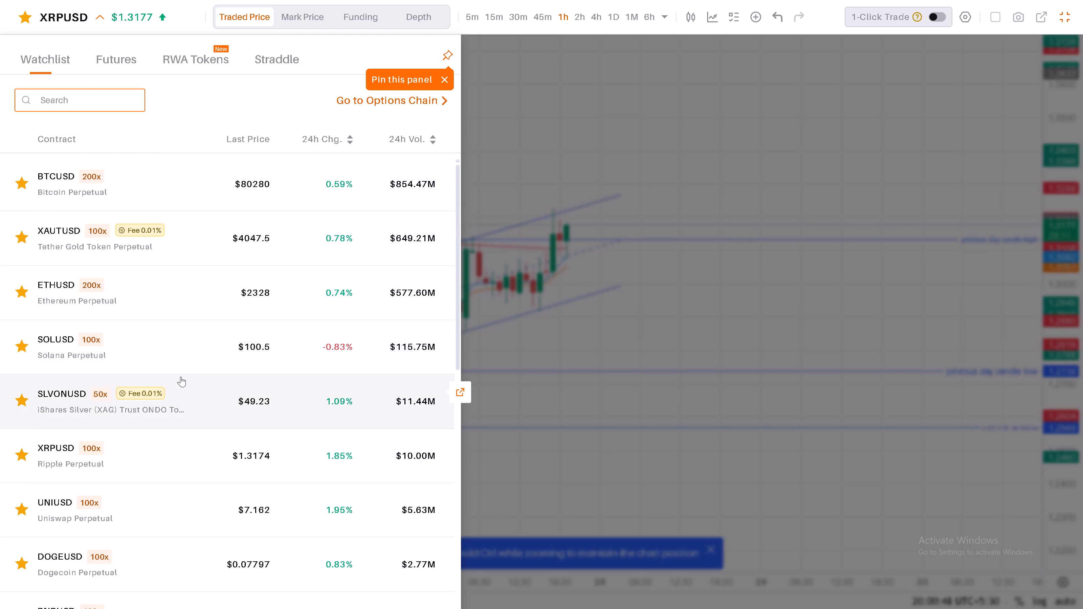
scroll(181, 379, "down", 1)
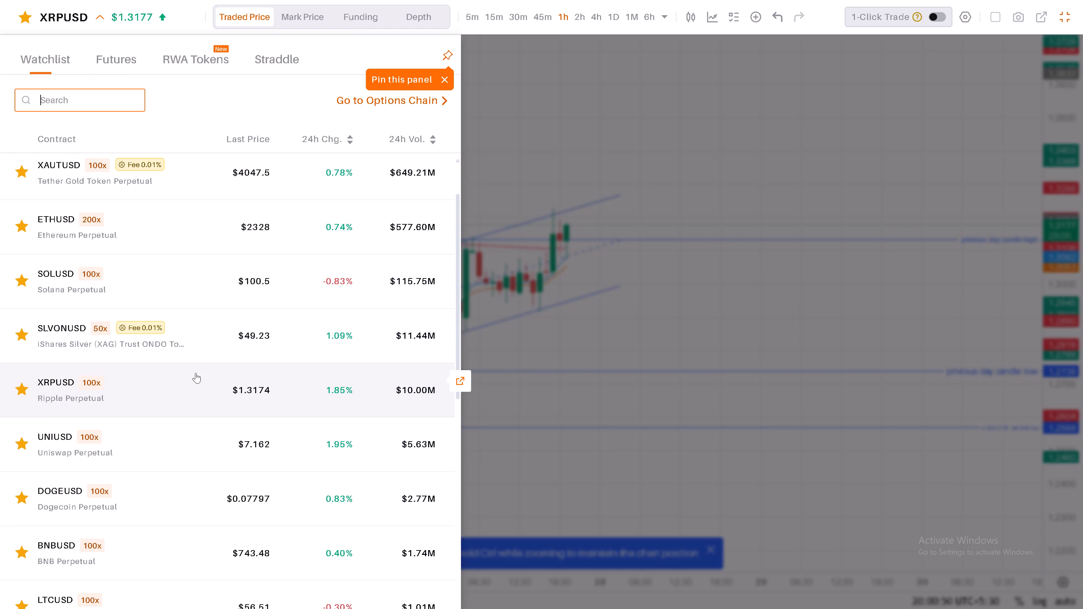
left_click(214, 347)
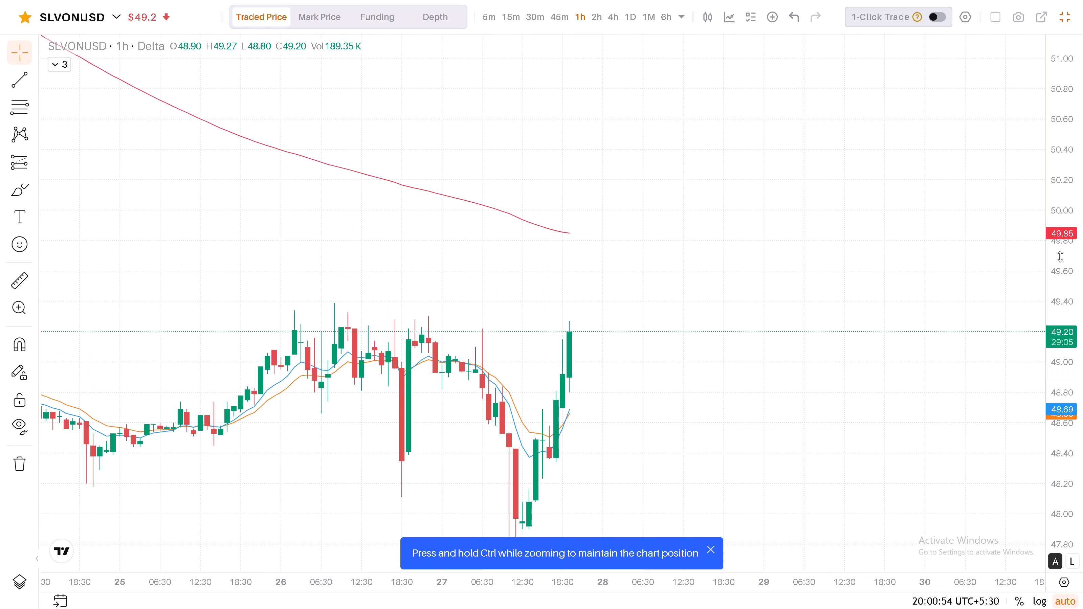
Examine SLVONUSD's 1-hour decline from 22 October and its later swings relative to the moving averages.
left_click_drag(1078, 201, 1062, 323)
scroll(839, 344, "down", 9)
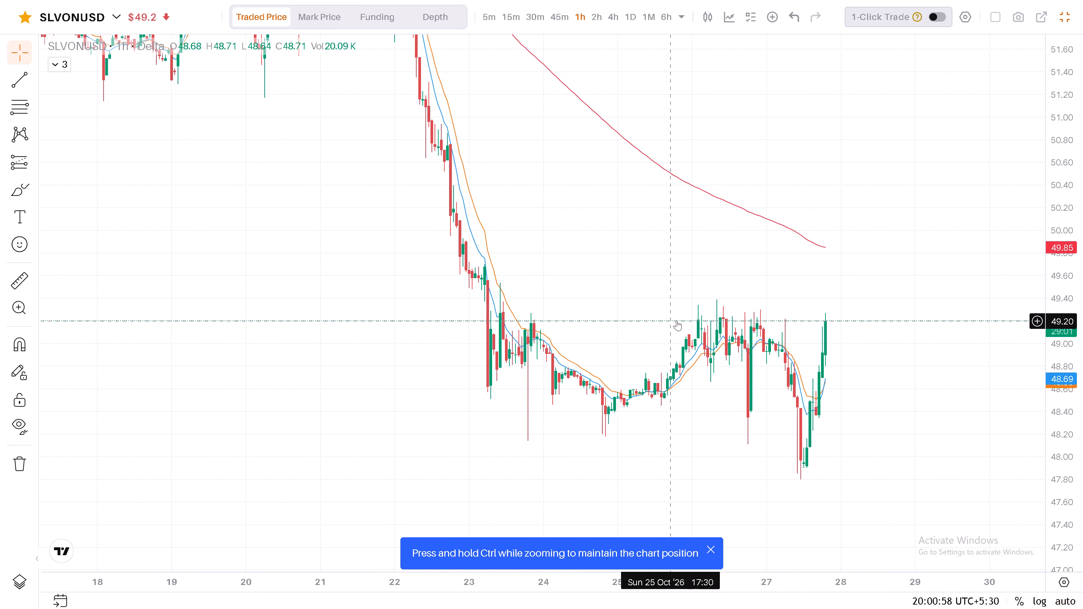
scroll(687, 317, "down", 4)
scroll(687, 317, "up", 4)
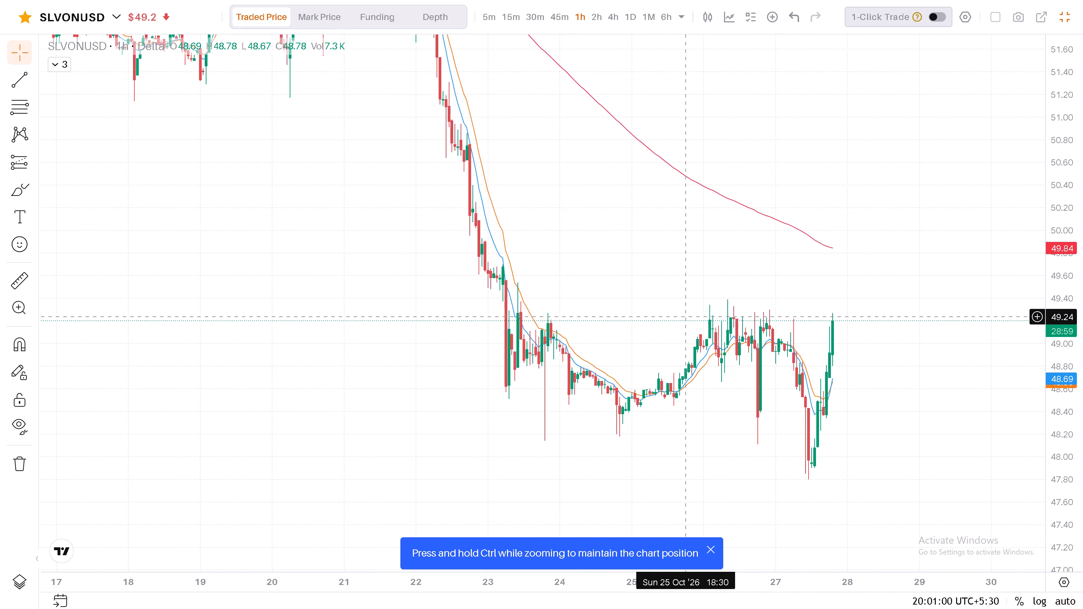
scroll(687, 317, "up", 7)
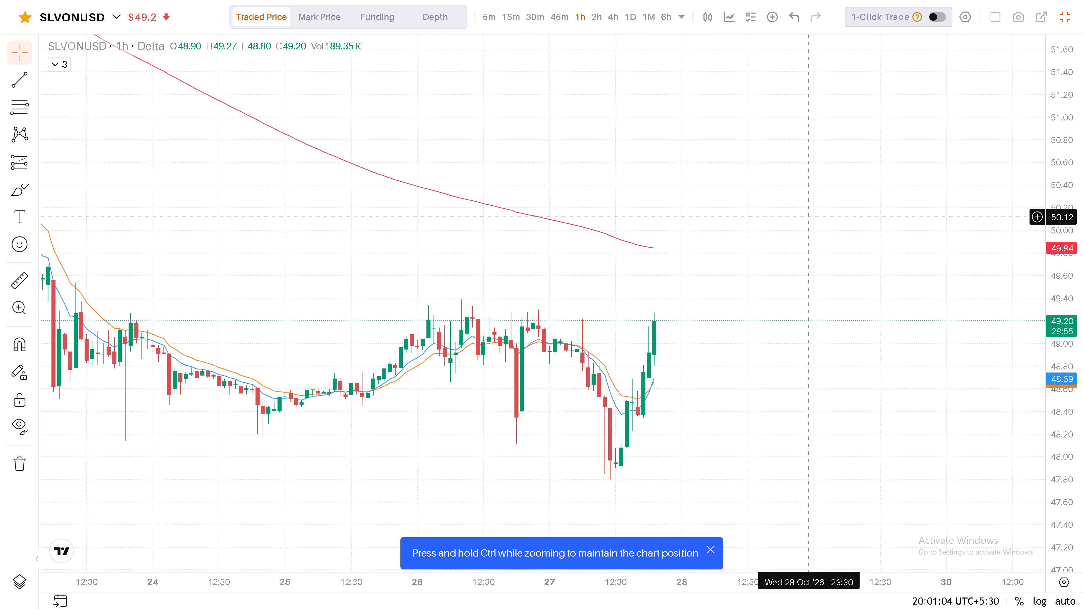
scroll(815, 217, "down", 8)
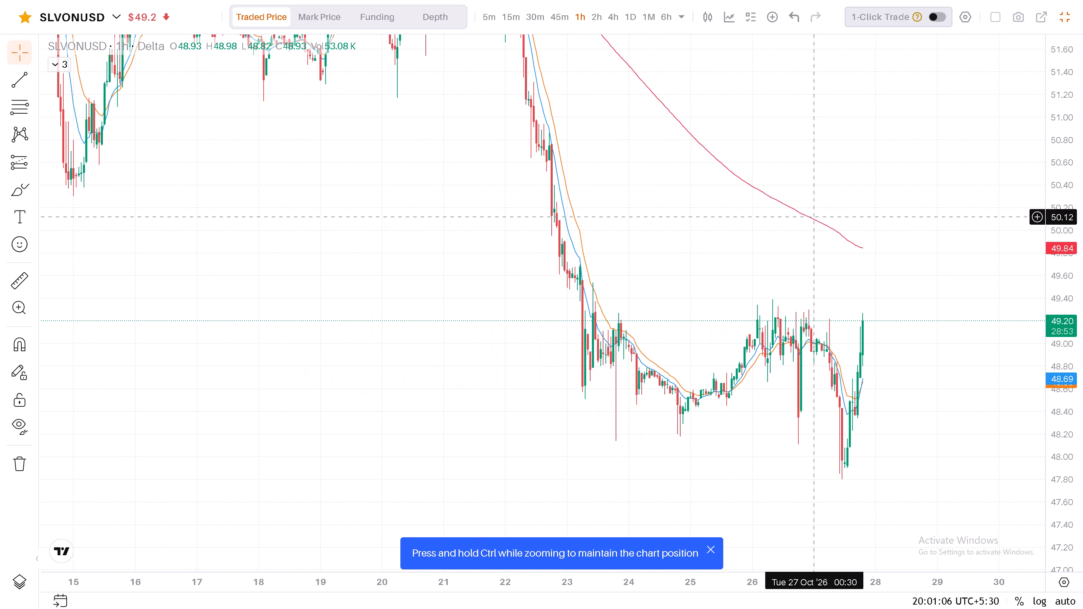
scroll(815, 217, "up", 4)
Switch the SLVONUSD chart to the 30-minute timeframe and rescale its price axis.
left_click(539, 20)
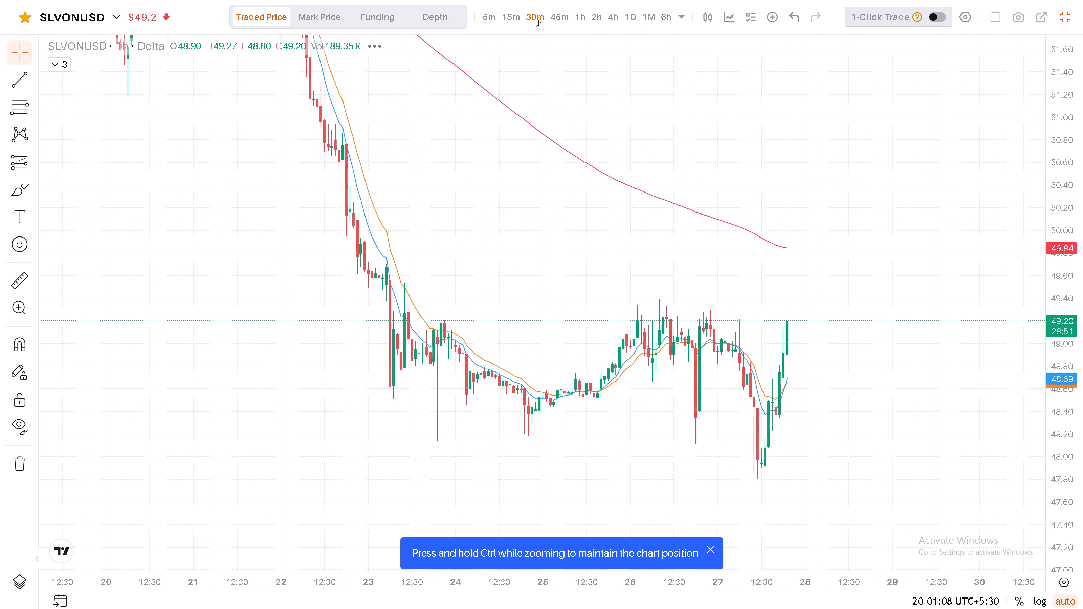
left_click_drag(1075, 306, 1067, 347)
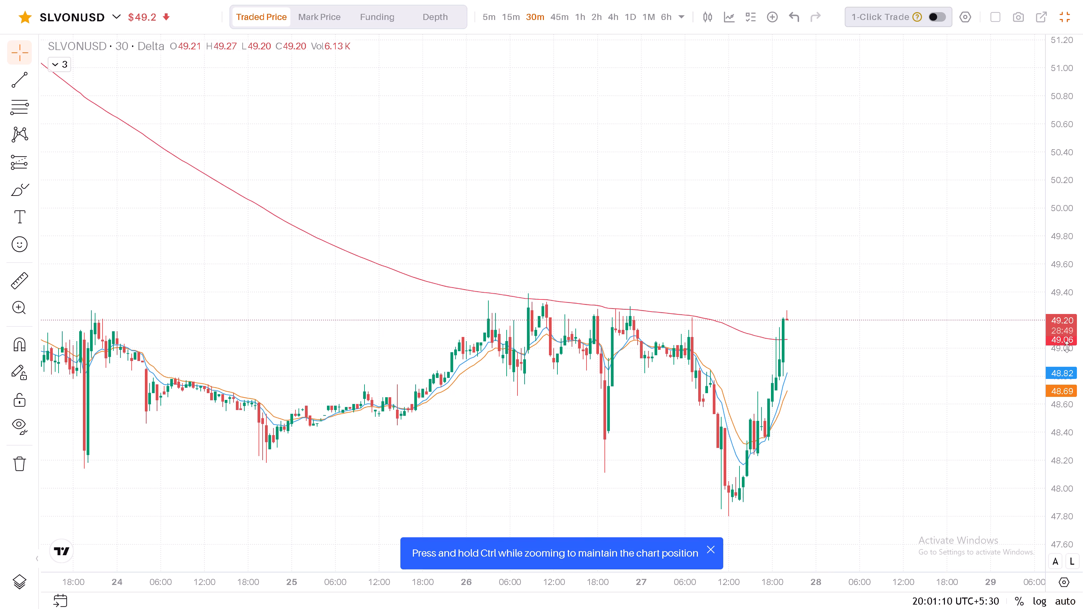
Examine SLVONUSD's 30-minute highs and lows between 23 and 27 October for the boundaries of a sideways range.
scroll(763, 267, "down", 4)
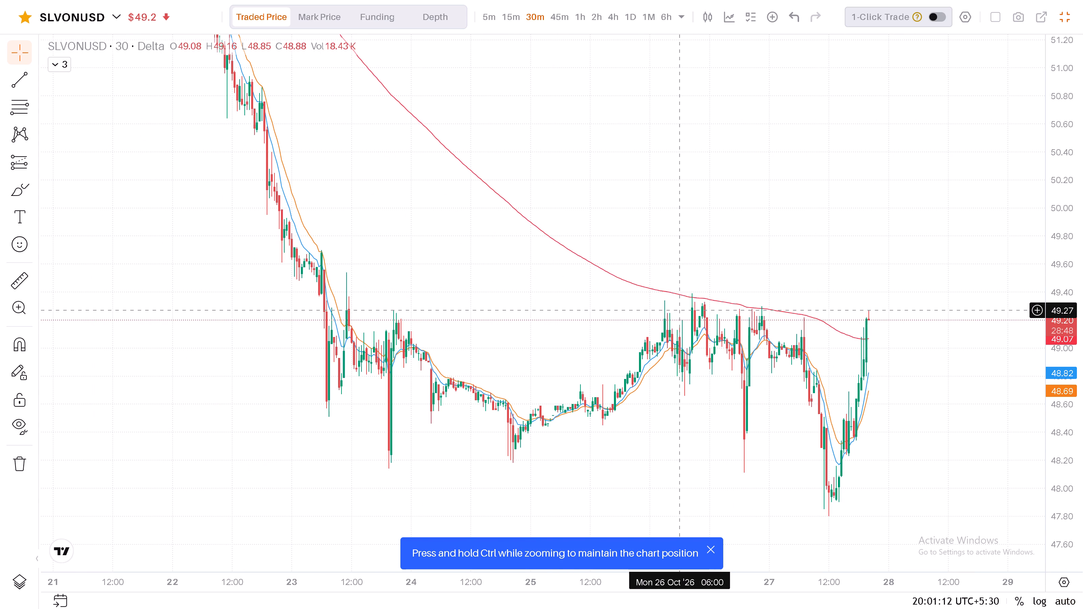
scroll(680, 311, "up", 4)
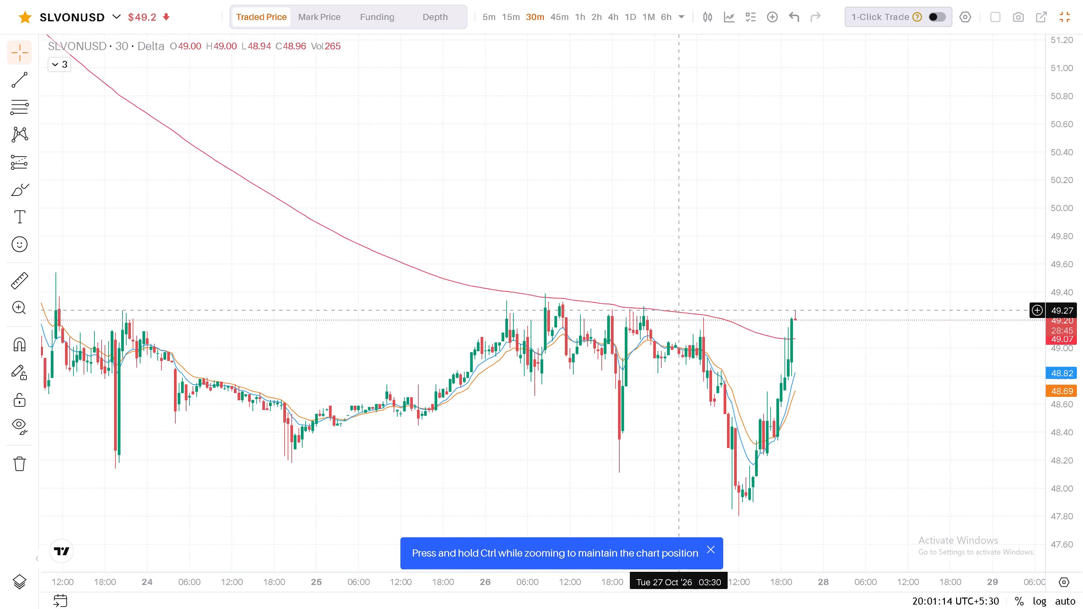
scroll(680, 311, "down", 7)
left_click_drag(680, 311, 665, 291)
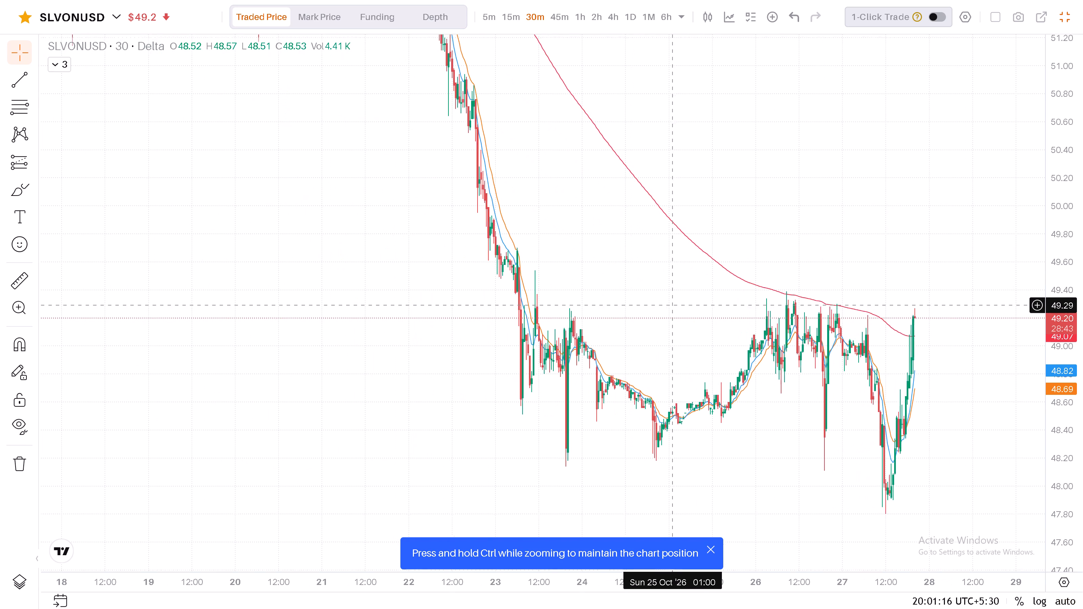
left_click_drag(665, 291, 519, 213)
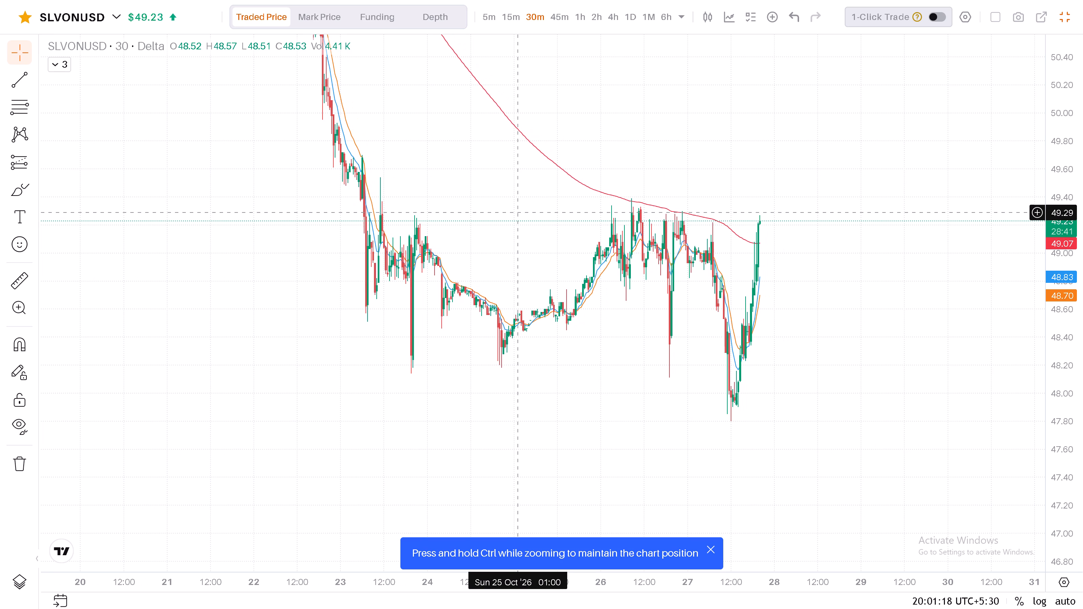
scroll(457, 204, "up", 4)
left_click_drag(226, 123, 481, 144)
left_click(481, 144)
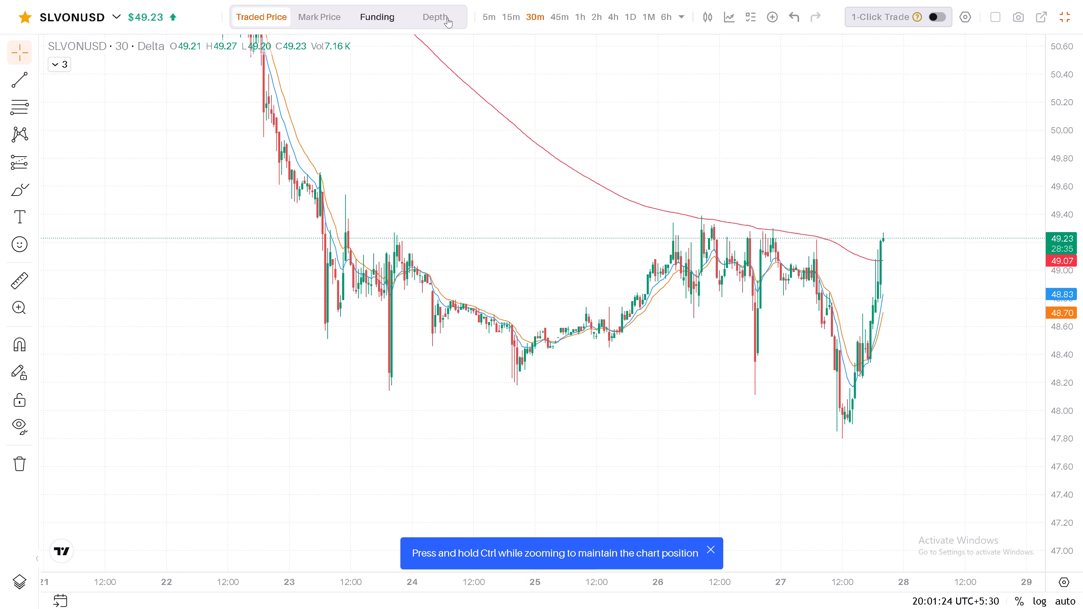
Draw a horizontal parallel channel from 23 Oct 06:30 to 28 Oct 00:00, with edges at about 49.34 and 48.21.
left_click(36, 79)
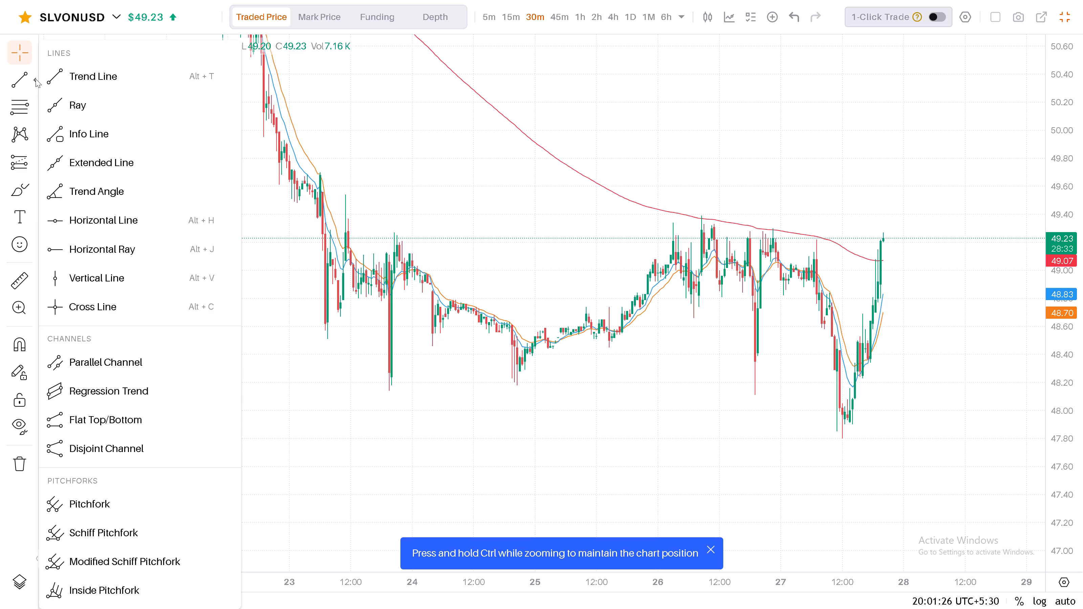
left_click(107, 354)
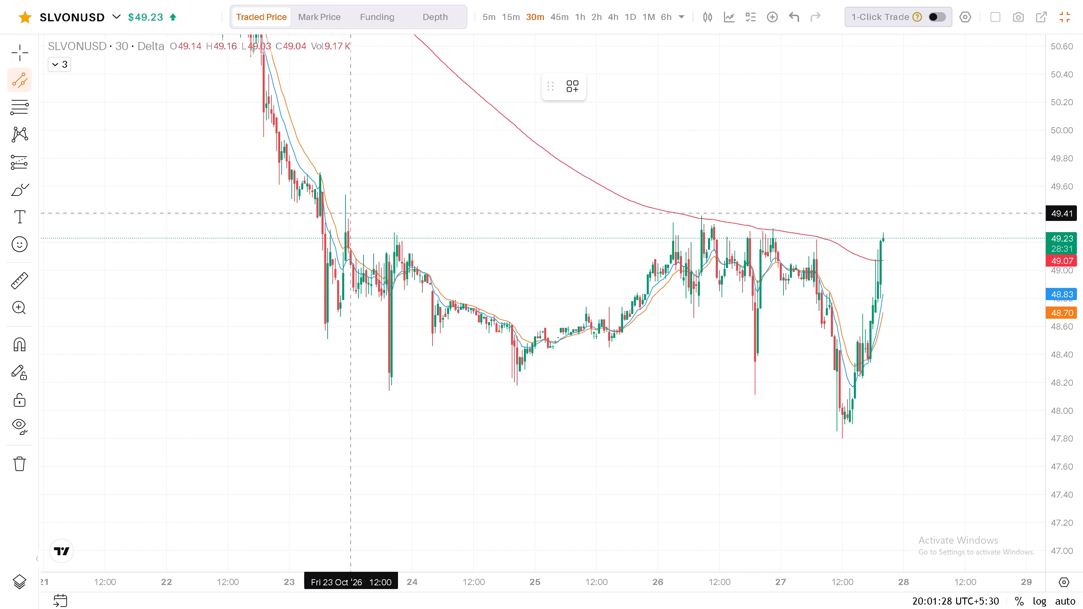
left_click(323, 224)
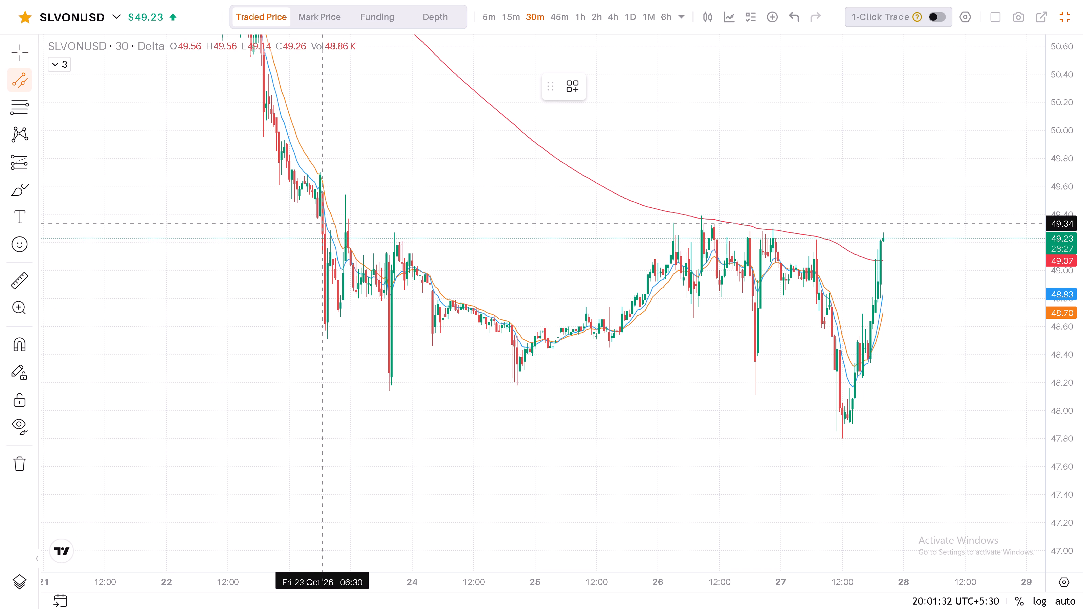
left_click(904, 224)
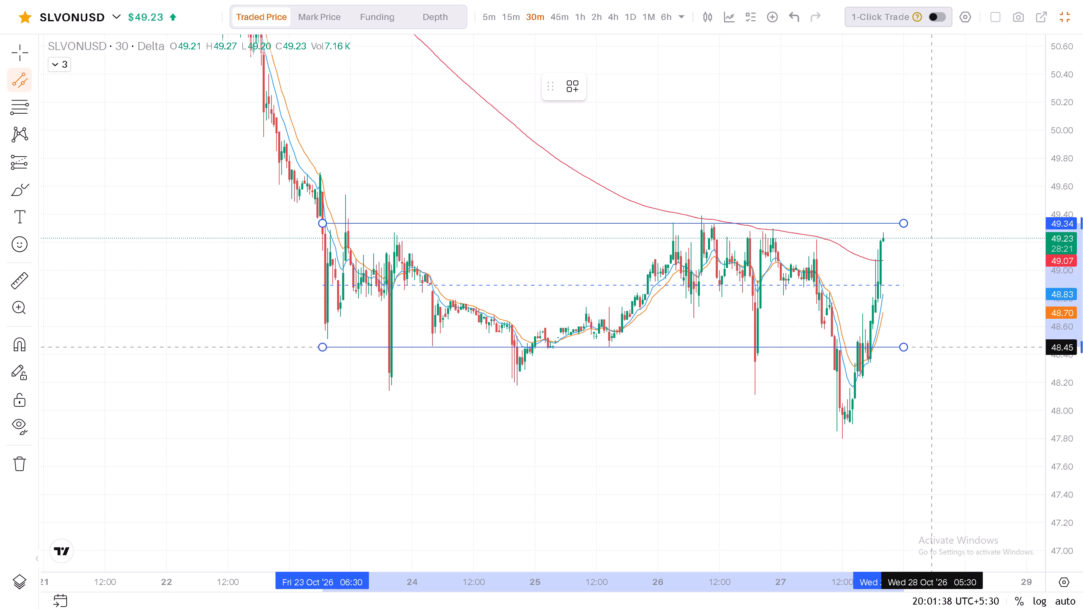
left_click(938, 382)
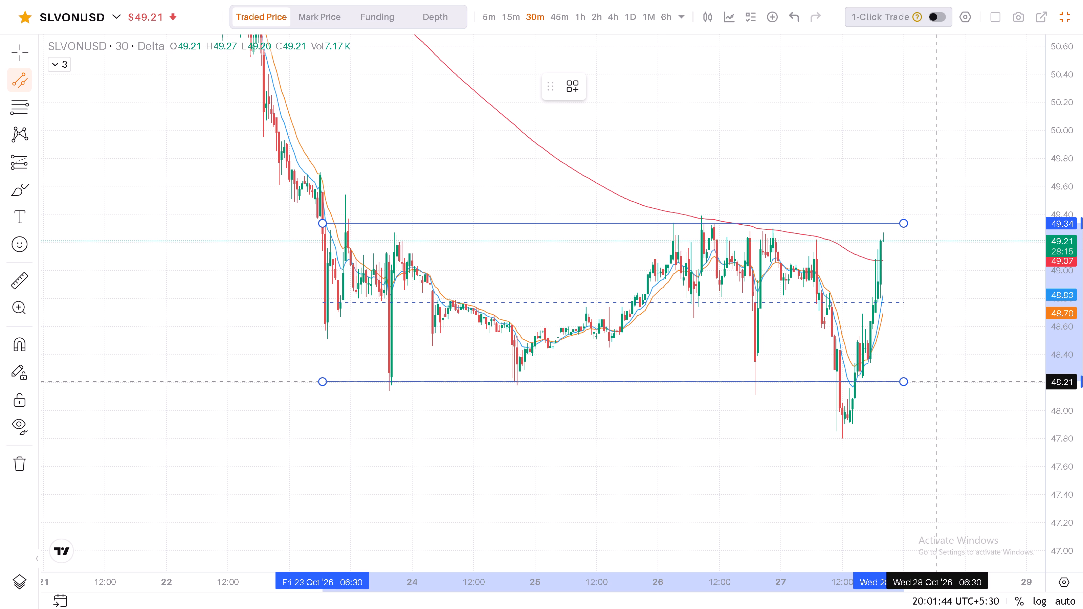
left_click(965, 291)
Examine SLVONUSD's latest 30-minute candles relative to the channel's edges, its midline and the moving averages.
left_click_drag(965, 291, 757, 327)
left_click(757, 327)
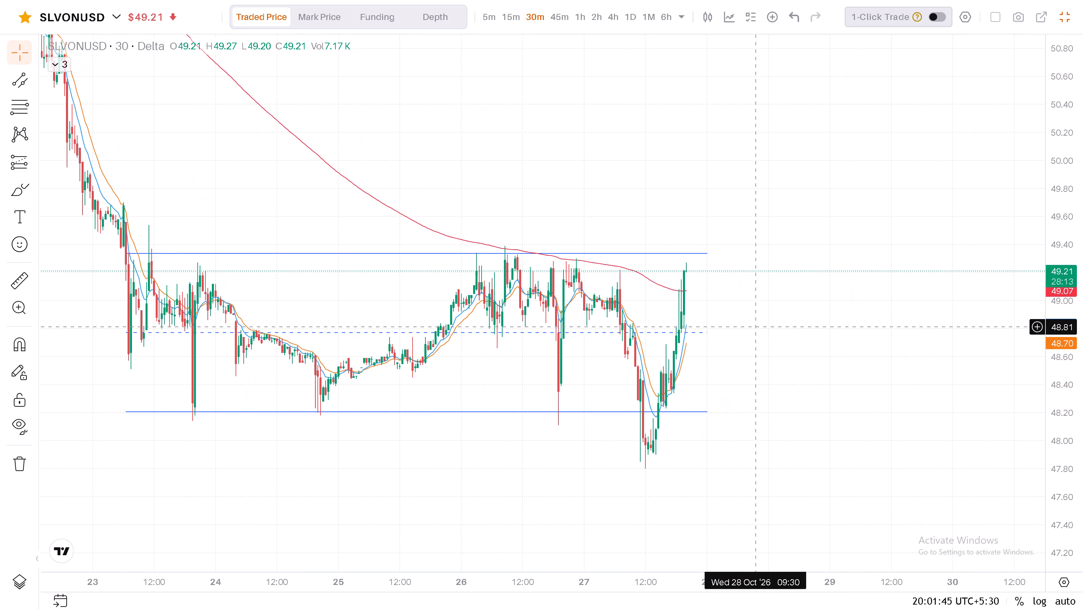
scroll(755, 327, "up", 8)
left_click_drag(564, 325, 865, 305)
scroll(865, 305, "up", 1)
left_click_drag(775, 307, 802, 298)
left_click_drag(1065, 326, 1060, 307)
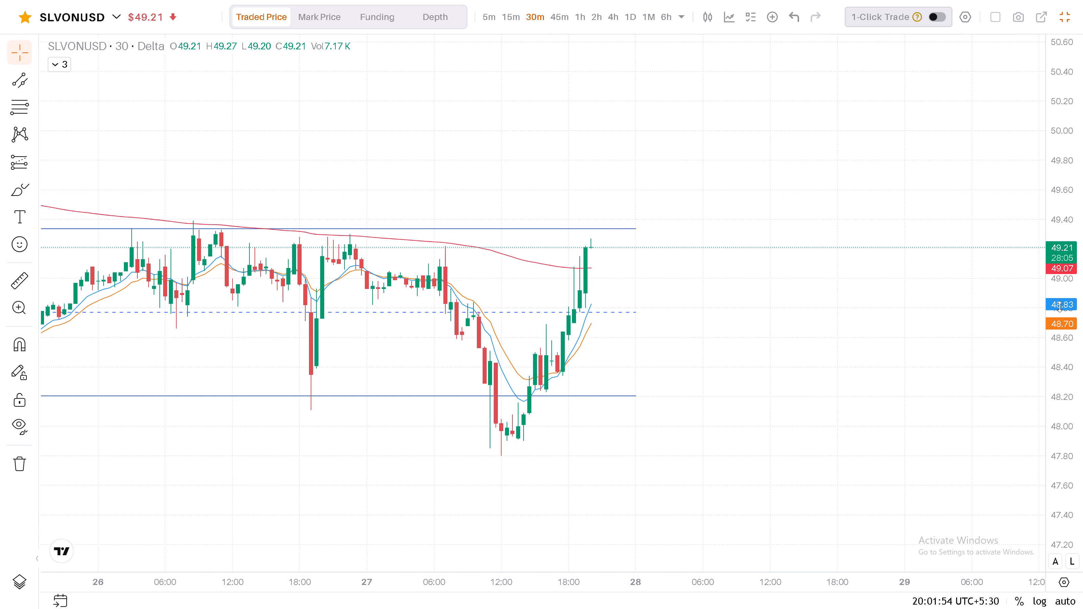
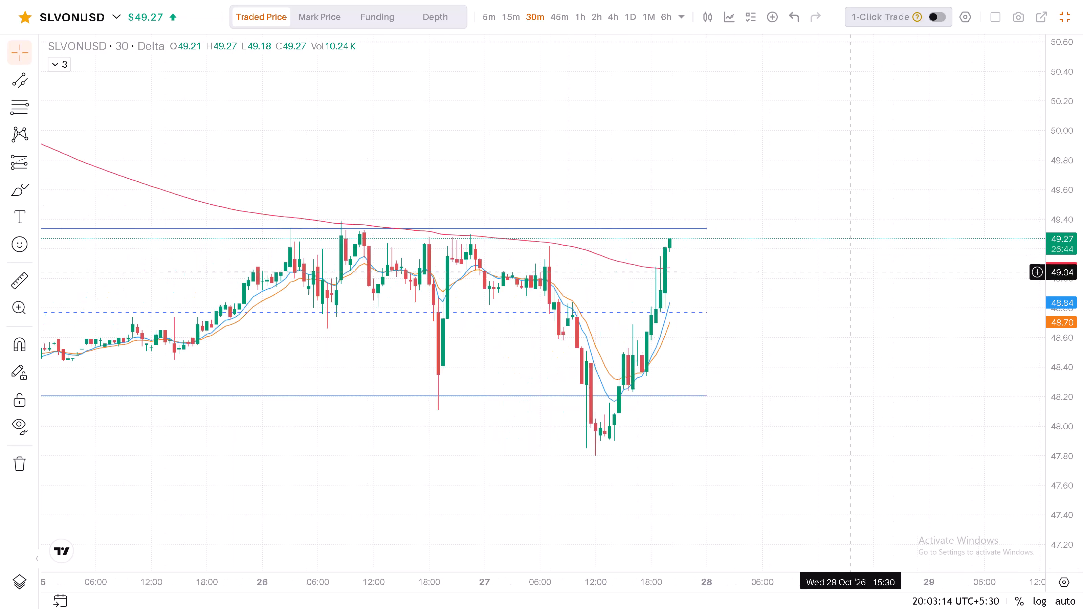
Examine SLVONUSD's 30-minute rebound from the 27 October low towards the channel's upper edge, against the earlier highs there.
scroll(851, 272, "down", 4)
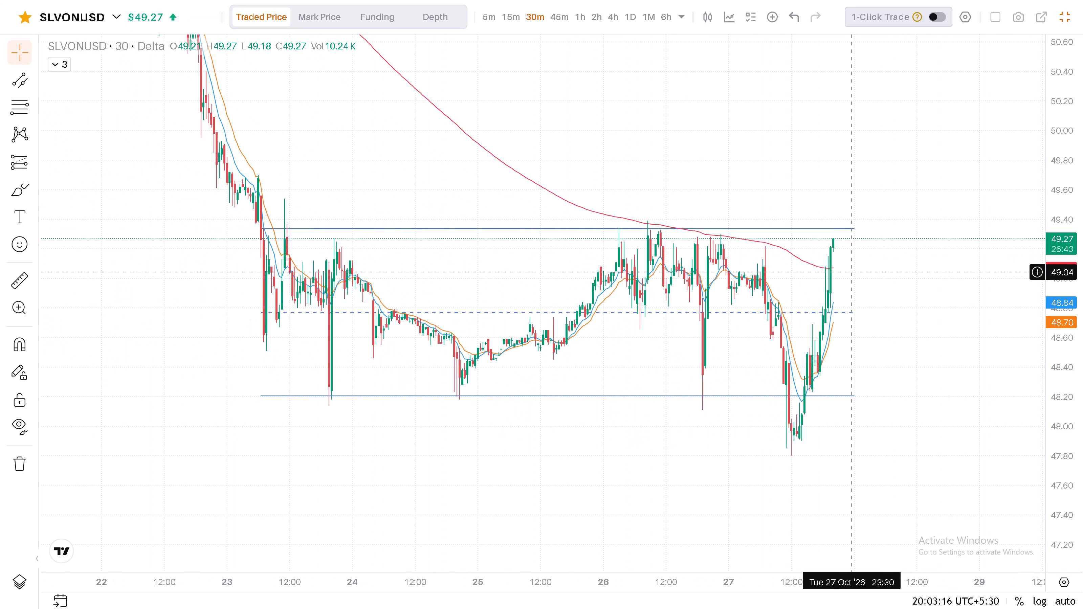
scroll(886, 300, "up", 5)
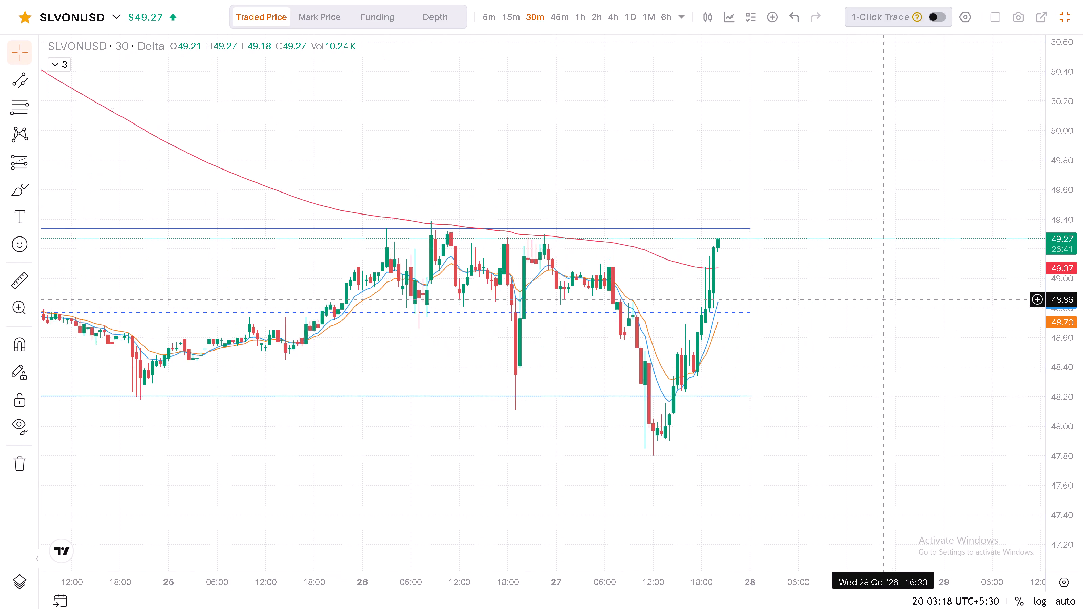
scroll(886, 300, "up", 1)
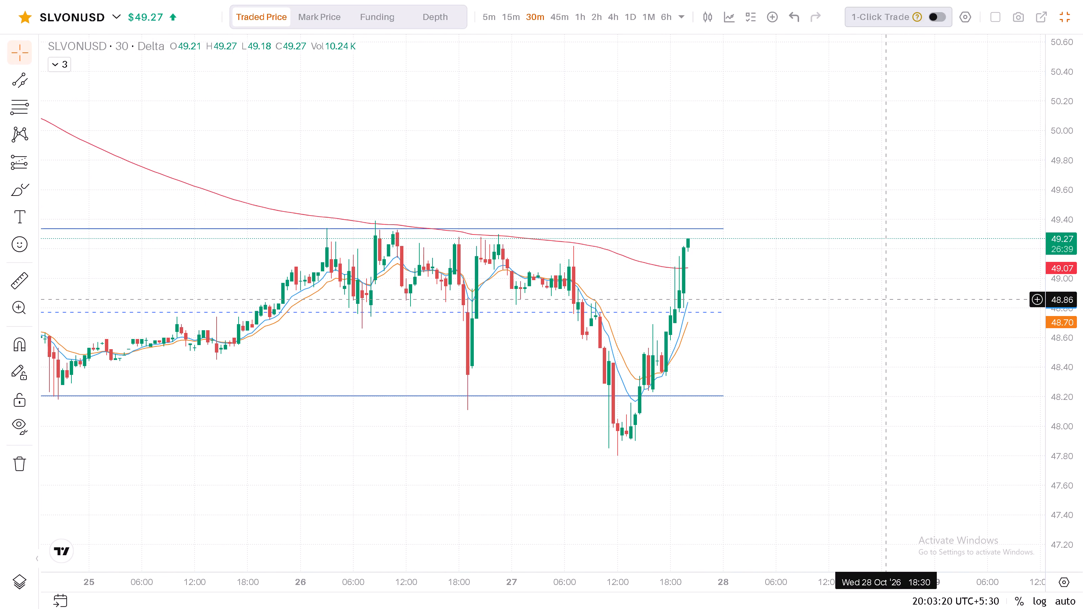
scroll(886, 300, "up", 2)
scroll(885, 299, "down", 2)
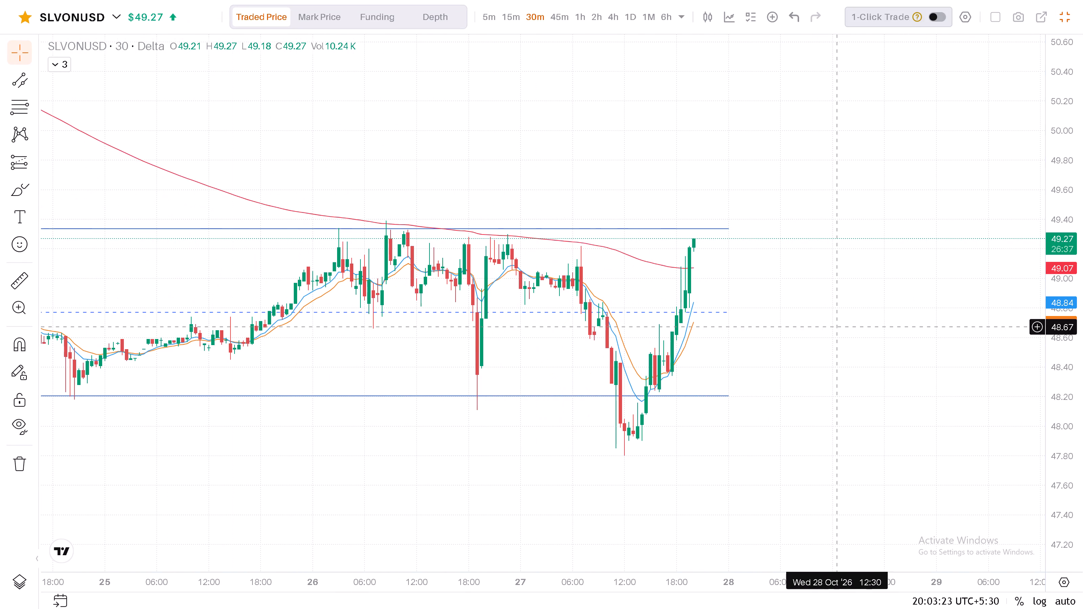
left_click_drag(800, 346, 925, 341)
scroll(796, 330, "up", 3)
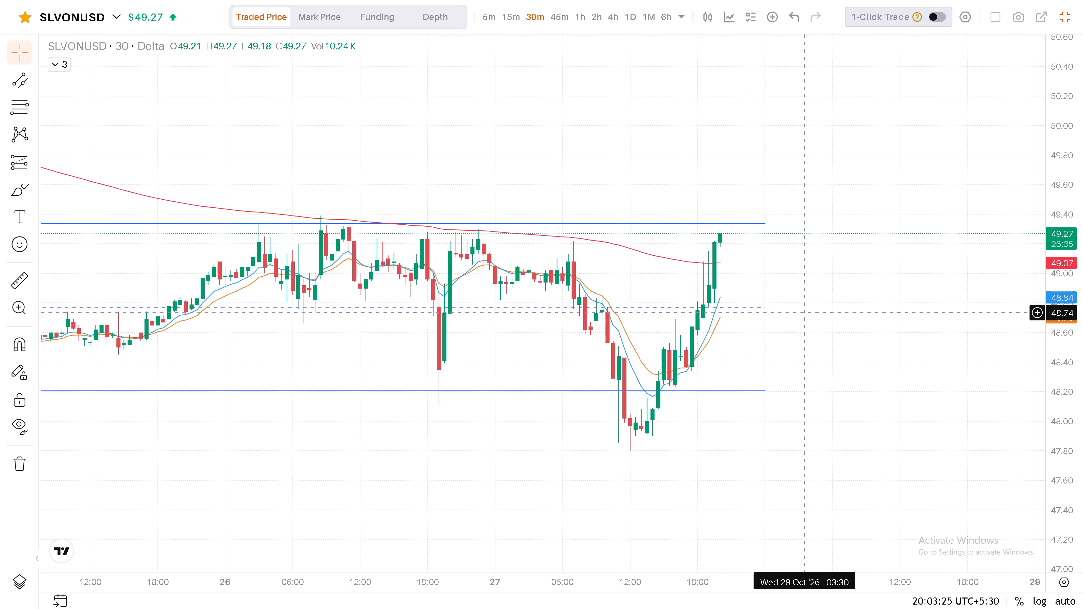
left_click_drag(810, 310, 819, 328)
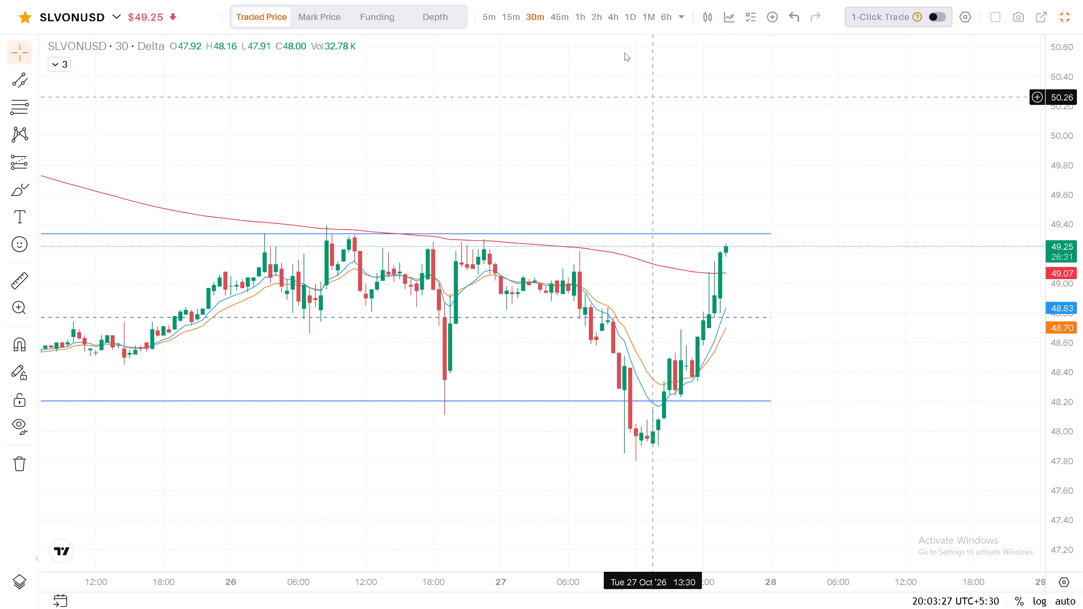
Switch the SLVONUSD chart to the 15-minute timeframe and rescale its price axis to show both channel edges.
left_click(504, 17)
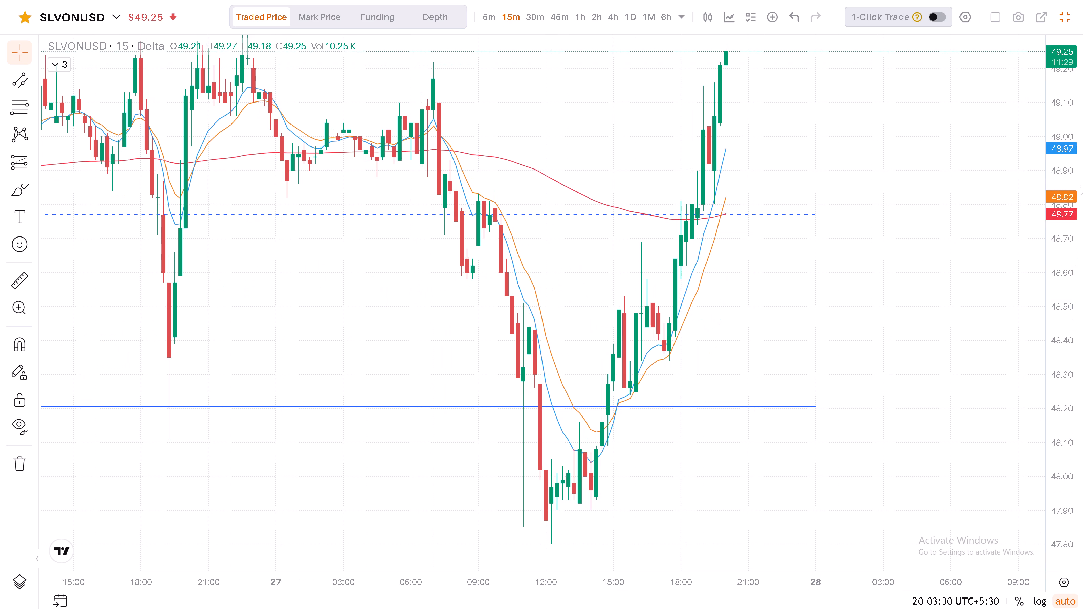
left_click_drag(1068, 162, 1015, 395)
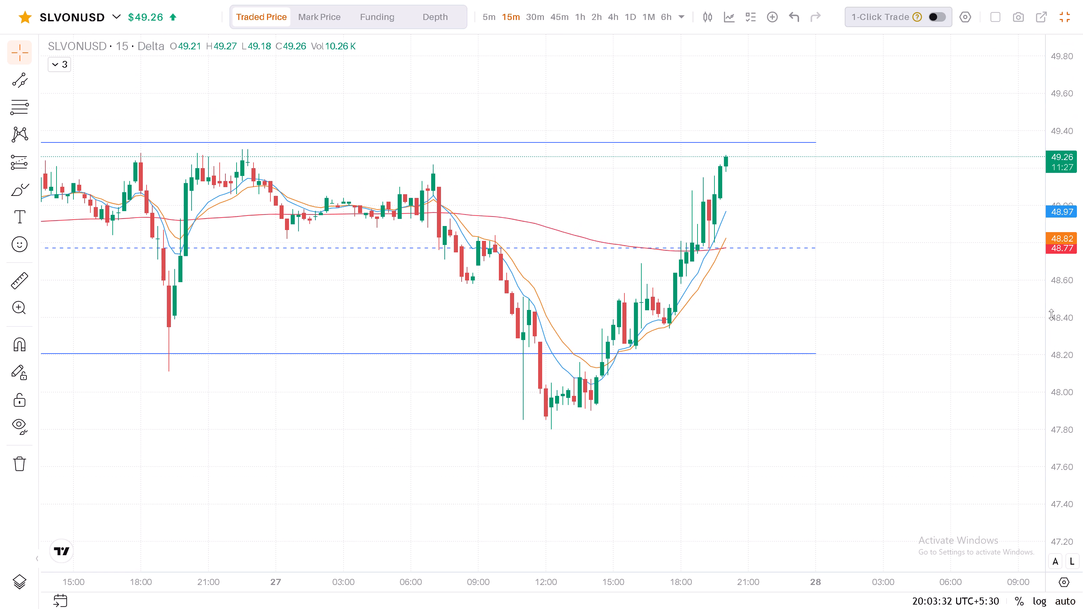
left_click_drag(1054, 310, 1055, 335)
Examine SLVONUSD's 15-minute candles from 23 to 27 October against the channel's edges, midline and the moving averages.
scroll(789, 424, "down", 8)
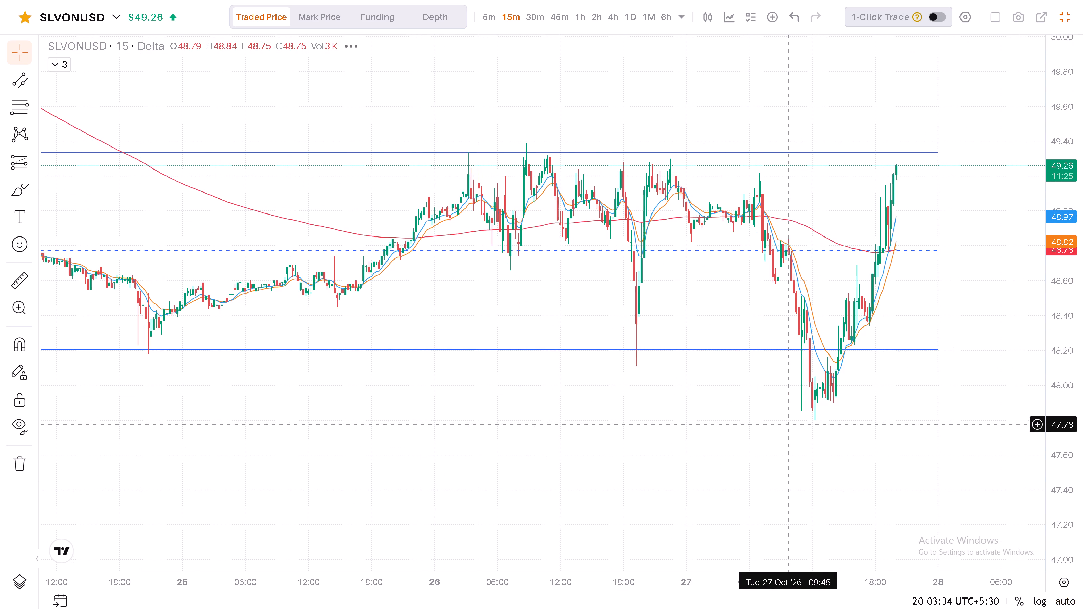
scroll(789, 424, "down", 4)
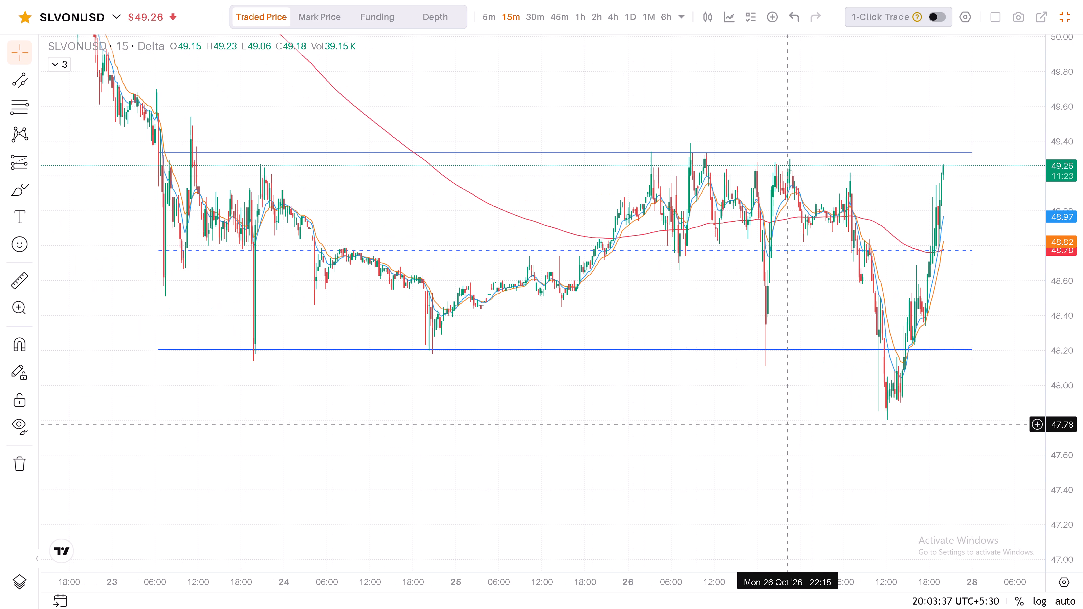
scroll(789, 424, "up", 7)
scroll(650, 150, "up", 5)
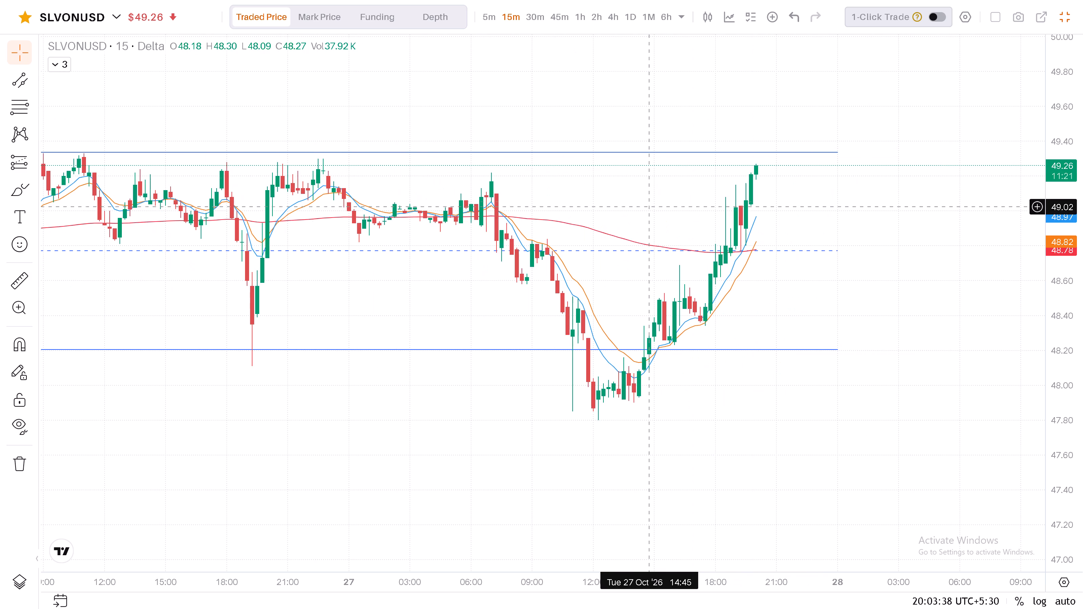
left_click_drag(650, 207, 756, 389)
scroll(758, 377, "down", 3)
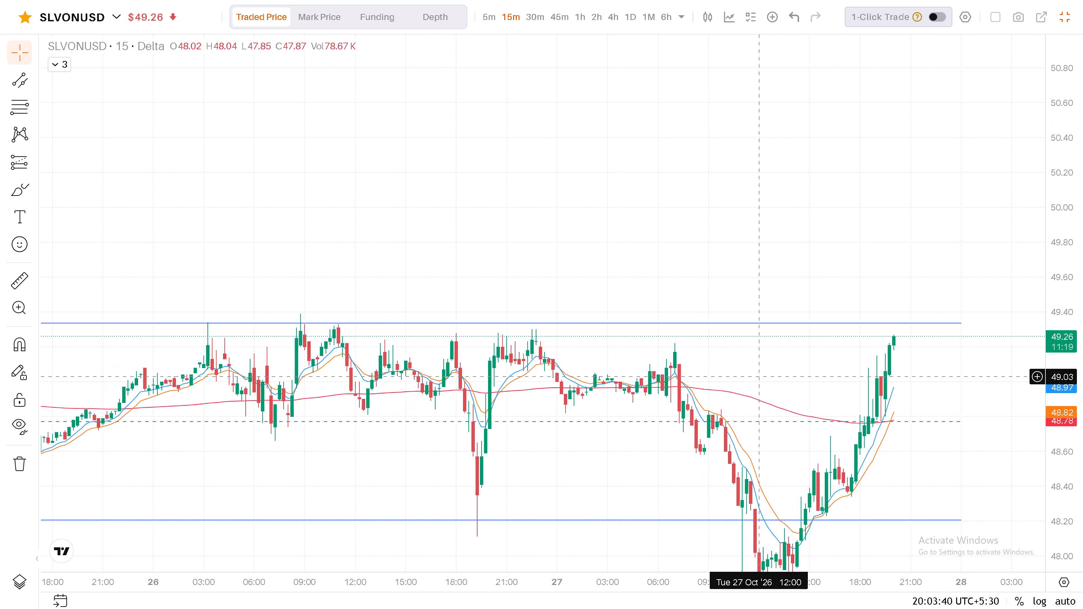
scroll(752, 355, "up", 5)
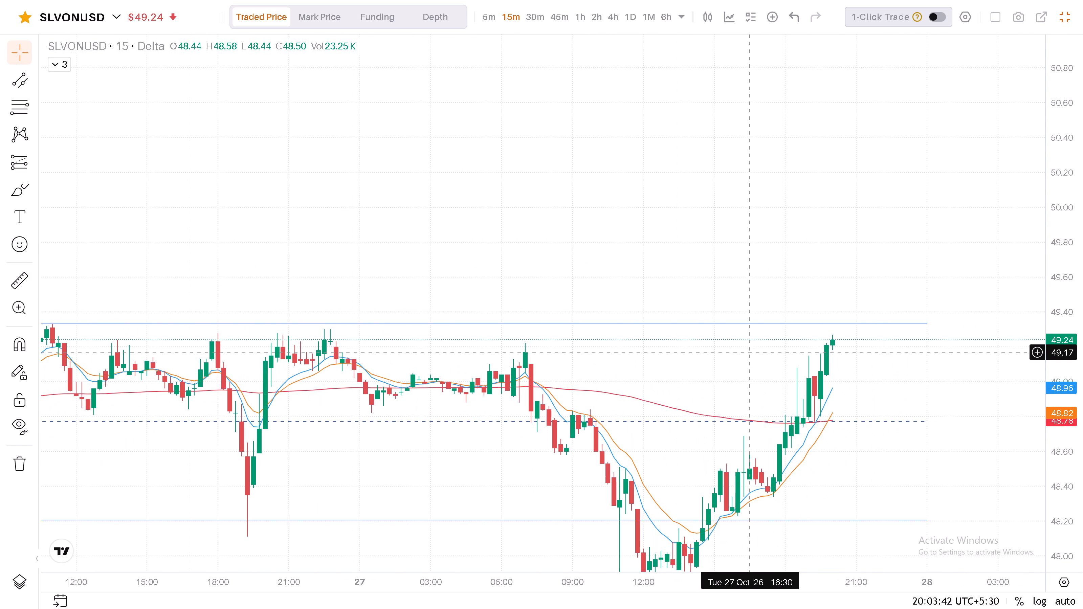
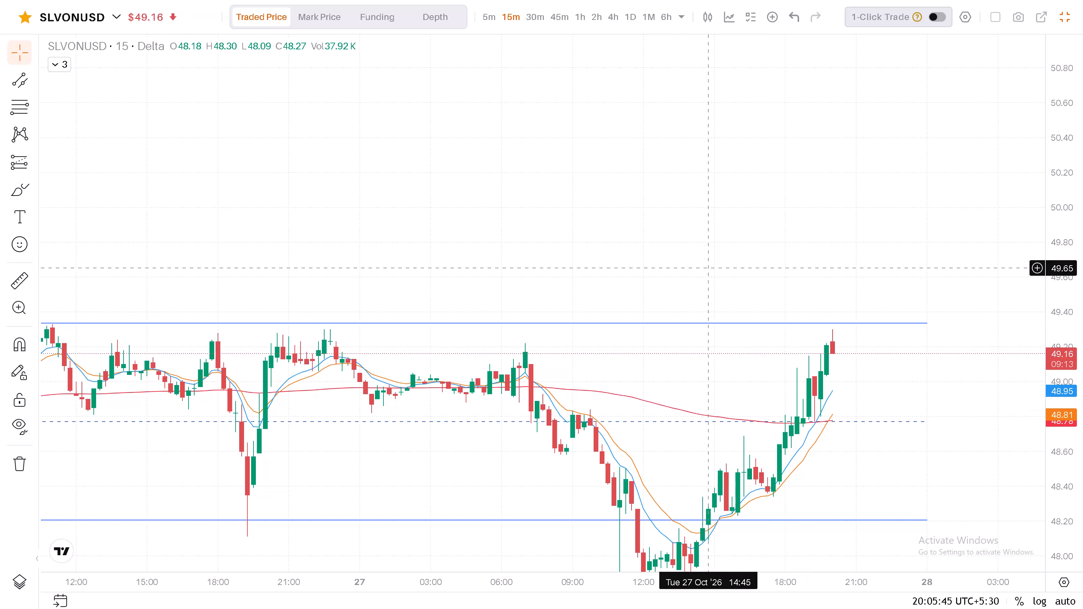
Examine SLVONUSD's 15-minute candles from 24 to 27 October around the channel's upper edge and the latest rise.
scroll(706, 268, "up", 2)
scroll(706, 268, "down", 2)
left_click_drag(706, 244, 739, 269)
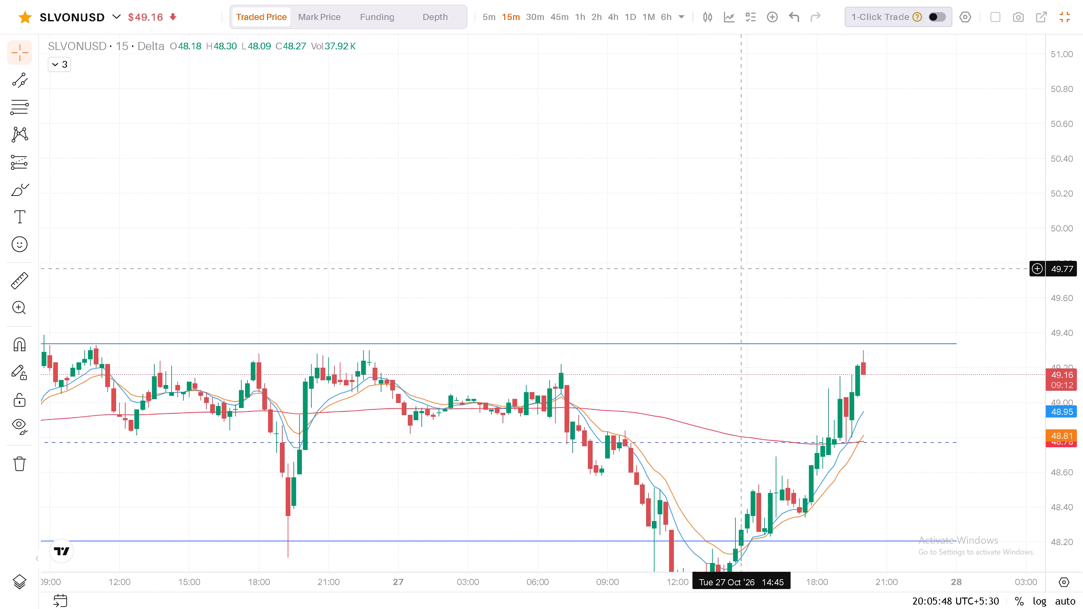
scroll(739, 269, "down", 13)
scroll(739, 269, "up", 4)
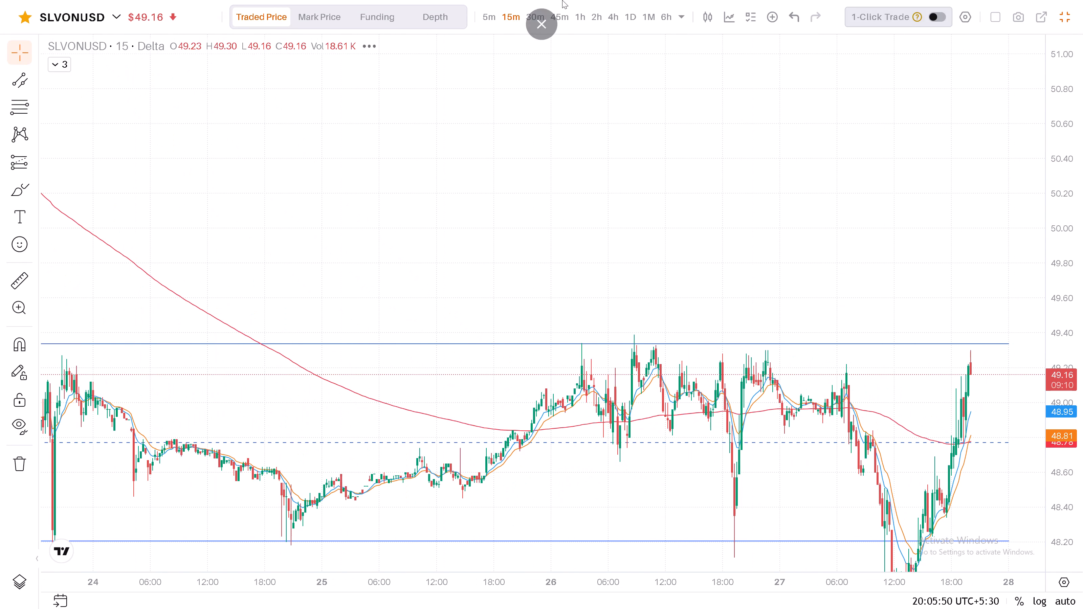
Switch the SLVONUSD chart to the 1-hour timeframe and study the whole channel with the drop preceding it.
triple_click(576, 15)
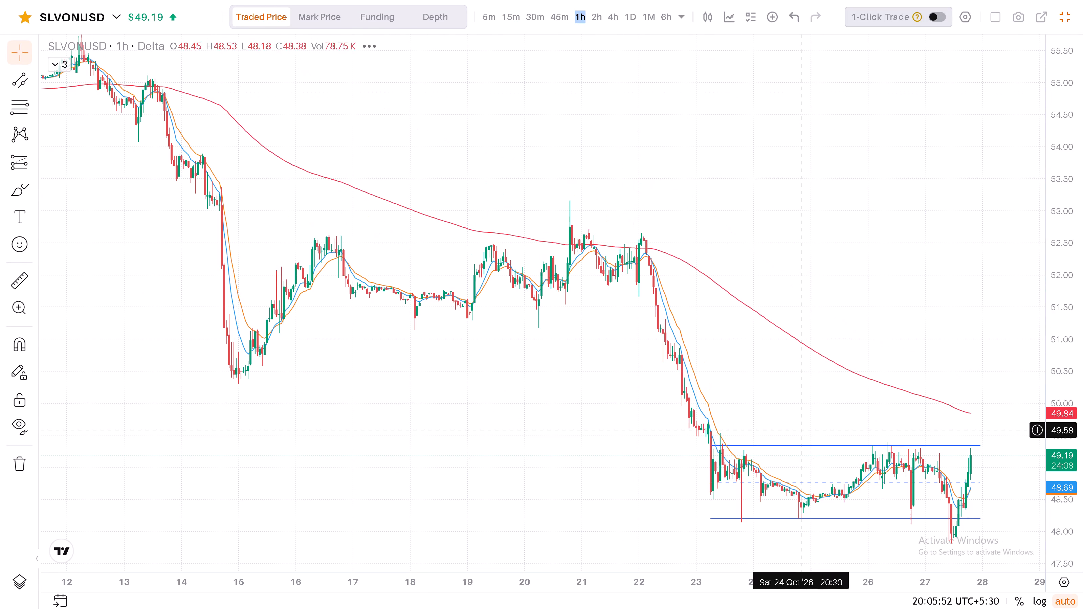
scroll(802, 432, "up", 4)
left_click_drag(1069, 456, 1068, 432)
scroll(815, 368, "up", 3)
left_click_drag(694, 392, 614, 220)
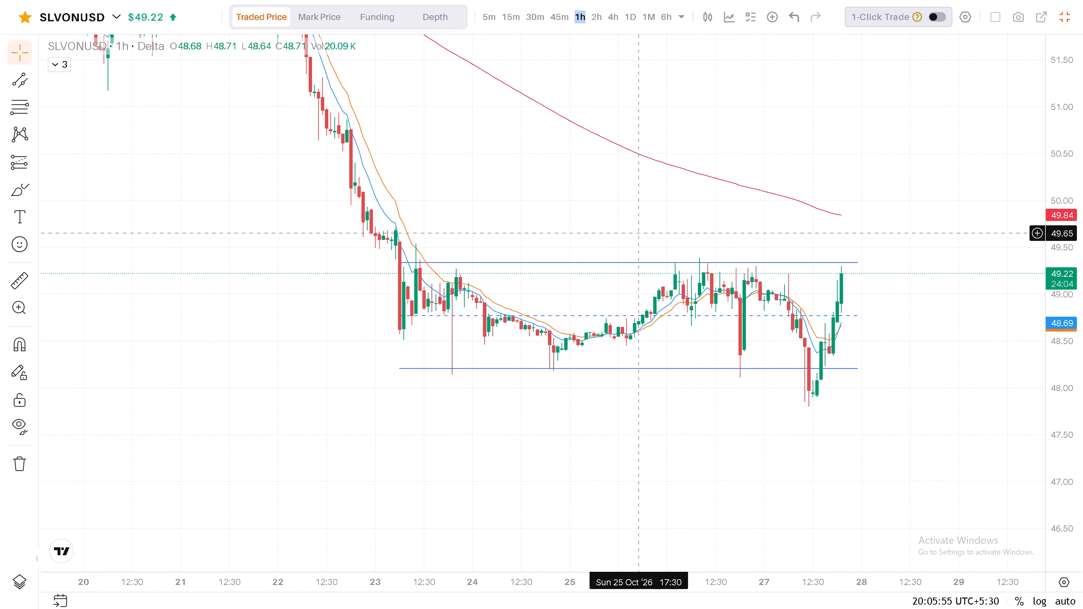
left_click_drag(587, 212, 565, 188)
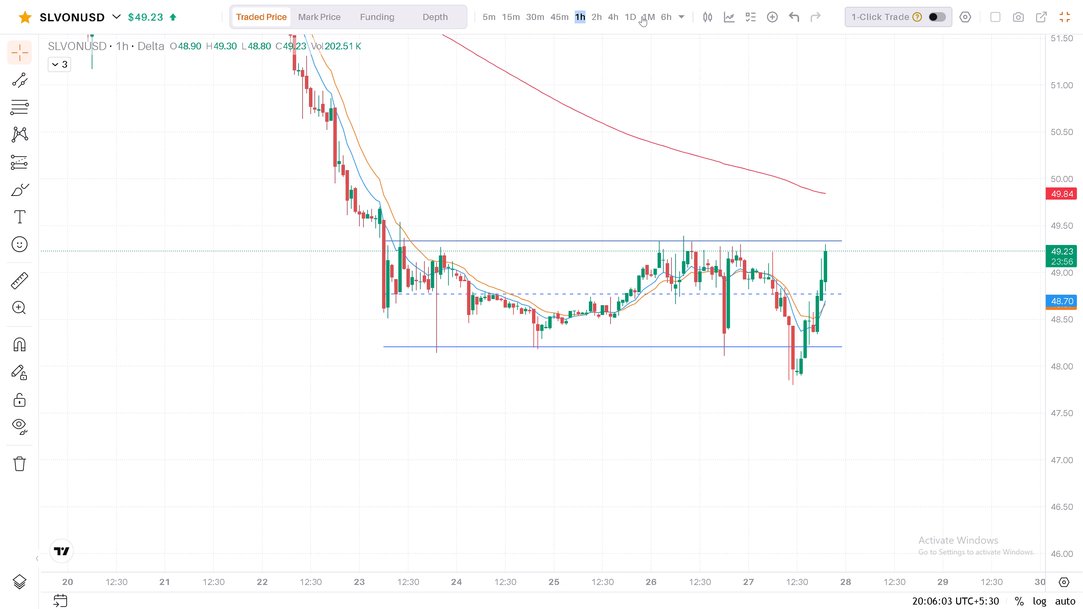
Switch the SLVONUSD chart to the daily timeframe and rescale its price axis to show the latest candles.
left_click(632, 18)
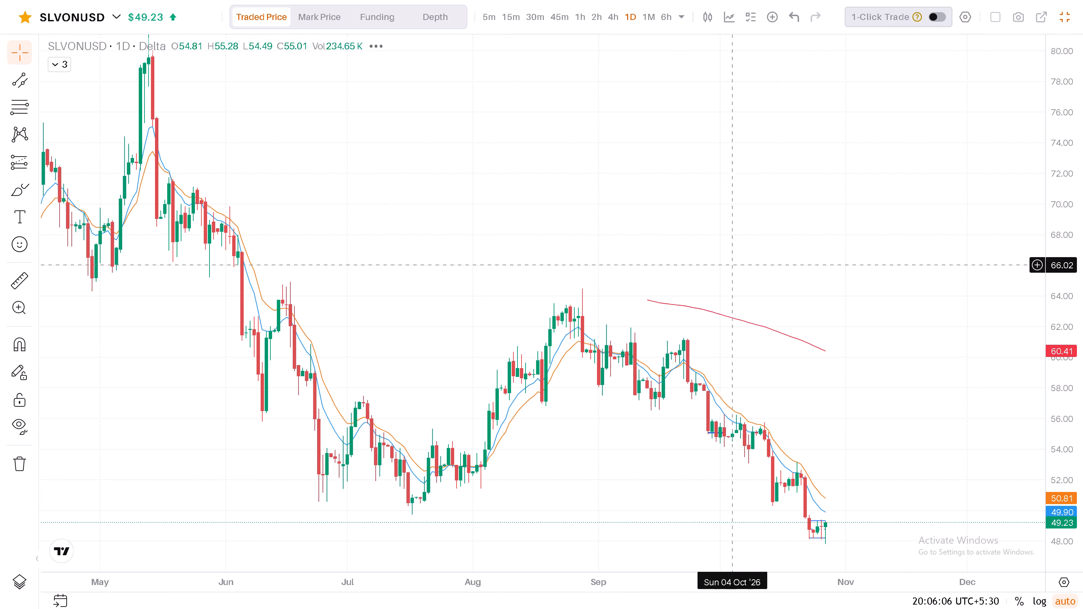
left_click_drag(1052, 474, 1054, 424)
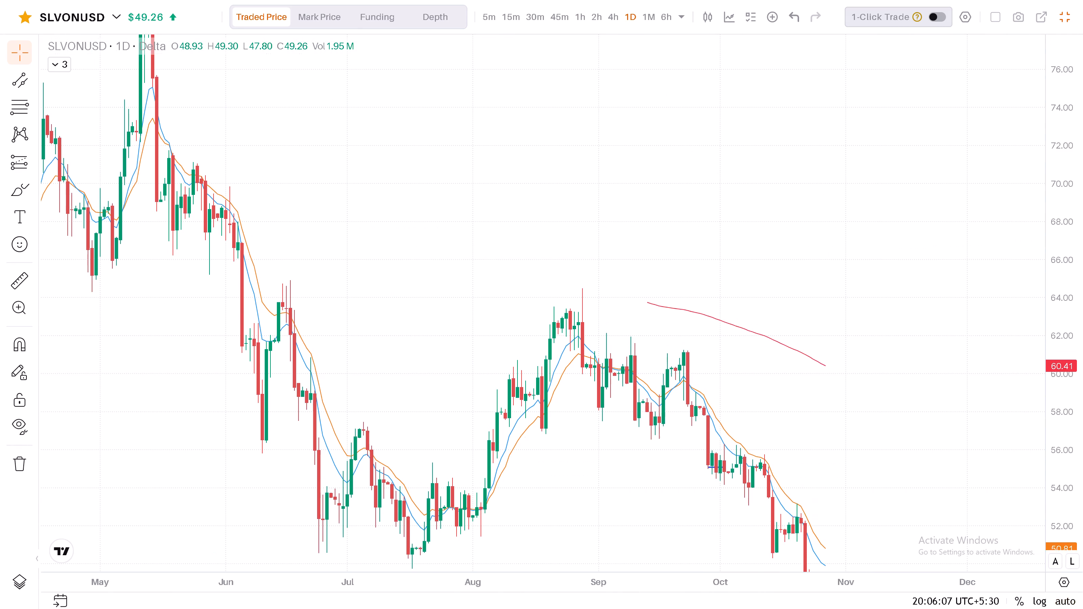
left_click_drag(811, 466, 762, 180)
left_click_drag(891, 219, 888, 229)
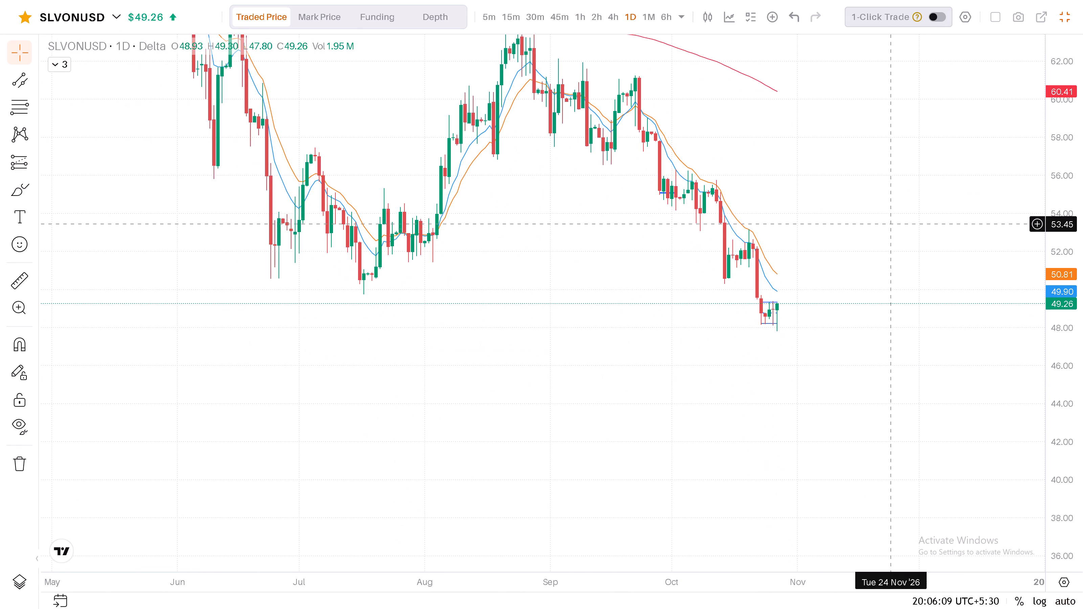
left_click_drag(888, 229, 827, 255)
left_click(827, 255)
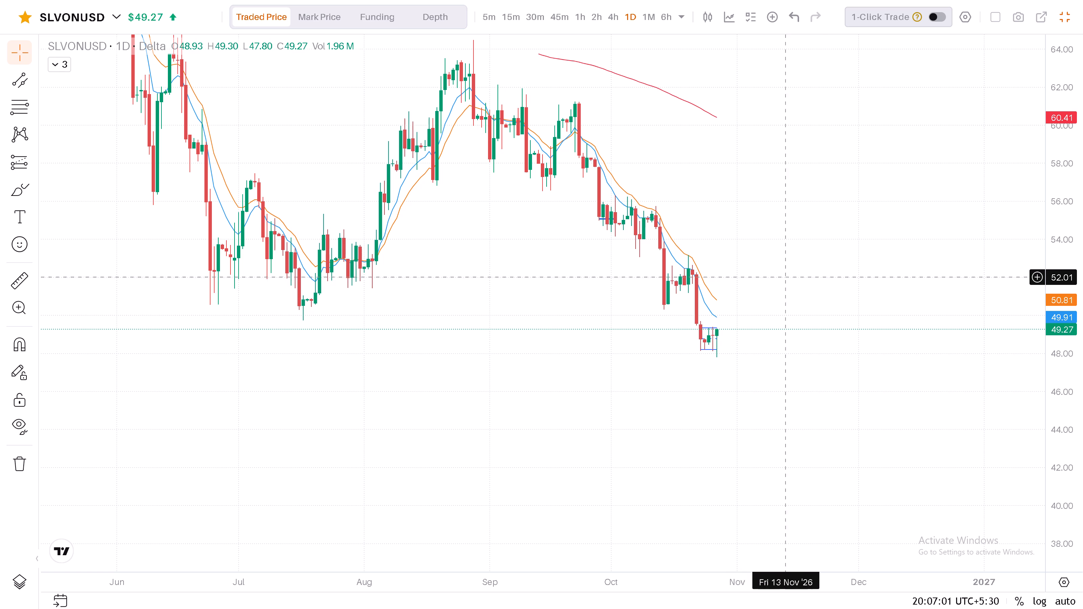
Examine SLVONUSD's full daily price history from March to the end of October.
scroll(823, 275, "up", 3)
scroll(815, 274, "down", 2)
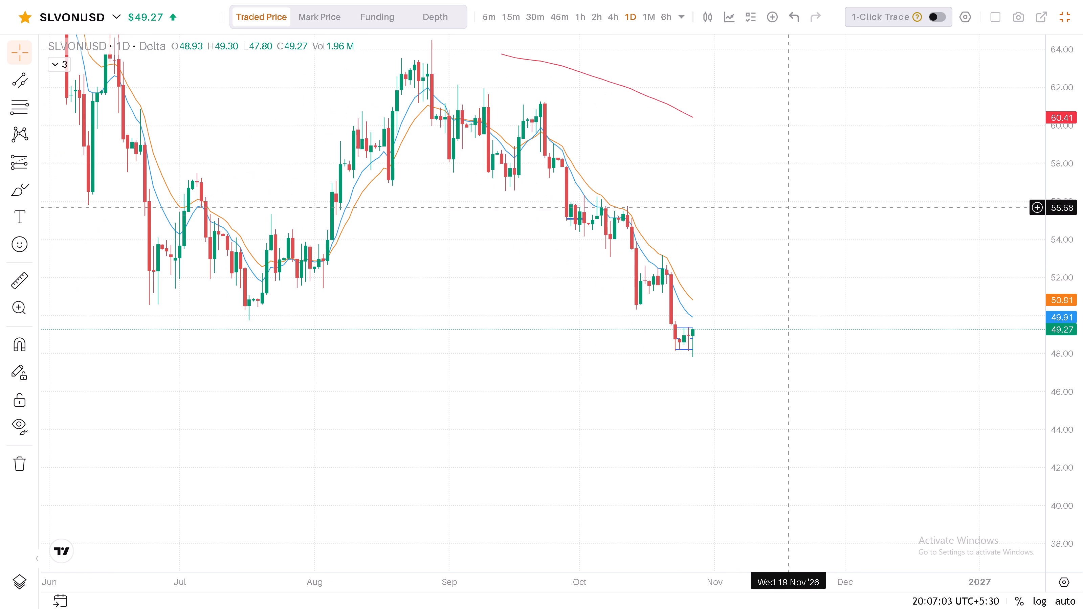
left_click_drag(789, 206, 843, 372)
scroll(842, 339, "down", 6)
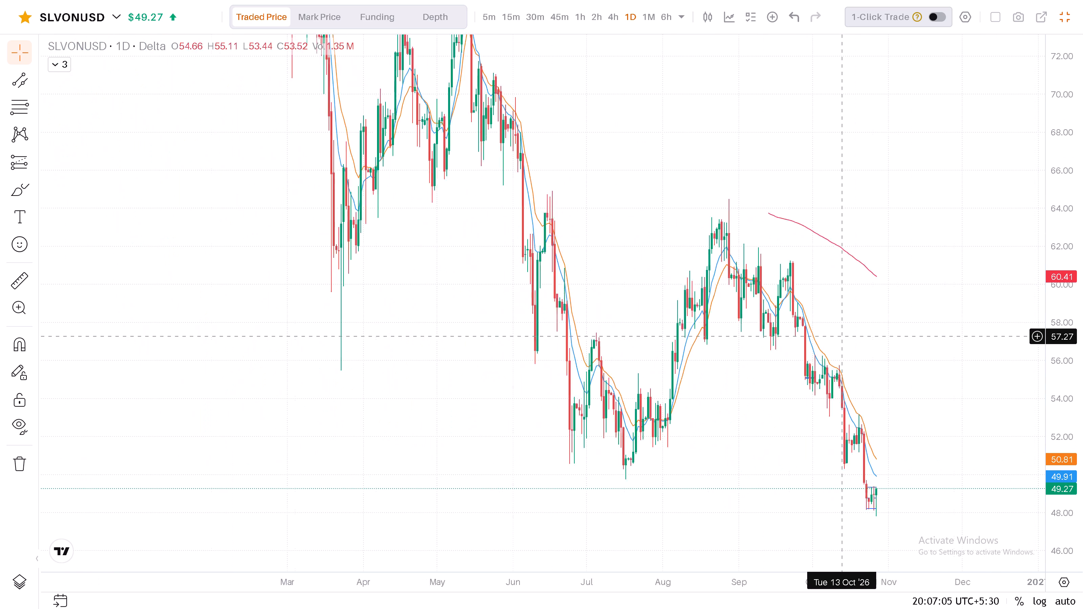
scroll(842, 337, "down", 1)
scroll(953, 398, "down", 4)
left_click_drag(832, 467, 764, 320)
scroll(762, 320, "down", 2)
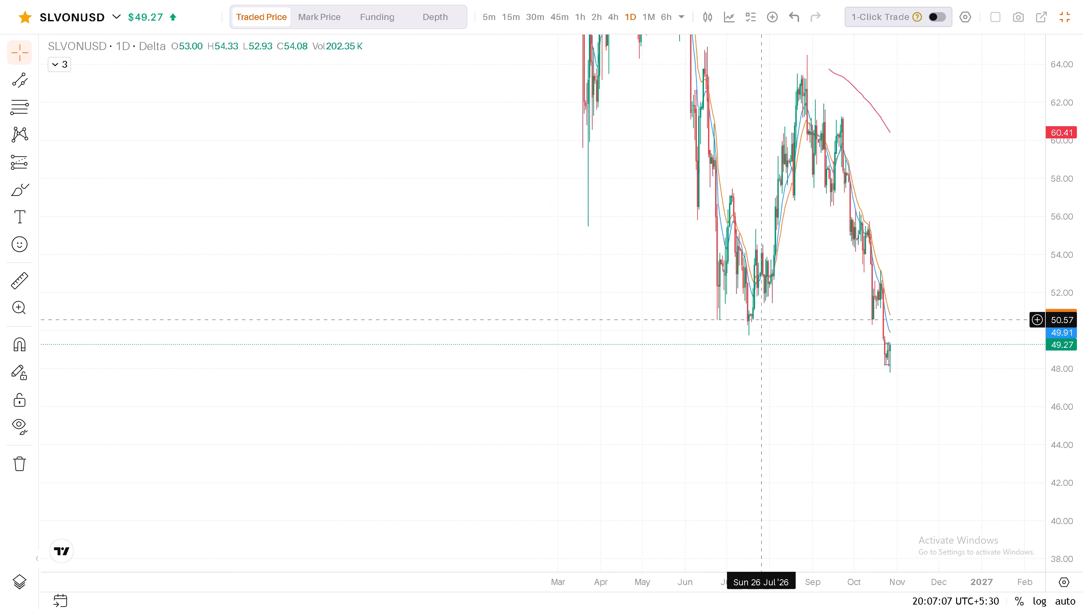
scroll(762, 320, "down", 1)
left_click_drag(1056, 110, 1032, 475)
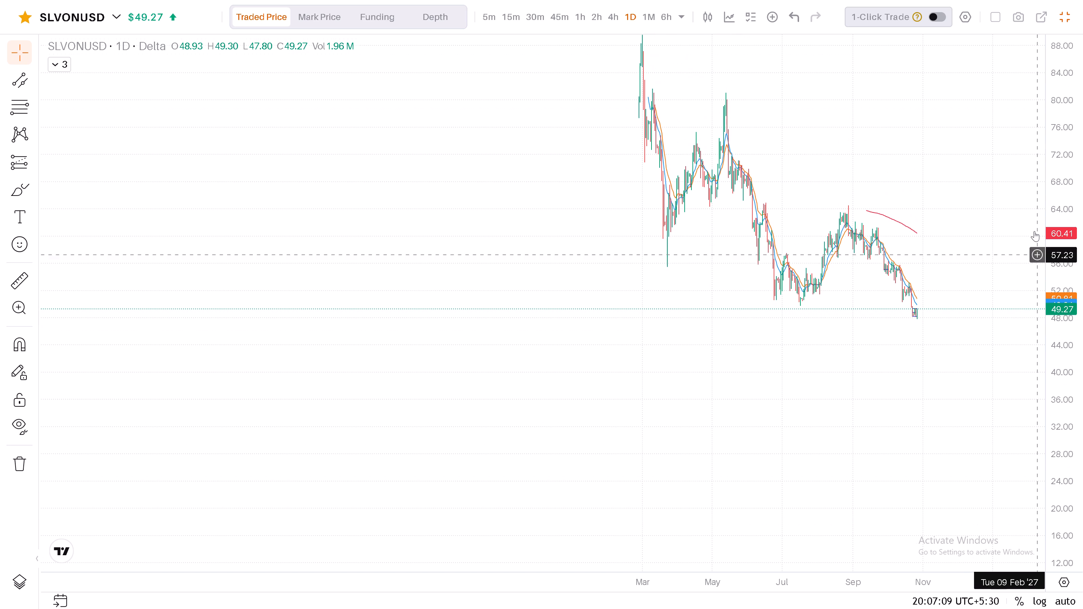
left_click_drag(1056, 175, 1056, 201)
middle_click_drag(1056, 201, 1056, 206)
left_click_drag(1056, 206, 1057, 241)
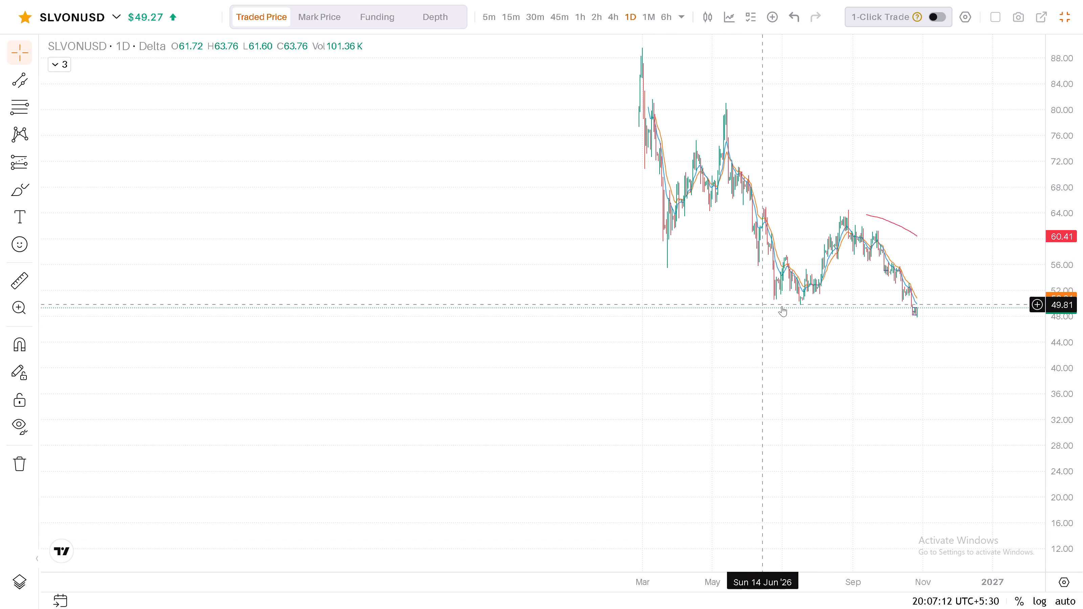
Examine SLVONUSD's daily swings from June to October, comparing the July low with the current price.
scroll(787, 300, "up", 10)
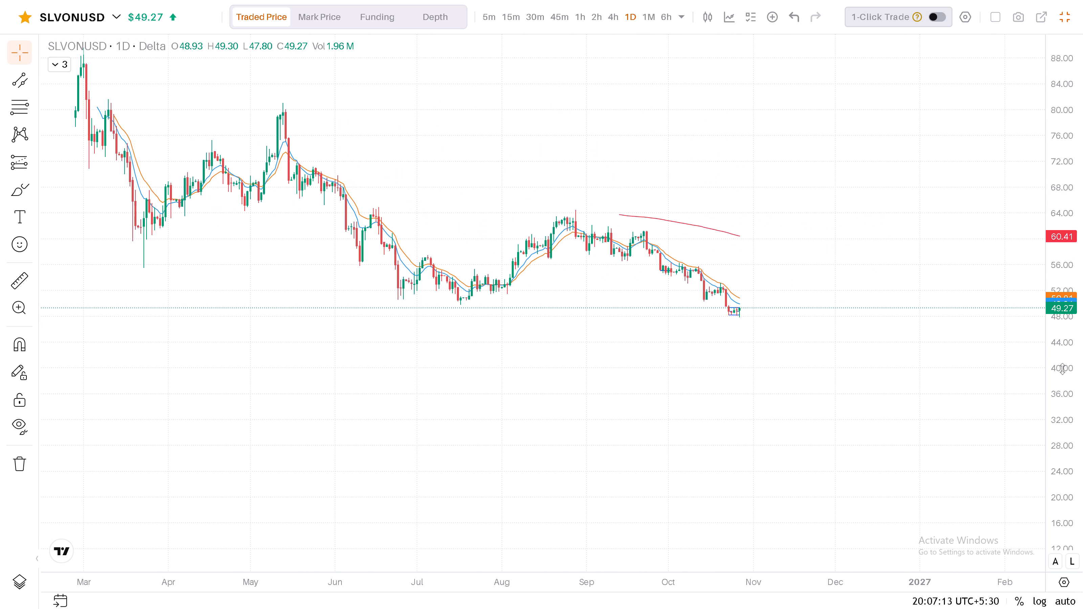
left_click(1065, 402)
middle_click(1066, 402)
left_click_drag(1066, 401, 1037, 162)
left_click_drag(1066, 378, 1060, 223)
scroll(728, 151, "up", 4)
left_click_drag(599, 123, 605, 154)
middle_click_drag(605, 154, 607, 158)
left_click_drag(607, 158, 722, 268)
left_click_drag(603, 108, 724, 232)
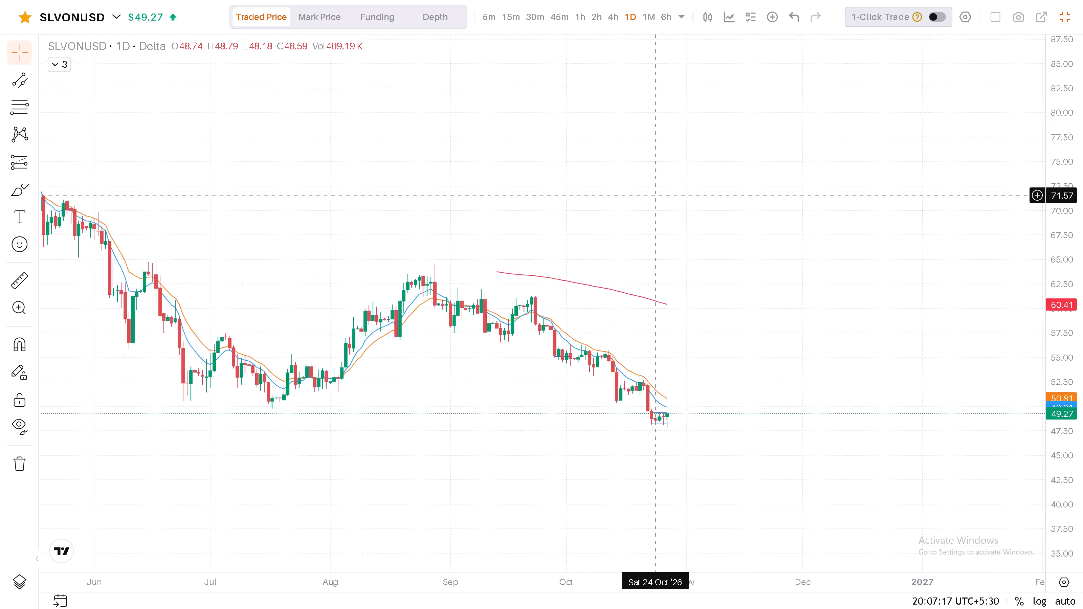
left_click_drag(724, 232, 794, 252)
Examine SLVONUSD's daily decline from the late-August high to the October channel against the moving averages.
left_click_drag(1072, 351, 1070, 274)
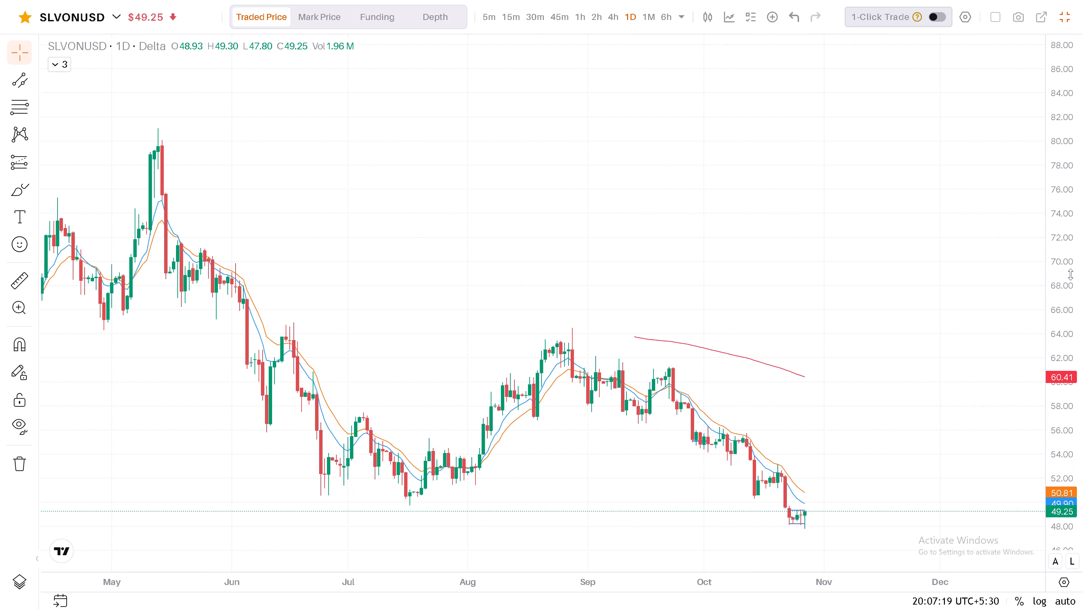
left_click_drag(1070, 274, 1071, 264)
left_click_drag(933, 333, 930, 327)
middle_click_drag(930, 327, 928, 324)
left_click_drag(928, 324, 828, 195)
left_click_drag(827, 274, 592, 187)
left_click_drag(1066, 468, 1054, 282)
left_click_drag(685, 397, 704, 317)
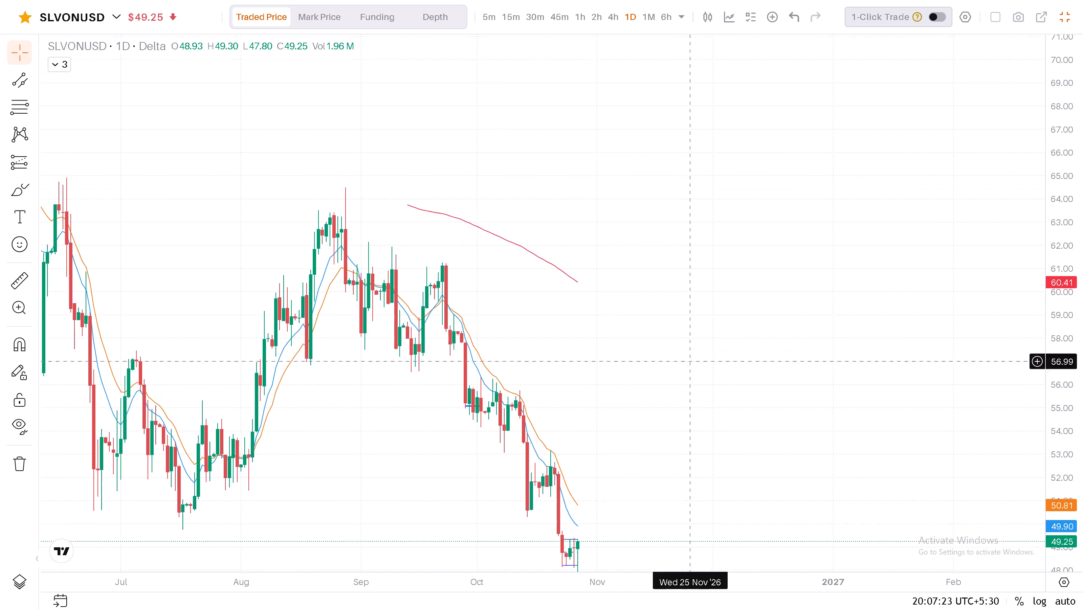
Examine SLVONUSD's daily candles from mid-October to 27 October against the channel's edges up close.
left_click_drag(704, 317, 779, 115)
left_click_drag(1073, 504, 1068, 403)
scroll(739, 291, "up", 6)
scroll(640, 258, "up", 4)
left_click_drag(436, 244, 892, 196)
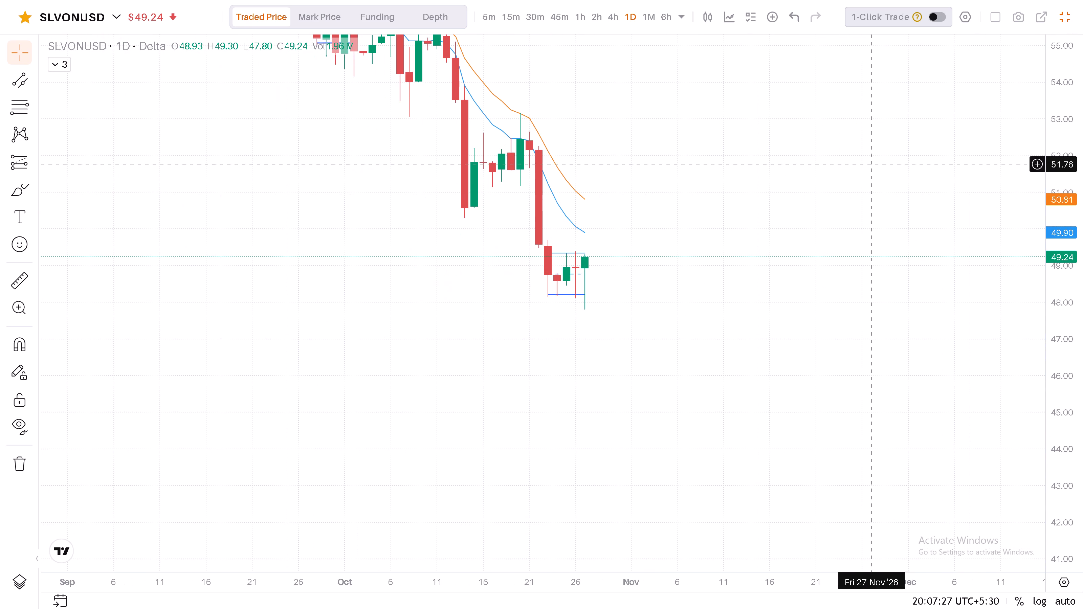
left_click_drag(1071, 465, 1076, 292)
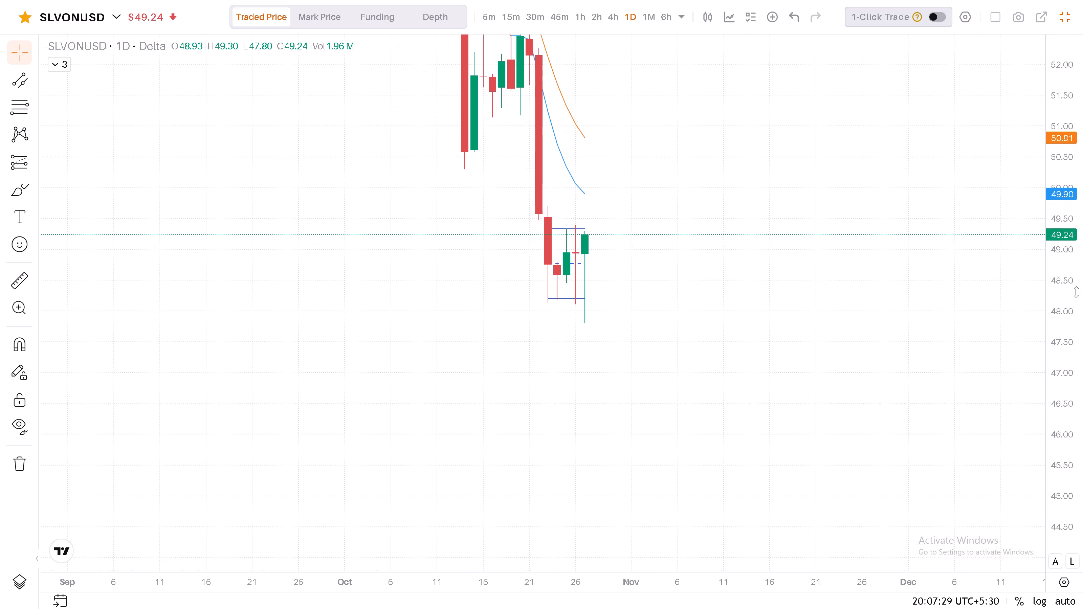
left_click_drag(1076, 292, 1082, 233)
left_click(1082, 233)
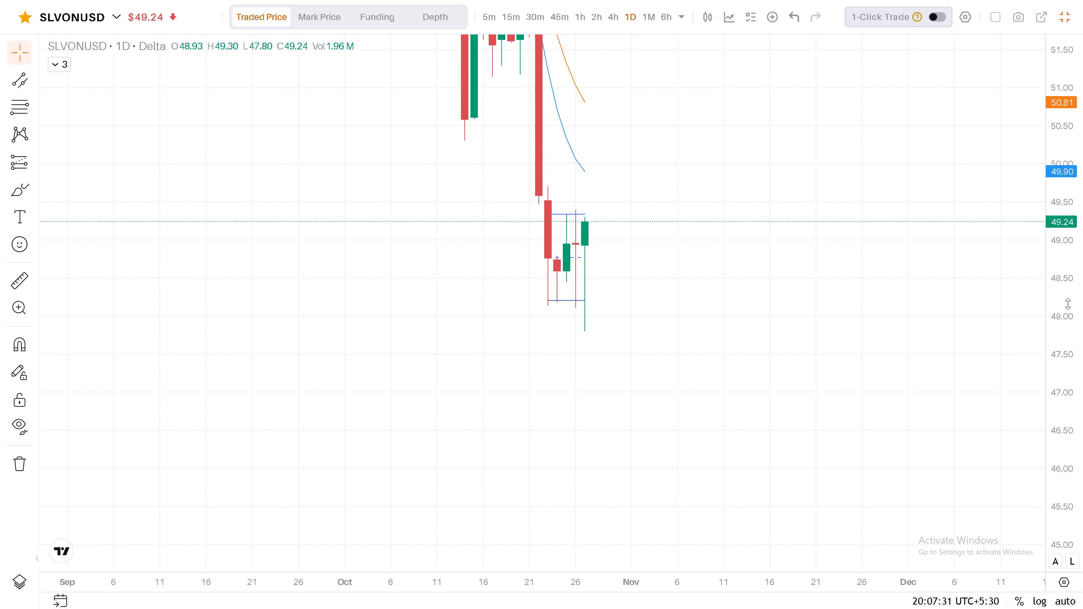
Draw a 1px horizontal ray at 49.39 starting from the high of the 26 October daily candle.
left_click_drag(1068, 304, 1064, 223)
left_click_drag(694, 293, 683, 473)
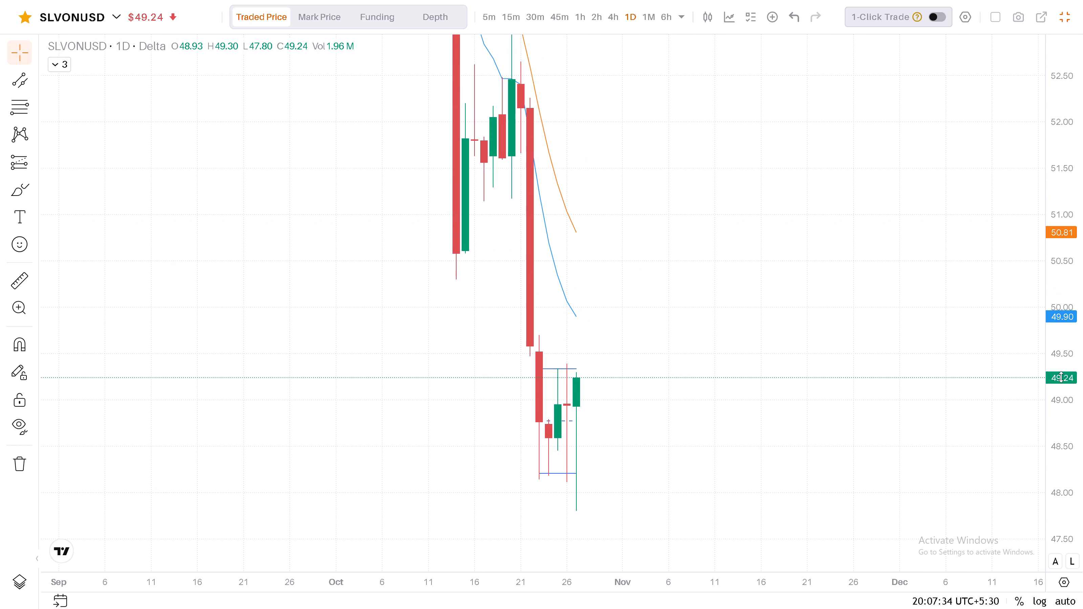
left_click_drag(1062, 378, 1062, 338)
left_click_drag(731, 232, 727, 257)
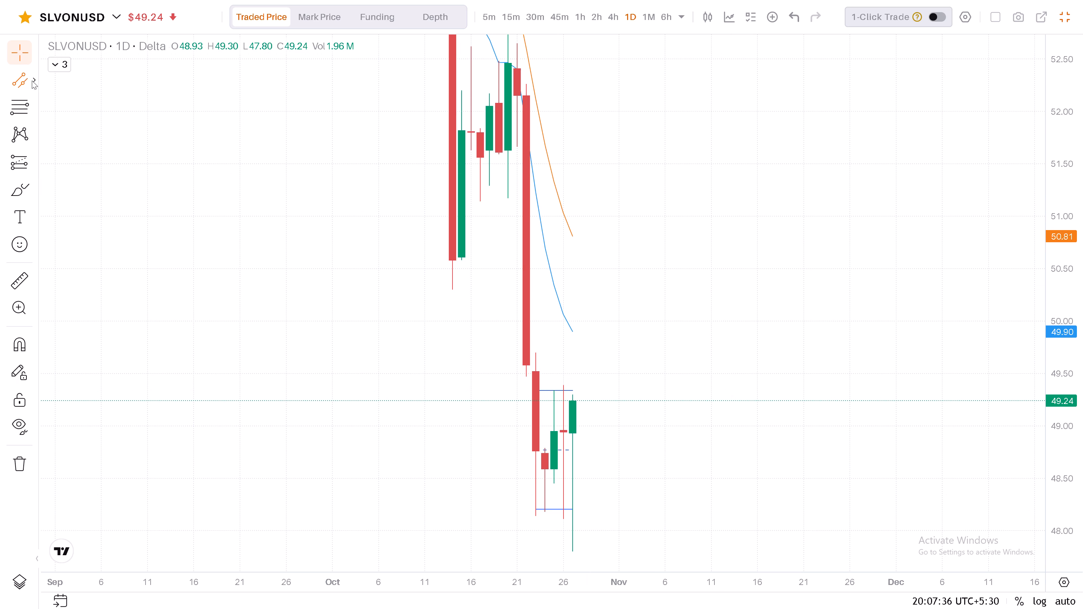
left_click(36, 80)
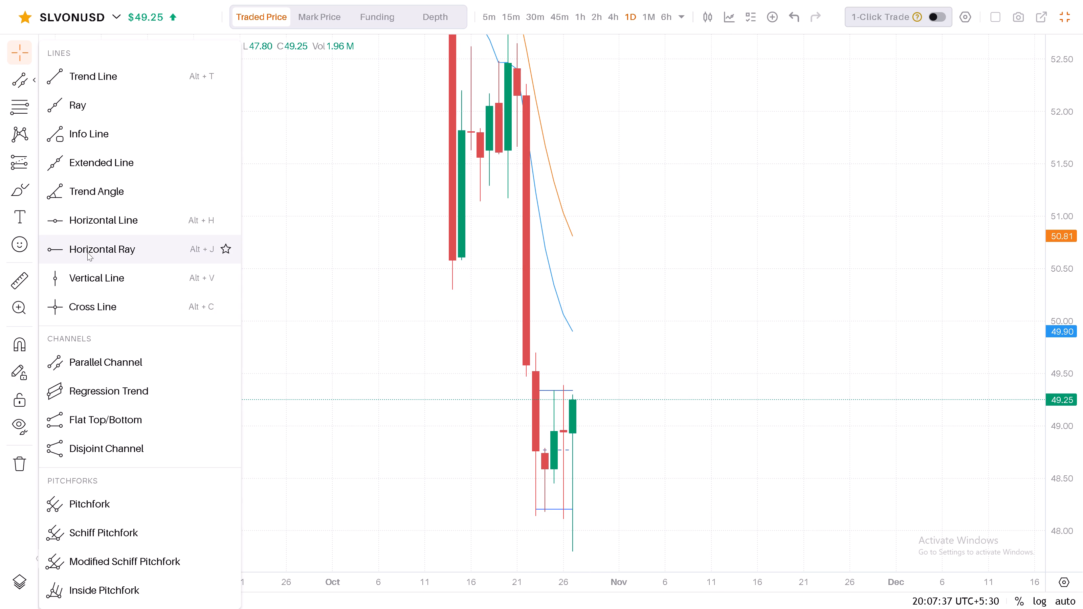
left_click(89, 244)
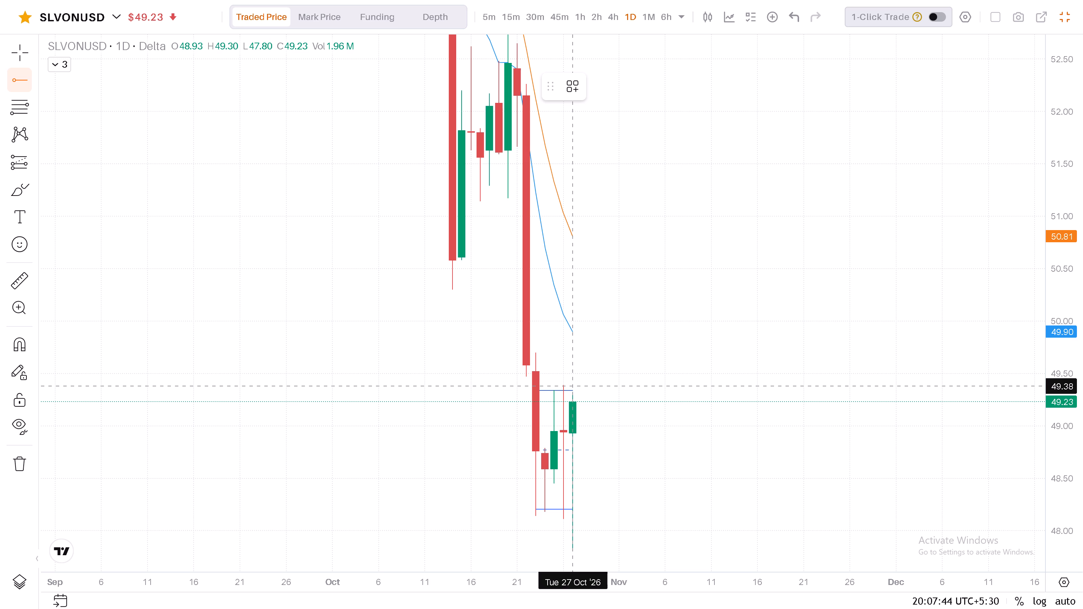
left_click(574, 385)
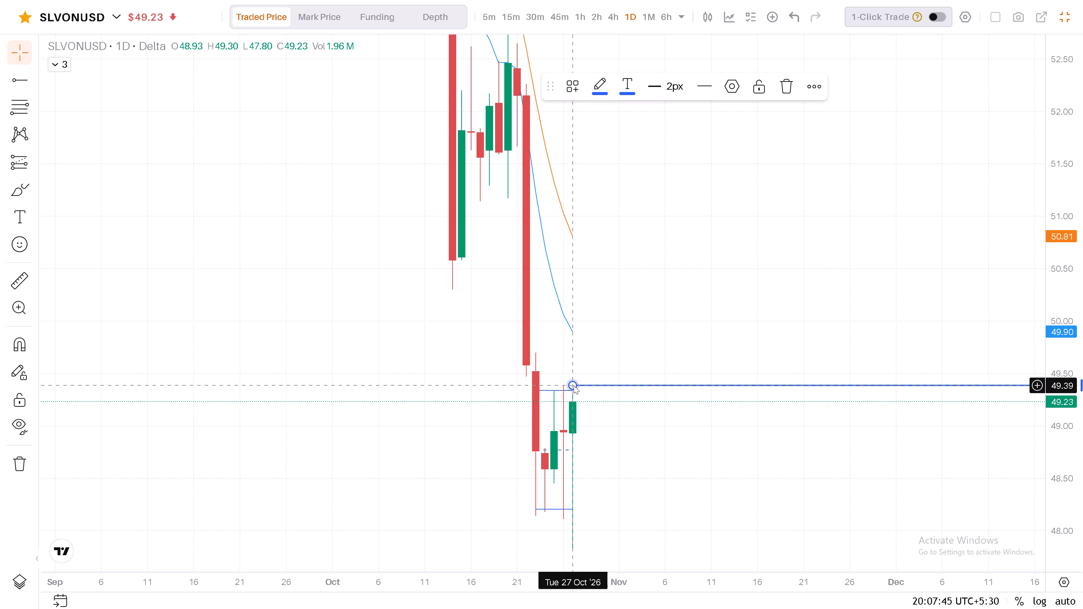
key("Left")
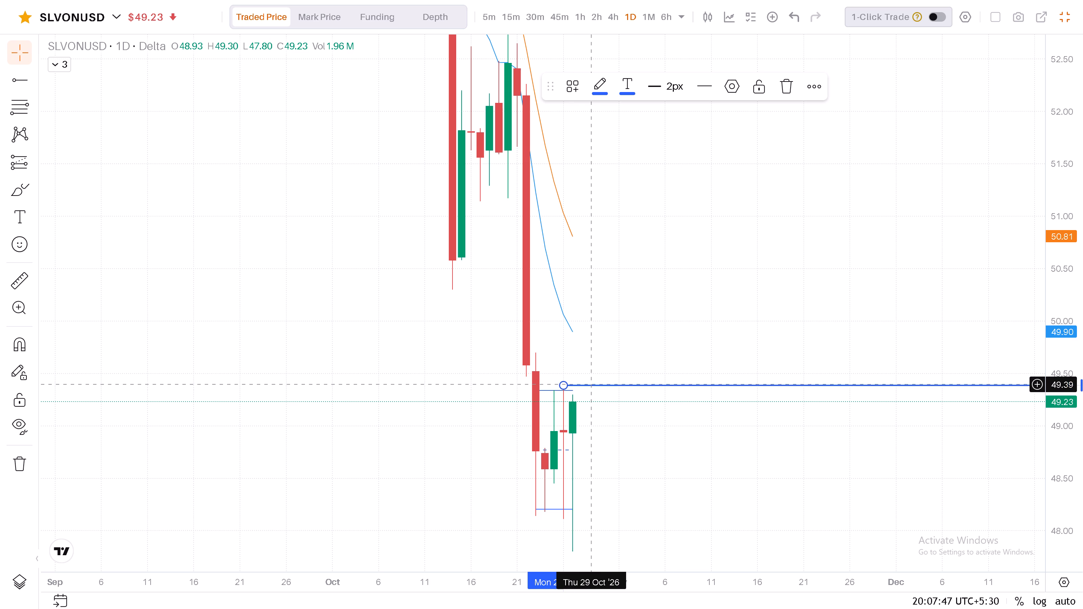
left_click(661, 88)
left_click(678, 123)
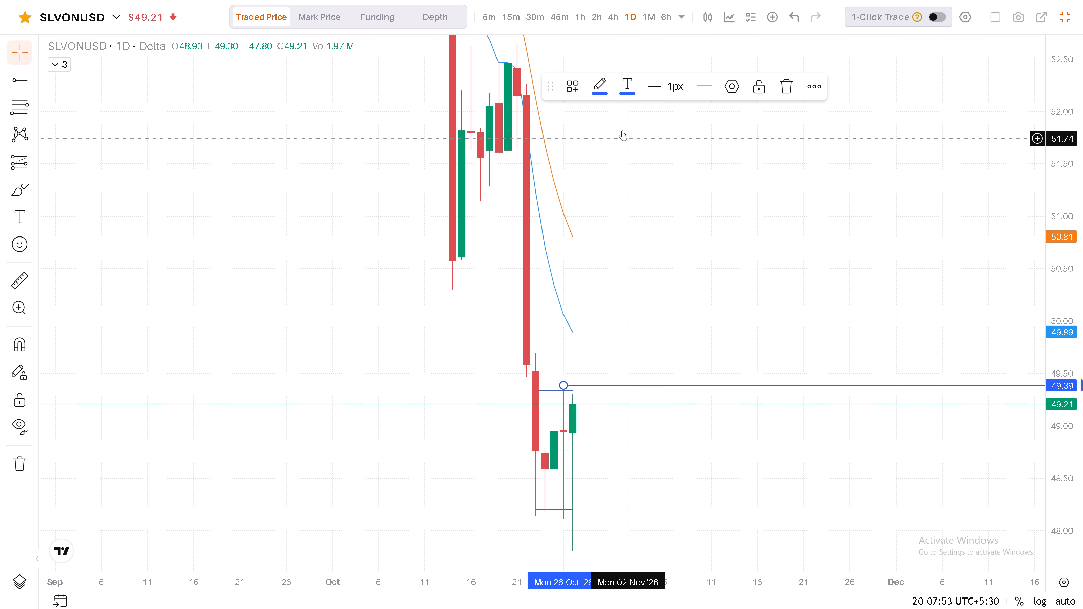
Open the text settings of the horizontal ray at 49.39.
left_click(729, 86)
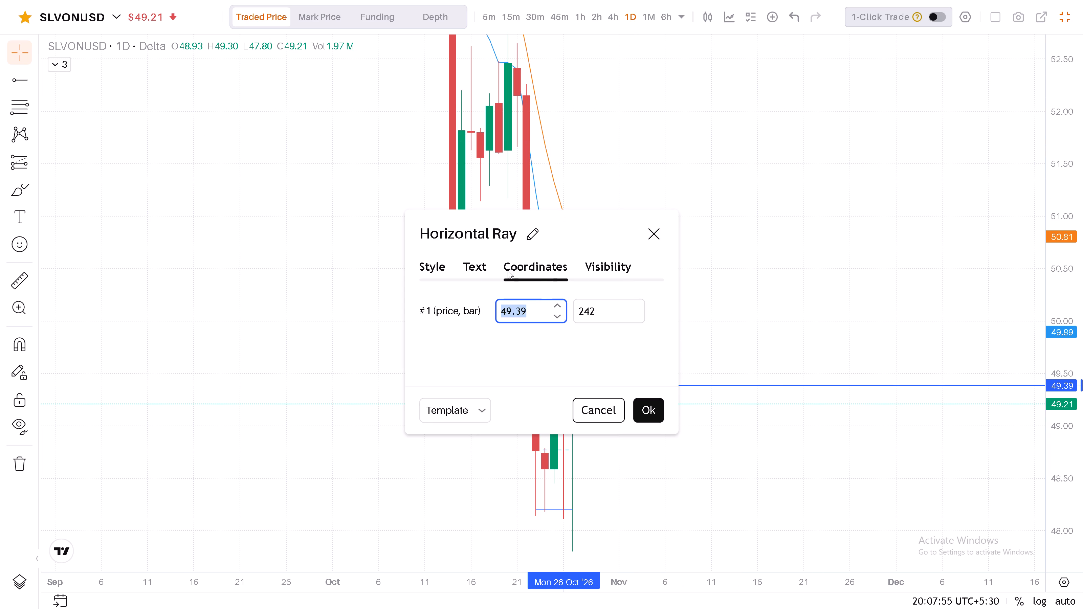
left_click(483, 272)
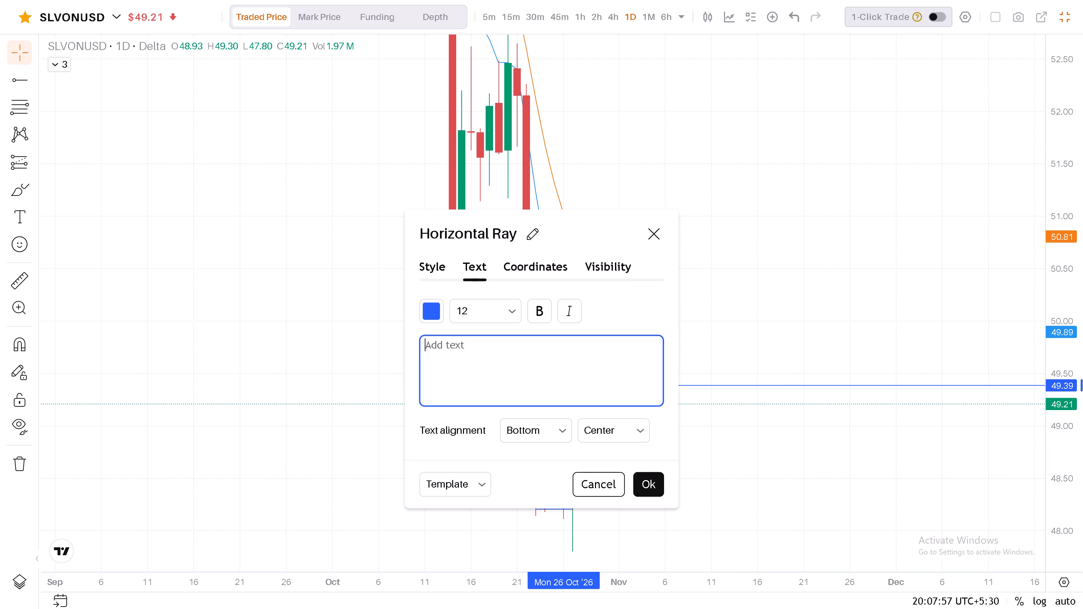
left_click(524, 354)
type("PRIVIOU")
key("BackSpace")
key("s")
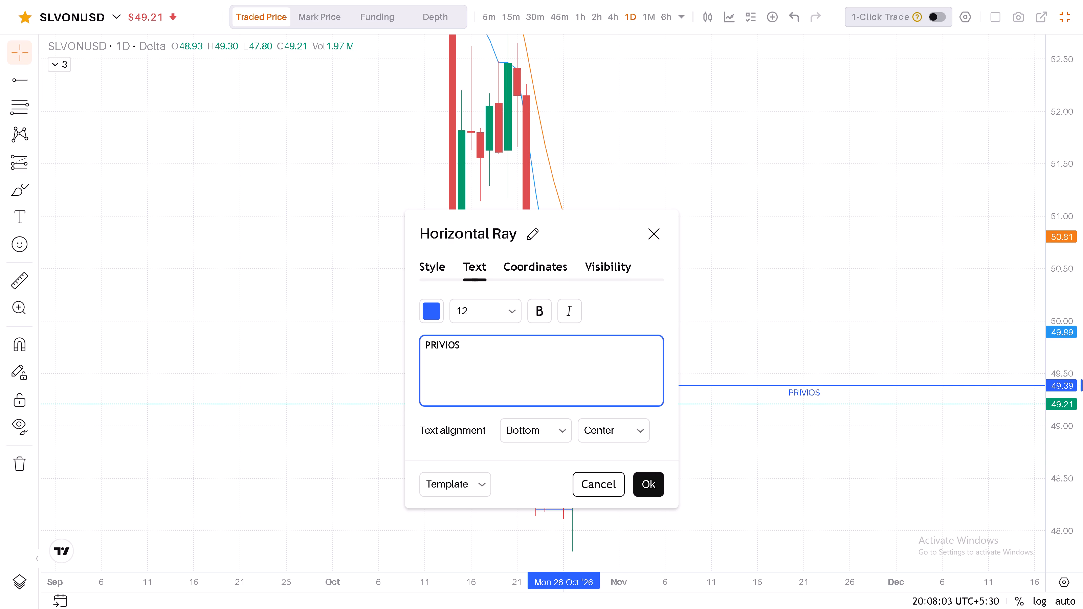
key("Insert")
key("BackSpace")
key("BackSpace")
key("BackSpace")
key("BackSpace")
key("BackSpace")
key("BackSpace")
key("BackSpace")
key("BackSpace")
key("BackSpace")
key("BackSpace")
Enter "privious day candle high" as the text of the horizontal ray at 49.39.
key("p")
type("riviou")
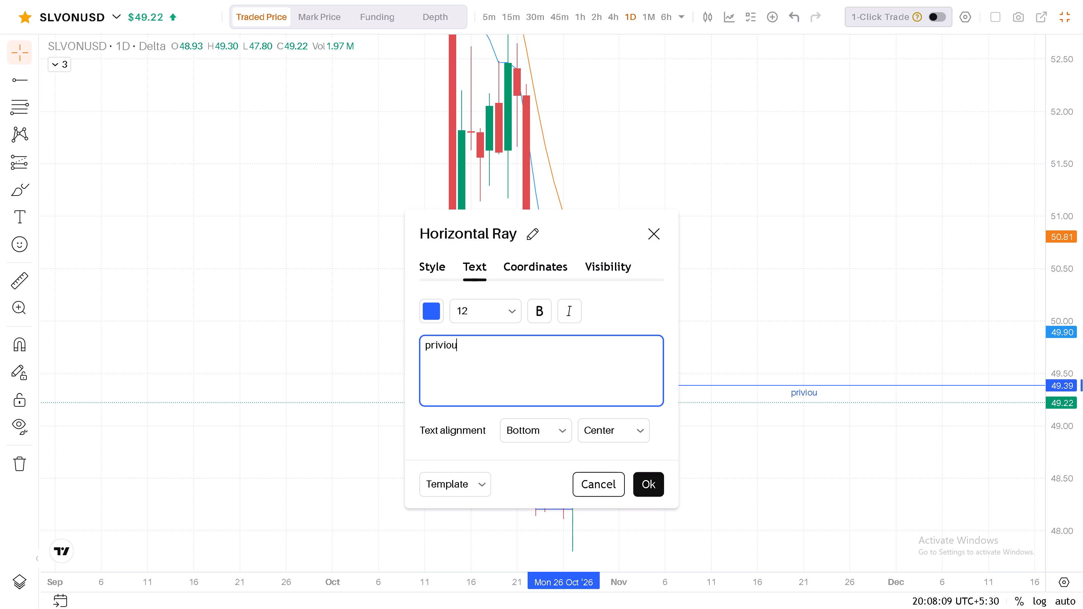
type("s day")
key("space")
type("candle")
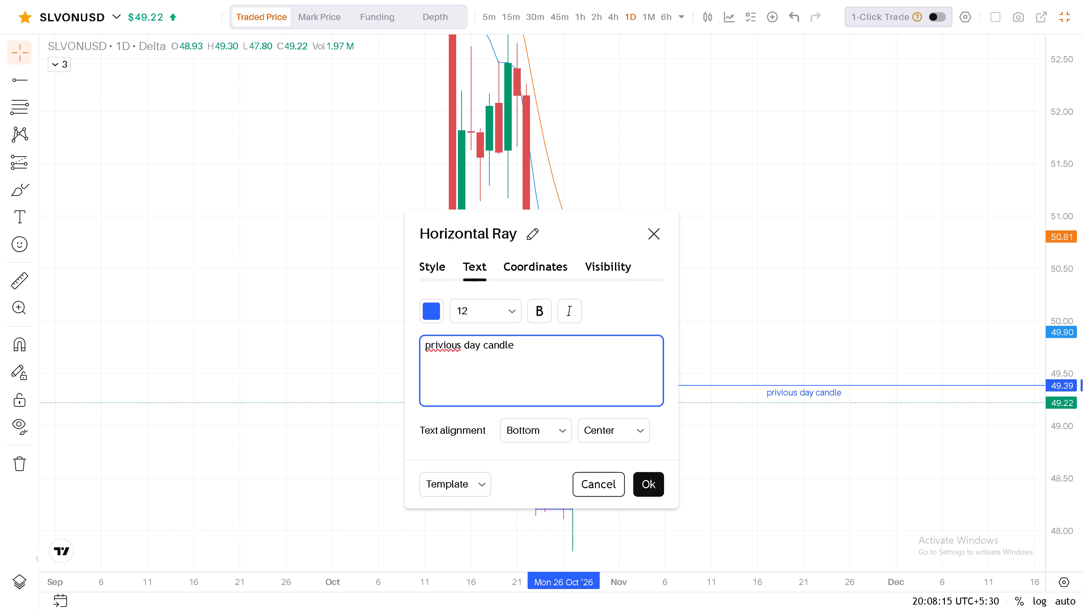
type("l")
key("space")
key("BackSpace")
key("BackSpace")
key("space")
type("lo")
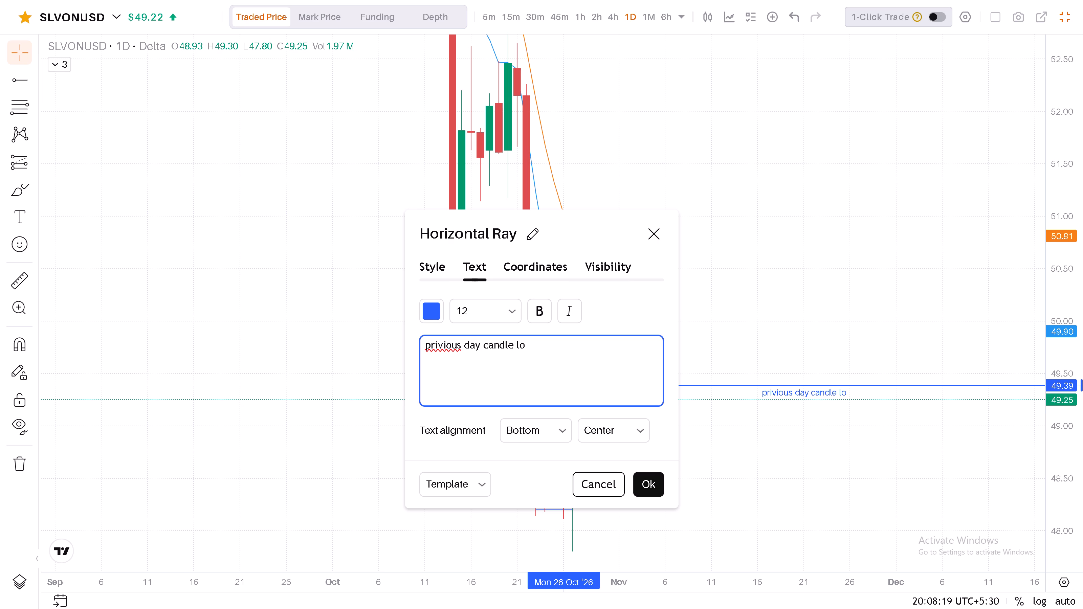
key("BackSpace")
key("BackSpace")
type("hi")
type("gh")
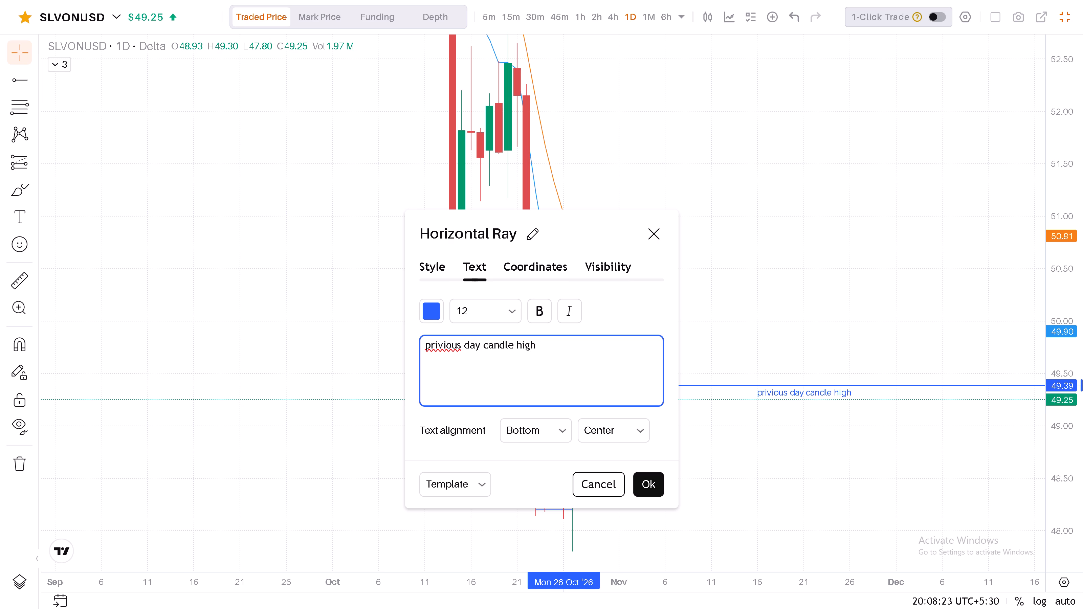
Format the 49.39 ray's label at font size 8 with Middle and Right text alignment, and apply the settings.
left_click(497, 309)
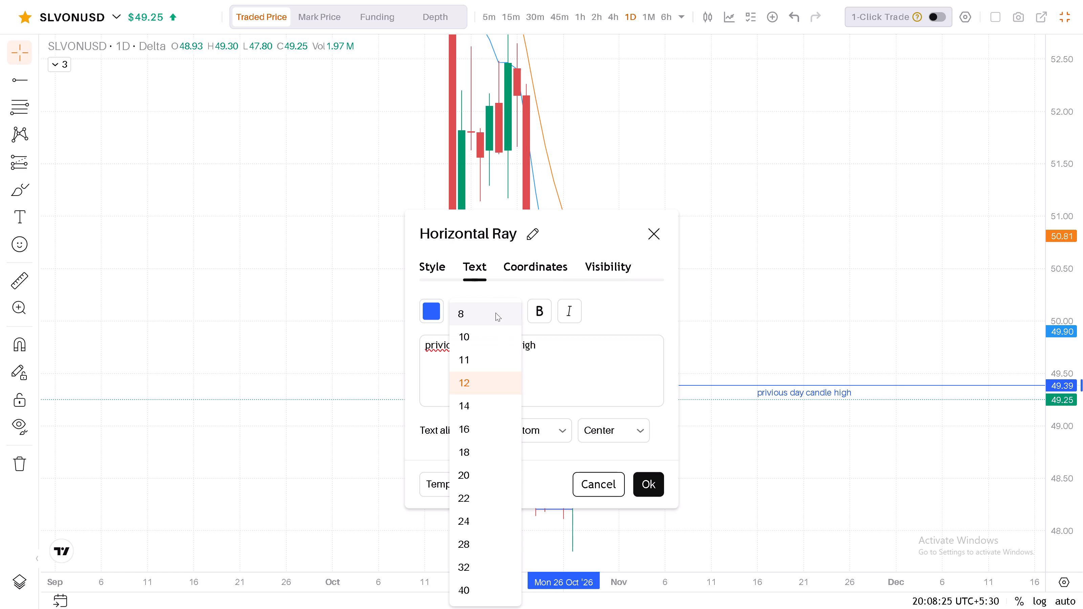
left_click(479, 318)
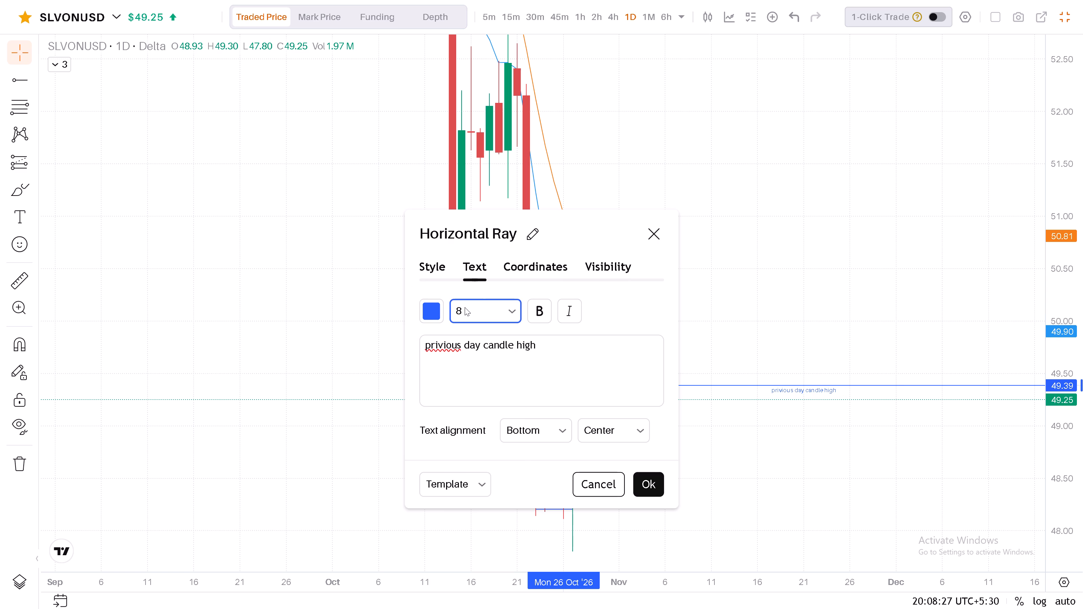
left_click(626, 434)
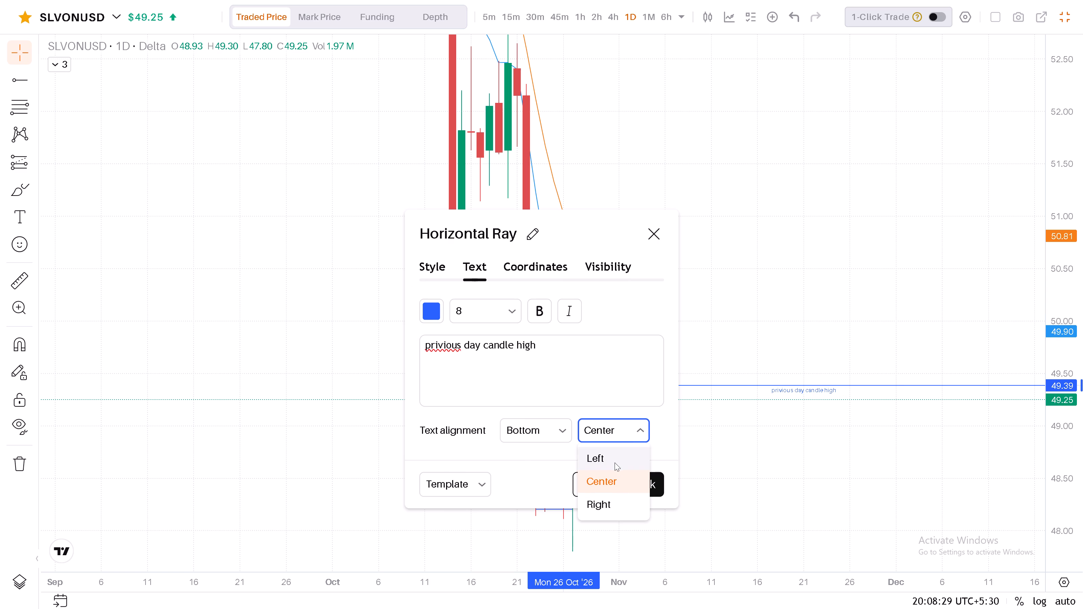
left_click(607, 503)
left_click(549, 434)
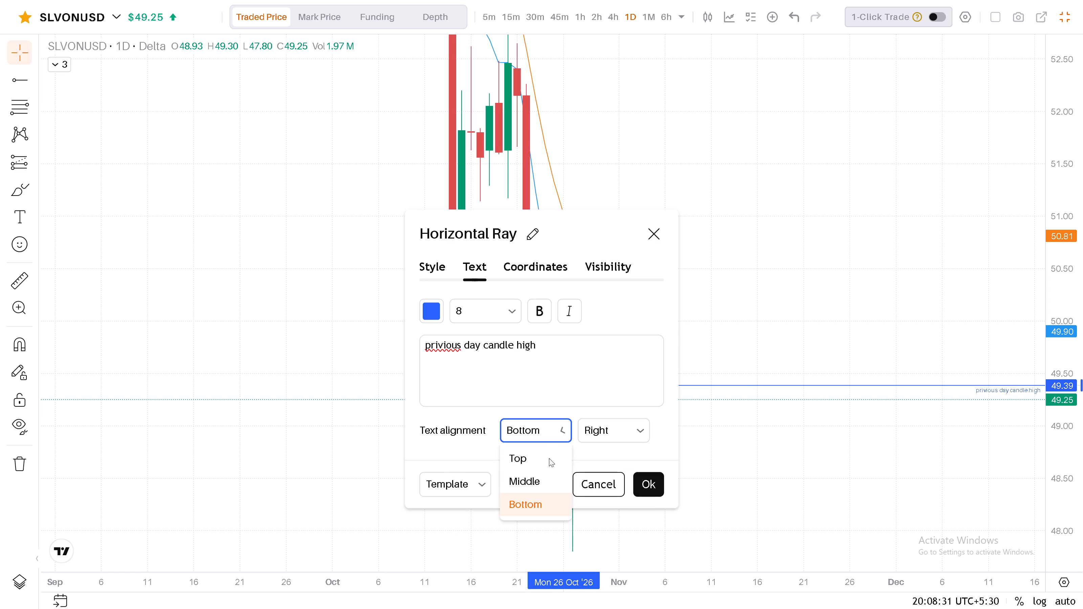
left_click(545, 472)
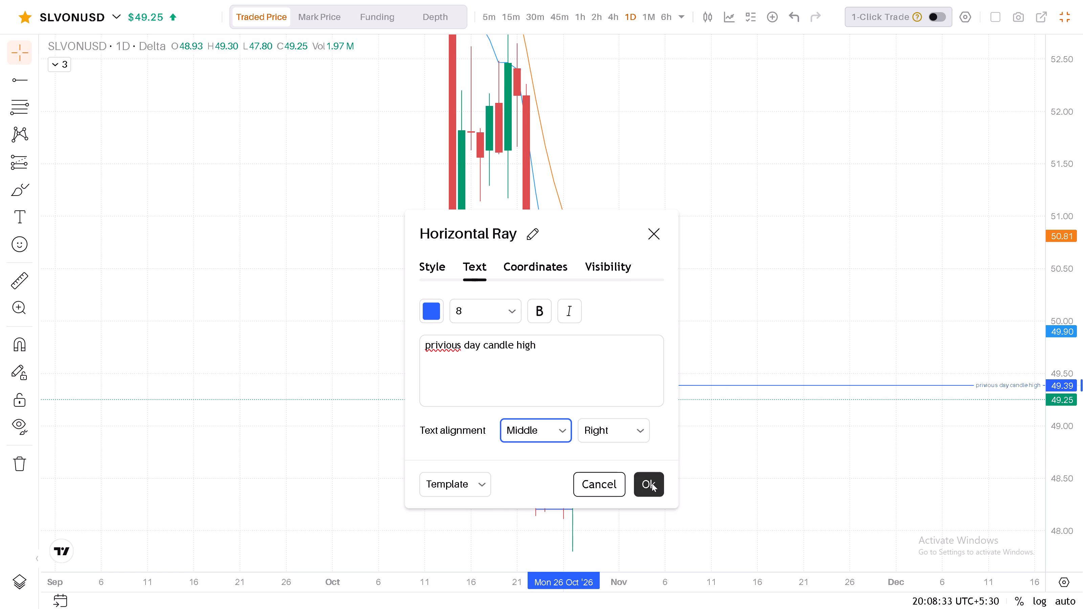
left_click(652, 483)
left_click(754, 454)
Draw a horizontal ray at about 47.99 starting at the 26 October daily candle, just below its low.
left_click_drag(718, 466, 676, 320)
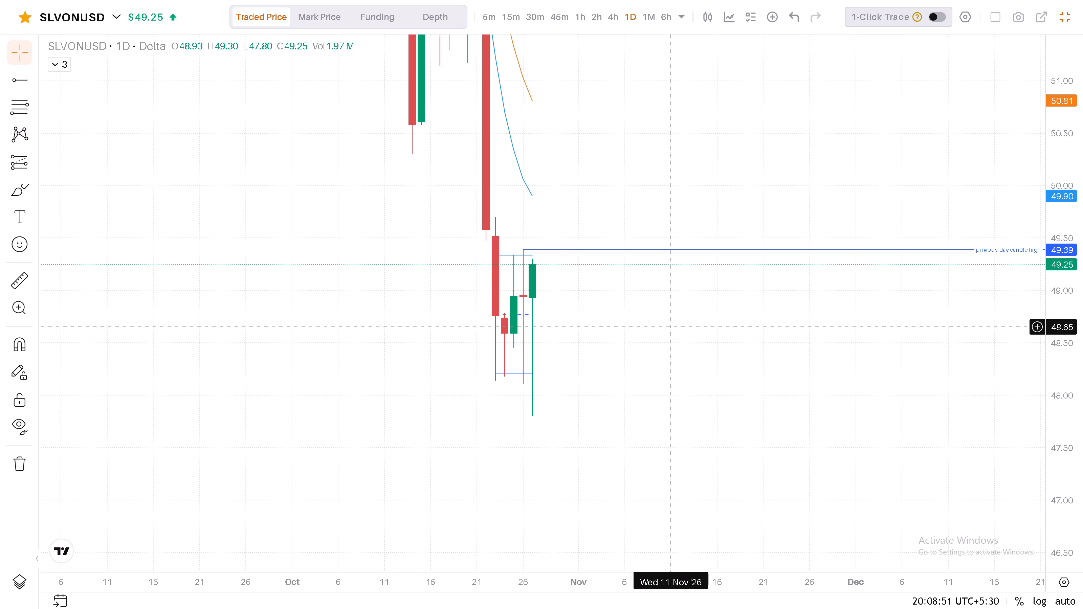
left_click_drag(661, 335, 655, 302)
left_click(27, 83)
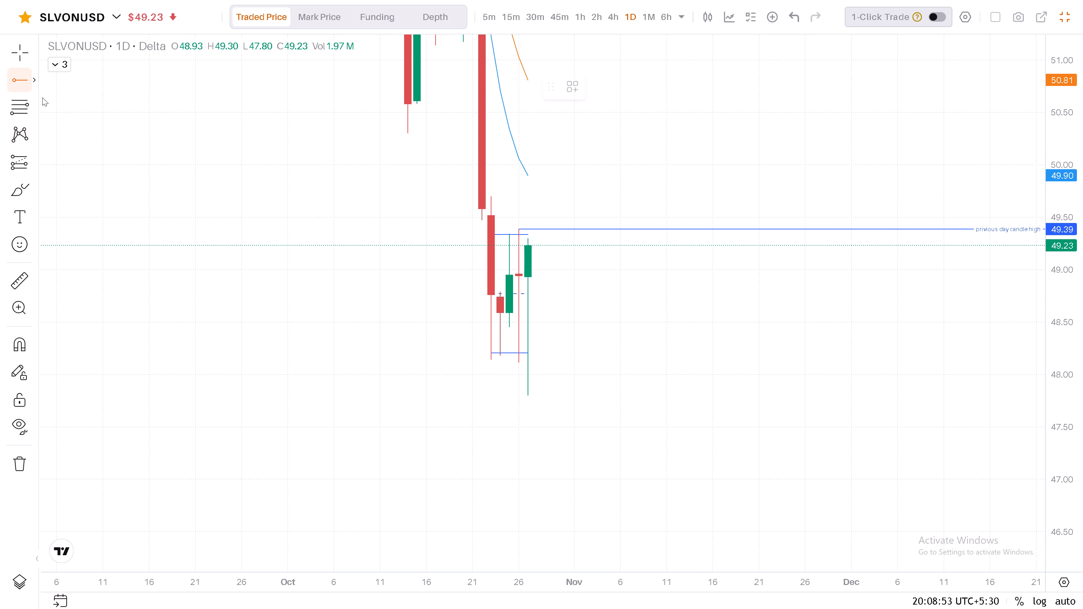
left_click(517, 376)
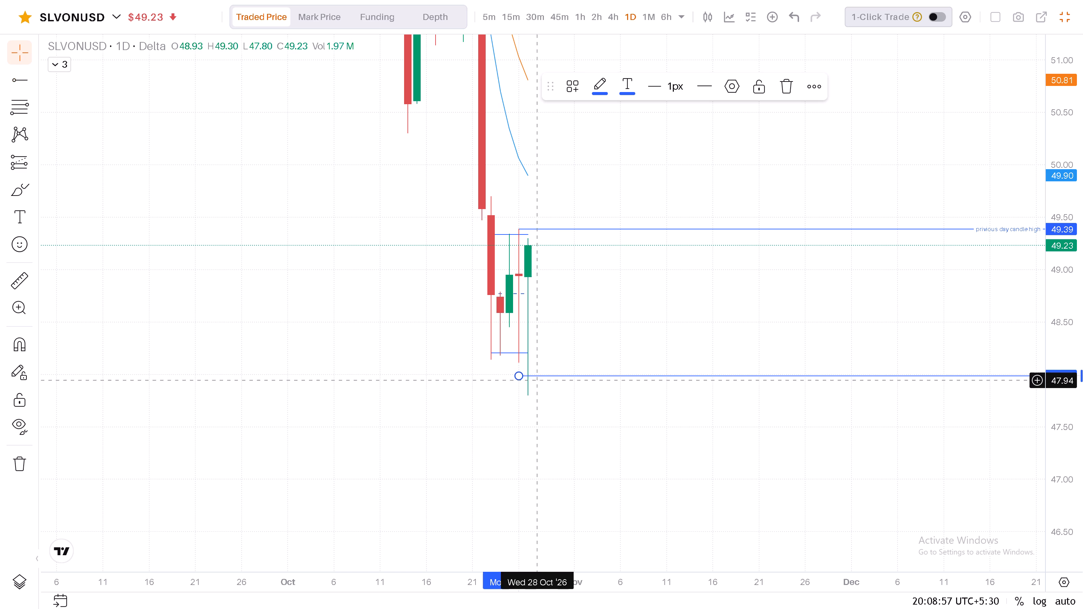
left_click(670, 339)
Nudge the lower horizontal ray up to 48.12 so it meets the low of the 26 October candle.
left_click(681, 378)
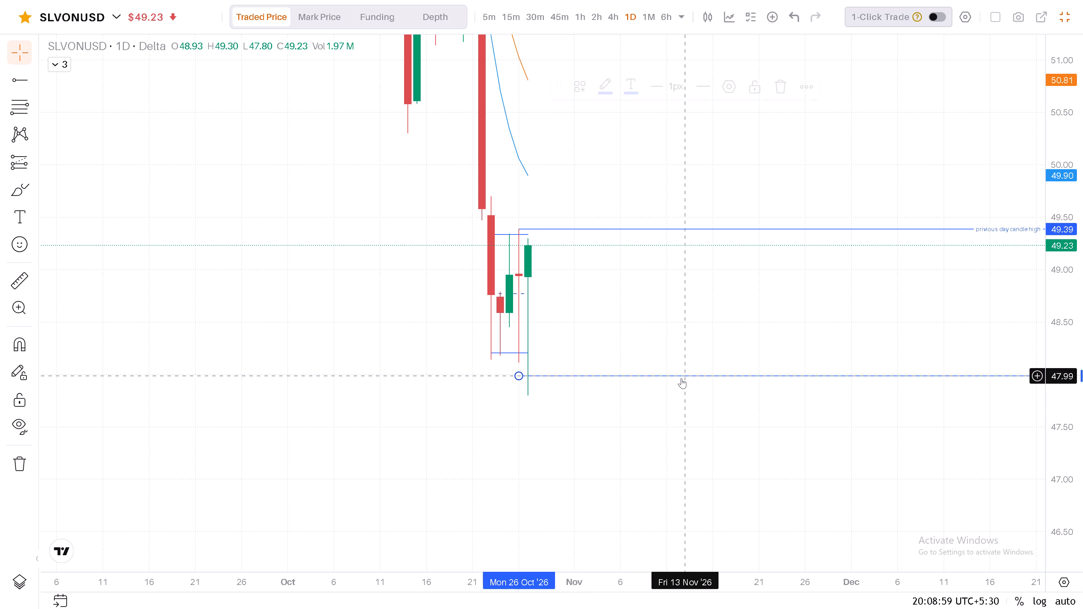
key("Up")
key("Up")
key("Up")
key("Up")
key("Up")
key("Up")
key("Up")
key("Up")
key("Up")
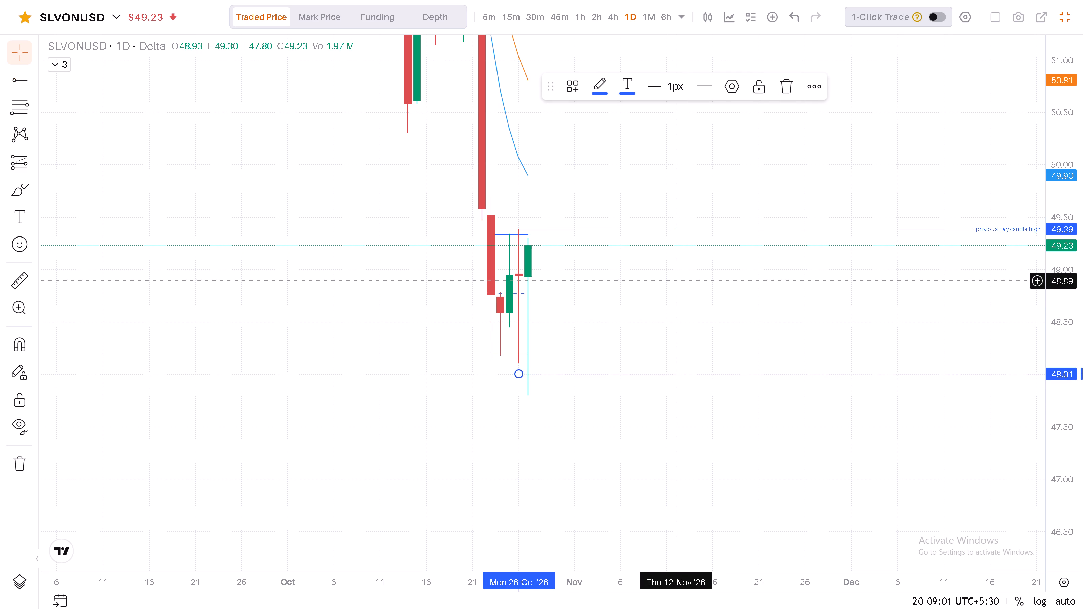
key("Up")
key("Up")
key("Up")
key("Up")
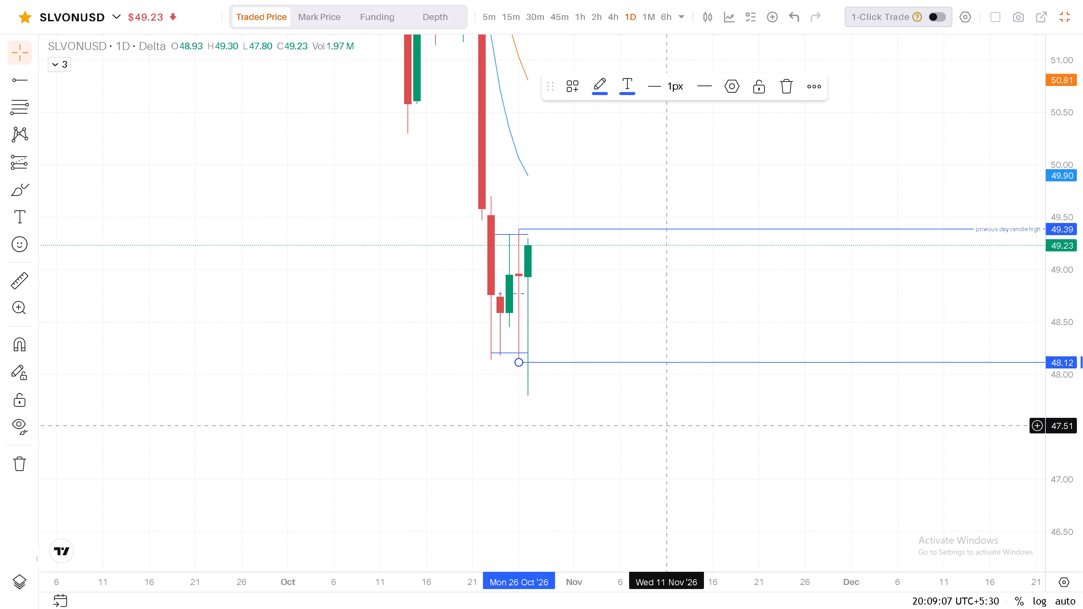
left_click(662, 449)
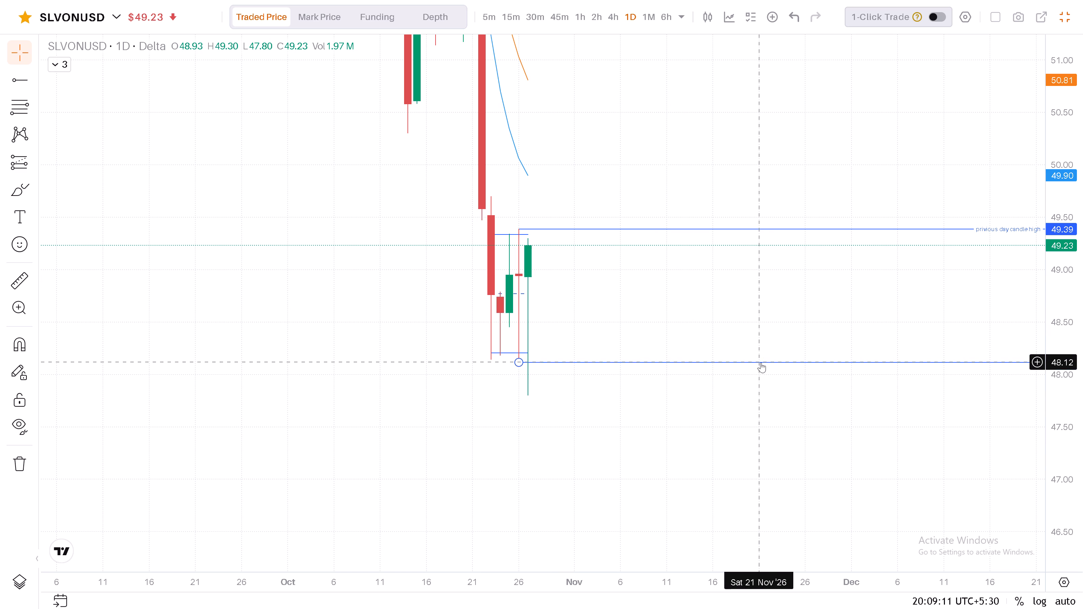
Label the horizontal ray at 48.12 "privious day candle low" and apply the text.
left_click(761, 362)
left_click(730, 88)
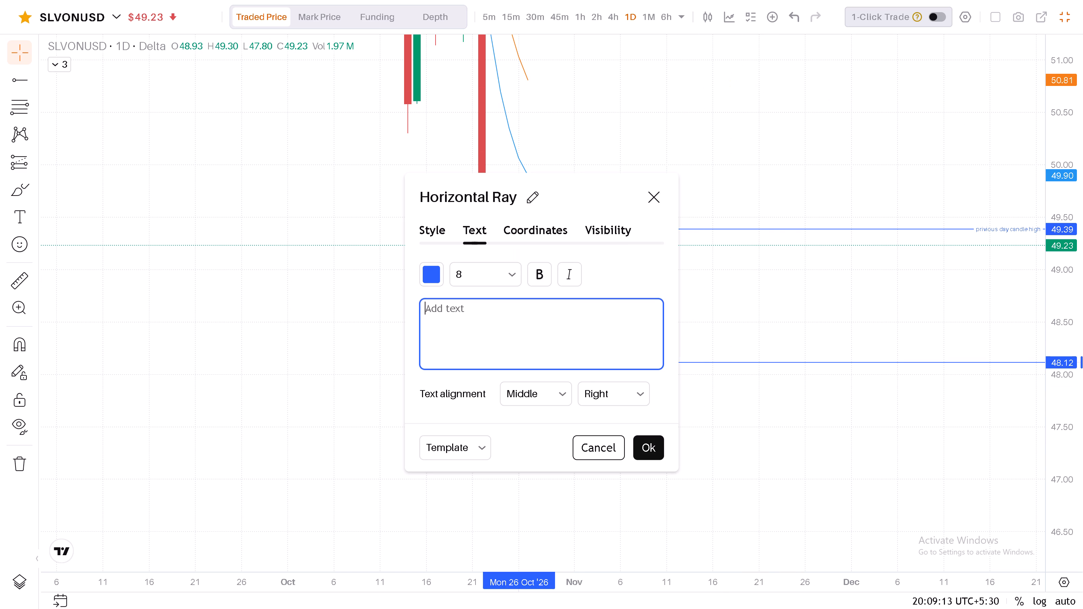
left_click(496, 307)
type("pr")
type("ivious day")
key("space")
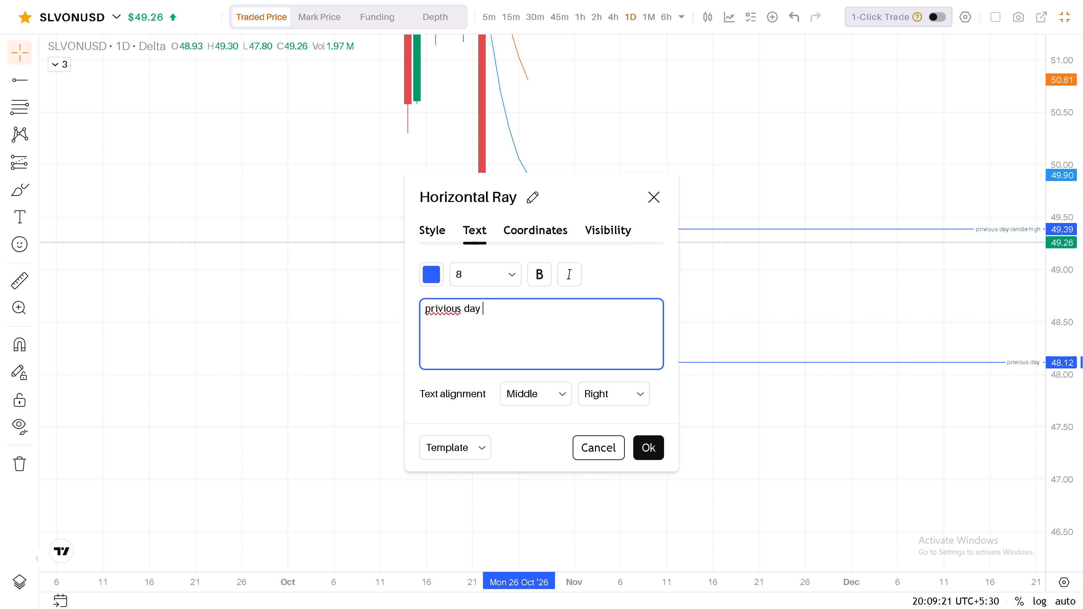
type("candle")
key("space")
type("low")
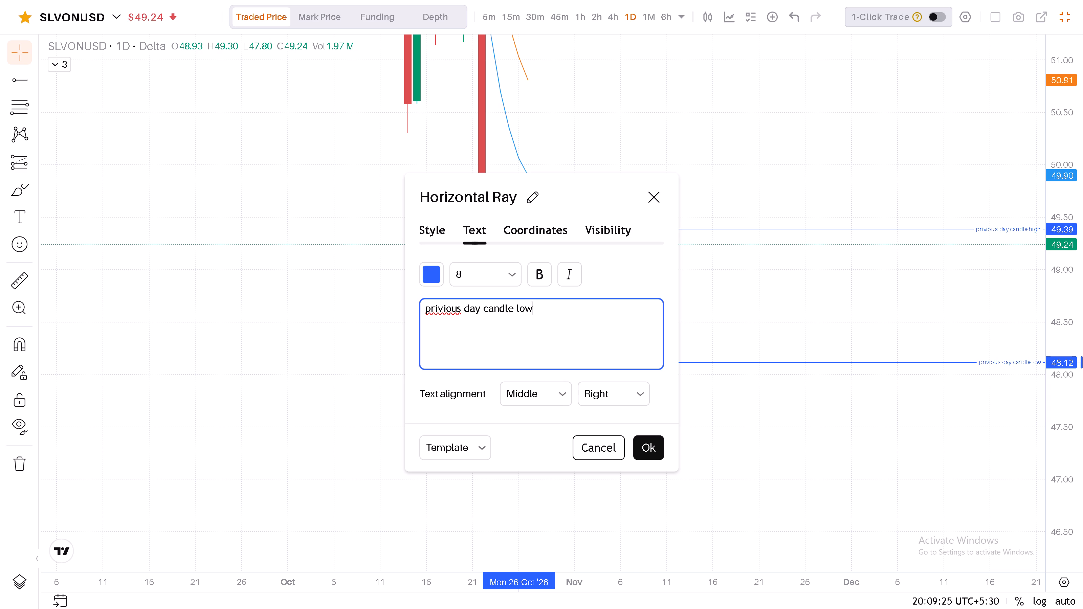
left_click(650, 449)
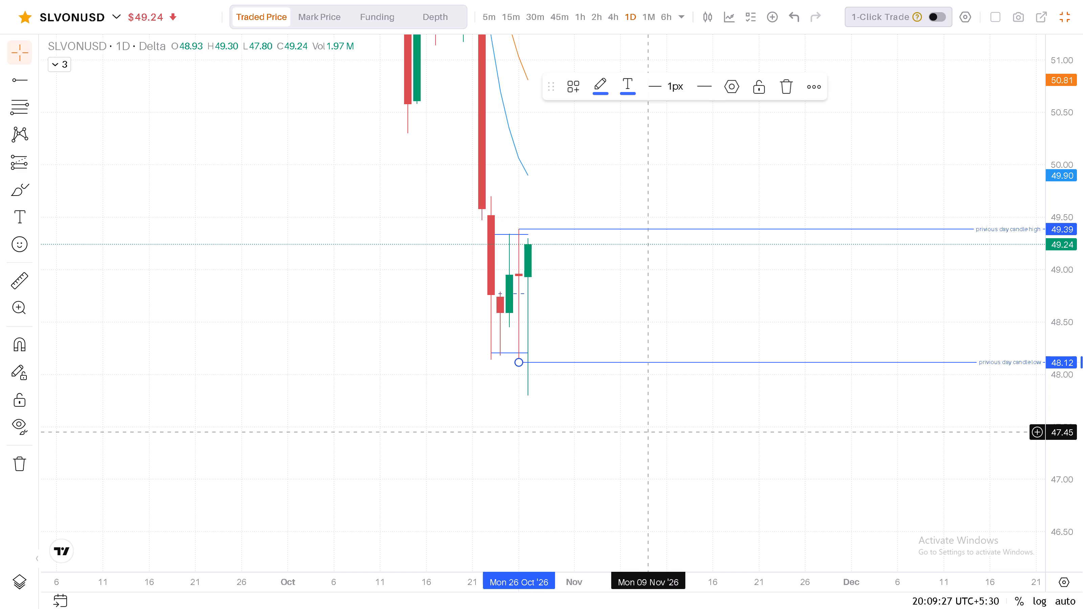
left_click(760, 454)
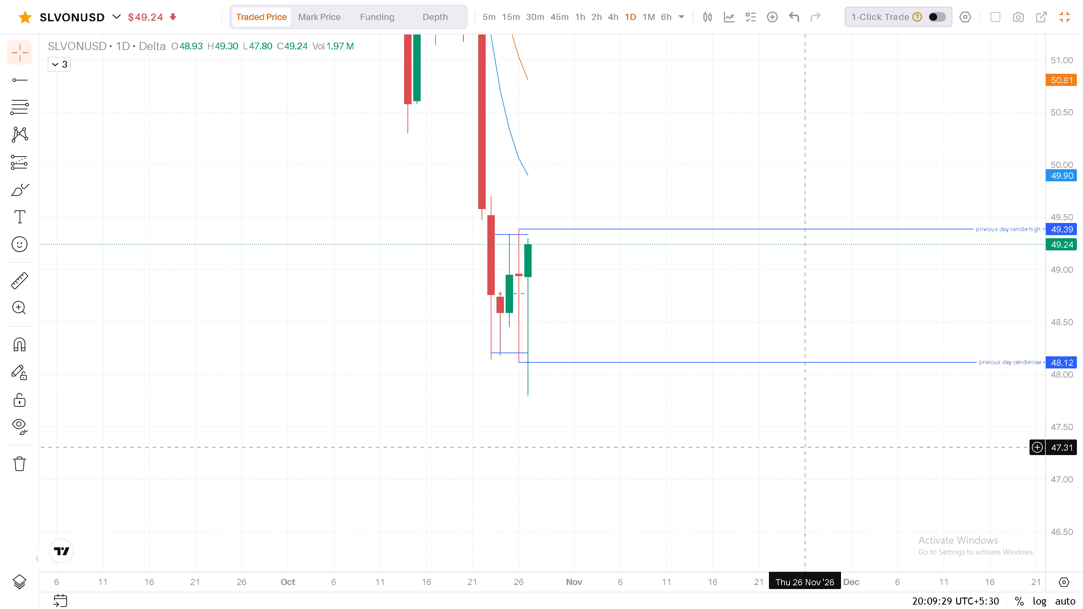
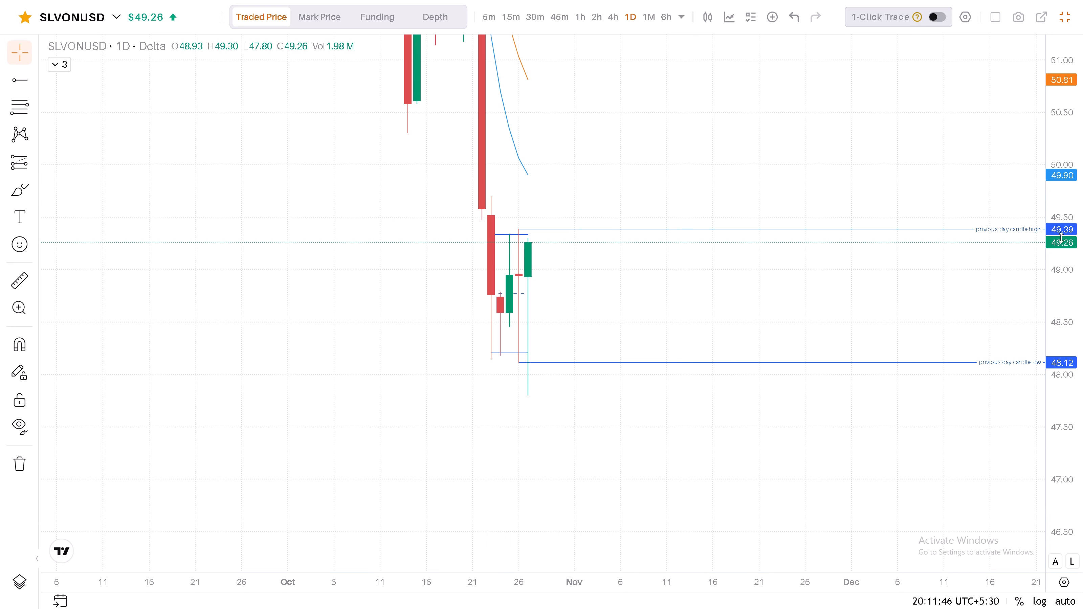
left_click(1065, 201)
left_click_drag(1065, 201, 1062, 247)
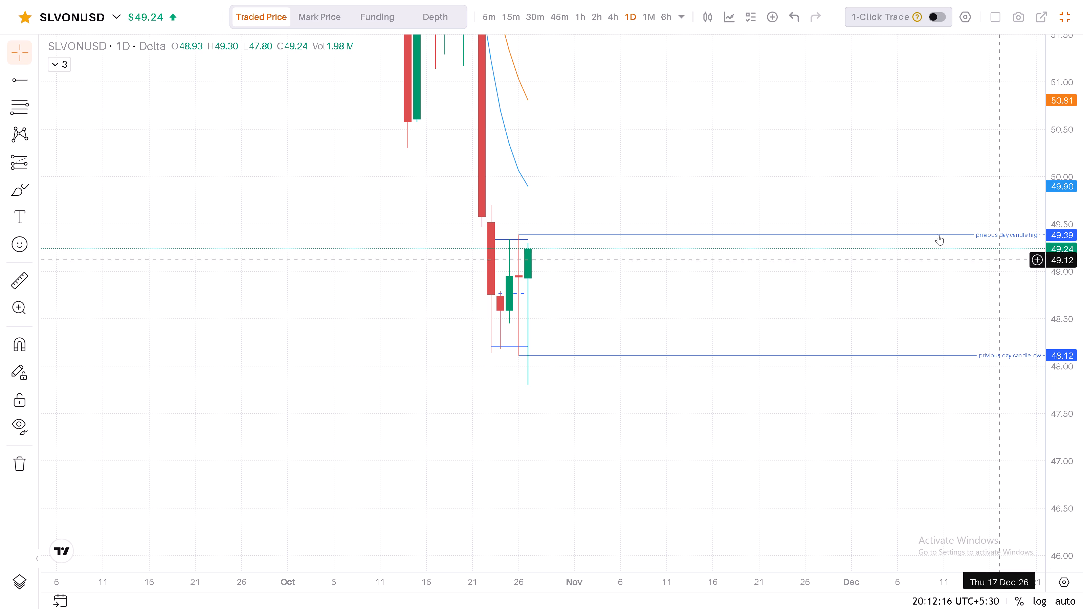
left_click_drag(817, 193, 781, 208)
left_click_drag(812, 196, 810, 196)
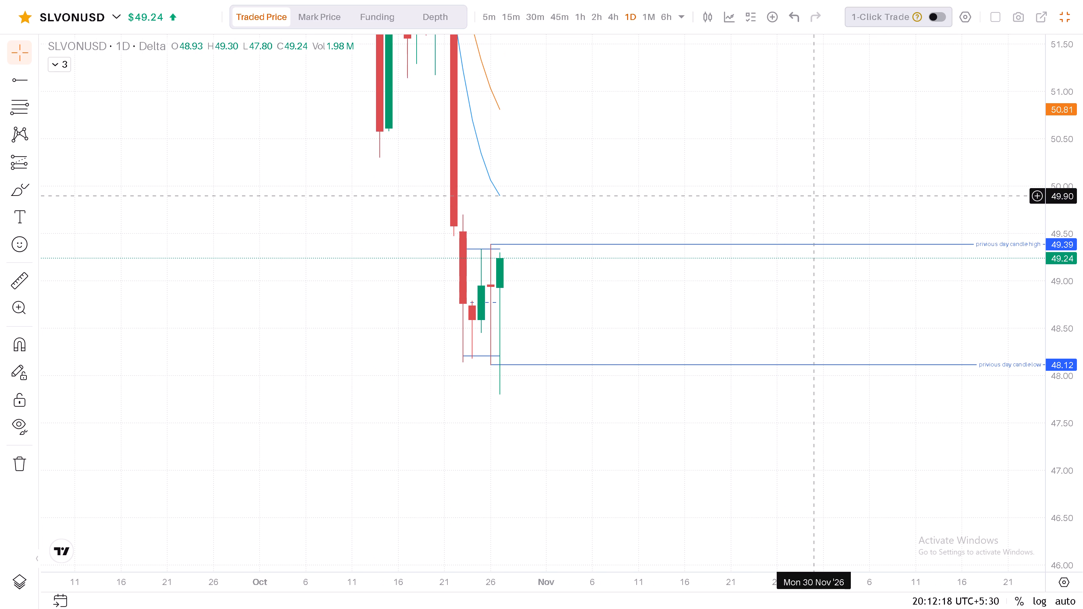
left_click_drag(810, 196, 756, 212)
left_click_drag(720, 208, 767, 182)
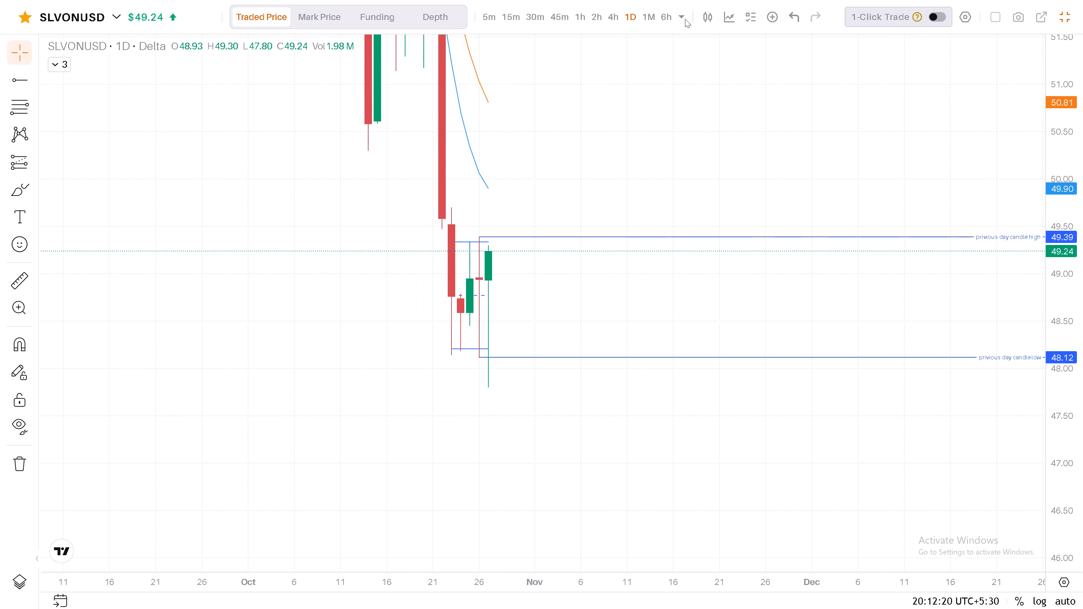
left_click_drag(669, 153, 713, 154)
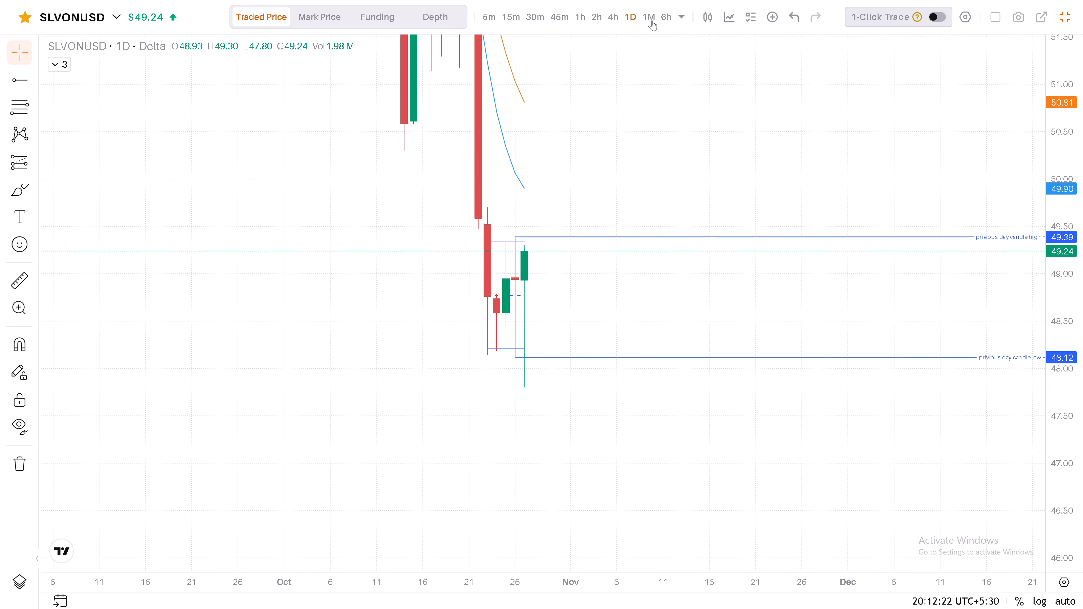
Switch the SLVONUSD chart to the one-month (1M) timeframe.
double_click(652, 20)
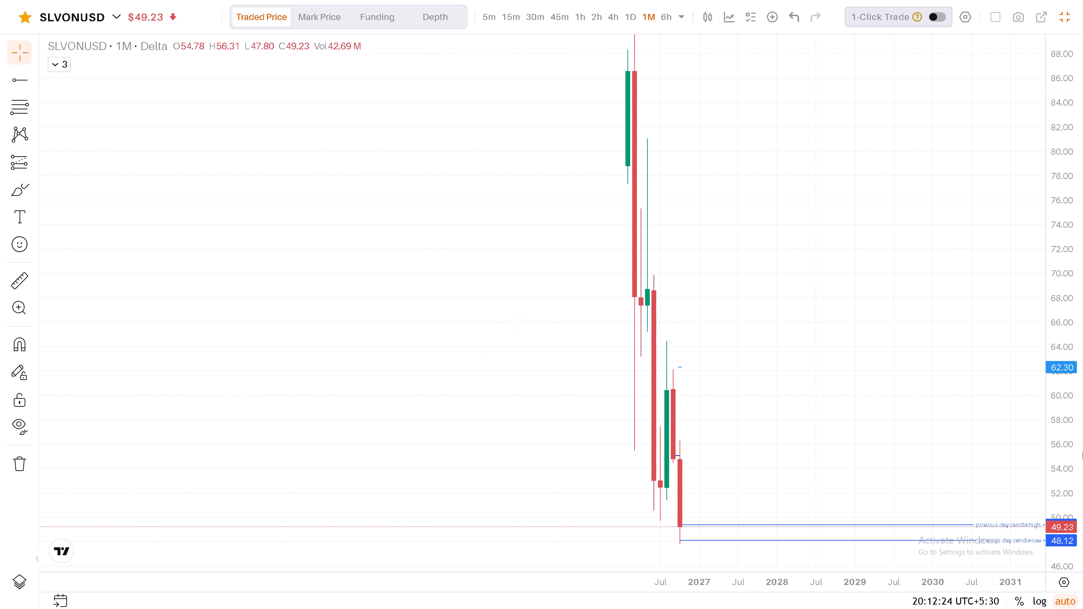
Examine SLVONUSD's monthly candles across their full price range, including where the previous-day rays sit.
left_click_drag(1068, 388, 1059, 469)
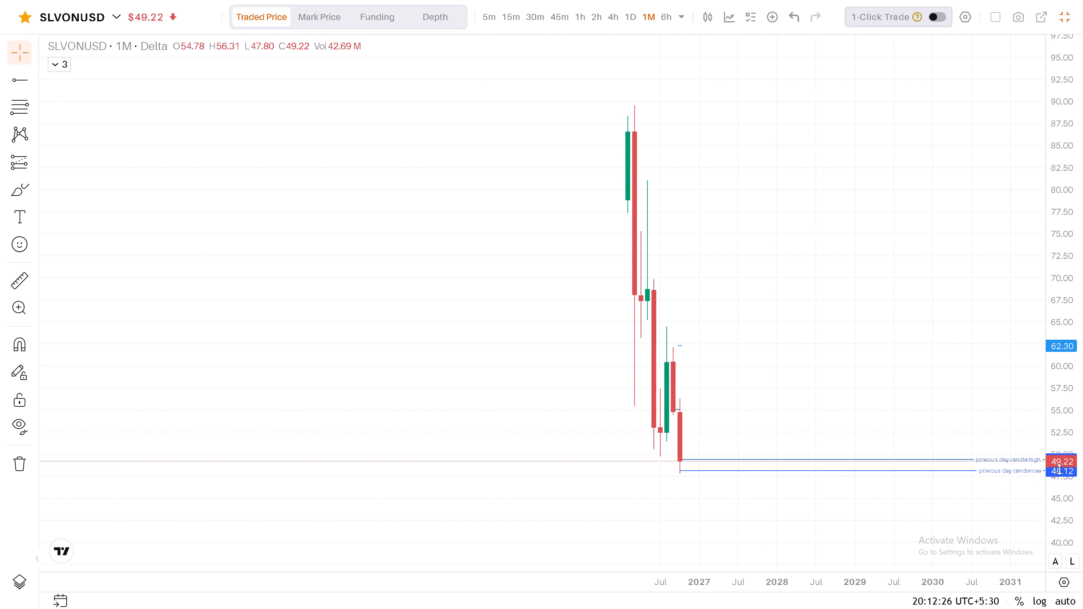
left_click_drag(1059, 469, 1065, 500)
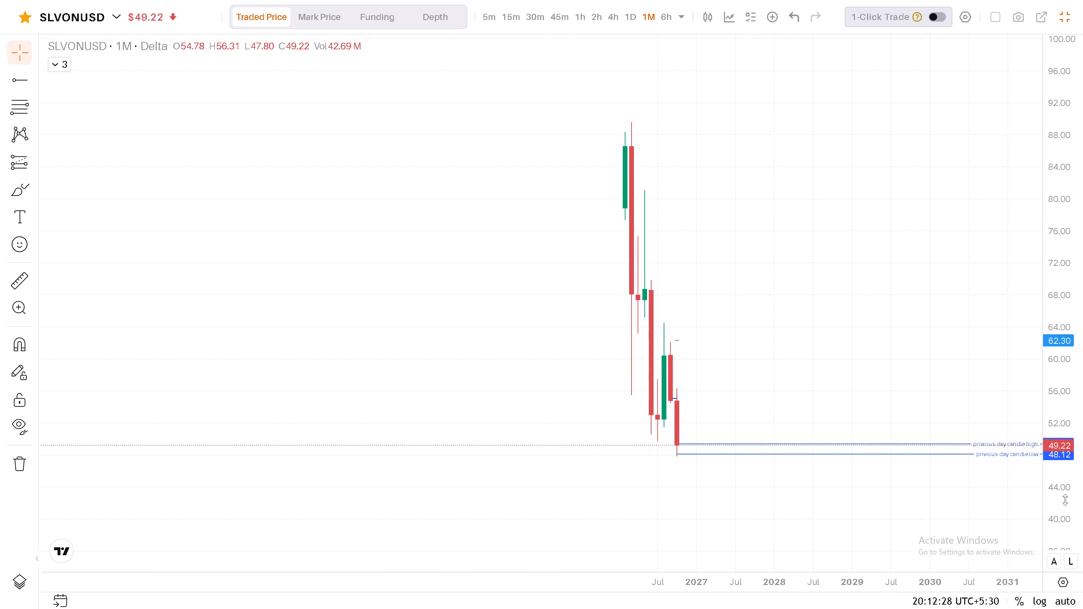
left_click_drag(1065, 500, 1065, 512)
left_click_drag(1071, 456, 1069, 509)
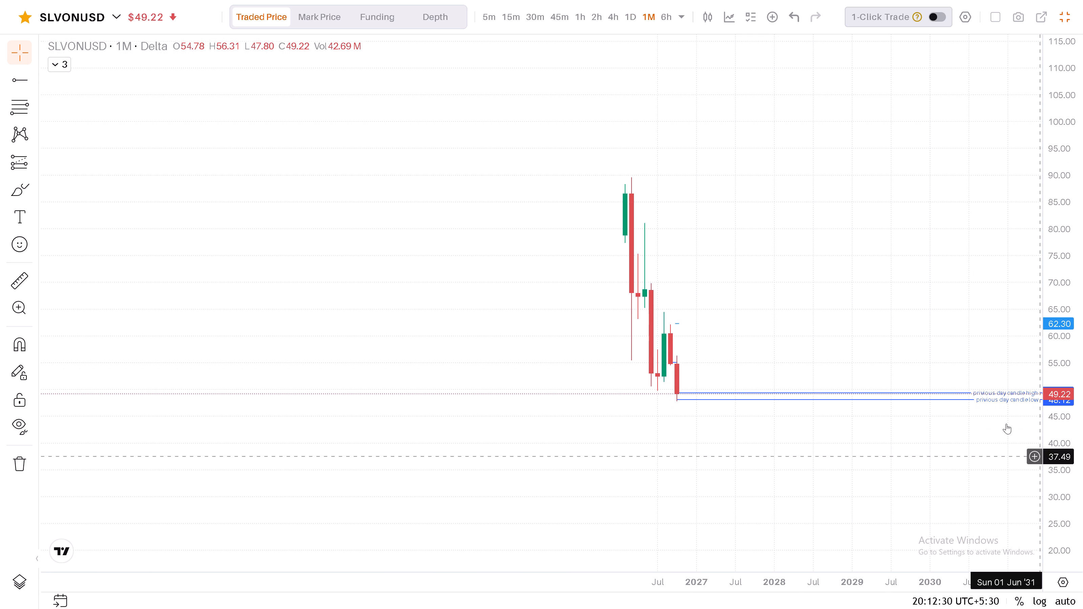
left_click_drag(891, 309, 708, 247)
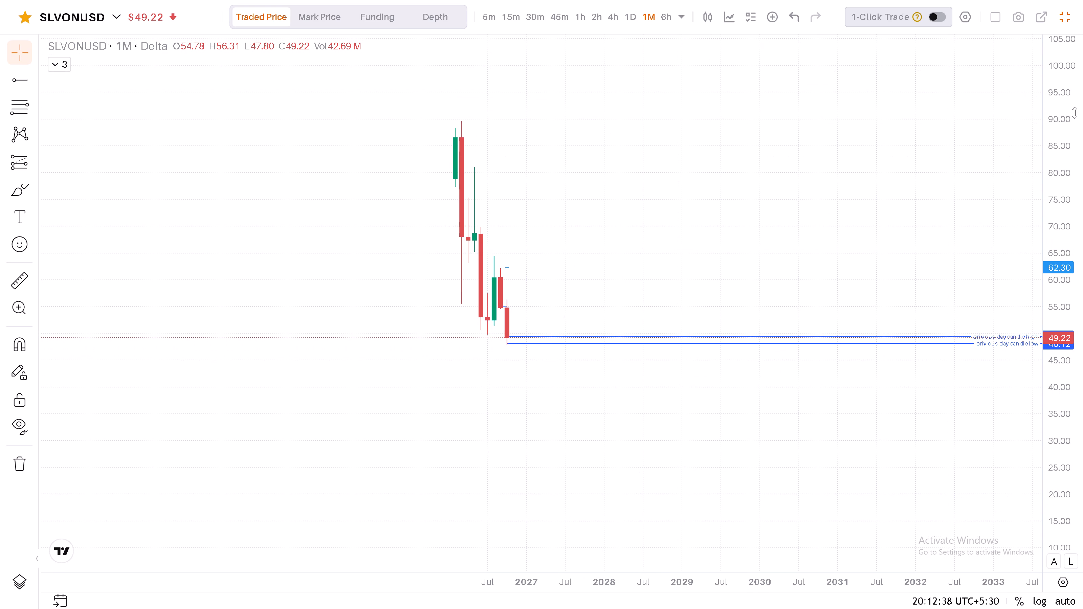
left_click_drag(1075, 114, 1073, 332)
double_click(1073, 332)
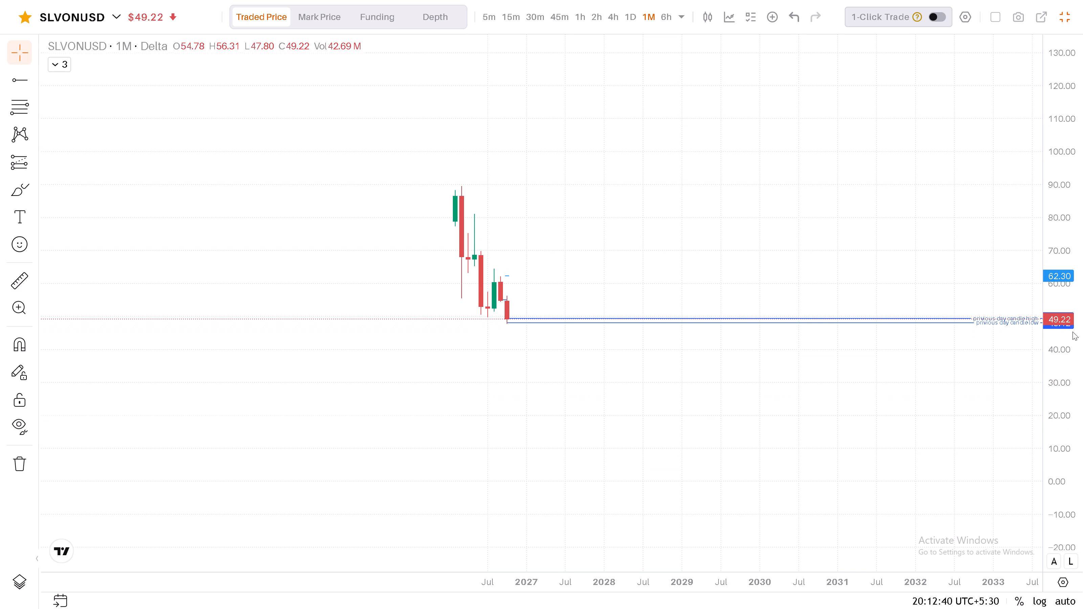
left_click_drag(1067, 148, 1057, 388)
left_click(1057, 388)
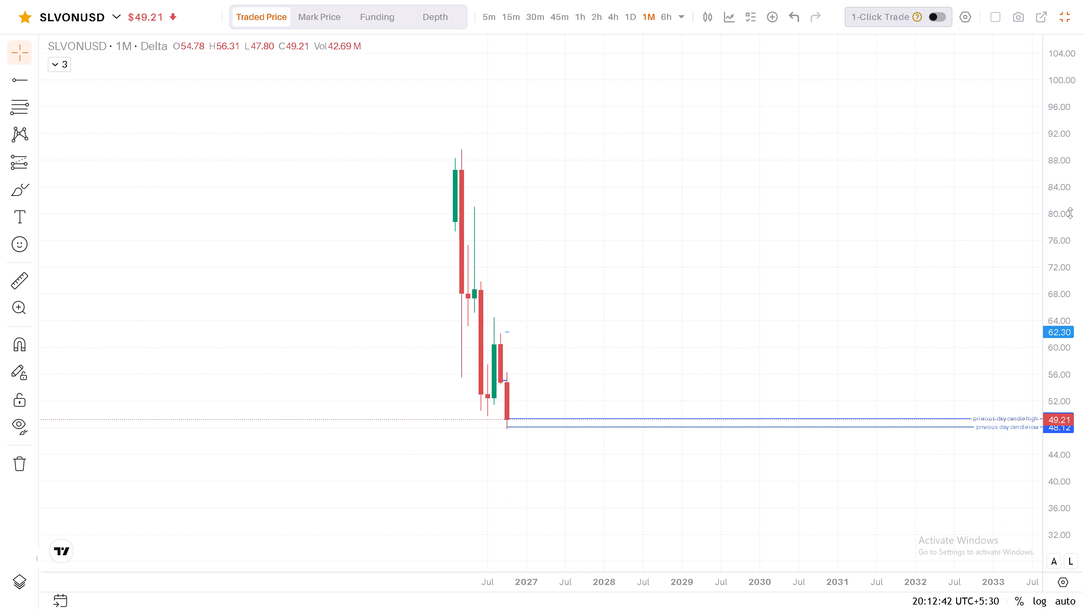
left_click_drag(1070, 213, 1051, 374)
left_click_drag(673, 192, 735, 115)
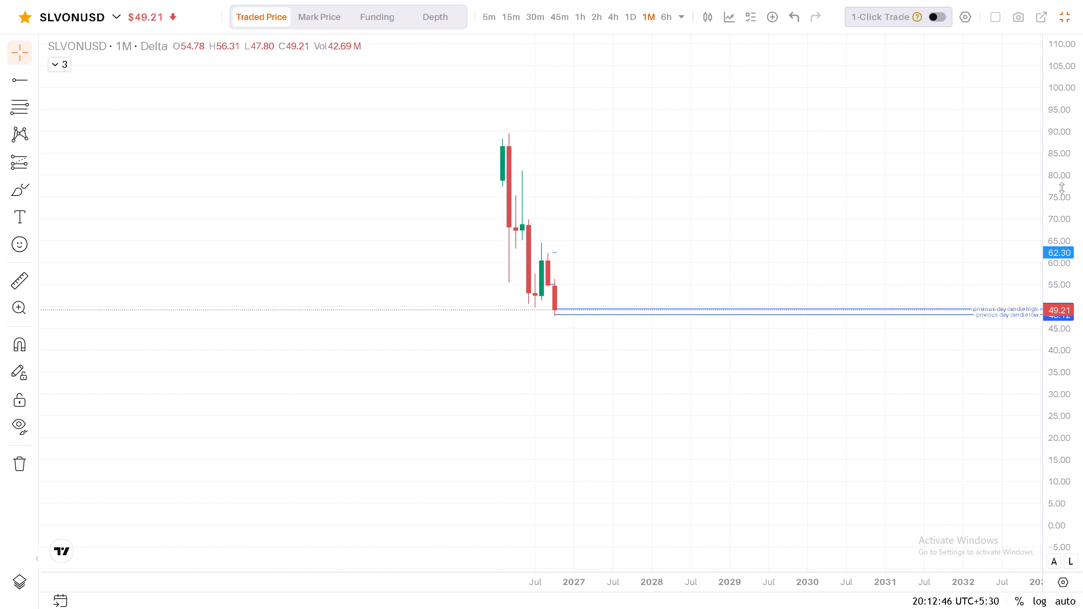
left_click_drag(1055, 196, 1064, 230)
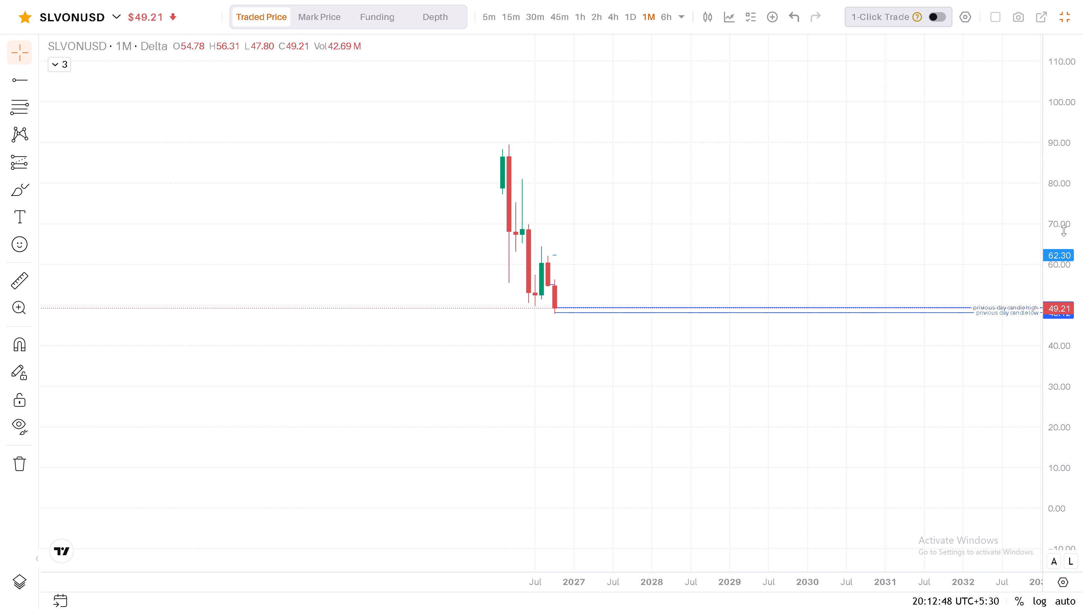
left_click_drag(1064, 230, 1065, 248)
triple_click(1065, 248)
left_click_drag(1070, 200, 1054, 397)
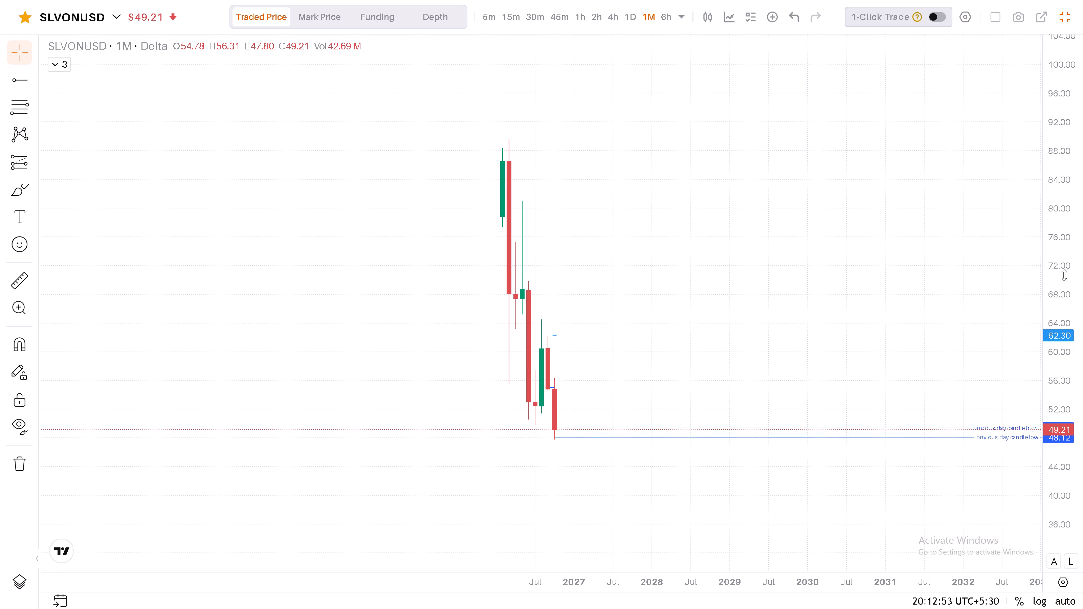
left_click_drag(1061, 165, 1059, 316)
left_click(1059, 316)
left_click_drag(792, 195, 801, 142)
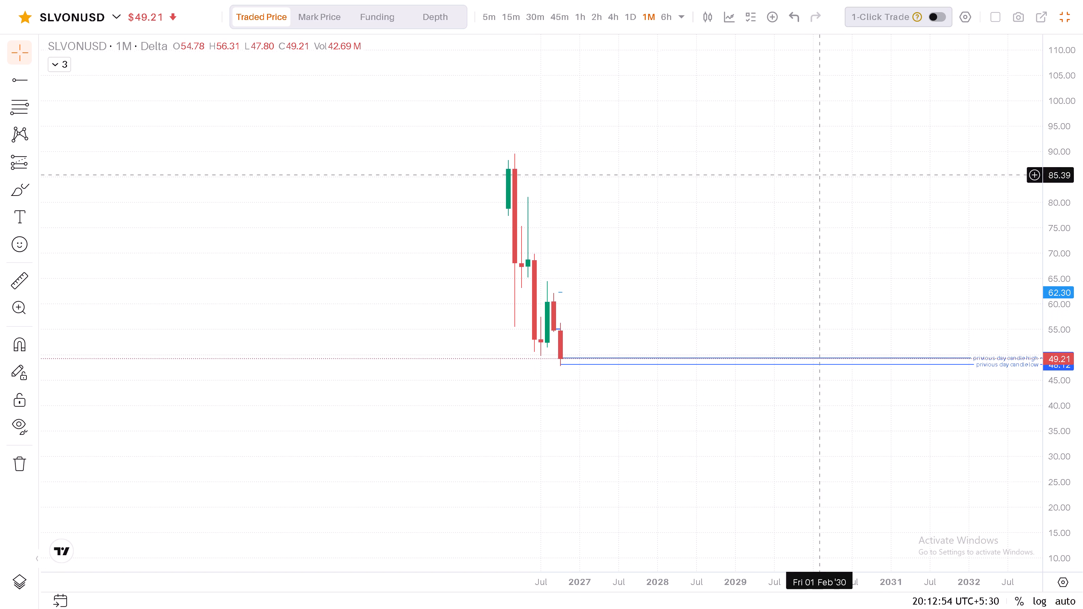
left_click_drag(1058, 127, 1057, 240)
left_click_drag(784, 235, 782, 198)
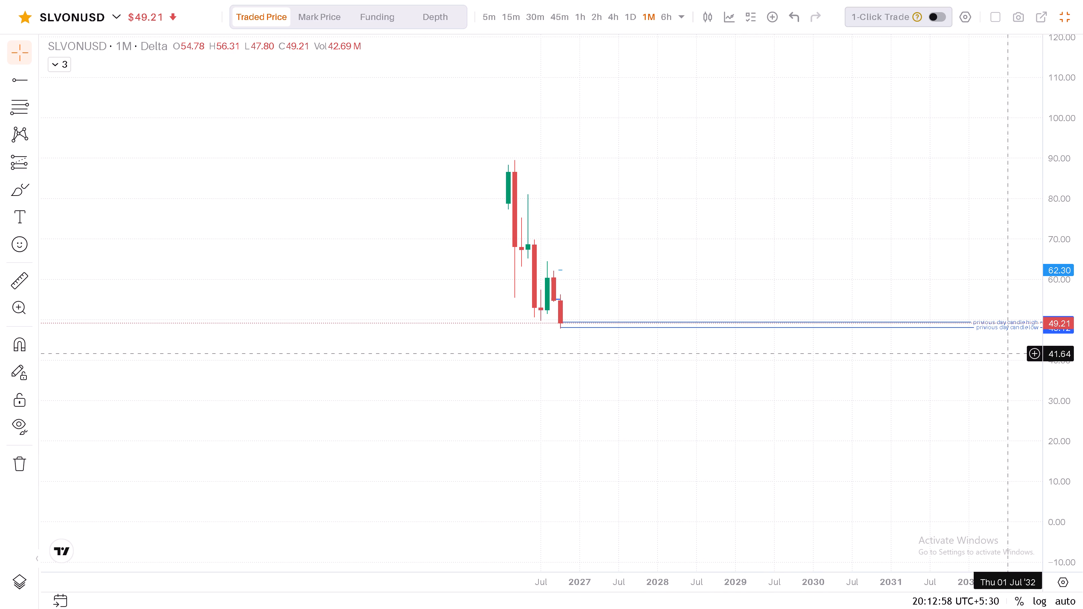
Draw a horizontal ray at 56.30 starting at the October 2026 monthly candle, level with its high.
left_click_drag(1061, 392, 1013, 89)
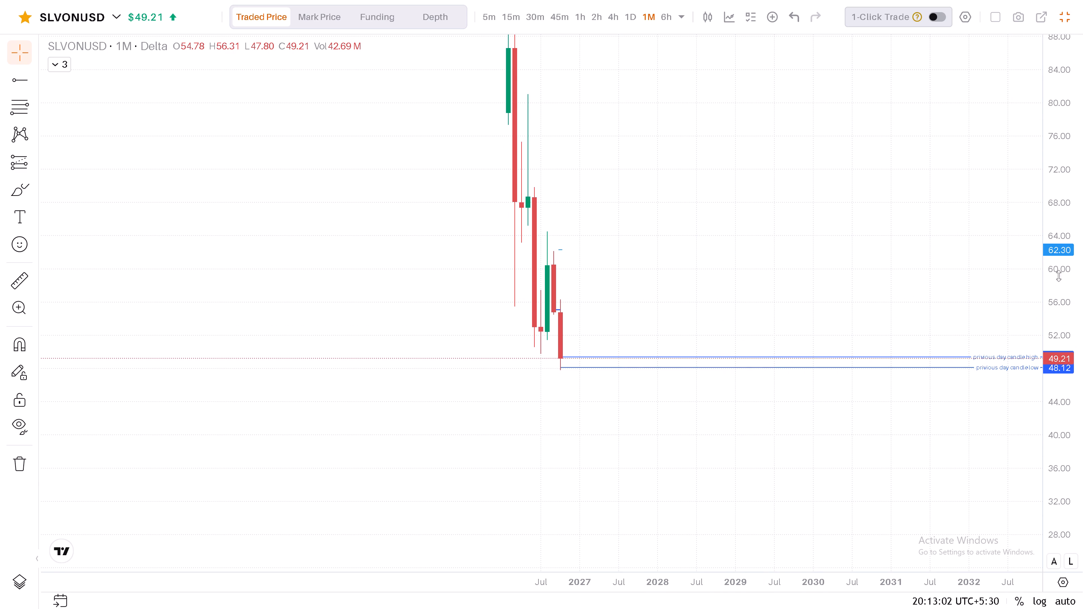
left_click_drag(1061, 293, 1058, 117)
left_click_drag(1070, 331, 1063, 129)
left_click_drag(818, 283, 746, 137)
left_click_drag(1064, 427, 1069, 266)
left_click_drag(735, 178, 713, 230)
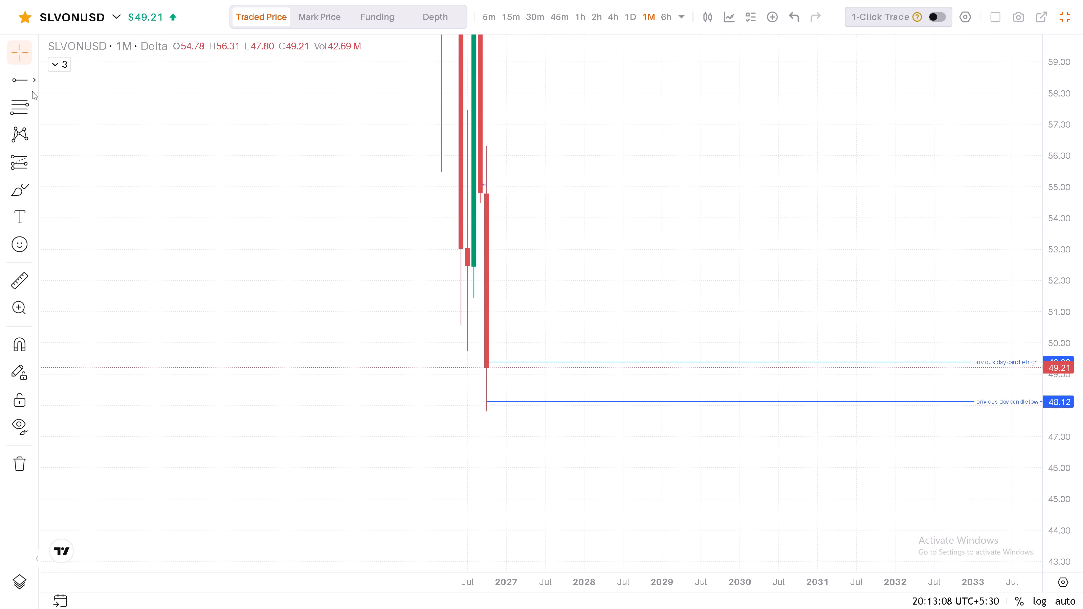
left_click(23, 85)
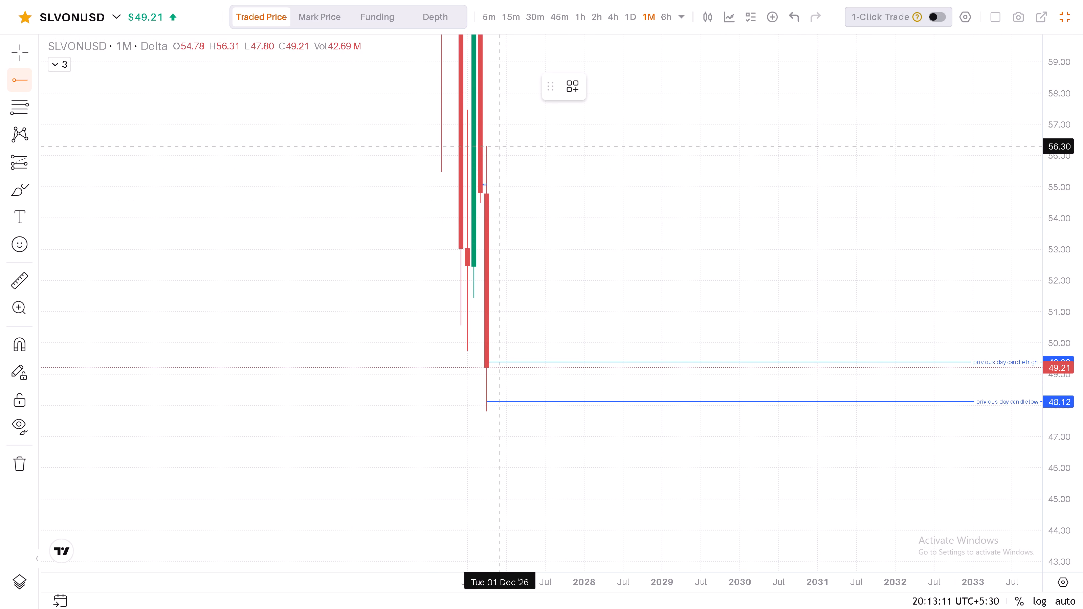
left_click(497, 146)
key("Left")
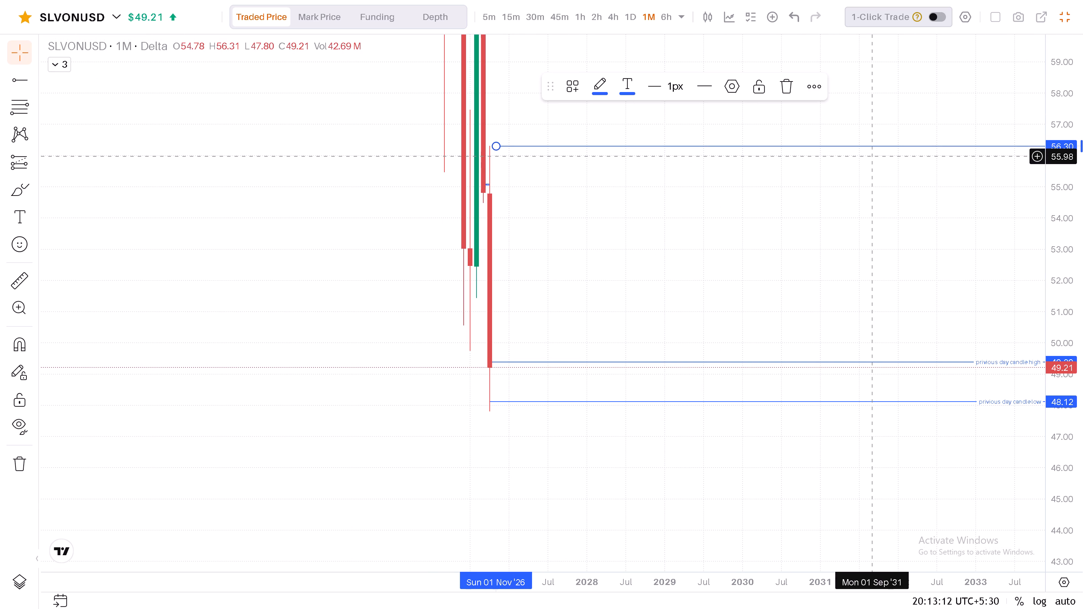
key("Left")
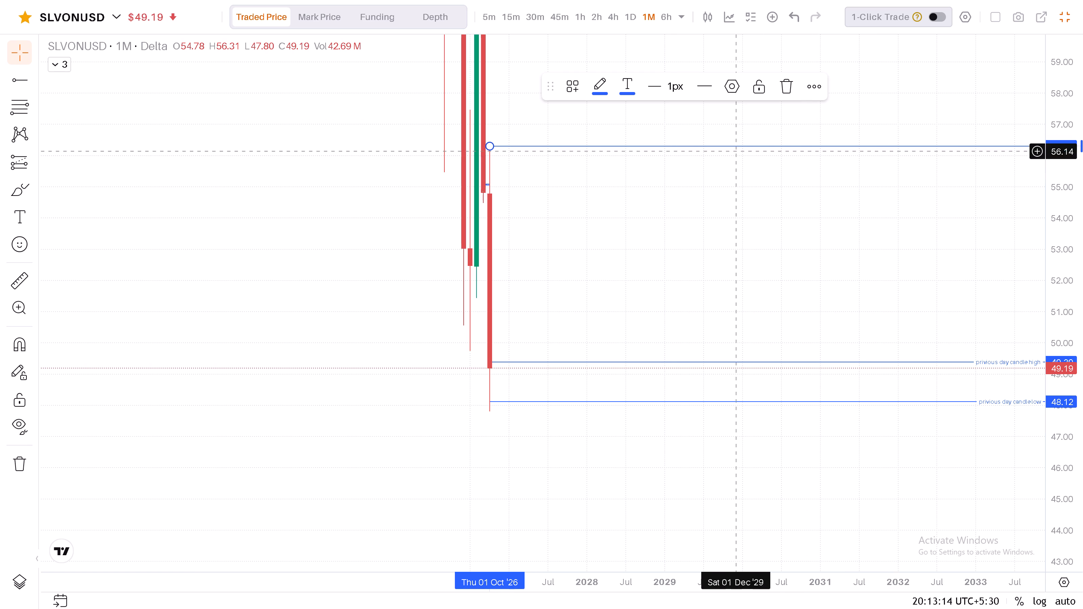
left_click(665, 201)
Draw a horizontal ray at 47.79 at the October 2026 monthly candle's low and shift its start back to that candle.
left_click(25, 75)
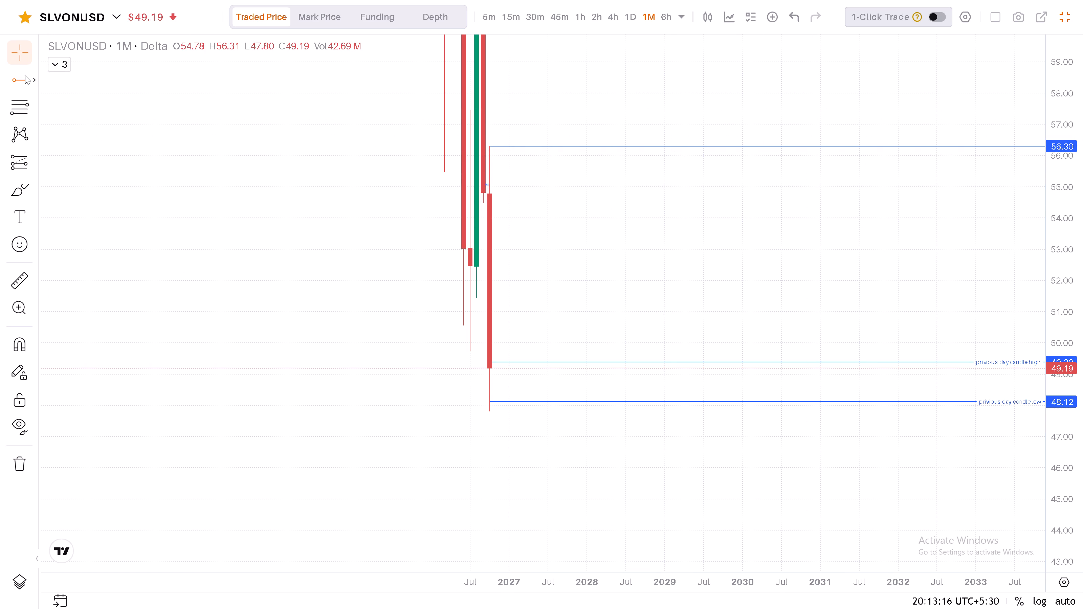
left_click(576, 412)
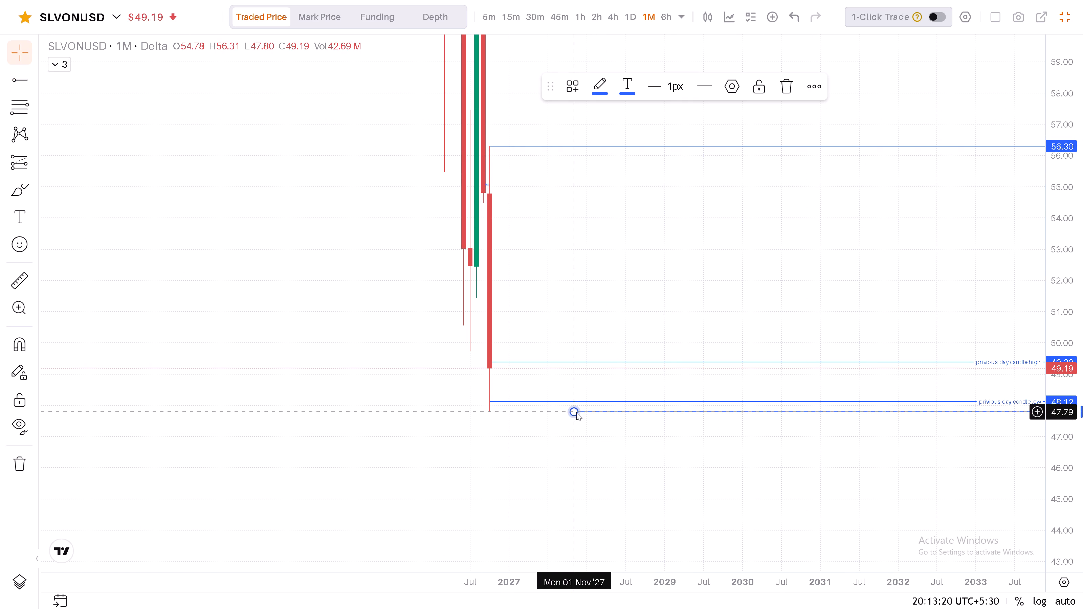
key("Left")
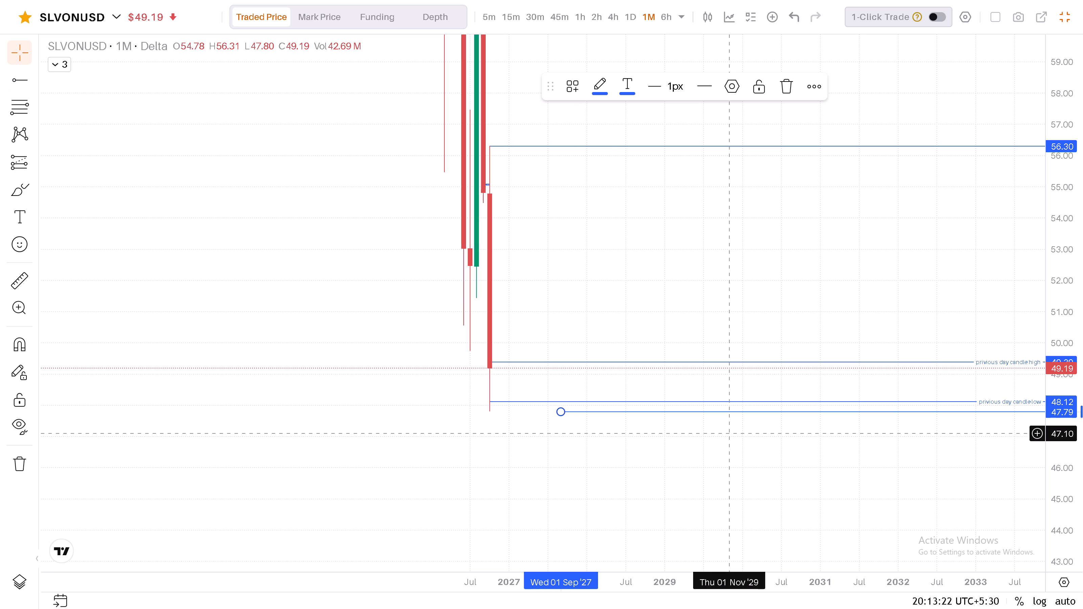
key("Left")
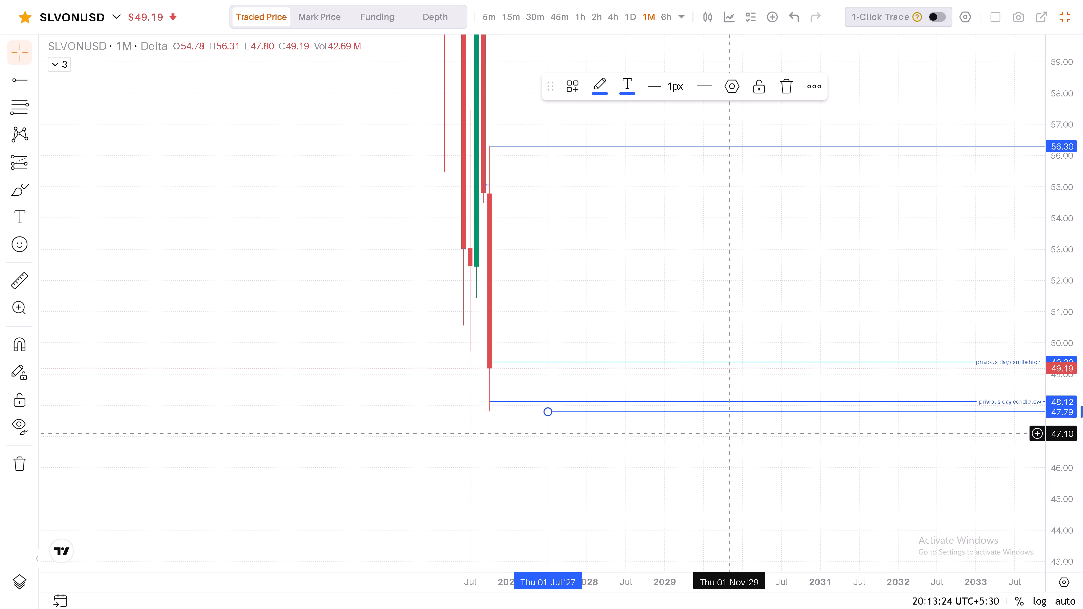
key("Left")
key("Left")
key("Left")
key("Left")
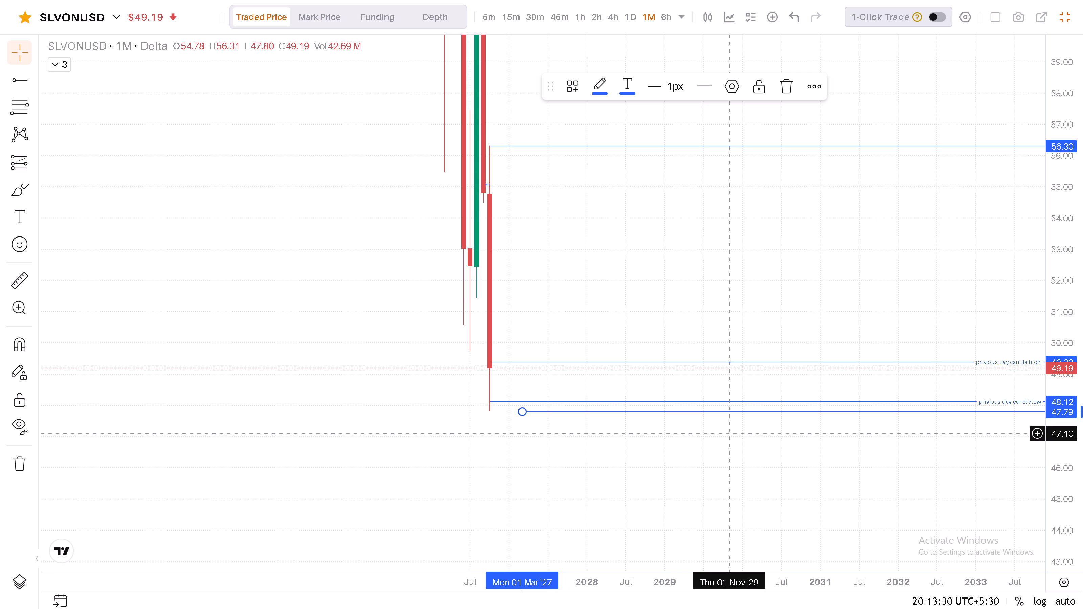
key("Left")
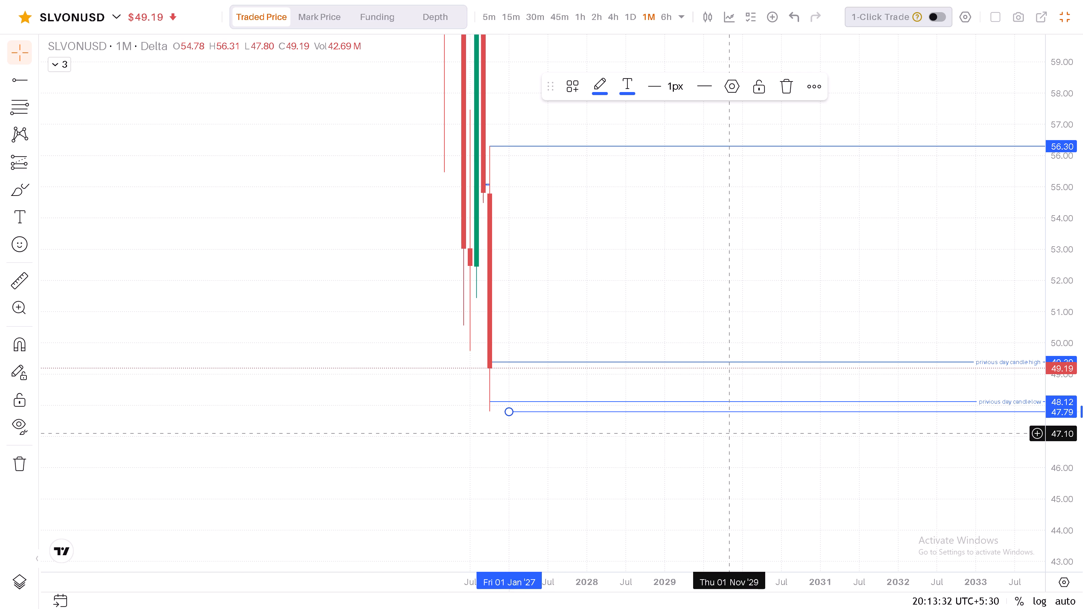
key("Left")
key("Left")
key("Left")
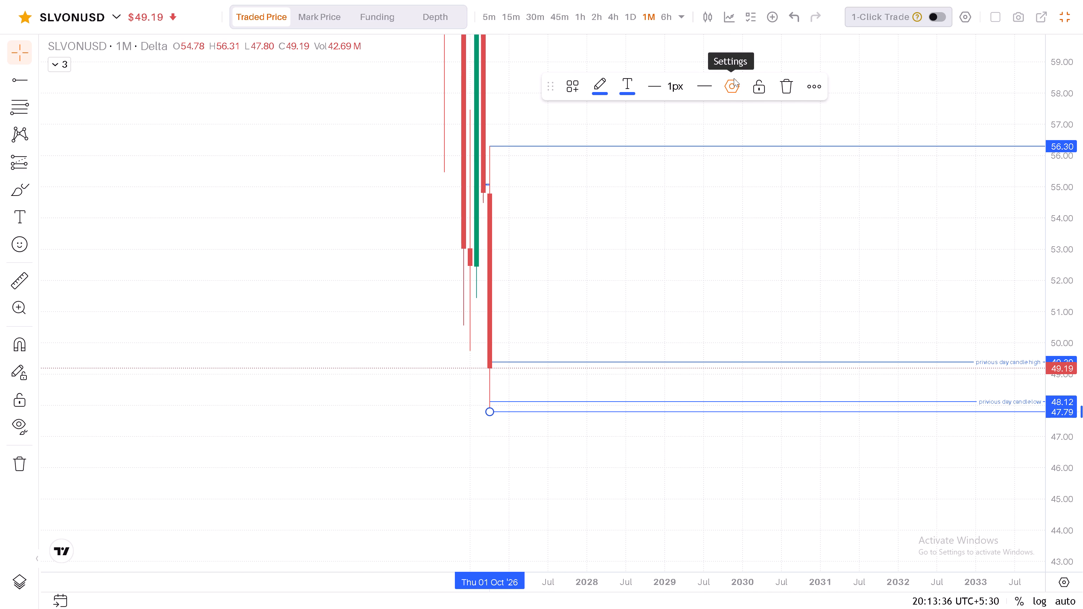
Label the horizontal ray at 47.79 "one month low" and apply the text.
left_click(731, 90)
left_click(514, 326)
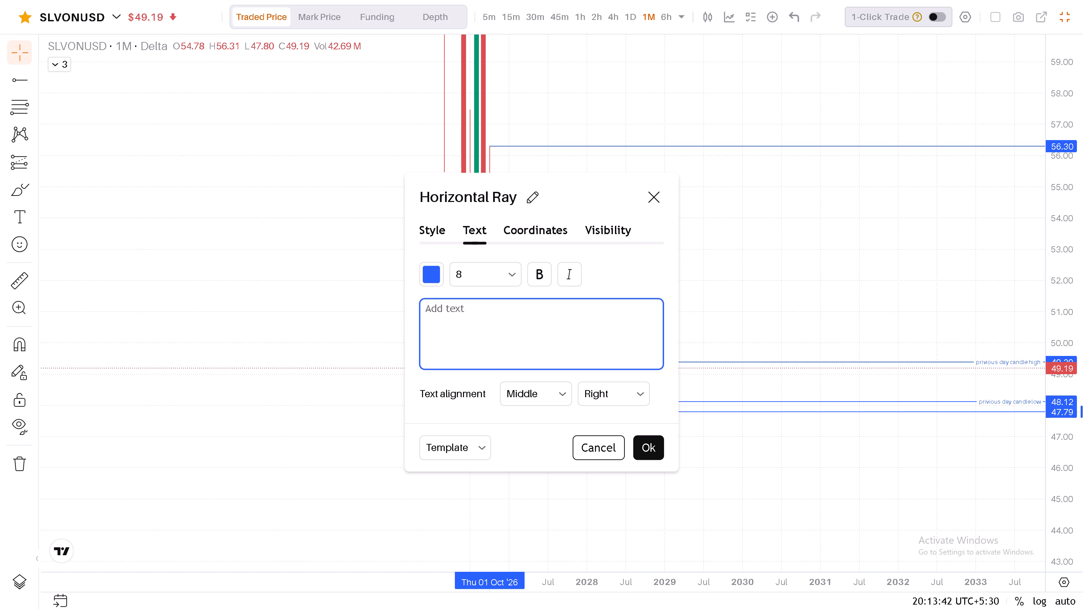
key("o")
type("ne month")
key("space")
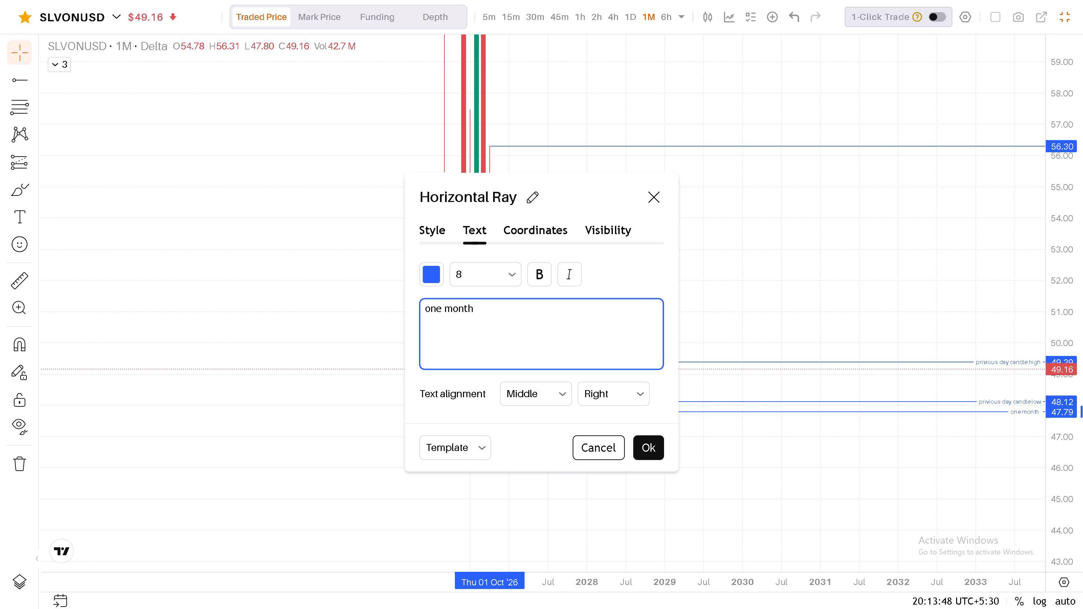
type("lo")
key("w")
left_click(645, 444)
left_click(776, 244)
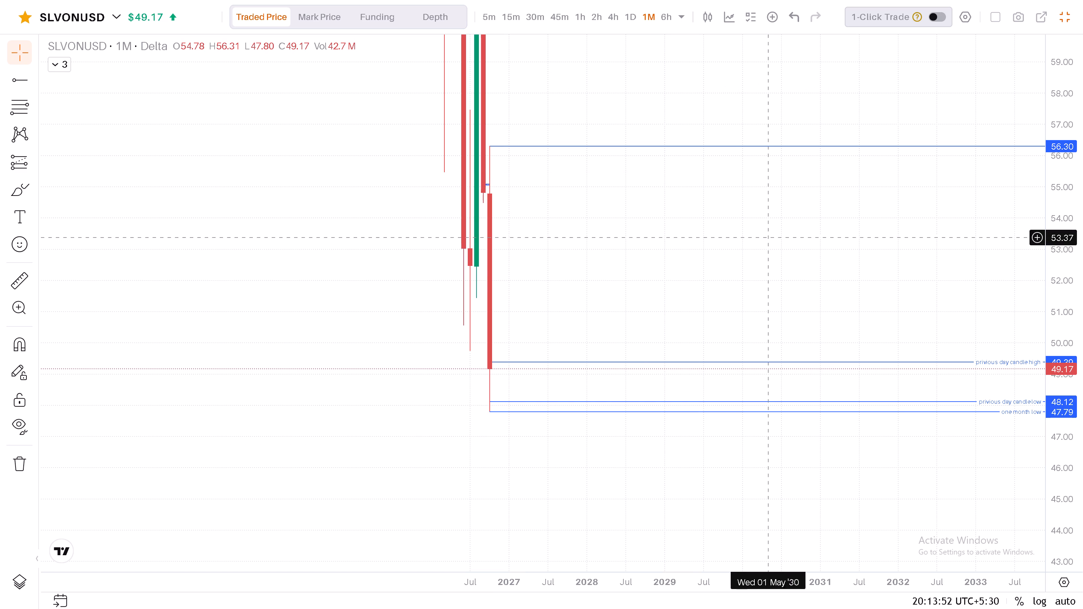
Label the horizontal ray at 56.30 "one month high" and apply the text.
left_click(943, 148)
left_click(737, 82)
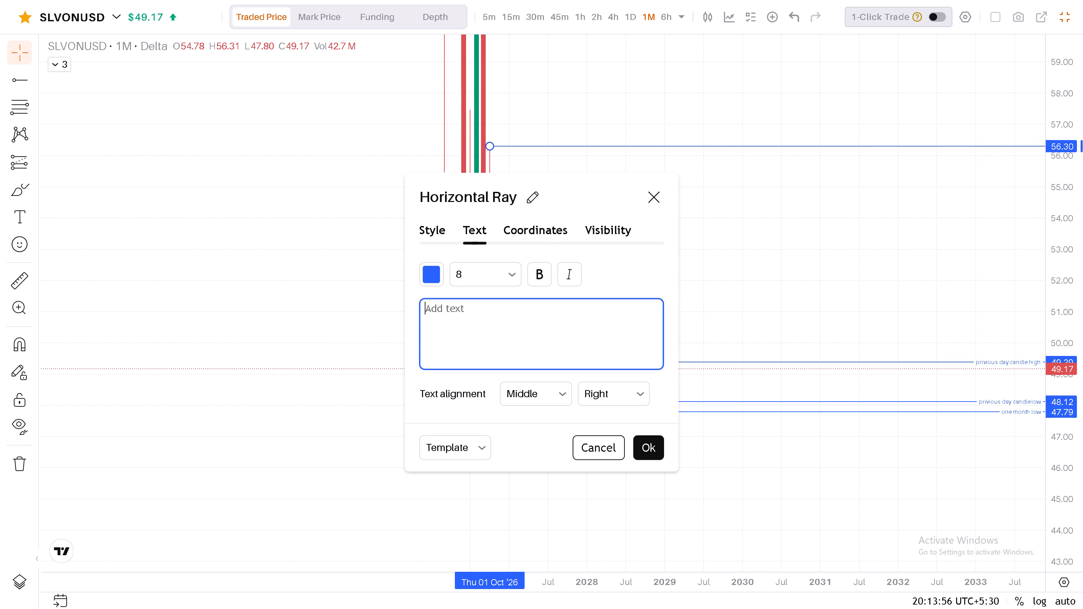
left_click(506, 320)
key("o")
type("ne month")
key("space")
type("candle")
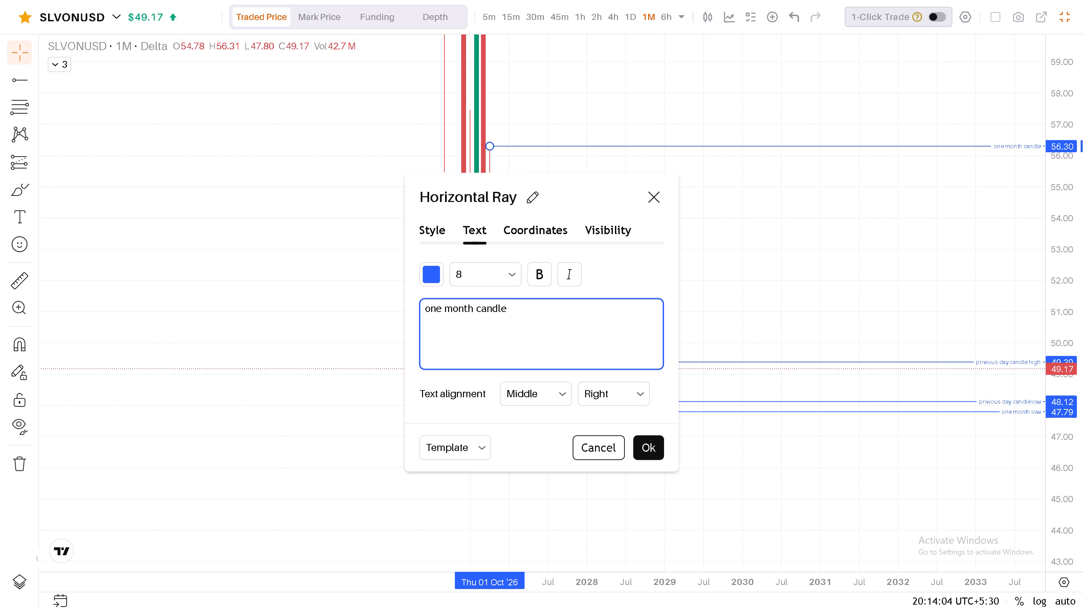
key("BackSpace")
key("BackSpace")
key("BackSpace")
key("BackSpace")
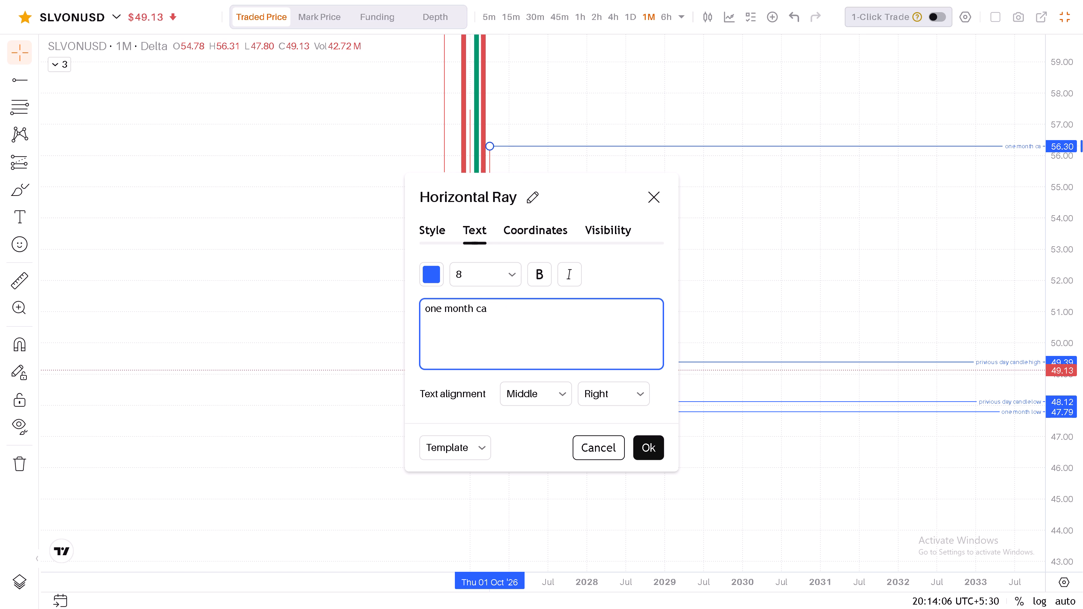
key("BackSpace")
key("BackSpace")
type("hi")
type("gh")
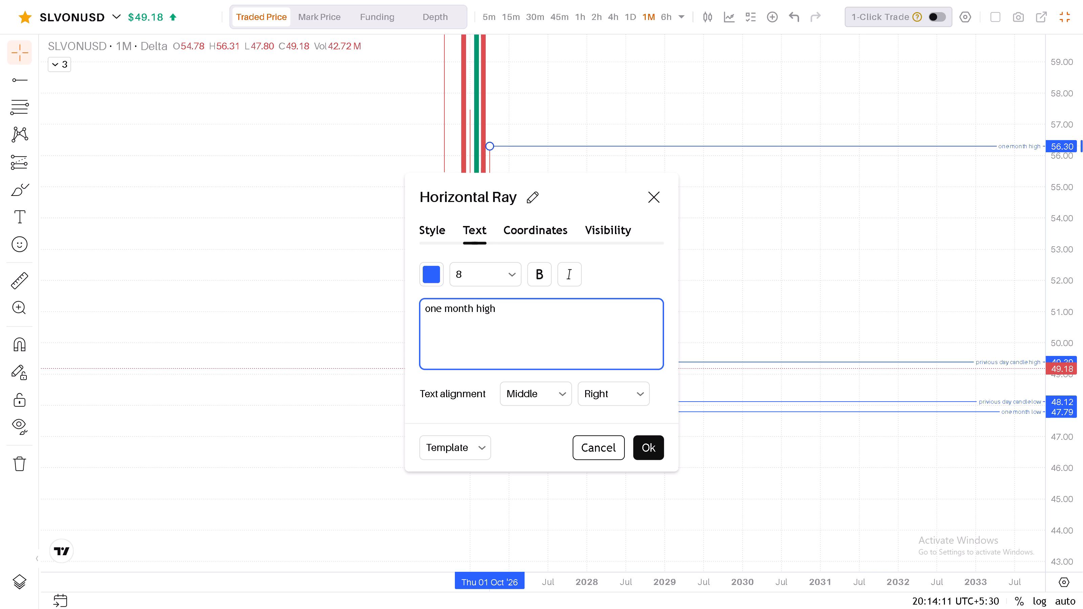
left_click(654, 448)
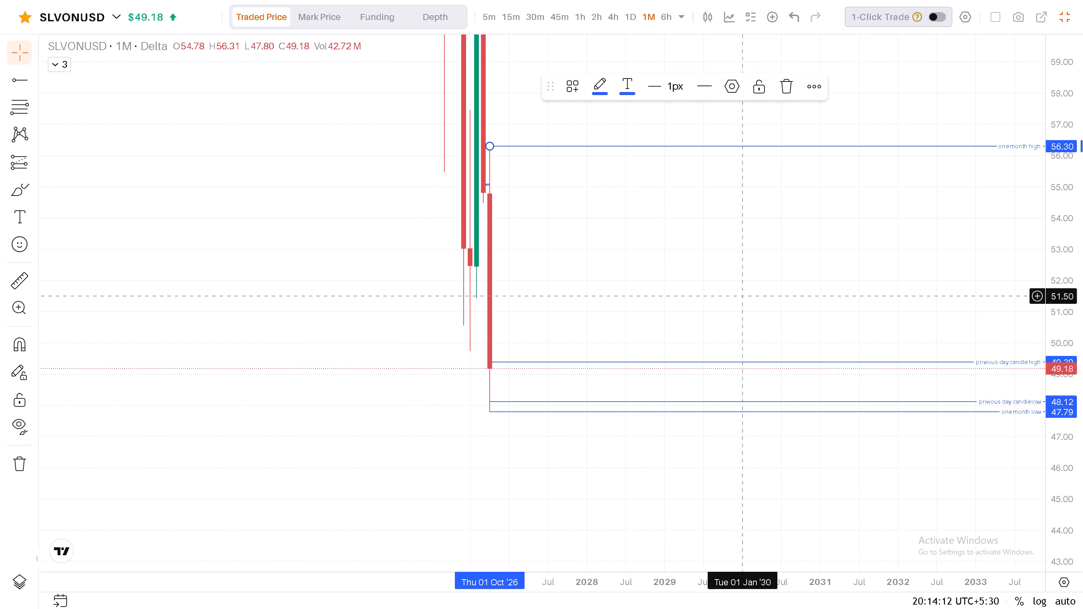
left_click(731, 267)
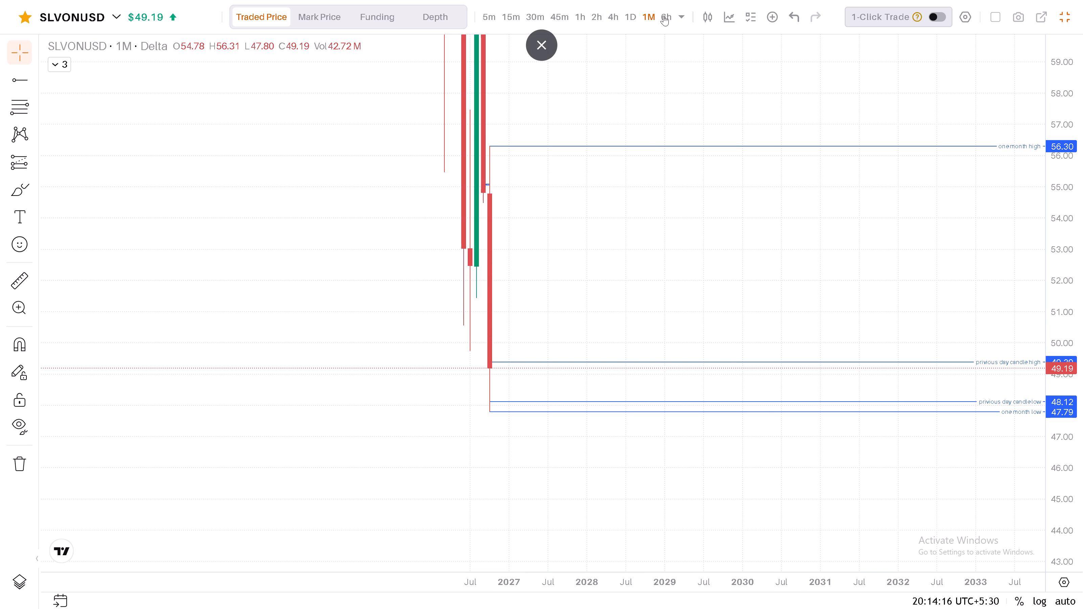
Examine SLVONUSD's 2-week, weekly and daily candles against the one-month and previous-day rays.
left_click(683, 15)
left_click(724, 387)
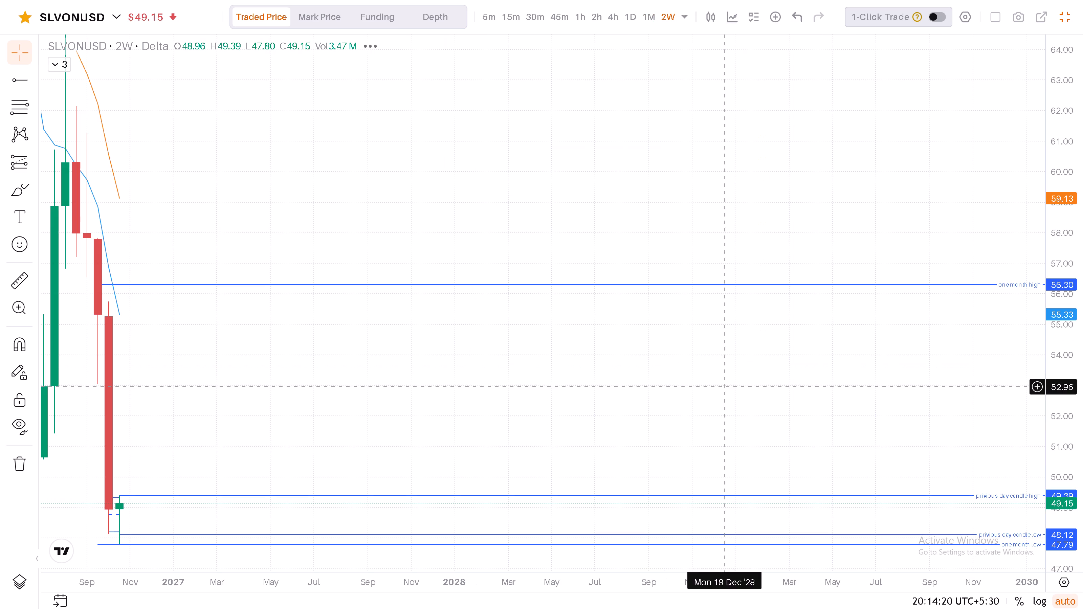
left_click_drag(1060, 340, 1058, 433)
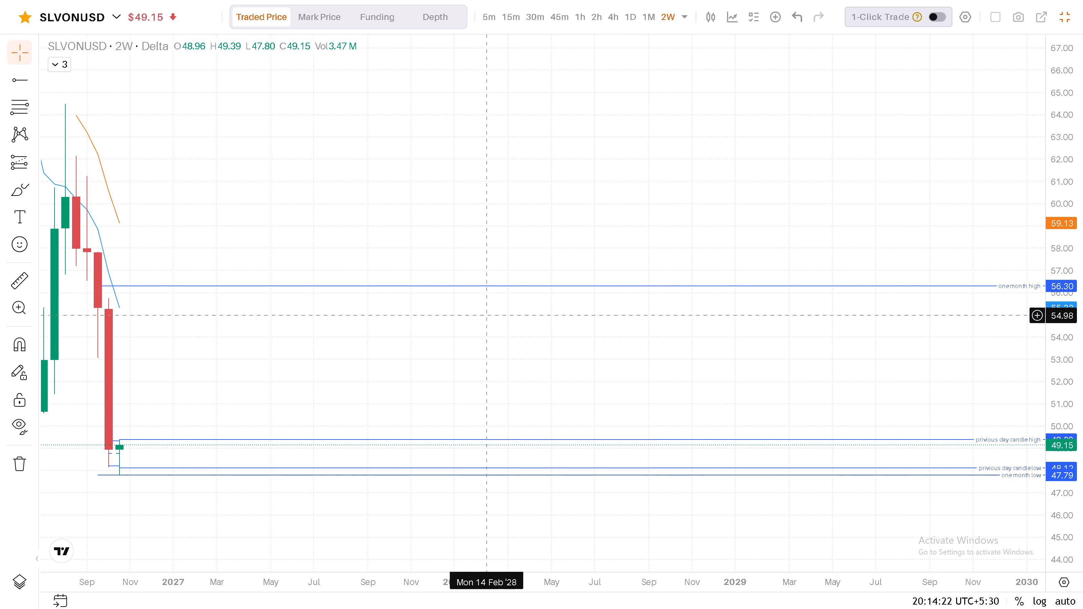
left_click_drag(488, 316, 669, 226)
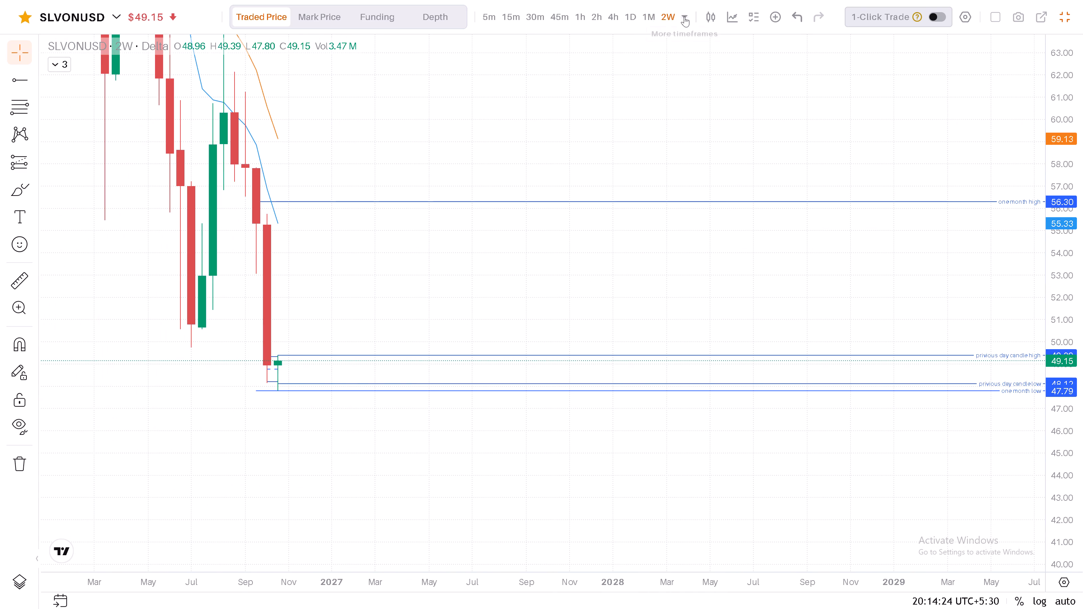
left_click(684, 17)
left_click(686, 367)
middle_click(686, 367)
left_click(686, 367)
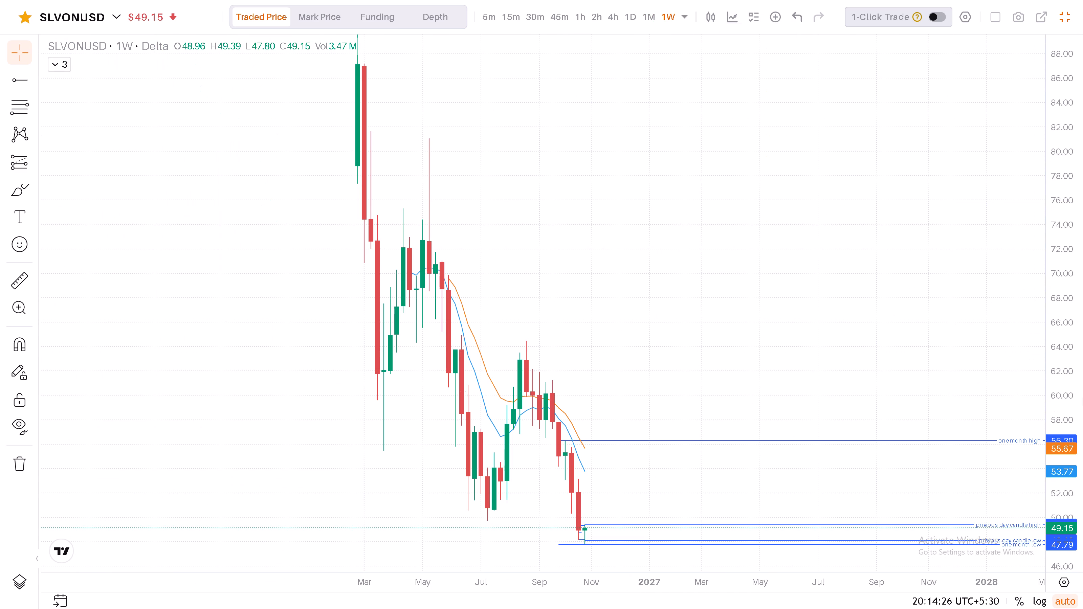
left_click_drag(1055, 347, 1056, 460)
left_click_drag(732, 426, 703, 245)
left_click_drag(1068, 223, 1068, 250)
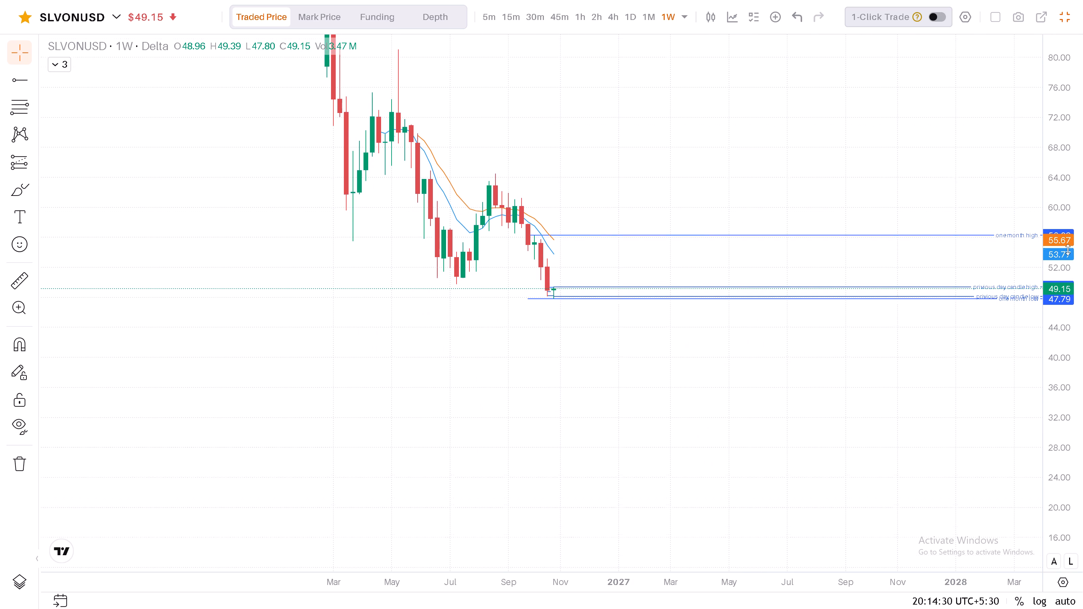
left_click_drag(1068, 250, 1067, 246)
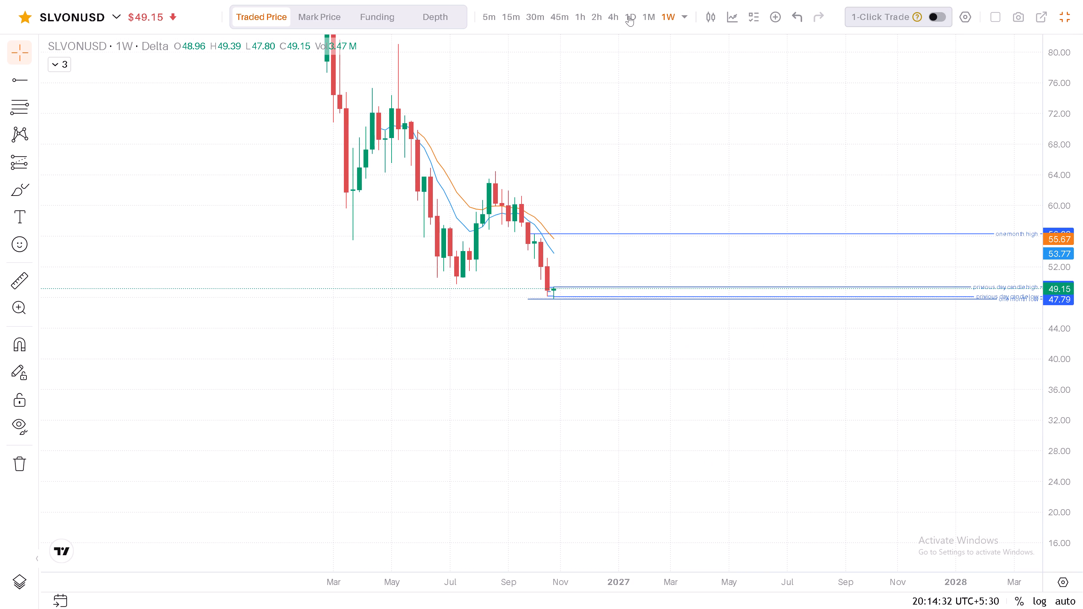
left_click(629, 16)
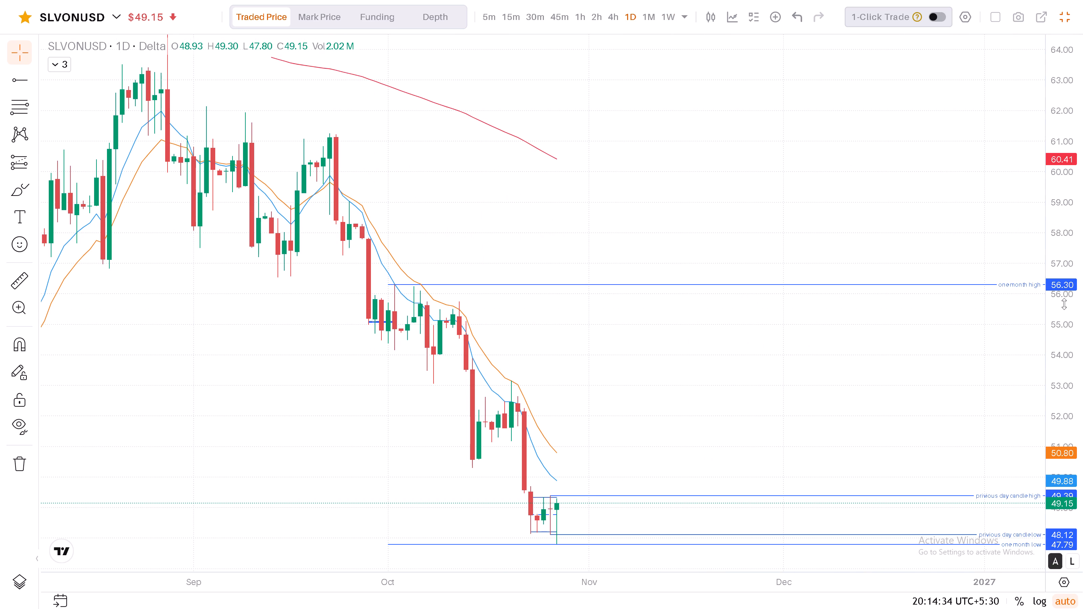
left_click_drag(1064, 304, 1062, 278)
left_click_drag(852, 384, 856, 206)
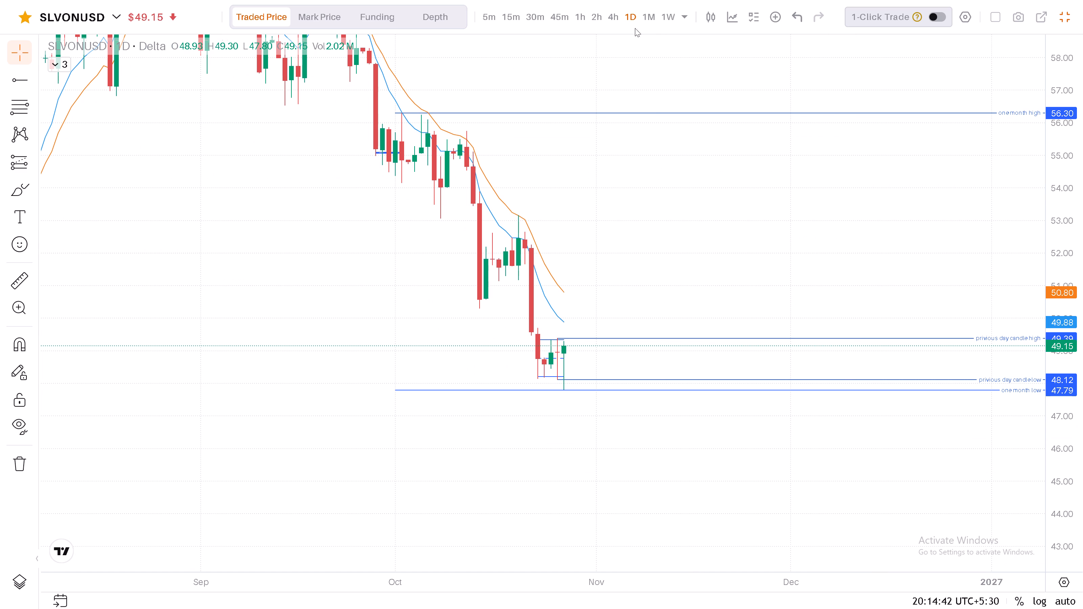
Examine SLVONUSD's 4-hour candles around the previous-day and one-month low rays, comparing briefly with the daily candles.
left_click(617, 17)
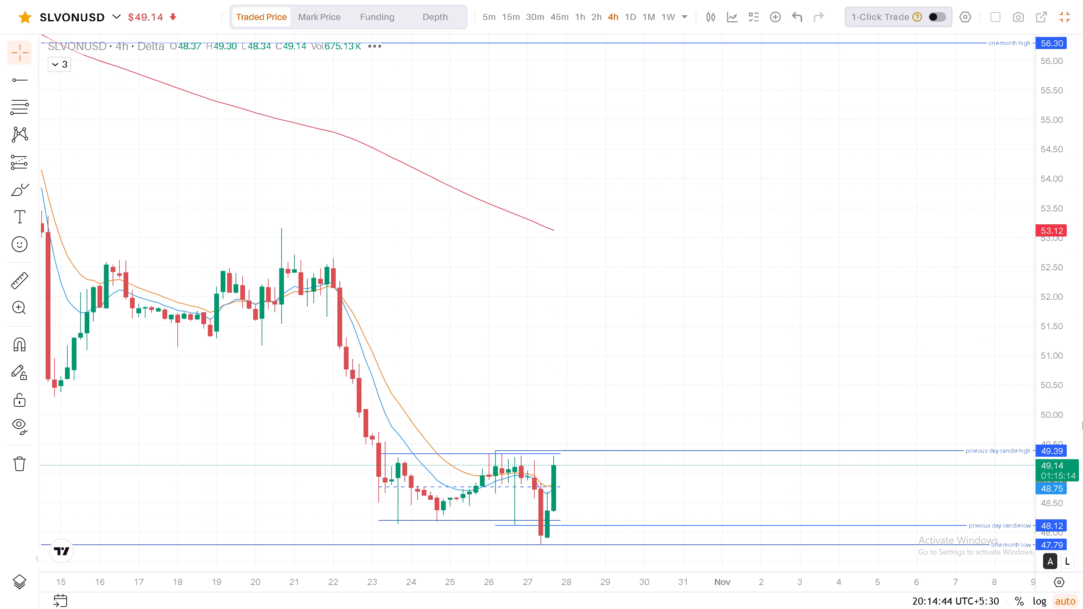
left_click_drag(1063, 354, 1058, 388)
left_click_drag(559, 332, 566, 307)
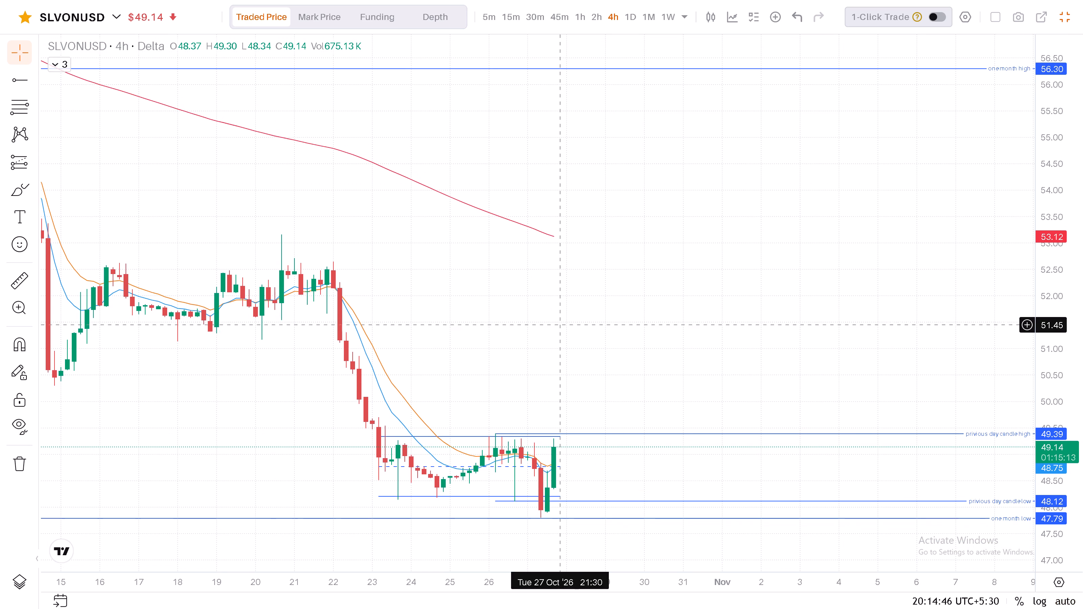
left_click_drag(566, 307, 604, 196)
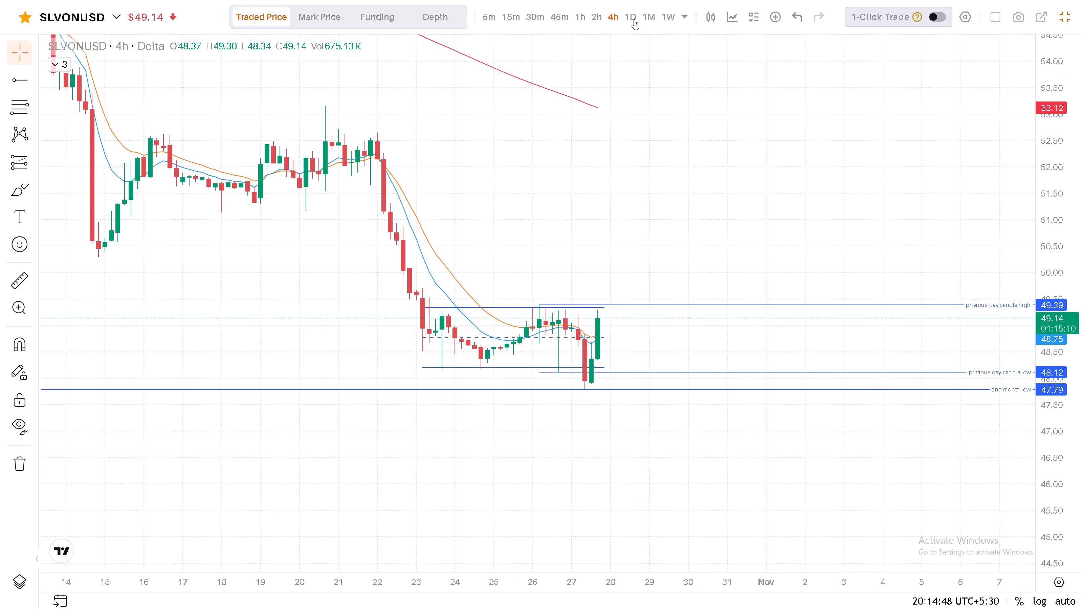
left_click(634, 19)
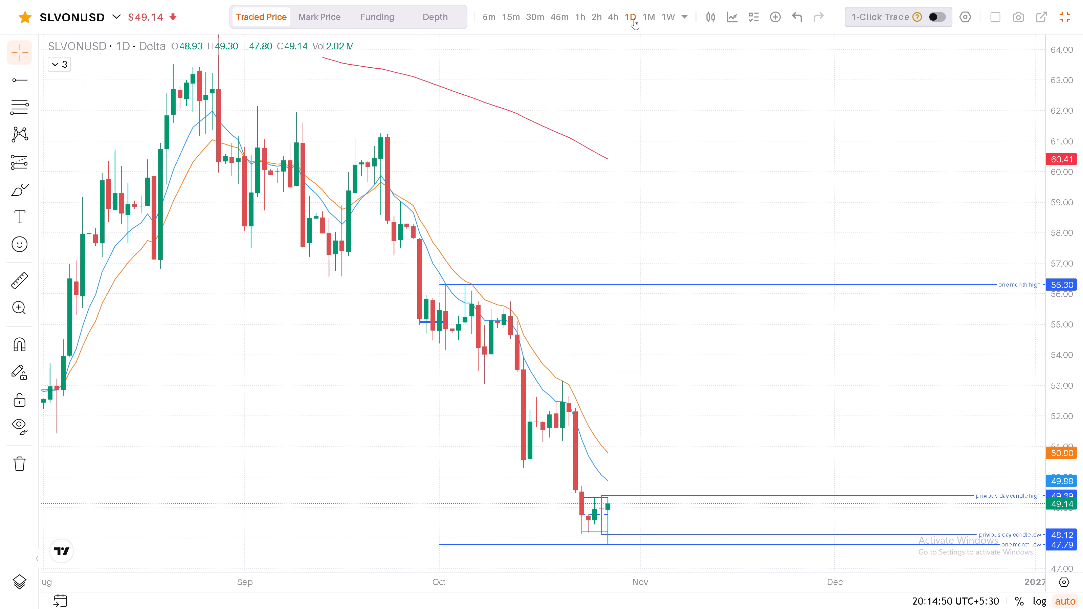
left_click(607, 14)
left_click(610, 16)
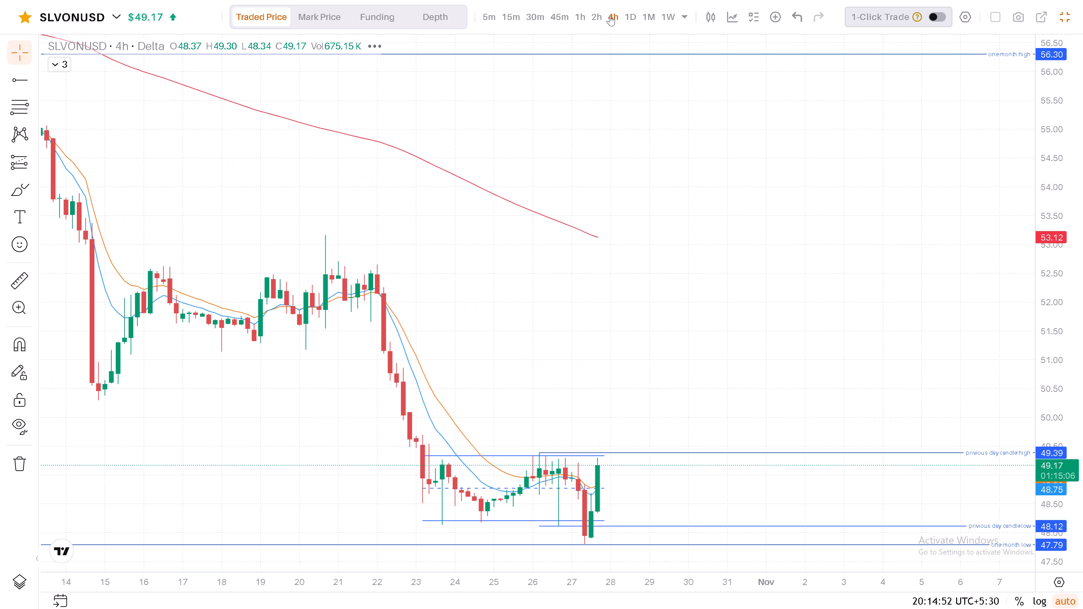
left_click_drag(1044, 477, 1038, 441)
left_click_drag(749, 431, 741, 227)
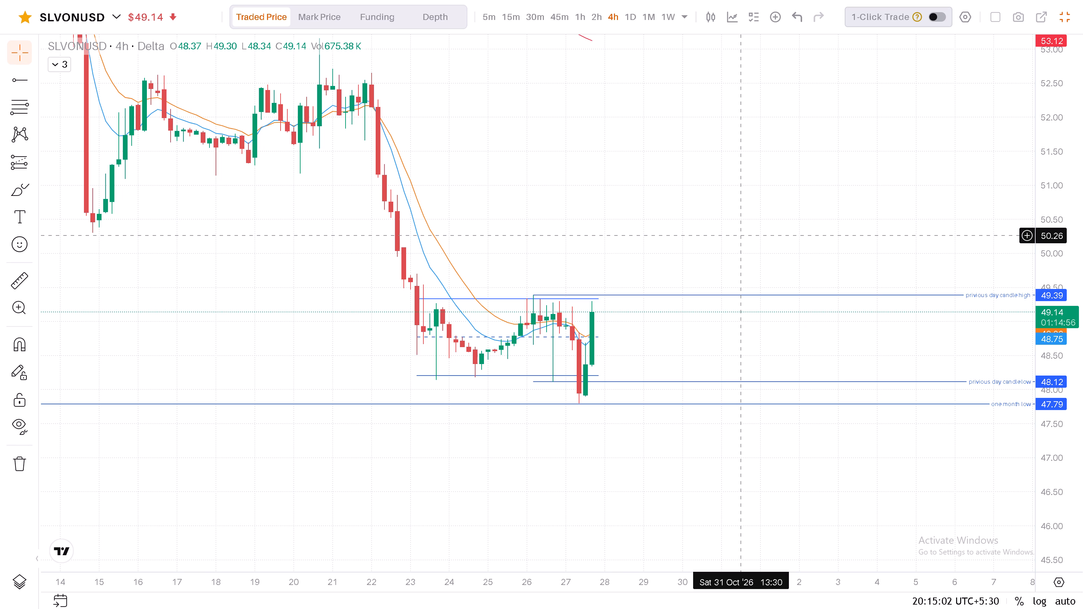
scroll(724, 338, "up", 3)
left_click_drag(618, 323, 753, 233)
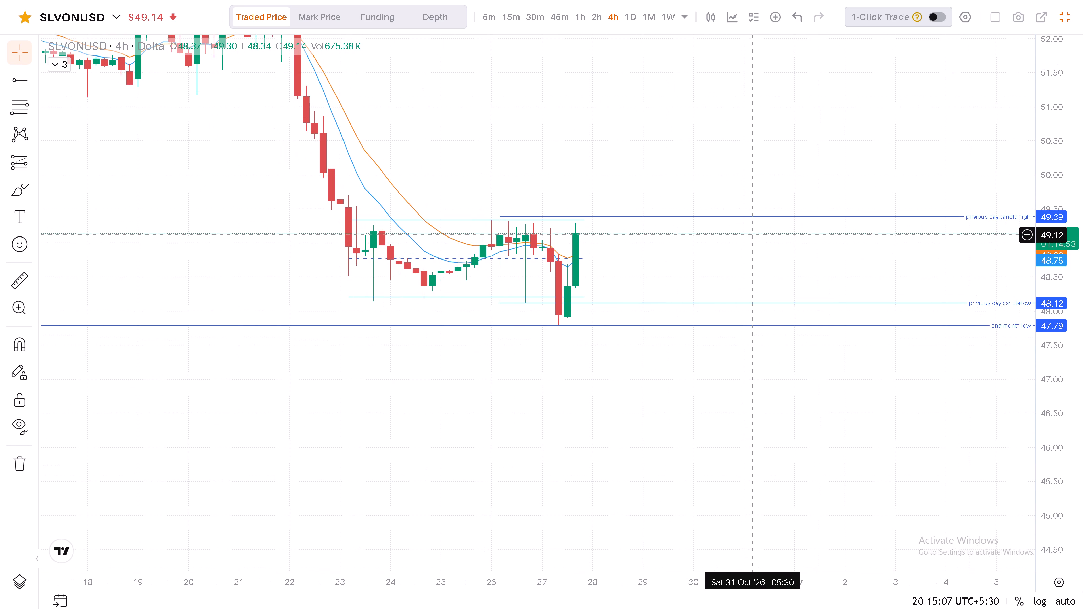
left_click_drag(757, 254, 753, 268)
left_click(753, 268)
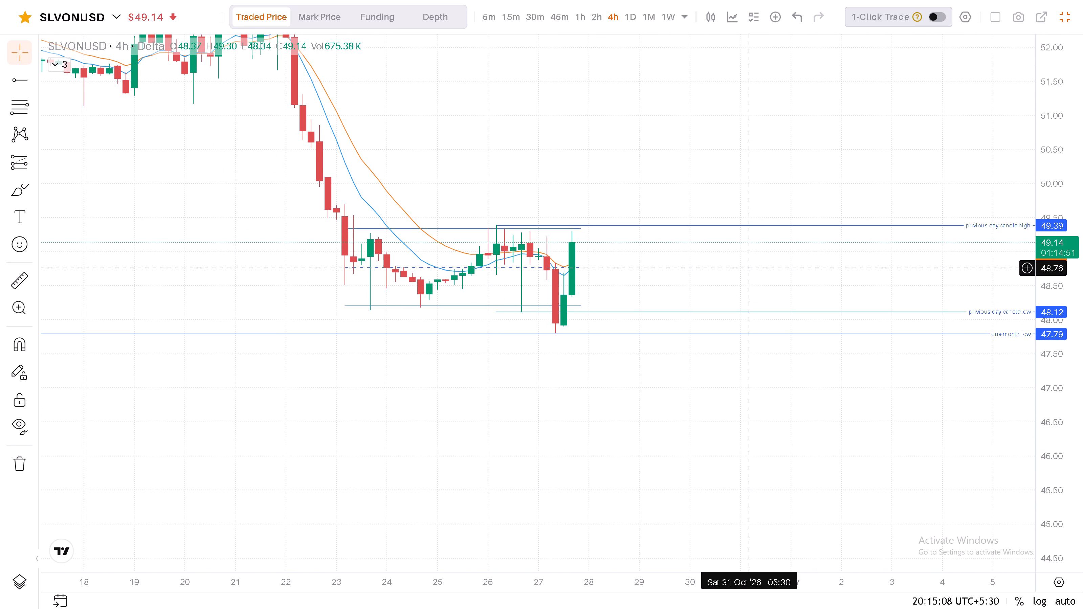
left_click_drag(751, 269, 738, 272)
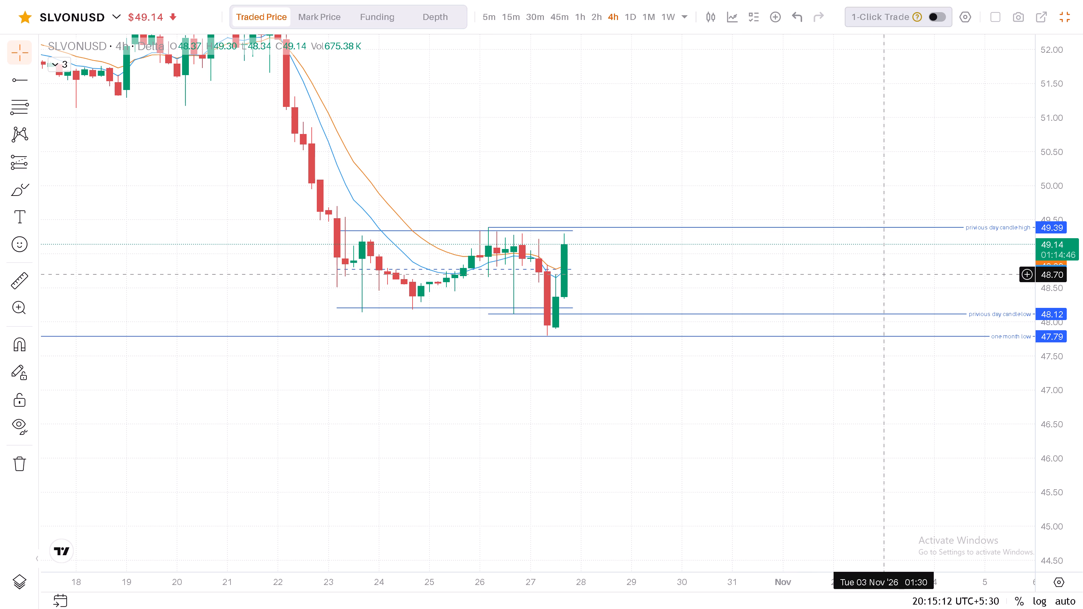
left_click_drag(878, 284, 857, 291)
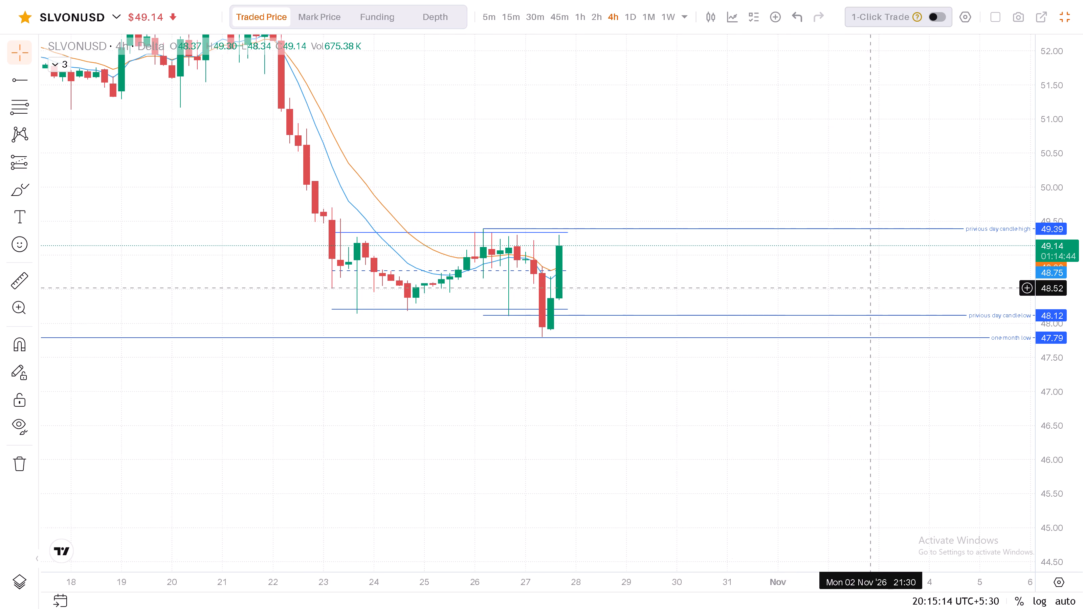
left_click_drag(857, 291, 847, 284)
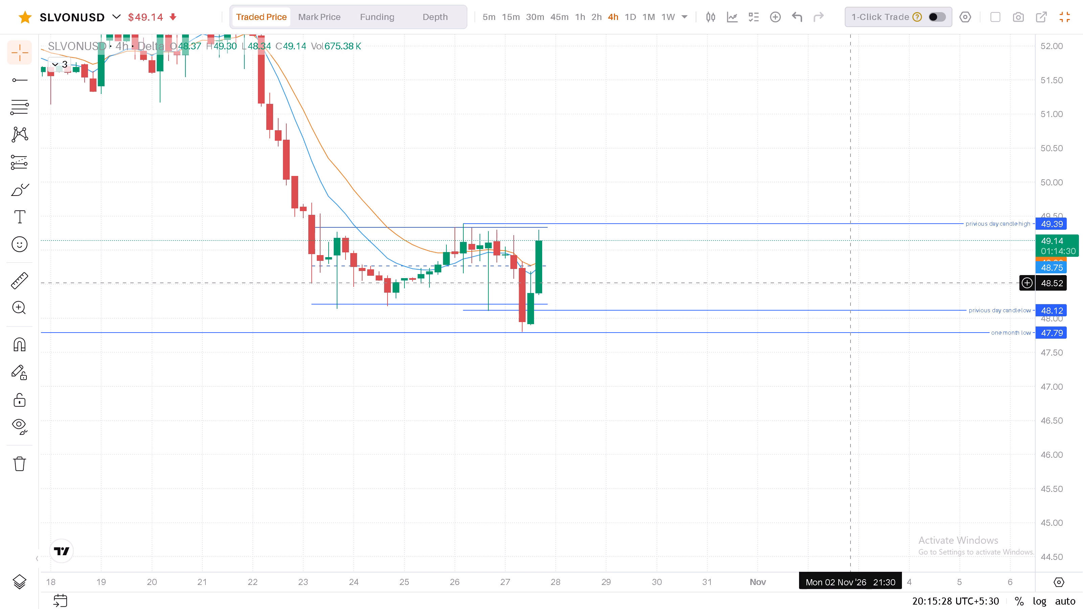
Examine SLVONUSD's 1-hour, 45-minute and 30-minute candles against the previous-day high and low and one-month low rays.
left_click(582, 17)
left_click_drag(1049, 269, 1050, 316)
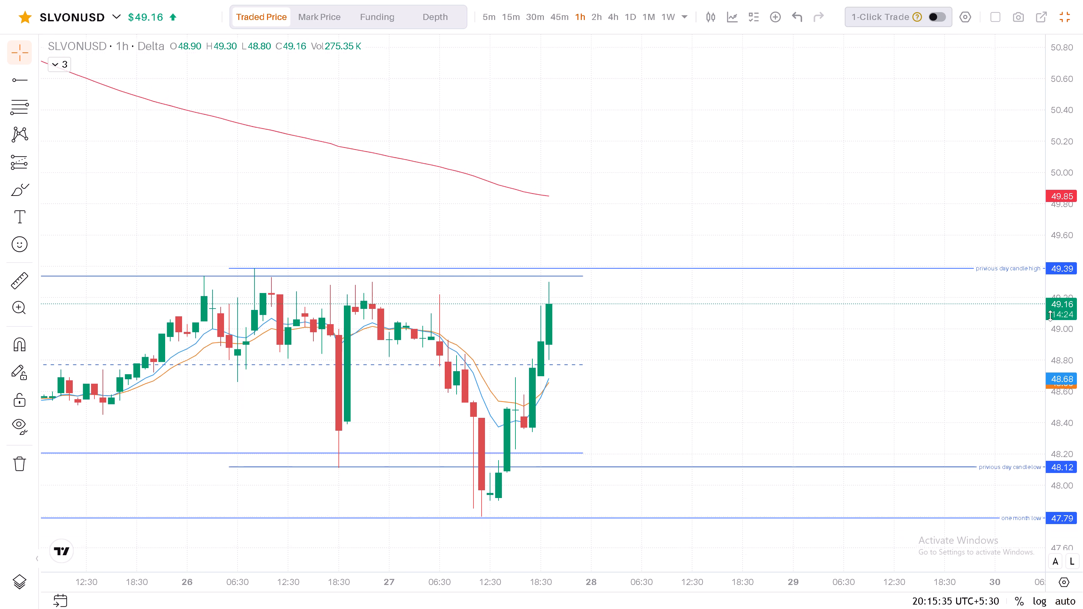
left_click_drag(1050, 316, 1056, 359)
left_click_drag(793, 316, 987, 246)
scroll(978, 268, "down", 6)
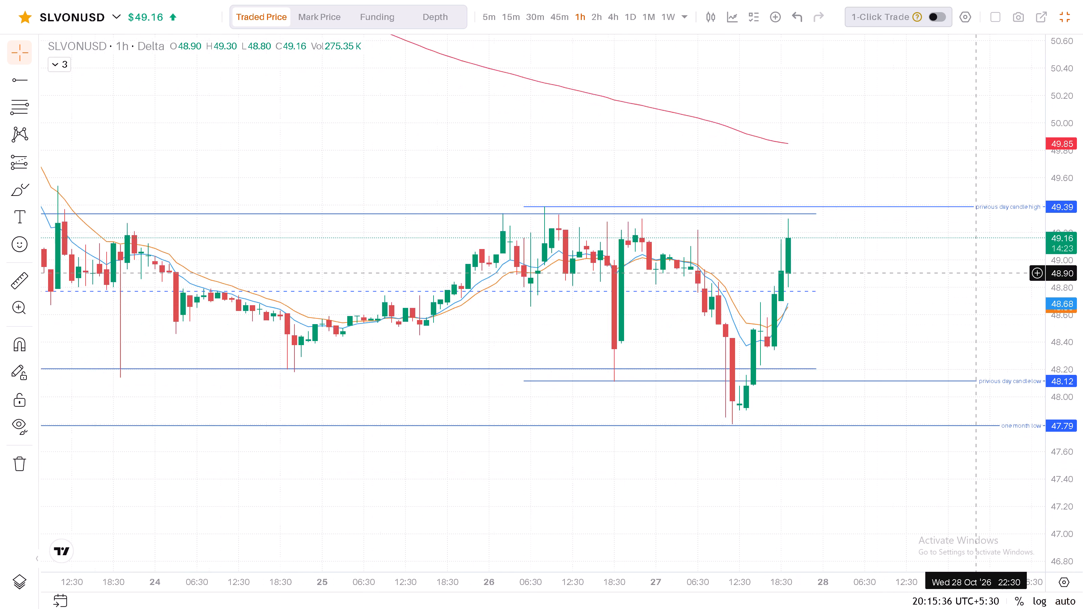
scroll(976, 274, "up", 7)
left_click_drag(900, 277, 826, 300)
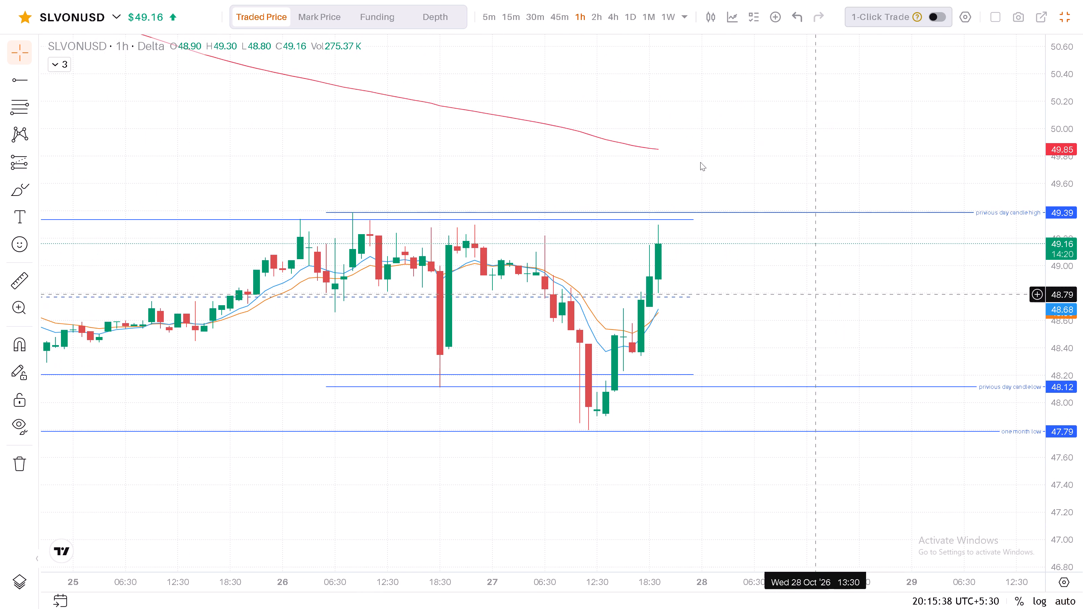
left_click(565, 15)
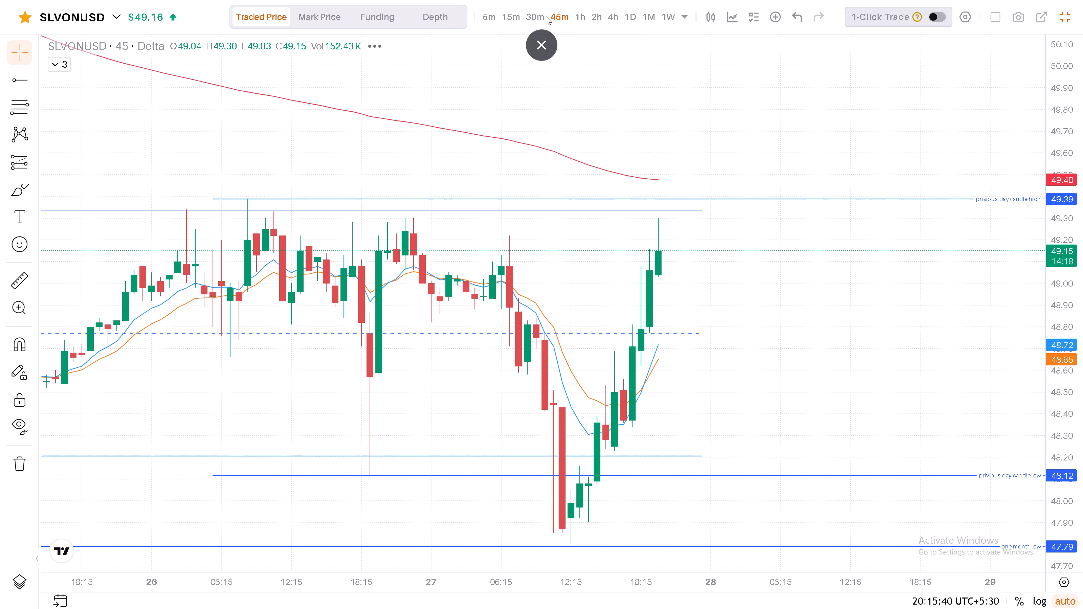
left_click(540, 16)
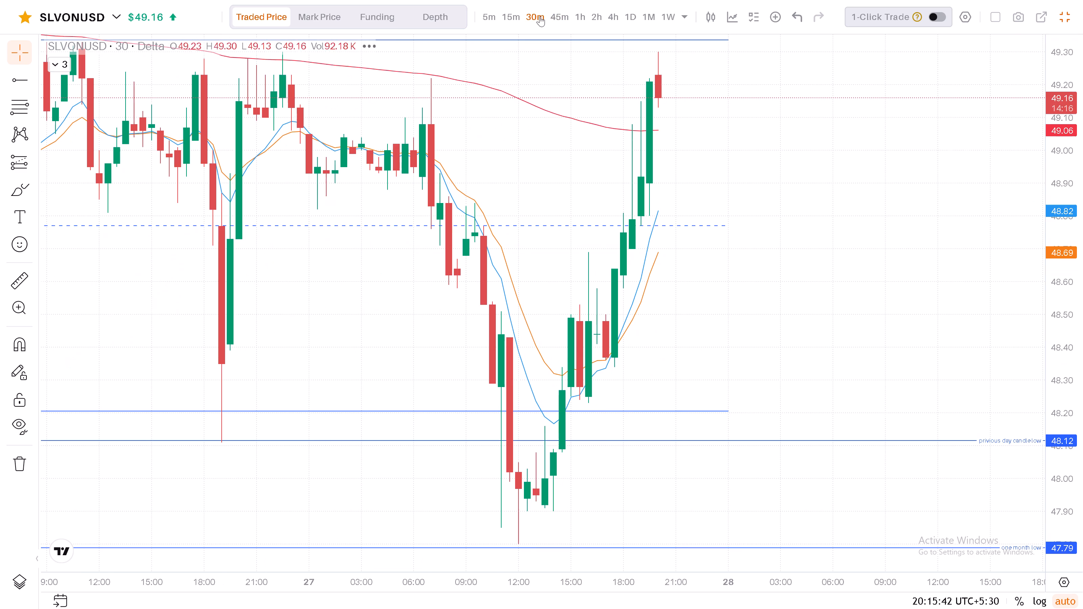
left_click_drag(1077, 129, 1059, 358)
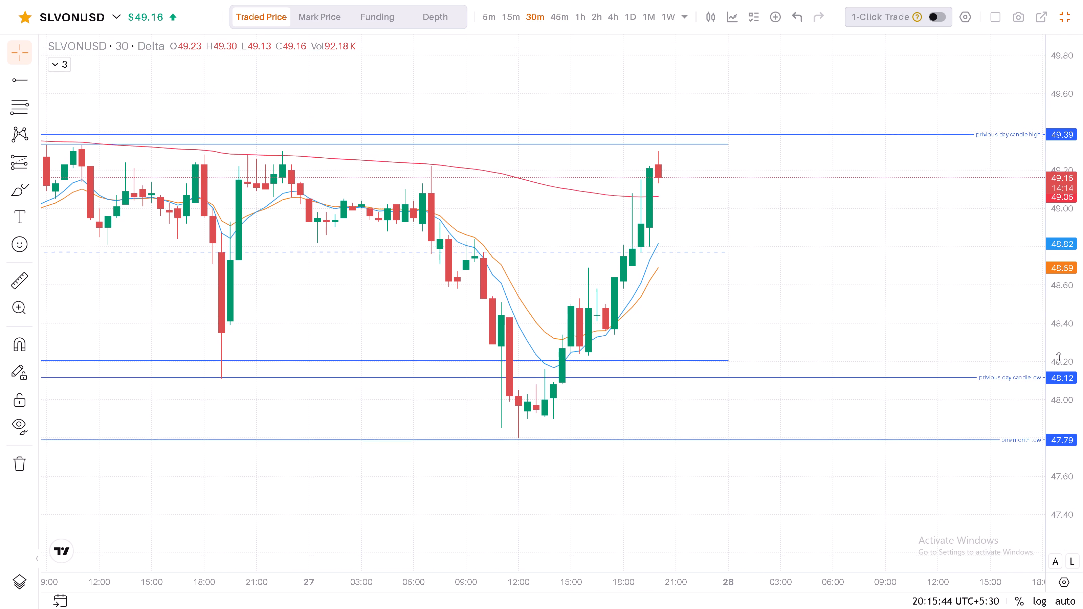
left_click_drag(1059, 358, 1059, 358)
left_click_drag(1074, 281, 1058, 345)
scroll(857, 293, "down", 4)
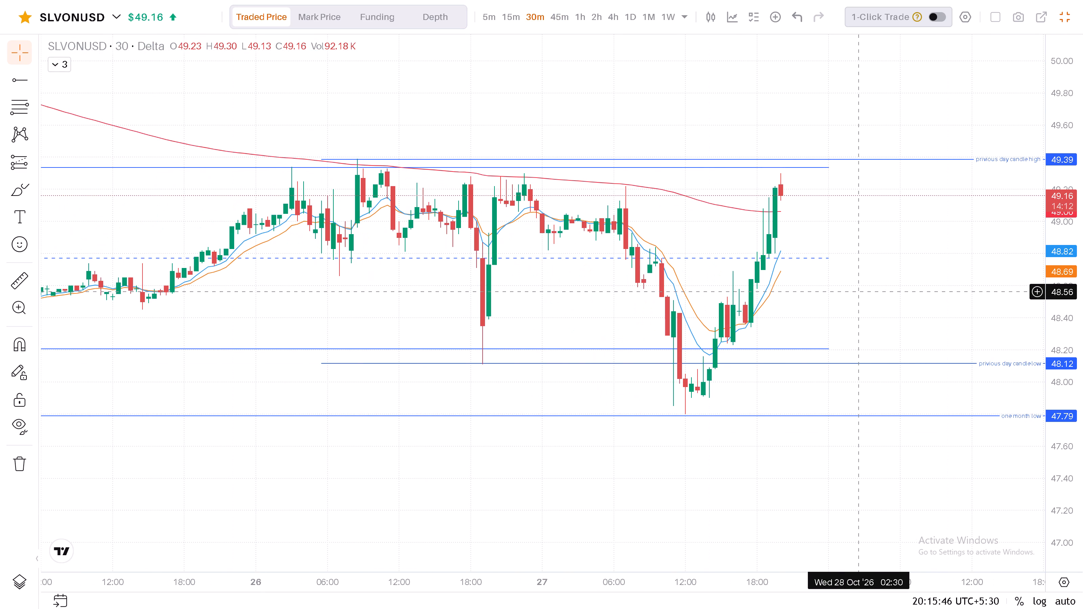
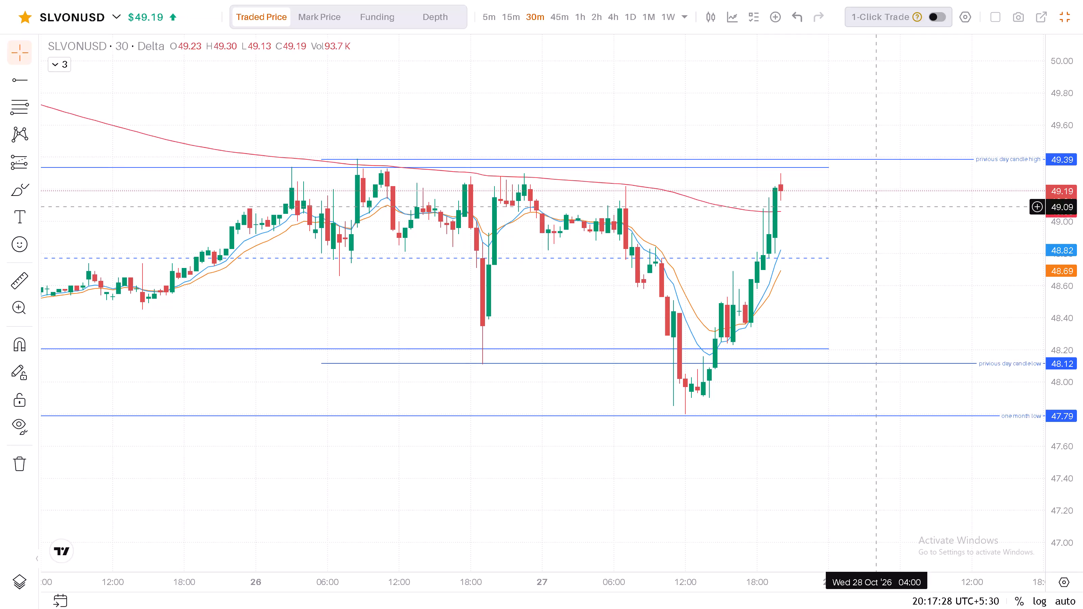
Switch the SLVONUSD chart to the 15-minute timeframe and fit the previous day's high, low and one-month low levels in view.
left_click_drag(908, 222, 899, 252)
left_click(899, 252)
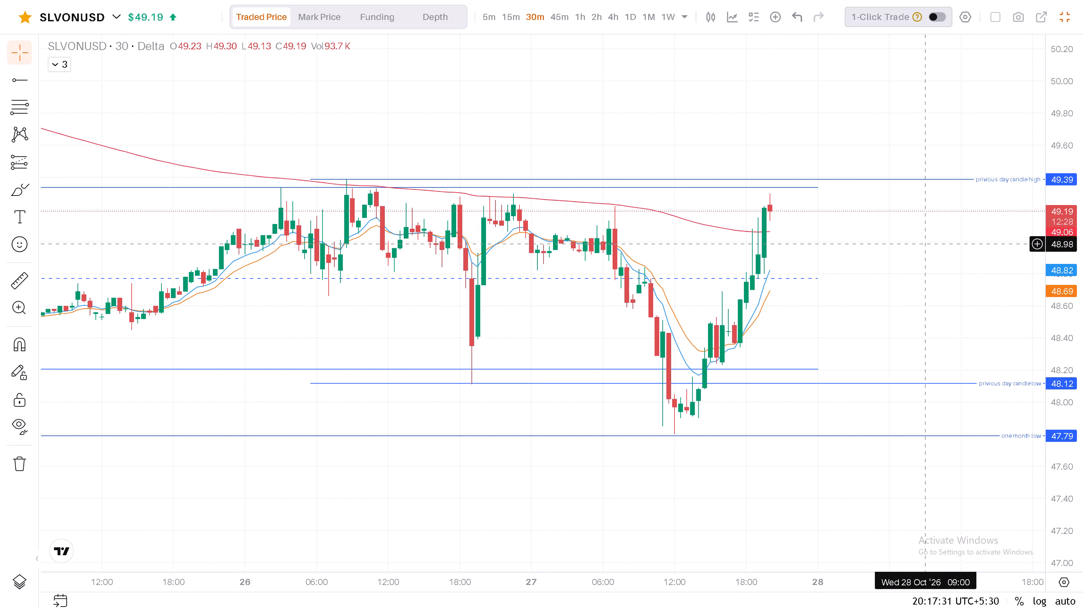
left_click(515, 18)
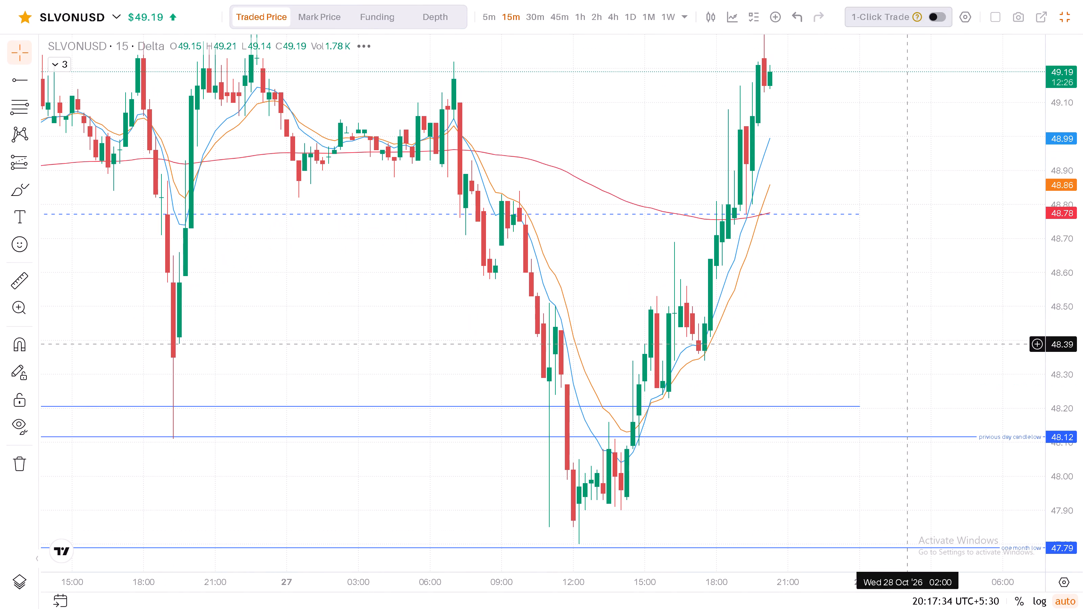
left_click_drag(1068, 201, 1071, 362)
left_click_drag(1064, 225, 1073, 268)
left_click_drag(1065, 211, 1077, 262)
scroll(902, 234, "down", 4)
scroll(923, 210, "down", 2)
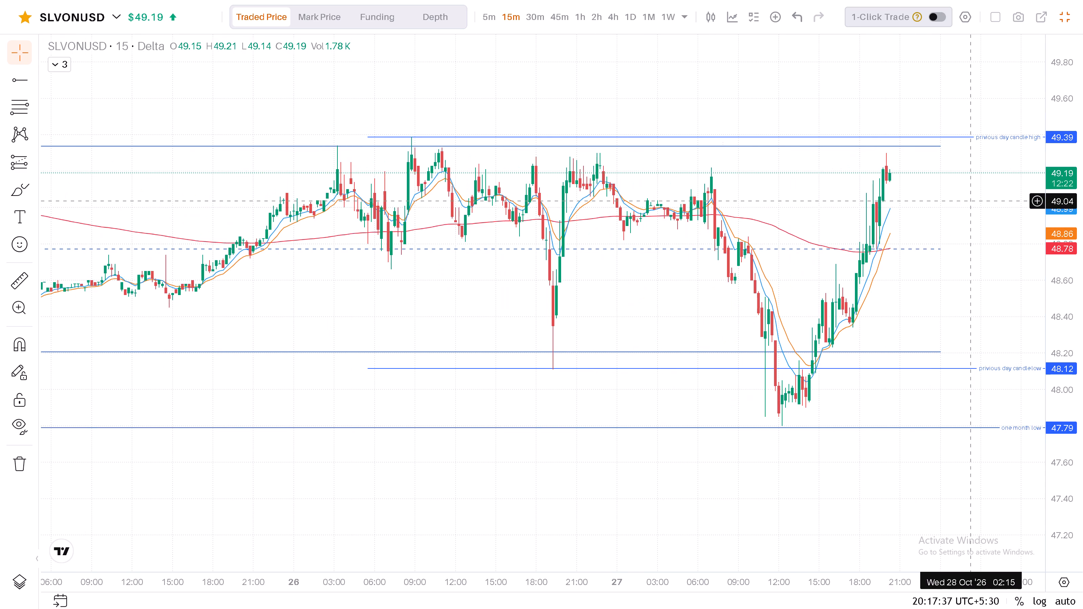
left_click_drag(975, 201, 898, 260)
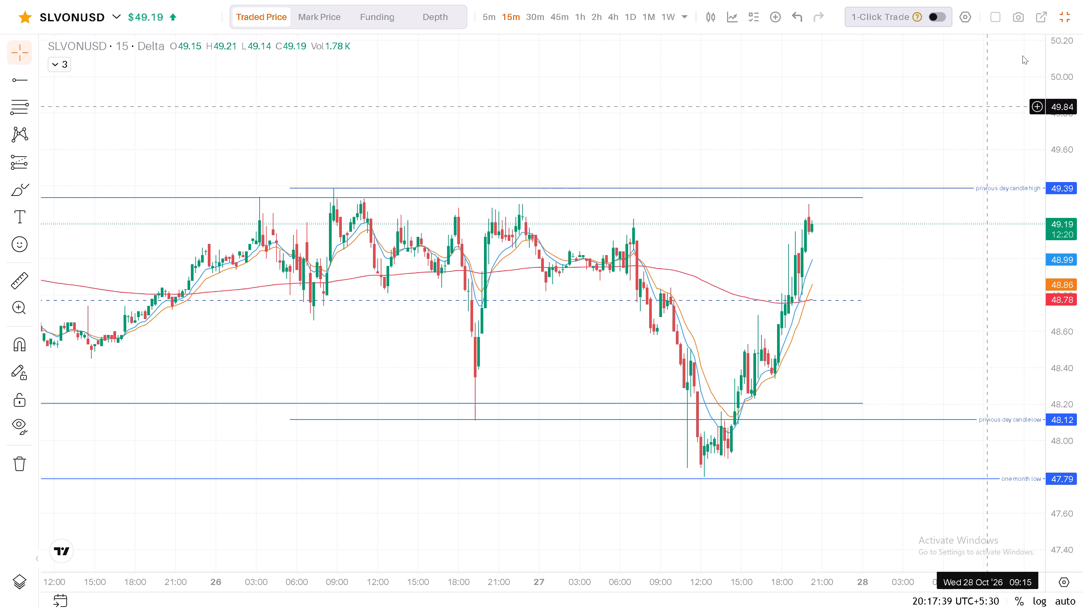
Exit the full-screen chart so the order form is available beside it.
left_click(1059, 17)
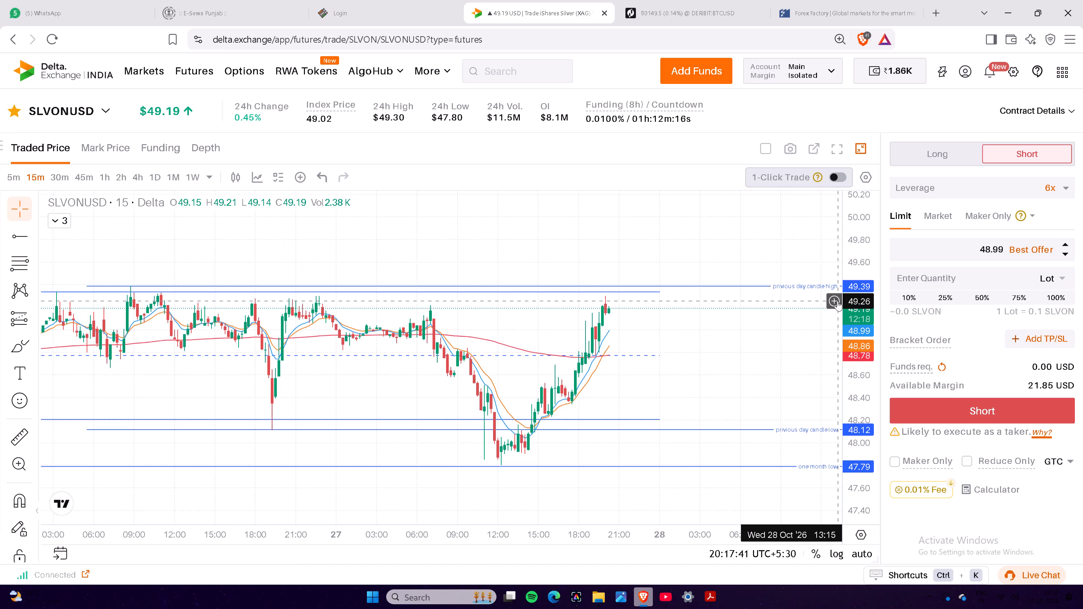
left_click_drag(854, 302, 859, 254)
left_click_drag(563, 198, 567, 224)
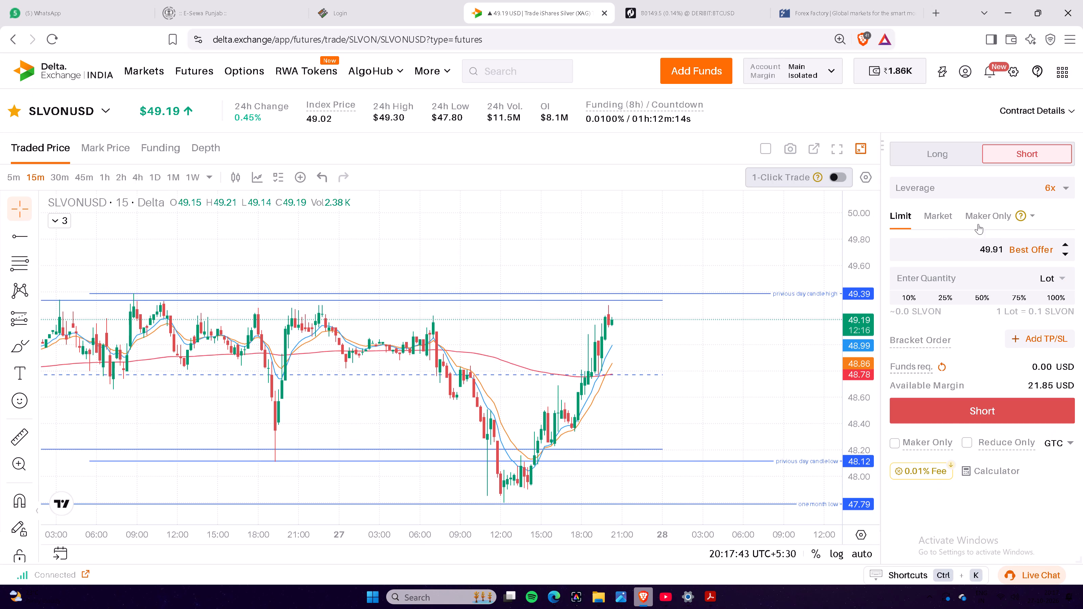
Place a short limit order on SLVONUSD at 49.44, above the previous day's high, using 10% quantity (2 lots).
left_click(639, 263)
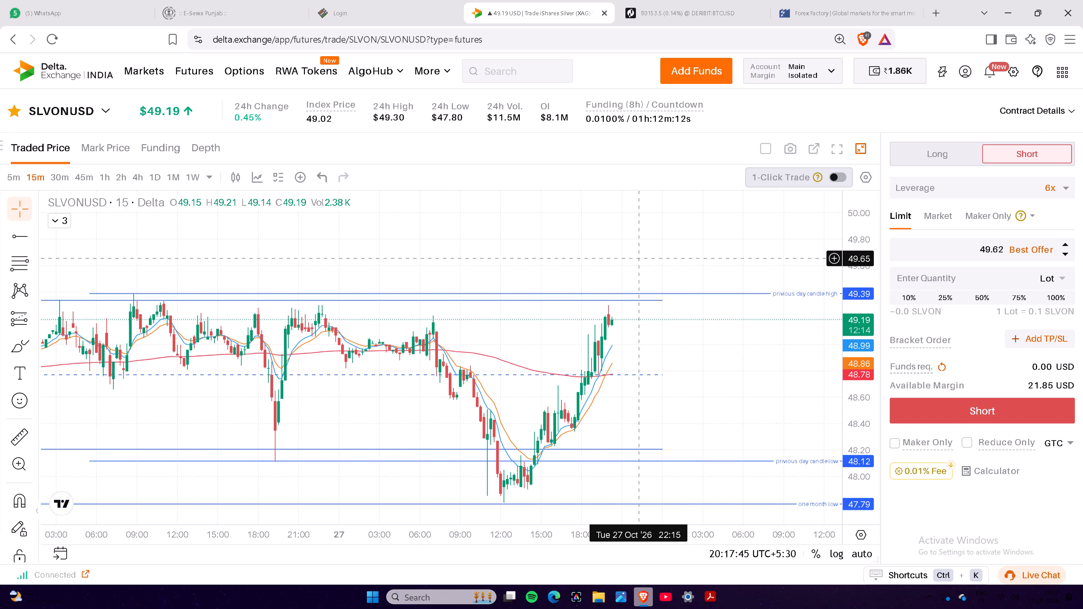
left_click(643, 251)
left_click(648, 245)
scroll(655, 271, "down", 3)
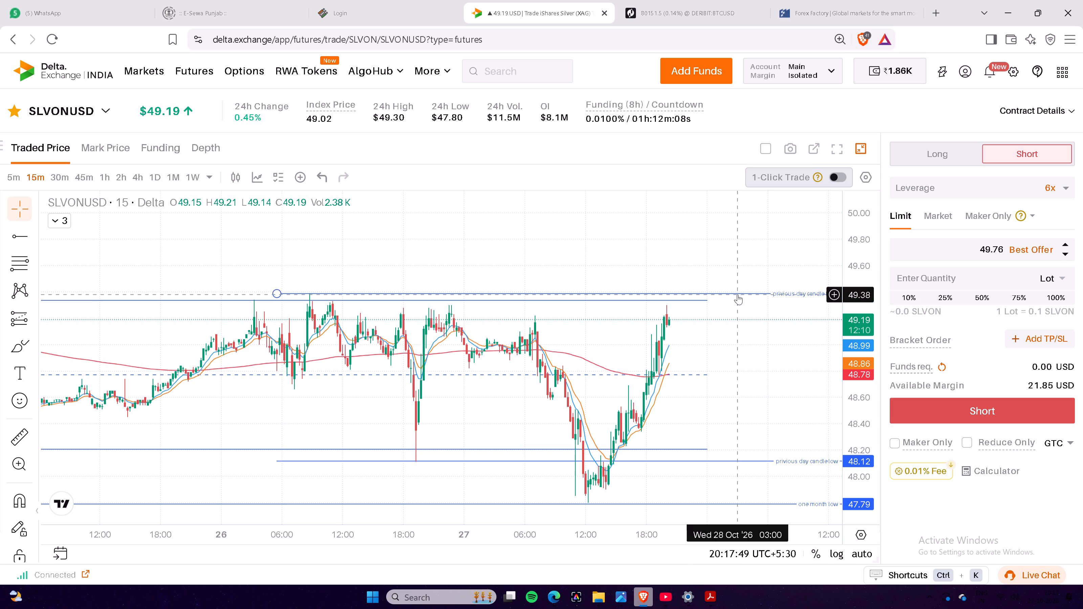
scroll(736, 287, "down", 2)
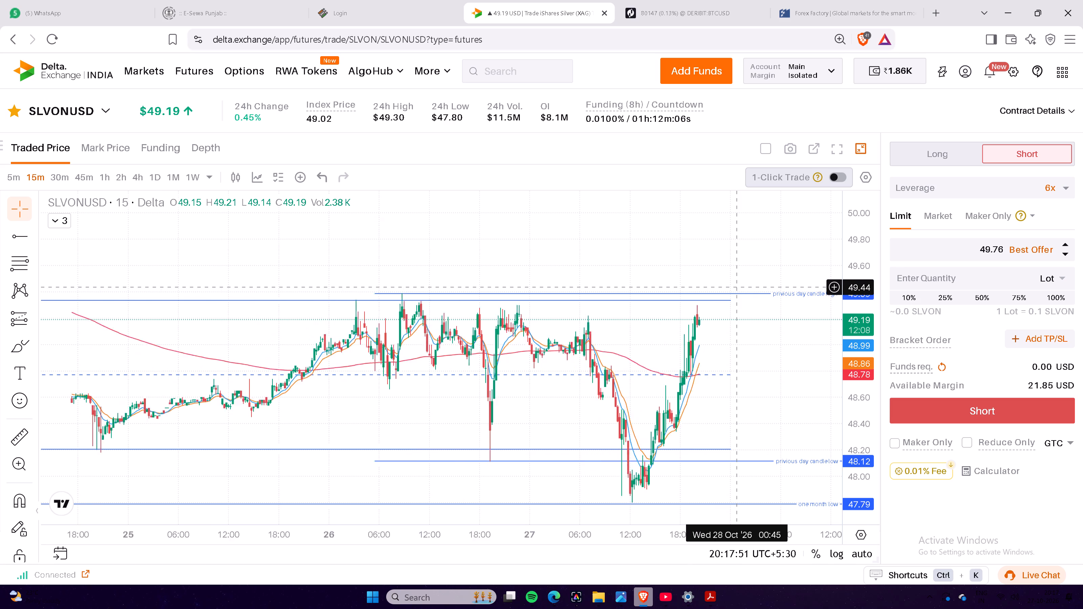
scroll(736, 287, "down", 6)
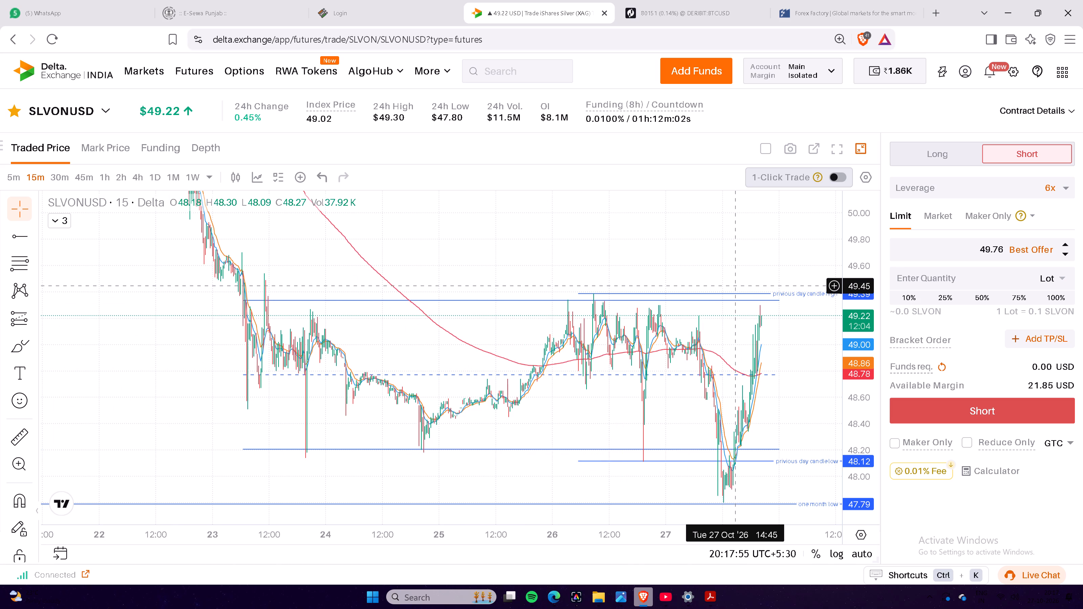
triple_click(736, 285)
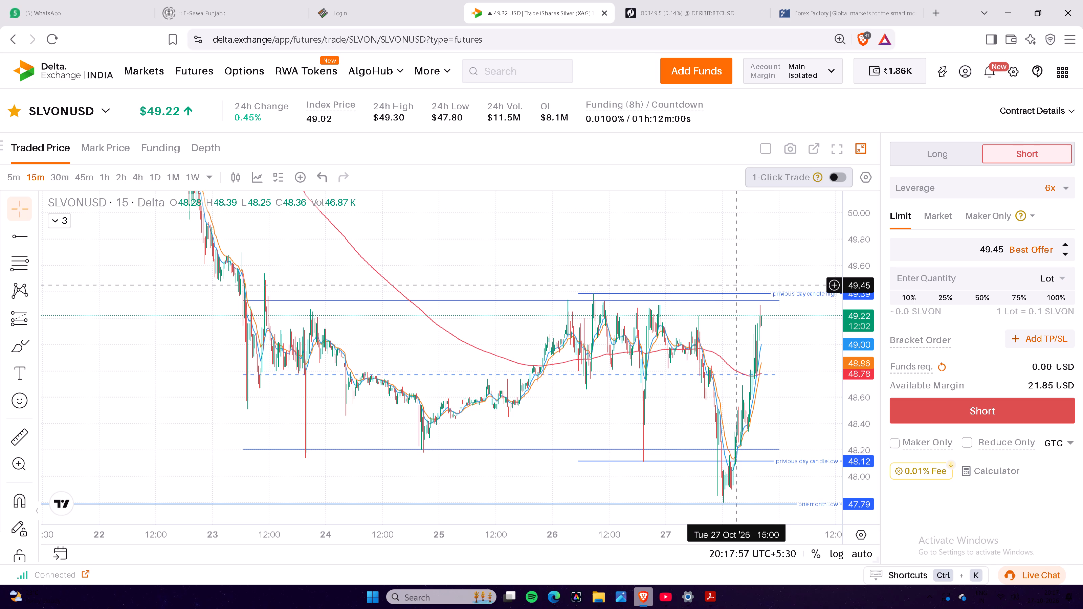
left_click(903, 294)
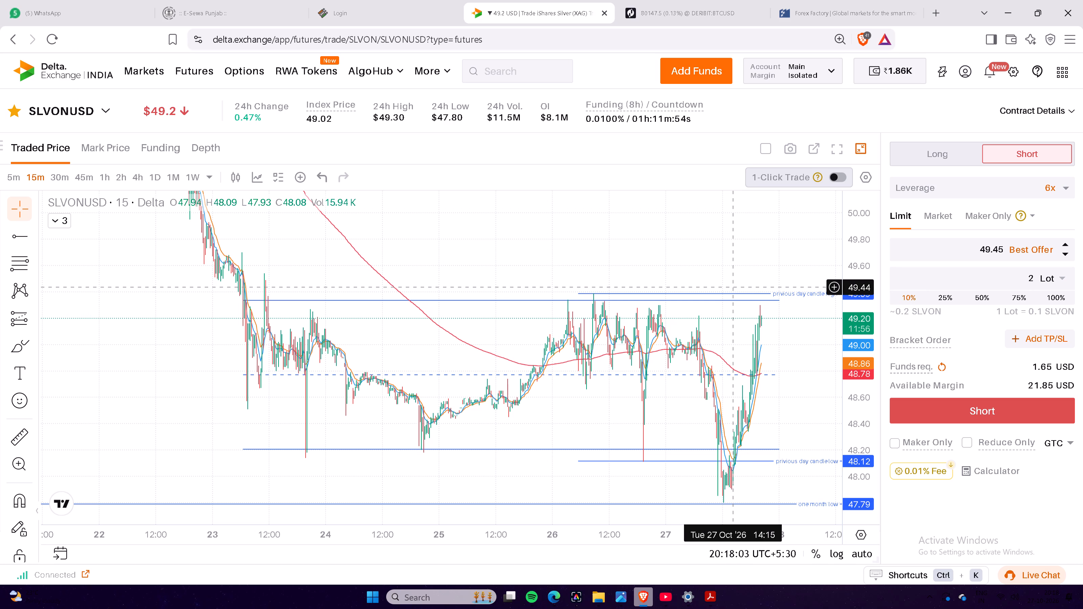
left_click(734, 287)
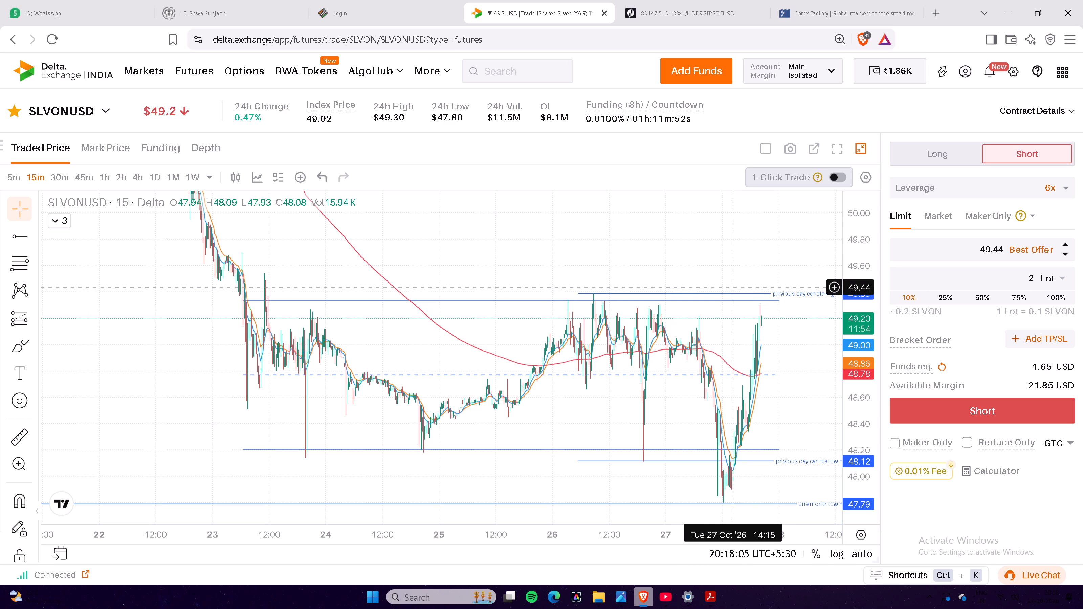
left_click(734, 287)
double_click(734, 287)
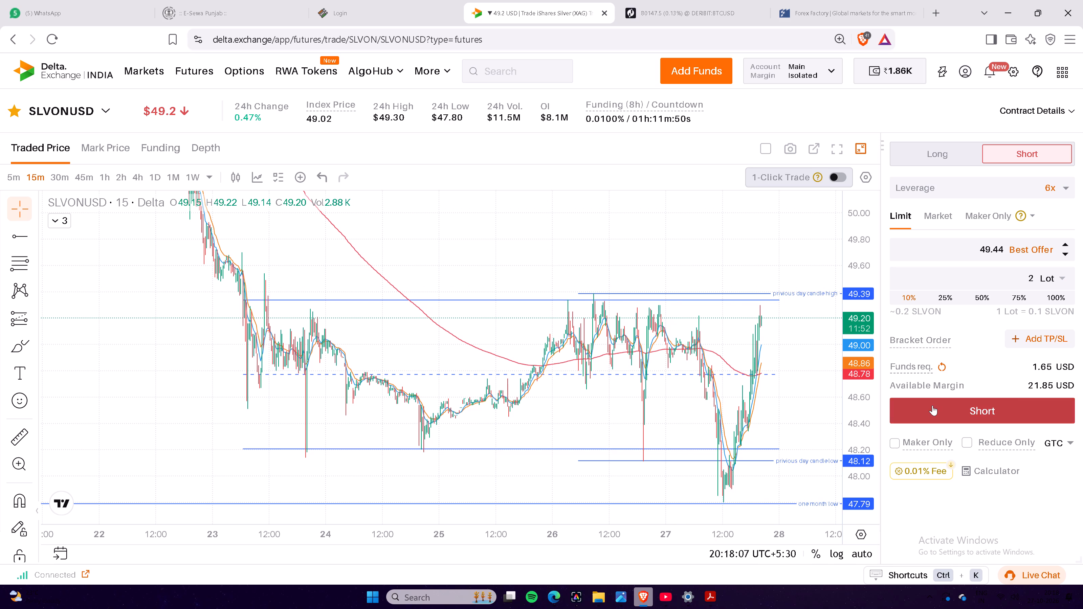
left_click(932, 405)
left_click(510, 398)
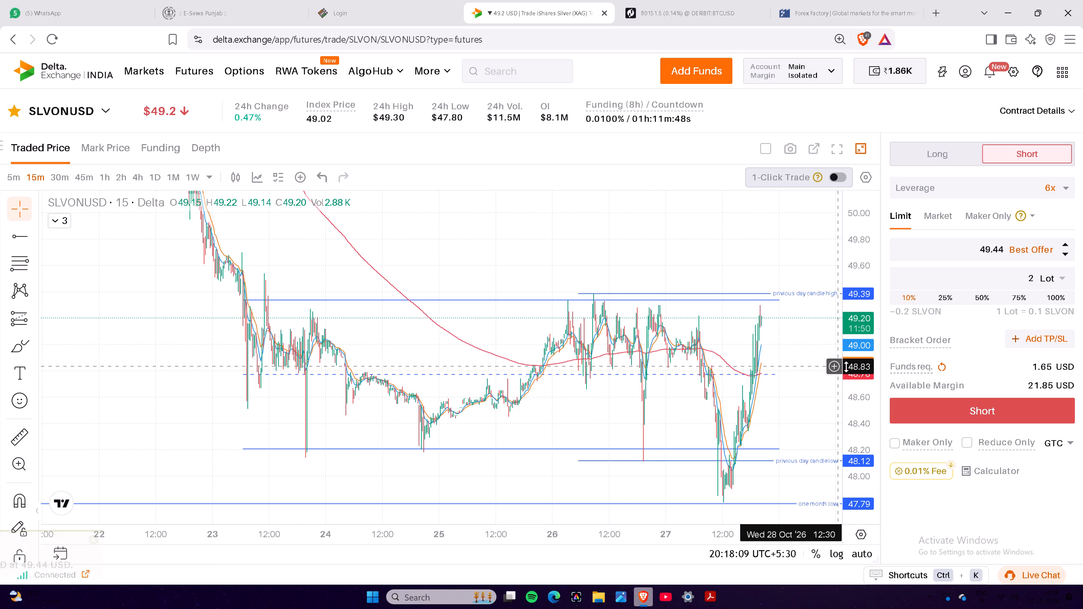
Examine the recent price action around the 49.44 sell order and the previous day's high and low.
scroll(847, 367, "up", 4)
scroll(746, 362, "up", 2)
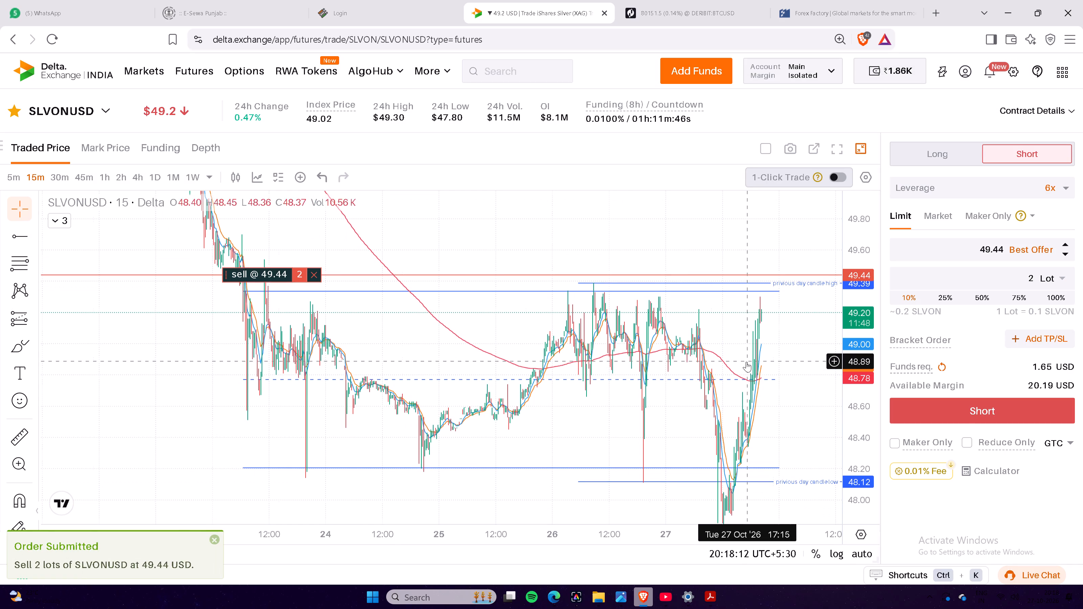
scroll(746, 362, "up", 5)
scroll(746, 361, "down", 7)
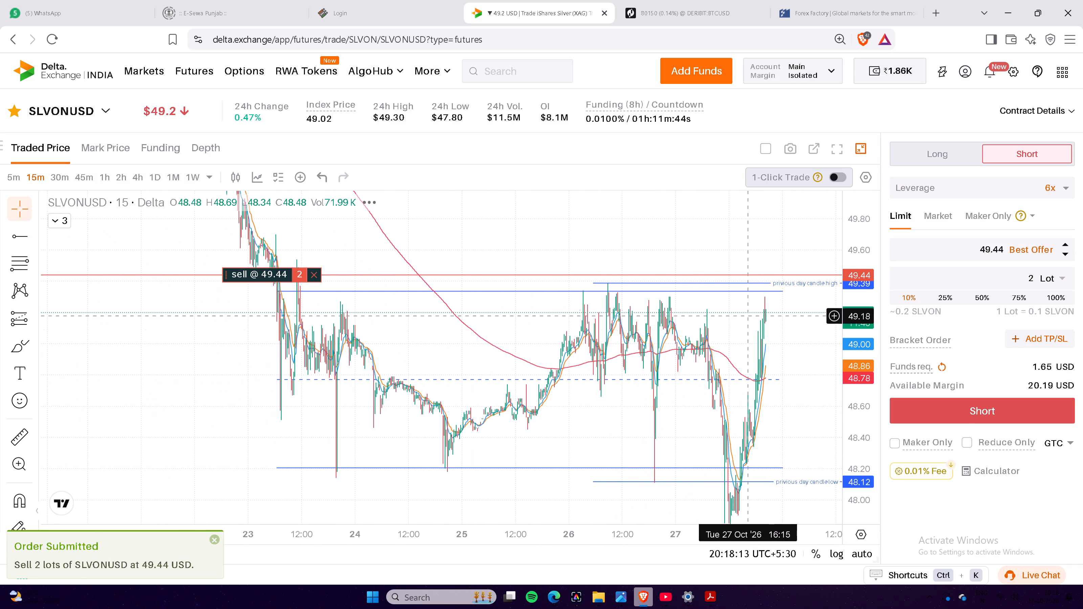
left_click_drag(641, 233, 738, 238)
scroll(738, 242, "down", 1)
left_click_drag(733, 243, 639, 244)
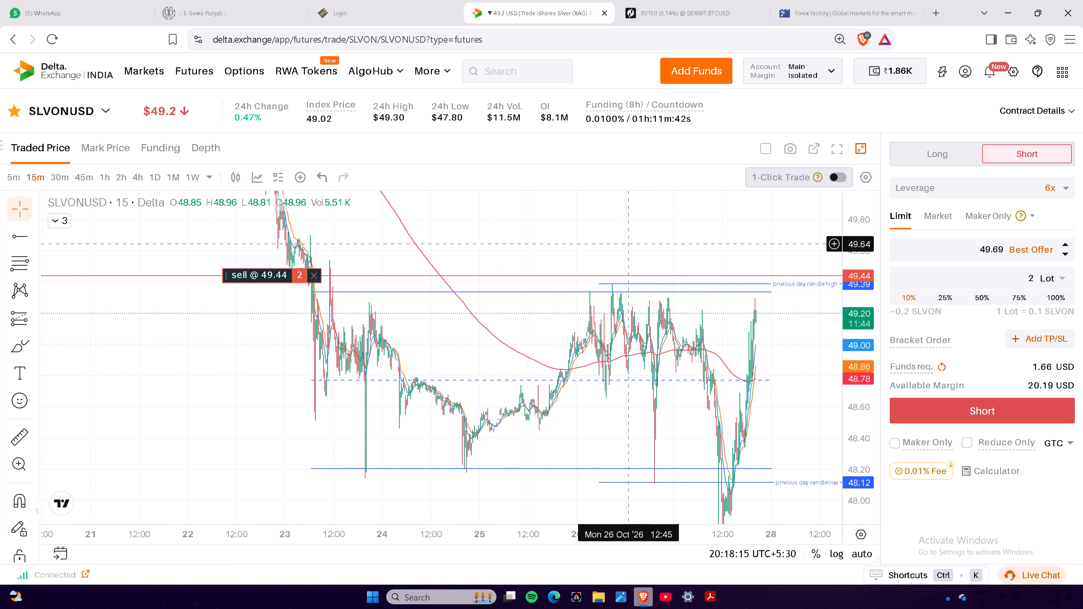
left_click_drag(639, 244, 676, 244)
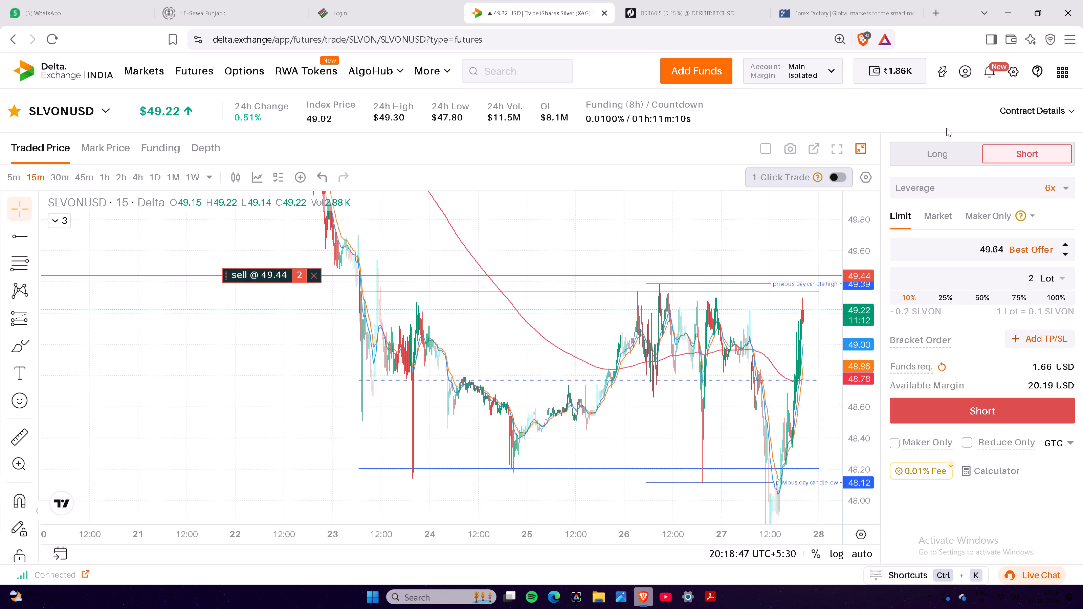
Start a bracket order for the open SLVONUSD limit order and set its stop-loss trigger price to 49.67.
scroll(946, 128, "down", 5)
left_click_drag(710, 379, 945, 416)
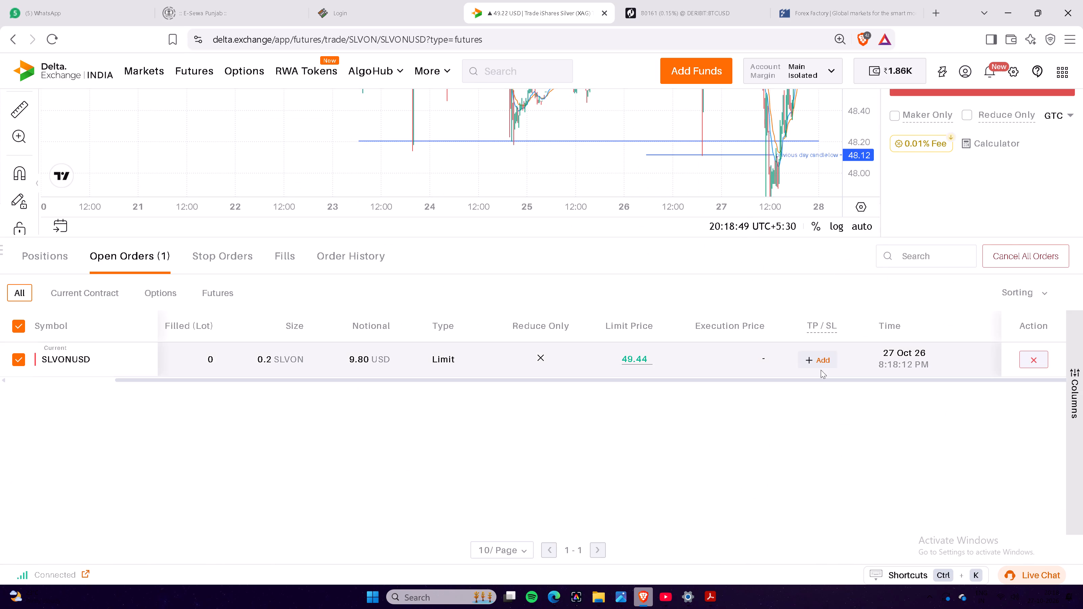
left_click(821, 362)
left_click(633, 362)
left_click(627, 374)
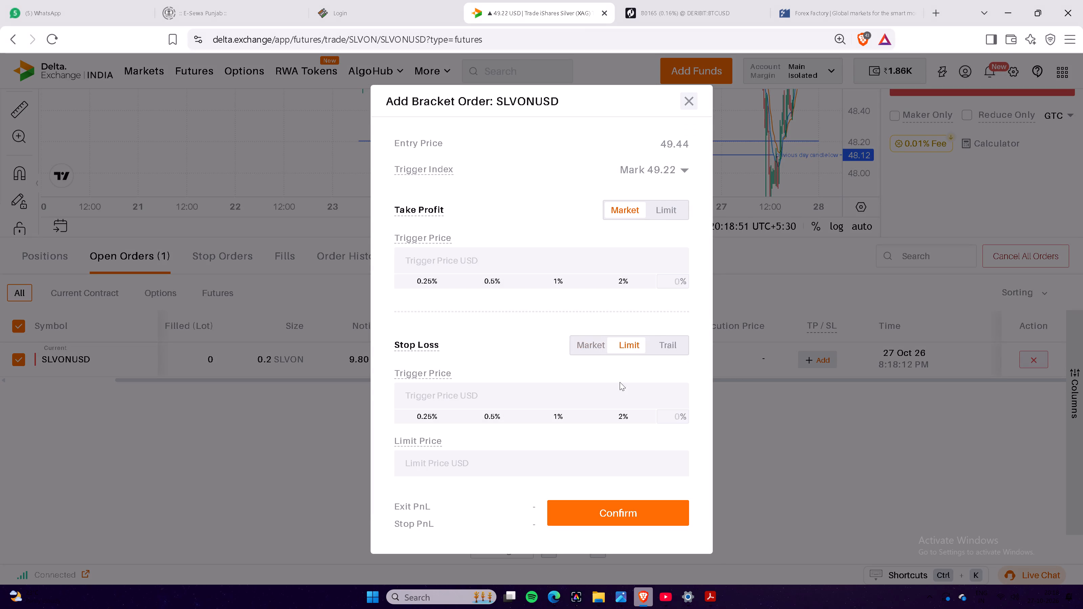
left_click(608, 392)
type("49")
key("period")
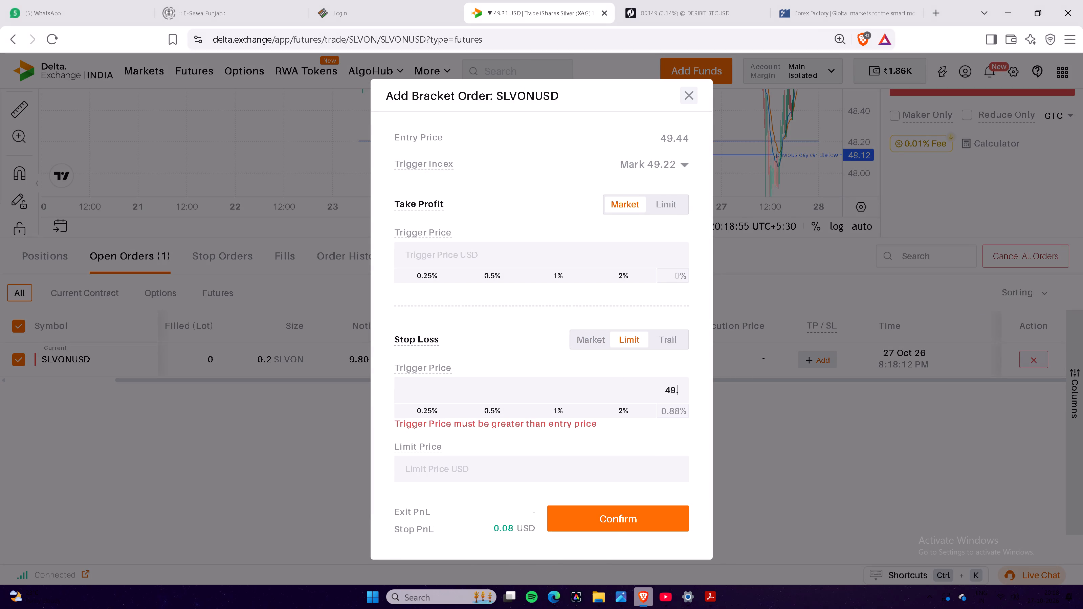
key("6")
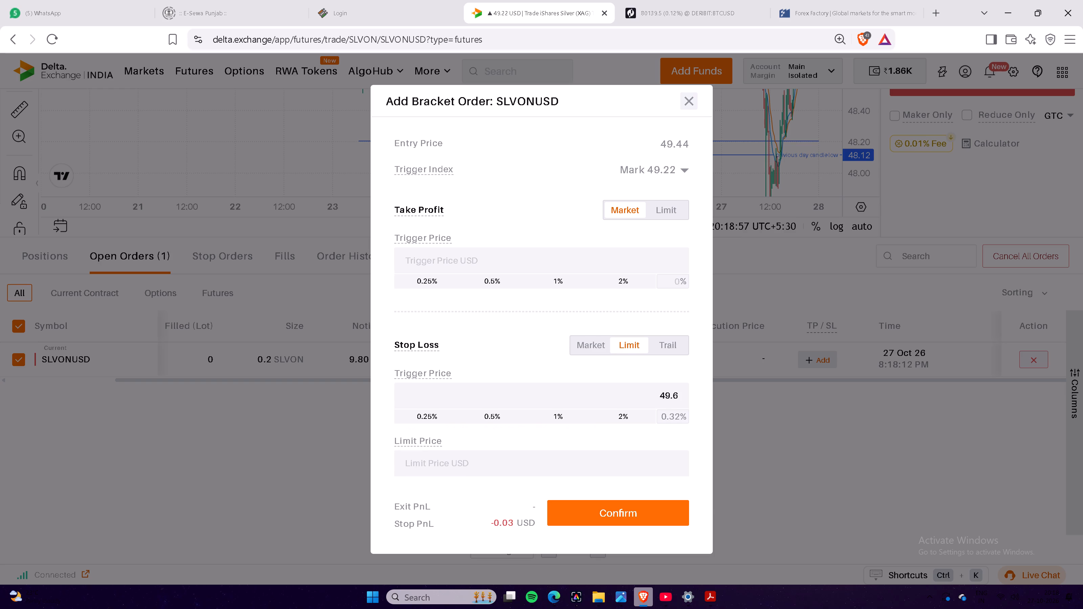
key("7")
Set the stop-loss limit price to 49.67 and submit the bracket order.
left_click(555, 456)
type("49")
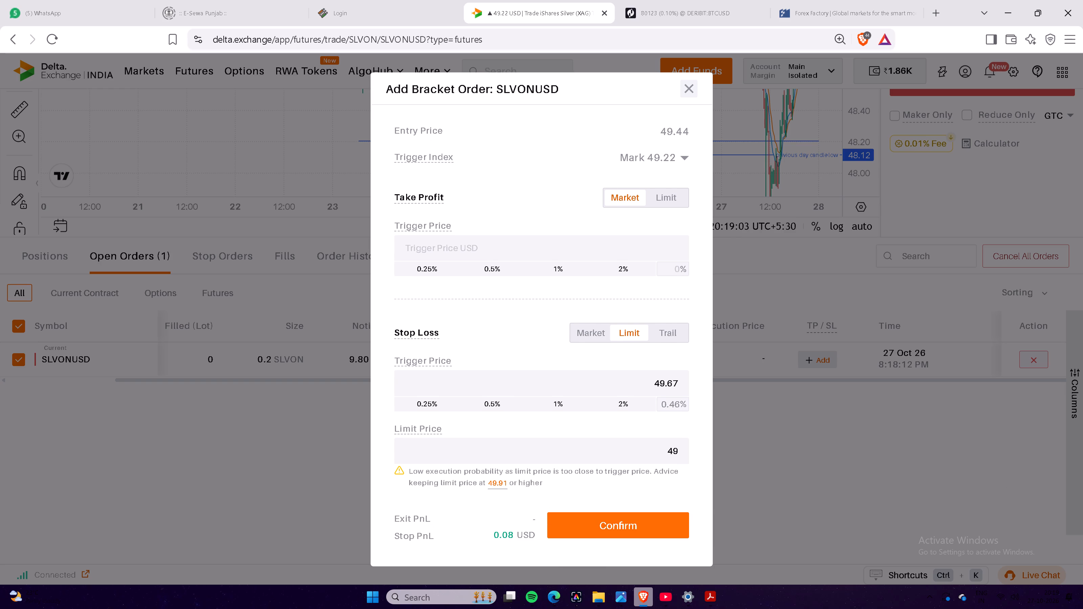
key("3")
key("BackSpace")
type(".67")
left_click(560, 536)
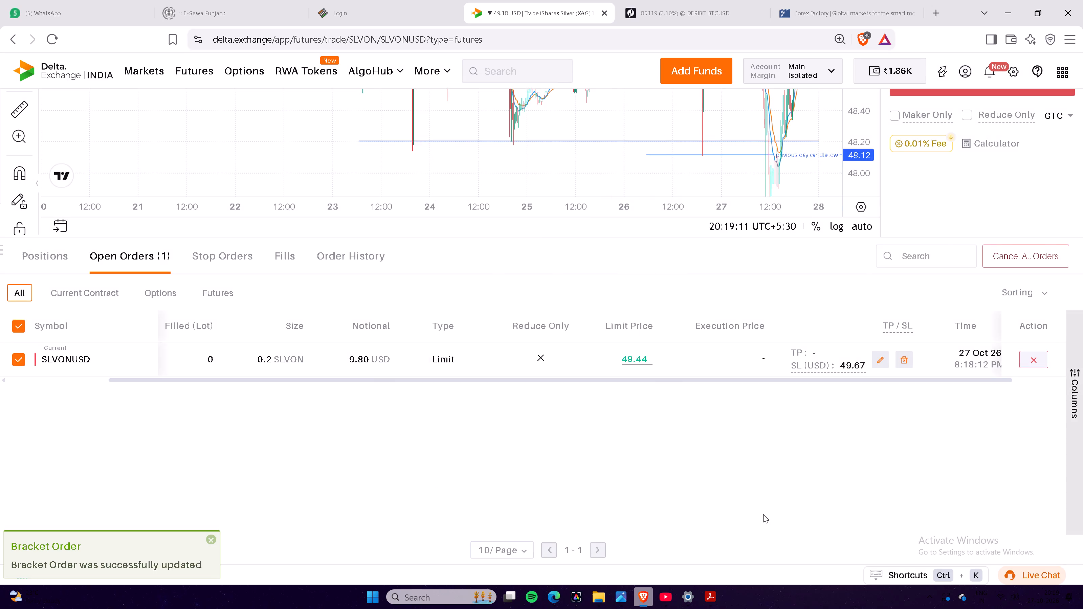
Return to the SLVONUSD chart and show it in full screen.
scroll(765, 514, "up", 5)
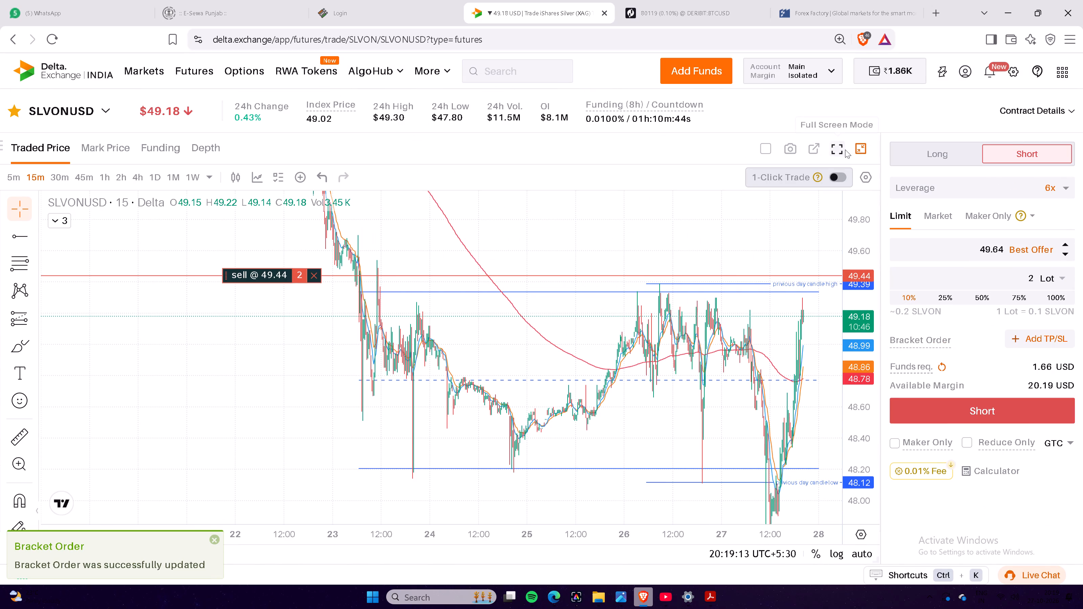
left_click(845, 150)
left_click(842, 153)
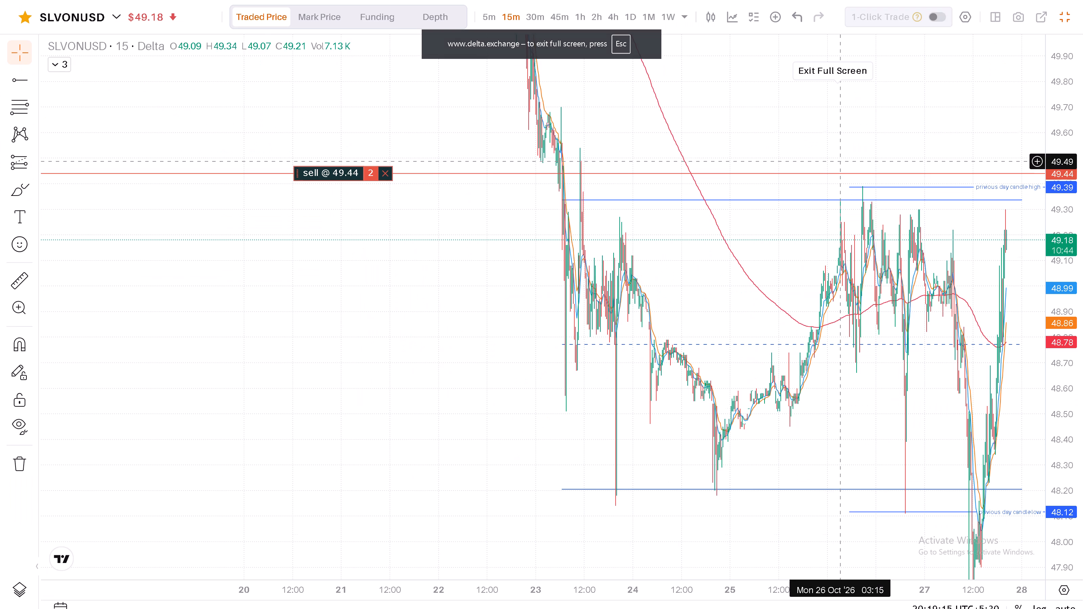
Examine the 15-minute price action over the past days against the 49.44 sell order and the marked levels.
scroll(741, 328, "up", 16)
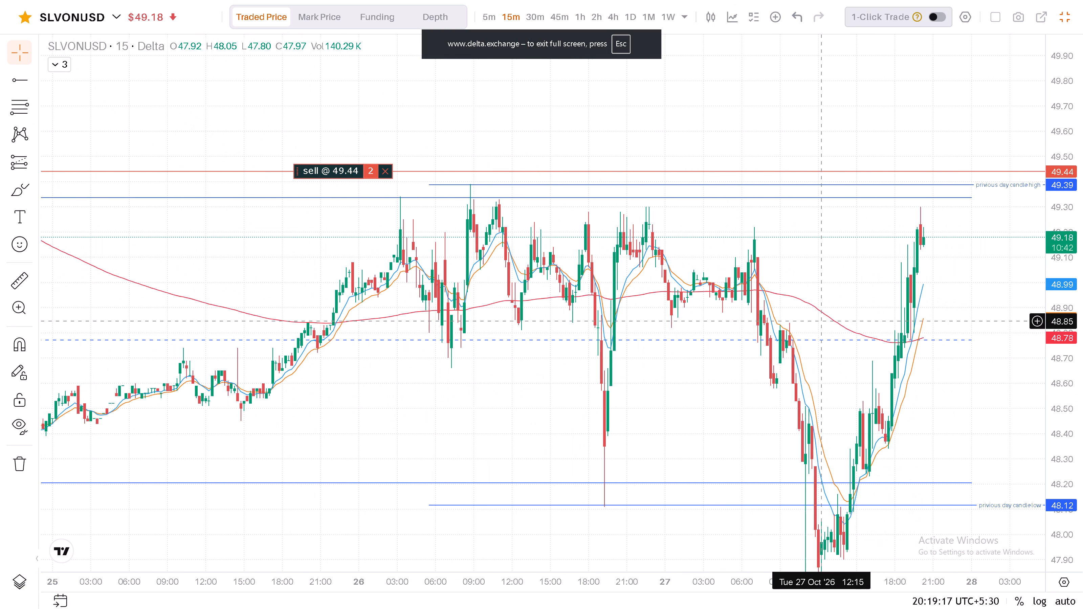
left_click_drag(821, 322, 639, 339)
scroll(639, 339, "down", 3)
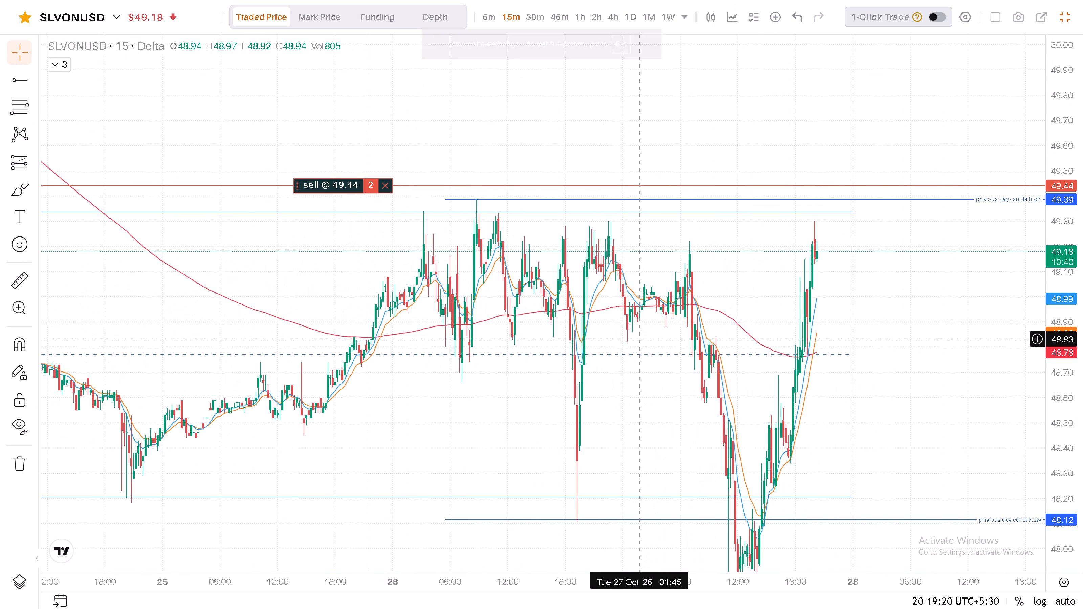
scroll(639, 339, "up", 1)
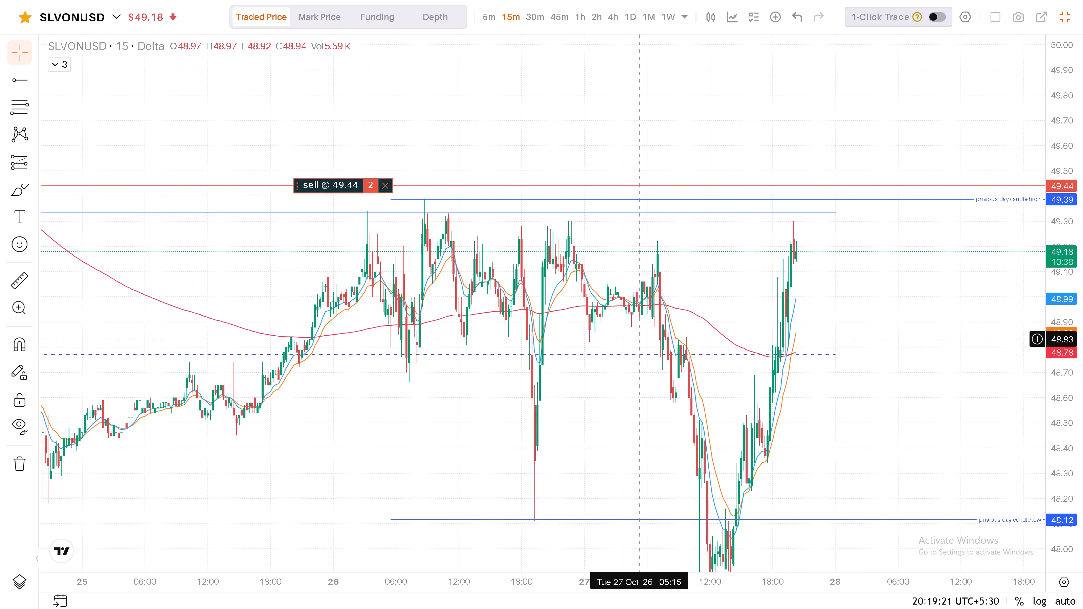
scroll(639, 339, "down", 6)
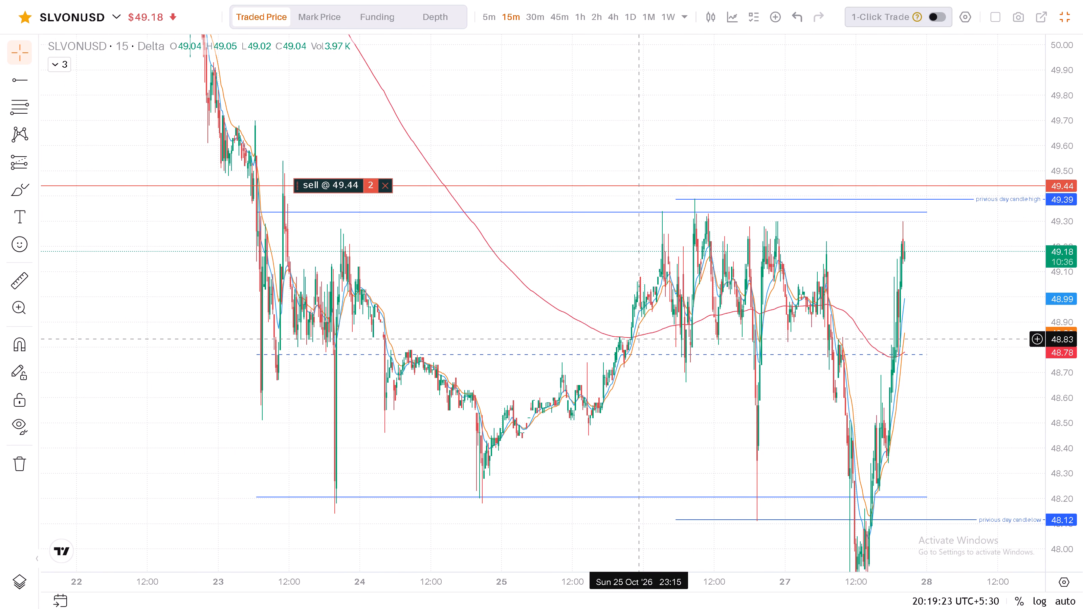
Examine the latest 15-minute candles against the sell order and the previous day's high and low levels.
scroll(639, 339, "up", 2)
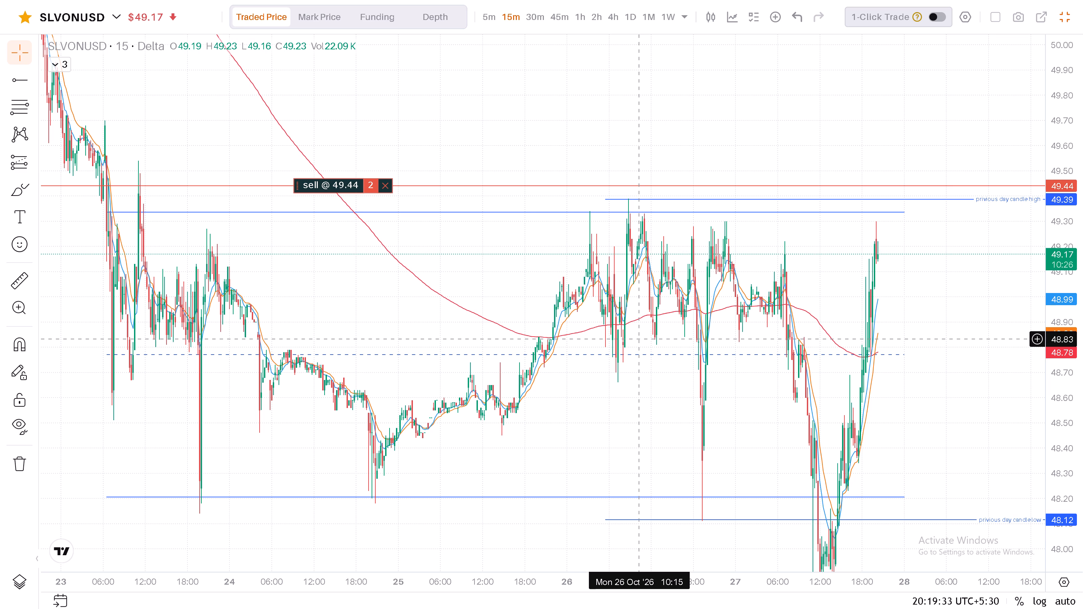
scroll(793, 360, "up", 8)
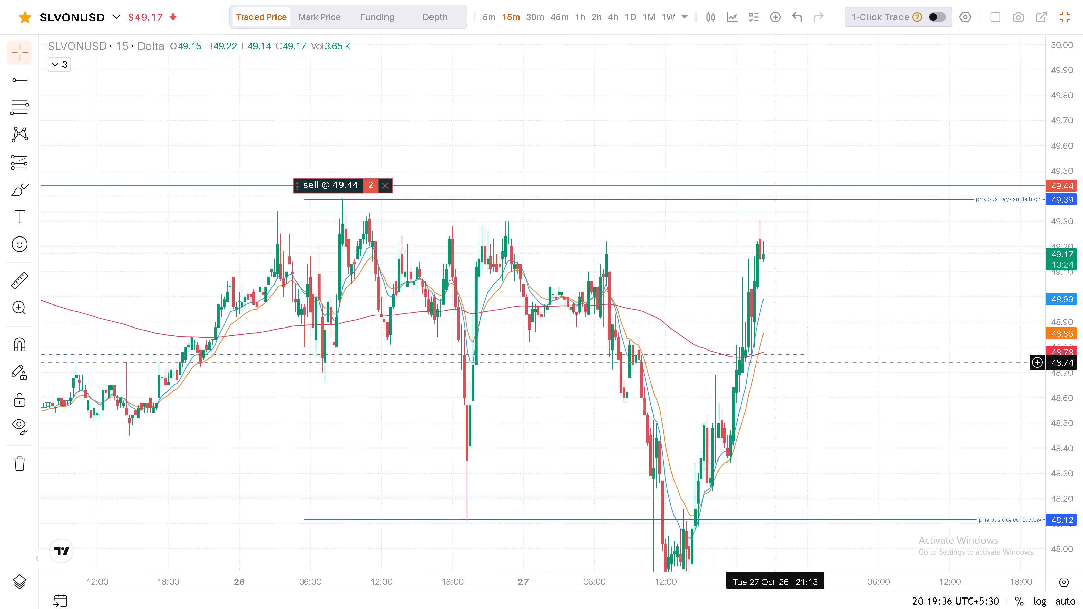
scroll(775, 362, "up", 7)
left_click_drag(710, 355, 770, 301)
scroll(722, 315, "up", 1)
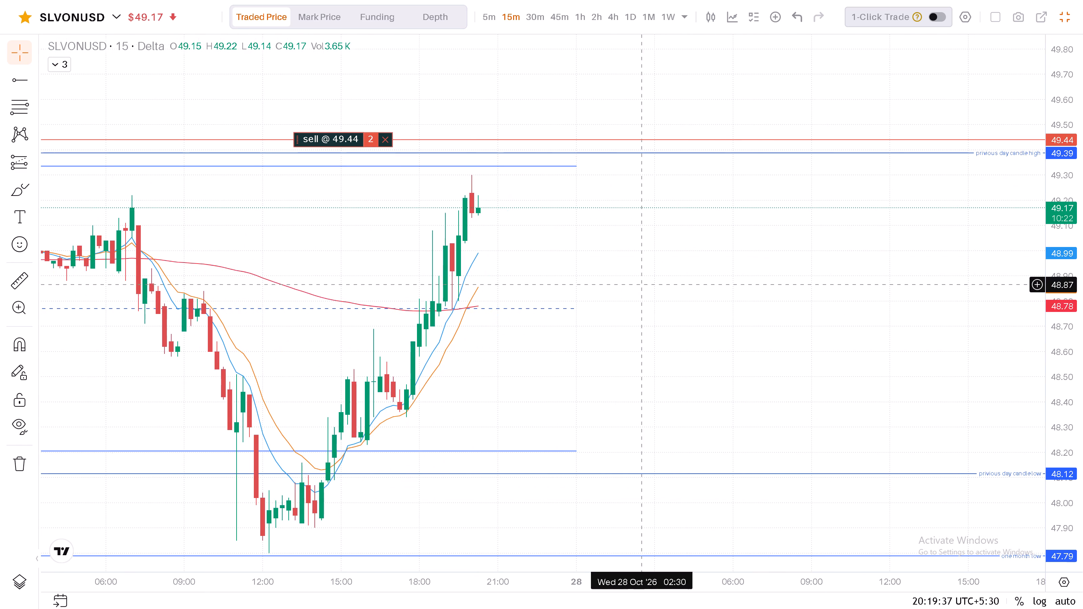
left_click_drag(635, 274, 720, 287)
left_click(720, 287)
scroll(720, 291, "down", 5)
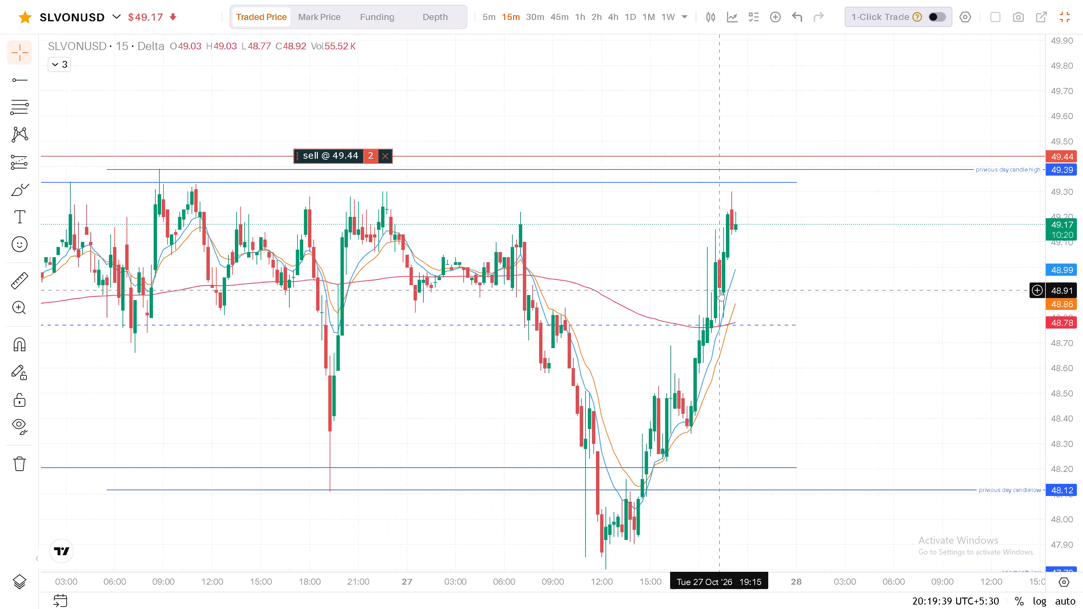
scroll(720, 290, "down", 2)
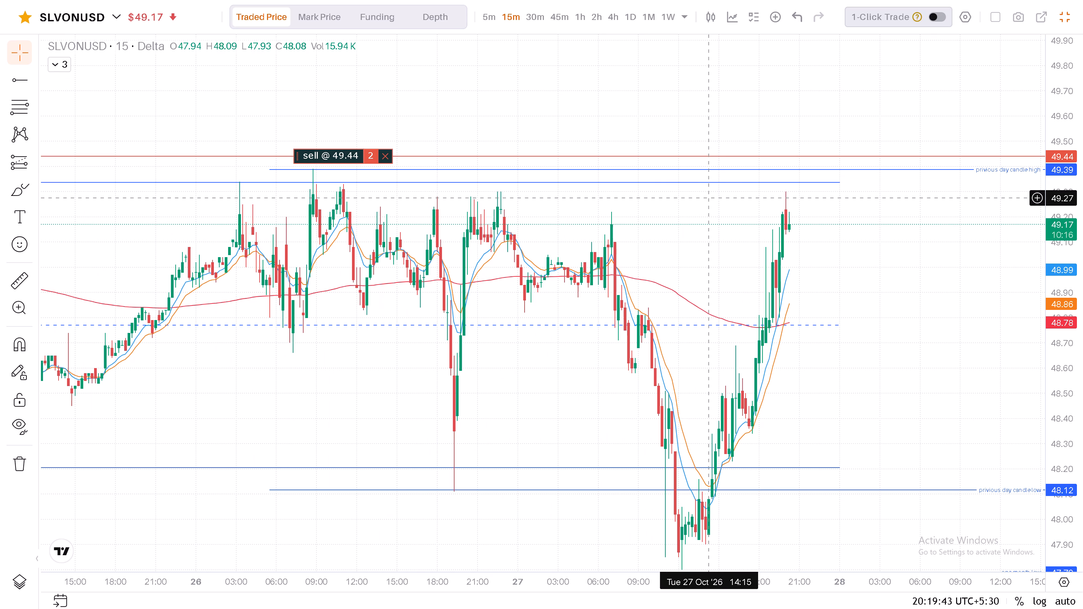
scroll(708, 202, "up", 3)
scroll(805, 261, "up", 4)
left_click_drag(855, 262, 851, 288)
Switch the chart to the 5-minute timeframe and compress the price scale to fit the sell order and marked levels.
left_click(493, 19)
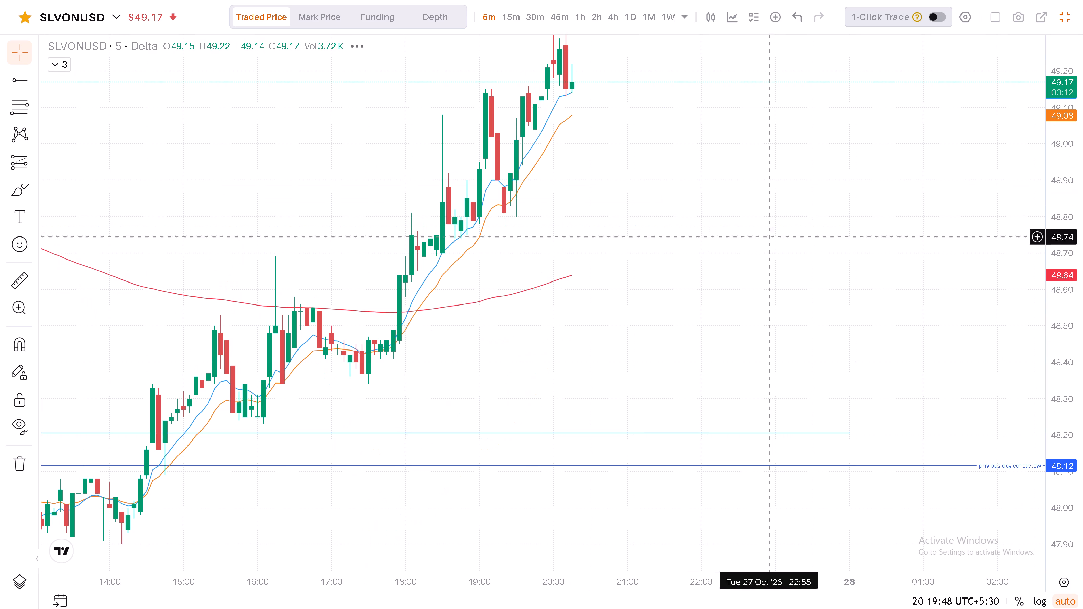
left_click_drag(1056, 185, 1054, 377)
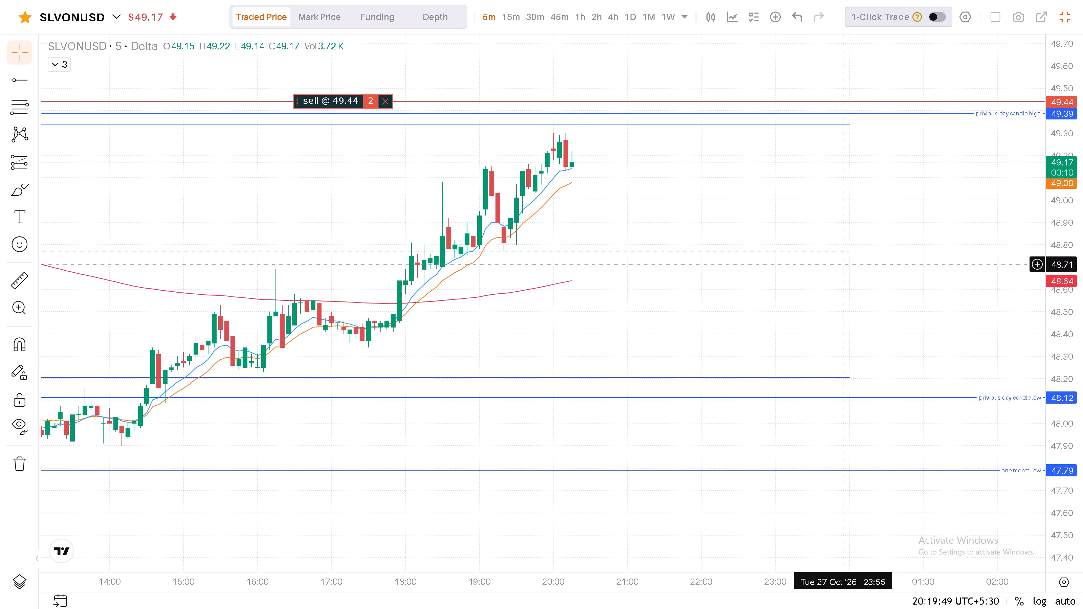
left_click_drag(722, 204, 734, 253)
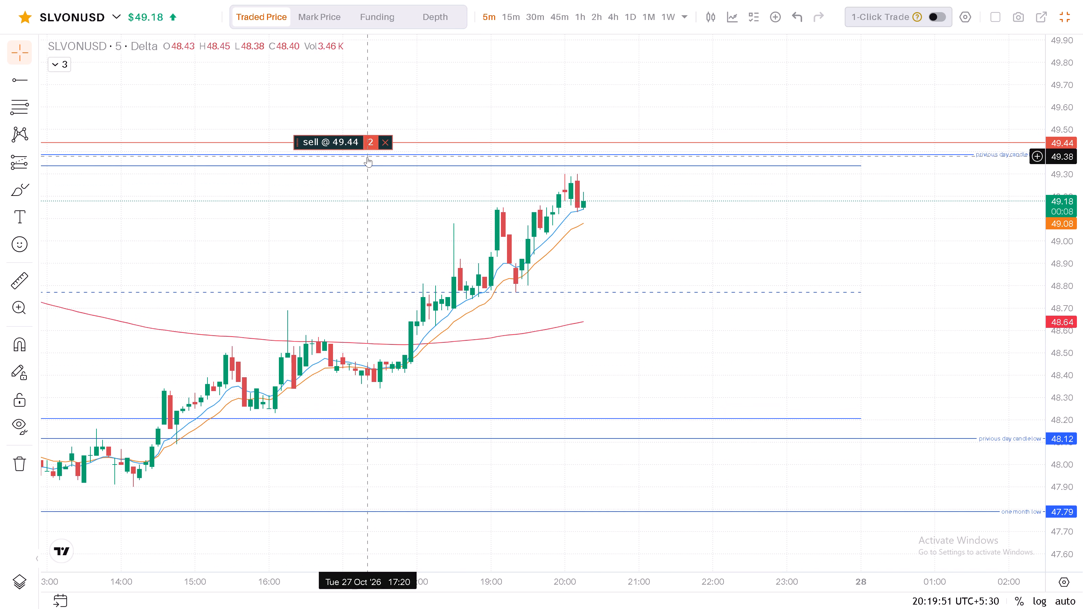
Move the open sell limit order on the chart to 49.42, just above the previous day candle high line.
left_click_drag(323, 141, 333, 184)
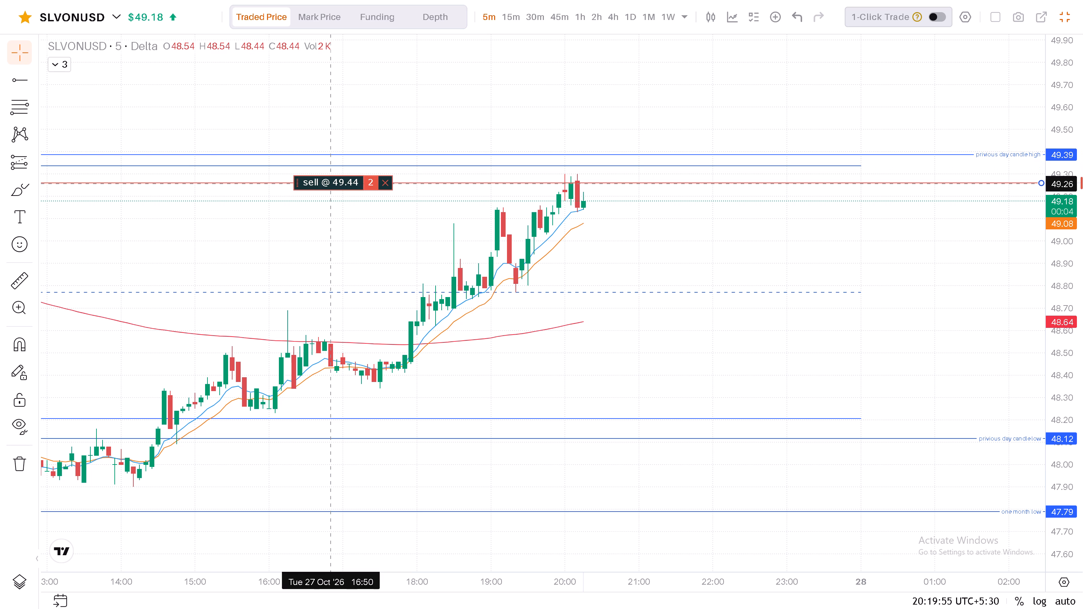
left_click_drag(333, 184, 335, 190)
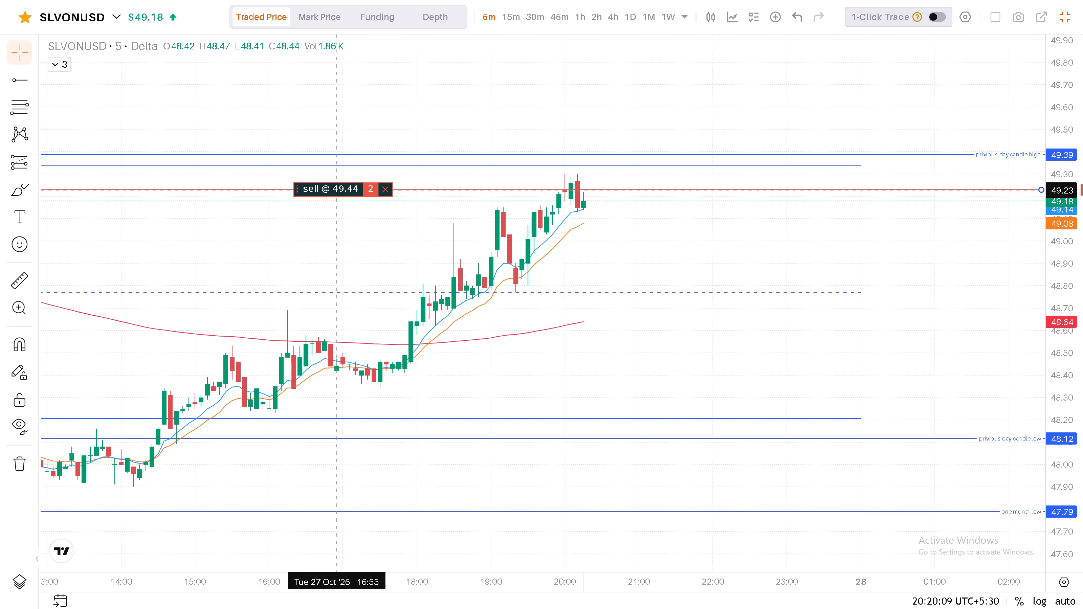
left_click_drag(335, 190, 332, 192)
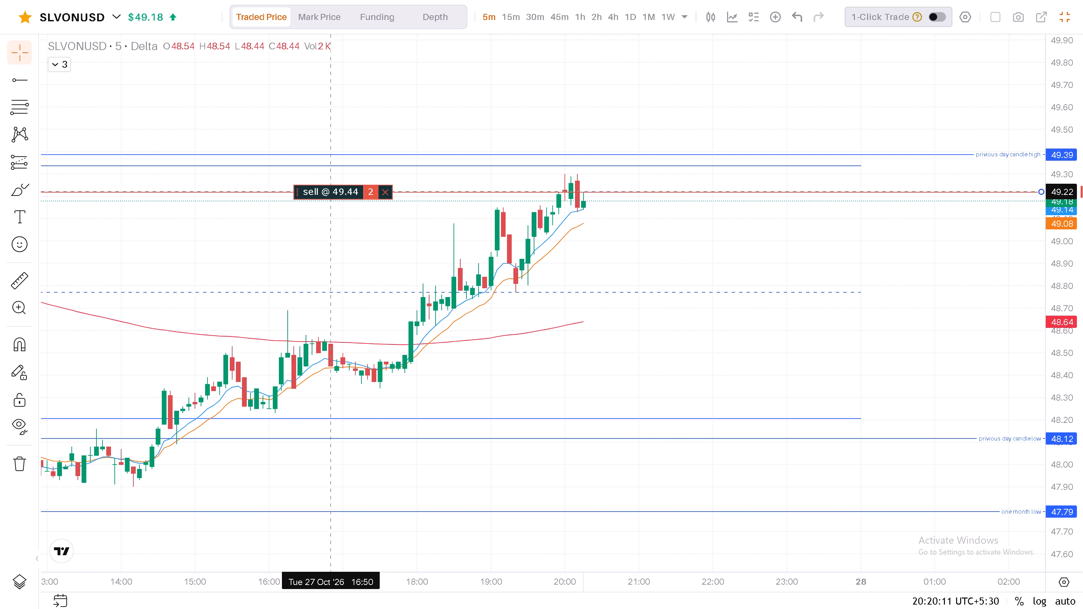
left_click_drag(332, 192, 327, 195)
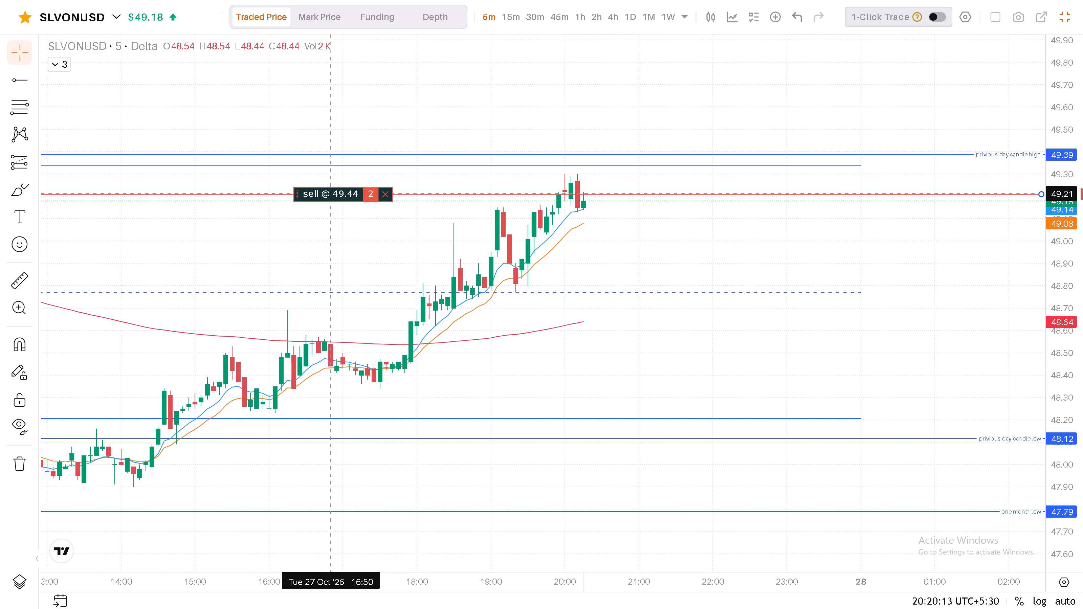
left_click_drag(327, 195, 329, 194)
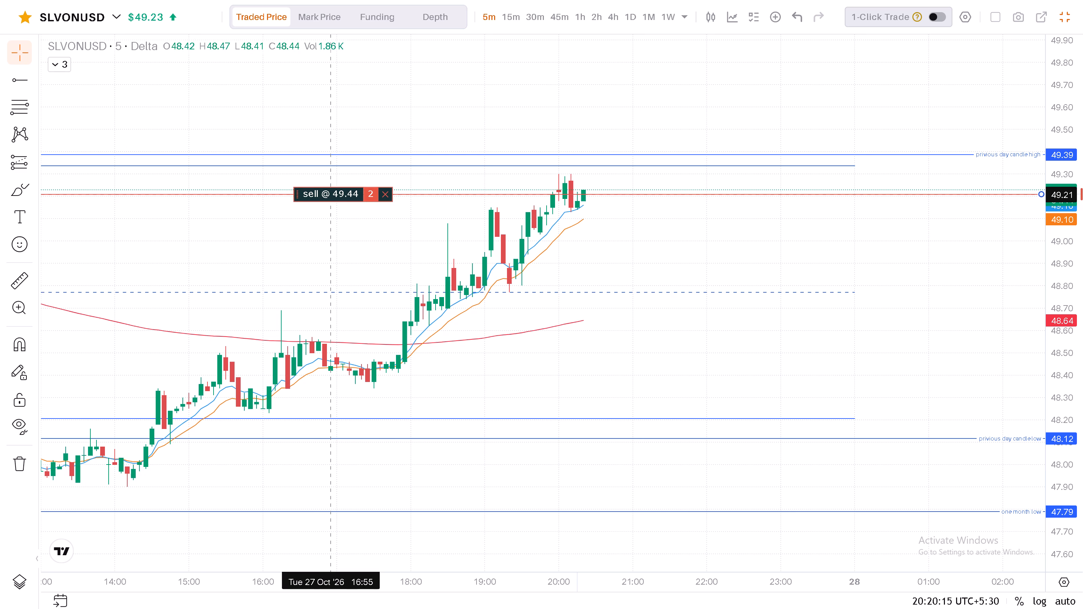
left_click_drag(329, 194, 333, 188)
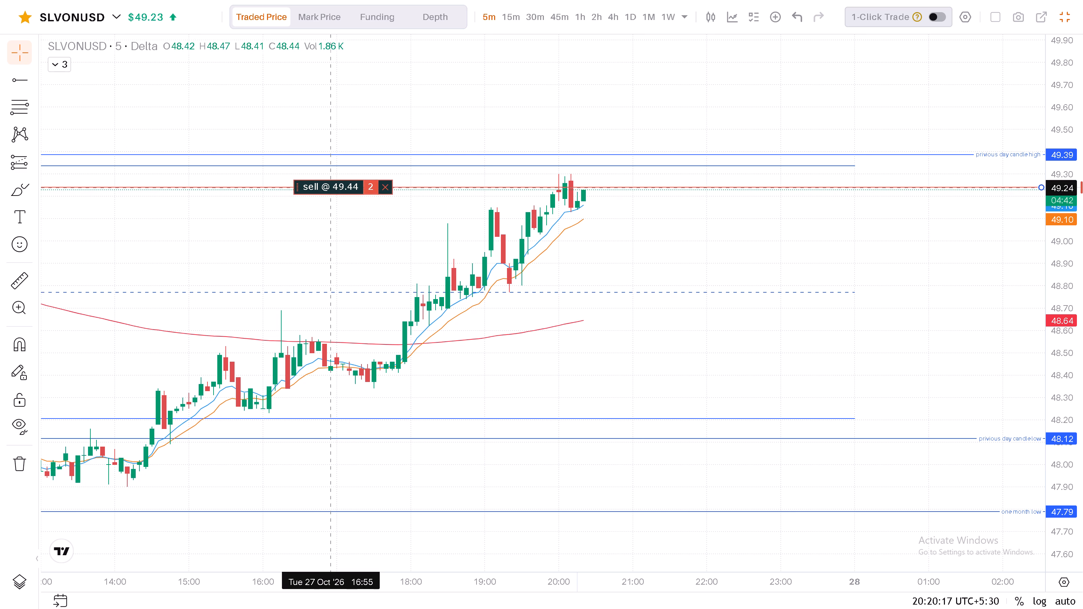
left_click_drag(333, 188, 337, 182)
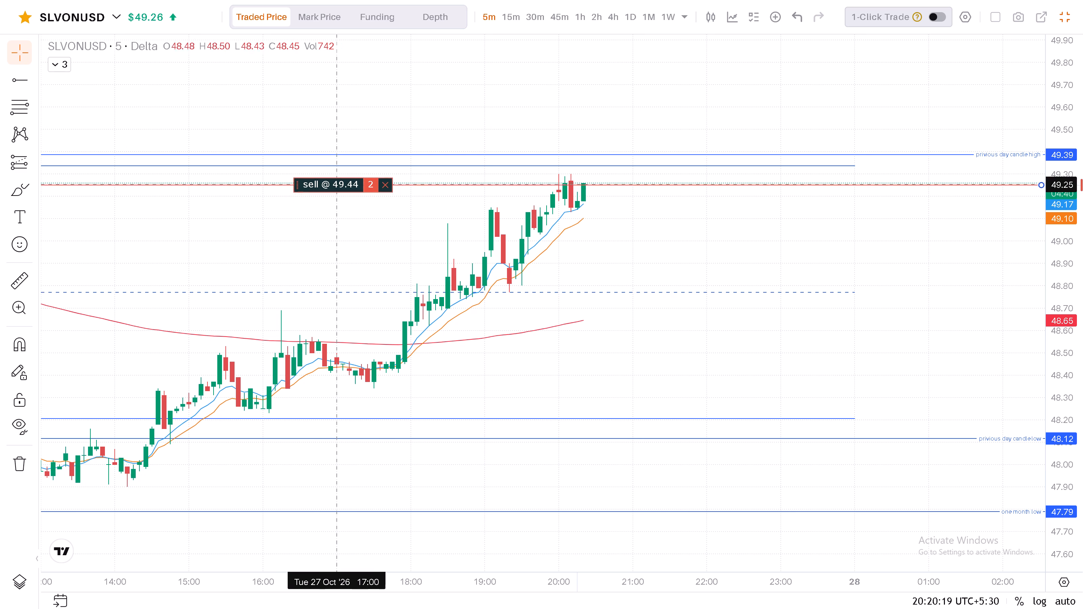
left_click_drag(337, 182, 360, 139)
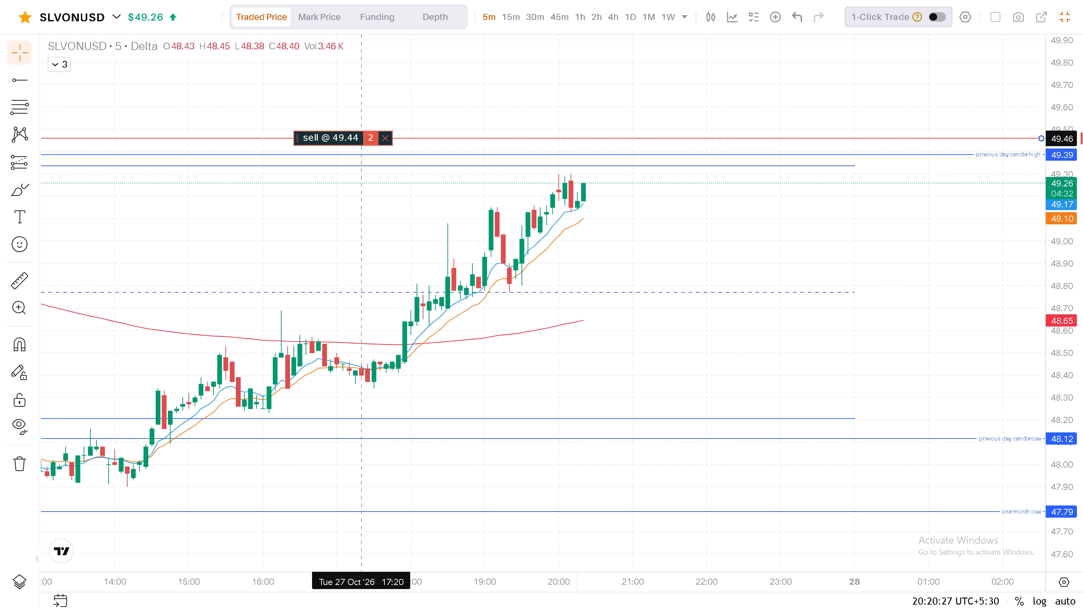
left_click_drag(360, 139, 361, 136)
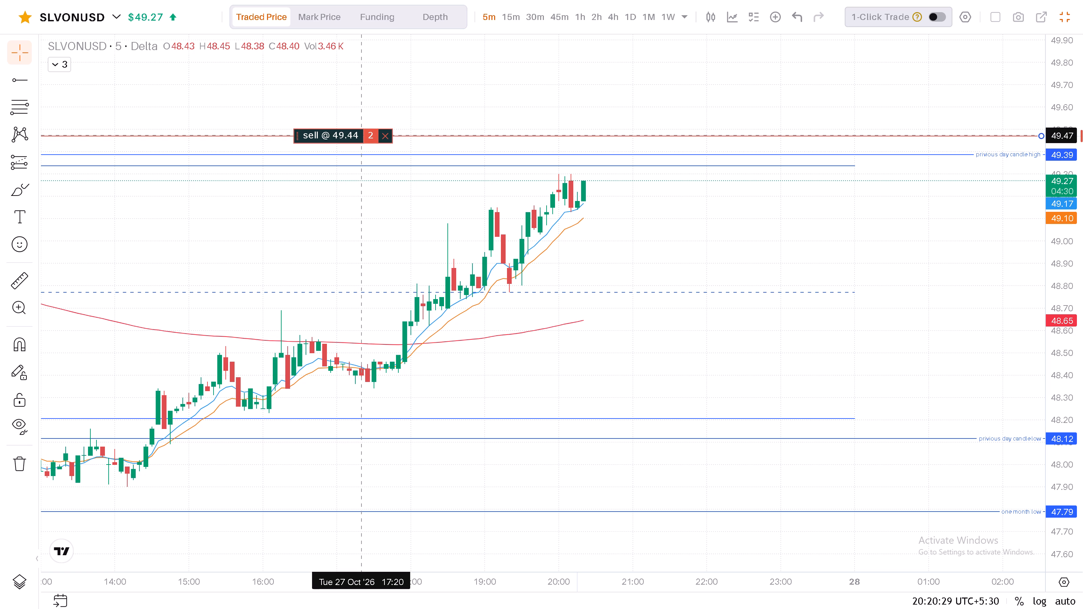
left_click_drag(361, 136, 364, 141)
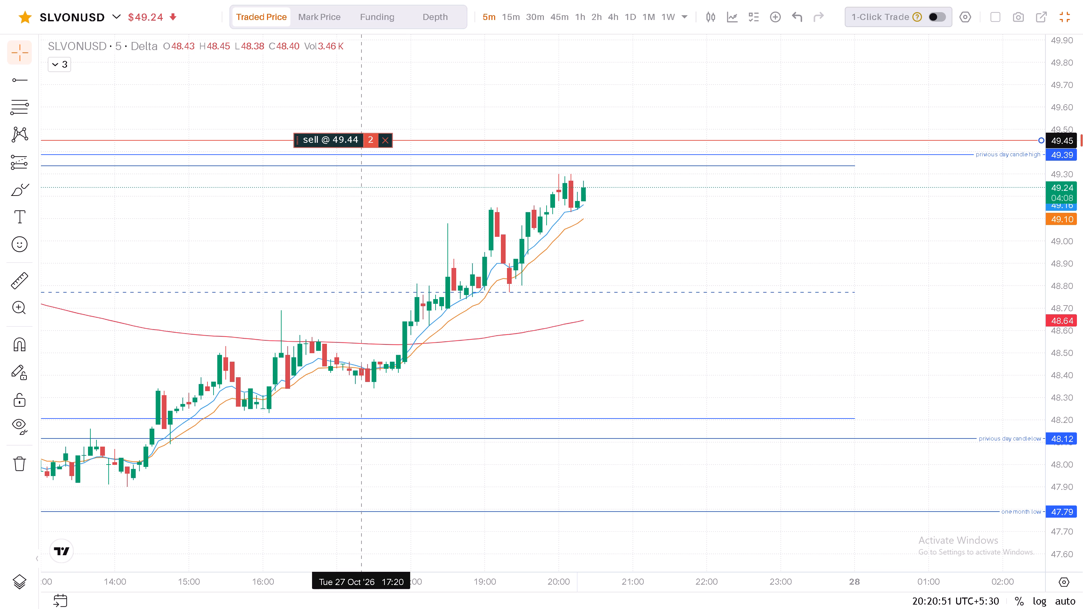
left_click_drag(364, 141, 362, 156)
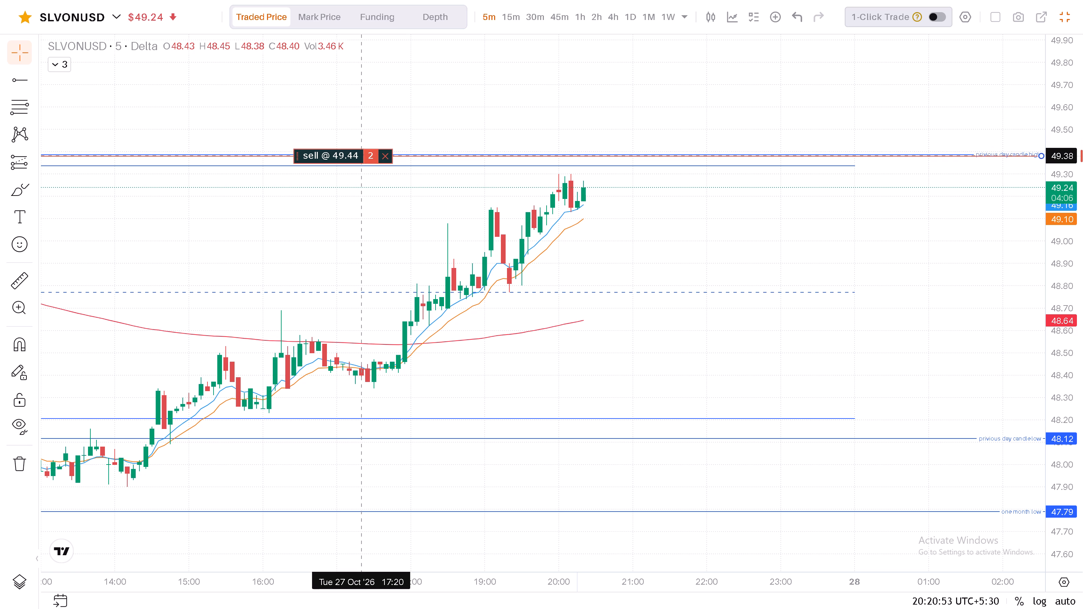
left_click_drag(362, 156, 362, 159)
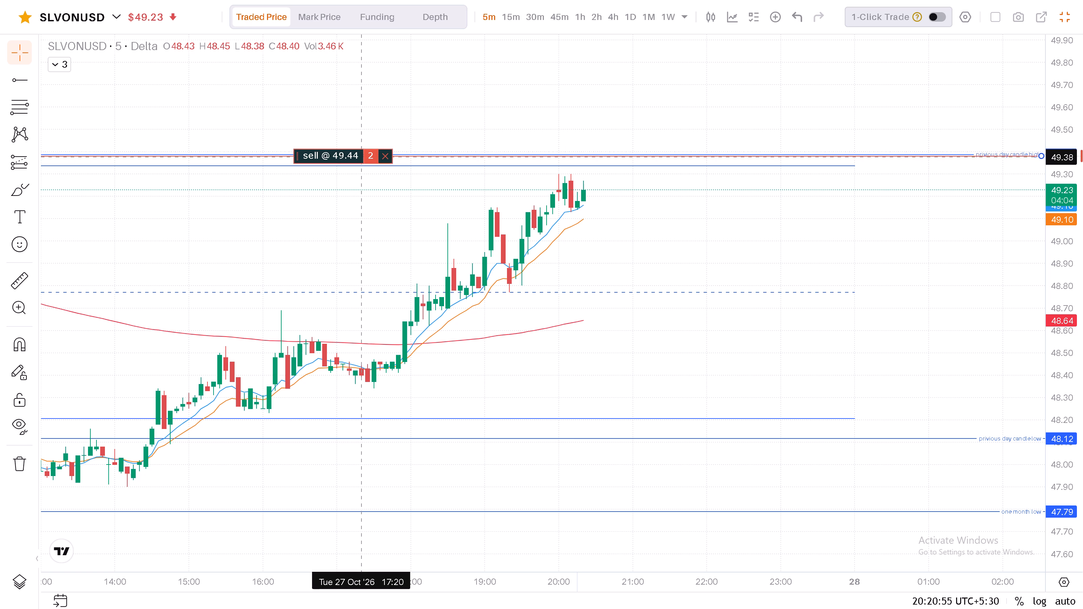
left_click_drag(362, 159, 370, 166)
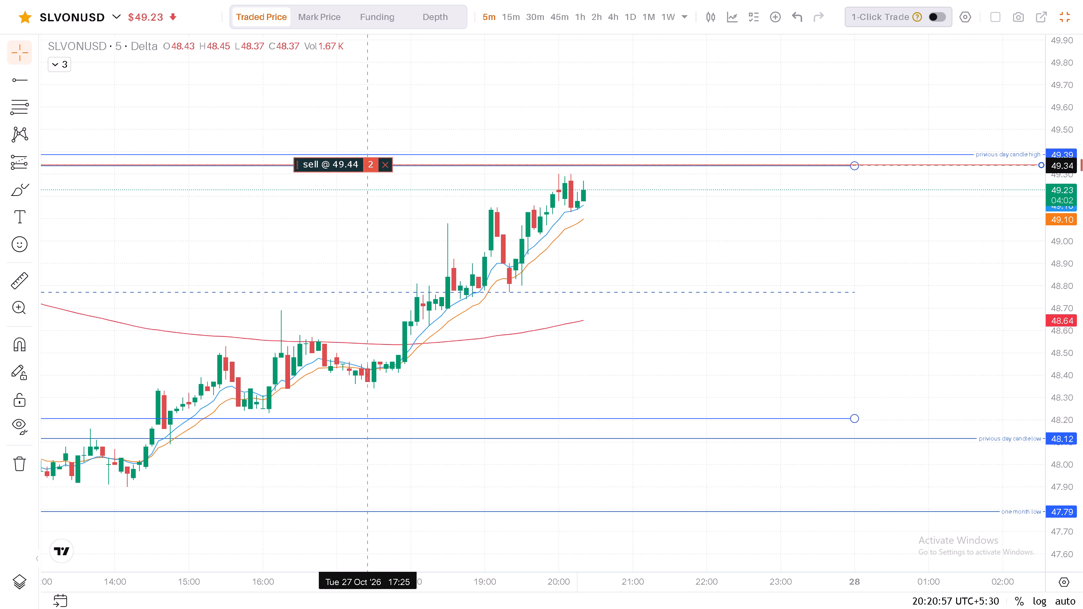
left_click_drag(370, 166, 371, 149)
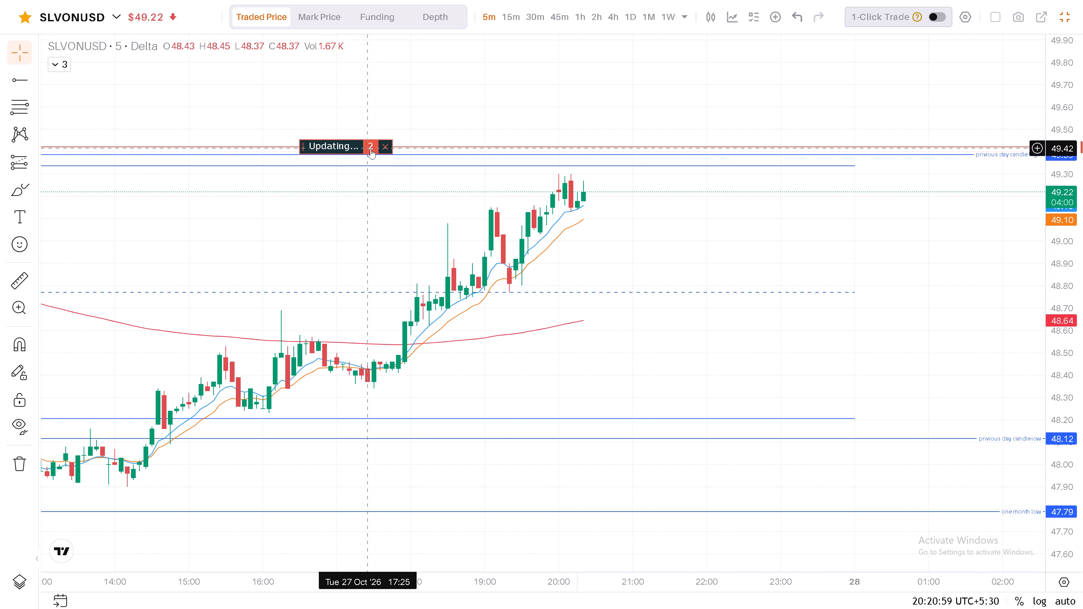
Examine the 5-minute price action over the past two days against the 49.42 sell order and the marked levels.
scroll(576, 278, "down", 6)
scroll(777, 294, "down", 7)
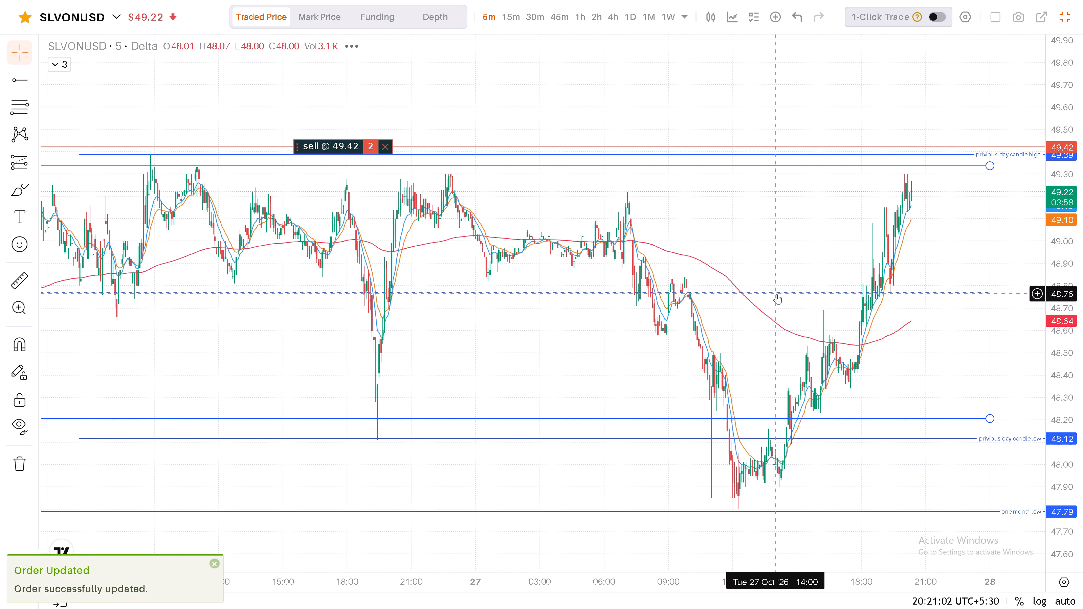
scroll(777, 294, "down", 2)
scroll(777, 294, "up", 10)
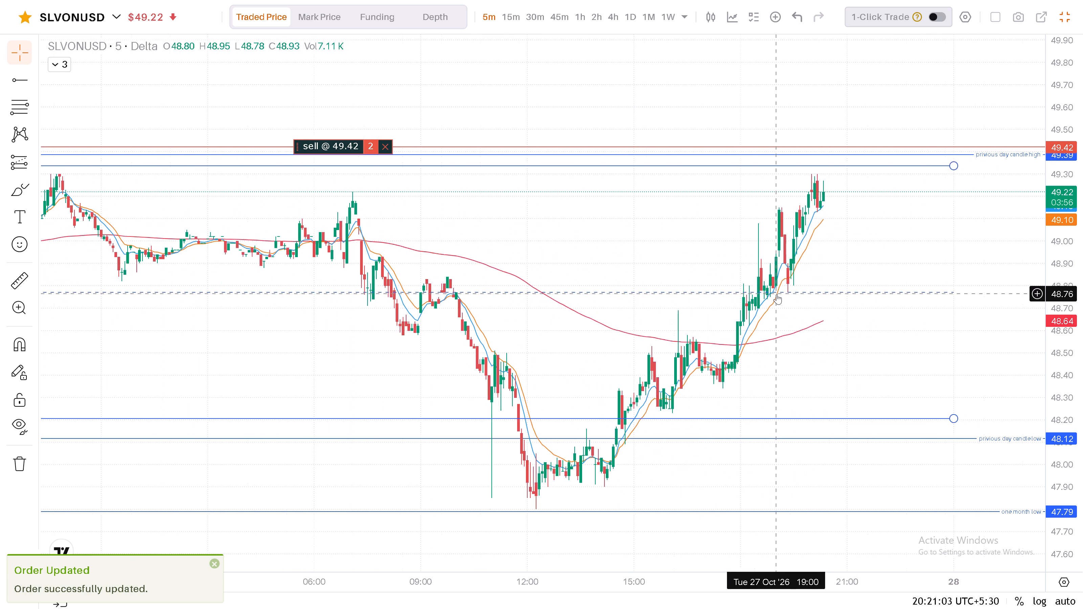
scroll(777, 294, "up", 6)
left_click_drag(779, 285, 720, 296)
scroll(695, 285, "up", 2)
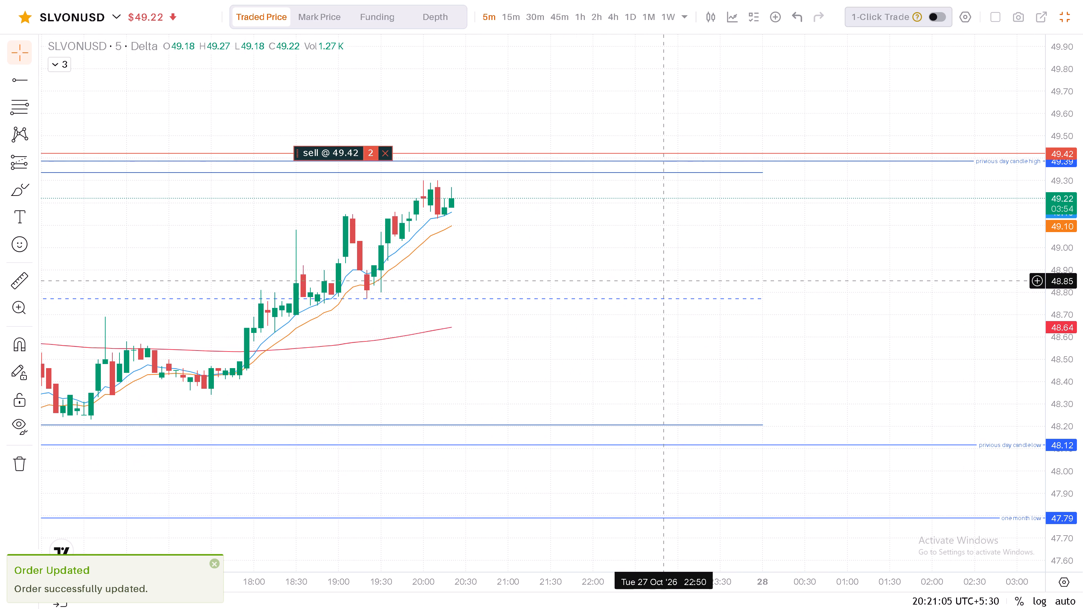
left_click_drag(598, 265, 631, 241)
scroll(631, 241, "down", 1)
left_click_drag(666, 240, 666, 254)
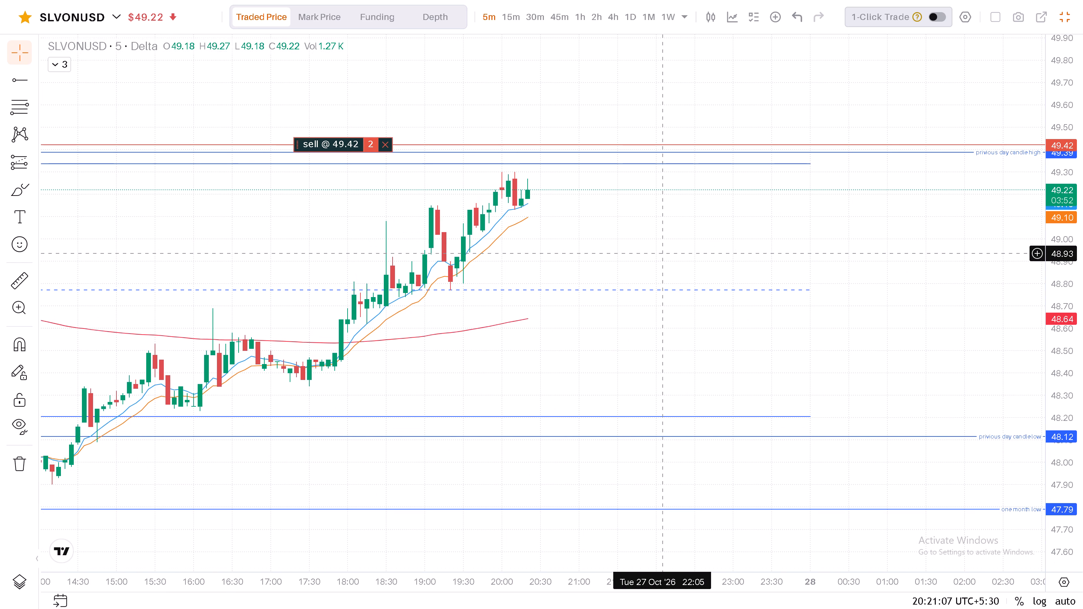
scroll(666, 254, "down", 1)
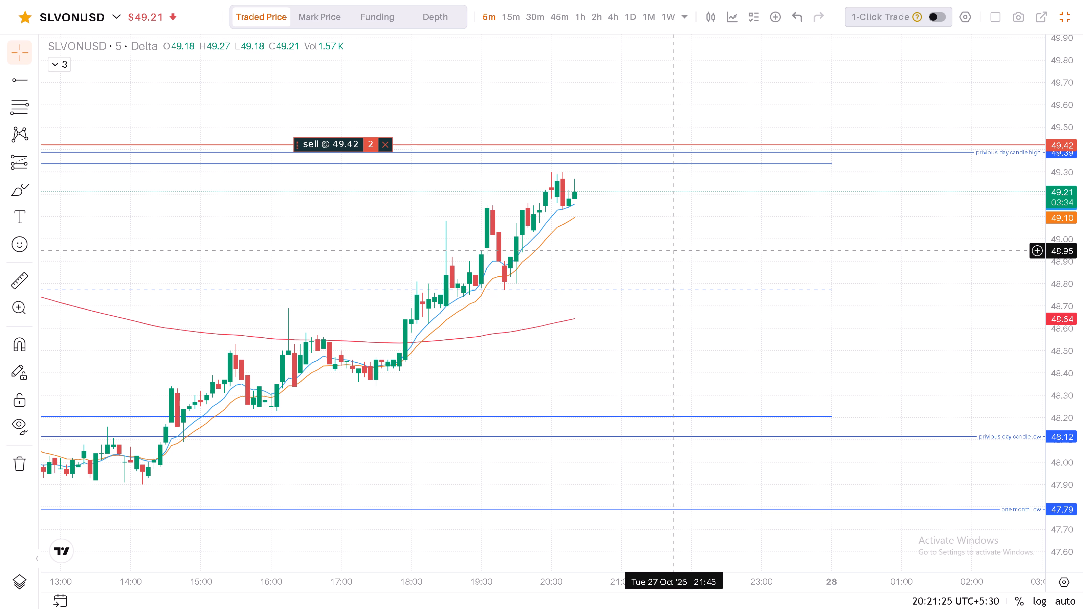
left_click_drag(625, 235, 632, 250)
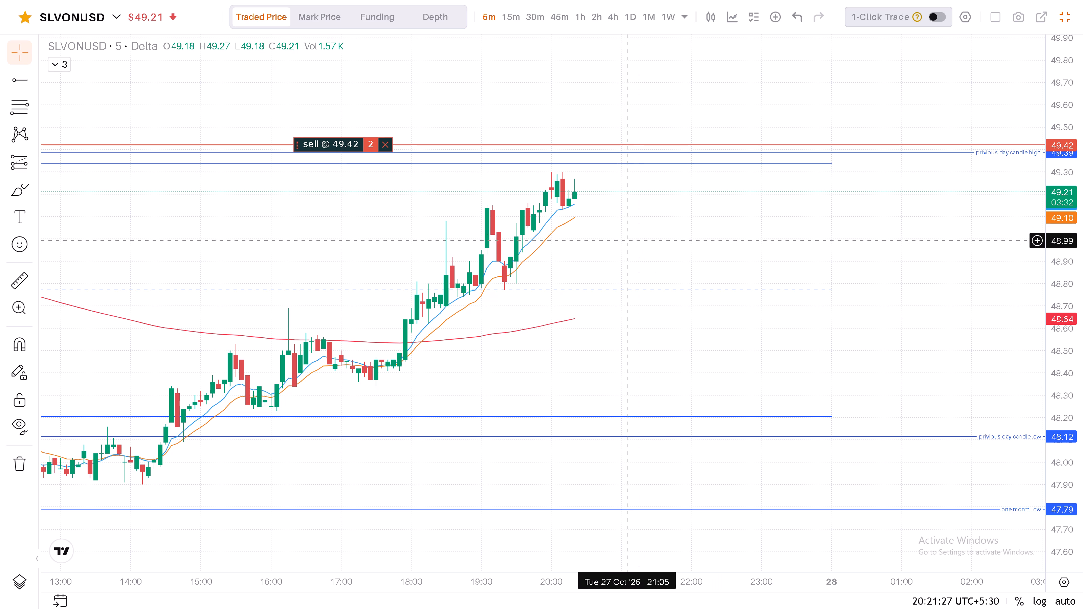
left_click_drag(632, 250, 632, 276)
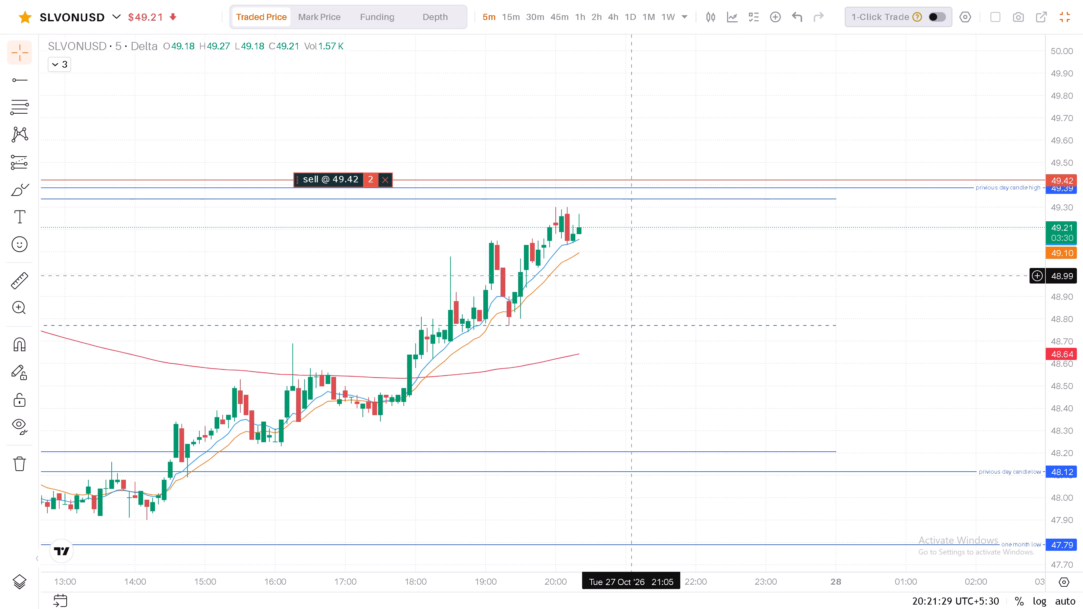
Switch to the 15-minute timeframe, compress the price scale, and examine the past days' price action against the 49.42 sell order.
left_click(513, 12)
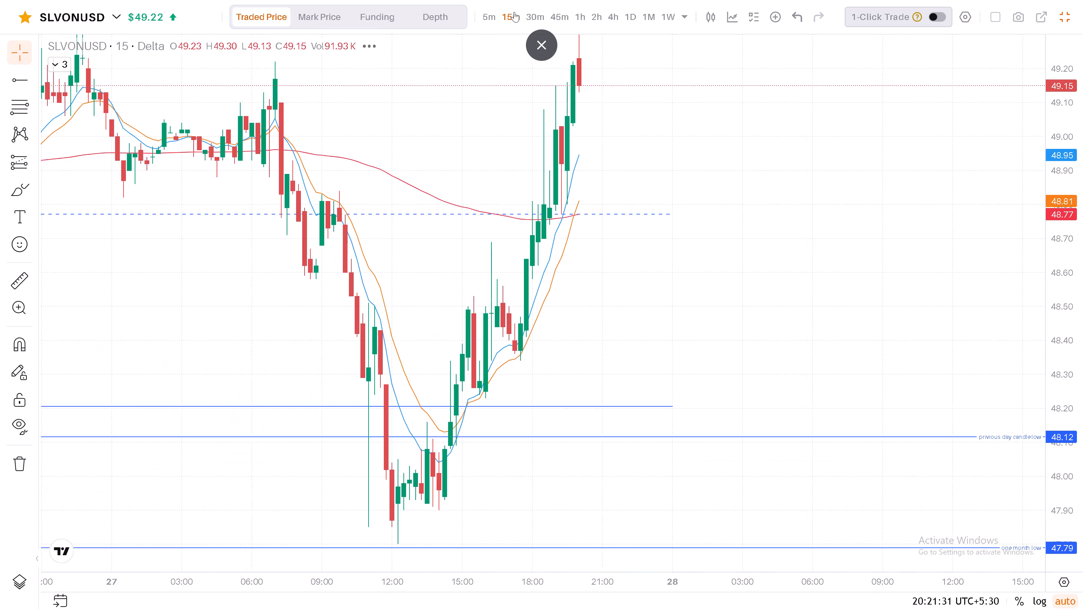
left_click_drag(1059, 131, 1039, 326)
left_click_drag(1055, 215, 1064, 363)
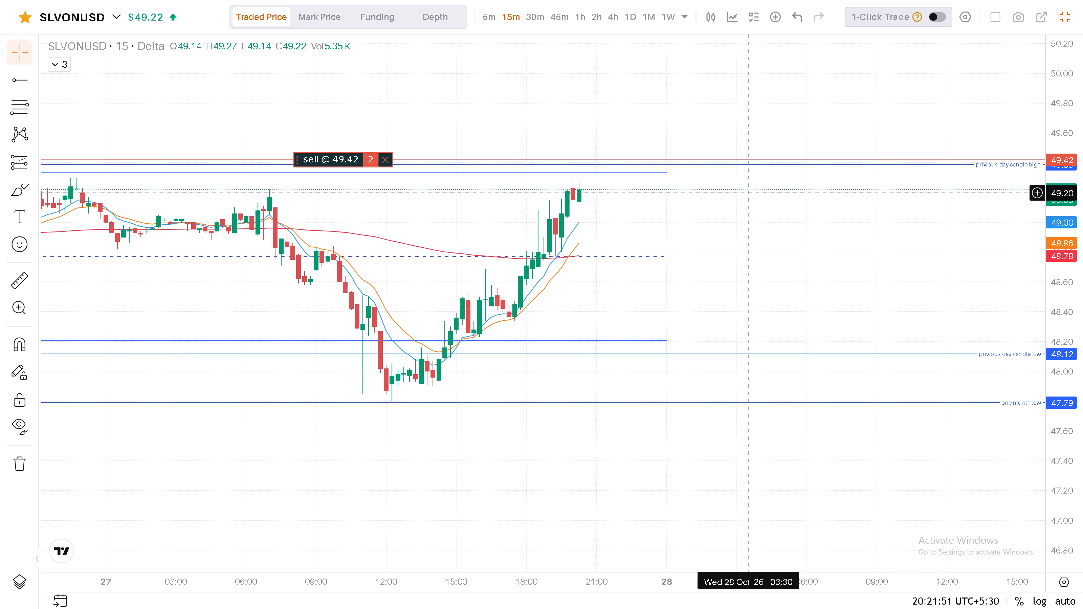
left_click_drag(636, 82, 640, 108)
left_click(640, 108)
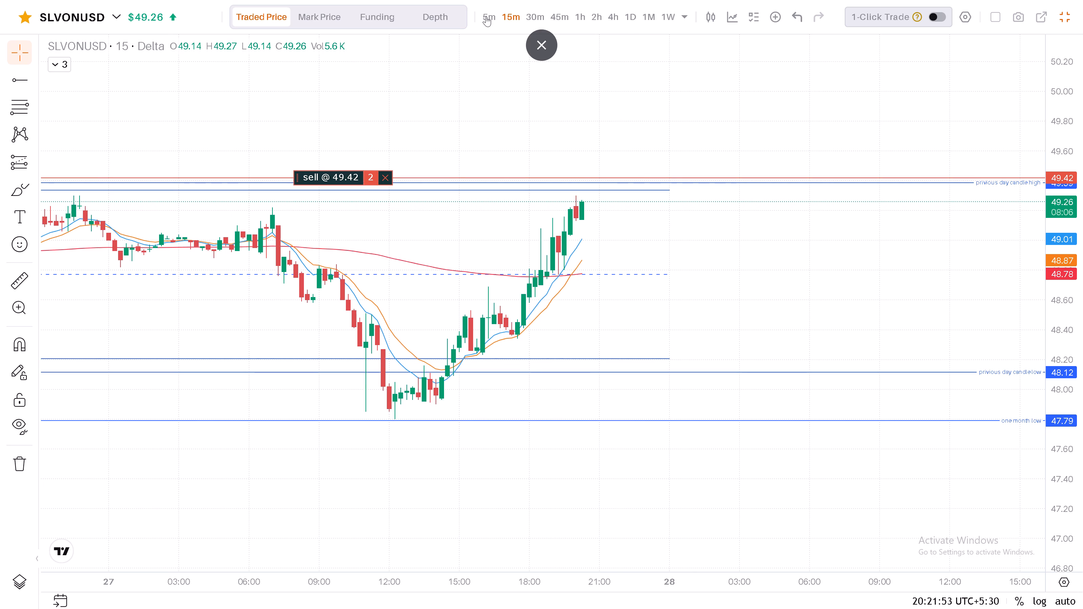
scroll(550, 302, "down", 6)
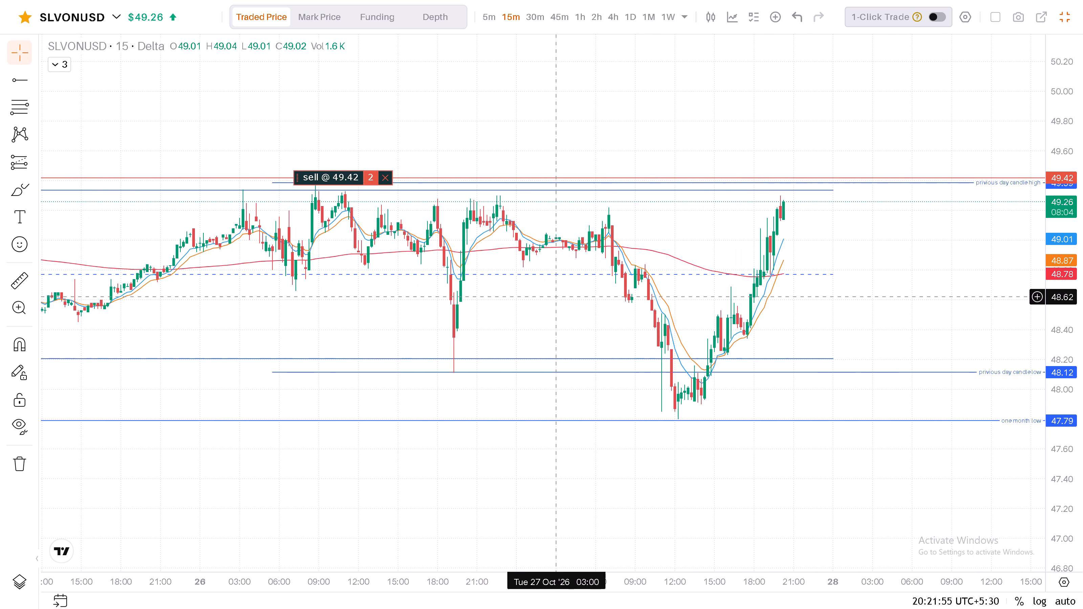
scroll(595, 202, "down", 4)
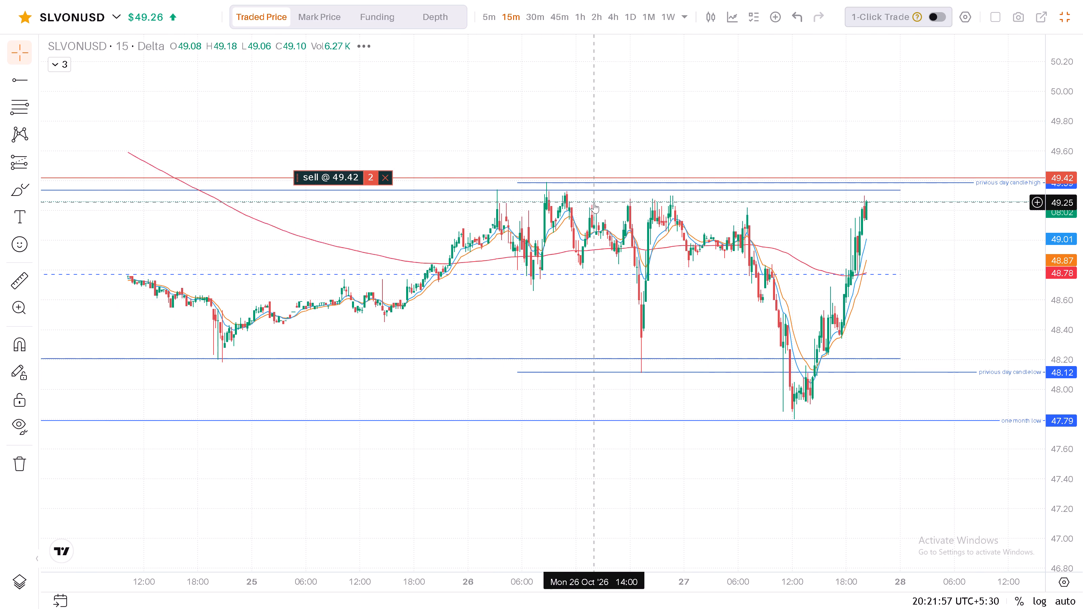
scroll(596, 191, "up", 3)
Switch to the 5-minute timeframe, compress the price scale, and examine the past days' price action against the 49.42 sell order and marked levels.
left_click(494, 17)
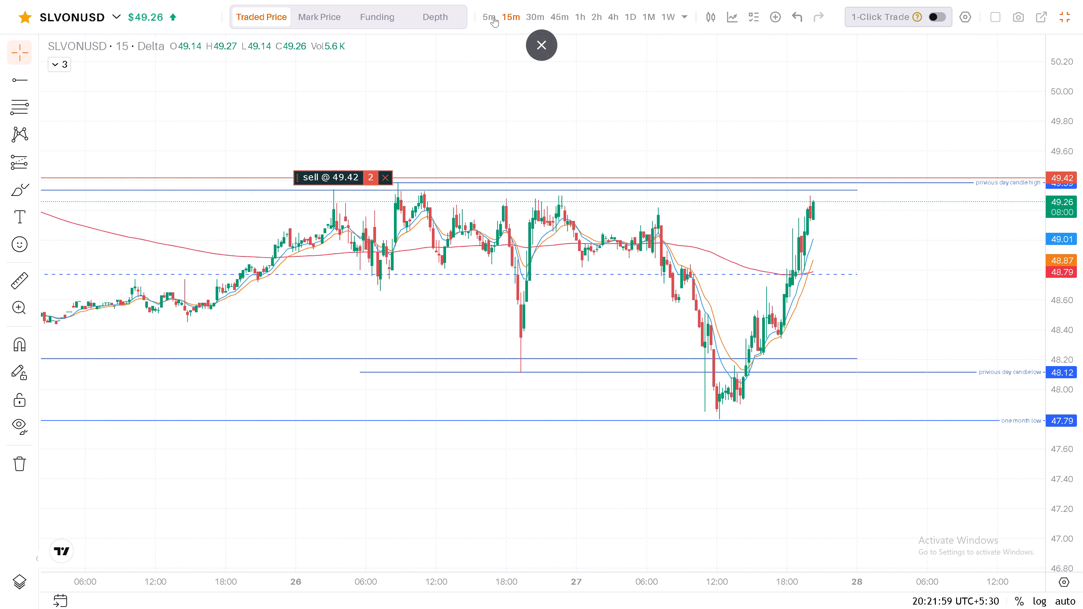
left_click_drag(1066, 175, 1041, 418)
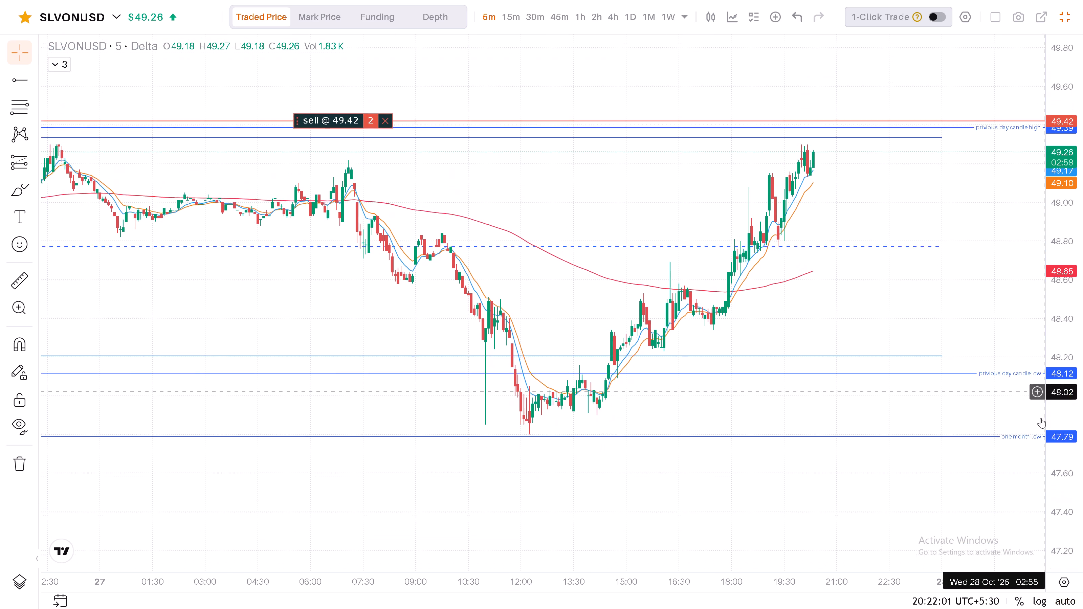
left_click_drag(1041, 418, 1041, 452)
scroll(741, 279, "down", 4)
scroll(743, 171, "down", 3)
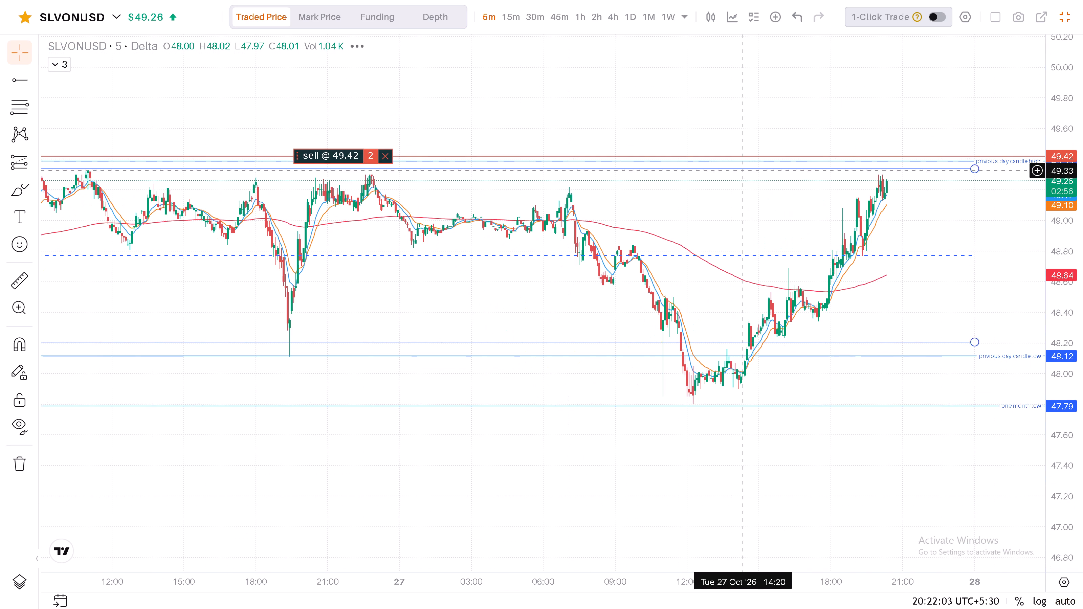
scroll(742, 173, "down", 2)
scroll(742, 173, "up", 5)
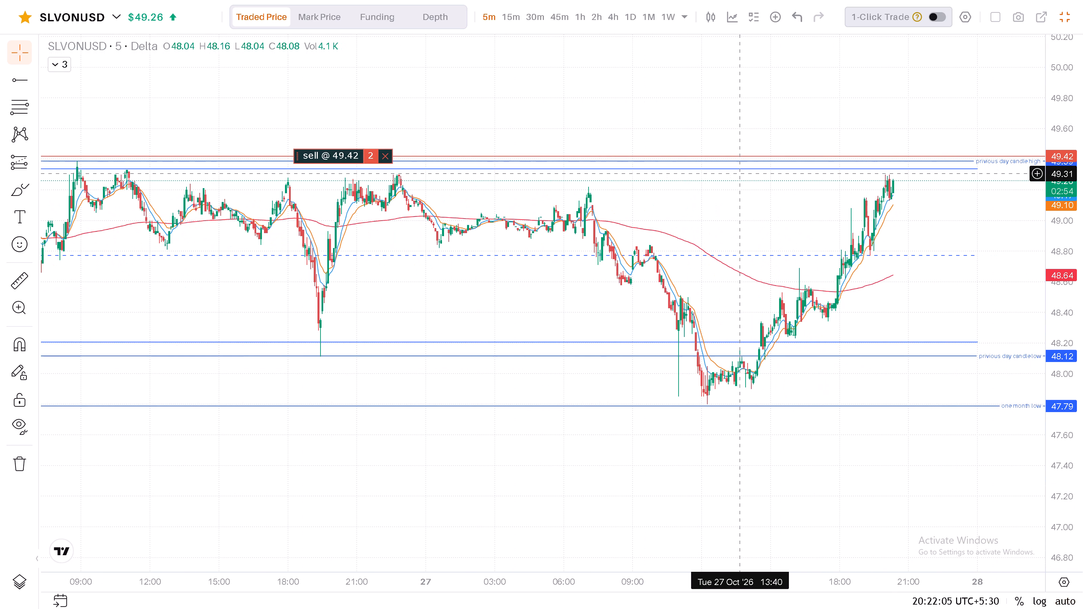
scroll(741, 174, "down", 7)
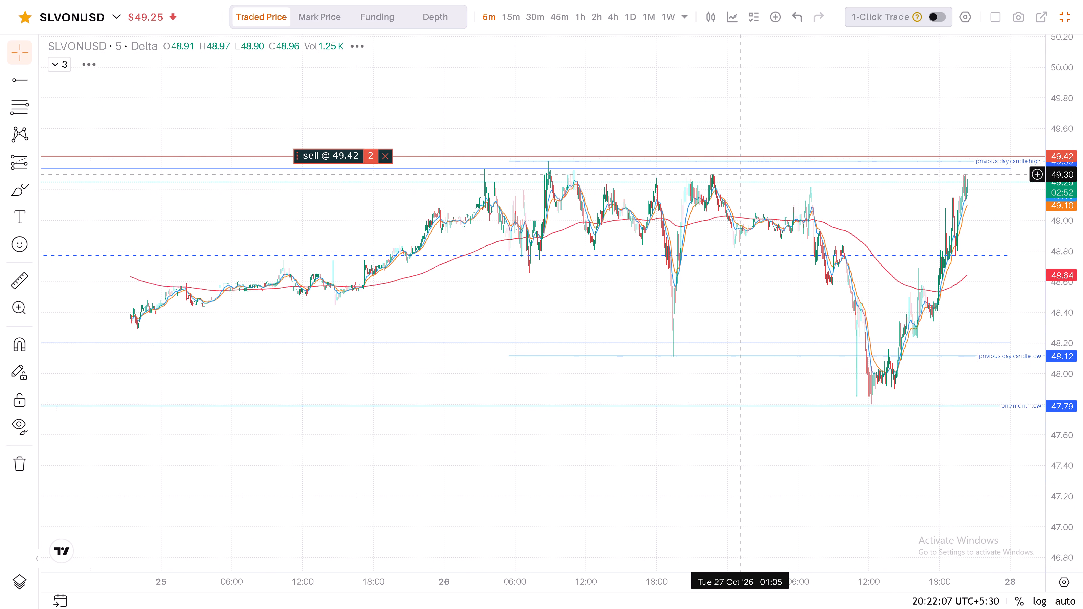
scroll(745, 174, "down", 5)
scroll(745, 175, "up", 9)
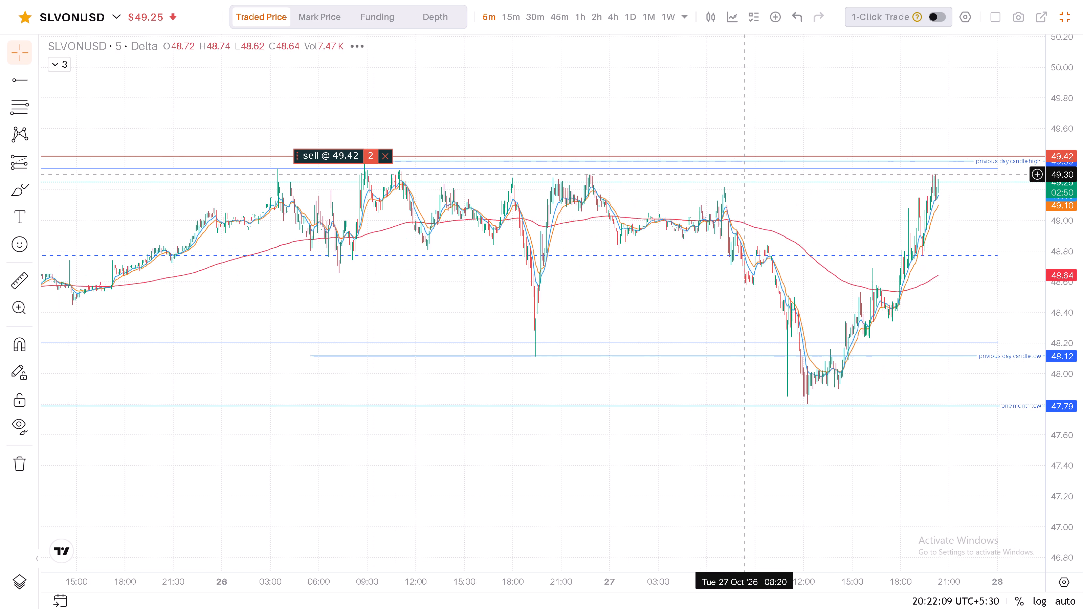
Examine the latest 5-minute candles up close against the 49.42 sell order and the previous day candle high line.
scroll(745, 175, "up", 17)
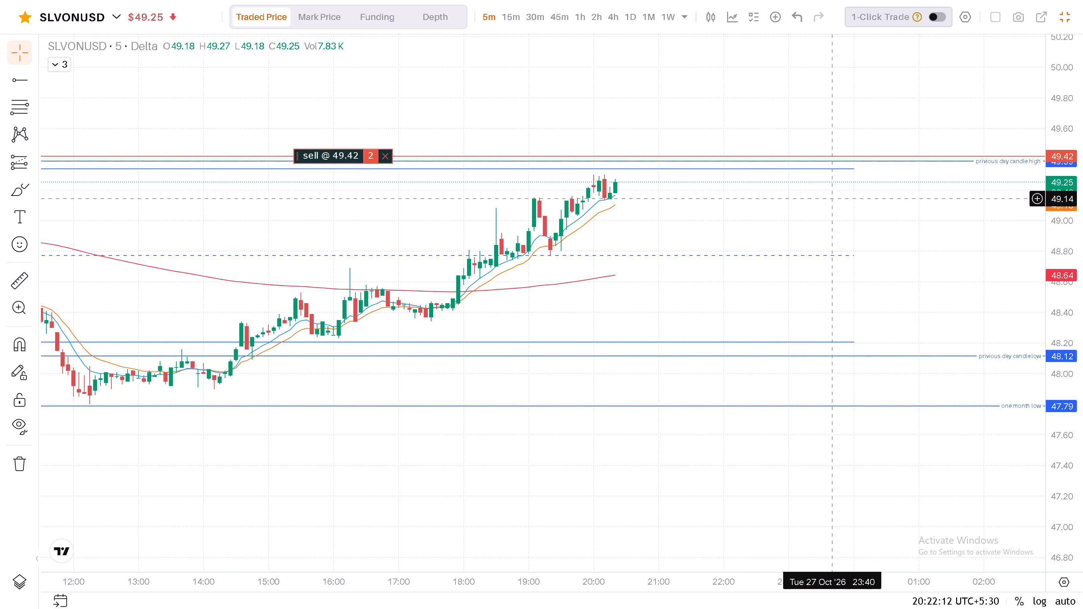
left_click_drag(835, 213, 826, 244)
left_click_drag(1065, 374, 1062, 295)
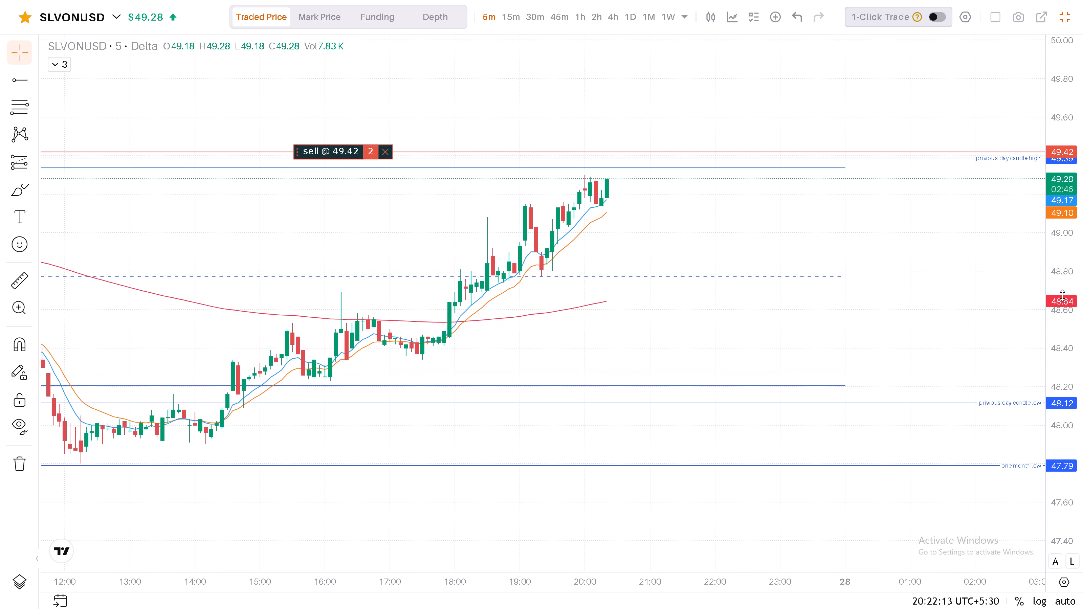
left_click_drag(1062, 295, 1061, 287)
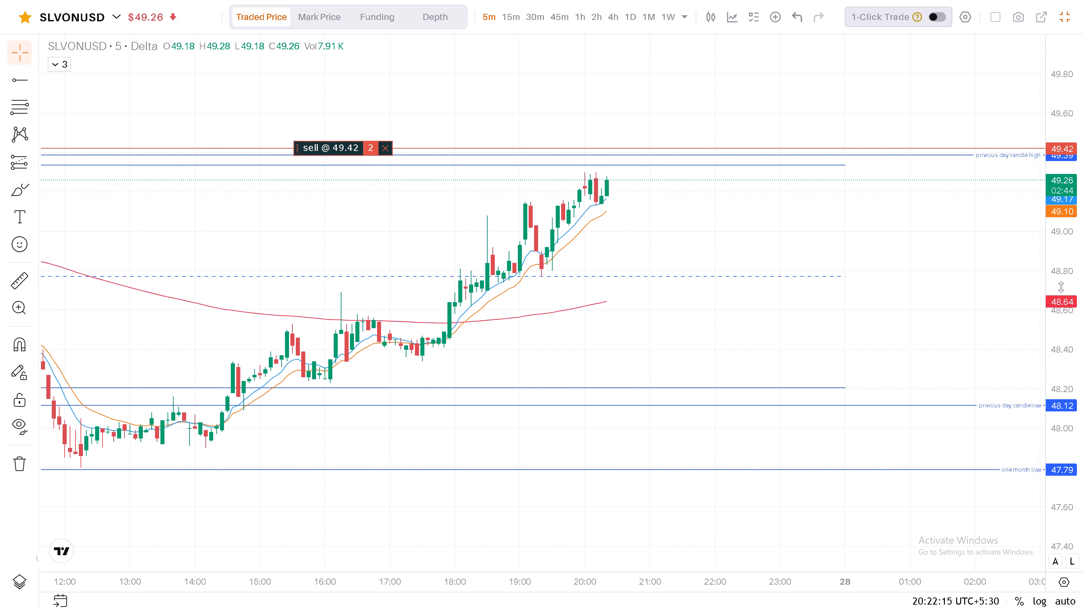
left_click_drag(1061, 287, 1061, 283)
scroll(903, 299, "up", 1)
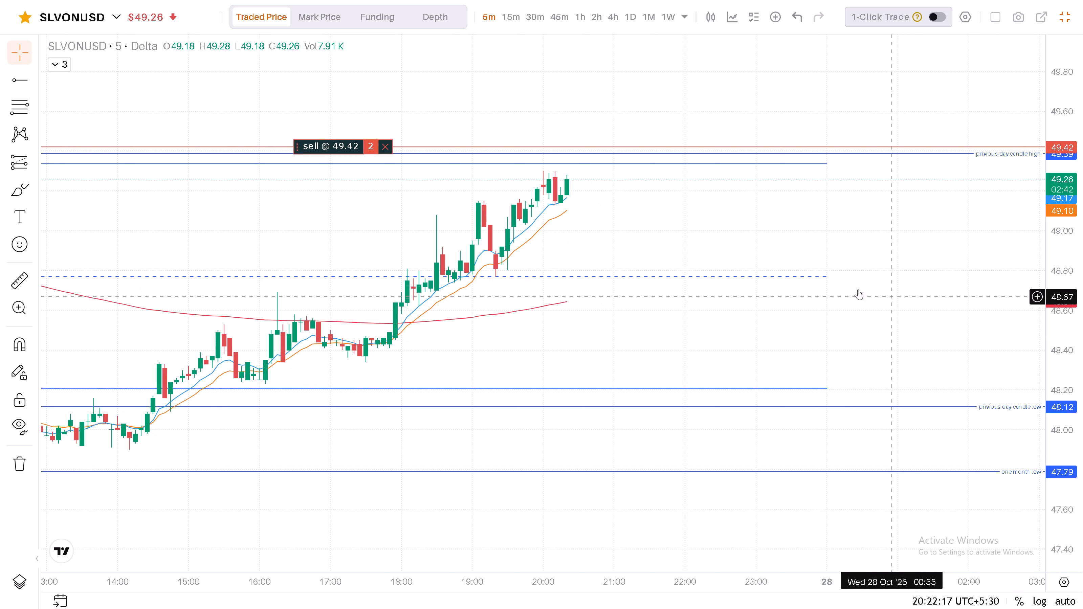
left_click_drag(745, 231, 770, 328)
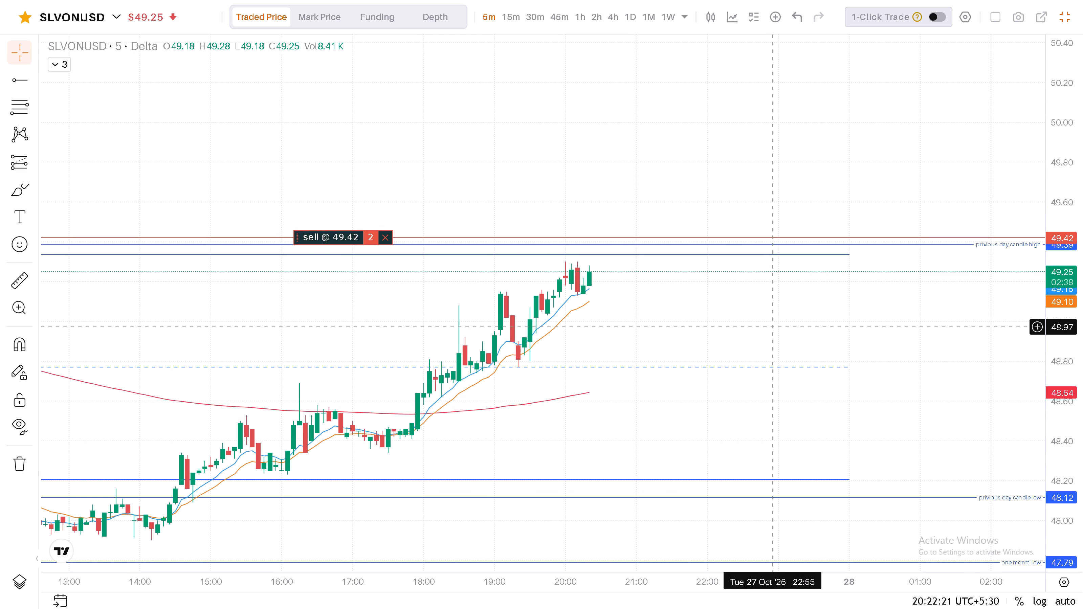
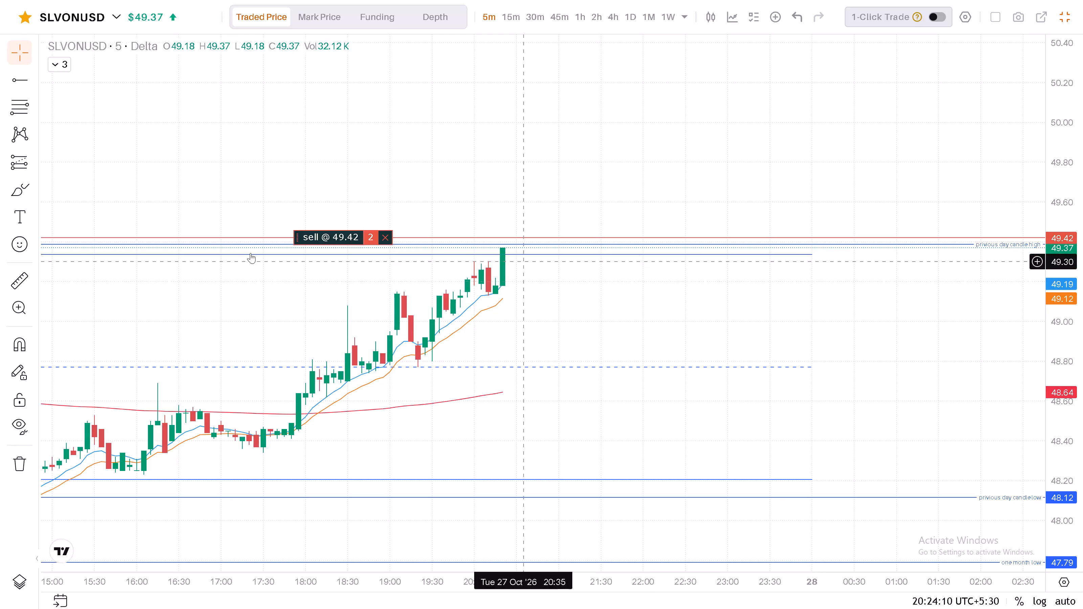
Move the sell limit order up from the previous day candle high line to 49.63.
left_click_drag(332, 236, 332, 236)
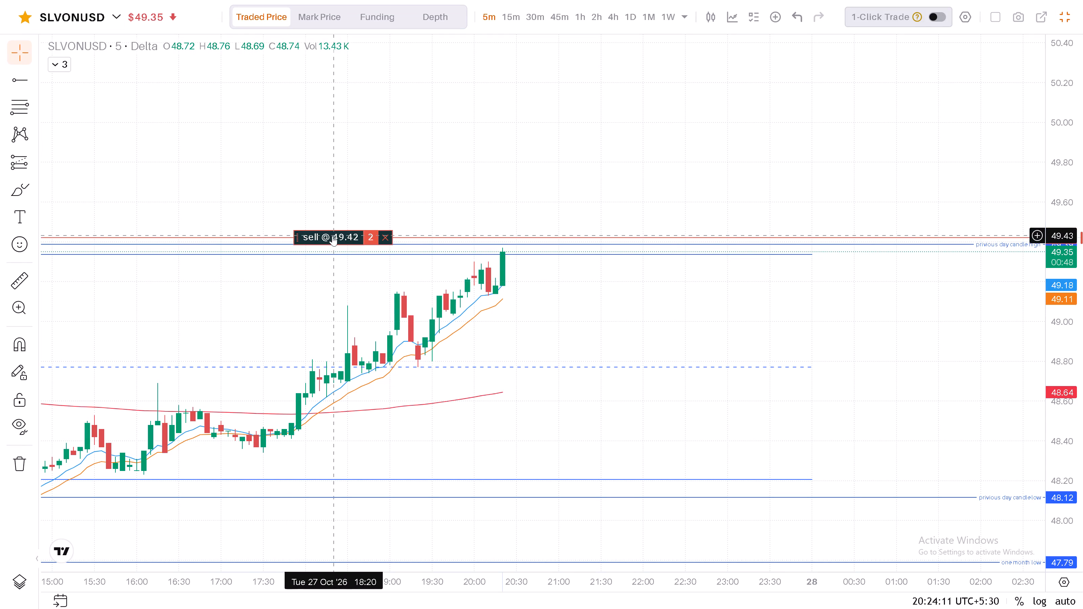
left_click_drag(332, 236, 343, 196)
Examine the past days' 5-minute price action and the latest rally against the 49.63 sell order and the previous day high and low lines.
scroll(632, 333, "down", 3)
left_click_drag(430, 319, 464, 312)
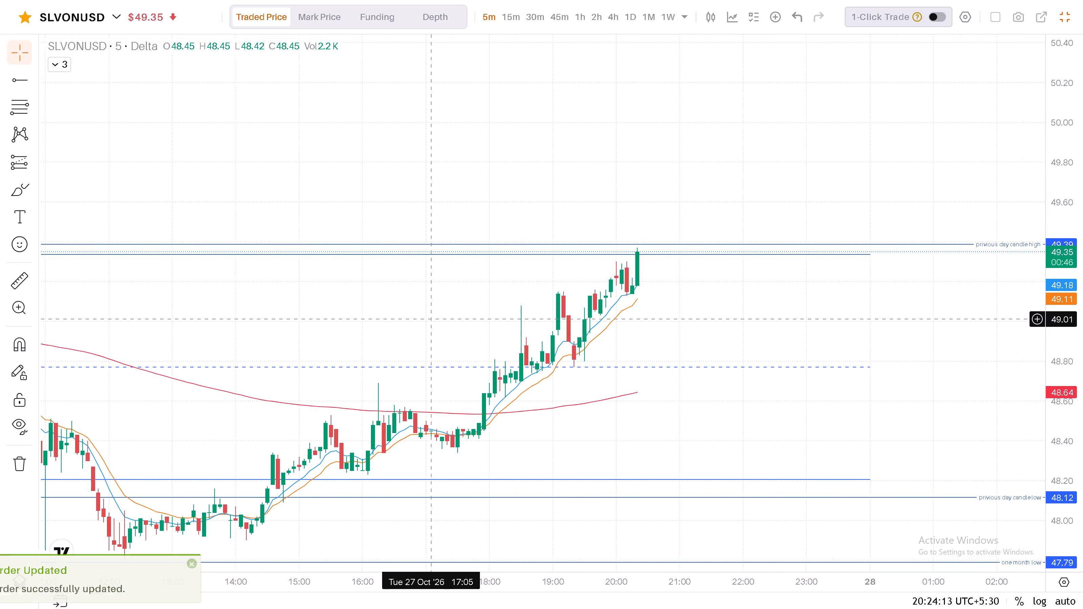
left_click_drag(464, 312, 728, 322)
scroll(729, 328, "down", 7)
scroll(763, 325, "down", 6)
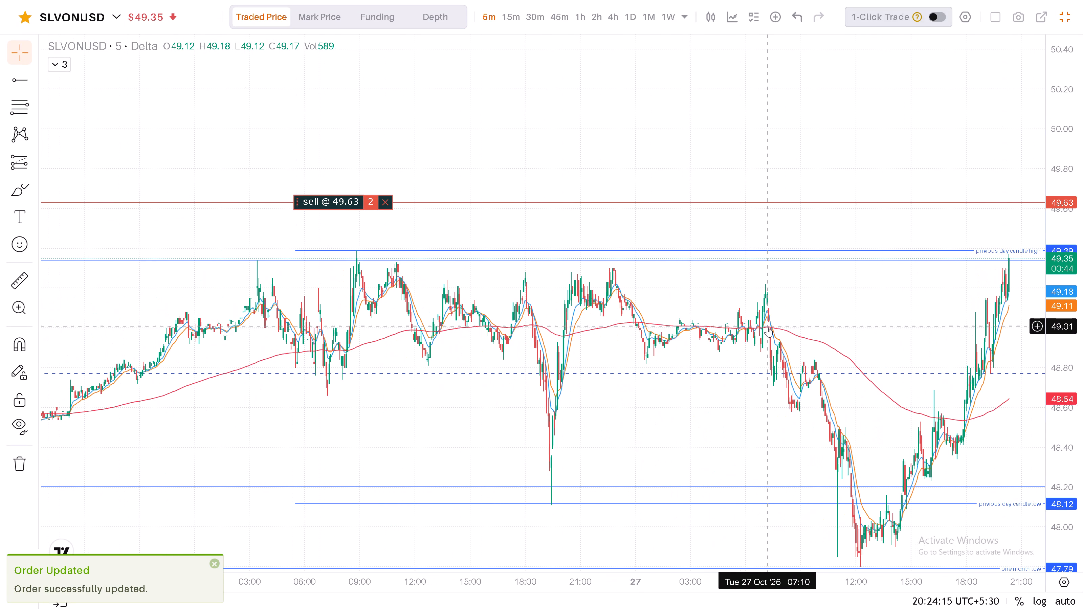
scroll(765, 329, "down", 4)
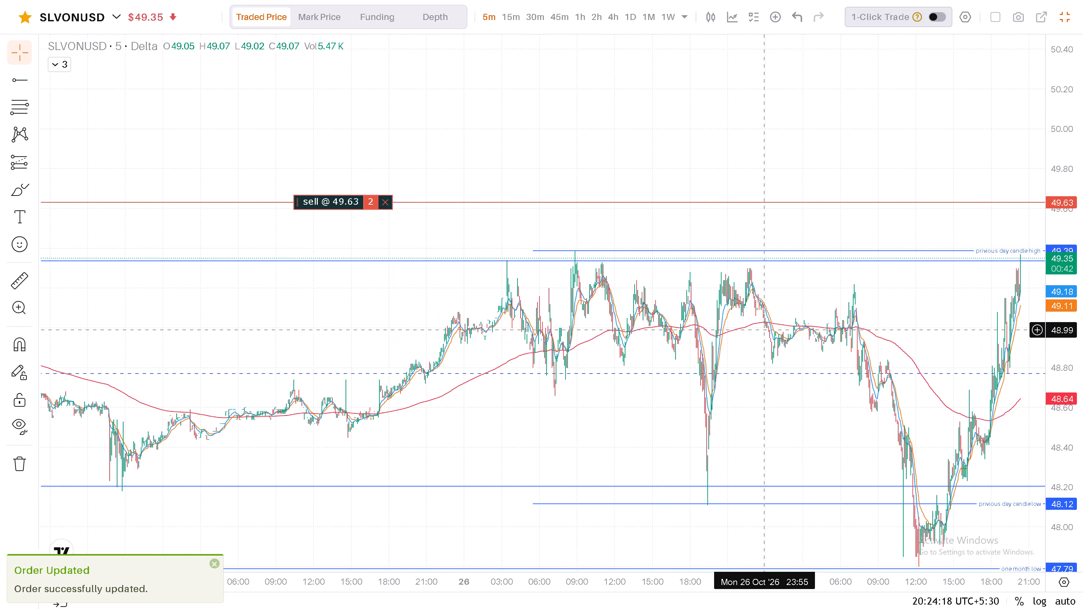
scroll(765, 330, "up", 13)
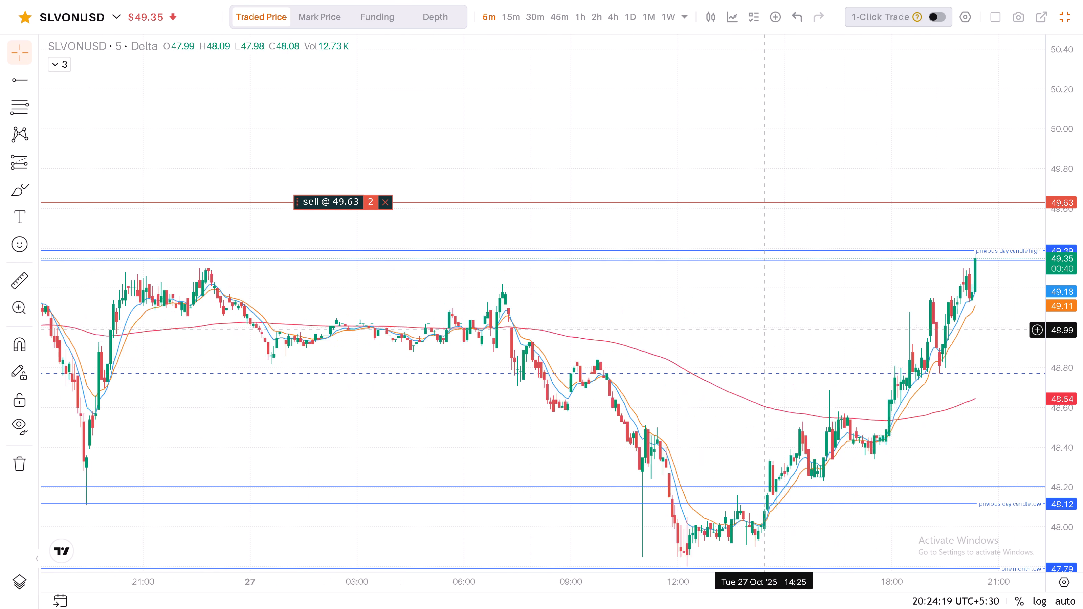
scroll(765, 330, "up", 6)
left_click_drag(924, 385, 721, 351)
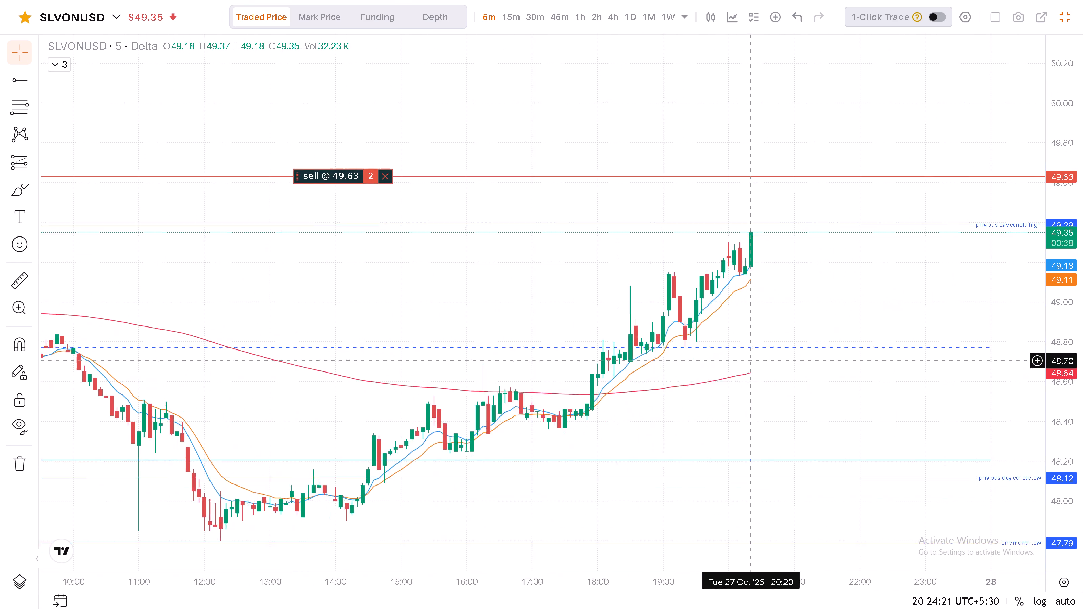
left_click_drag(721, 351, 557, 367)
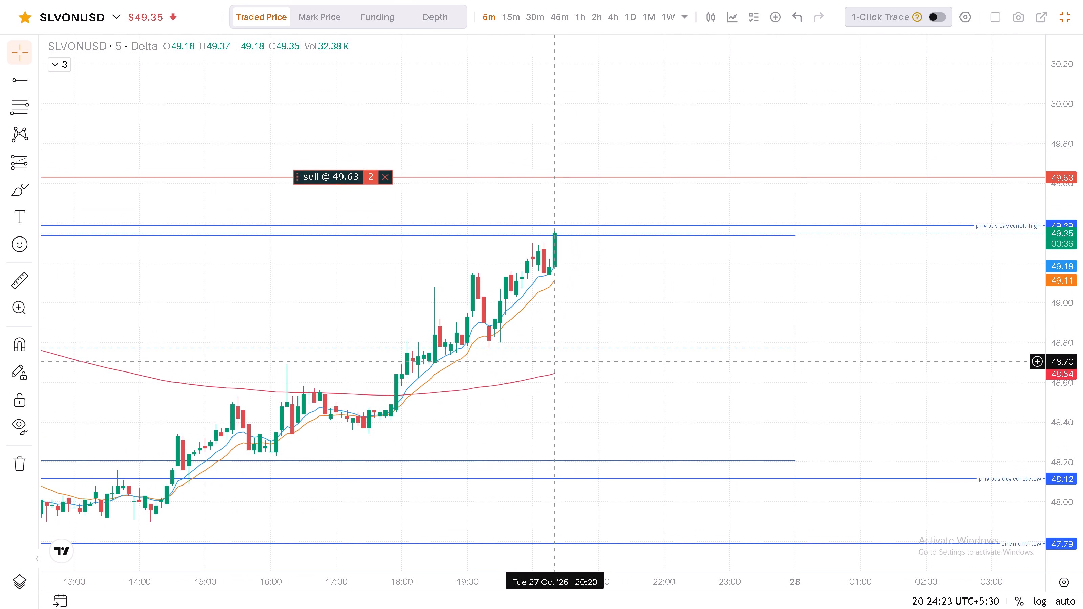
left_click_drag(557, 367, 560, 371)
left_click_drag(717, 299, 740, 315)
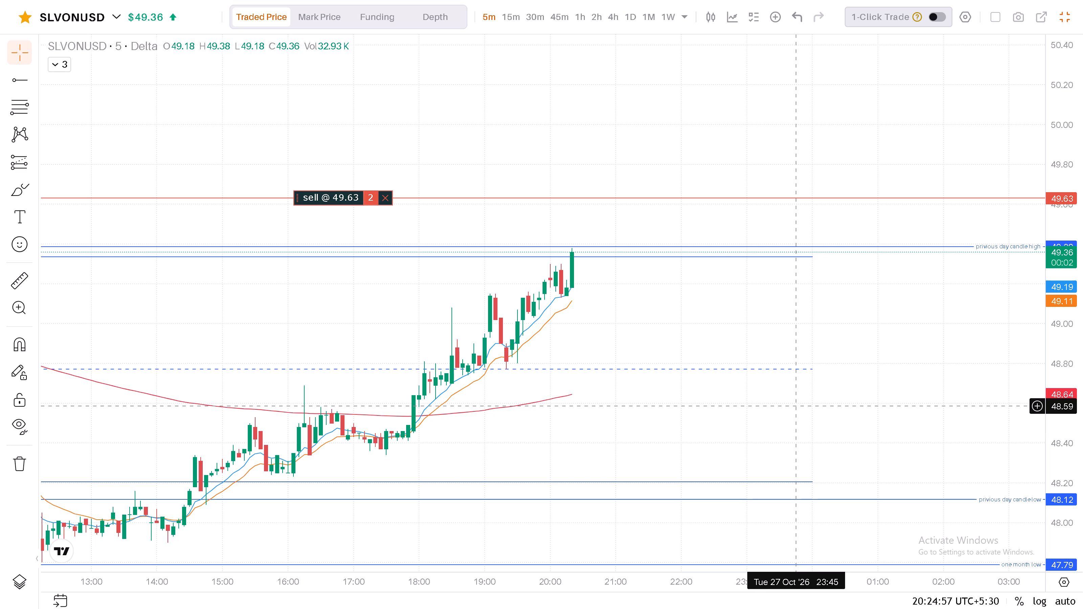
Examine the 5-minute price history back to 23 October against the 49.63 sell order and the marked levels.
scroll(798, 406, "down", 11)
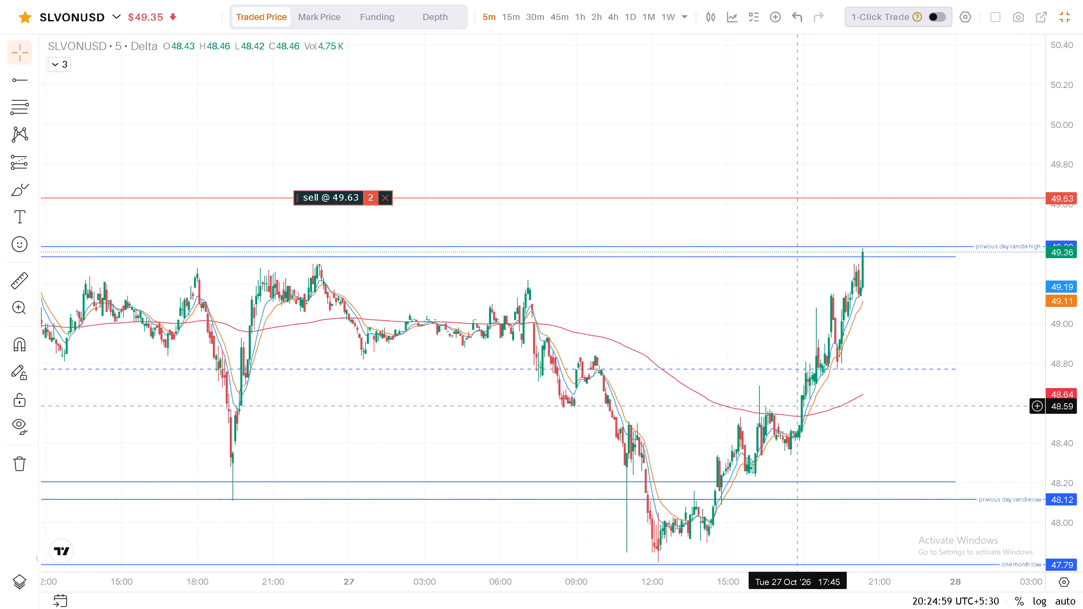
scroll(798, 406, "down", 10)
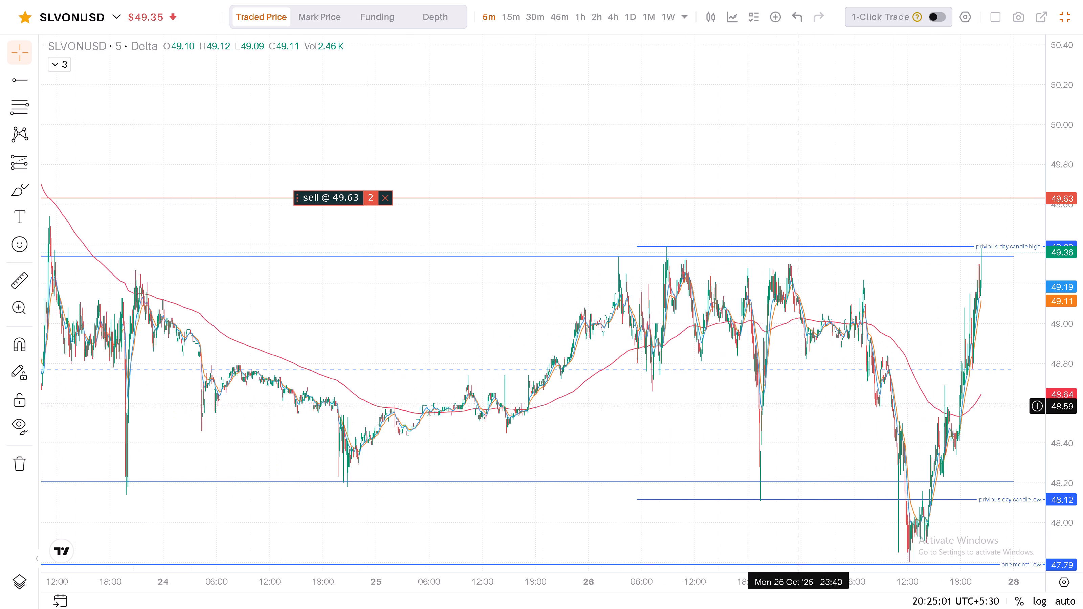
scroll(798, 406, "down", 1)
scroll(798, 406, "up", 9)
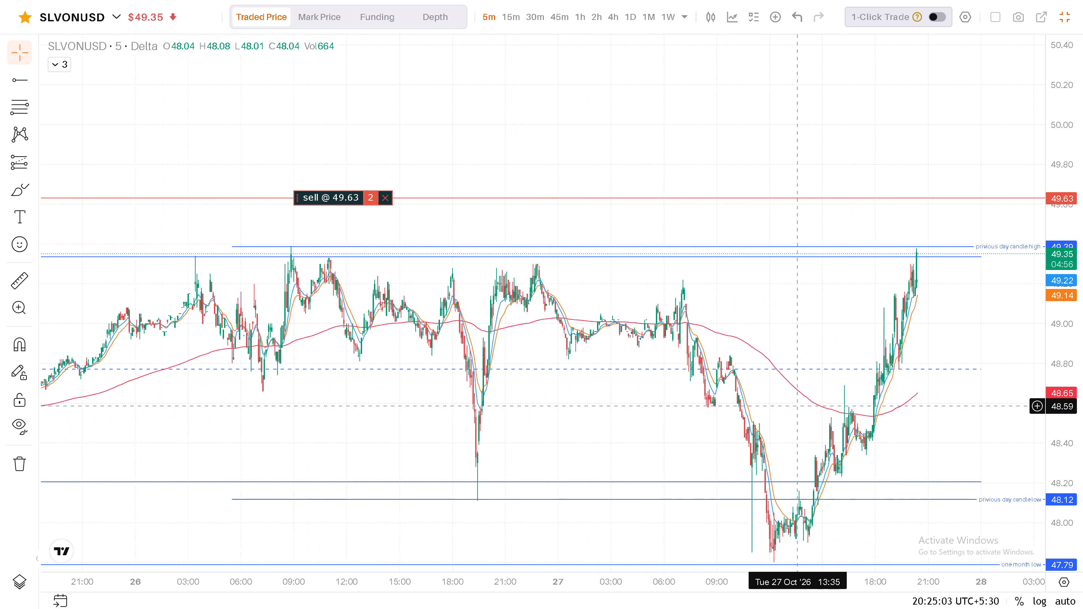
scroll(798, 406, "up", 14)
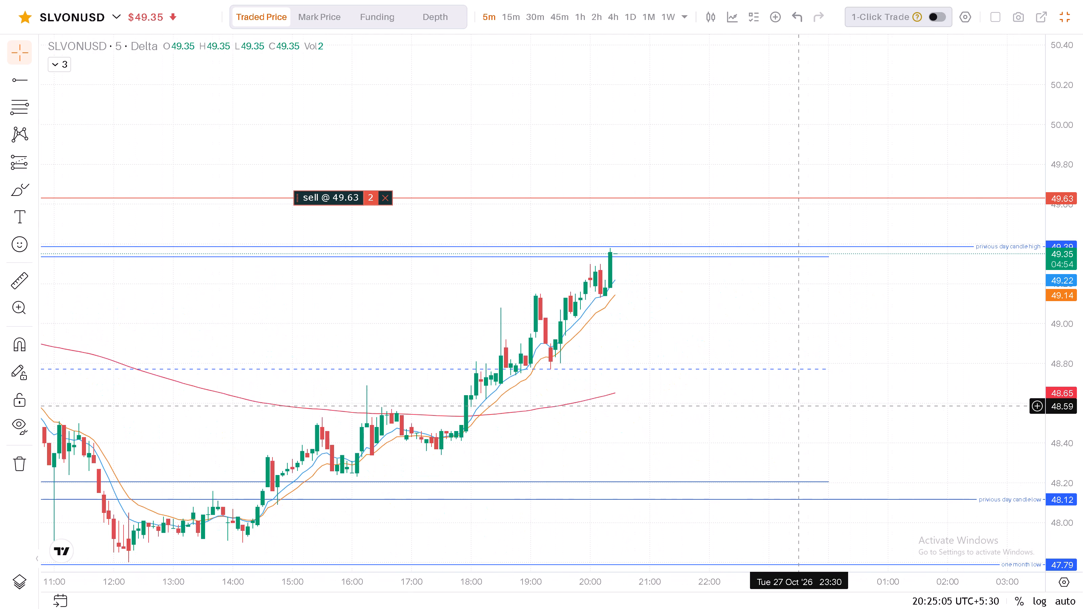
Examine the latest 5-minute candles up close against the previous day candle high line and the 49.63 sell order.
scroll(798, 406, "up", 5)
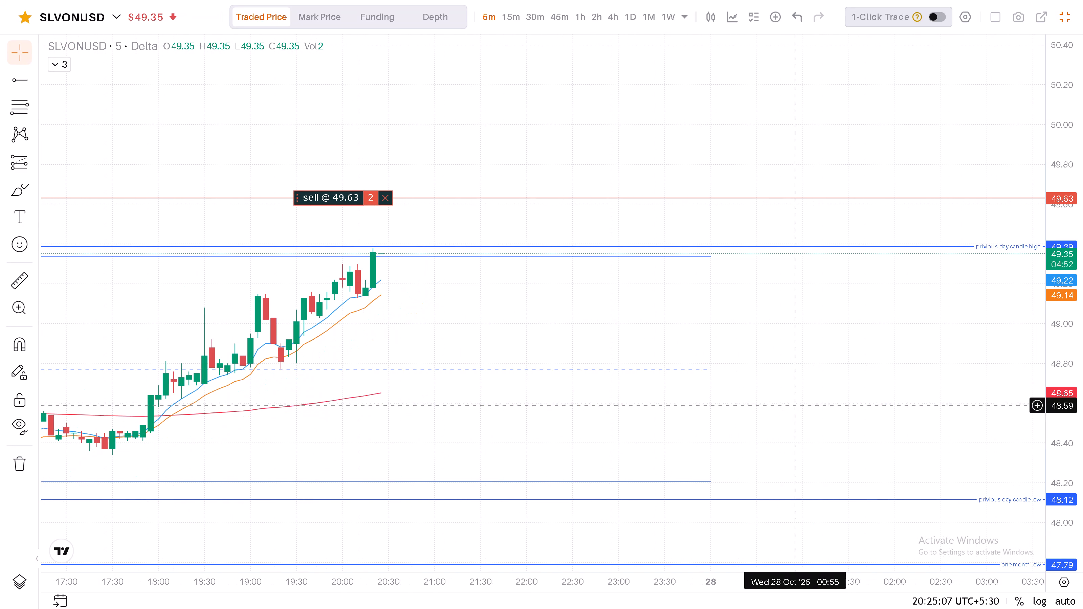
left_click_drag(471, 354, 730, 387)
scroll(730, 387, "up", 1)
left_click_drag(720, 417, 712, 430)
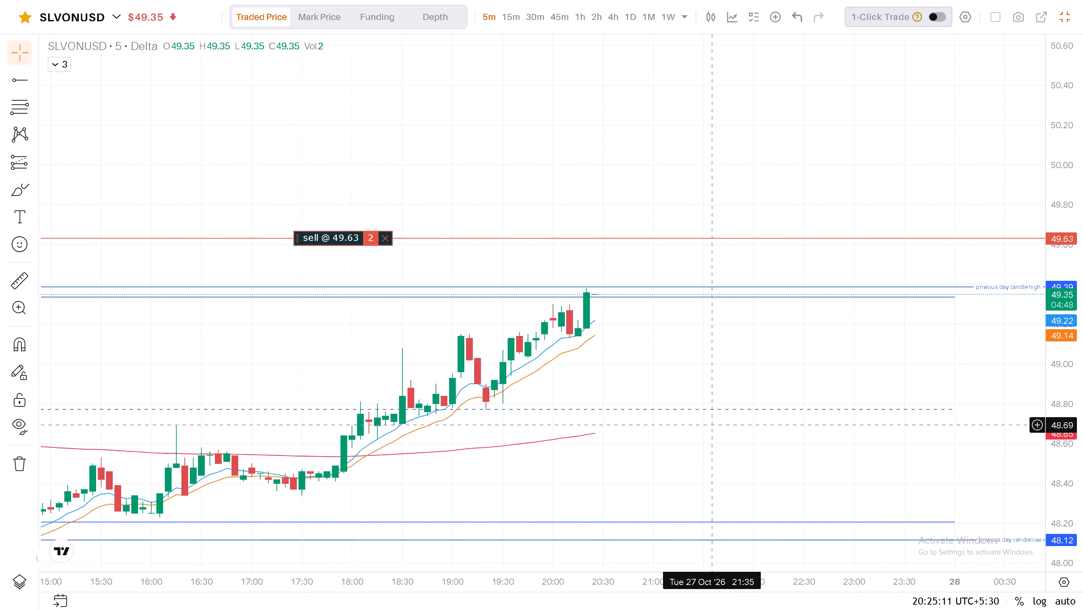
left_click_drag(712, 430, 712, 430)
double_click(712, 430)
left_click_drag(733, 375, 720, 348)
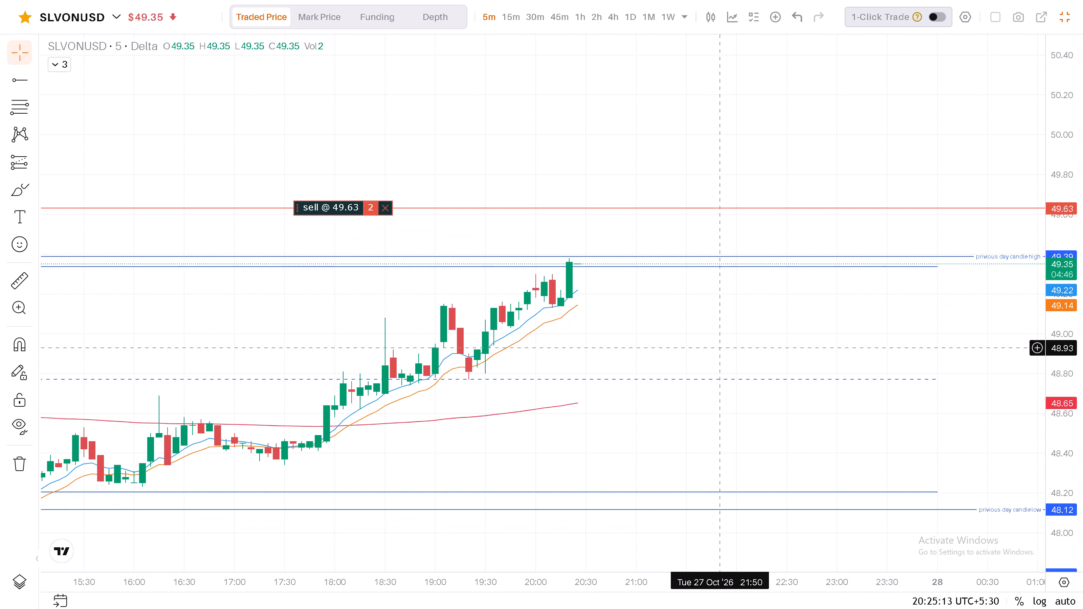
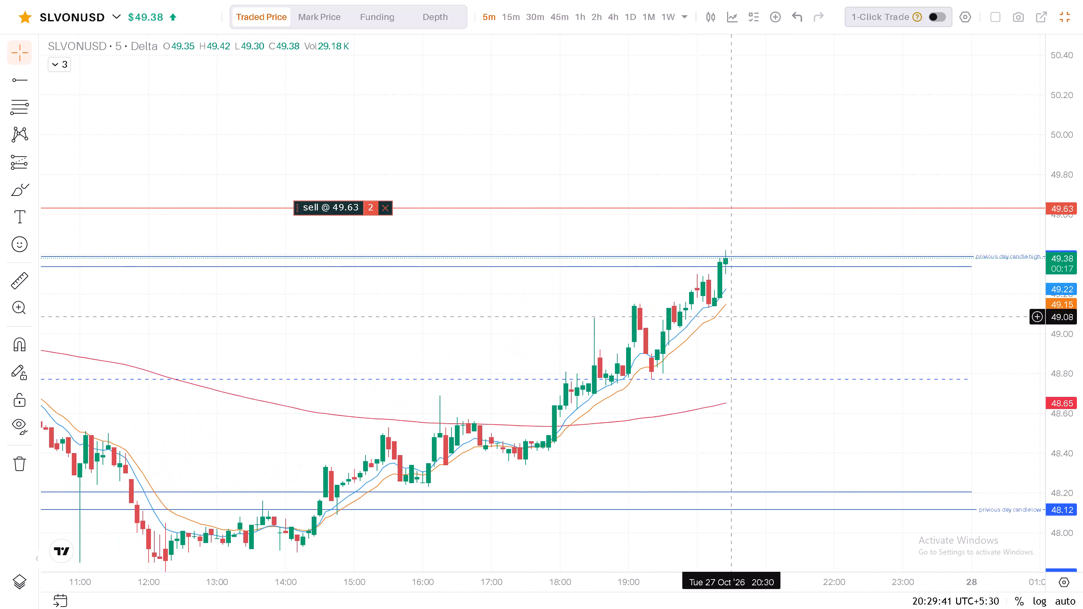
Switch the SLVONUSD chart to 15-minute candles with the 49.63 sell order in range.
left_click(517, 18)
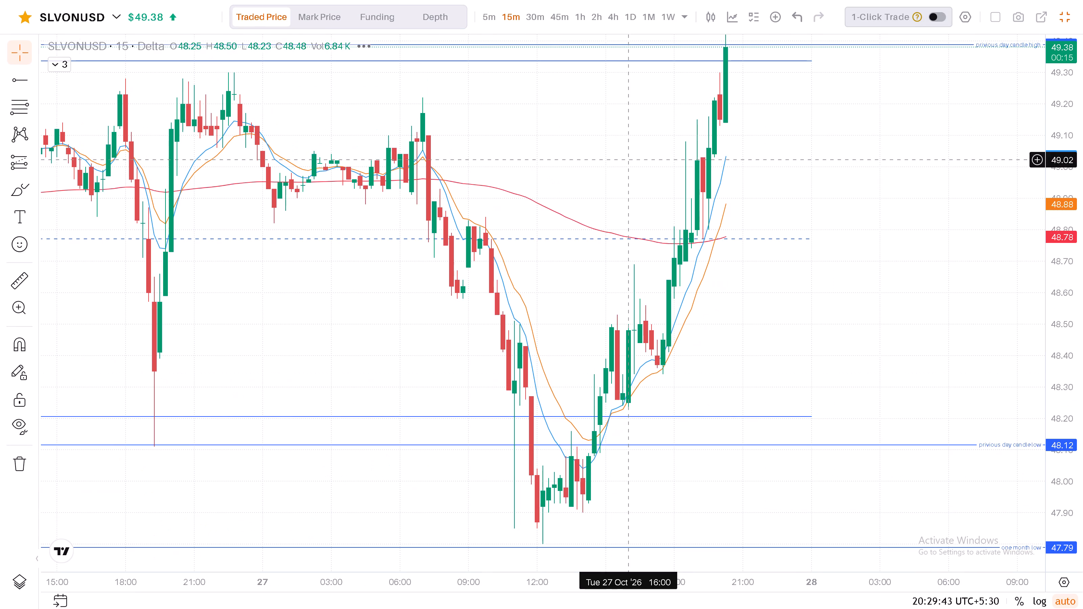
left_click_drag(1075, 122, 1043, 358)
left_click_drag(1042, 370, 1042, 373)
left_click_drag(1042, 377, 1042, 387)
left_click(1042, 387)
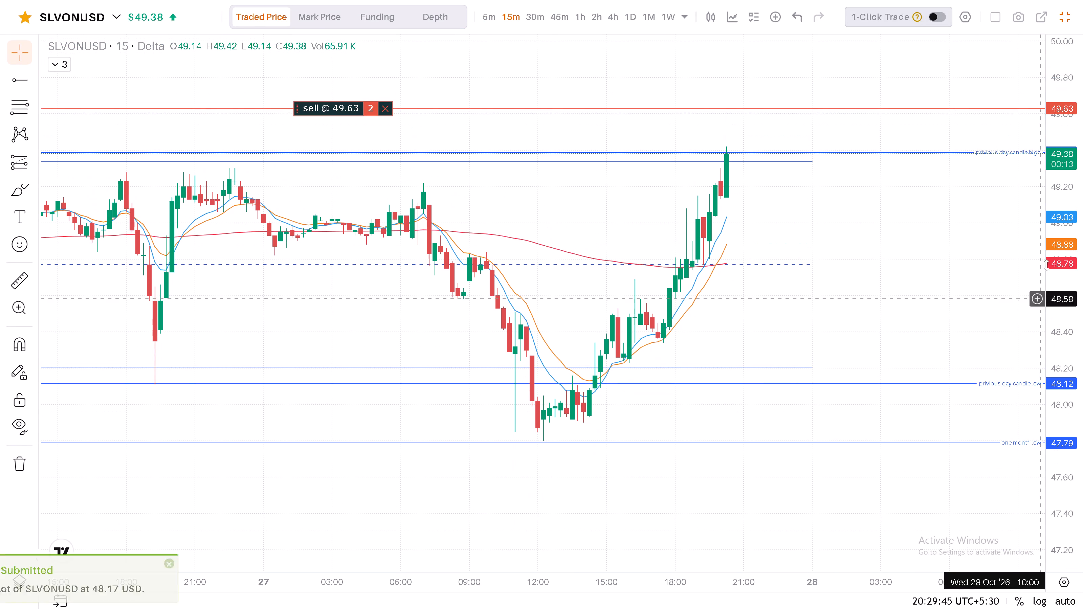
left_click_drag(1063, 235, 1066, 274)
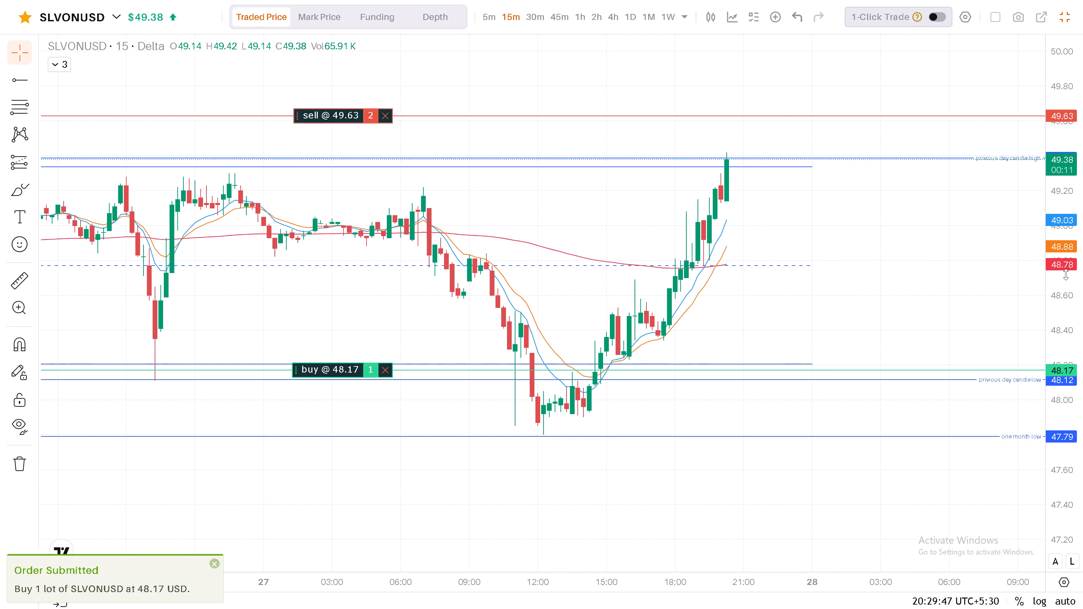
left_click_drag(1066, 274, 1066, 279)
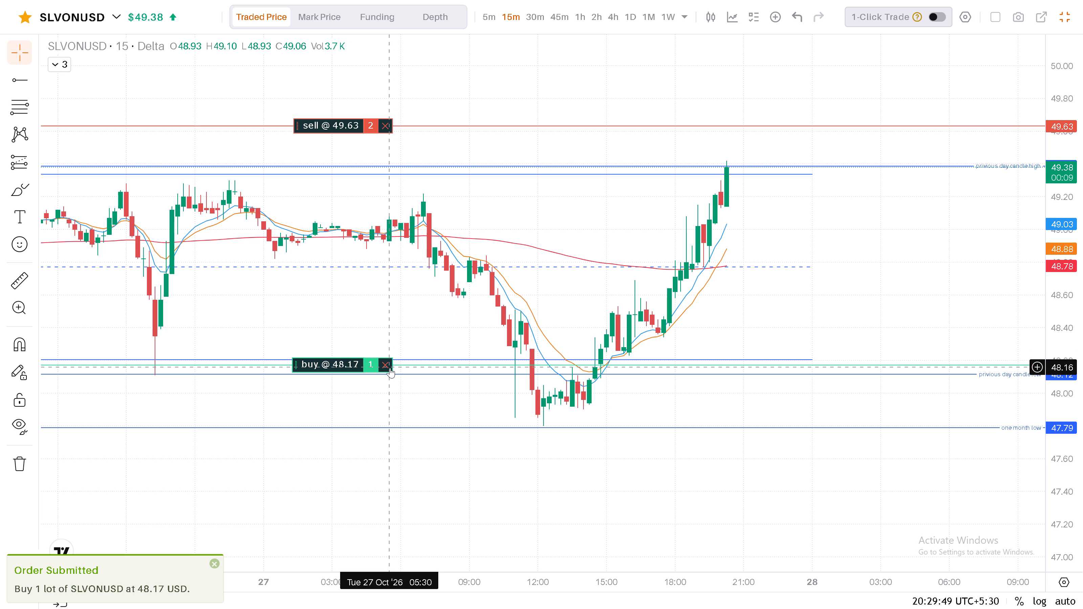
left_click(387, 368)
Examine the 15-minute price history back to 22 October against the 49.63 sell order, the previous day lines and the one month low.
left_click_drag(363, 304, 632, 310)
left_click(633, 310)
scroll(634, 313, "down", 4)
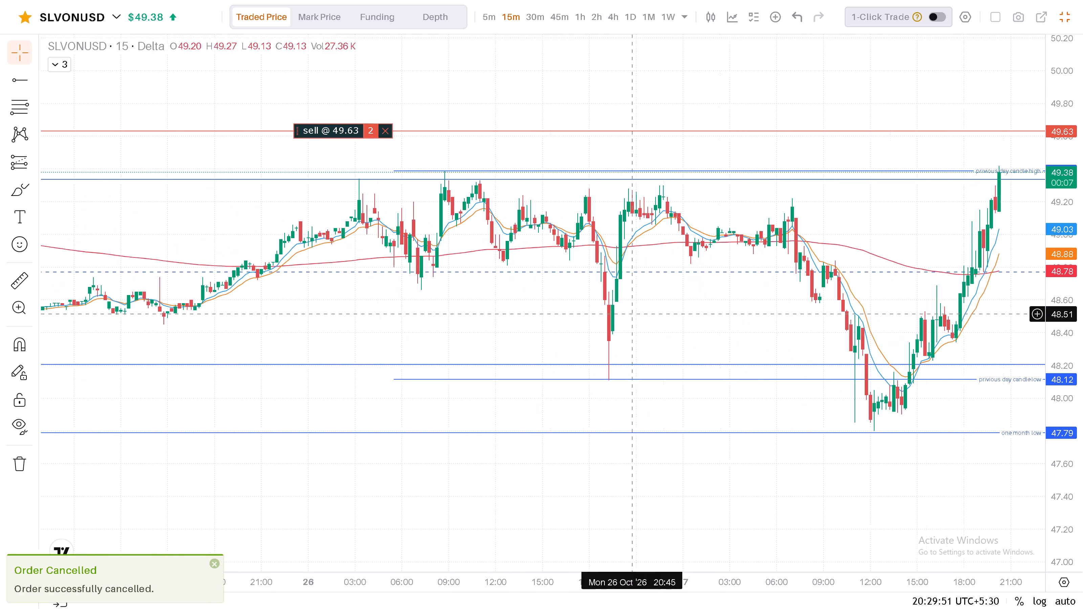
scroll(819, 276, "down", 4)
left_click_drag(960, 215, 738, 262)
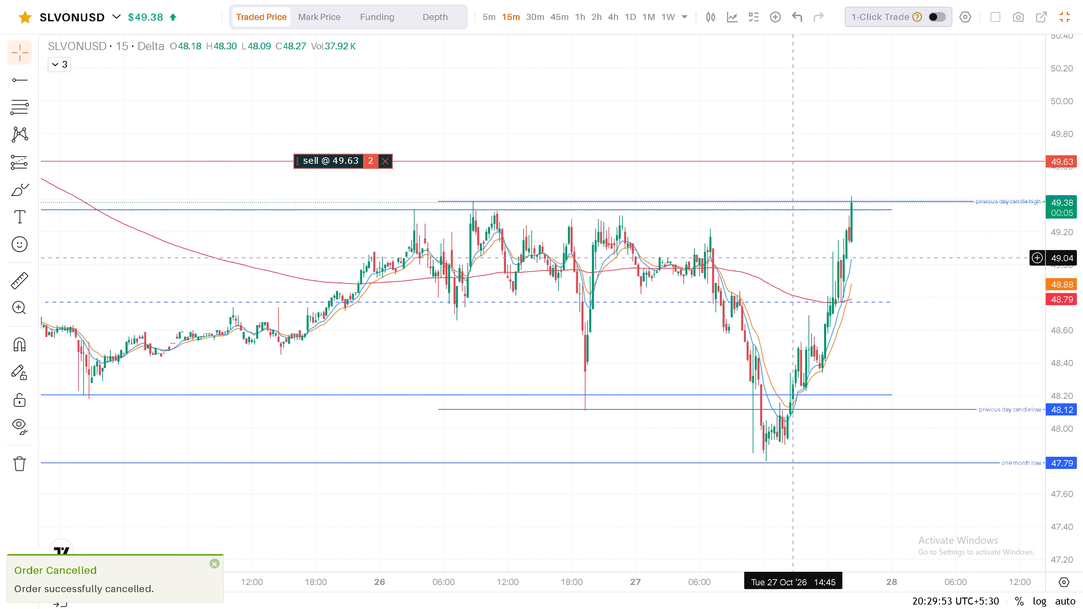
left_click_drag(738, 262, 654, 275)
left_click(654, 275)
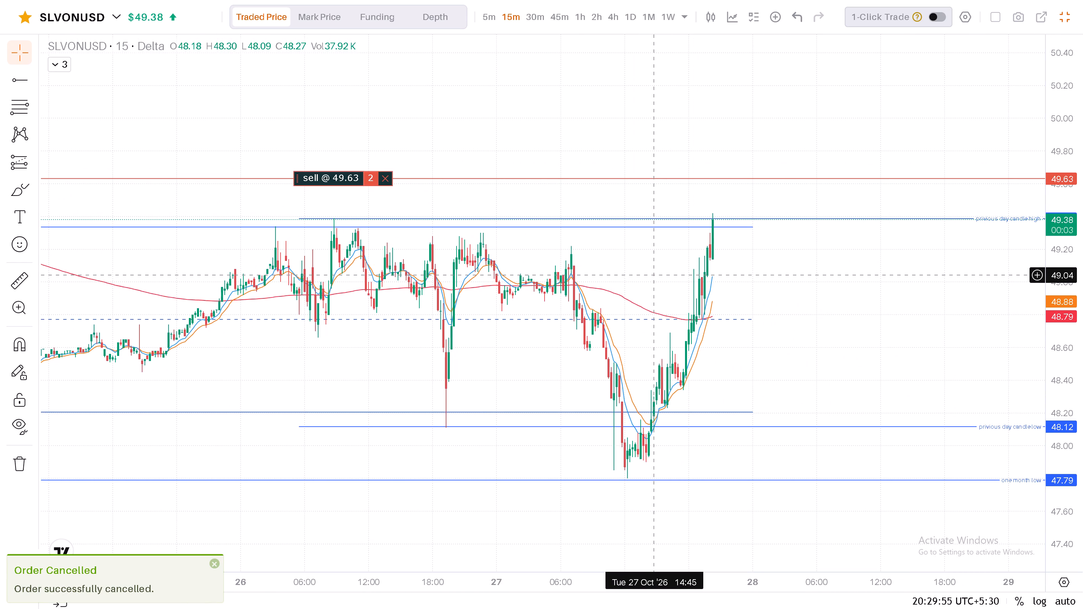
left_click_drag(636, 290, 666, 269)
left_click(666, 269)
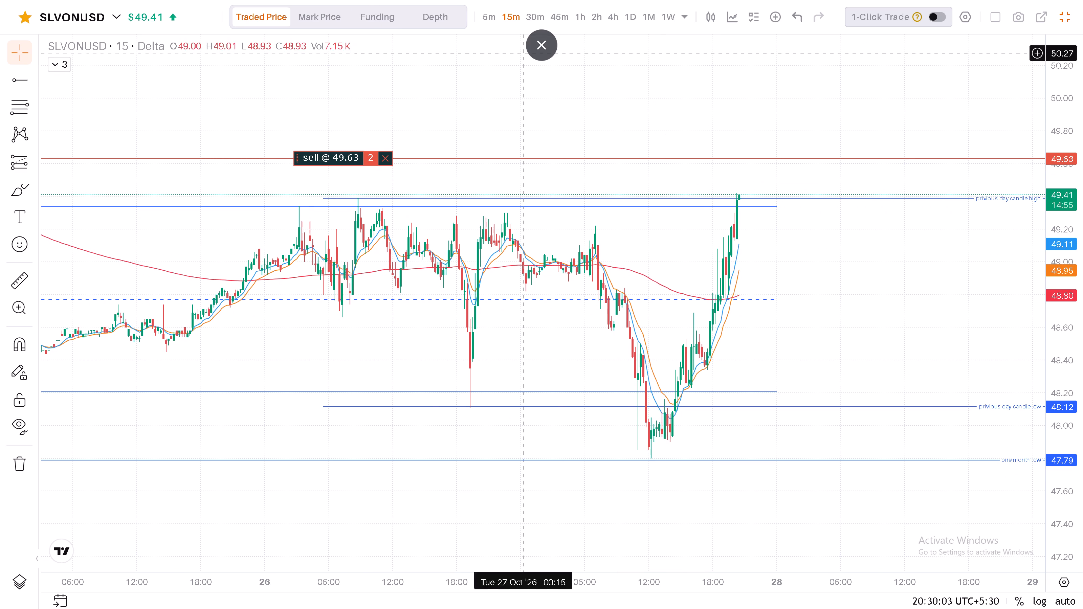
scroll(853, 339, "down", 7)
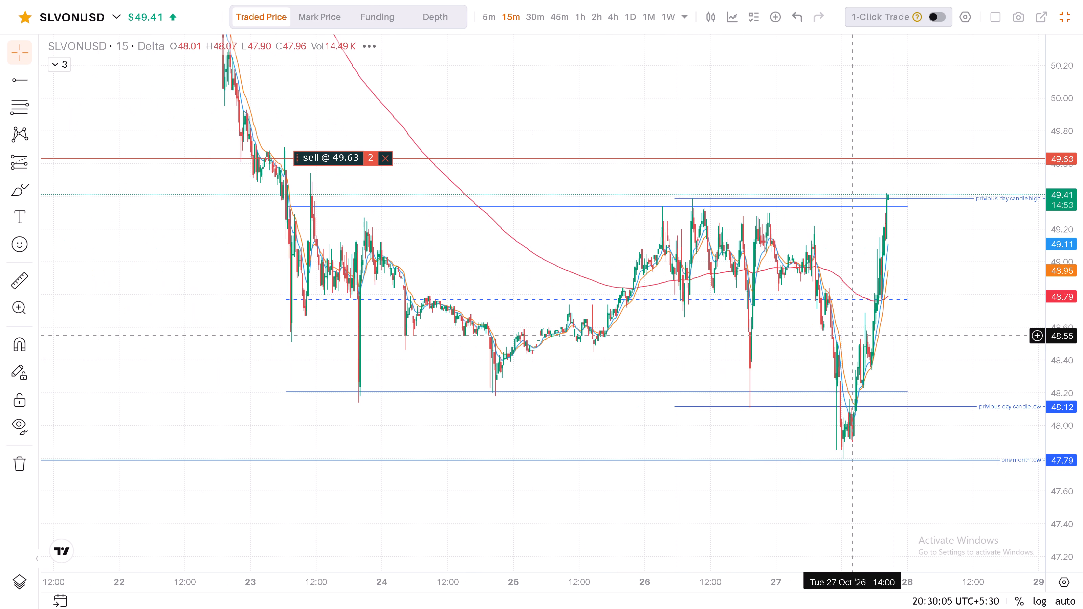
scroll(854, 336, "up", 14)
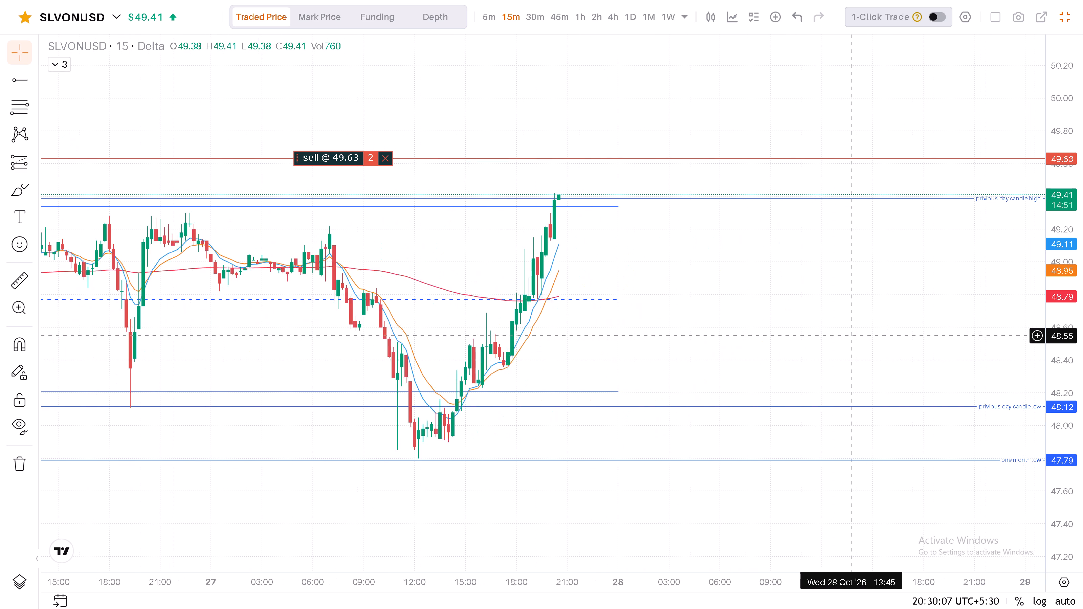
Switch to 5-minute candles and examine the latest rally against the previous day candle high line and the 49.63 sell order.
left_click(488, 17)
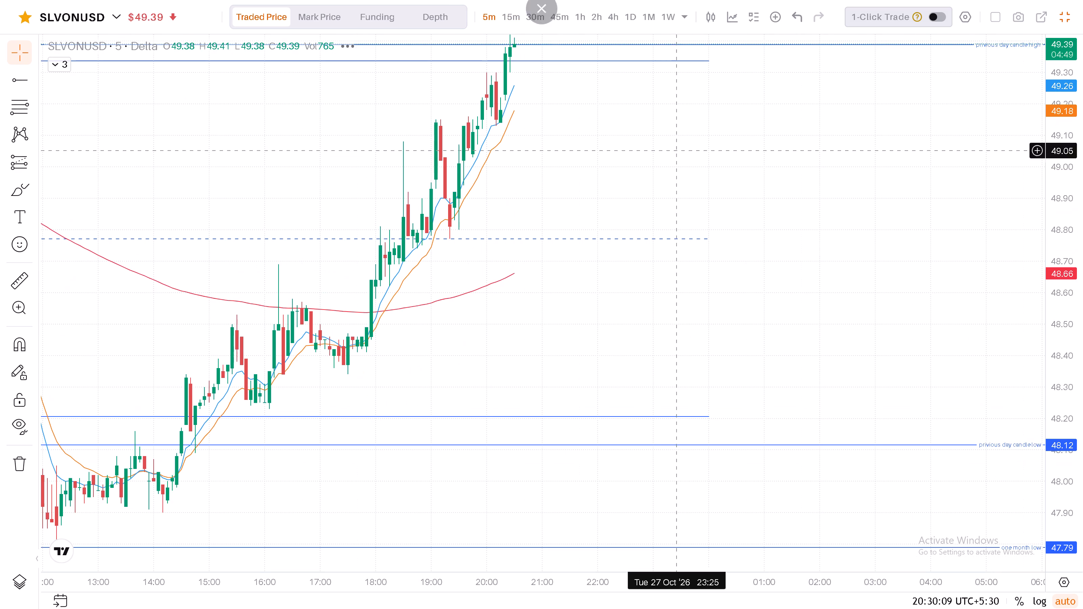
left_click_drag(1070, 160, 1076, 324)
scroll(700, 224, "up", 4)
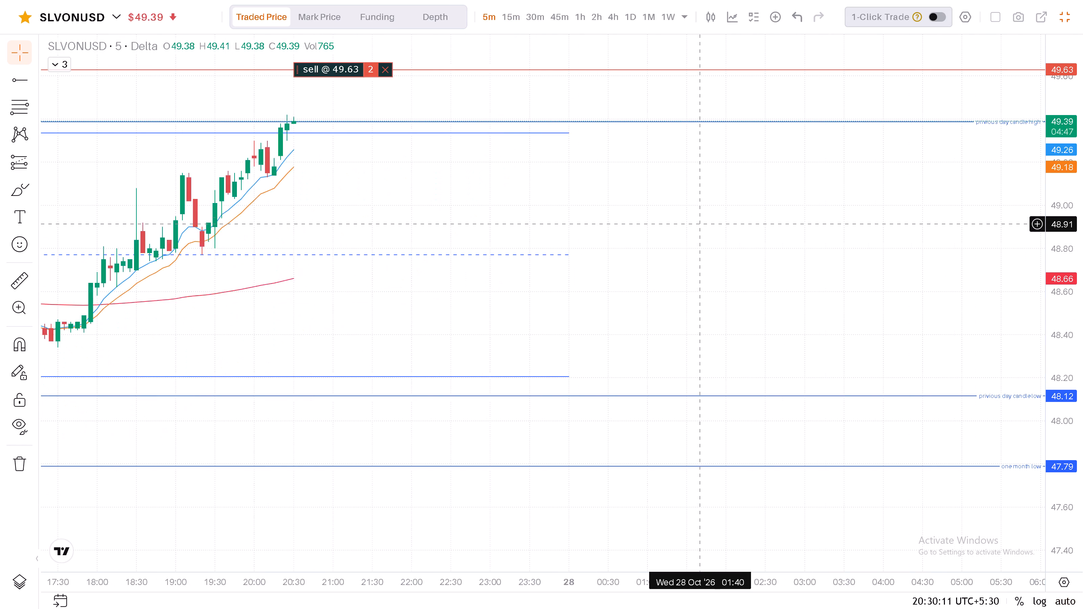
scroll(677, 219, "up", 1)
left_click_drag(475, 184, 909, 352)
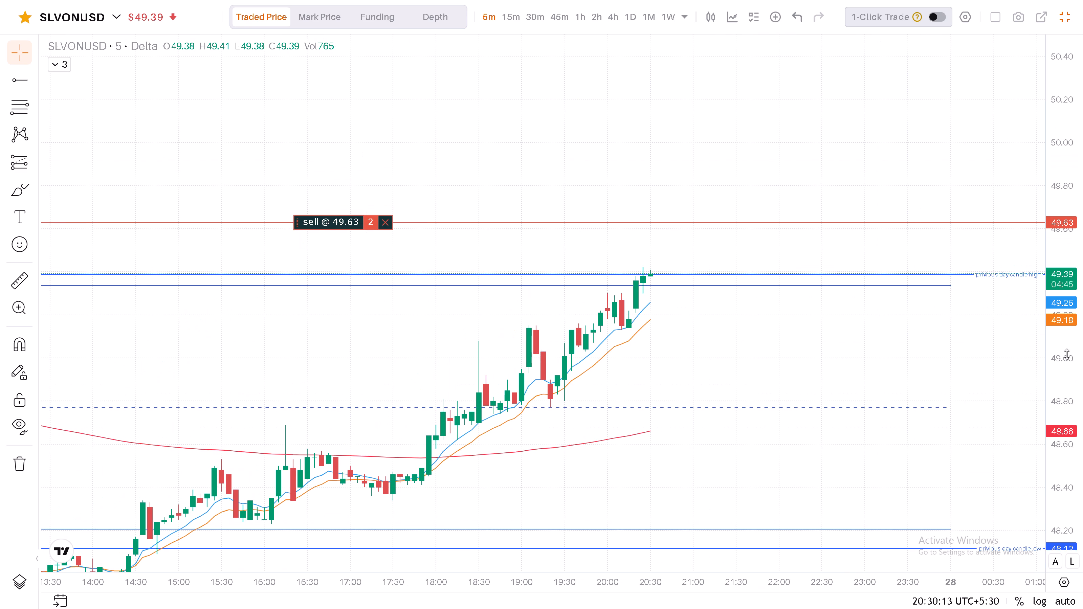
left_click_drag(1070, 352, 1071, 309)
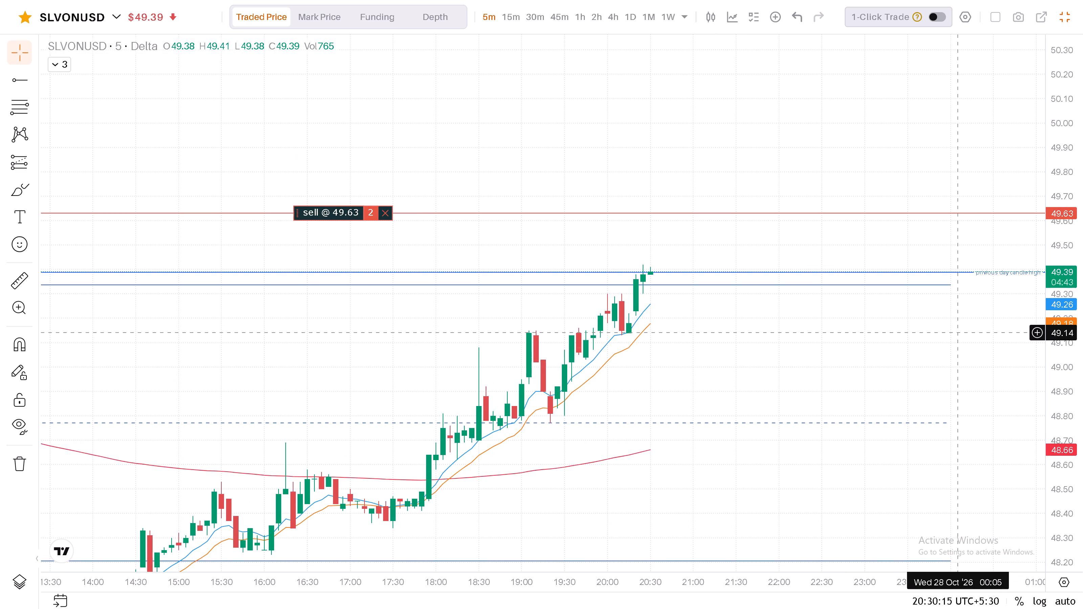
left_click_drag(954, 350, 856, 375)
scroll(854, 374, "up", 2)
scroll(853, 374, "down", 2)
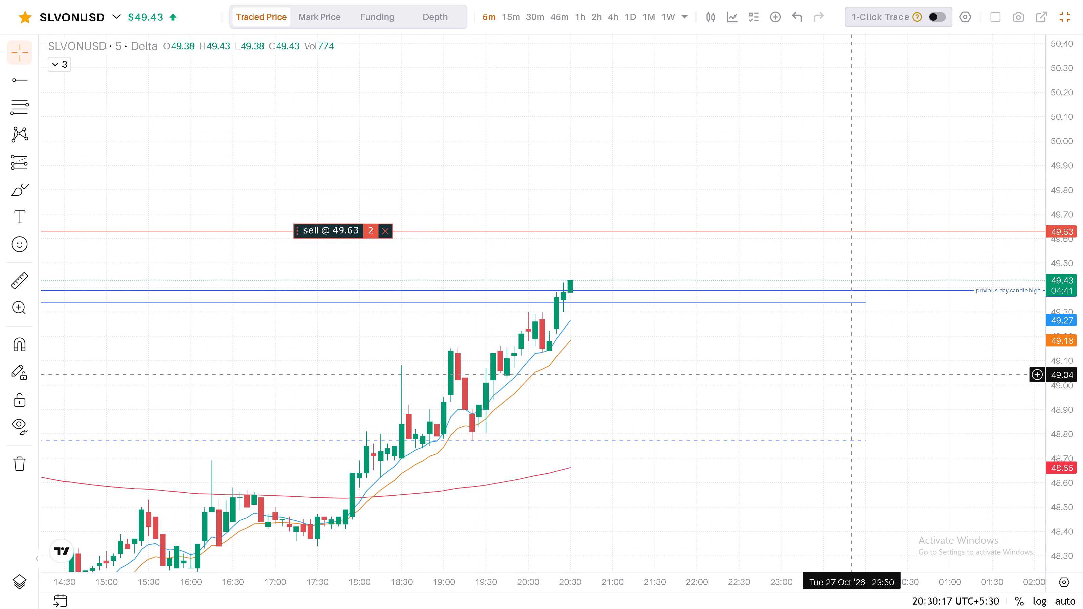
scroll(853, 375, "down", 2)
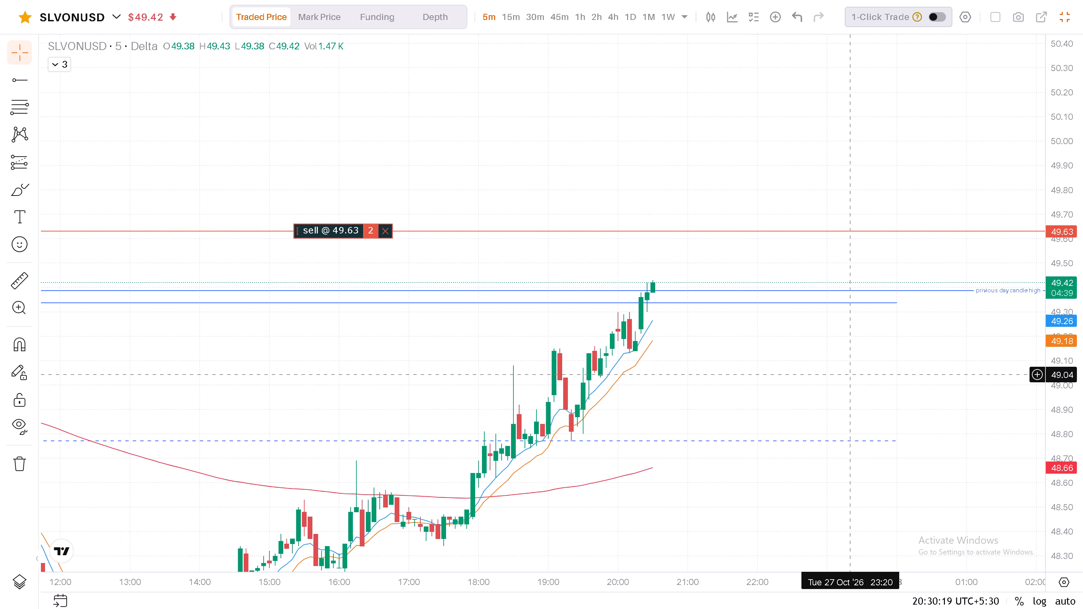
scroll(853, 375, "up", 2)
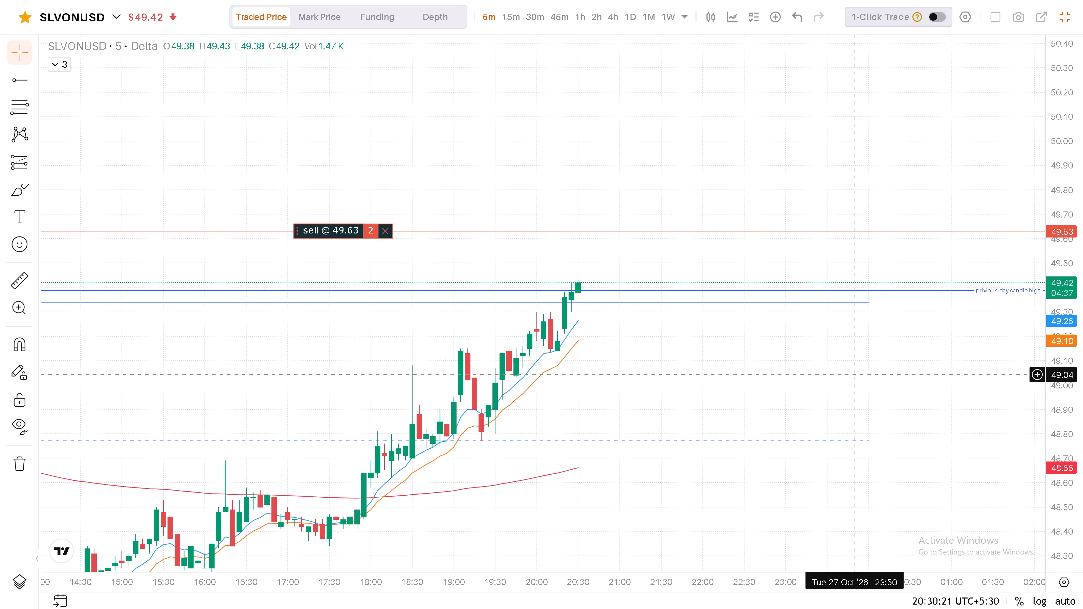
scroll(853, 375, "up", 1)
left_click_drag(747, 374, 819, 287)
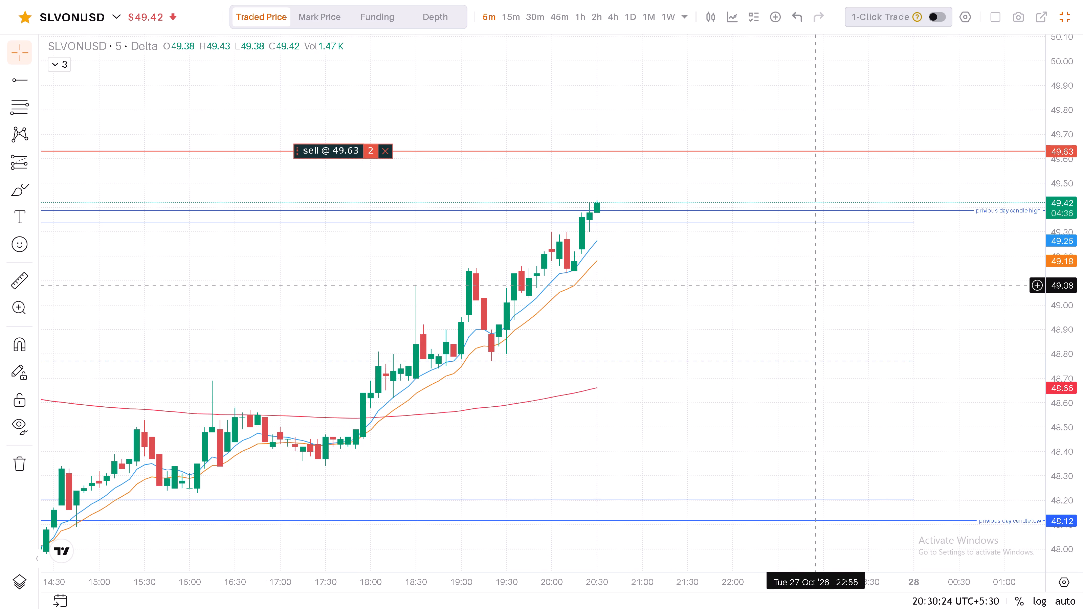
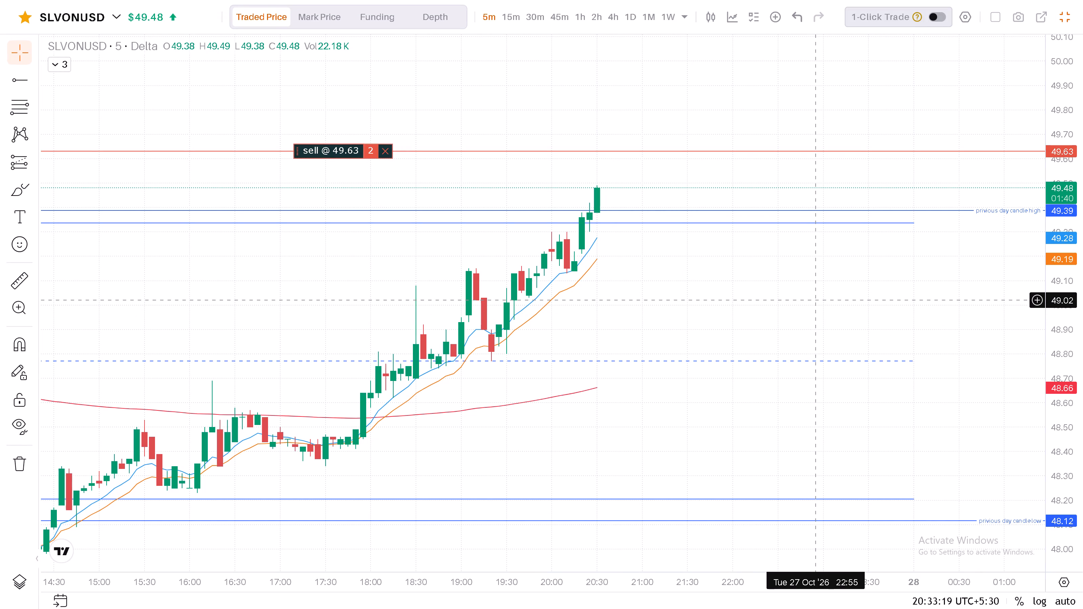
Examine the 5-minute price history back to 22 October against the 49.63 sell order and the previous day candle high and low lines.
scroll(818, 300, "down", 5)
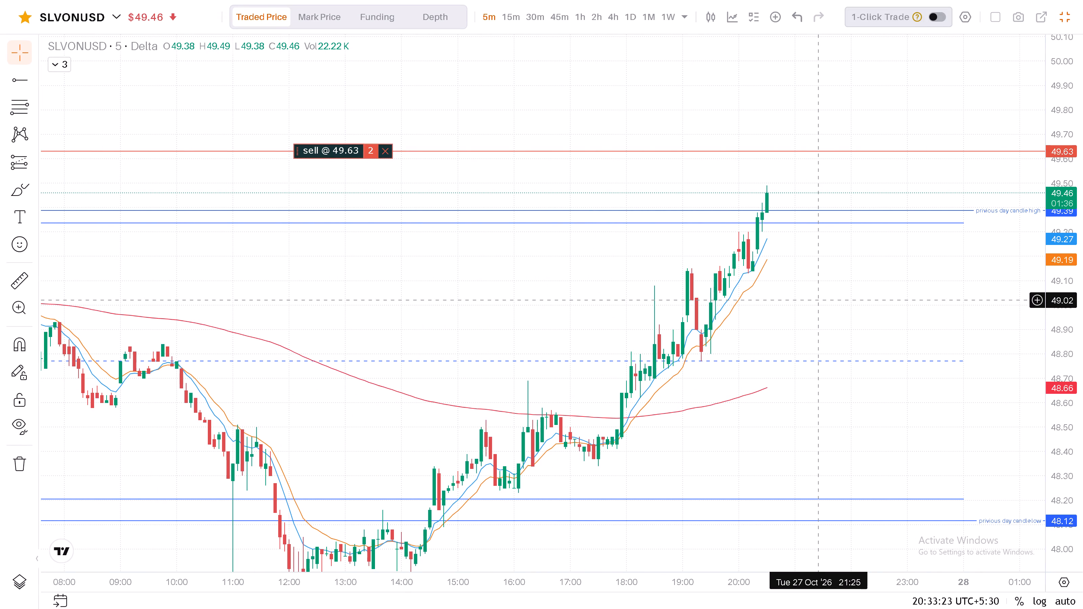
scroll(819, 302, "down", 6)
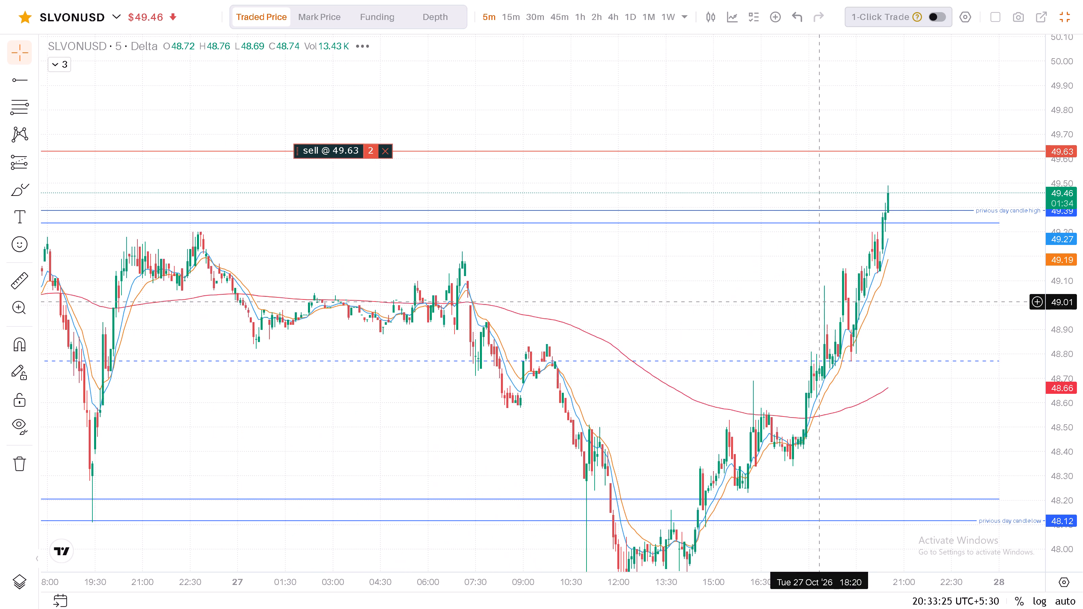
scroll(819, 302, "down", 7)
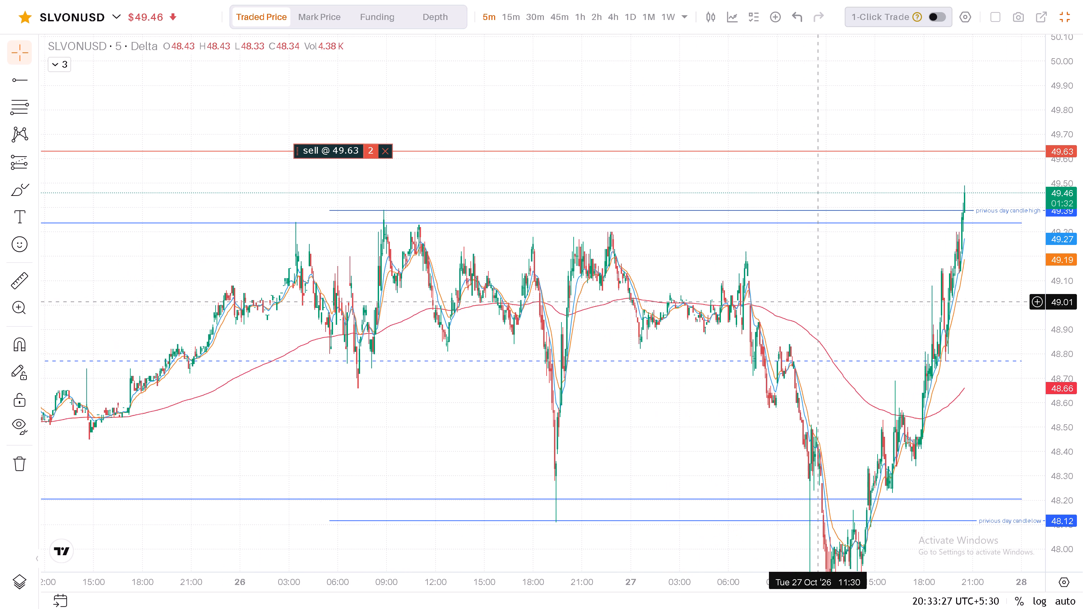
scroll(819, 302, "down", 9)
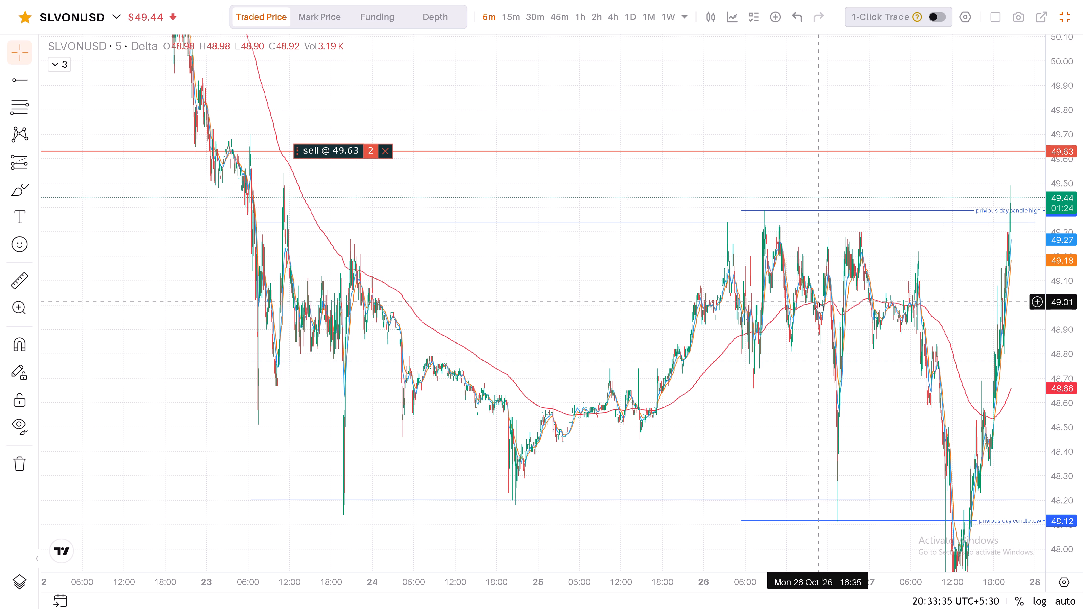
scroll(819, 302, "up", 4)
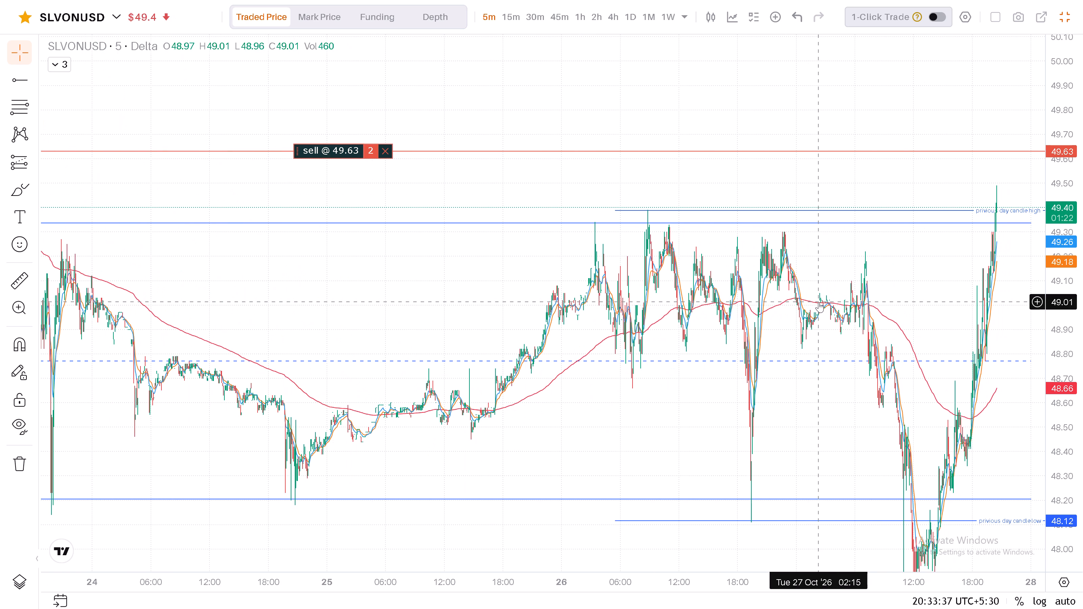
scroll(819, 302, "up", 4)
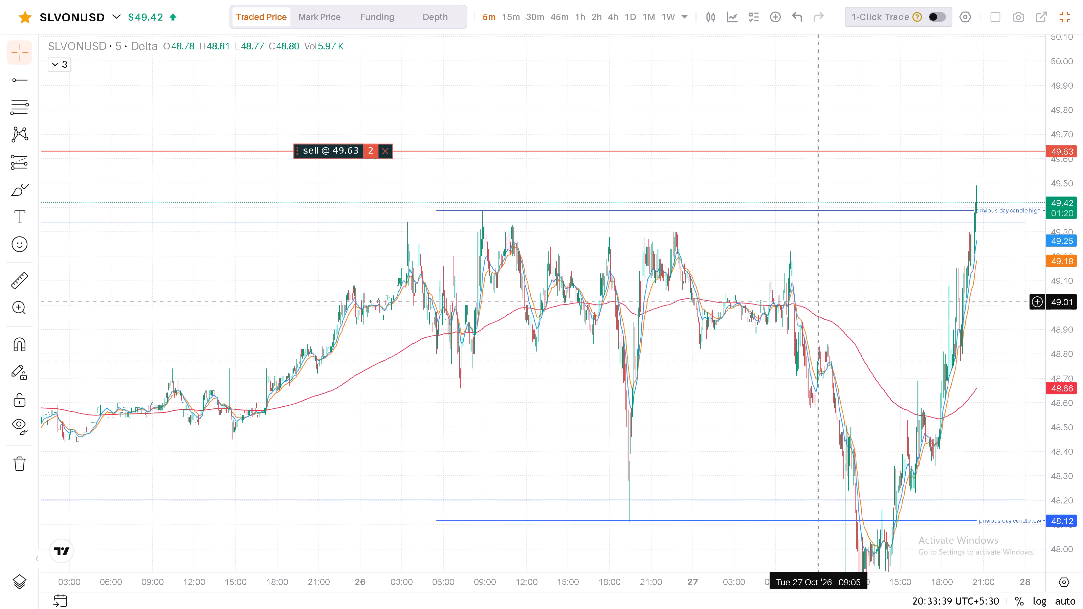
scroll(819, 302, "up", 15)
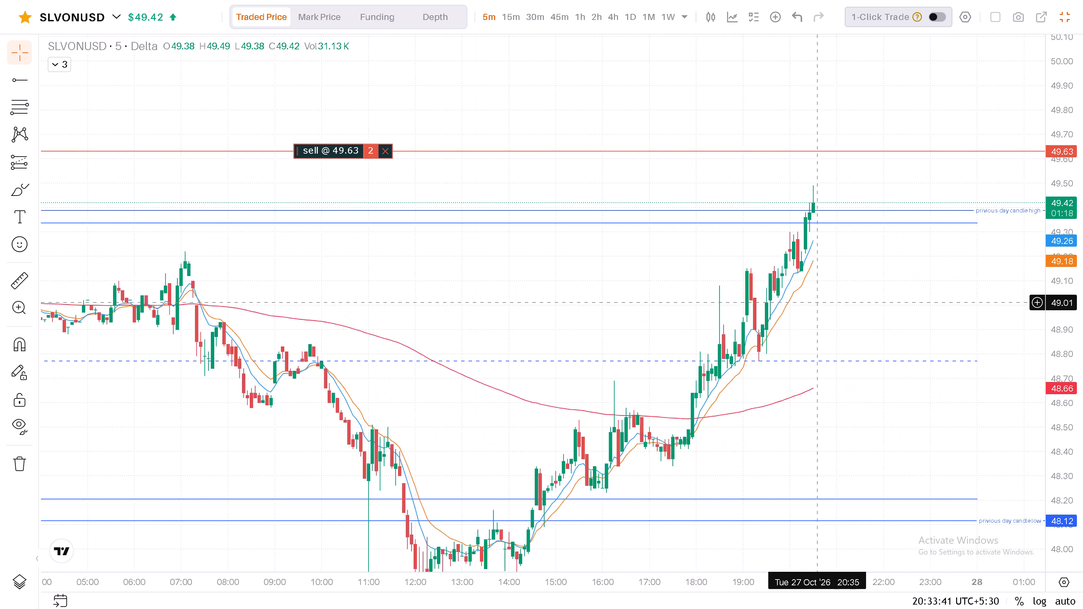
scroll(821, 303, "up", 6)
Examine the latest 5-minute candles at the previous day candle high, with the 49.63 sell order and one month low line both in range.
left_click_drag(1053, 216, 1055, 218)
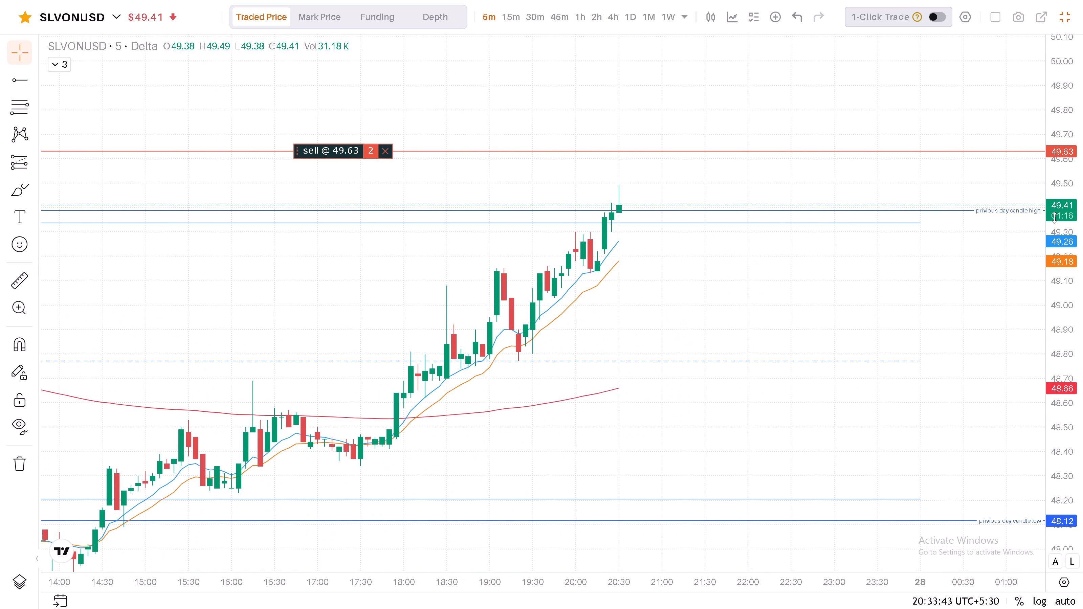
left_click_drag(1055, 218, 1051, 257)
left_click_drag(838, 288, 744, 240)
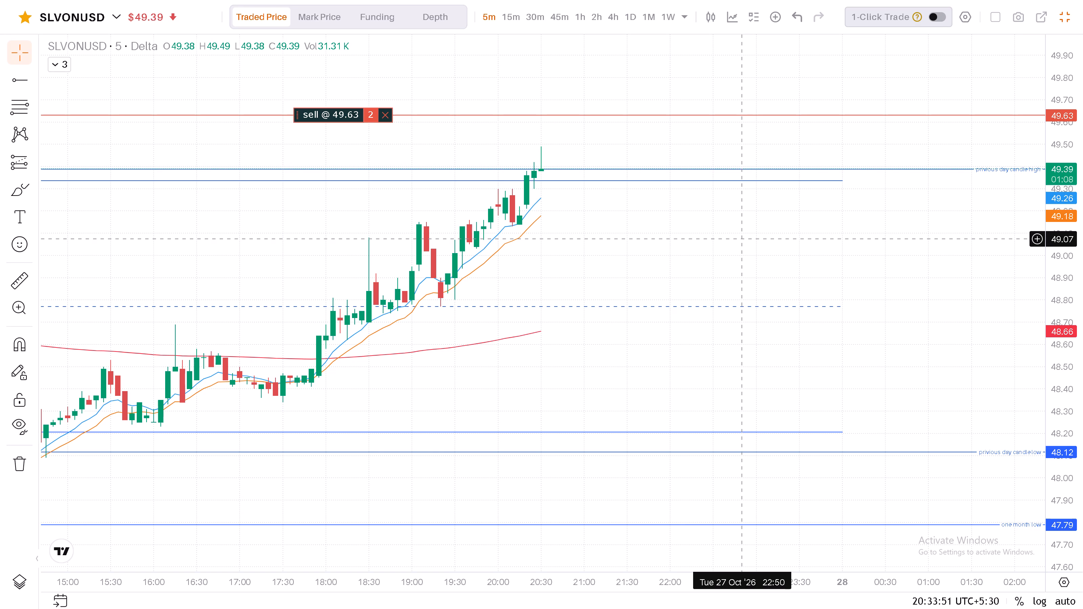
scroll(744, 240, "up", 1)
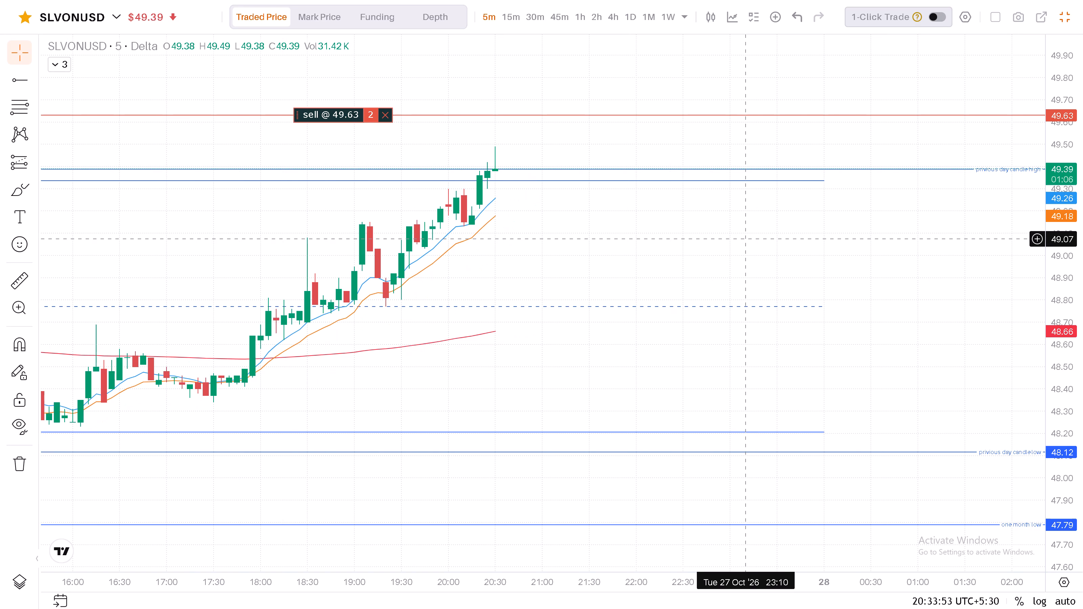
scroll(736, 241, "up", 1)
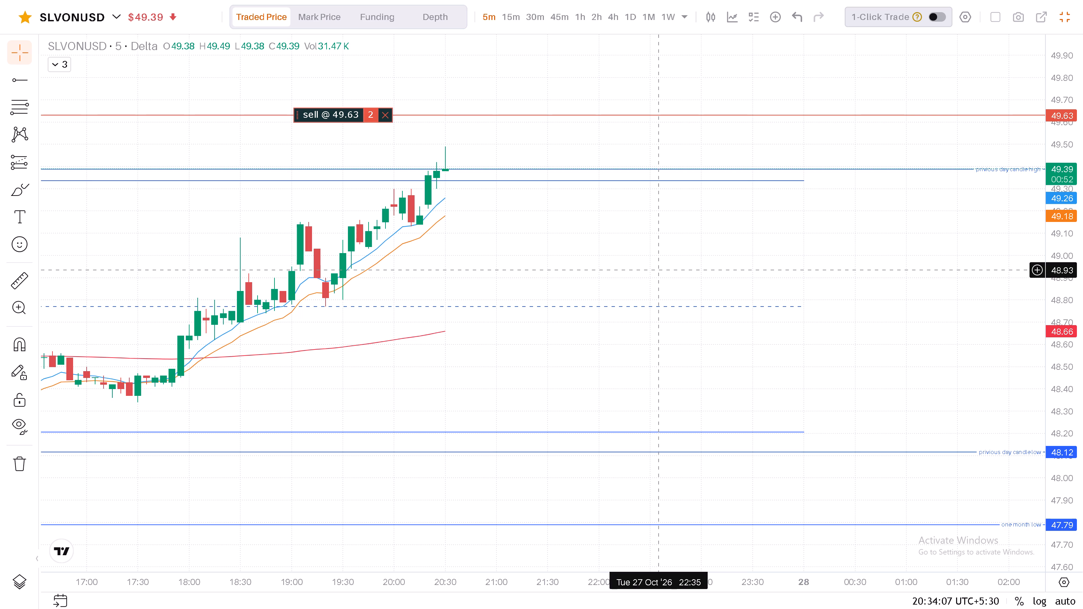
left_click_drag(621, 230, 631, 264)
left_click(631, 264)
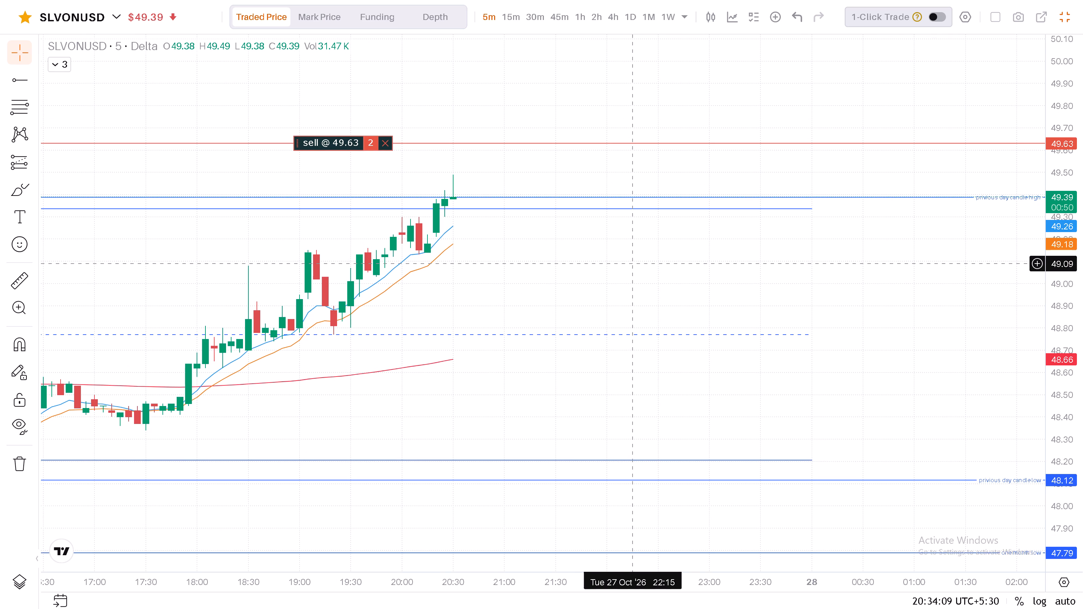
left_click_drag(662, 250, 652, 274)
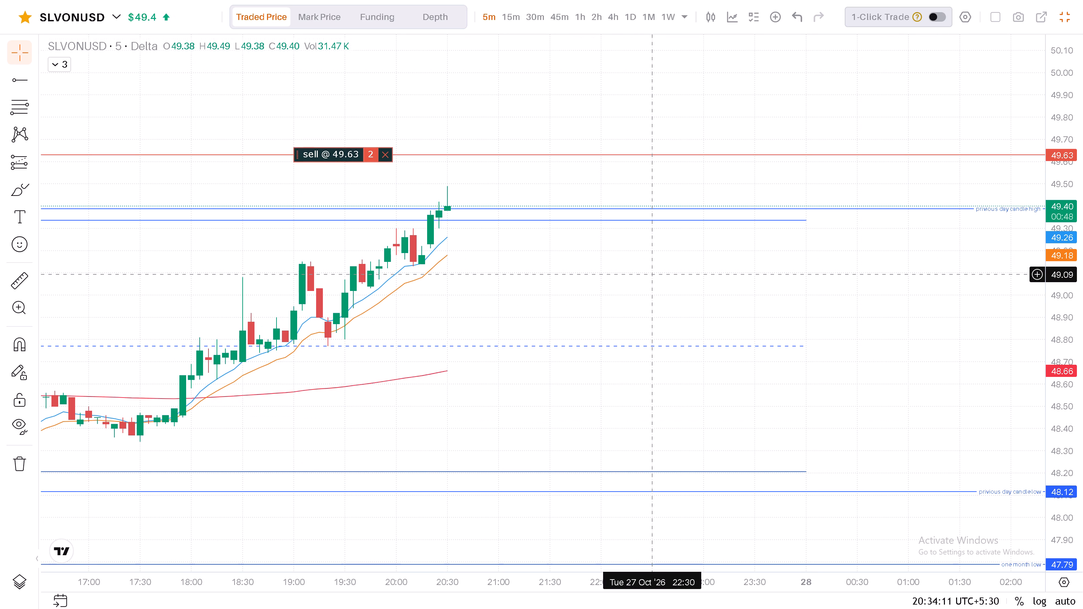
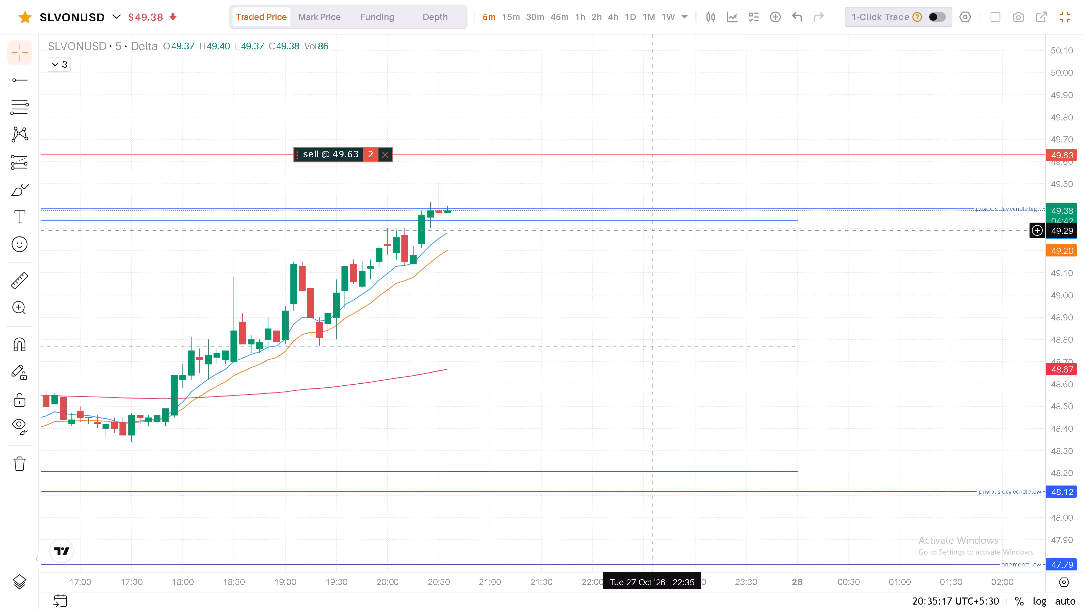
Examine the 27 October 5-minute candles from the midday low up to the previous day candle high, below the 49.63 sell order.
scroll(646, 329, "down", 6)
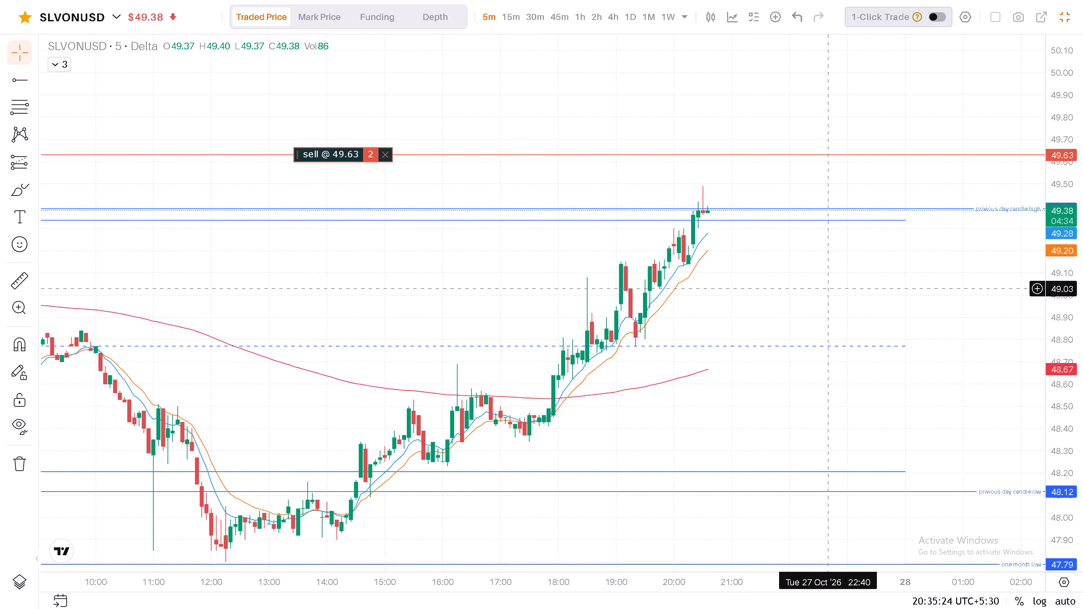
scroll(828, 289, "up", 2)
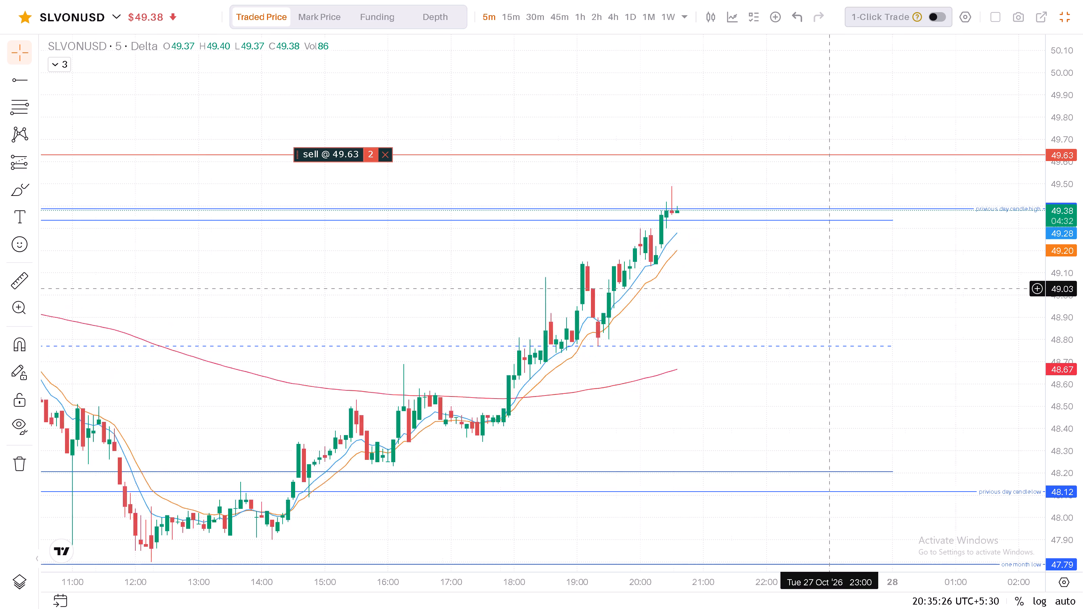
scroll(828, 289, "up", 1)
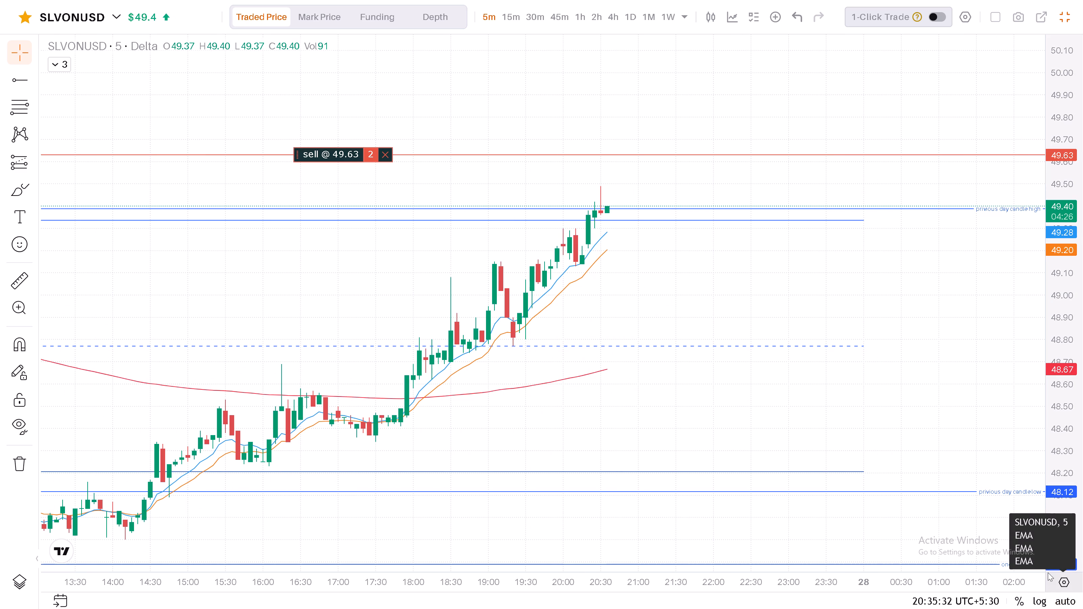
scroll(1048, 572, "up", 2)
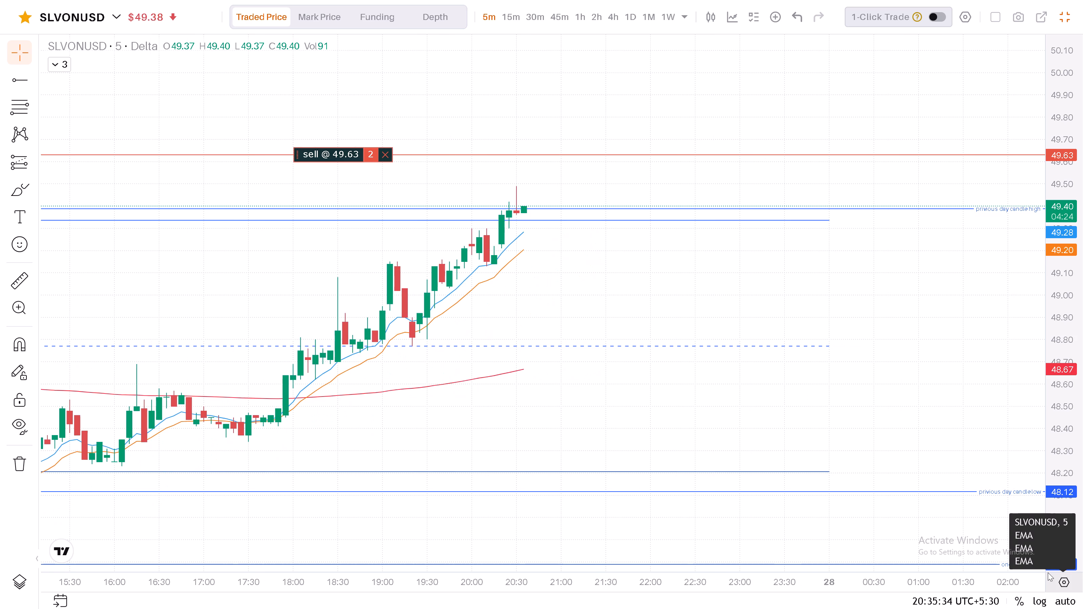
scroll(1048, 572, "down", 1)
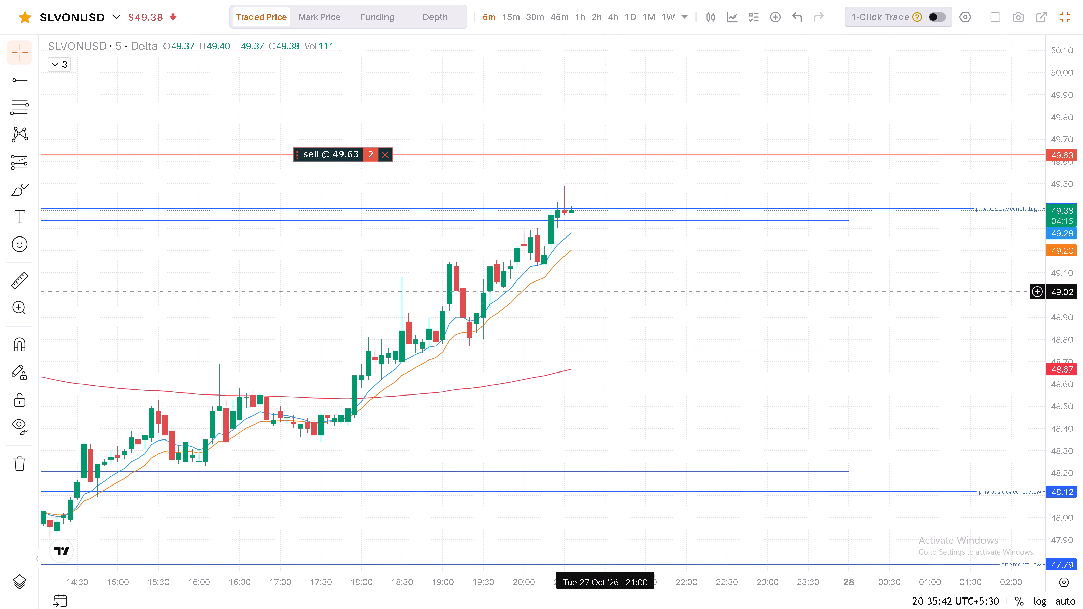
left_click_drag(591, 321, 586, 328)
left_click_drag(607, 309, 599, 323)
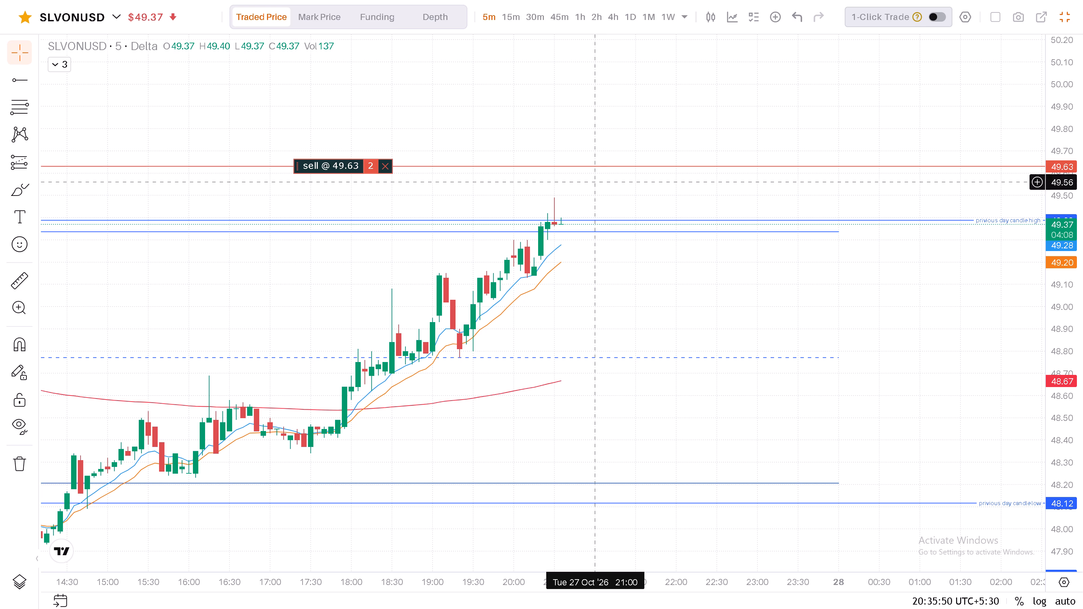
Switch to the 15-minute chart and examine the price history back to 22 October with the 49.63 sell order in range.
left_click(512, 20)
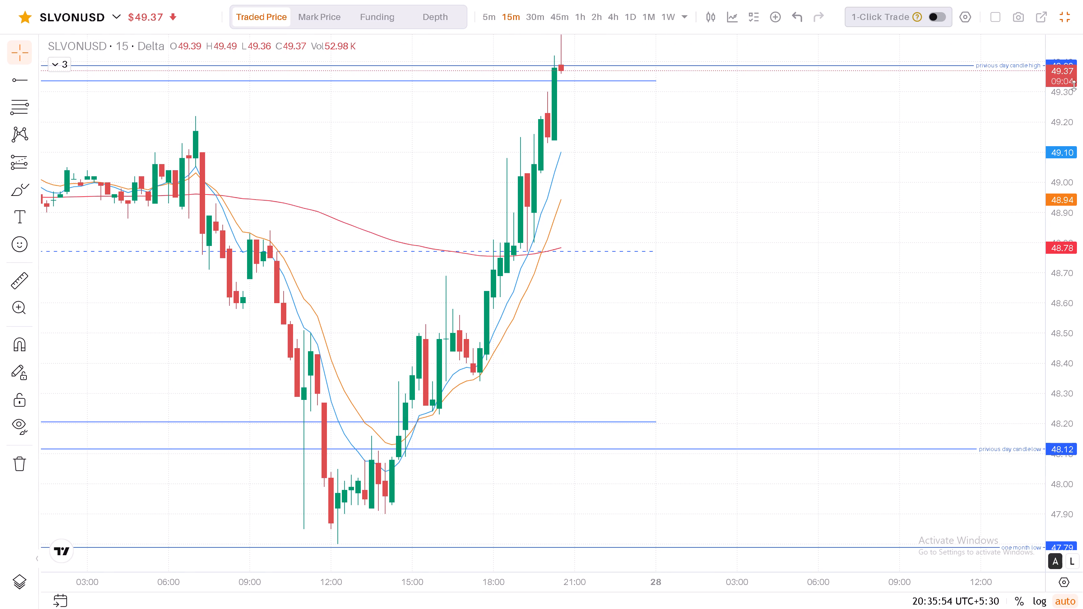
left_click_drag(1060, 158, 1062, 282)
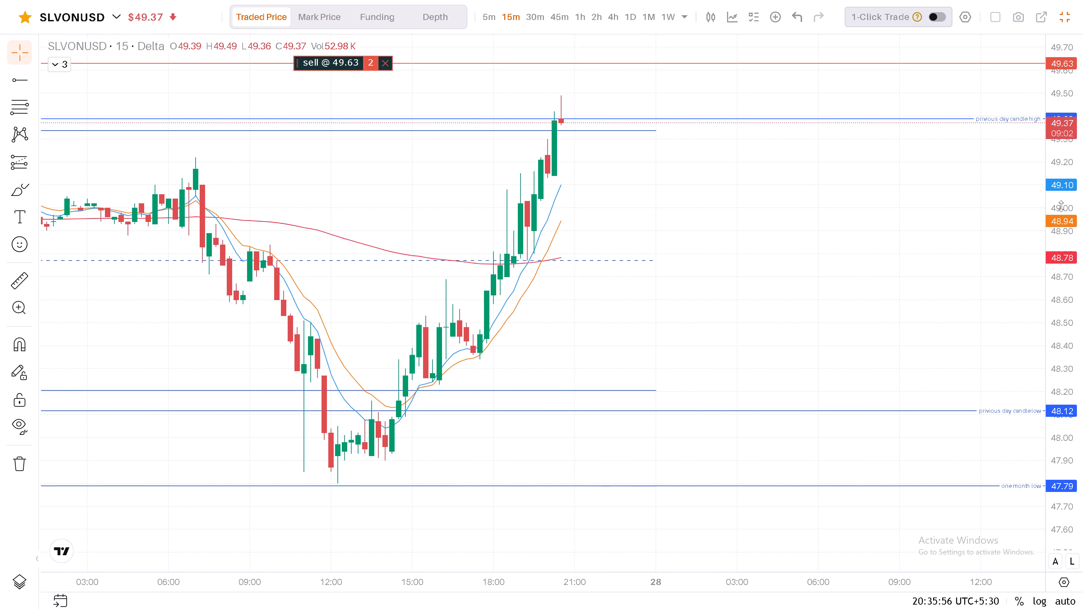
left_click_drag(1060, 210, 1057, 264)
scroll(964, 262, "down", 9)
scroll(781, 200, "down", 4)
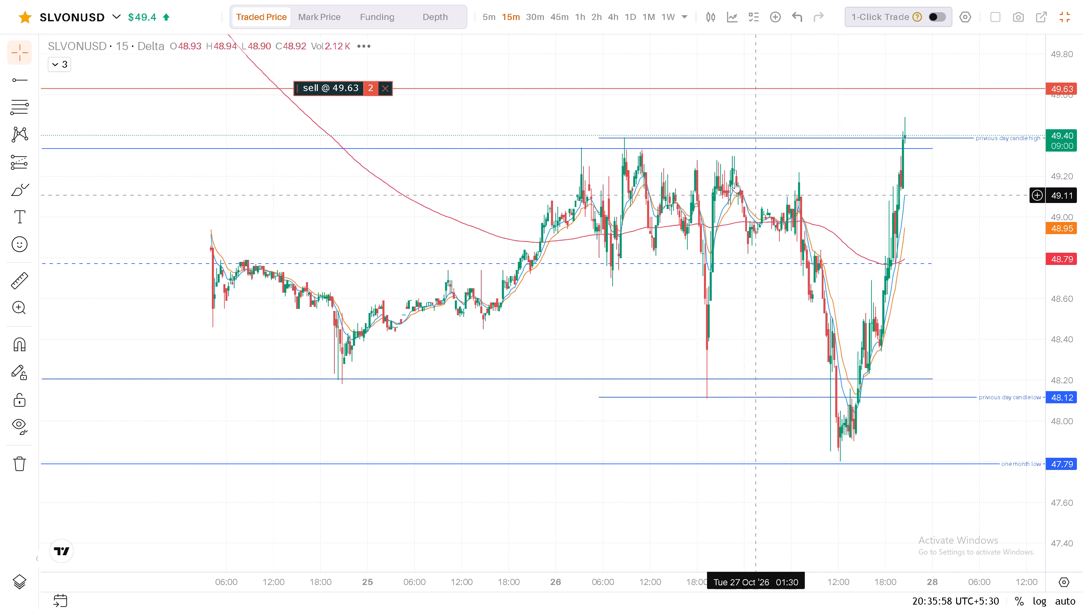
scroll(628, 133, "down", 2)
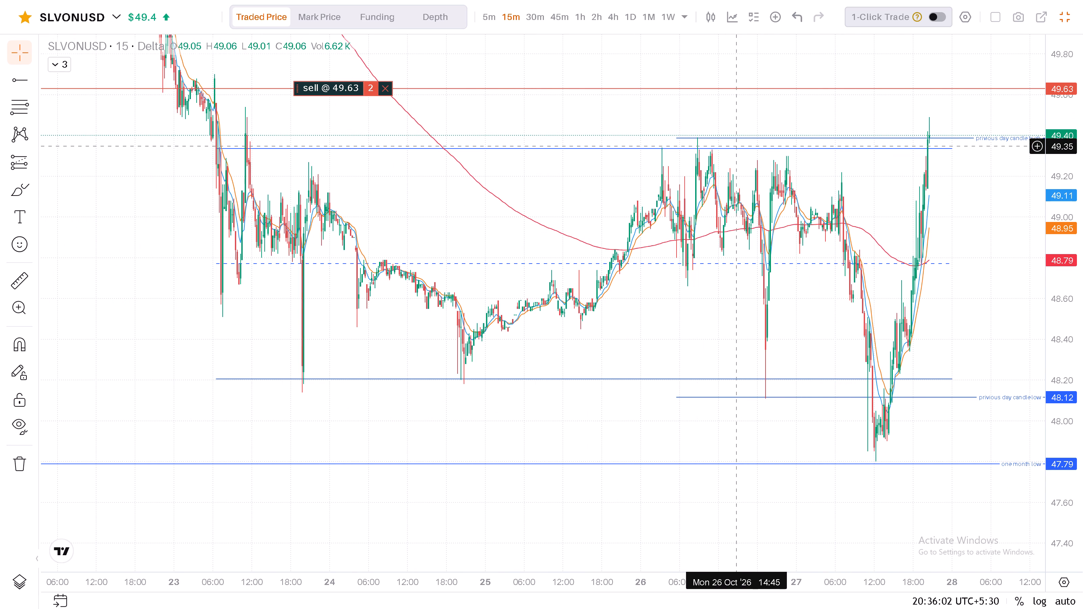
Examine the latest 15-minute candles at the previous day candle high, keeping the 49.63 sell order and one month low line in range.
scroll(738, 147, "up", 16)
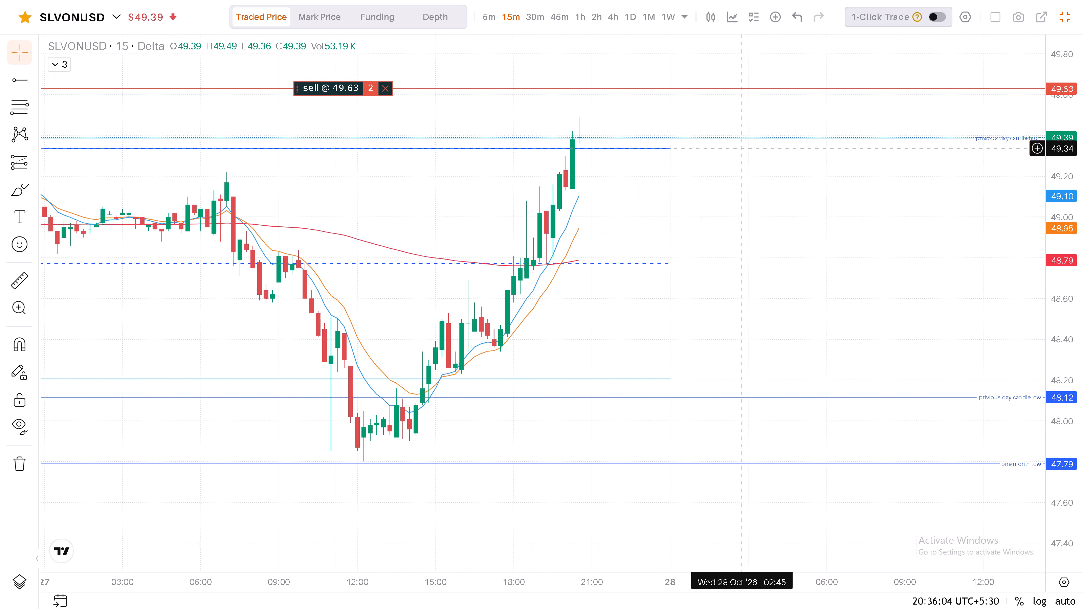
left_click_drag(812, 225, 804, 244)
left_click(805, 244)
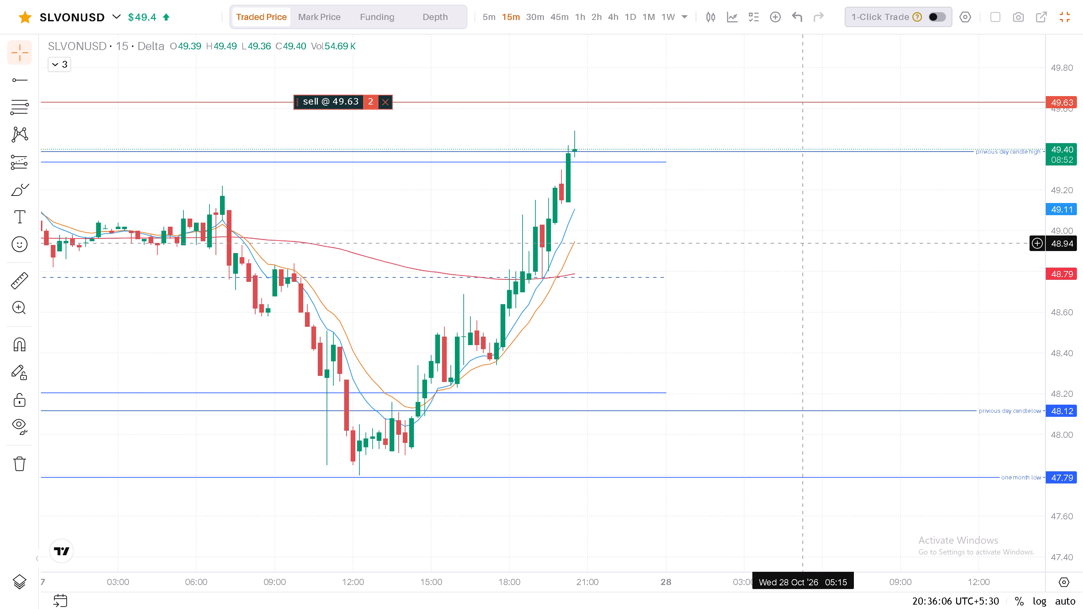
left_click_drag(805, 243, 820, 229)
scroll(817, 229, "up", 2)
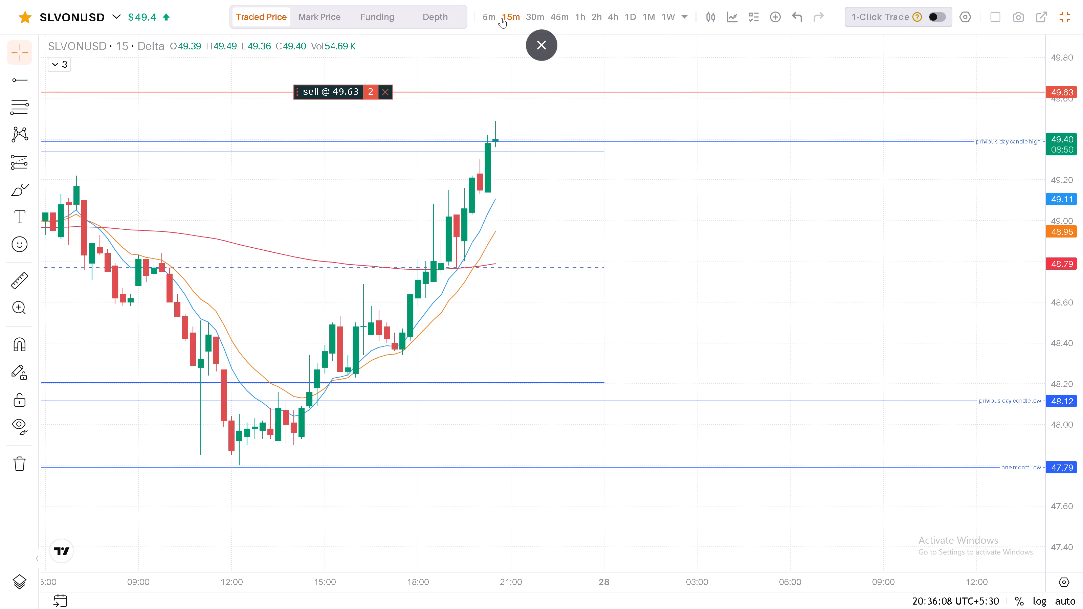
Return to the 5-minute chart and examine the latest candles with the 49.63 sell order and previous day candle low both in range.
left_click(489, 15)
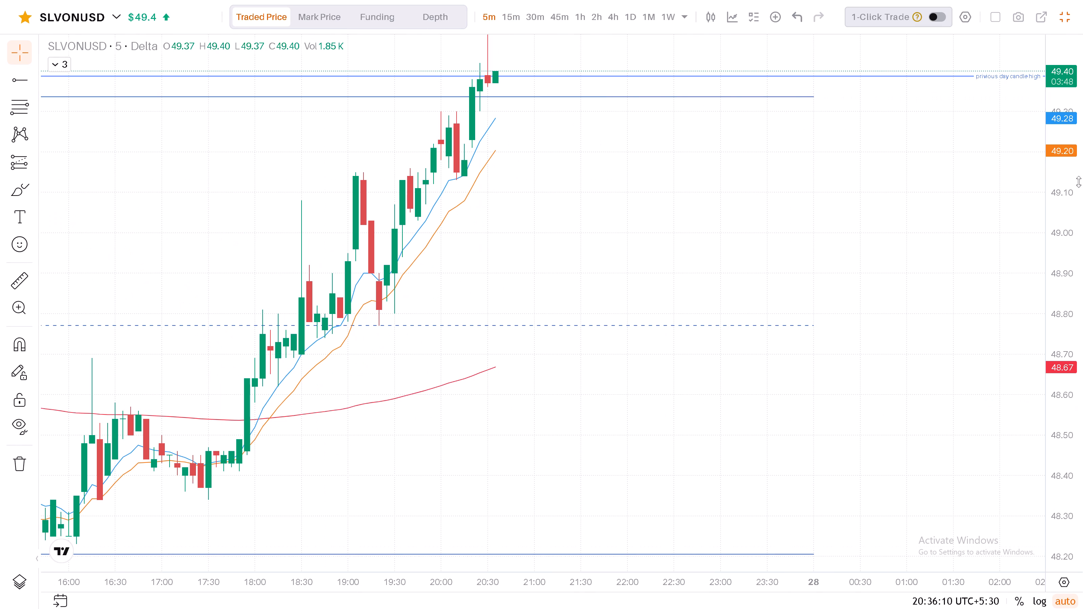
left_click_drag(1069, 183, 1059, 325)
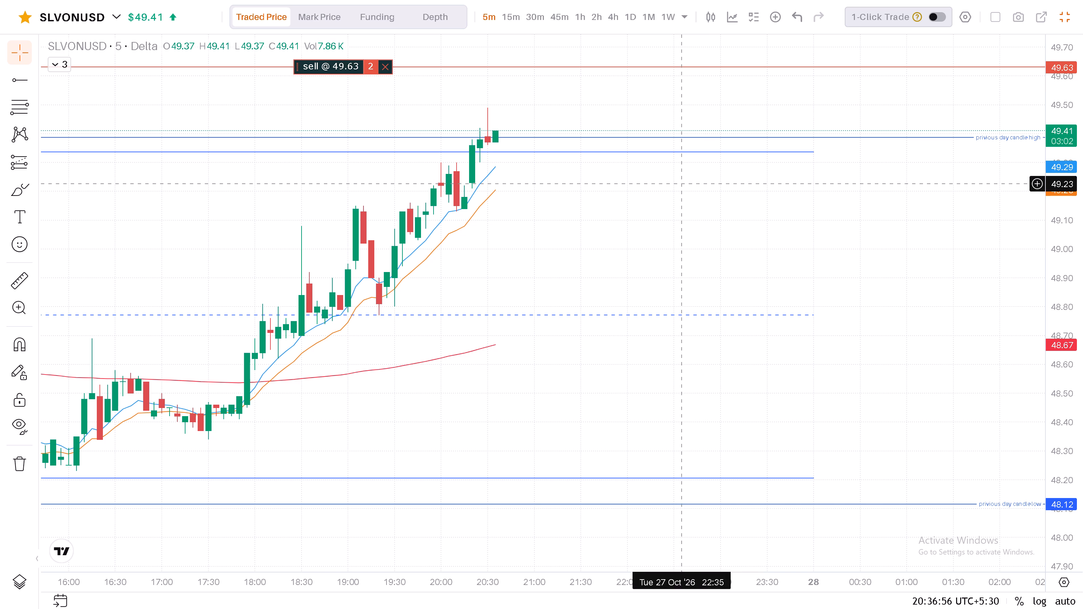
left_click_drag(678, 184, 689, 226)
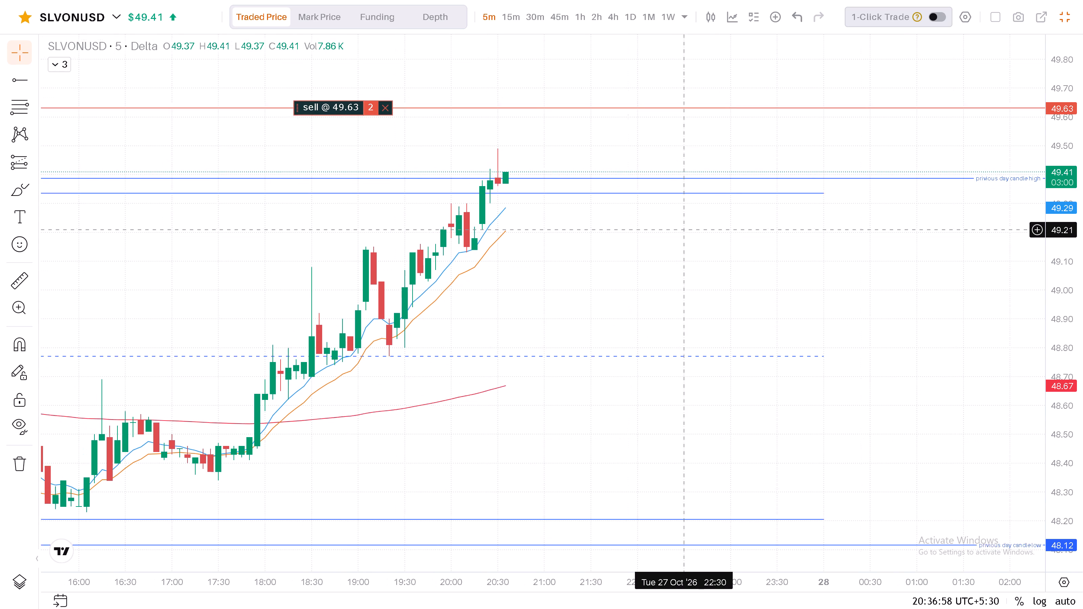
left_click_drag(689, 226, 691, 222)
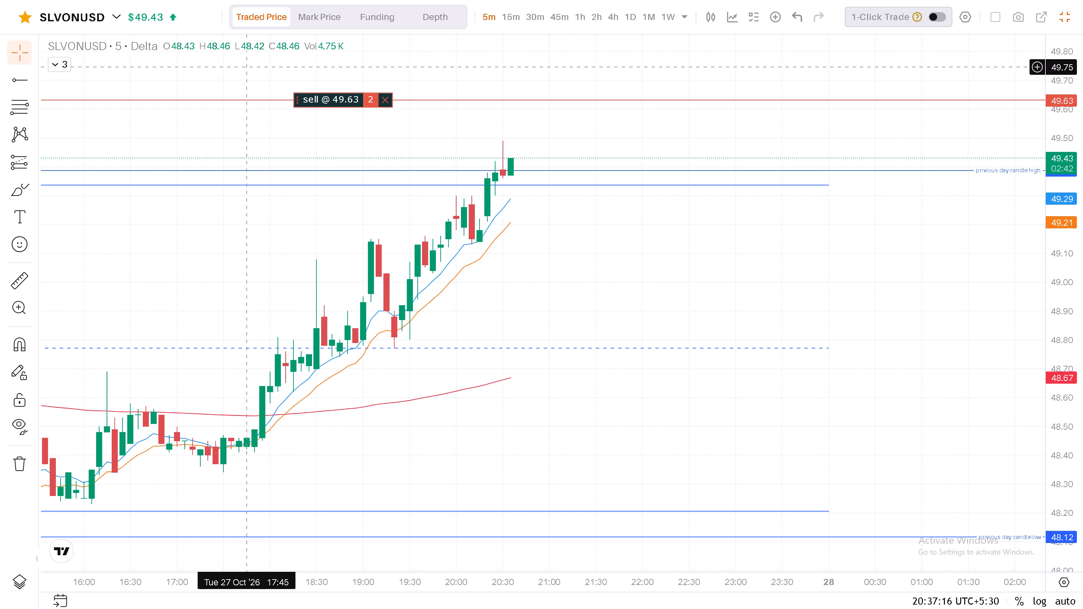
Switch to the 1-hour chart and examine the candles since 22 October against the 49.63 sell order and the long moving average.
left_click(583, 17)
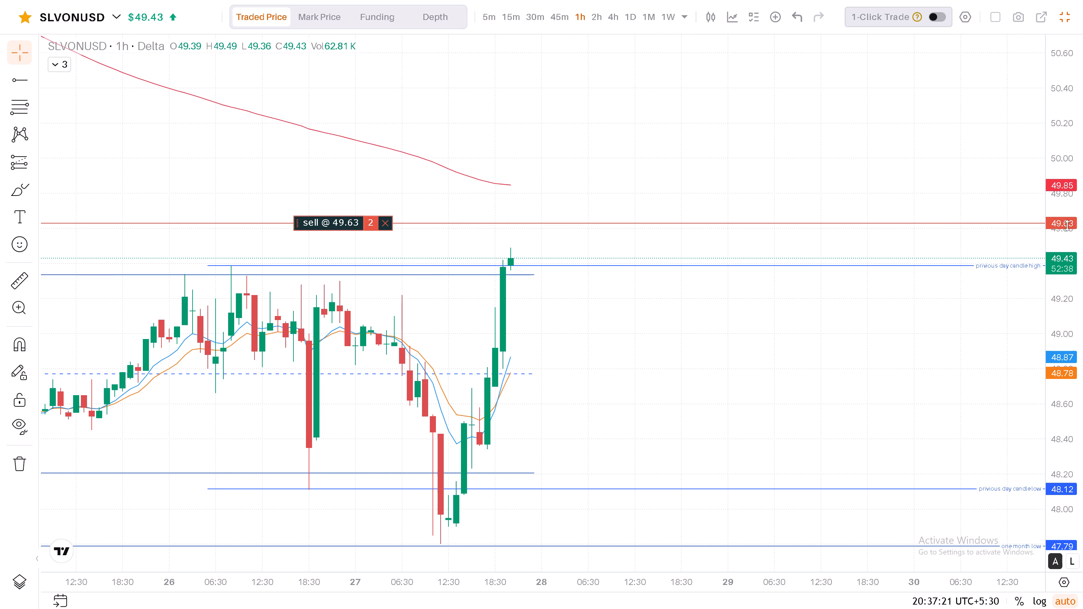
left_click_drag(1067, 225, 1082, 378)
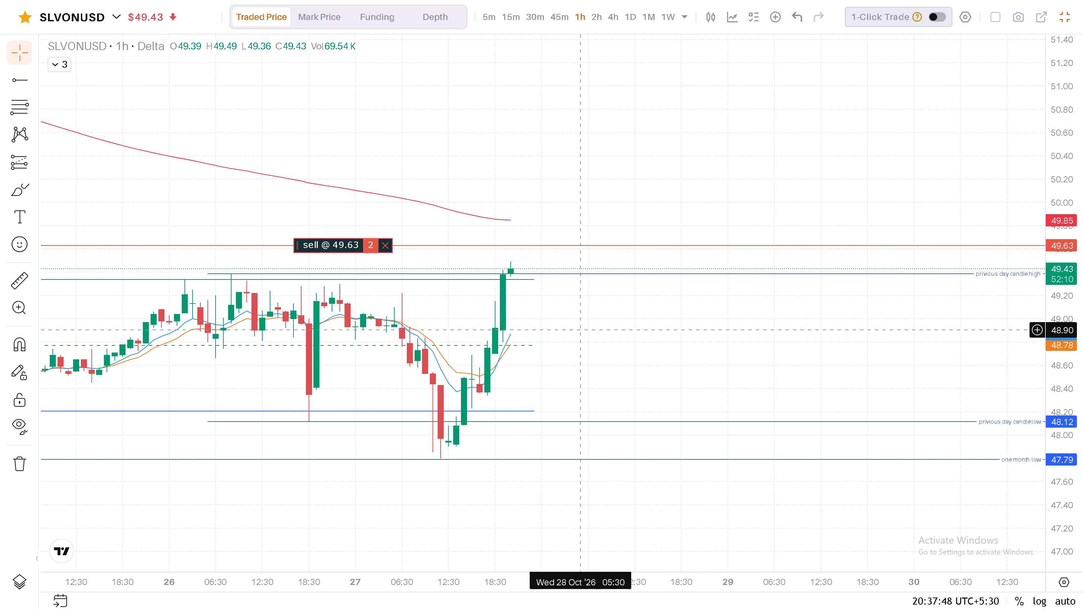
left_click_drag(583, 330, 861, 322)
scroll(861, 323, "down", 4)
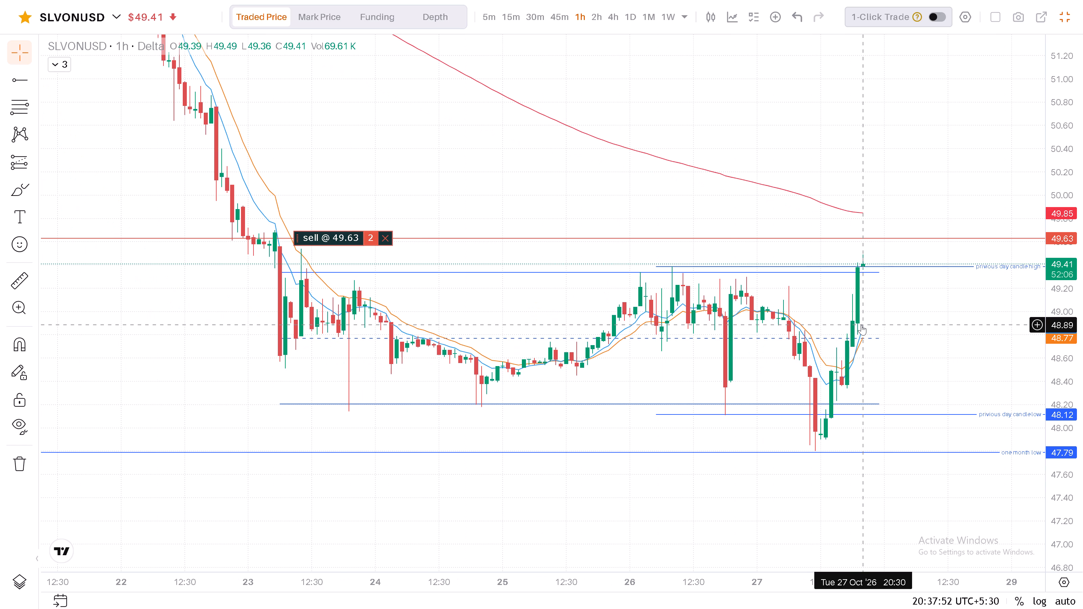
scroll(861, 325, "up", 6)
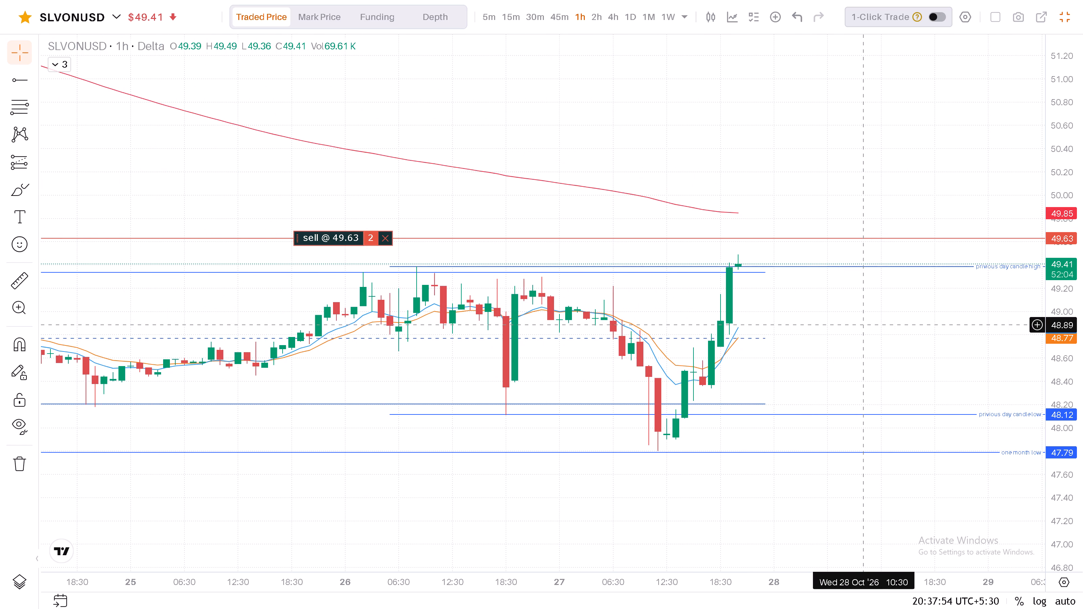
scroll(861, 325, "up", 1)
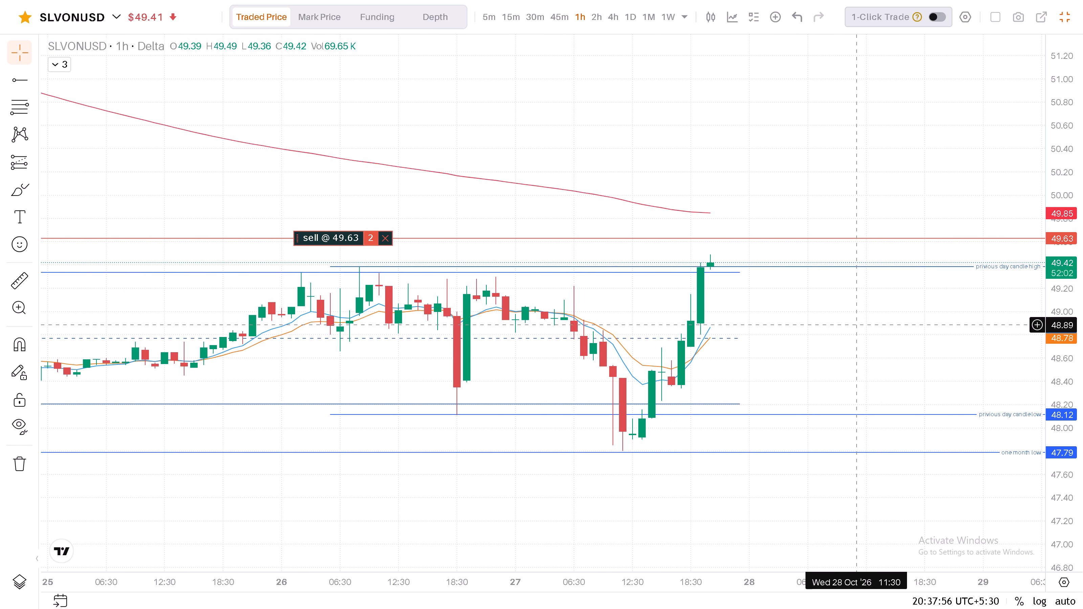
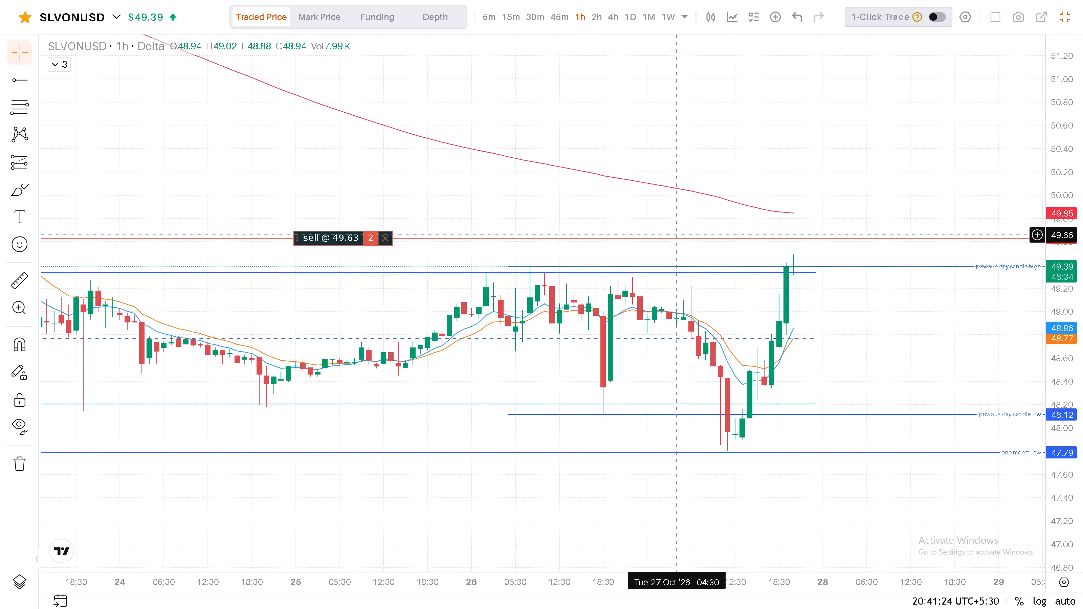
Move the SLVONUSD sell limit order up to 50.12, above the long moving average.
left_click(318, 235)
left_click_drag(321, 235, 327, 182)
left_click(327, 182)
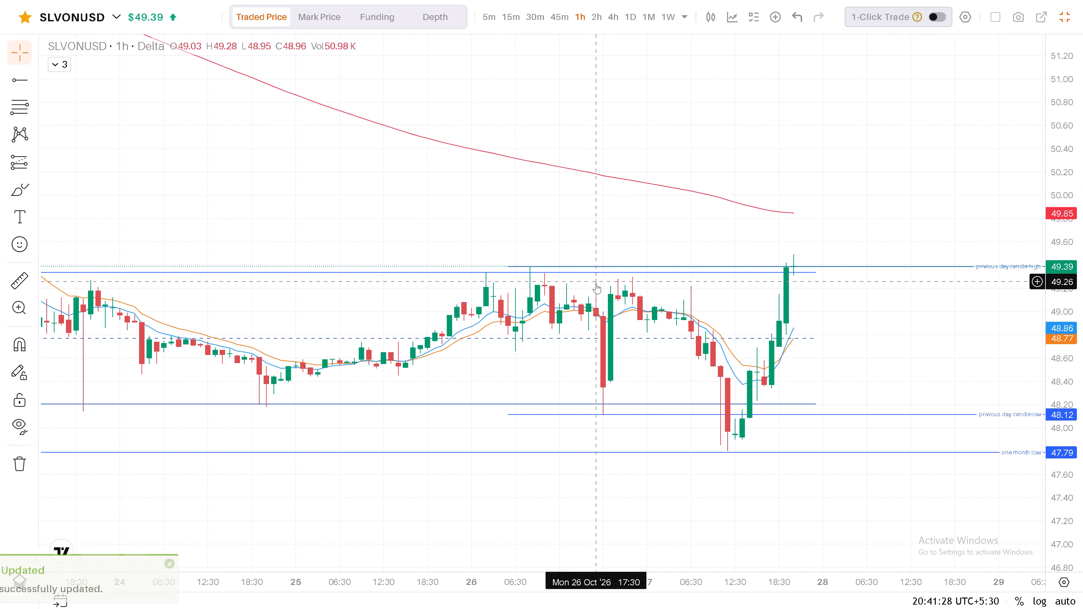
Examine the 1-hour candles from 22 October through the latest ones against the 50.12 sell order and the long moving average.
scroll(811, 269, "down", 7)
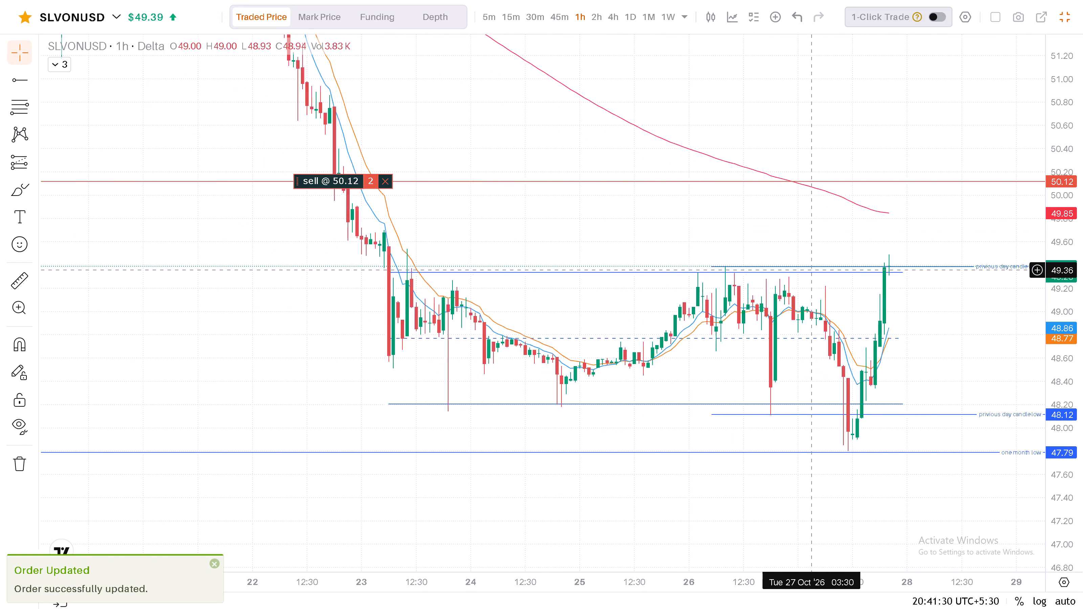
scroll(811, 270, "up", 10)
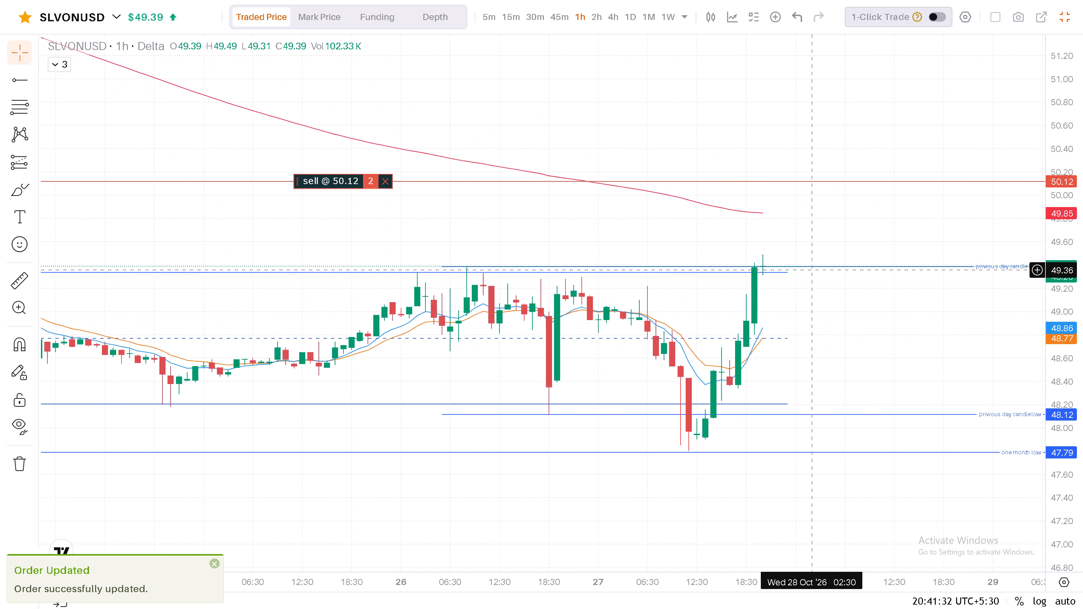
scroll(811, 270, "up", 1)
scroll(861, 319, "up", 2)
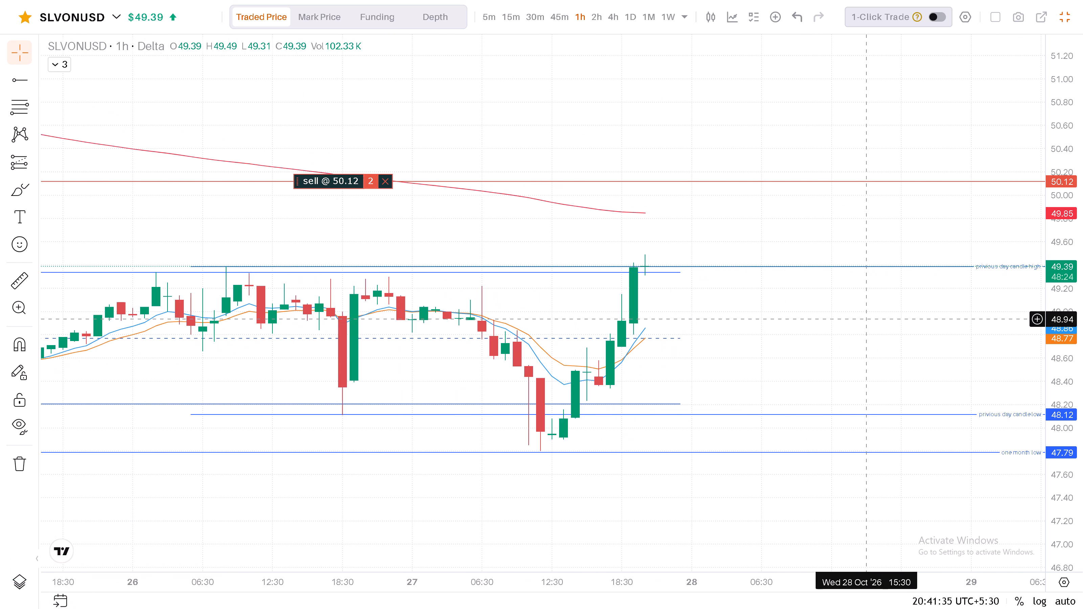
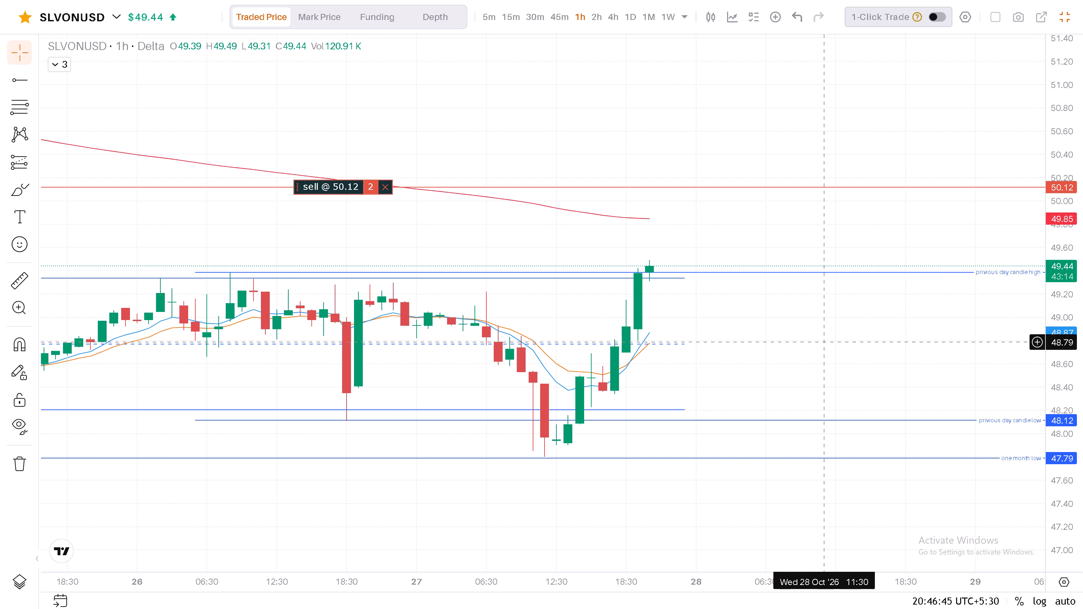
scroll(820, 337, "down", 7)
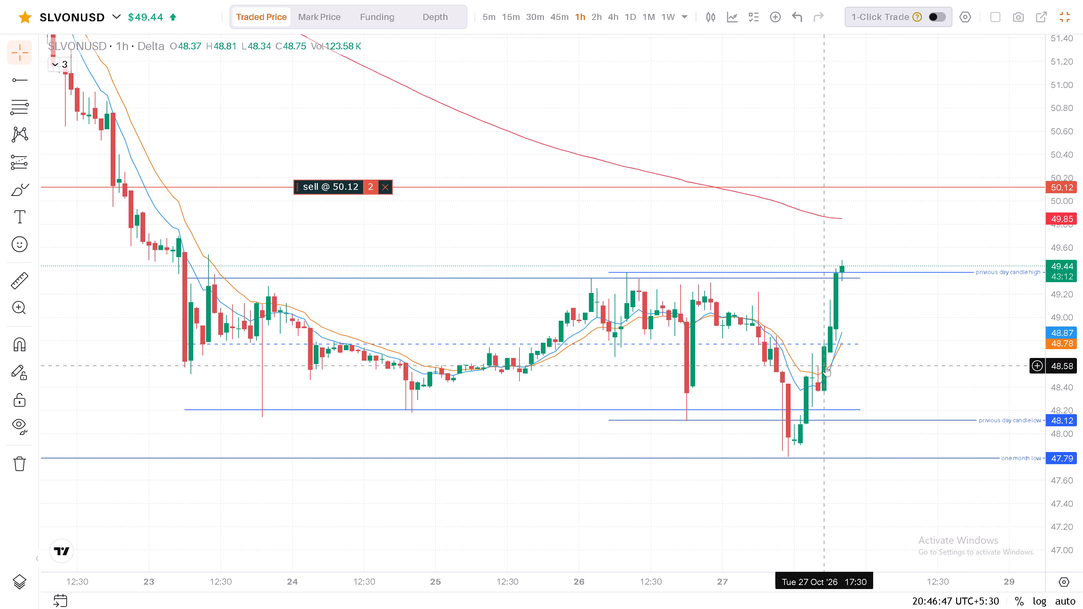
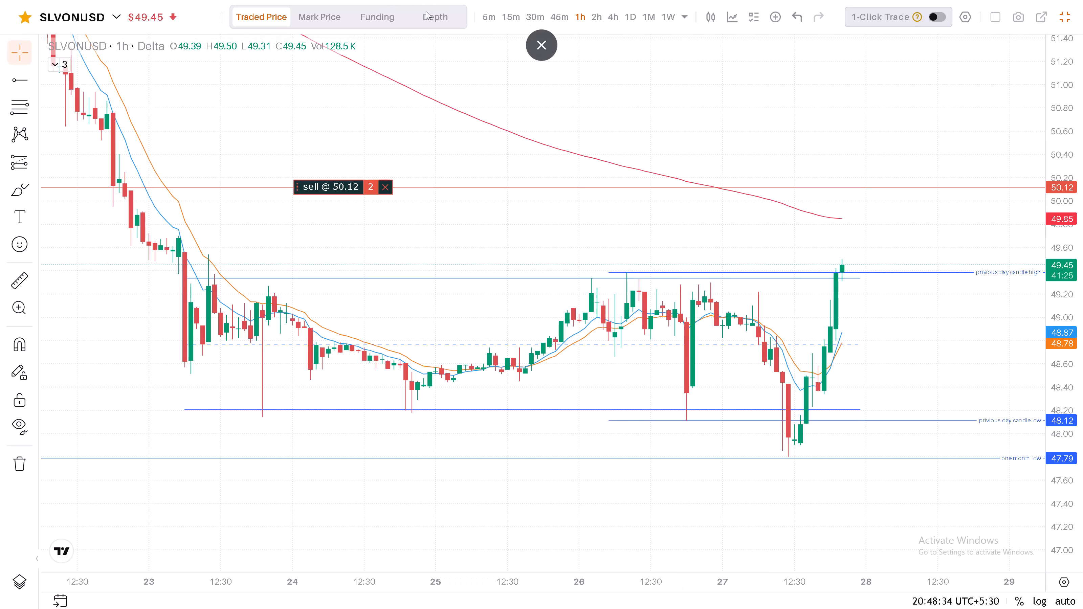
Examine the SLVONUSD 15-minute chart, comparing recent price action with the 50.12 sell order, moving averages and previous day high and low.
left_click(513, 15)
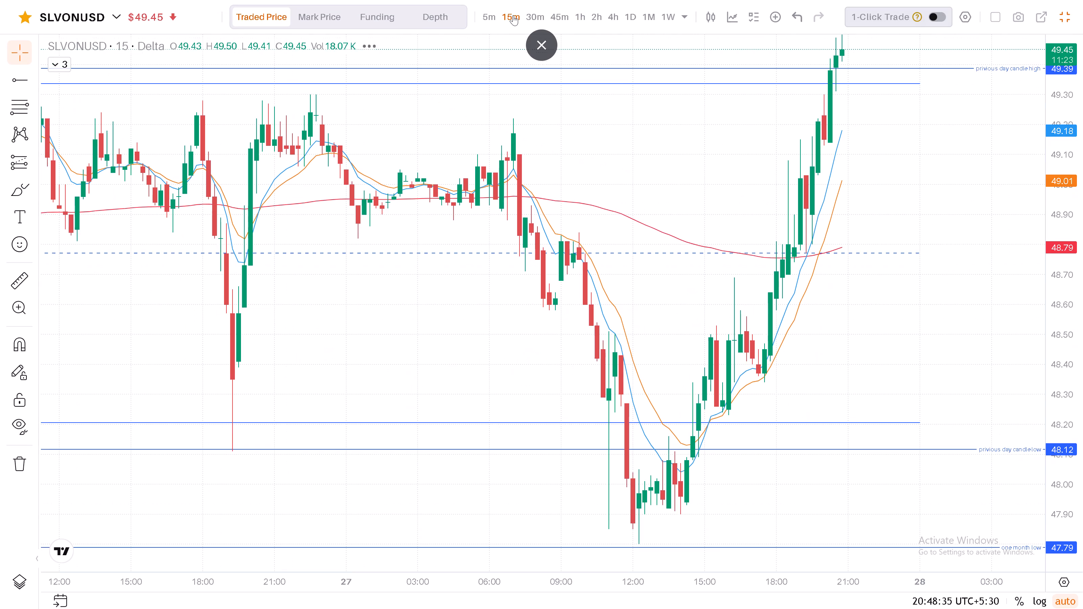
left_click_drag(1064, 175, 1076, 269)
left_click_drag(1075, 232, 1082, 360)
left_click_drag(946, 223, 946, 224)
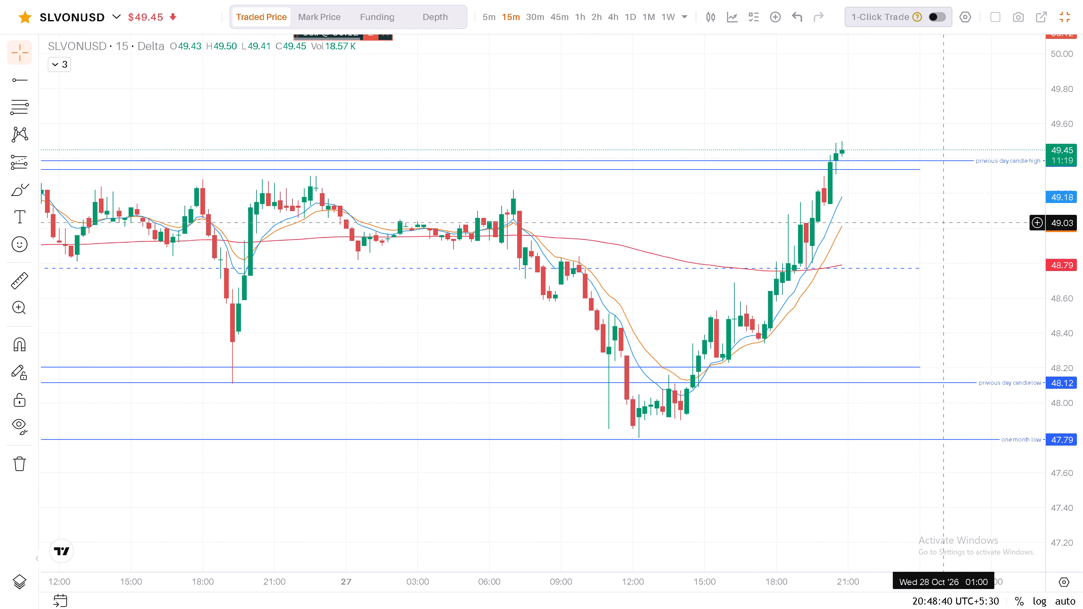
left_click_drag(946, 224, 868, 292)
left_click_drag(870, 292, 879, 291)
left_click_drag(908, 290, 949, 289)
scroll(950, 288, "down", 6)
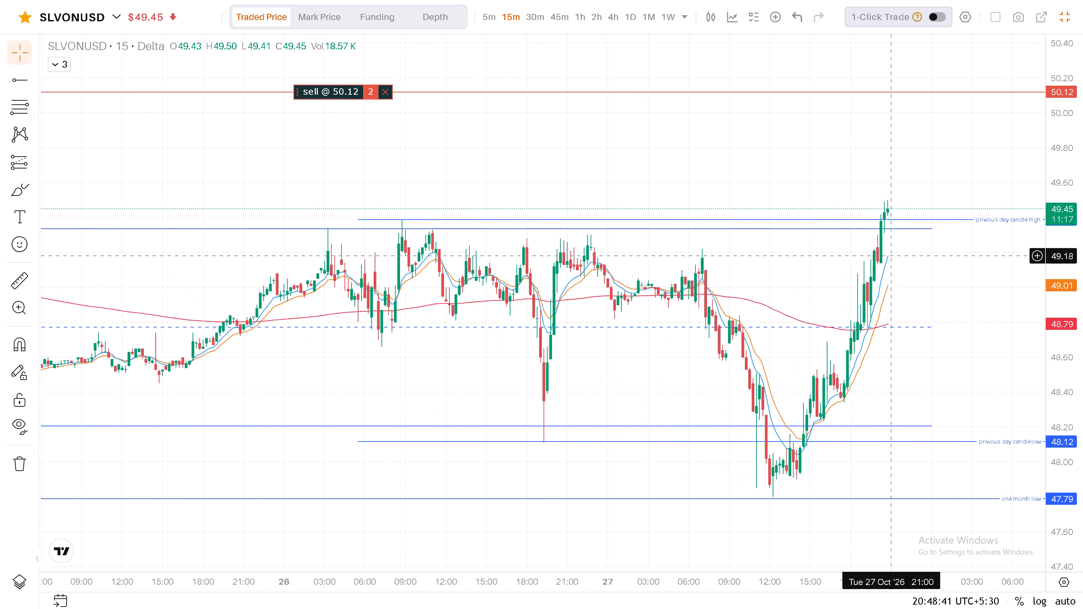
scroll(859, 247, "down", 7)
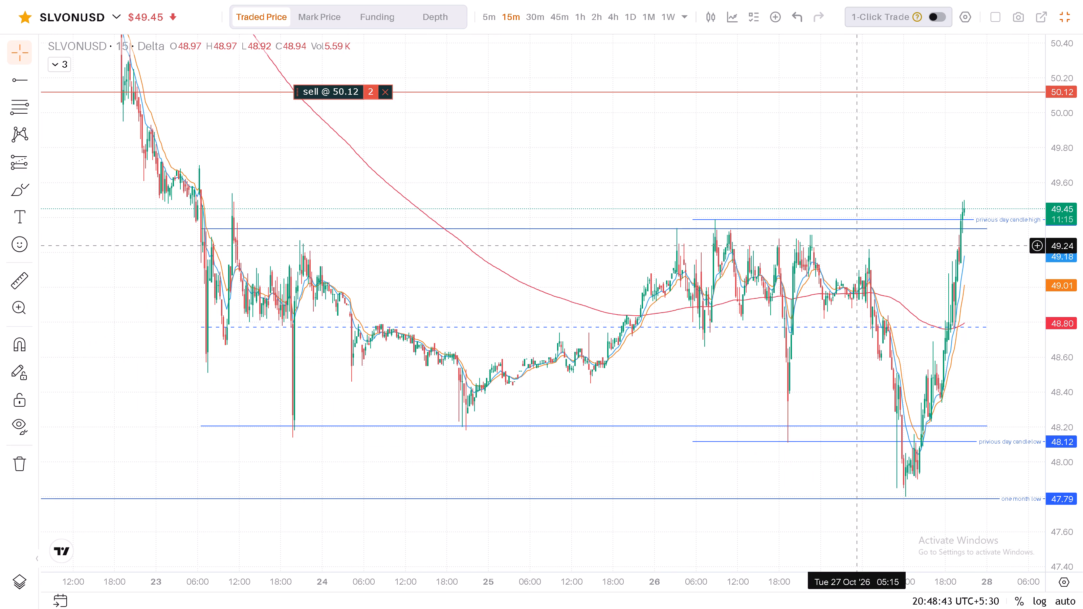
scroll(799, 191, "up", 10)
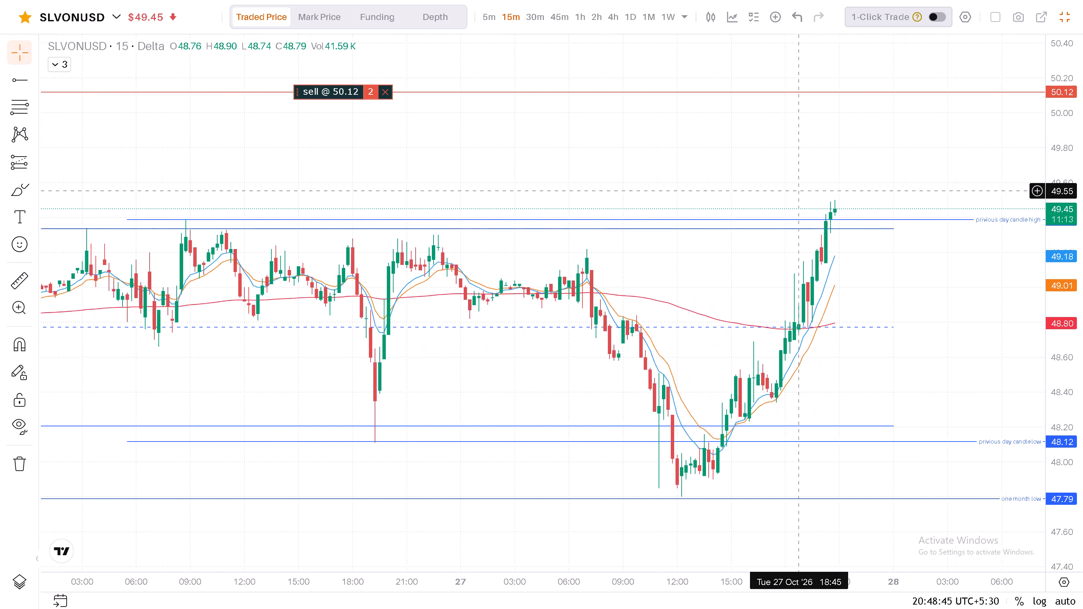
scroll(799, 191, "up", 5)
left_click_drag(863, 137, 864, 161)
left_click(864, 161)
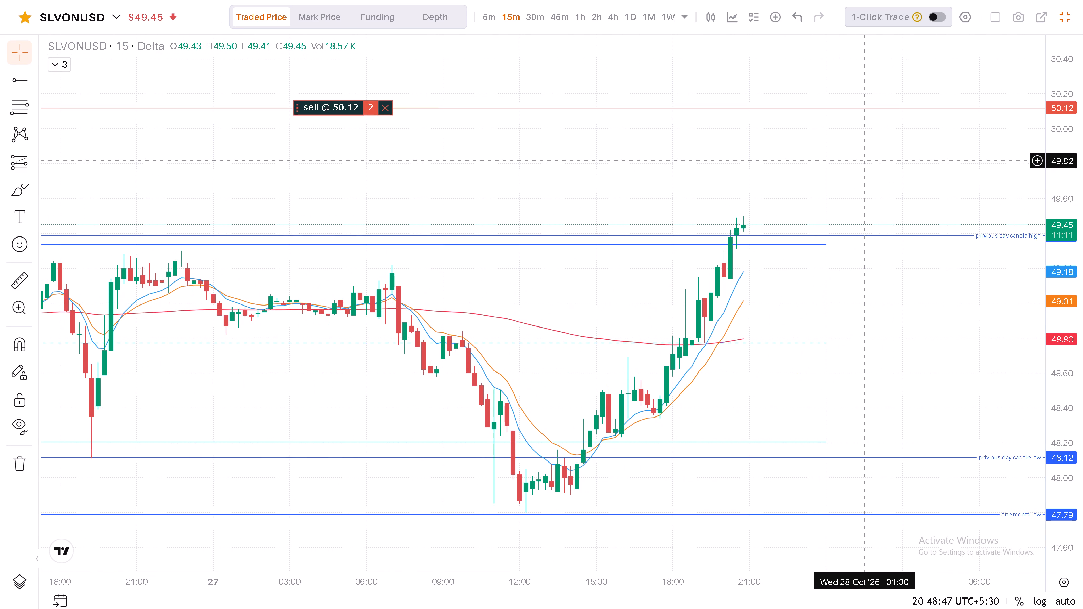
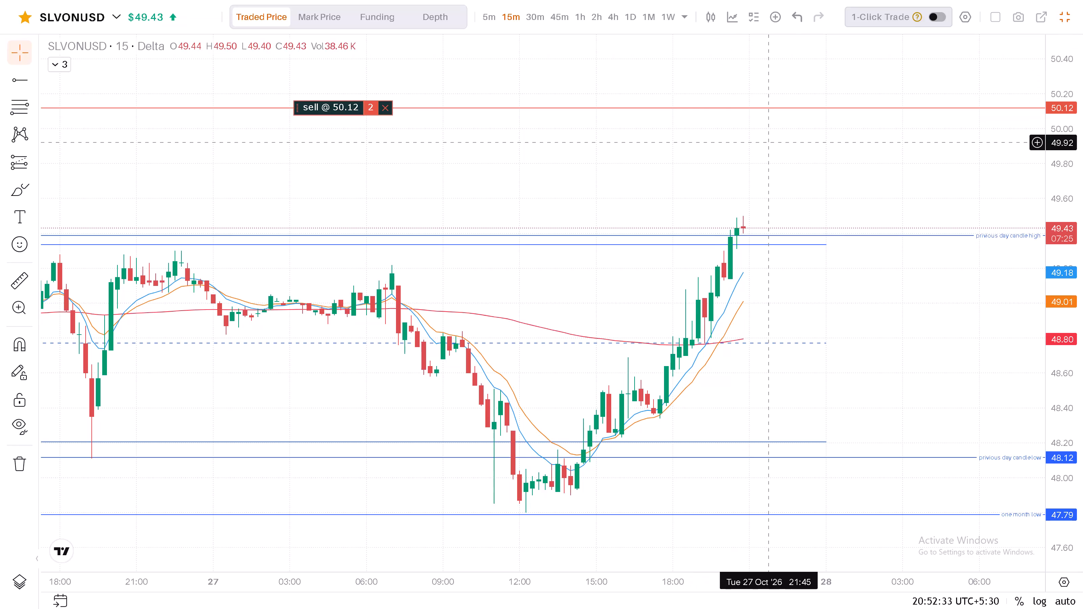
Move the SLVONUSD sell limit order line on the 15-minute chart from 50.12 down to 49.61, just above the latest candles.
left_click_drag(871, 168, 770, 183)
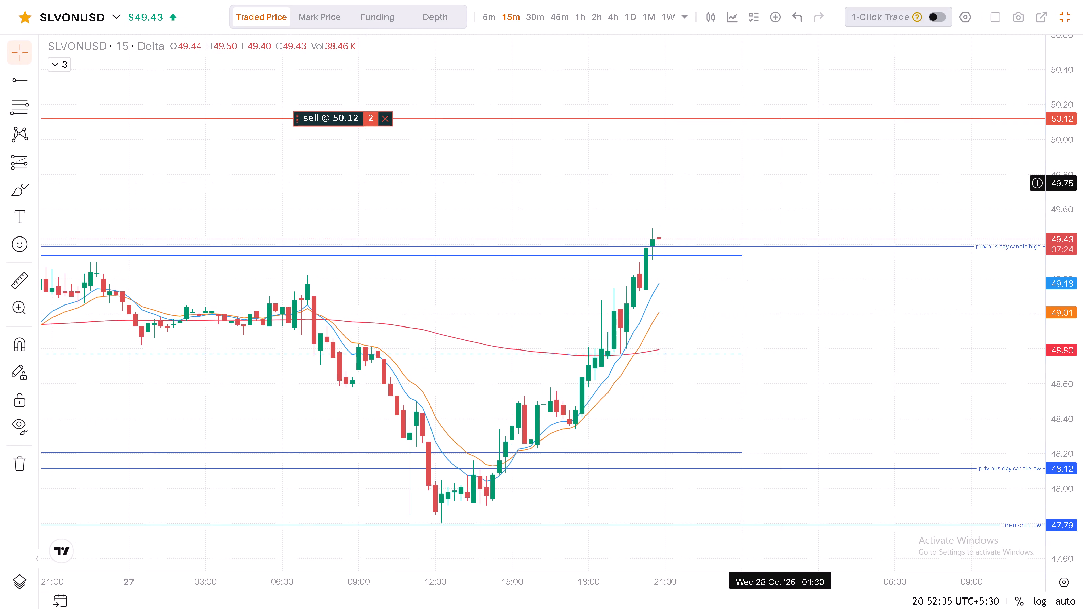
left_click_drag(770, 183, 732, 191)
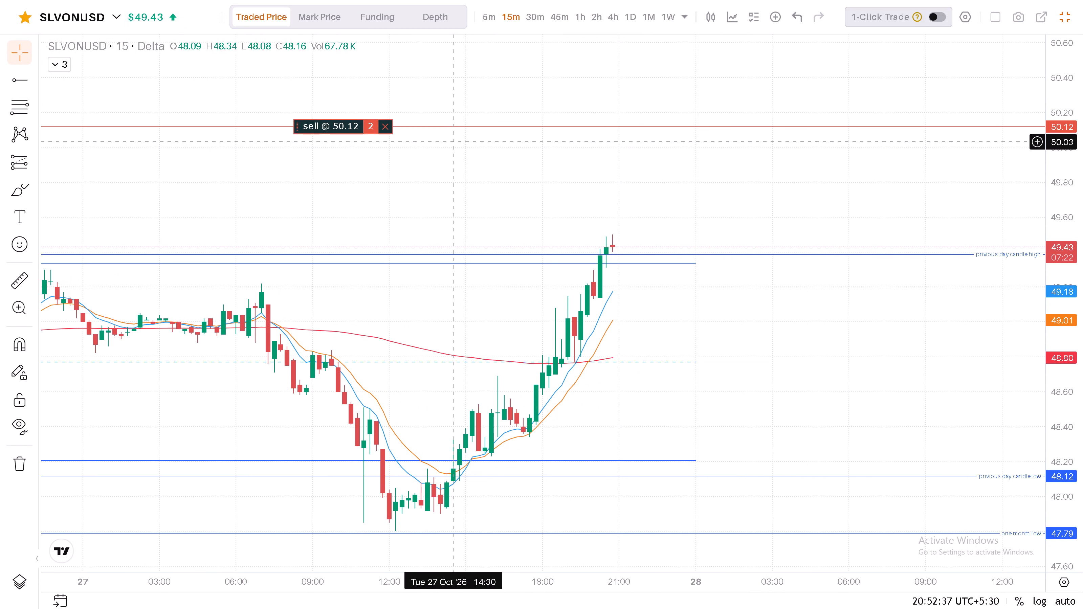
left_click_drag(521, 181, 490, 184)
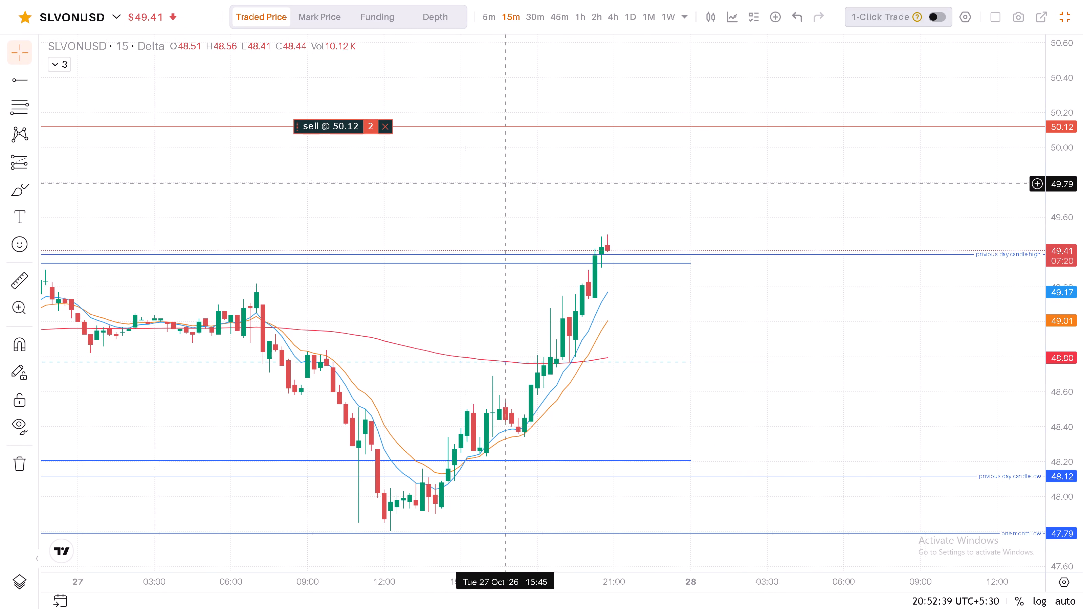
left_click_drag(490, 184, 462, 150)
left_click_drag(351, 96, 355, 153)
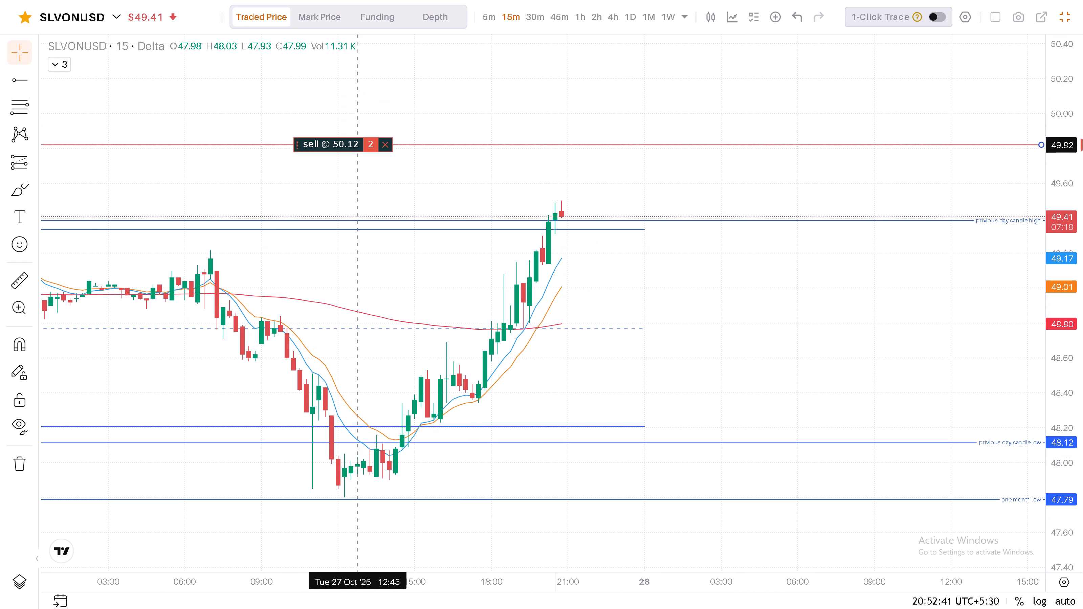
left_click_drag(355, 153, 360, 182)
Examine the 15-minute chart, comparing recent and earlier price action with the 49.61 sell order, moving averages and previous day high.
left_click_drag(584, 131, 600, 104)
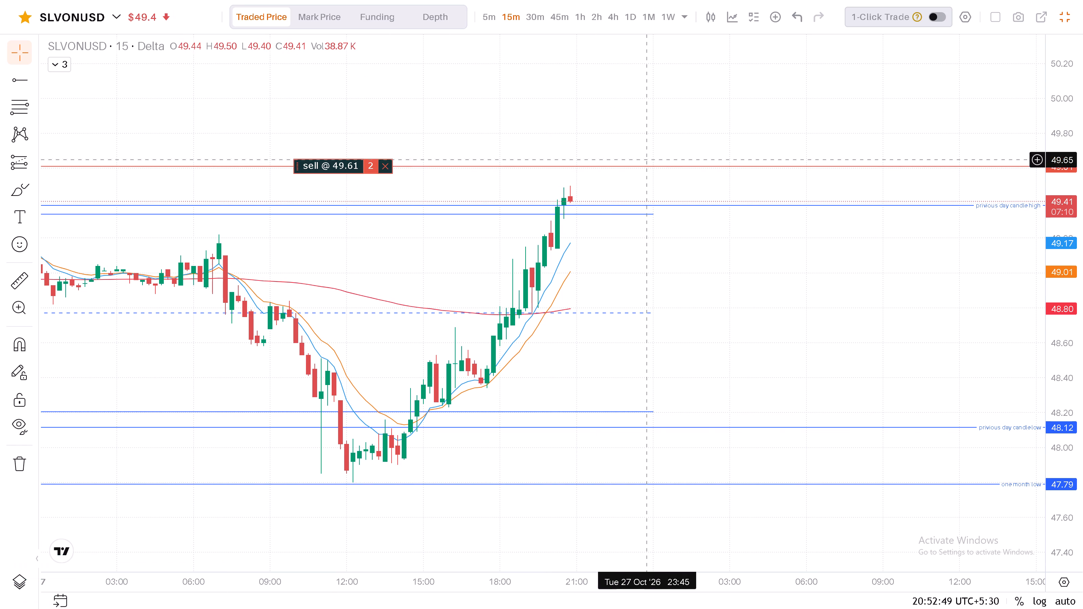
left_click_drag(856, 281, 793, 256)
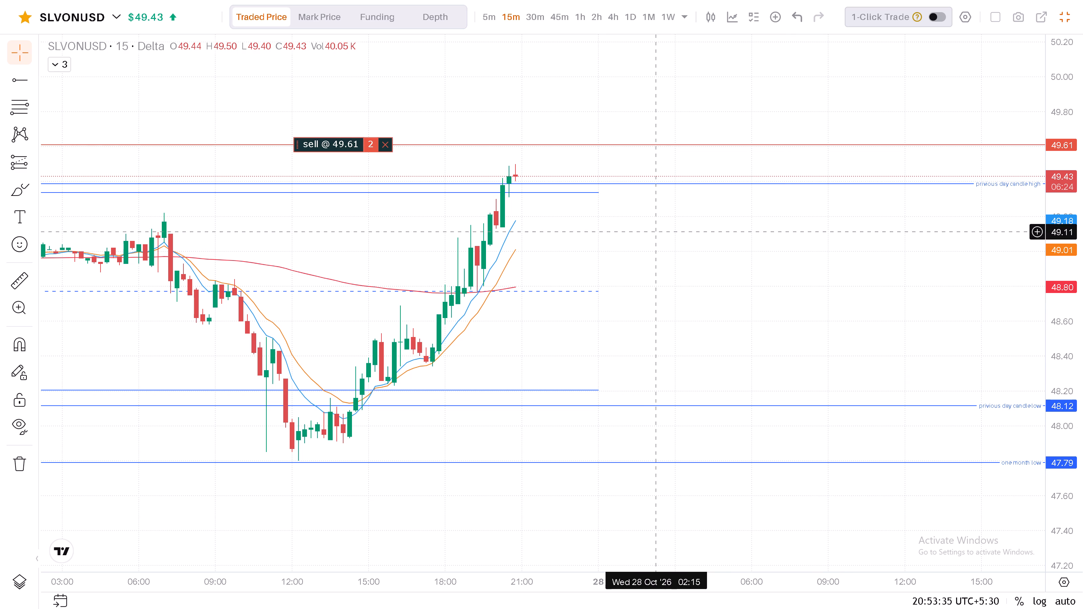
left_click_drag(655, 219, 875, 279)
scroll(876, 286, "down", 8)
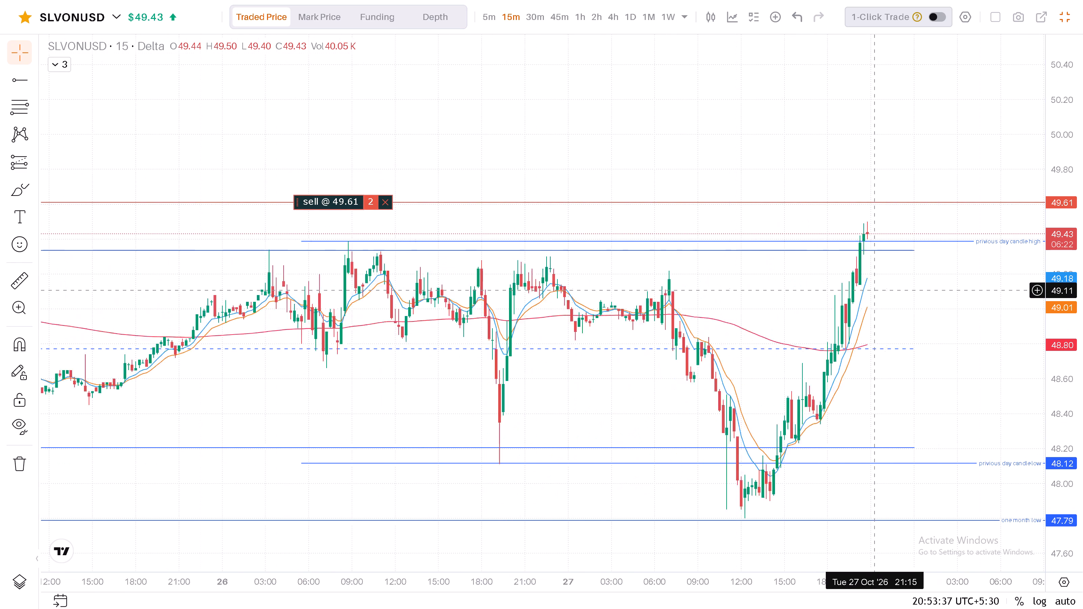
scroll(876, 291, "down", 2)
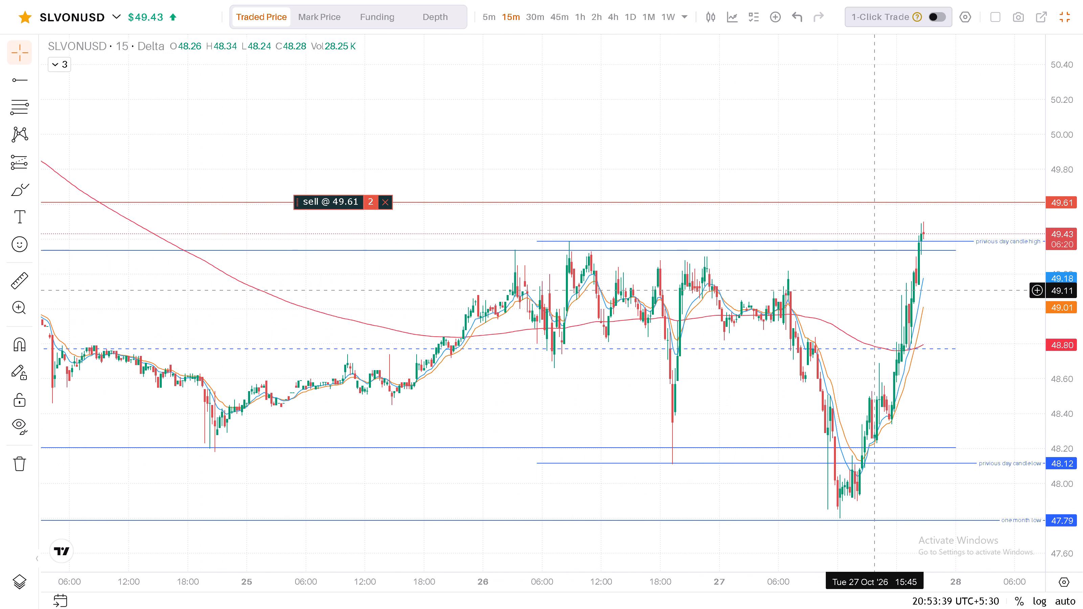
scroll(876, 291, "up", 5)
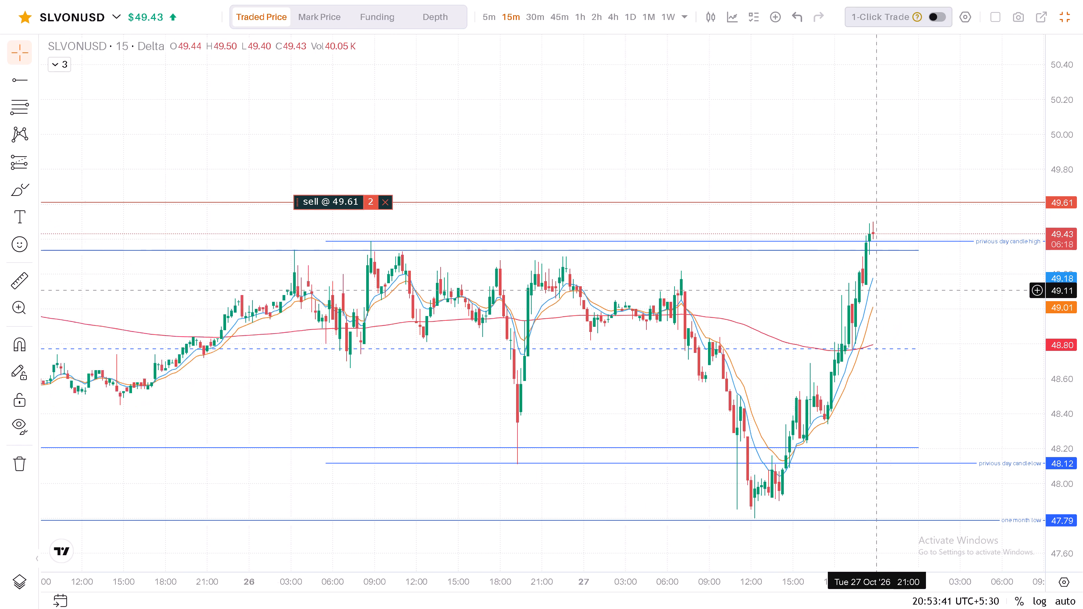
scroll(876, 291, "up", 10)
left_click_drag(876, 294, 811, 313)
triple_click(811, 313)
double_click(811, 313)
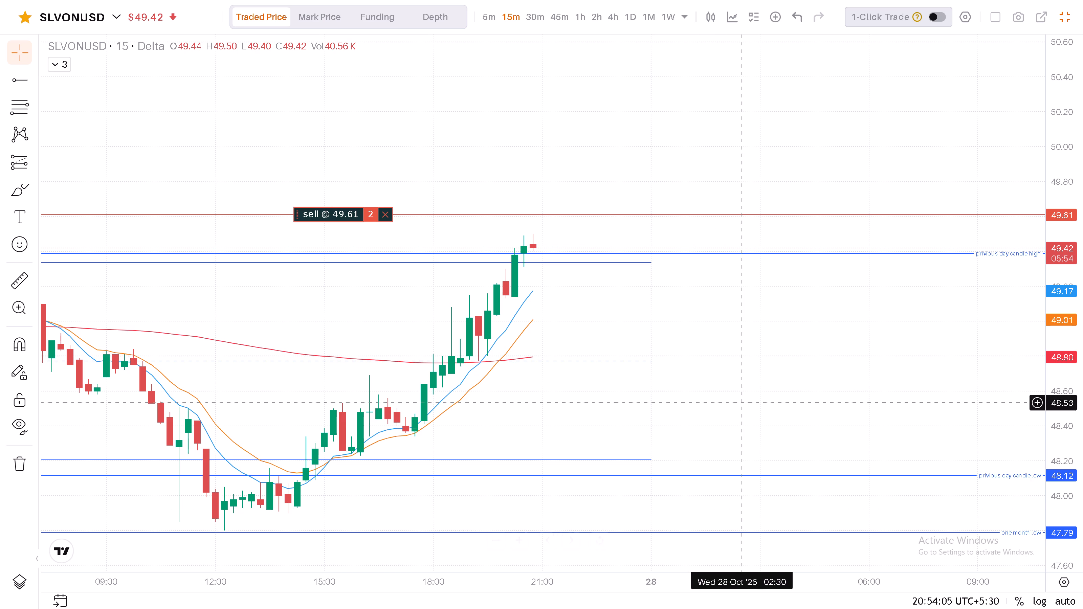
left_click_drag(746, 342, 713, 358)
left_click(713, 358)
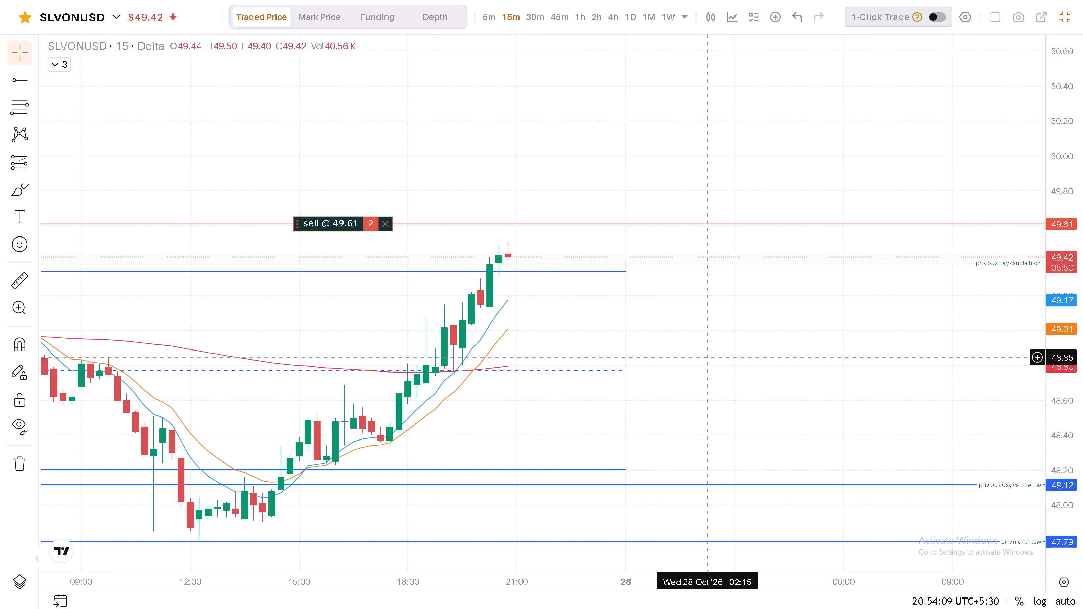
Examine the SLVONUSD price action on the 5-minute timeframe relative to the 49.61 sell order.
left_click(490, 14)
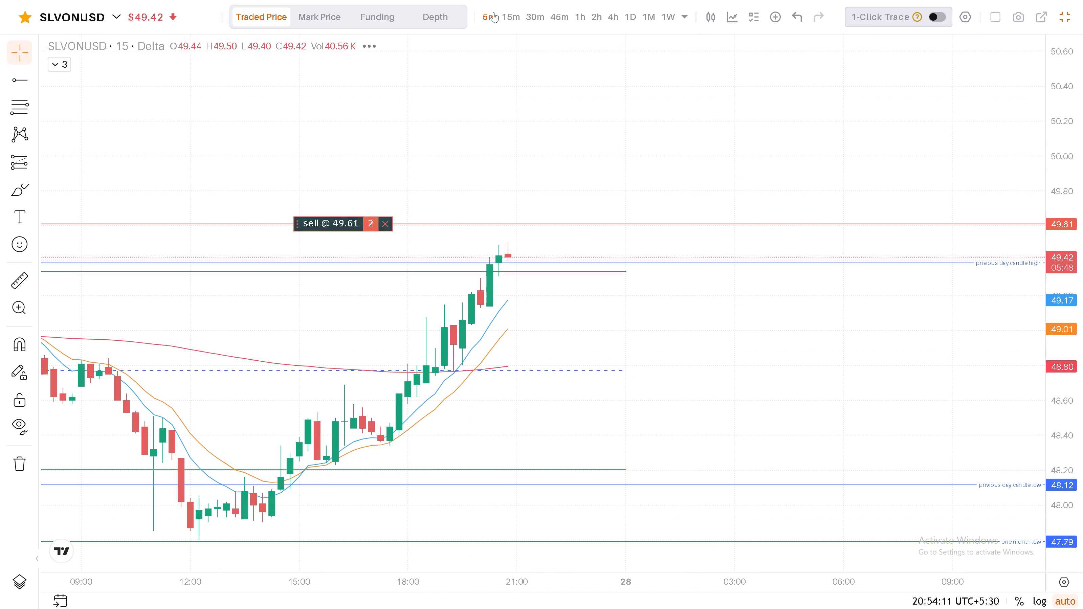
left_click_drag(1071, 224, 1056, 369)
left_click_drag(851, 293, 831, 374)
left_click(831, 374)
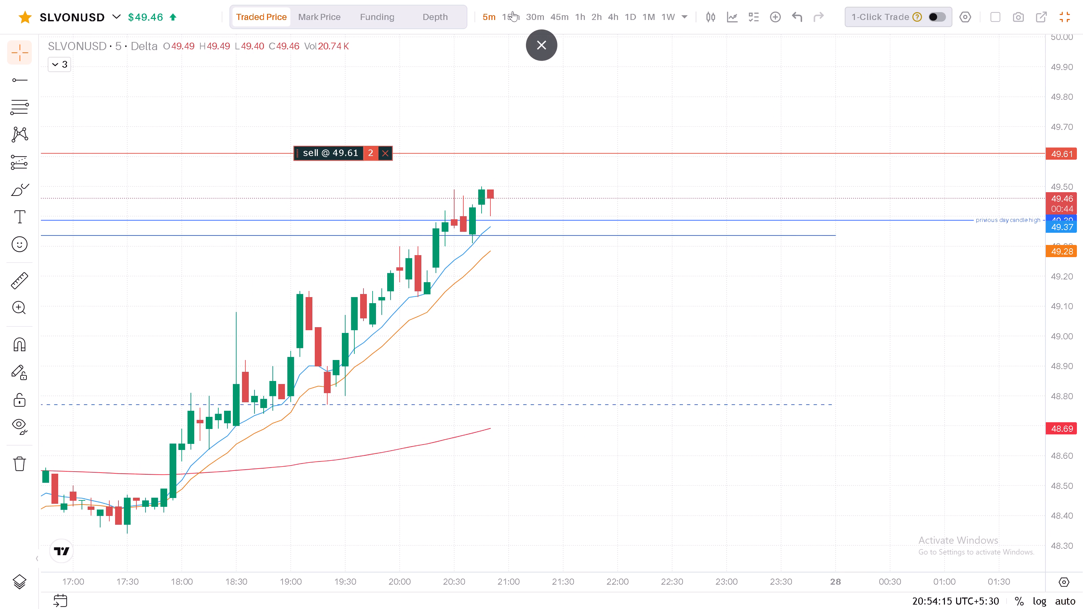
Return to the 15-minute timeframe and examine the latest candles against the sell order and the marked daily levels.
left_click(513, 15)
left_click_drag(1054, 274, 1047, 415)
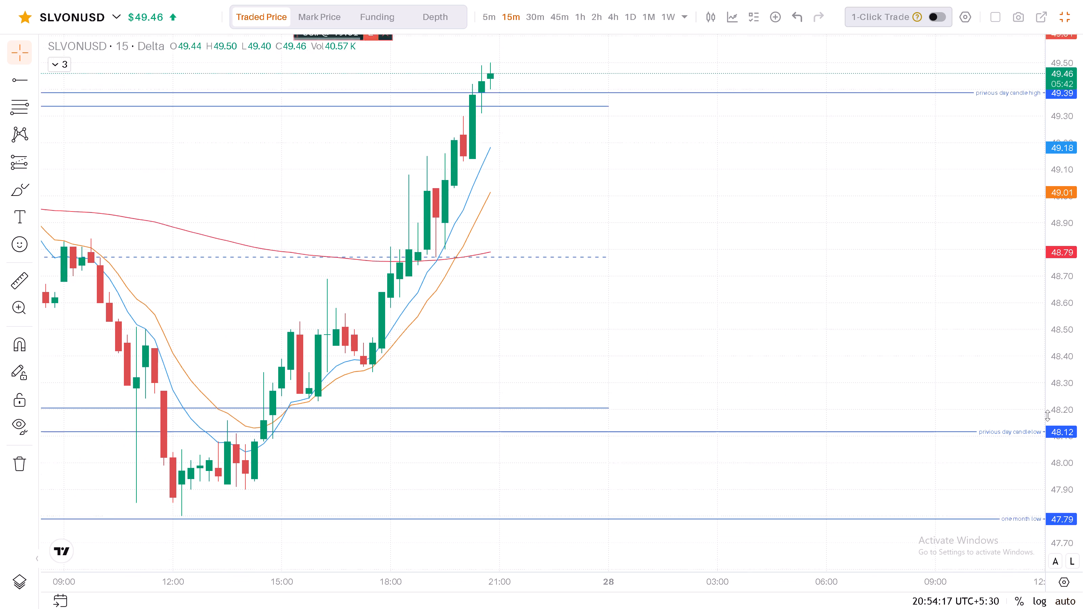
left_click_drag(1047, 415, 1045, 429)
left_click_drag(821, 265, 808, 317)
double_click(808, 317)
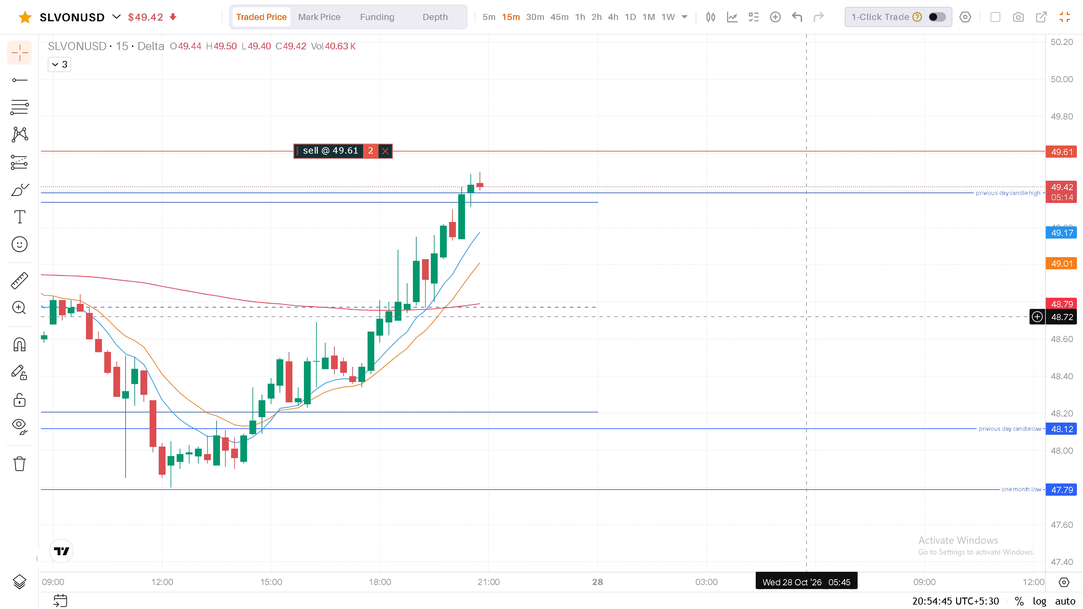
left_click_drag(699, 255, 661, 251)
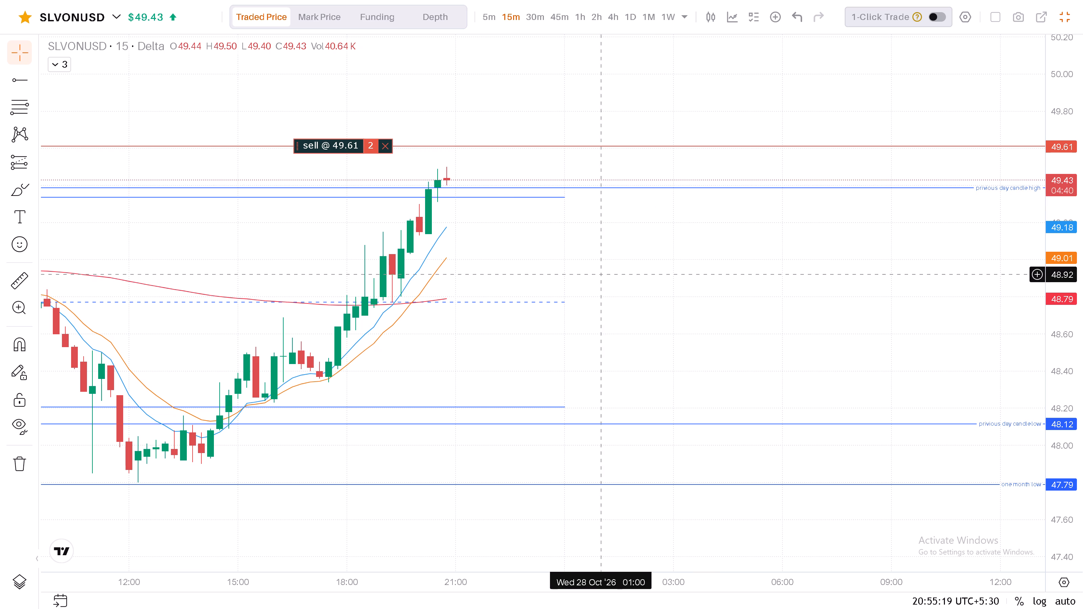
left_click_drag(654, 263, 771, 279)
scroll(809, 272, "down", 3)
scroll(835, 264, "up", 3)
Leave the enlarged chart view and review the open SLVONUSD sell order's details and its bracket take-profit and stop-loss settings.
left_click(1067, 18)
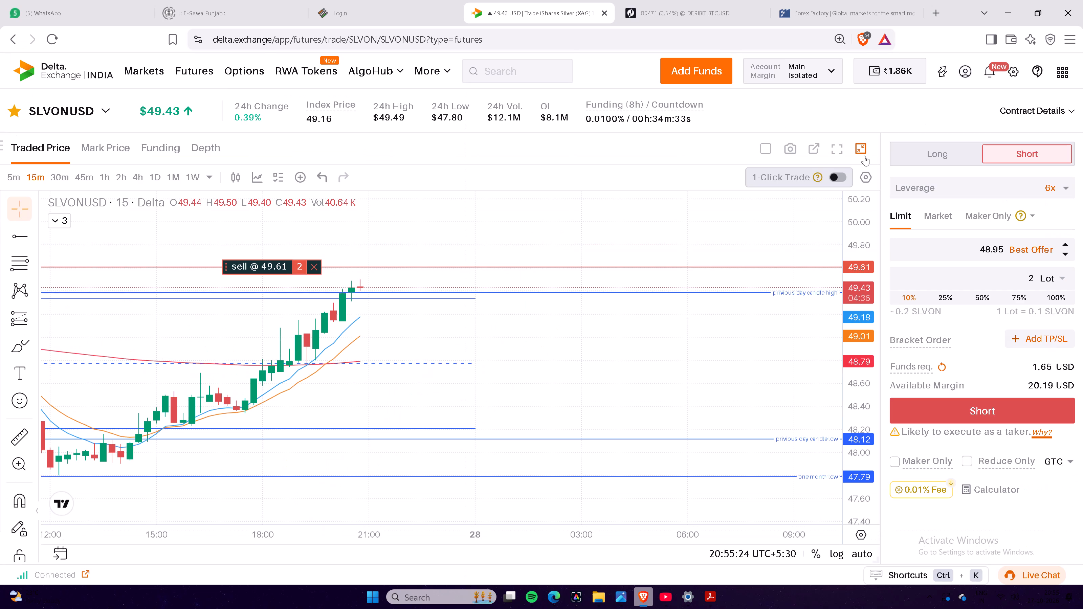
scroll(923, 101, "down", 5)
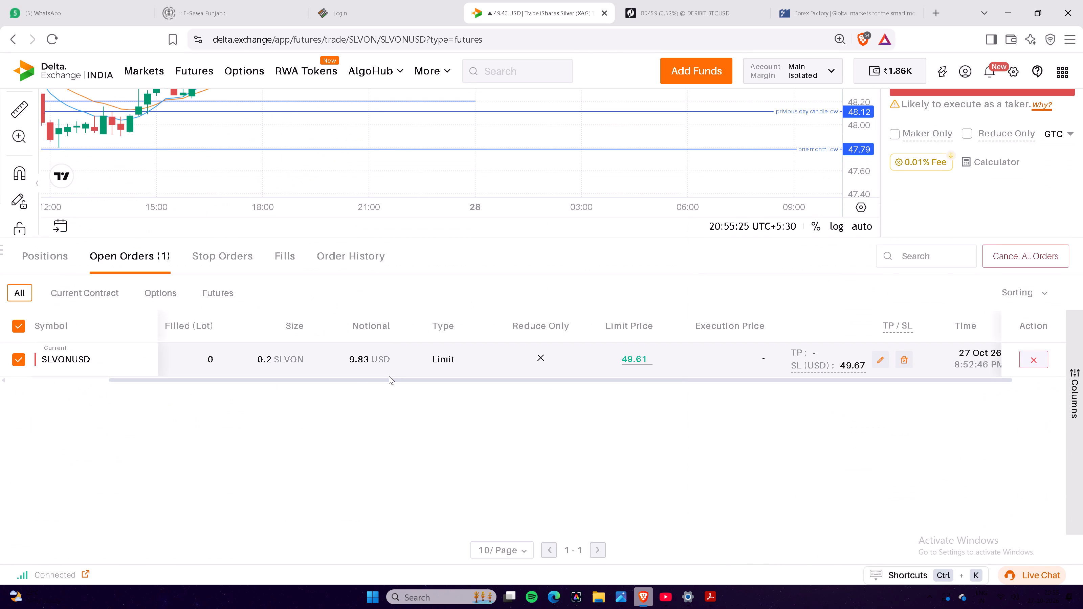
left_click_drag(395, 380, 364, 392)
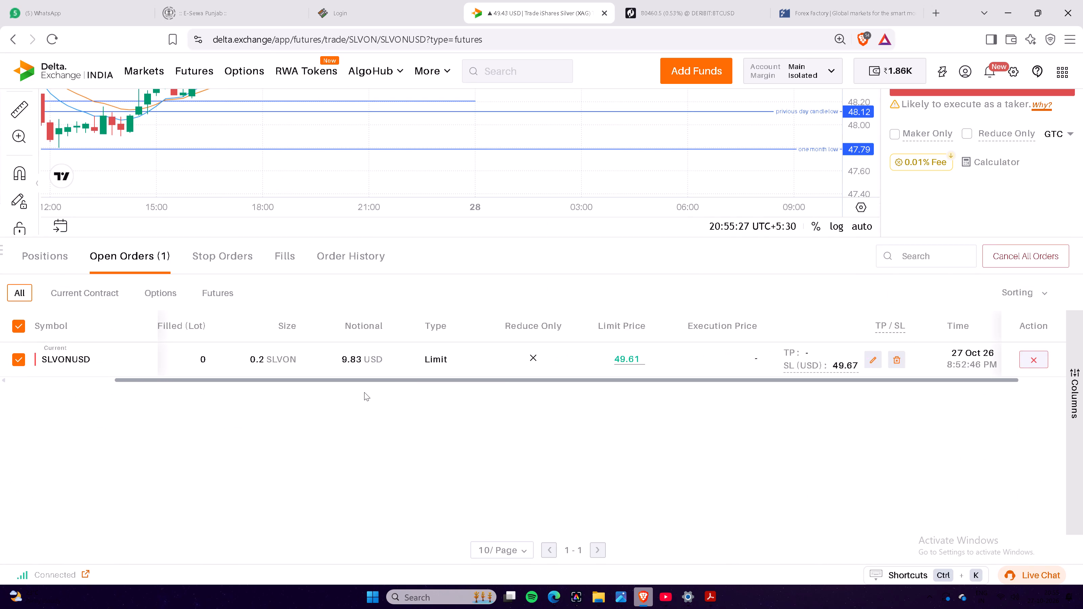
left_click_drag(364, 392, 197, 394)
left_click_drag(462, 383, 728, 408)
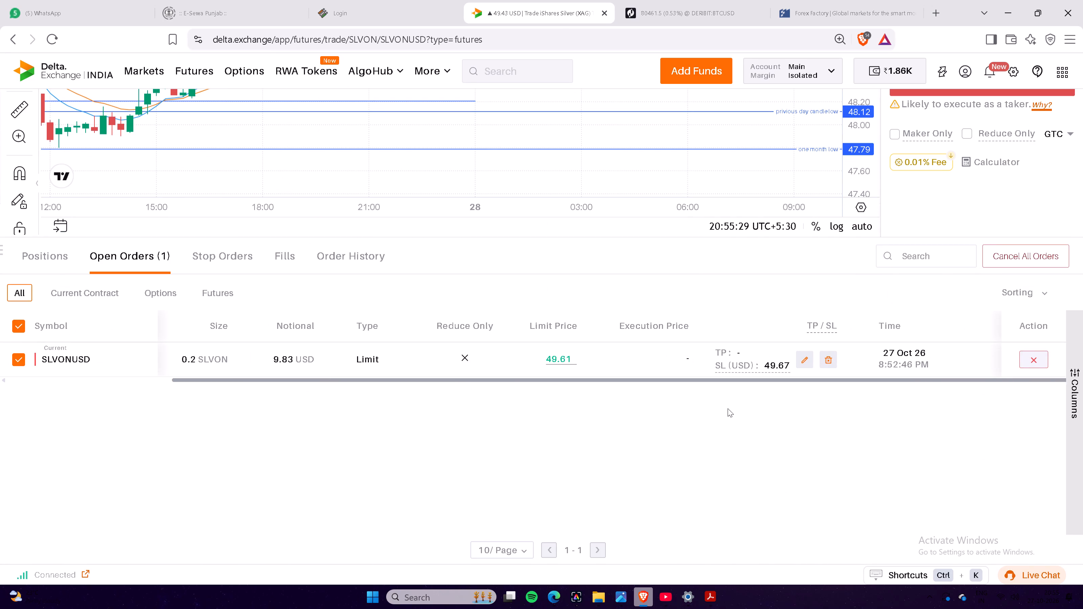
left_click_drag(728, 408, 728, 408)
left_click(800, 360)
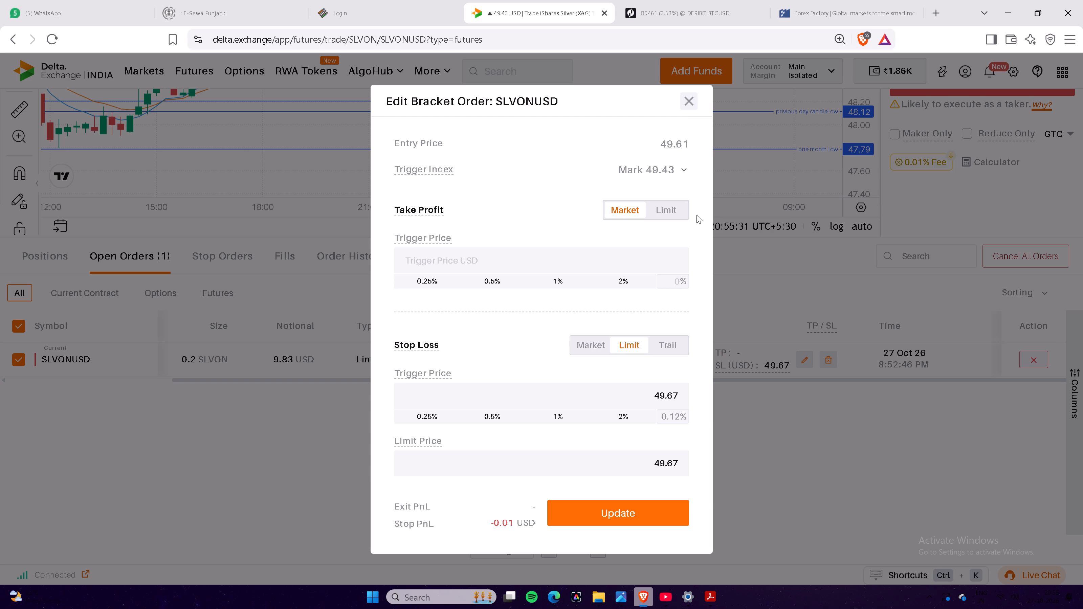
left_click(689, 103)
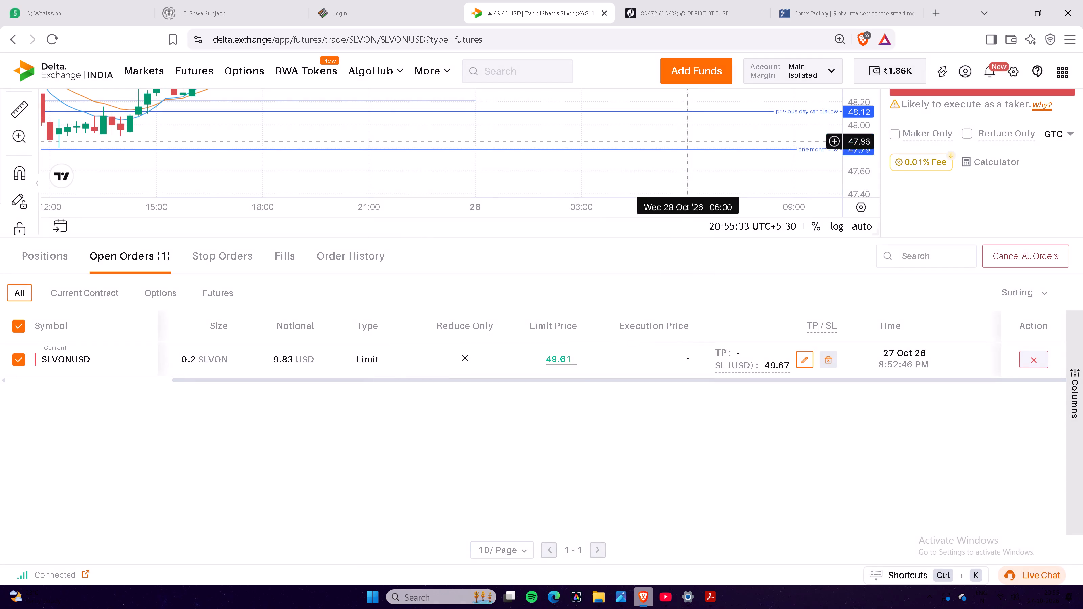
Recheck the open sell order's entry and compare its 49.61 level with the 15-minute price action of the last days.
scroll(856, 416, "up", 3)
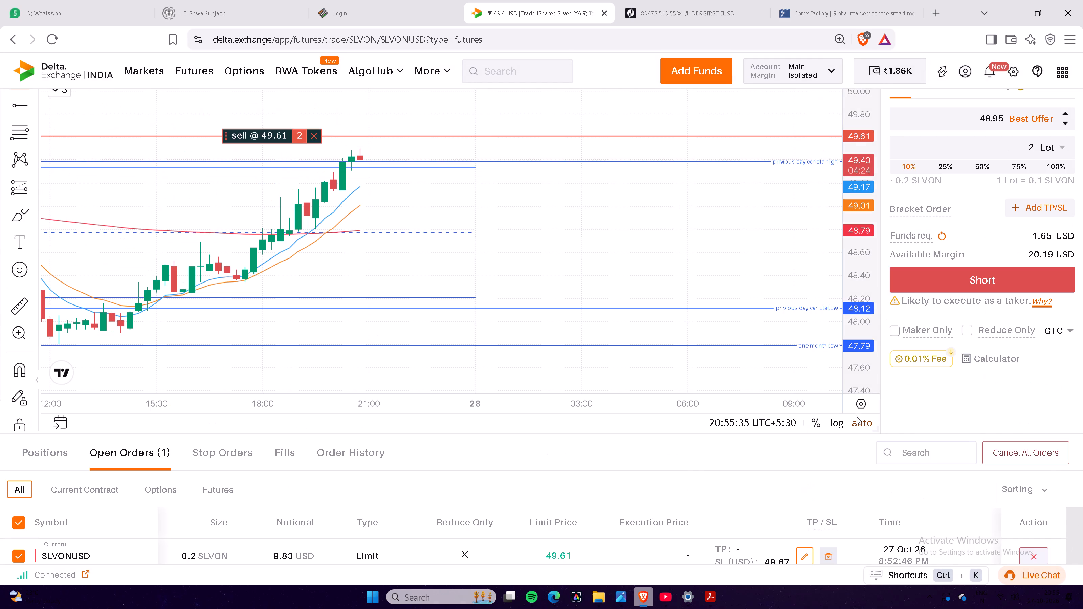
scroll(940, 402, "up", 4)
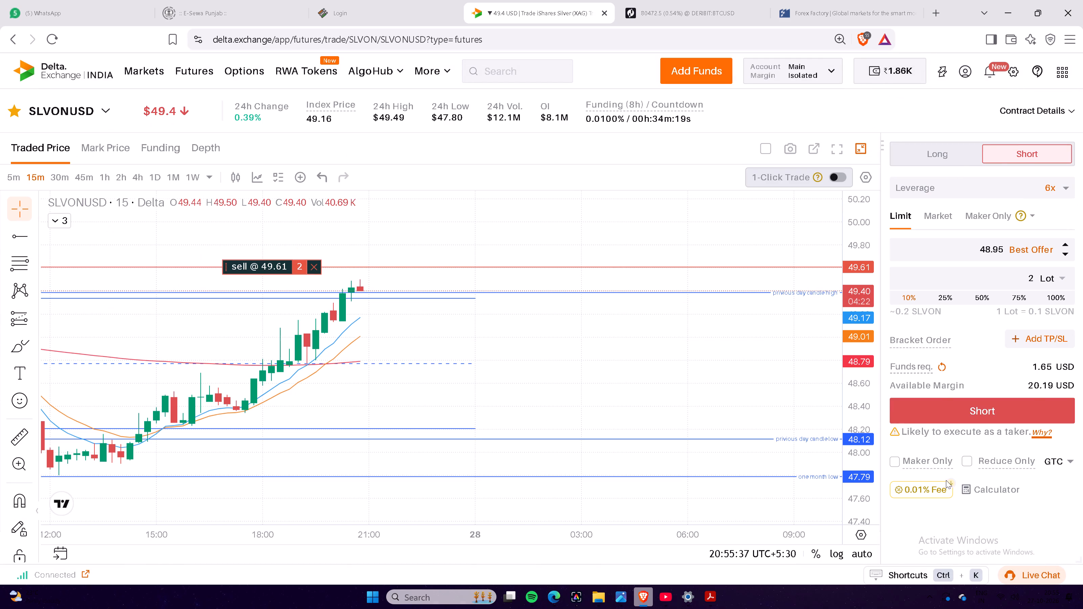
scroll(945, 485, "down", 4)
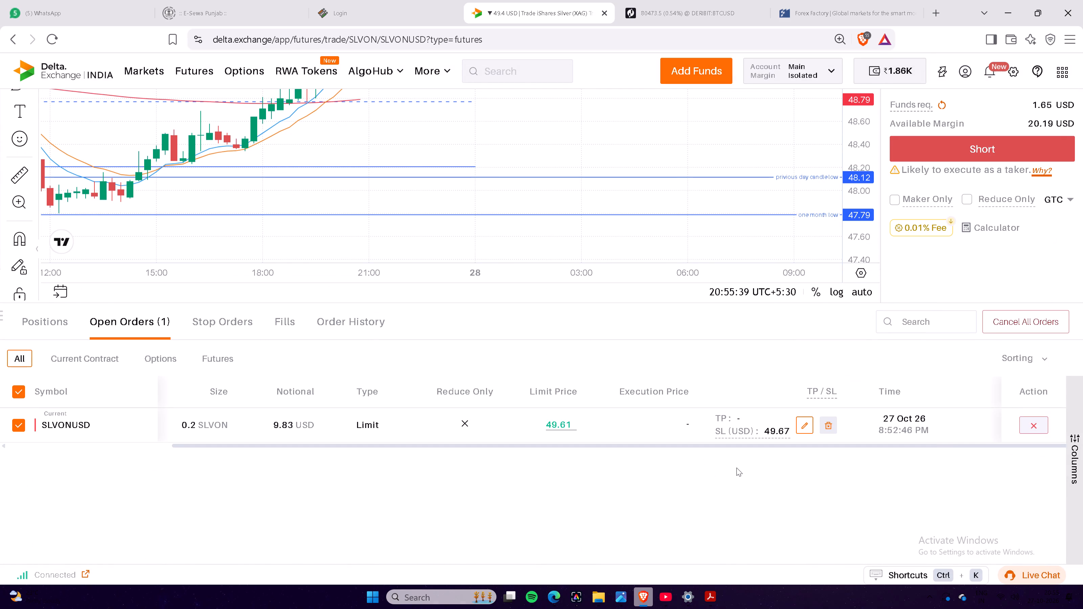
scroll(927, 459, "up", 5)
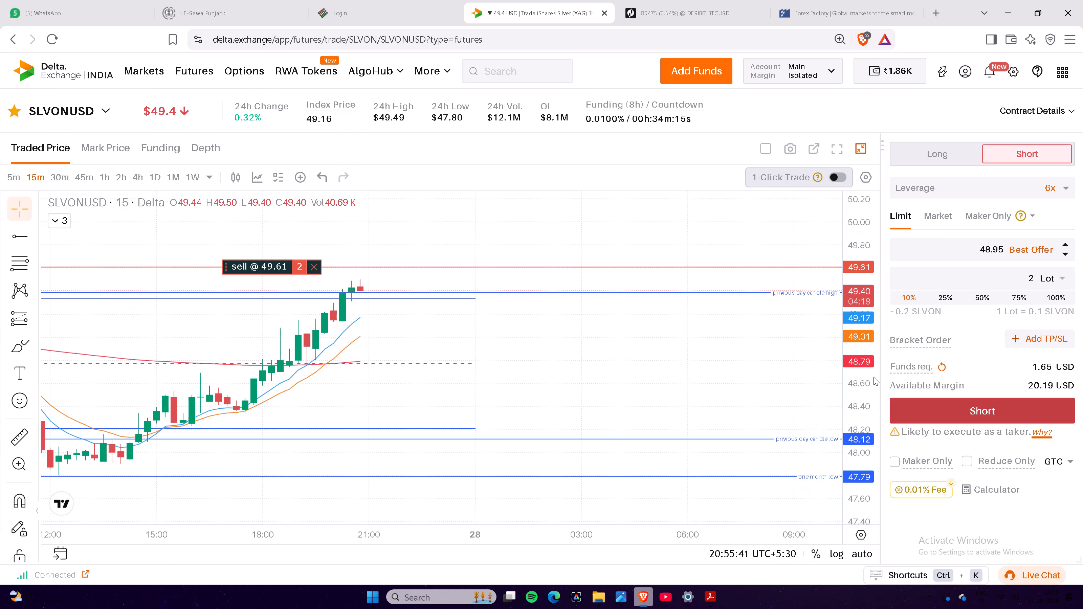
scroll(556, 308, "down", 5)
scroll(702, 339, "down", 8)
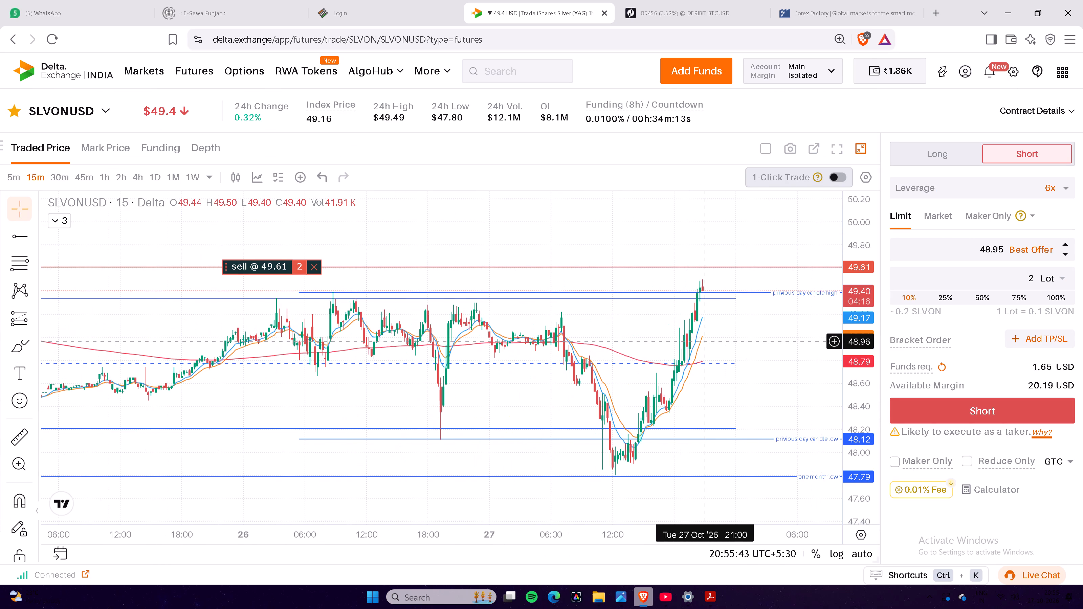
scroll(704, 342, "up", 9)
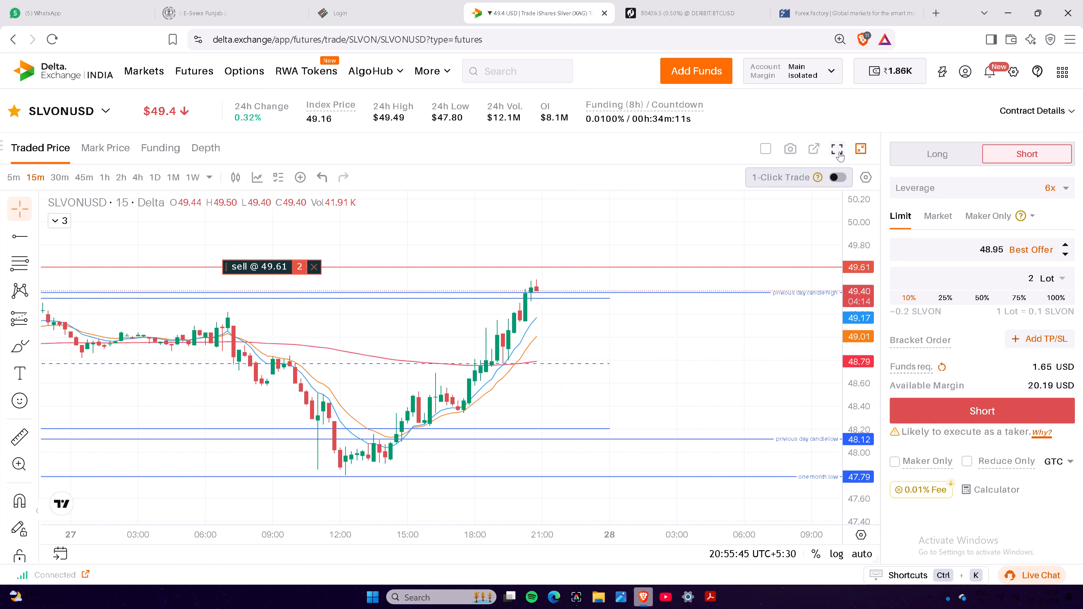
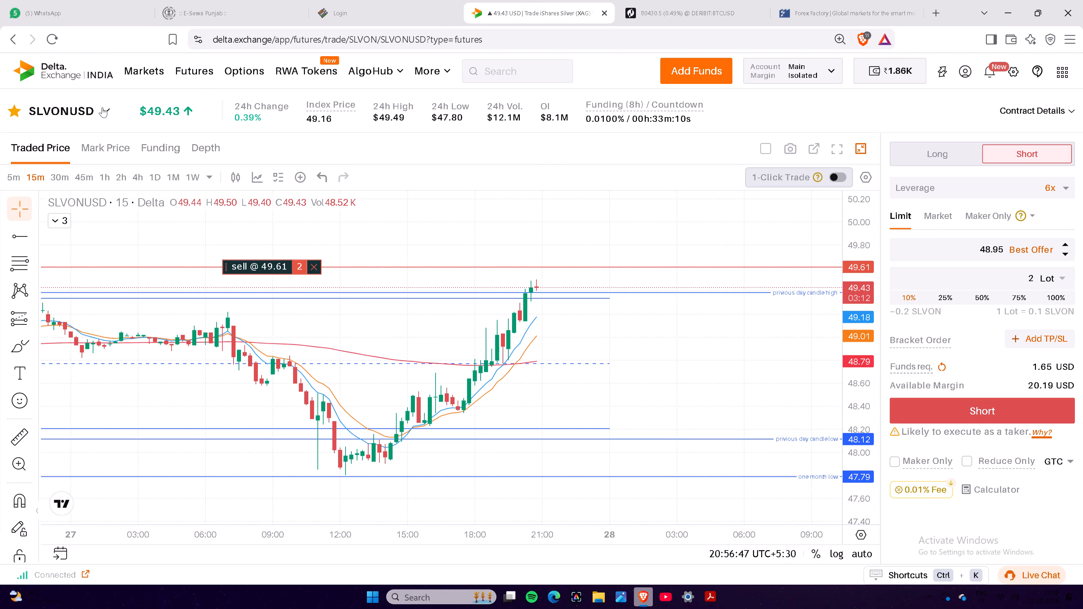
Examine the 15-minute SLVONUSD price action over the past week and the latest candles against the 49.61 sell order and marked levels.
scroll(872, 116, "down", 4)
scroll(944, 402, "up", 4)
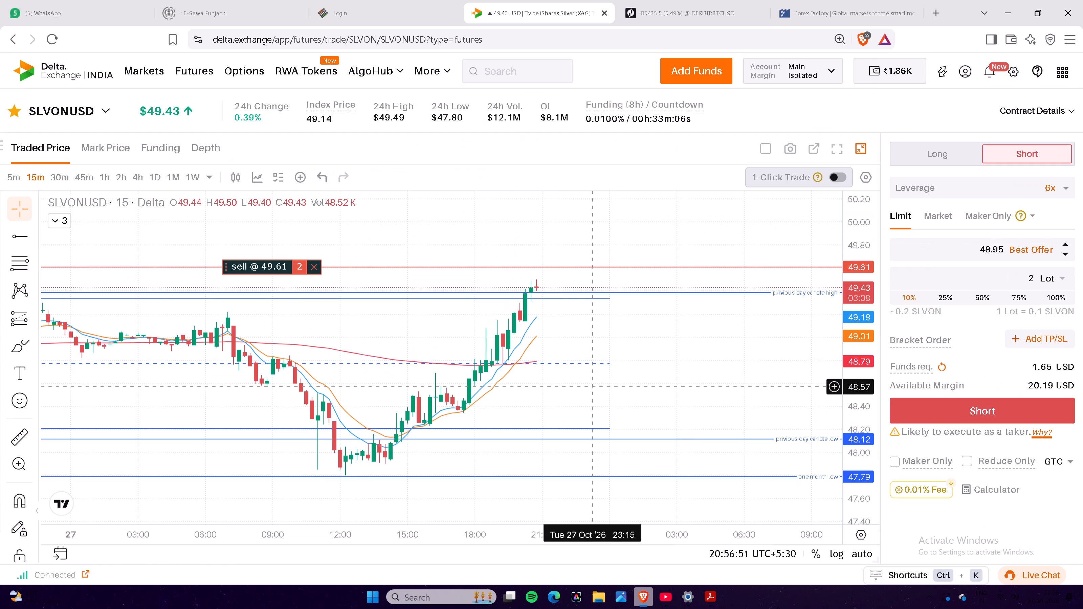
scroll(568, 394, "down", 16)
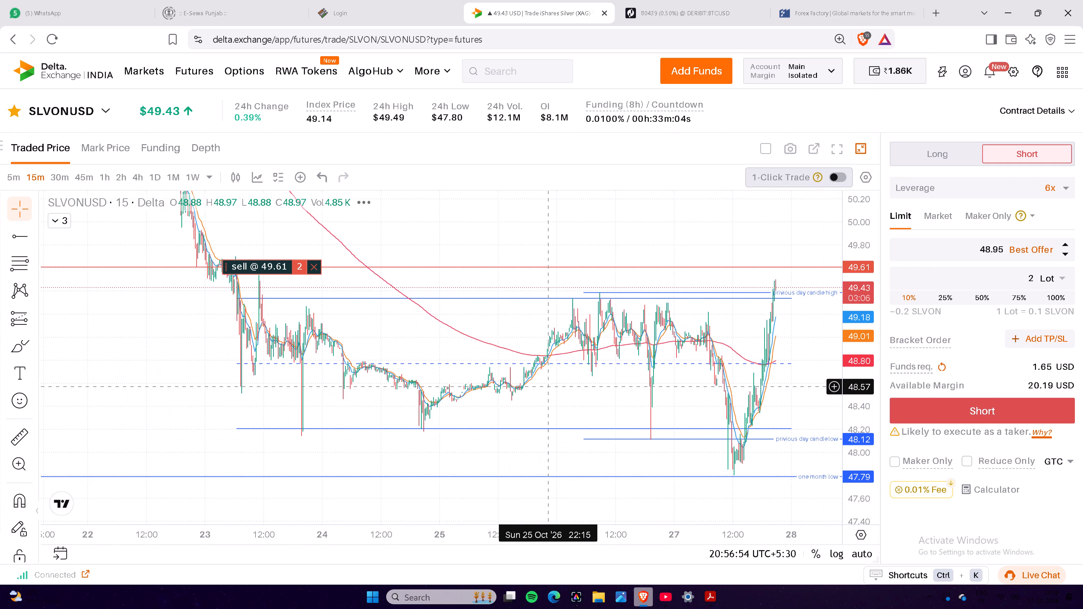
scroll(549, 386, "down", 3)
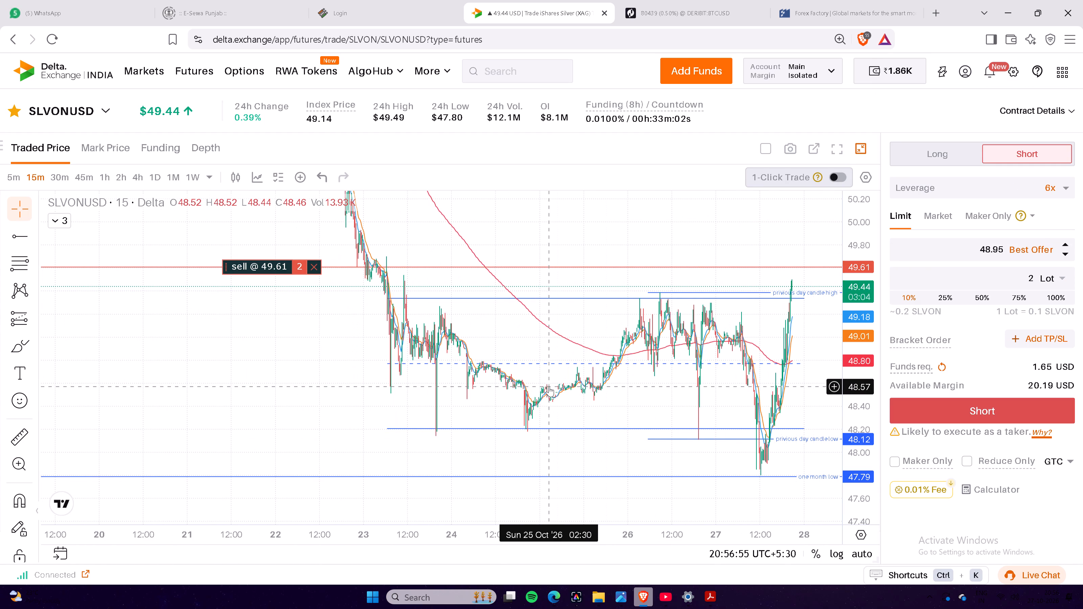
scroll(549, 386, "up", 10)
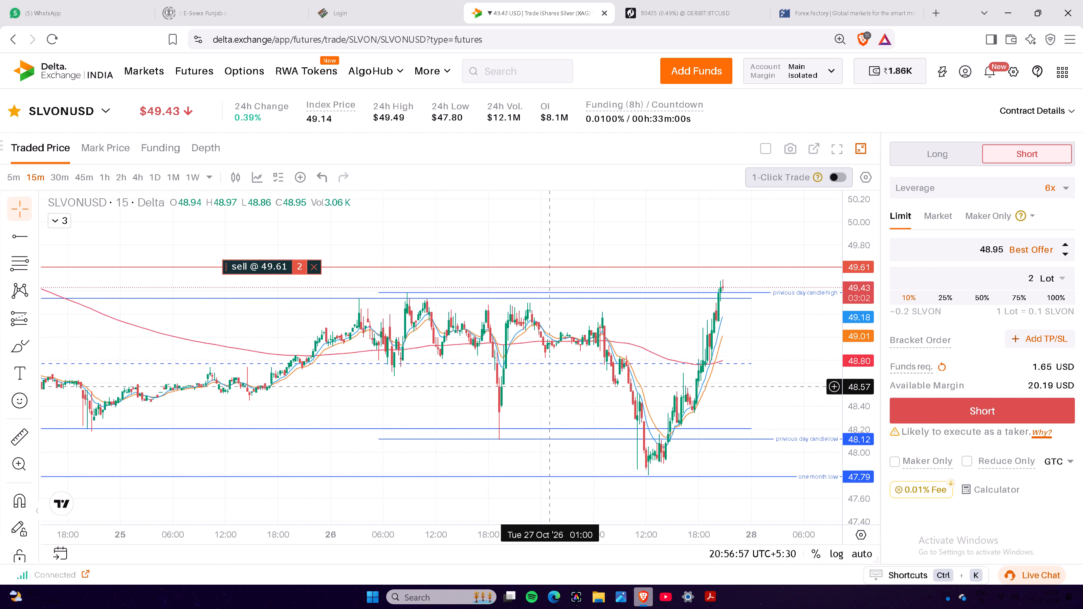
scroll(549, 387, "up", 12)
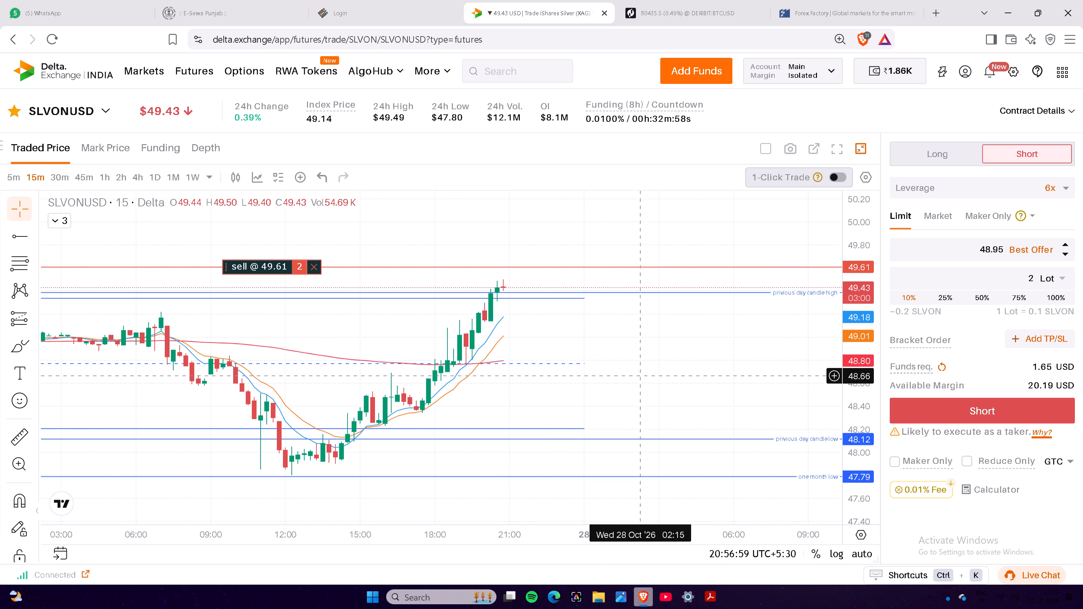
scroll(710, 372, "up", 2)
left_click_drag(637, 352, 662, 348)
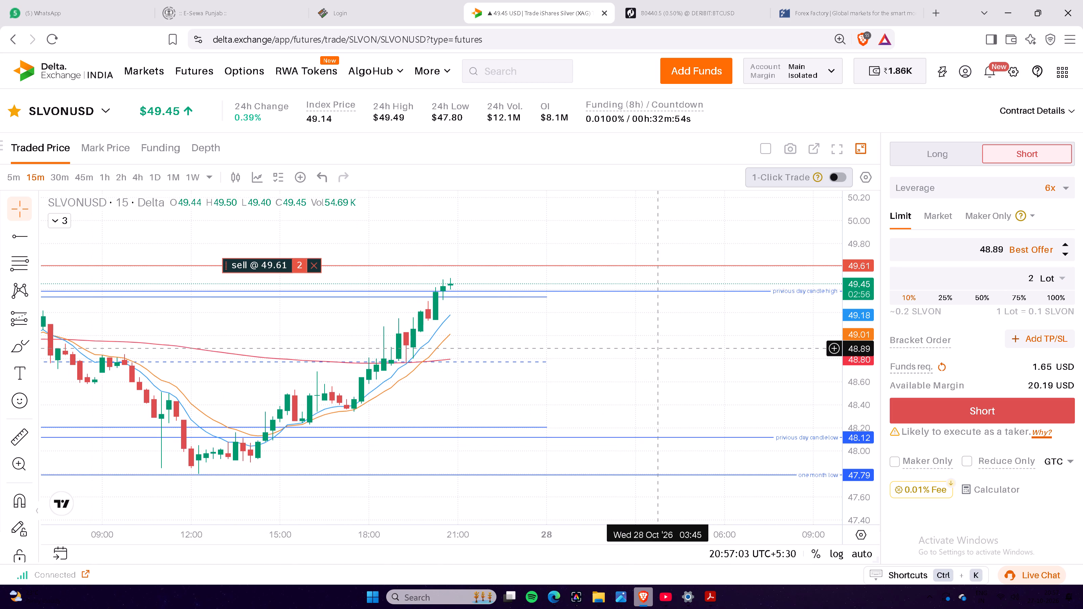
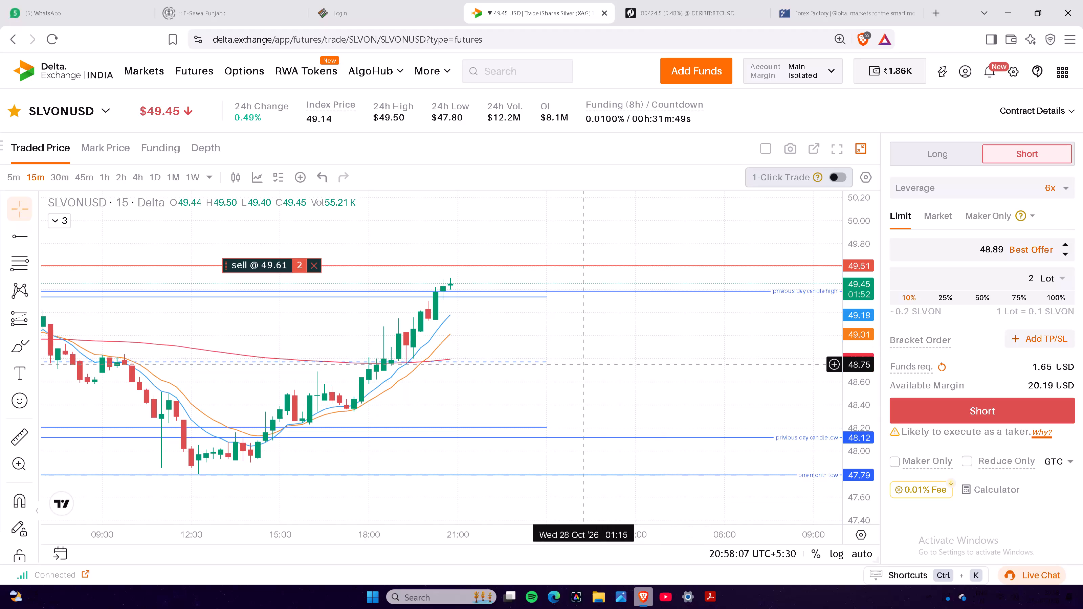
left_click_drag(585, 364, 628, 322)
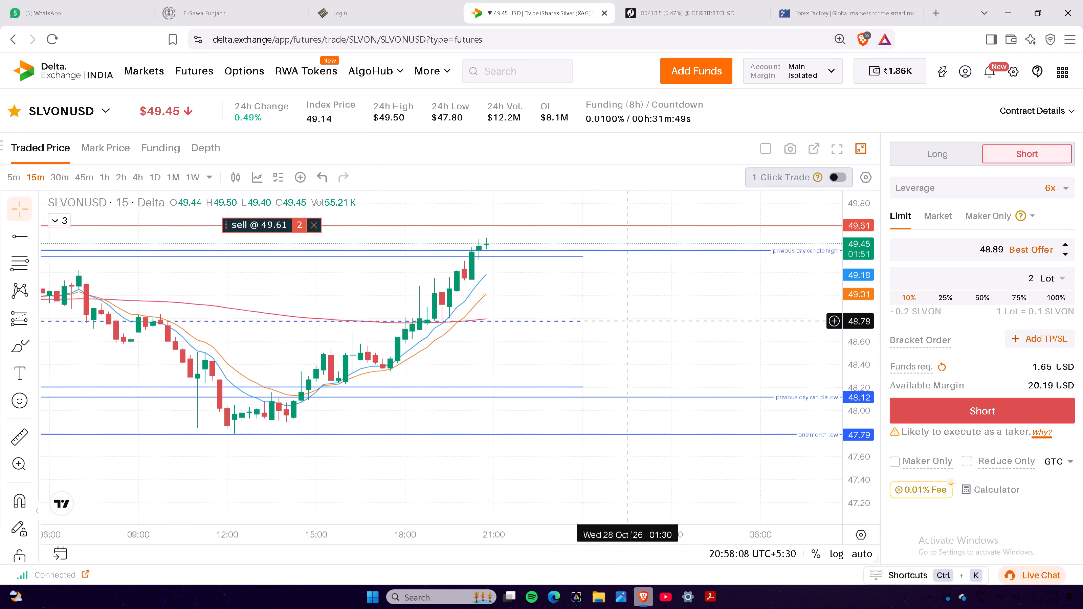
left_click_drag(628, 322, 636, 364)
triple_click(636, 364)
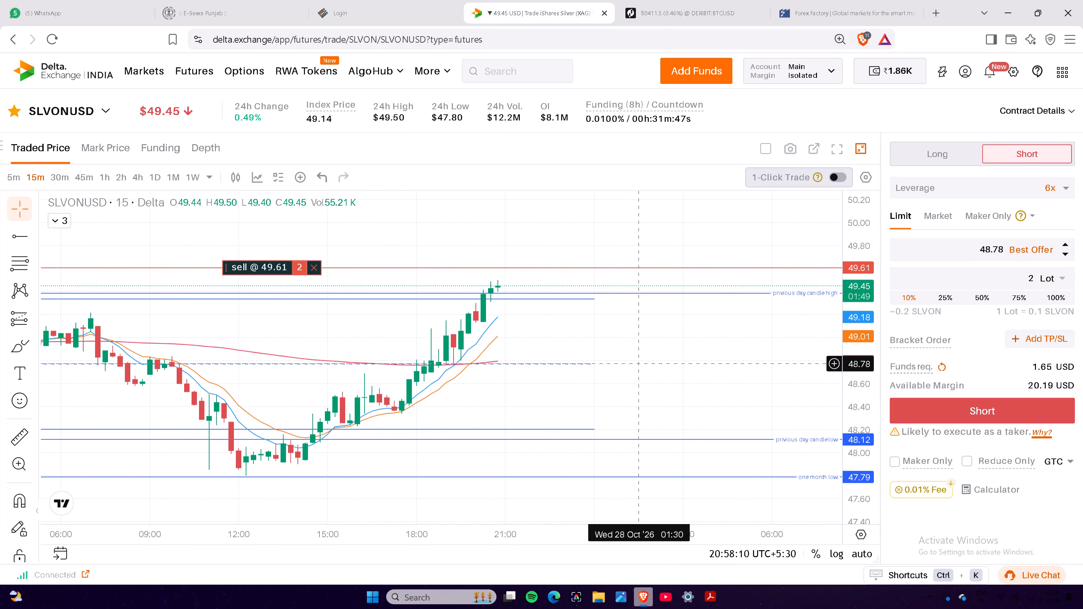
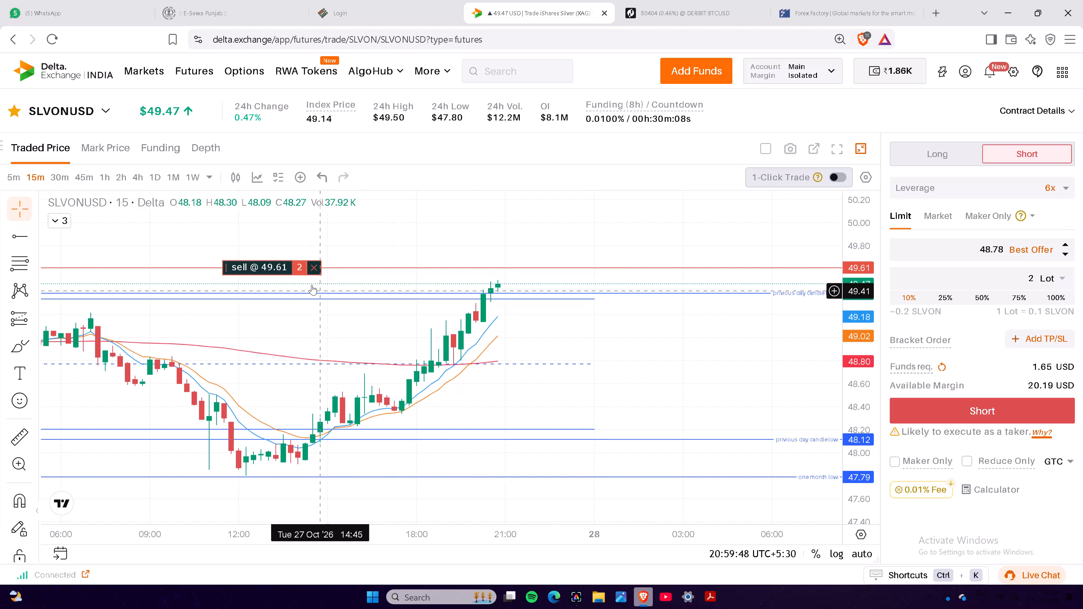
Move the 2-lot SLVONUSD sell limit order on the chart to 49.71.
left_click_drag(276, 266, 282, 256)
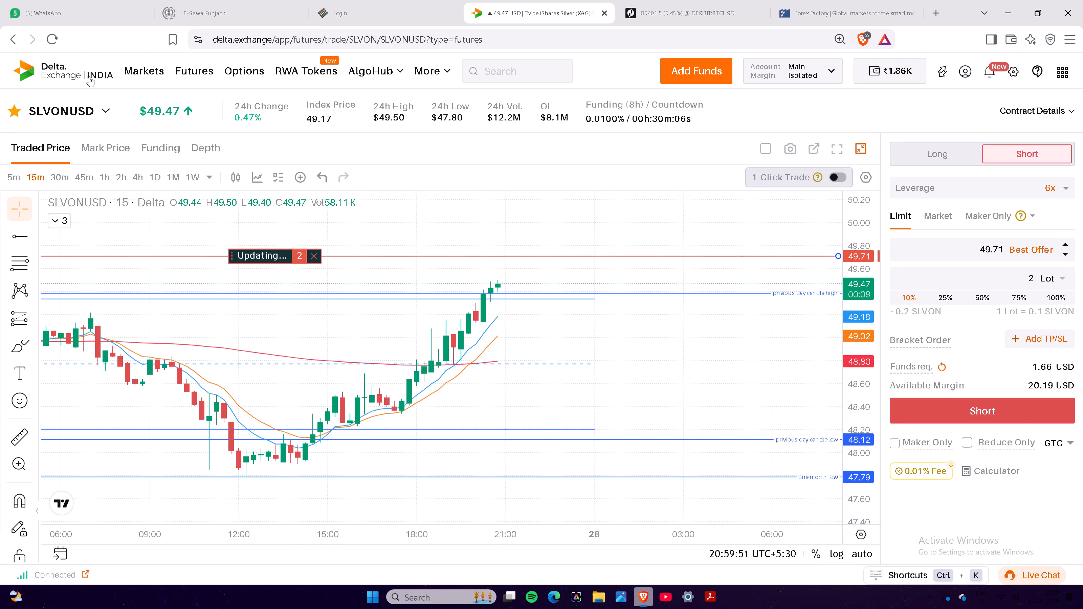
Open the XRPUSD contract from the watchlist.
left_click(76, 106)
left_click(50, 154)
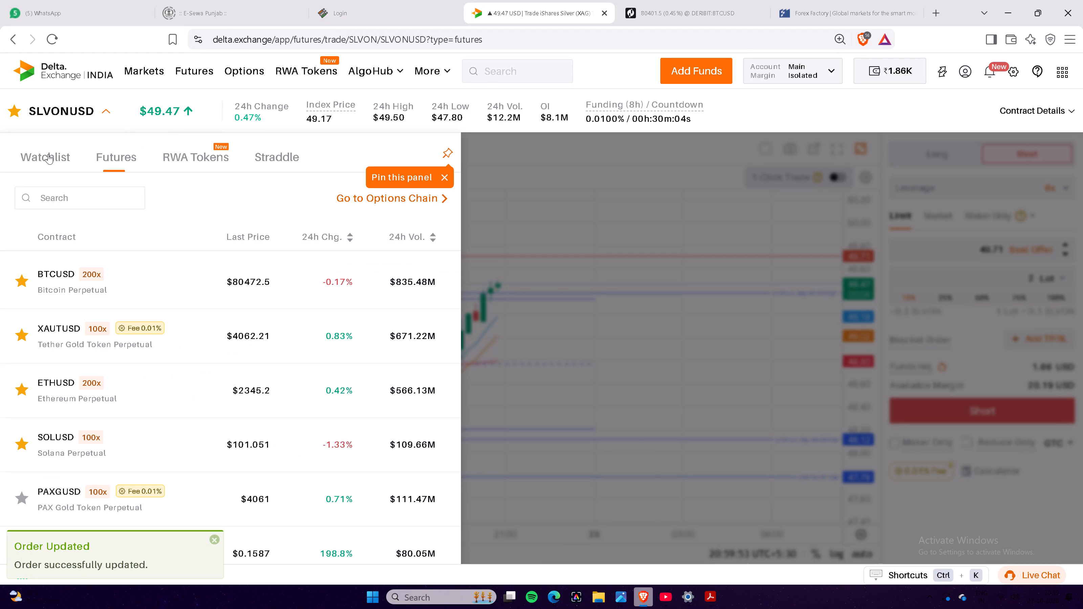
scroll(147, 347, "down", 1)
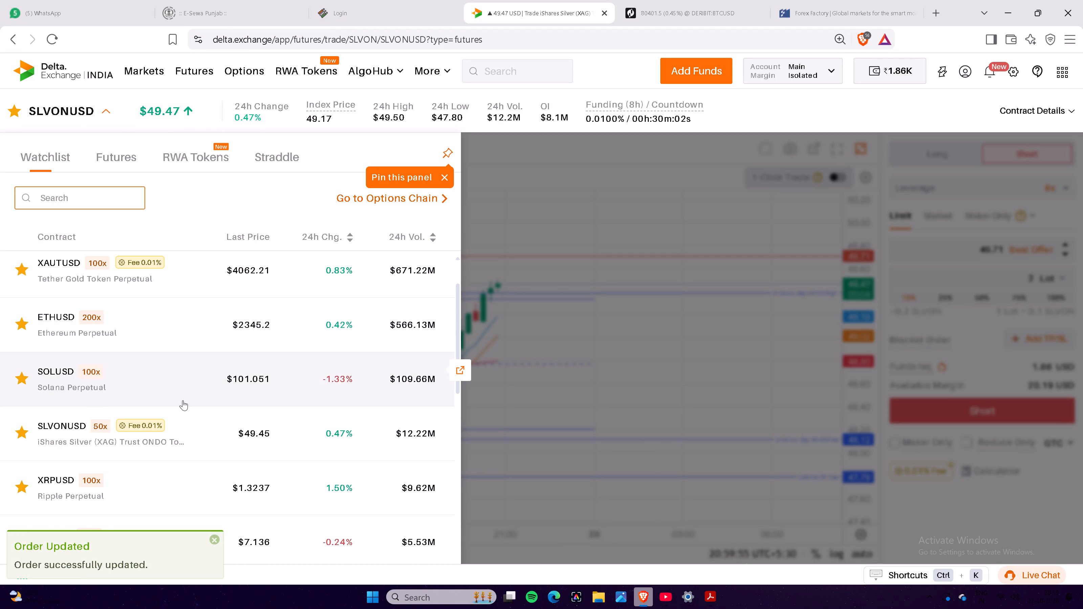
scroll(184, 433, "down", 1)
left_click(186, 426)
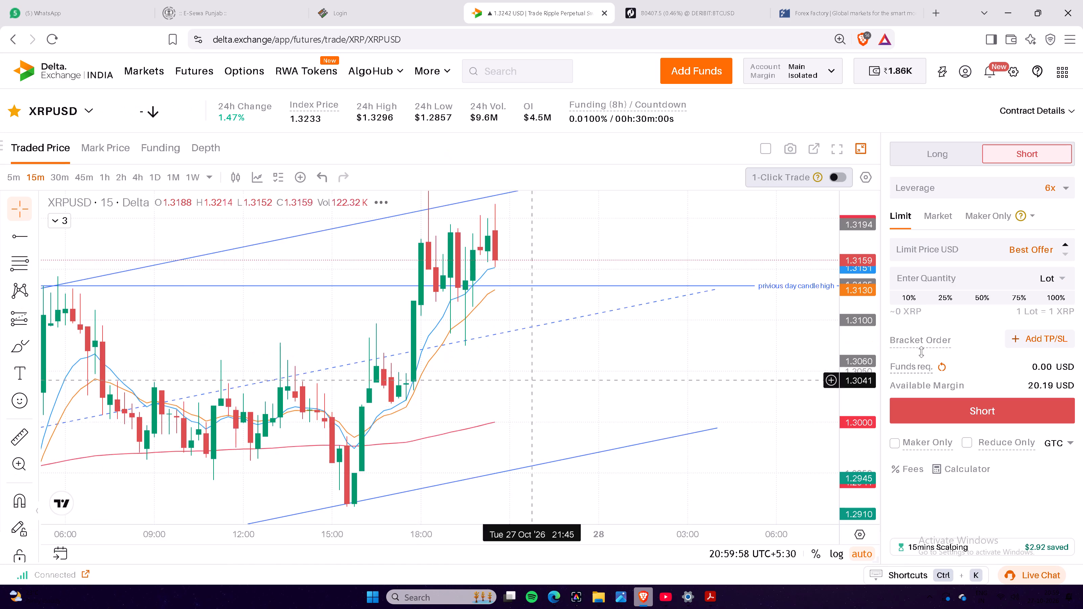
Examine the XRPUSD 15-minute chart in full screen, covering the rising channel and the preceding days.
left_click_drag(860, 273, 859, 369)
scroll(708, 390, "down", 6)
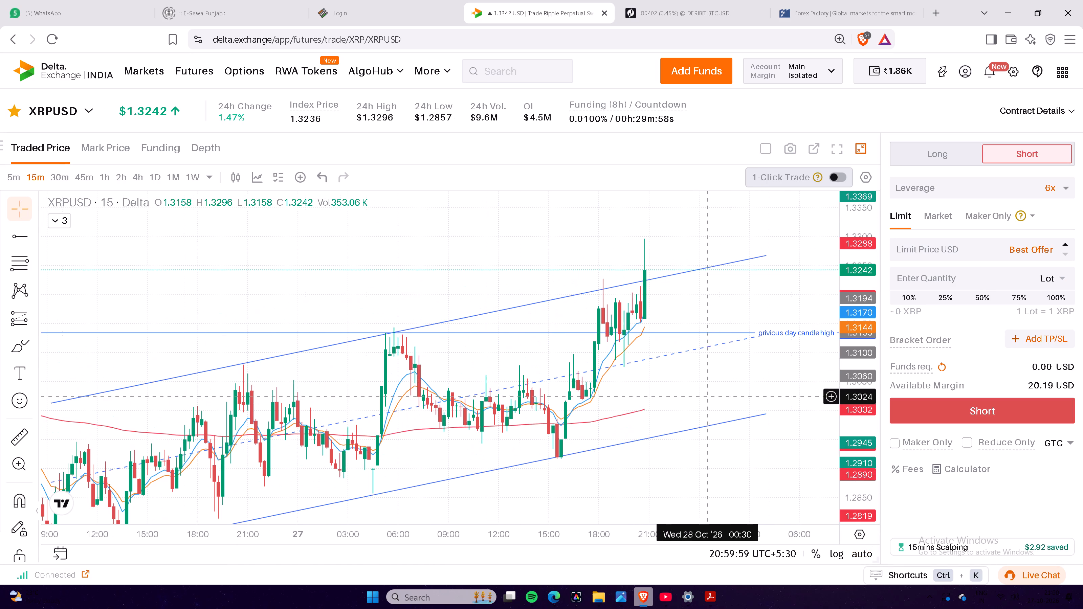
left_click(834, 145)
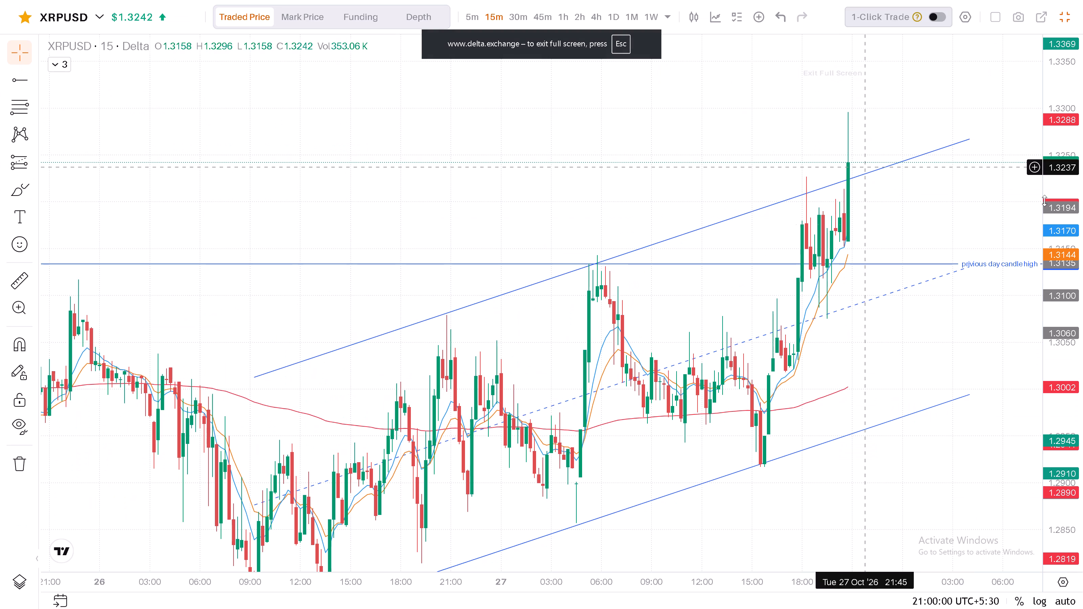
left_click_drag(1077, 187, 1060, 287)
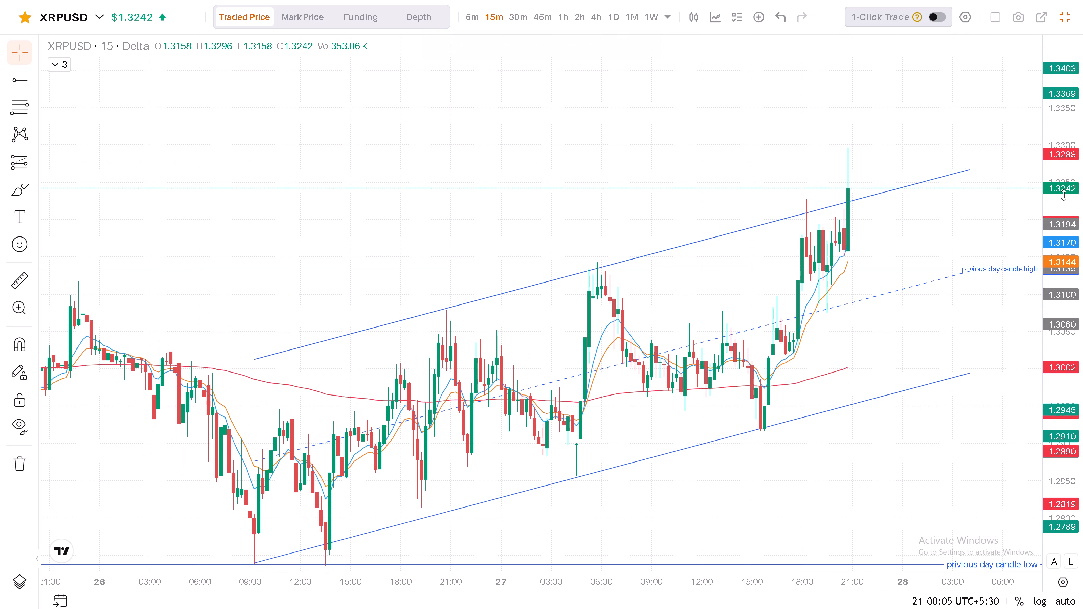
left_click_drag(1064, 195, 1048, 360)
scroll(971, 408, "down", 7)
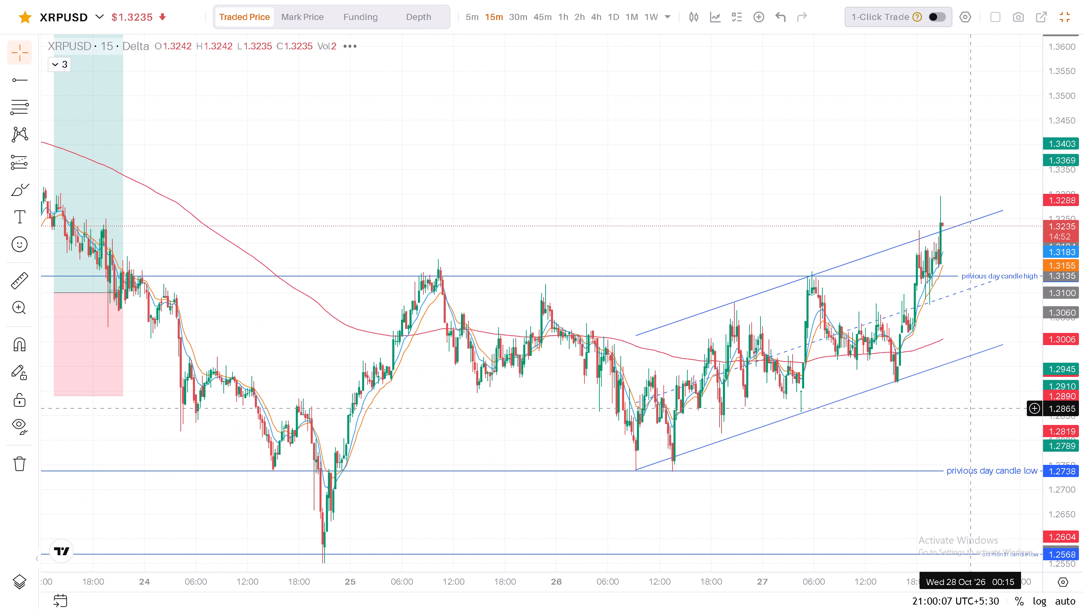
scroll(970, 409, "down", 3)
scroll(876, 321, "up", 3)
Examine XRPUSD on the 5-minute timeframe across the whole rising channel, and leave full screen when finished.
left_click(471, 15)
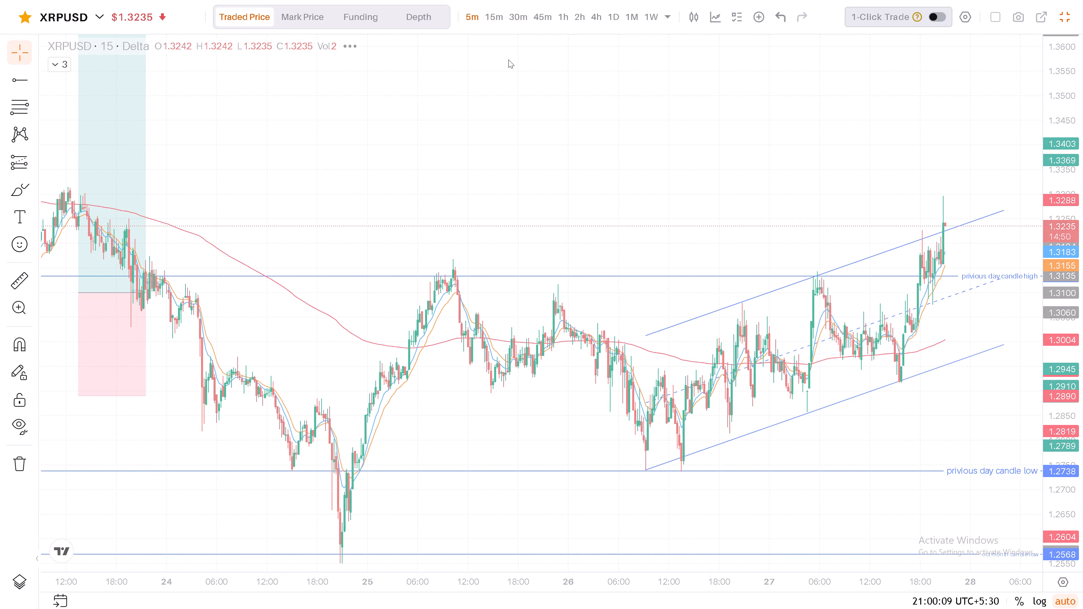
left_click_drag(1050, 161, 1045, 306)
scroll(864, 312, "up", 10)
scroll(878, 337, "up", 4)
left_click_drag(900, 393, 881, 416)
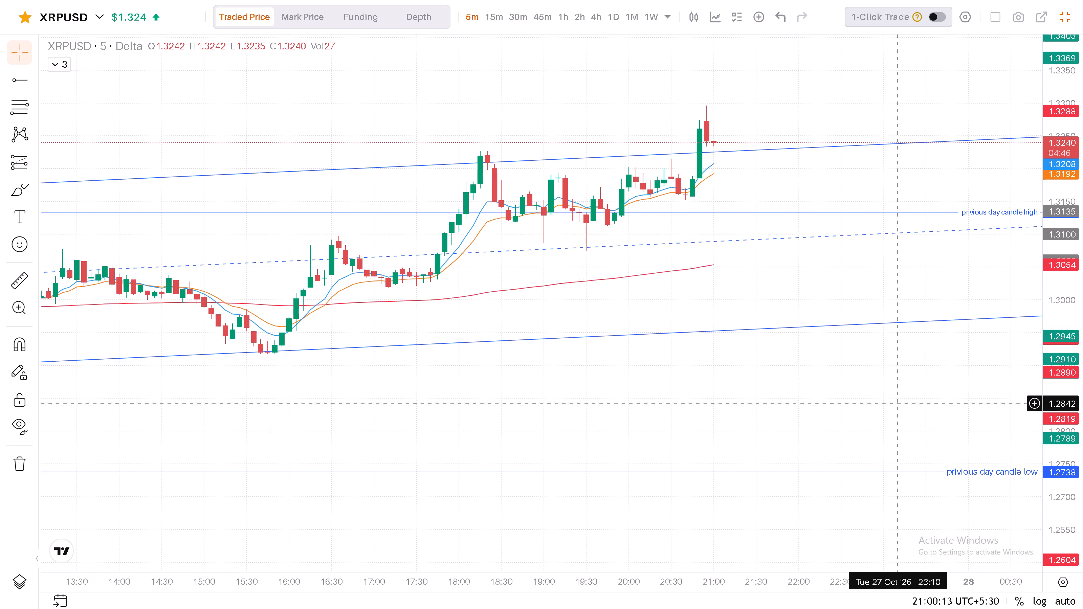
left_click_drag(881, 416, 856, 432)
left_click(856, 432)
left_click_drag(1066, 158, 1066, 199)
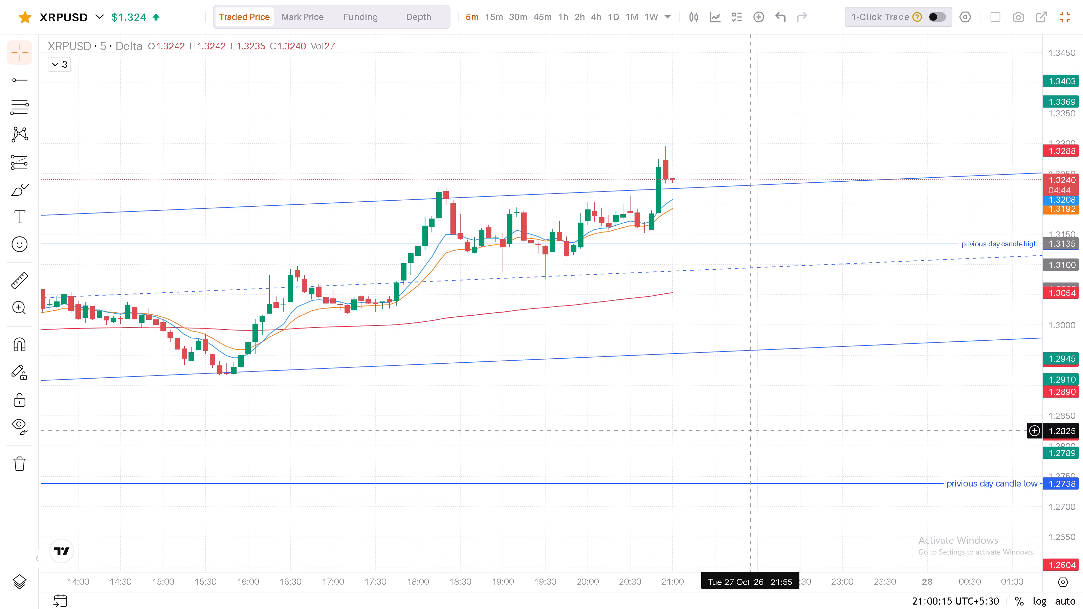
scroll(741, 450, "down", 15)
scroll(743, 456, "up", 3)
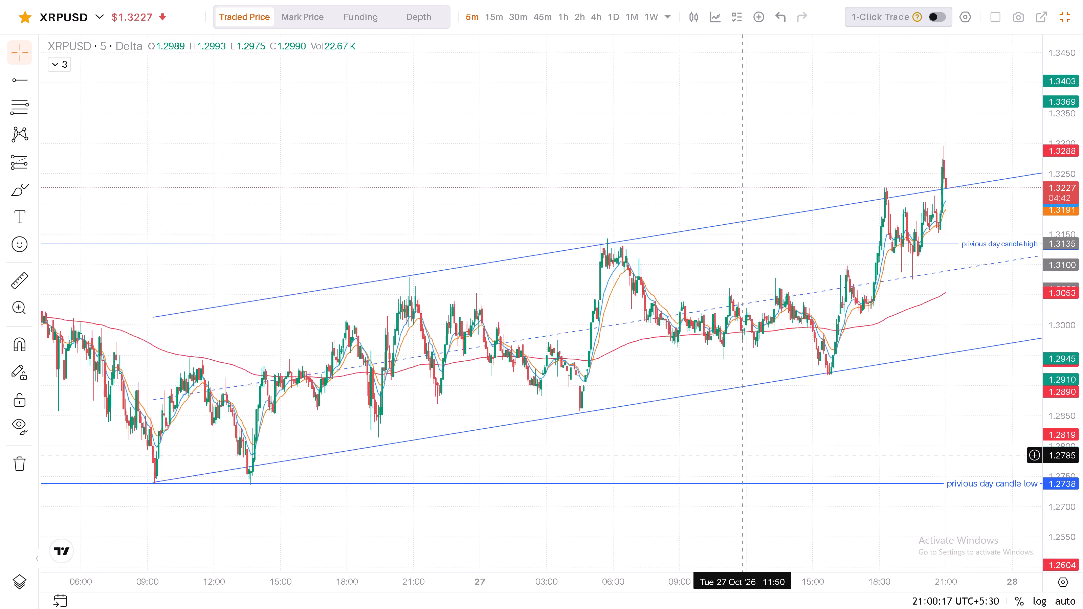
scroll(743, 456, "up", 11)
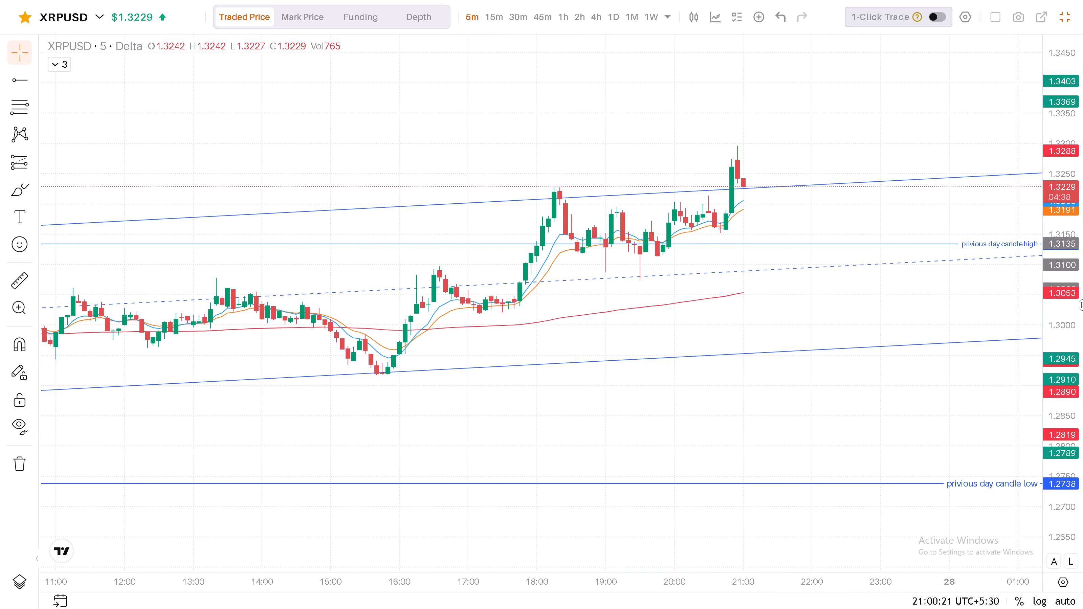
left_click_drag(1082, 305, 1079, 271)
left_click(1068, 23)
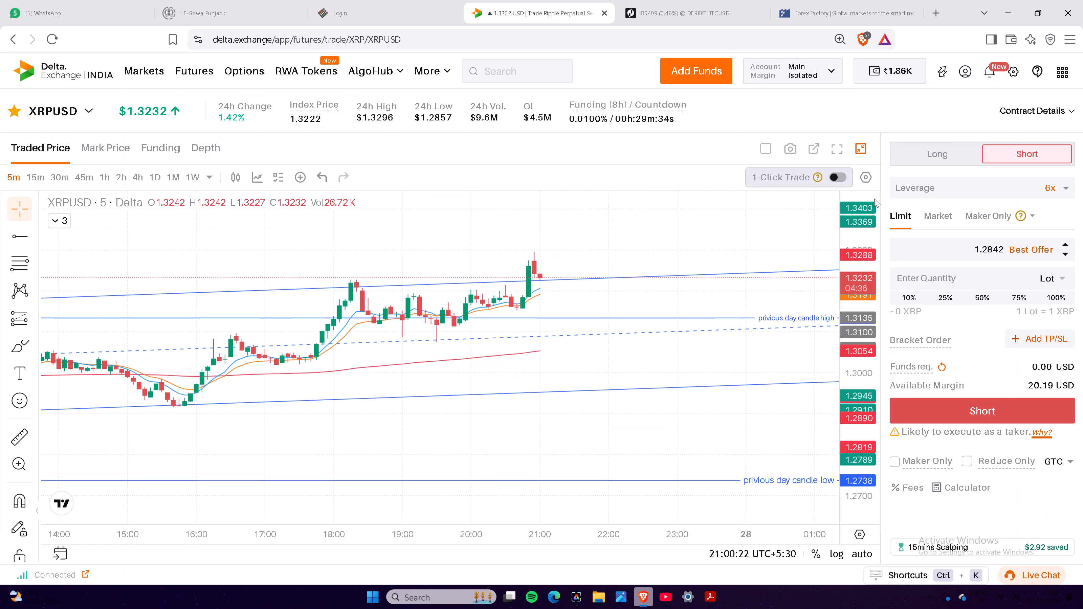
Watch the latest XRPUSD 5-minute candles around the channel's upper line.
left_click_drag(863, 345, 865, 232)
left_click_drag(665, 266, 648, 335)
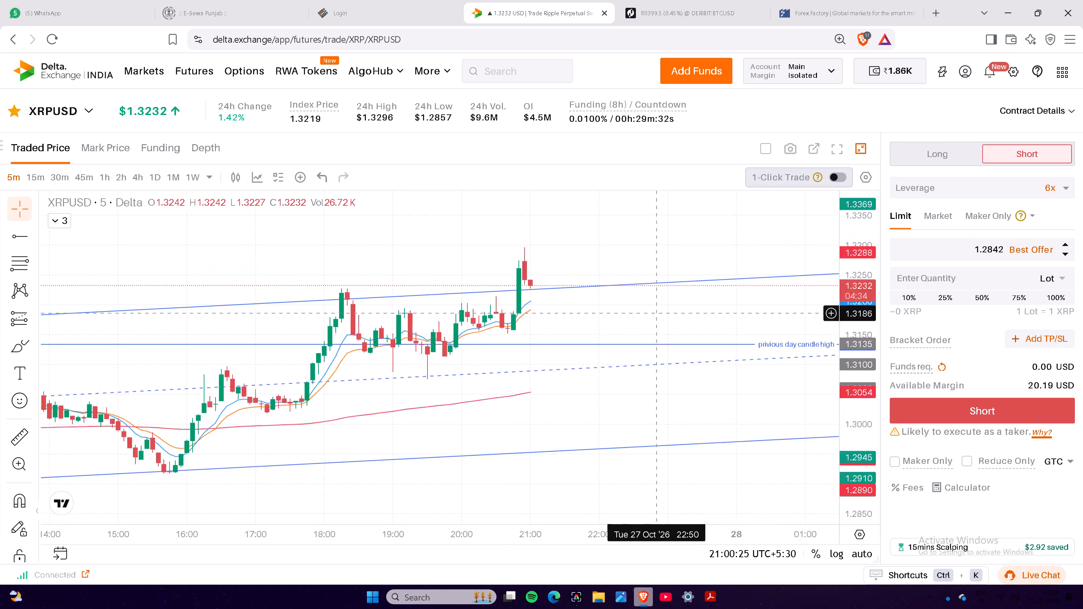
left_click_drag(648, 335, 630, 415)
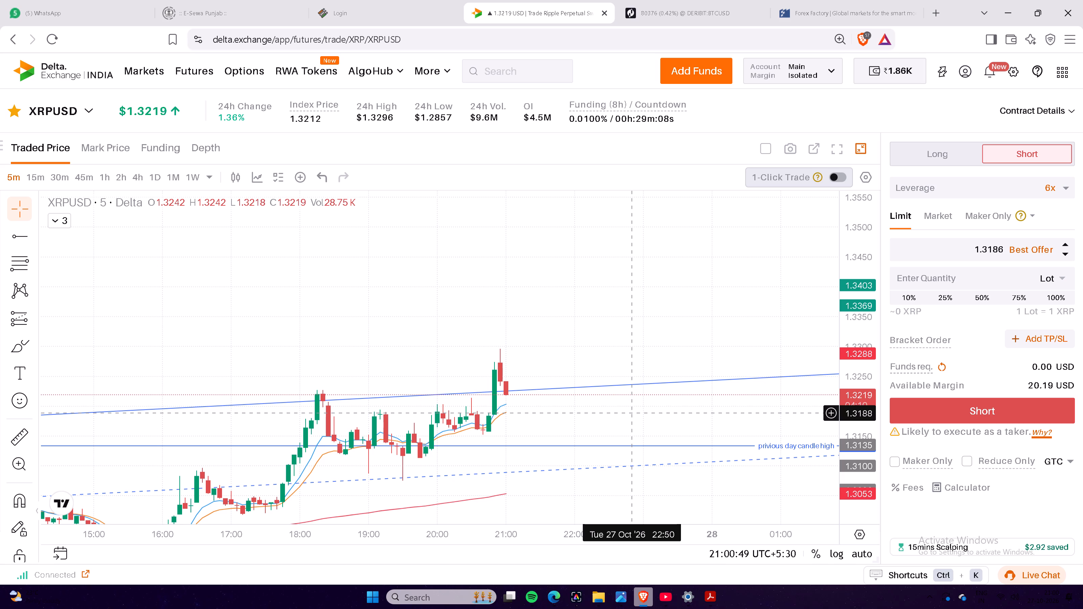
left_click_drag(593, 313, 599, 289)
left_click_drag(664, 310, 657, 299)
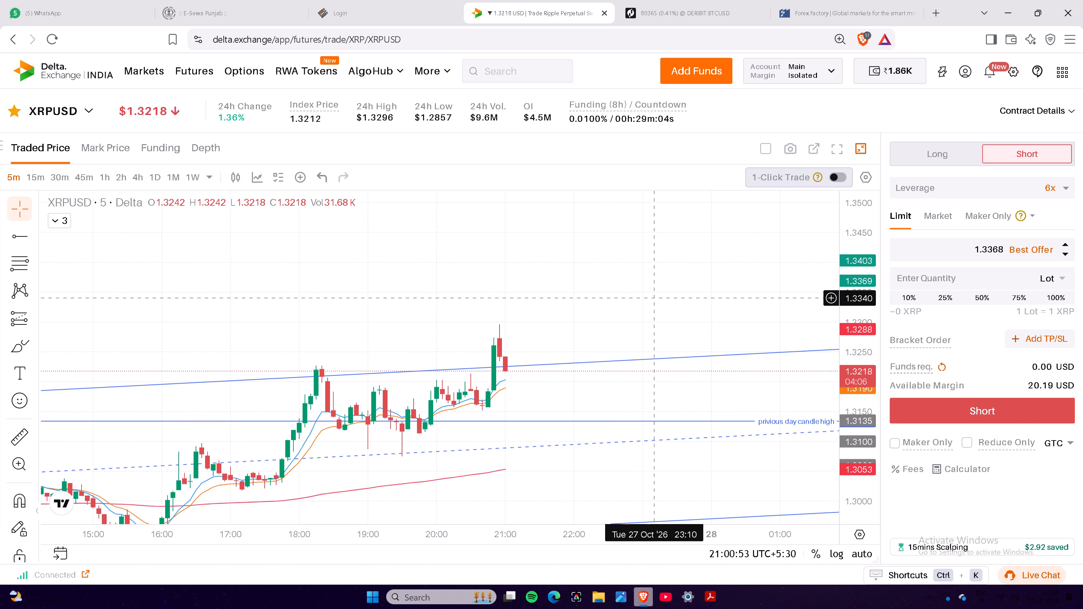
left_click_drag(657, 299, 649, 295)
left_click(649, 295)
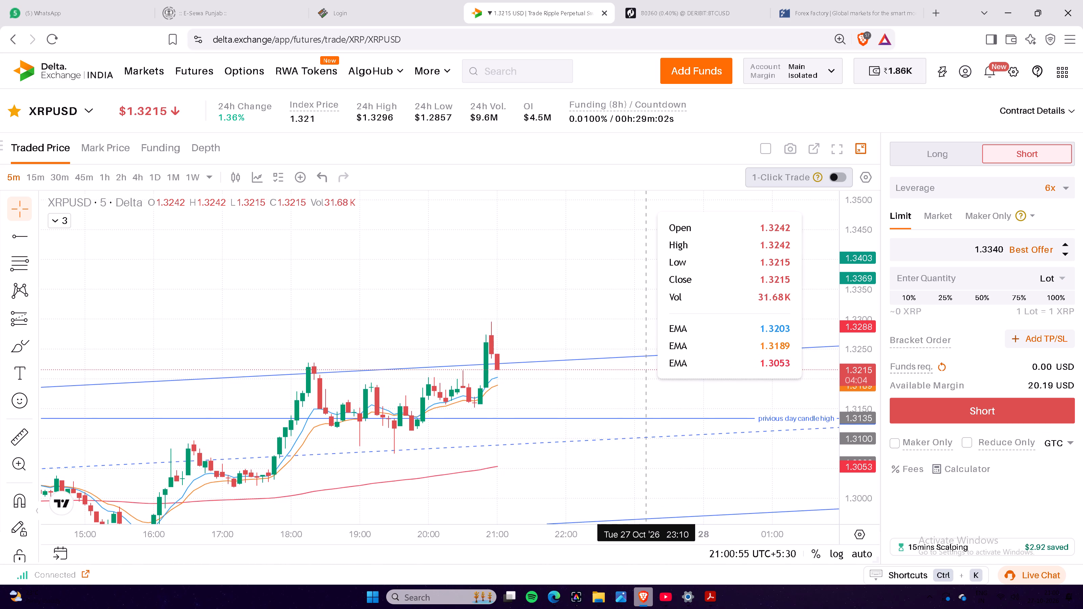
left_click_drag(604, 306, 593, 322)
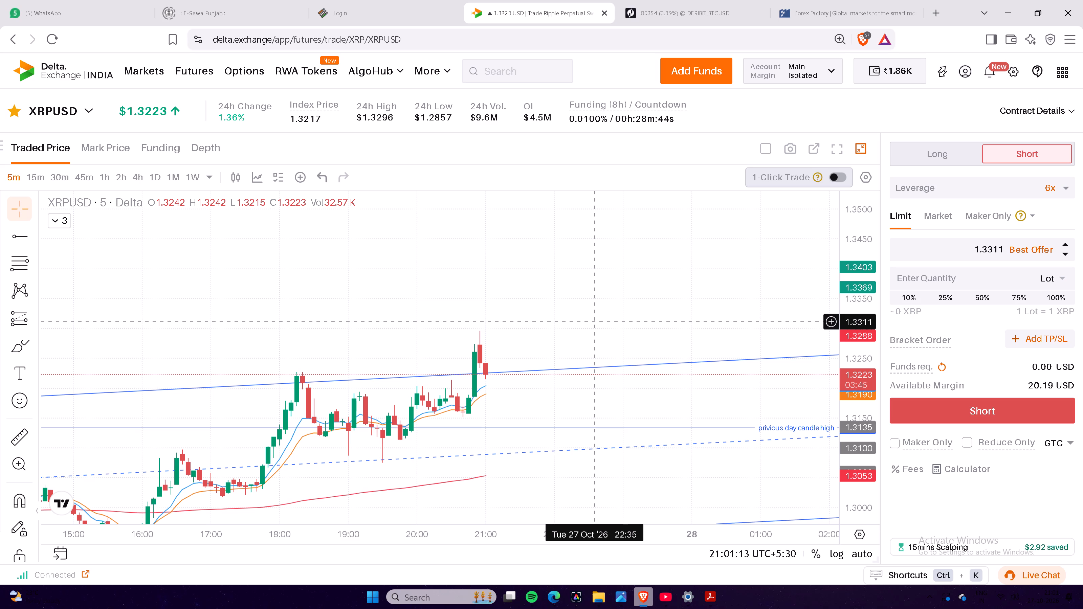
Check the SLVONUSD limit order and its stop loss in the open orders list.
scroll(831, 115, "down", 5)
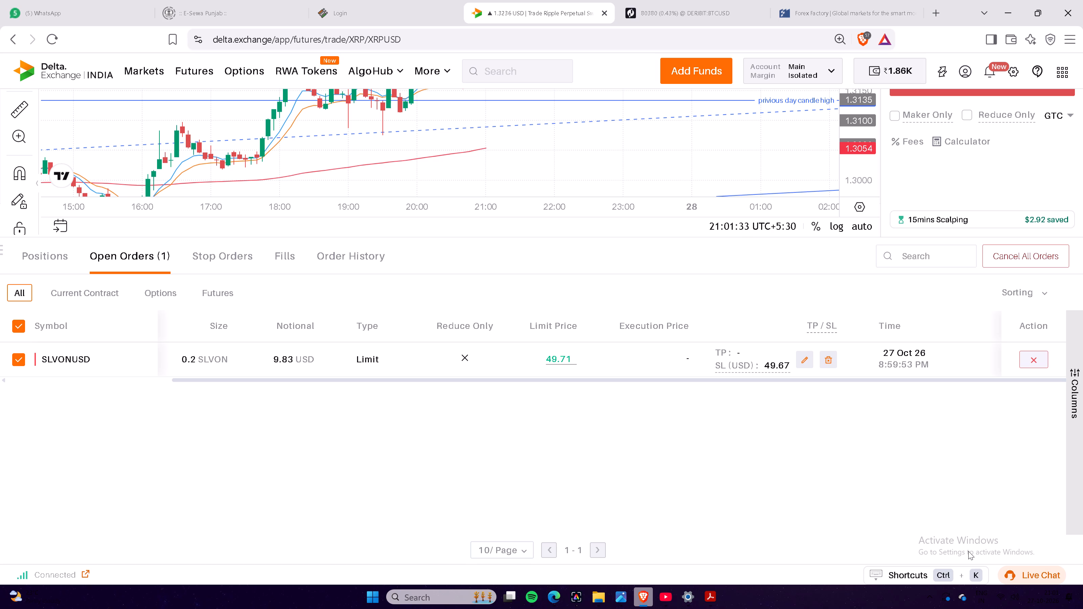
scroll(968, 551, "up", 8)
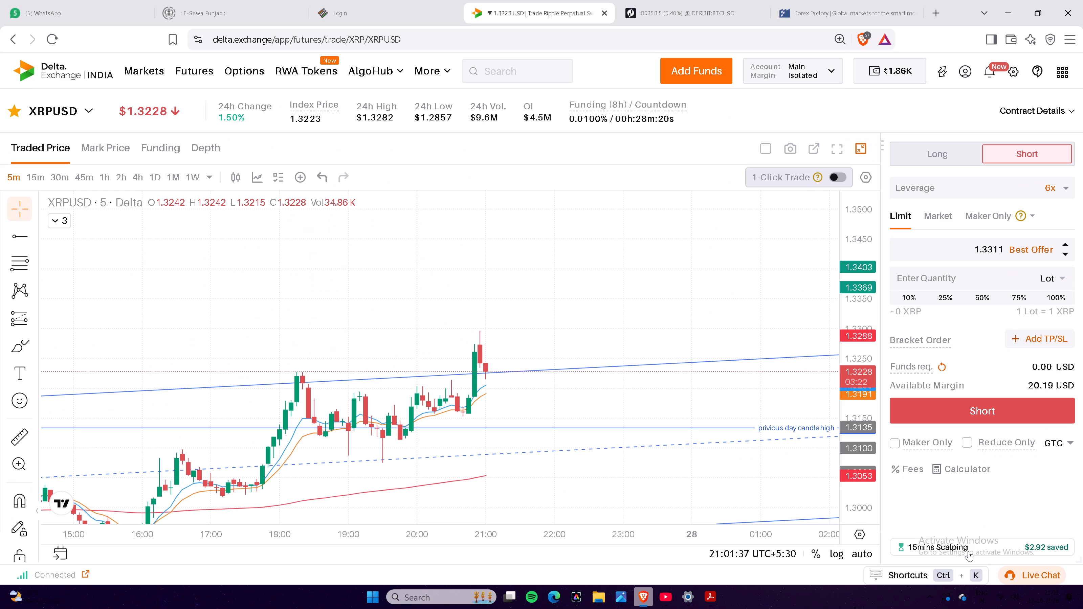
scroll(968, 551, "up", 3)
Review several days of XRPUSD 5-minute price history against the rising channel and the previous-day-high line.
left_click_drag(574, 289, 715, 267)
scroll(716, 267, "down", 3)
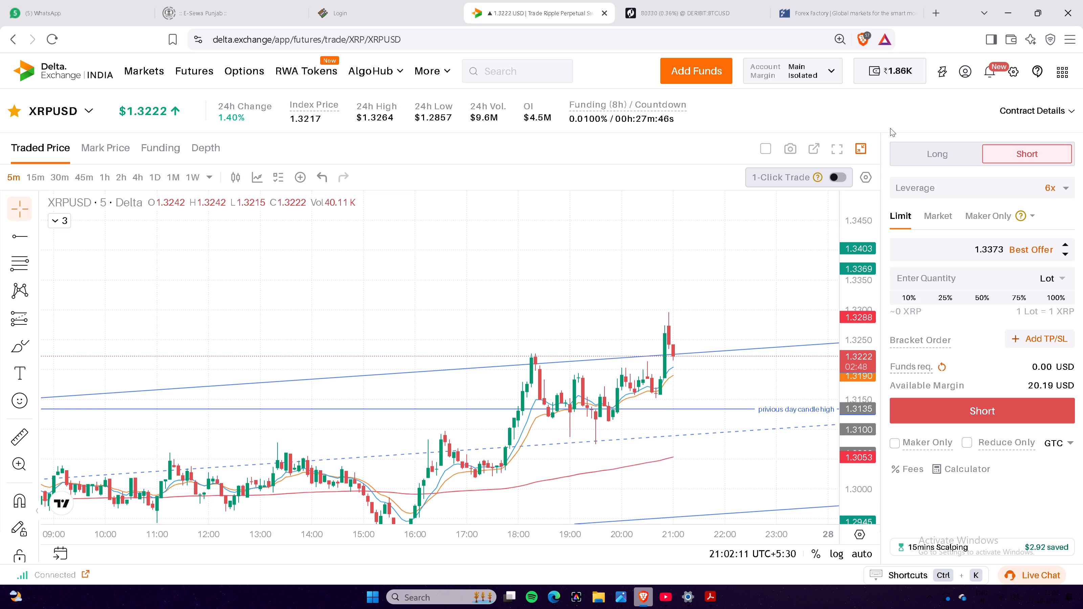
left_click_drag(754, 290, 720, 248)
left_click_drag(842, 258, 840, 308)
scroll(724, 280, "down", 12)
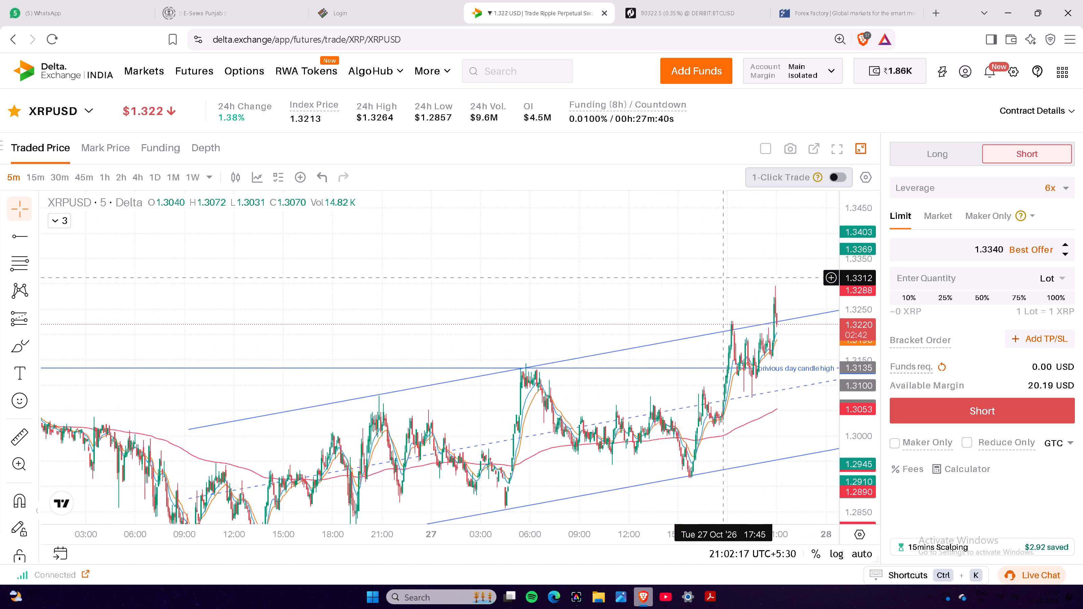
scroll(724, 278, "down", 13)
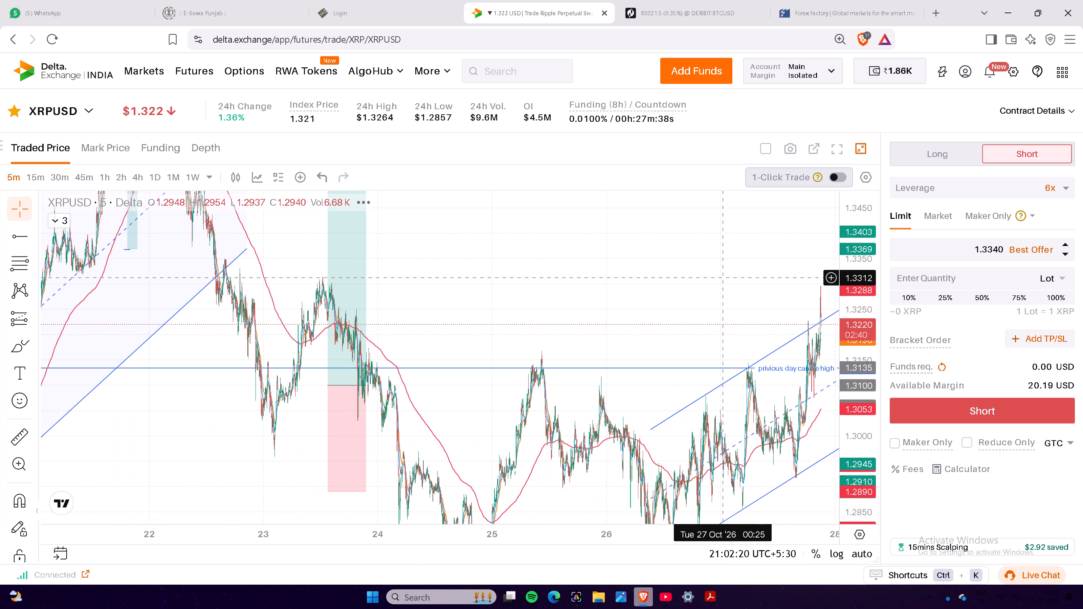
scroll(725, 284, "up", 10)
scroll(725, 284, "down", 9)
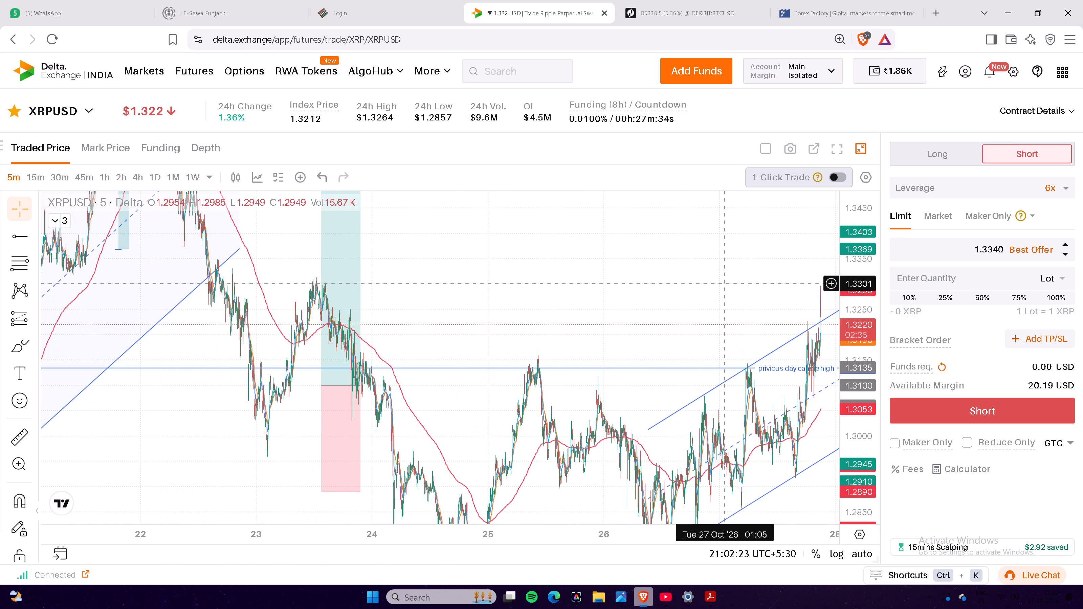
Inspect the most recent XRPUSD 5-minute candles around the channel's upper line in close detail.
scroll(725, 284, "up", 17)
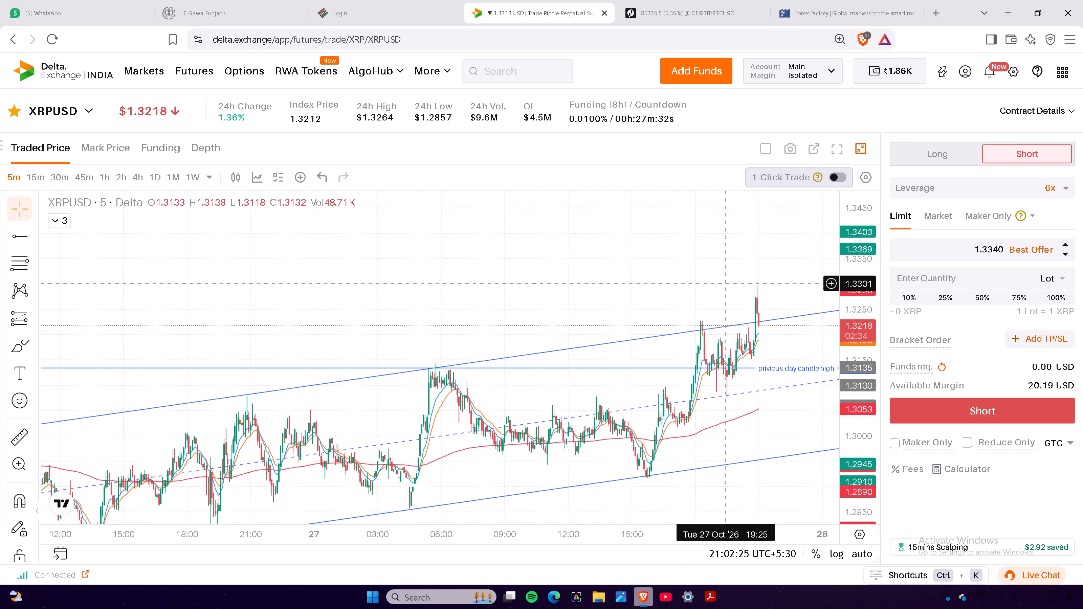
scroll(725, 284, "up", 15)
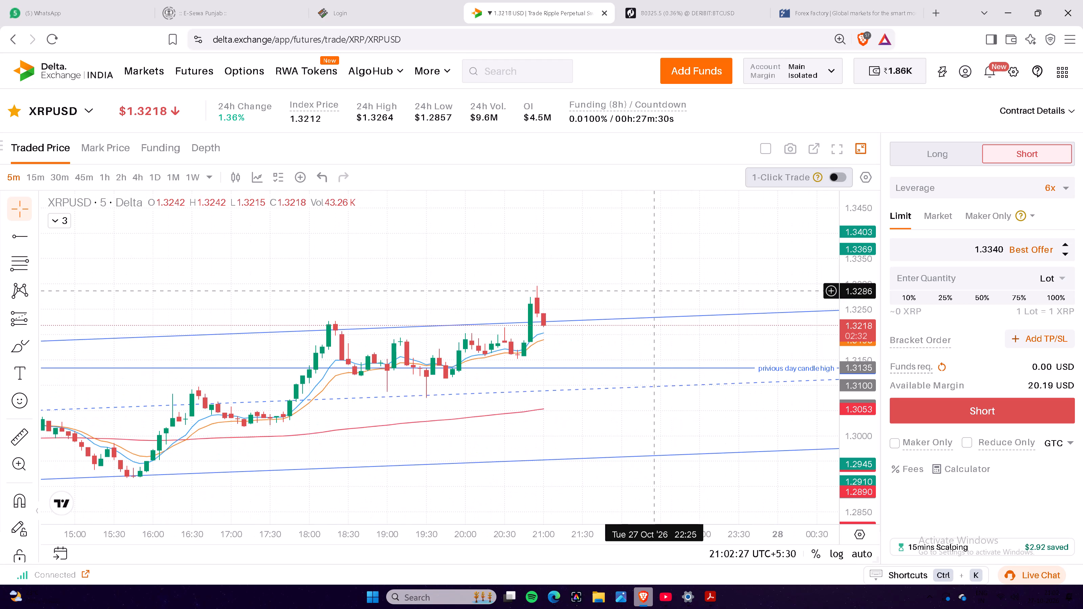
left_click_drag(654, 290, 649, 274)
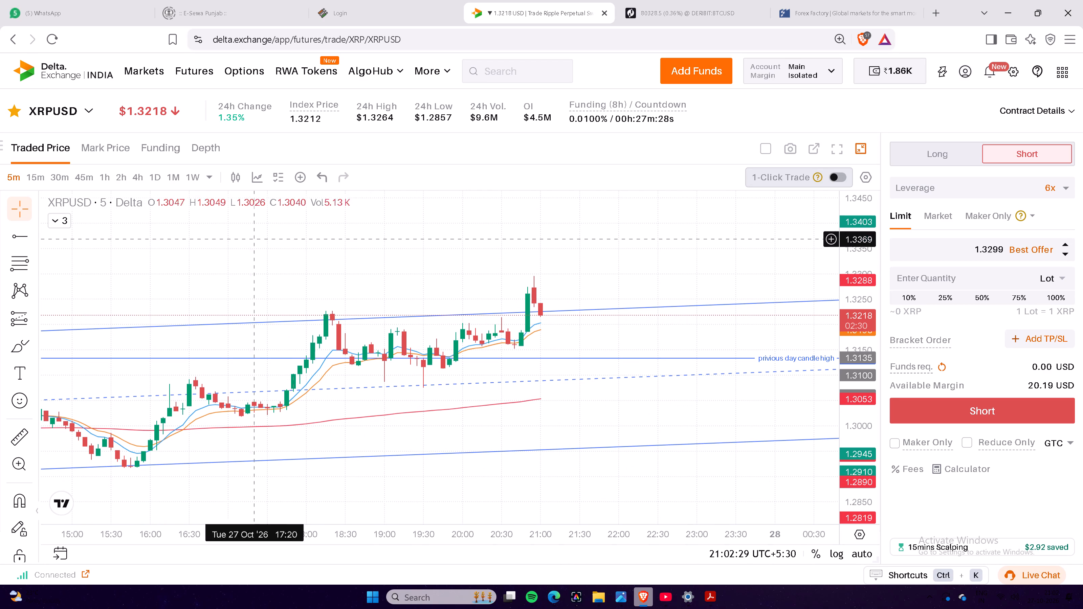
left_click_drag(366, 233, 374, 216)
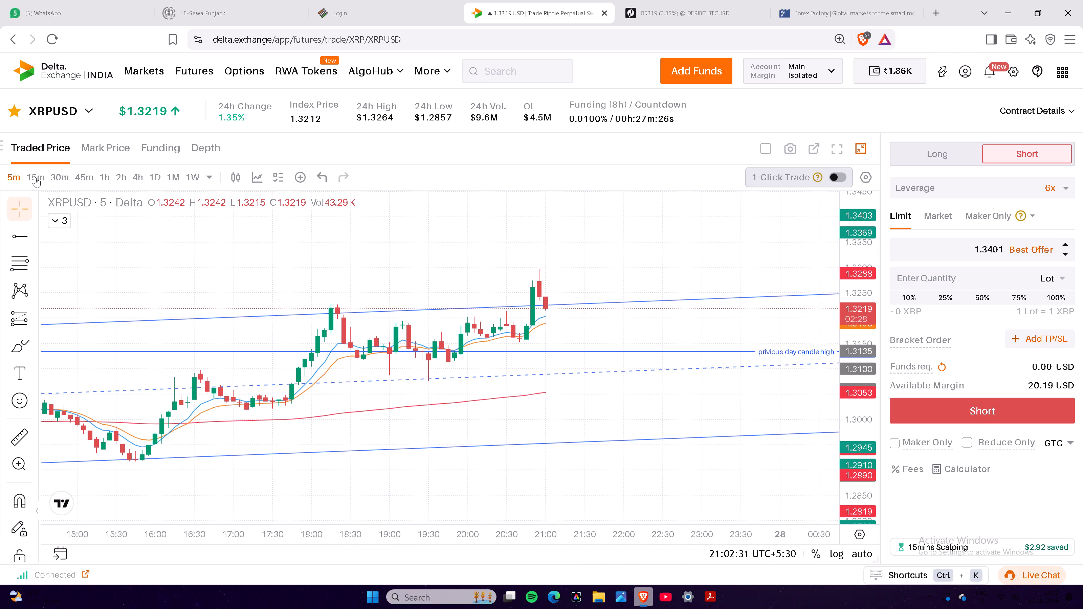
Examine XRPUSD's latest price action within the rising channel on the 15-minute timeframe.
left_click(36, 177)
left_click_drag(861, 268, 856, 334)
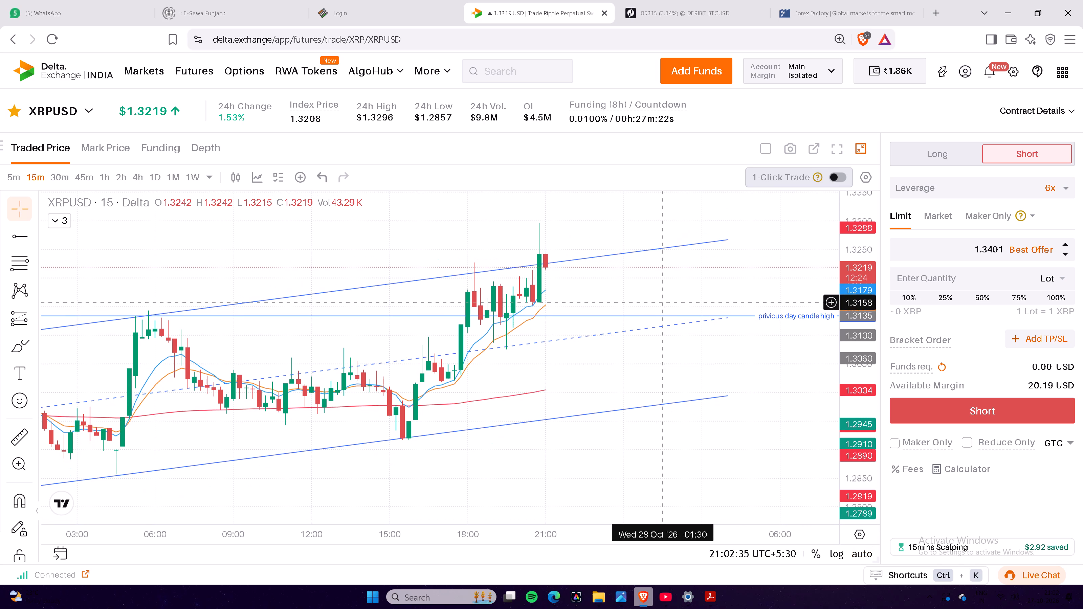
left_click_drag(645, 293, 649, 325)
Return XRPUSD to the 5-minute timeframe and watch the current candle around the channel's upper line.
left_click(14, 177)
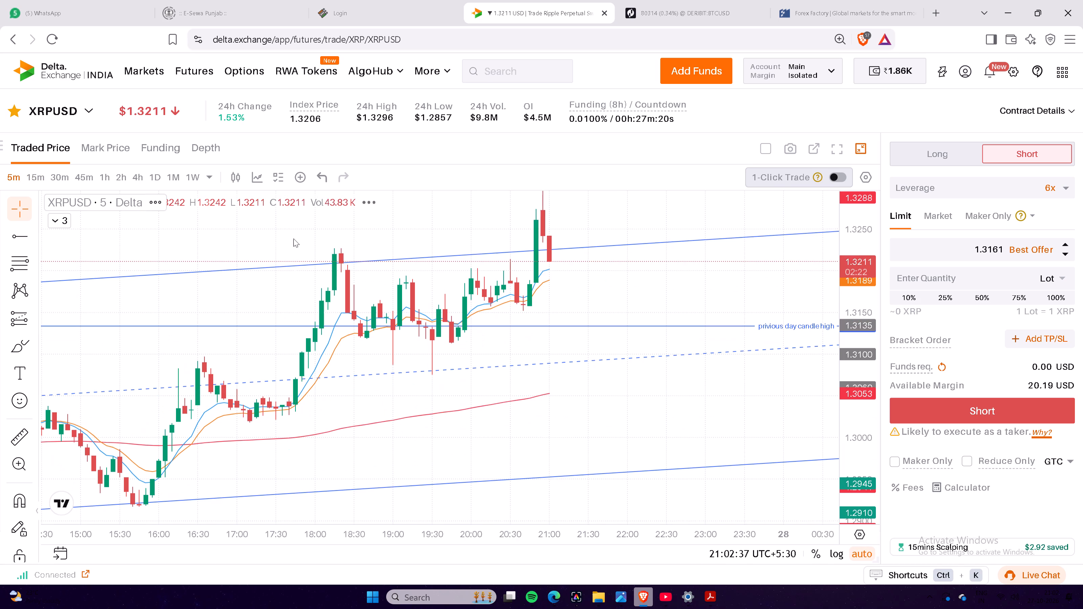
left_click_drag(848, 235, 848, 280)
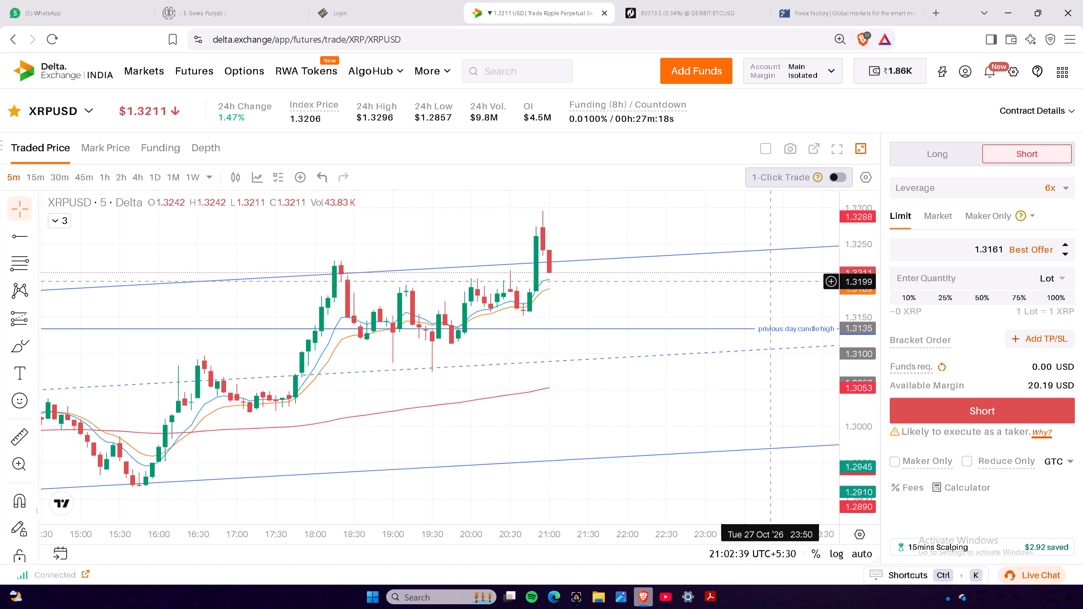
left_click_drag(769, 290, 763, 339)
left_click_drag(666, 241, 665, 262)
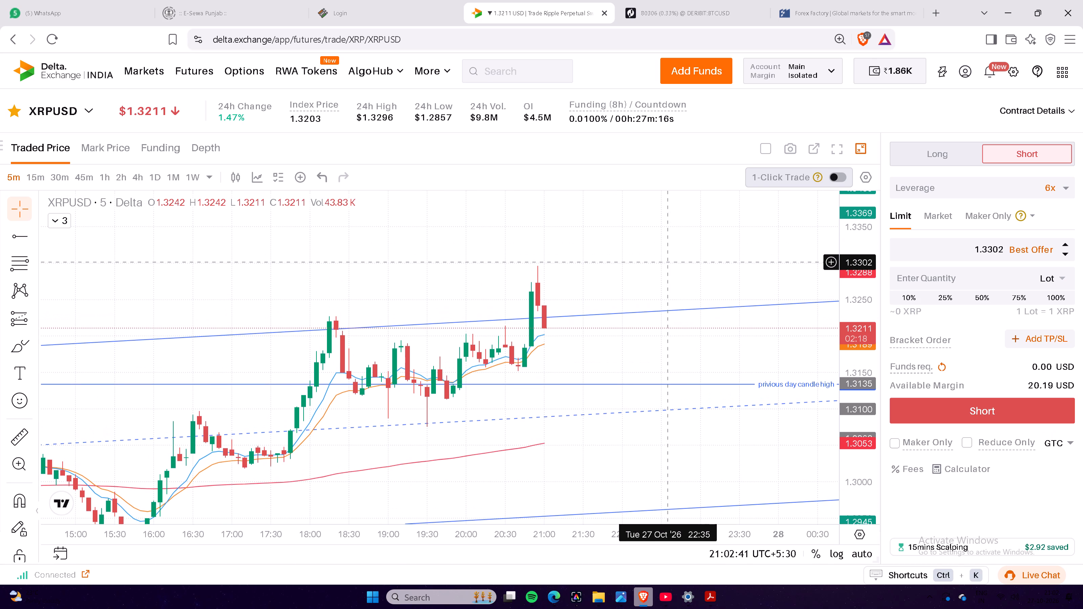
left_click_drag(707, 258, 702, 276)
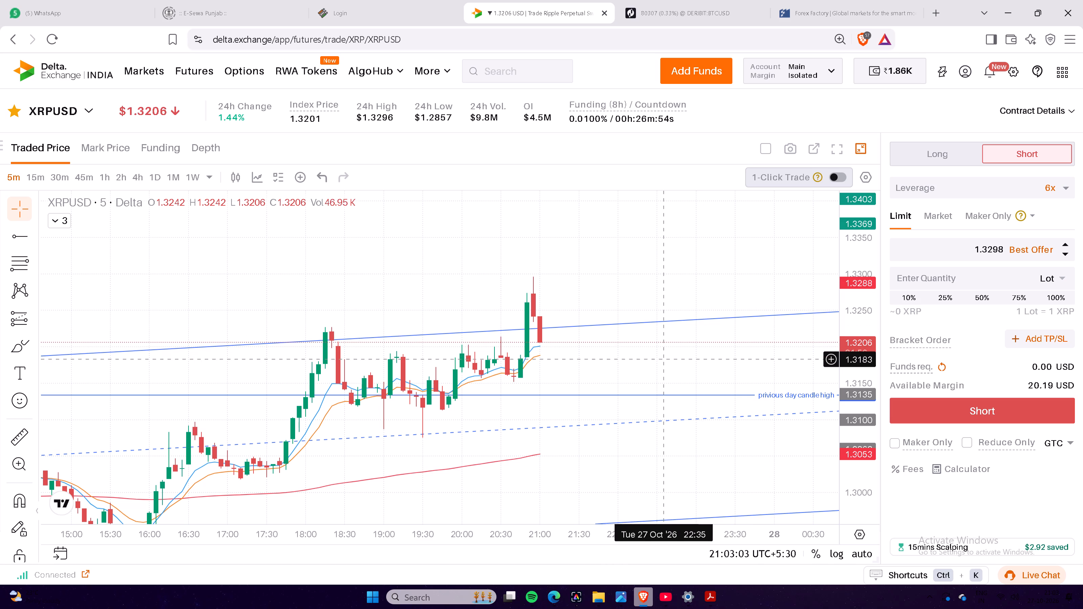
left_click_drag(664, 366, 638, 371)
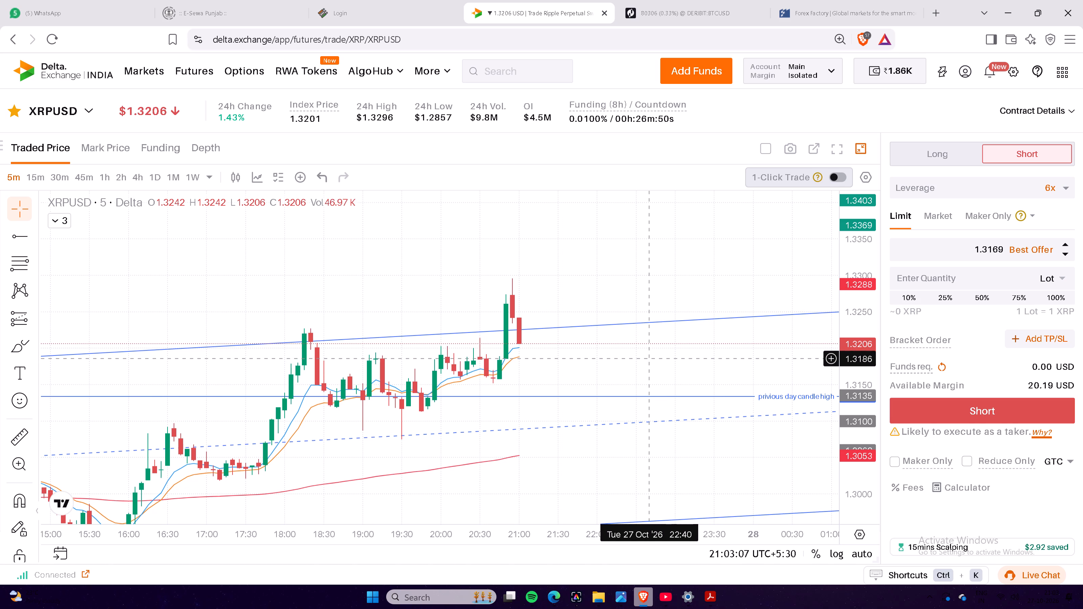
left_click_drag(659, 291, 670, 279)
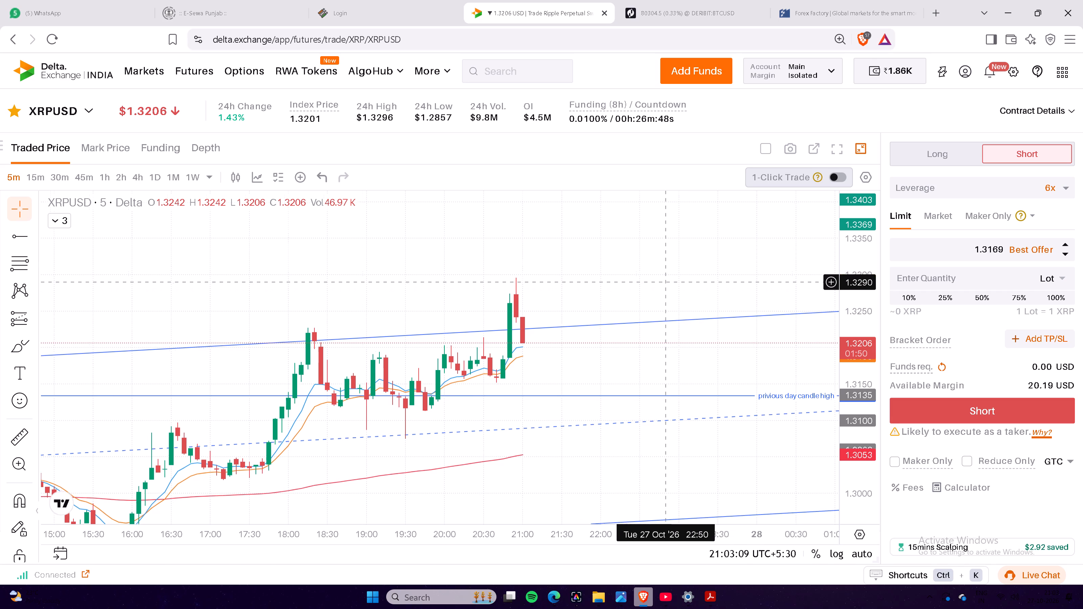
left_click_drag(670, 279, 671, 278)
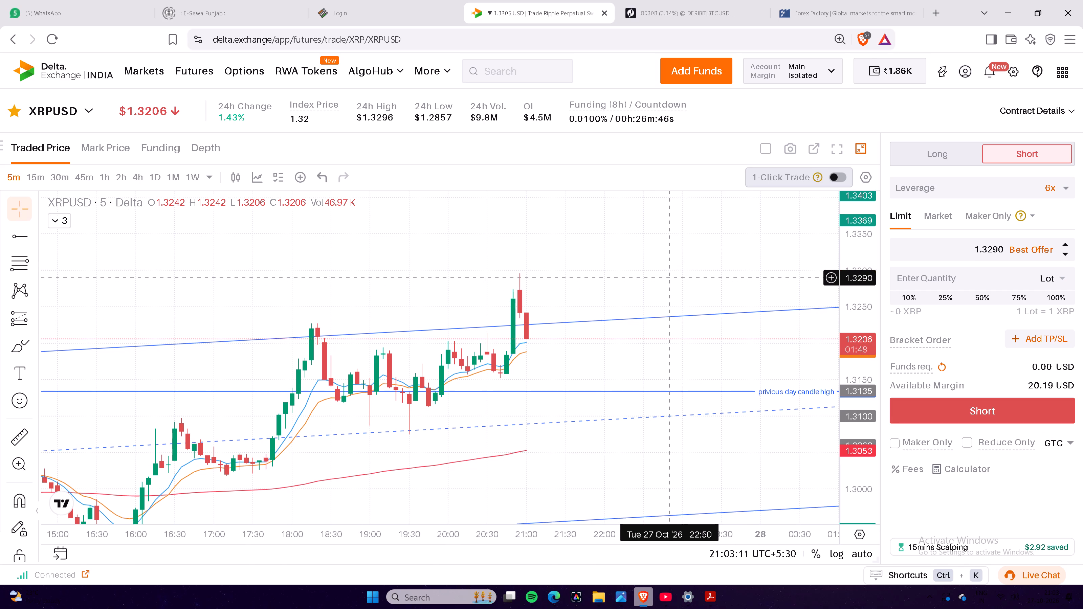
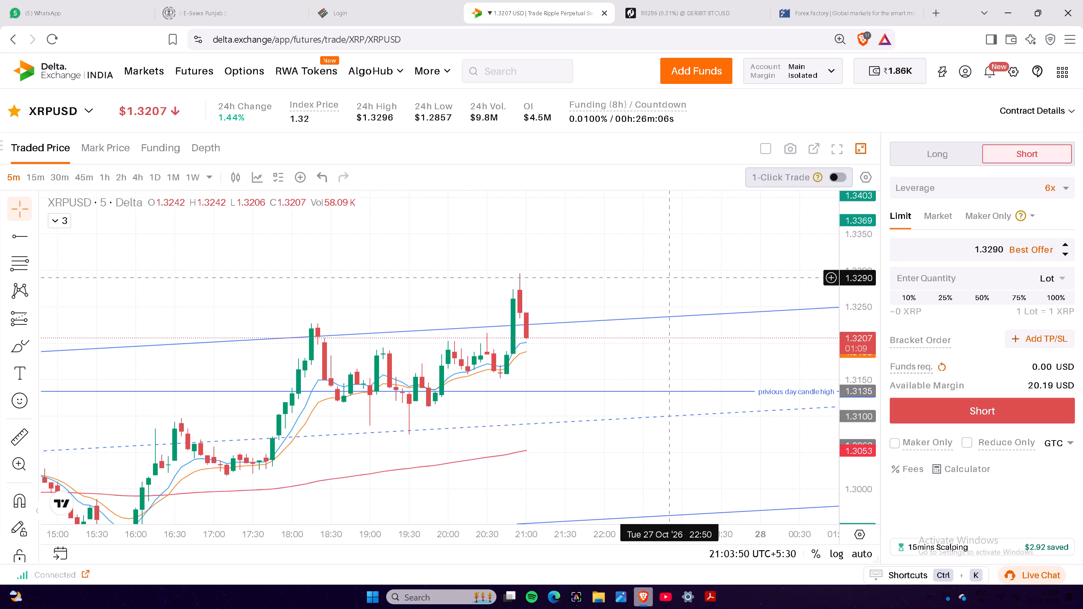
Watch the current XRPUSD 5-minute candle and its pullback against the rising channel's upper line.
left_click_drag(717, 269, 719, 273)
double_click(719, 273)
scroll(559, 246, "up", 1)
left_click_drag(514, 238, 541, 230)
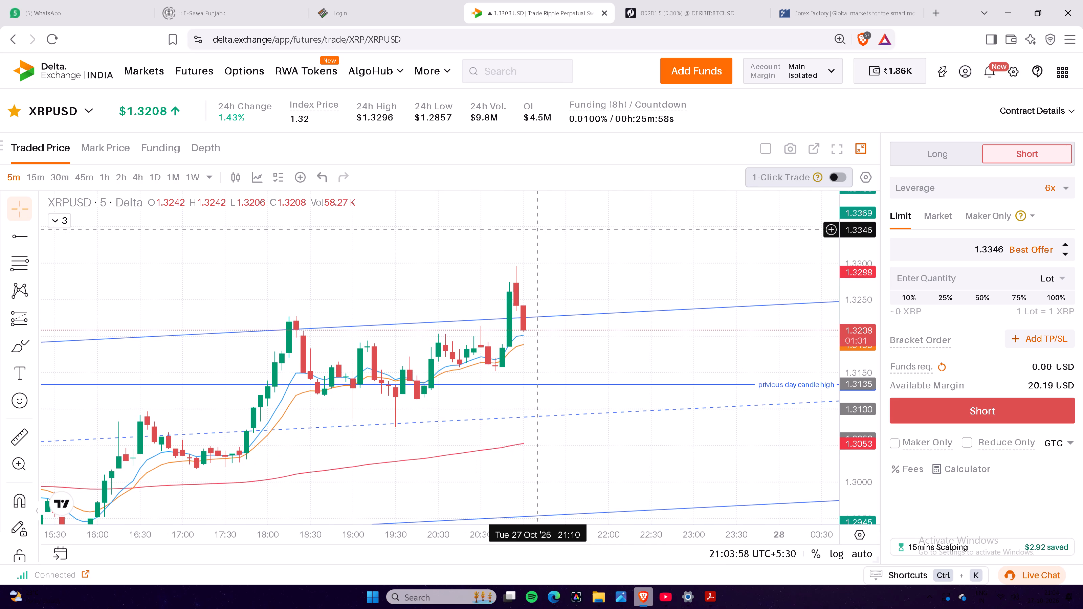
left_click_drag(576, 242, 585, 252)
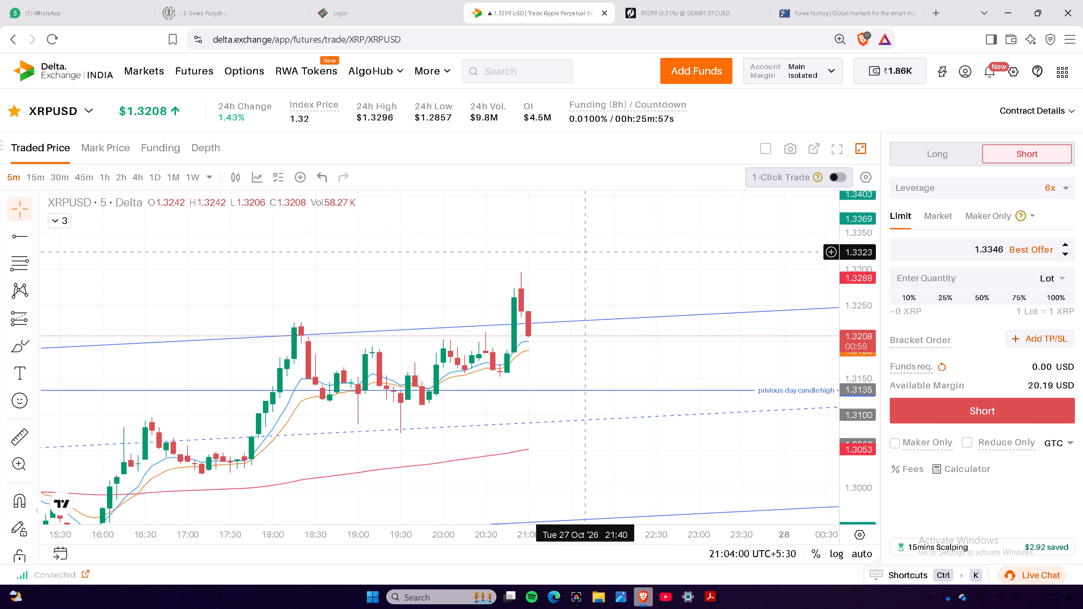
left_click_drag(585, 252, 602, 241)
left_click_drag(616, 232, 623, 222)
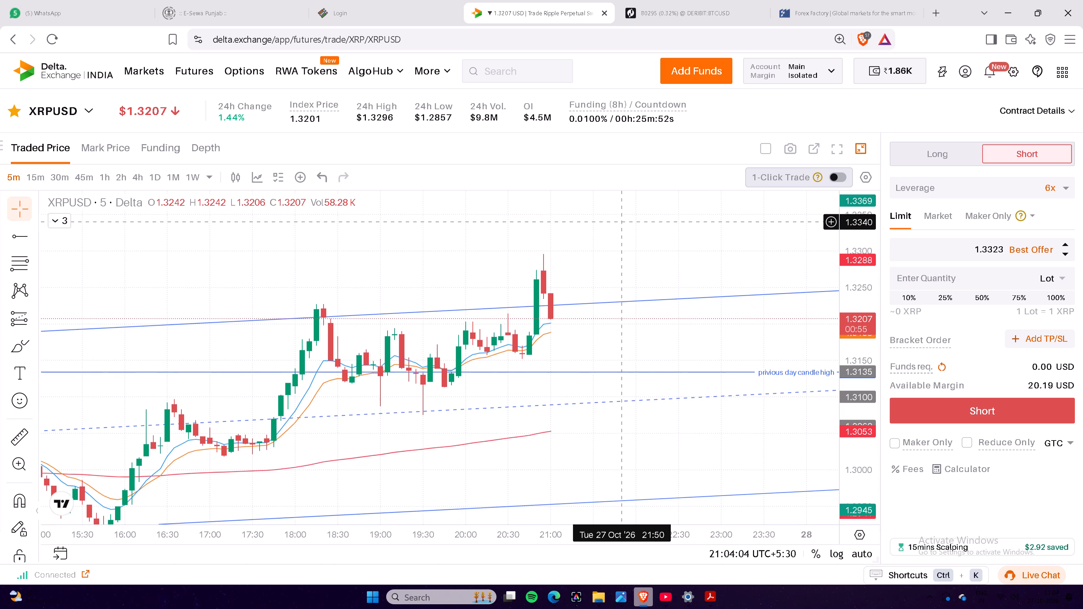
left_click_drag(623, 222, 627, 220)
left_click_drag(627, 235, 606, 233)
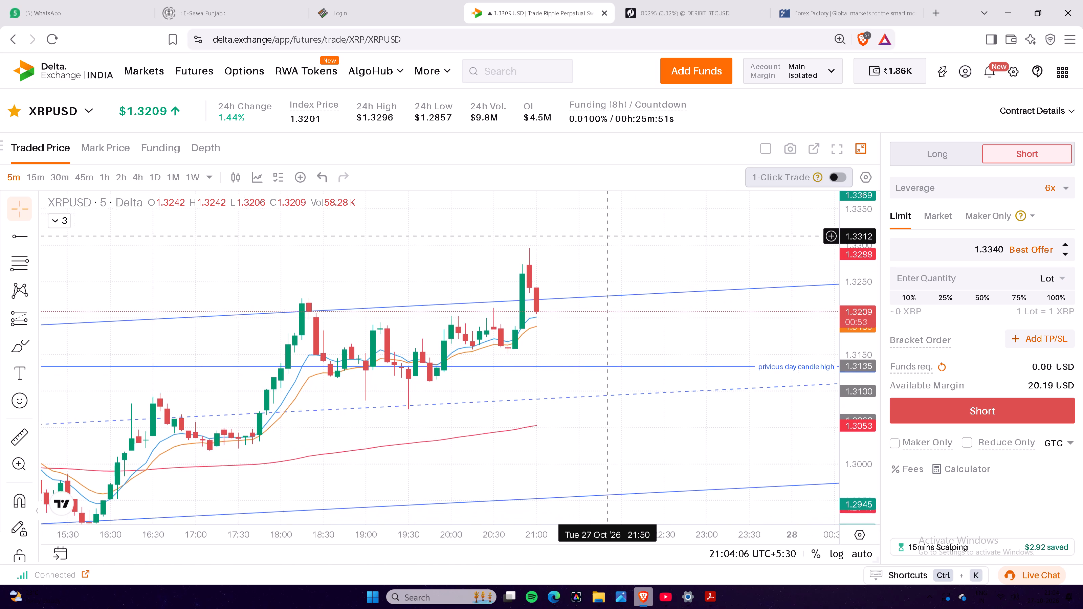
left_click_drag(606, 233, 603, 250)
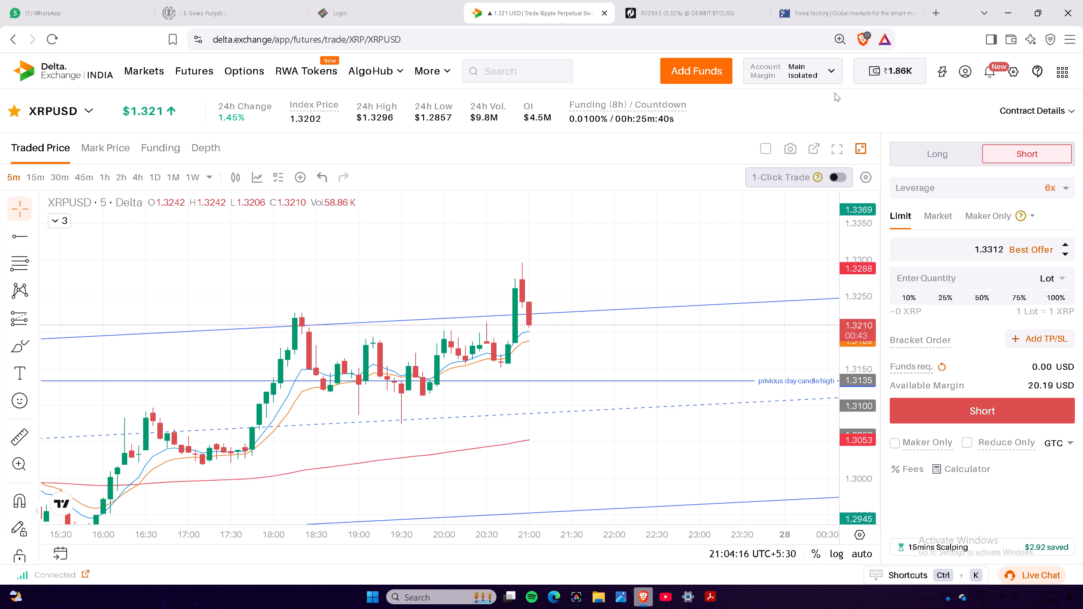
Check the open SLVONUSD limit order and its stop loss in the open orders list, returning to the XRPUSD chart.
scroll(835, 101, "down", 5)
scroll(264, 488, "down", 2)
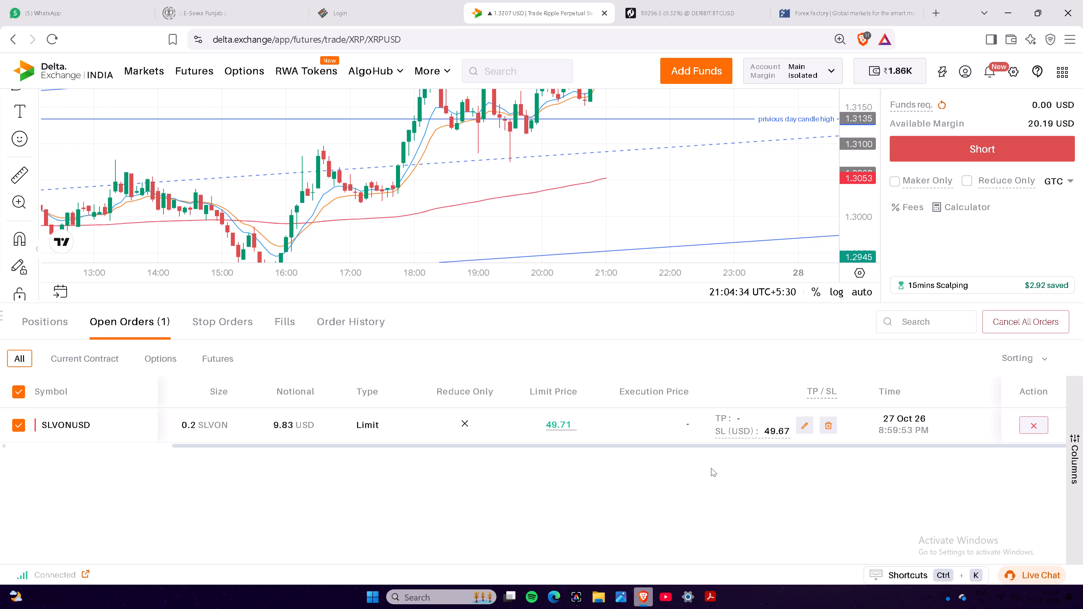
scroll(858, 485, "up", 4)
scroll(763, 456, "up", 2)
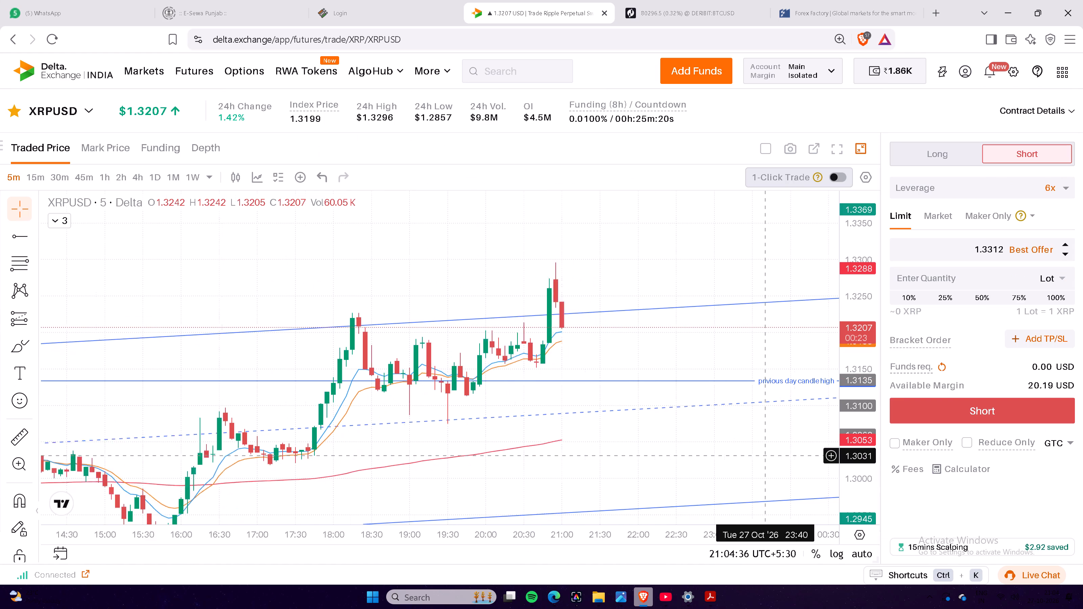
Compare XRPUSD's latest 5-minute candles with the day's earlier price action inside the rising channel.
scroll(763, 456, "up", 4)
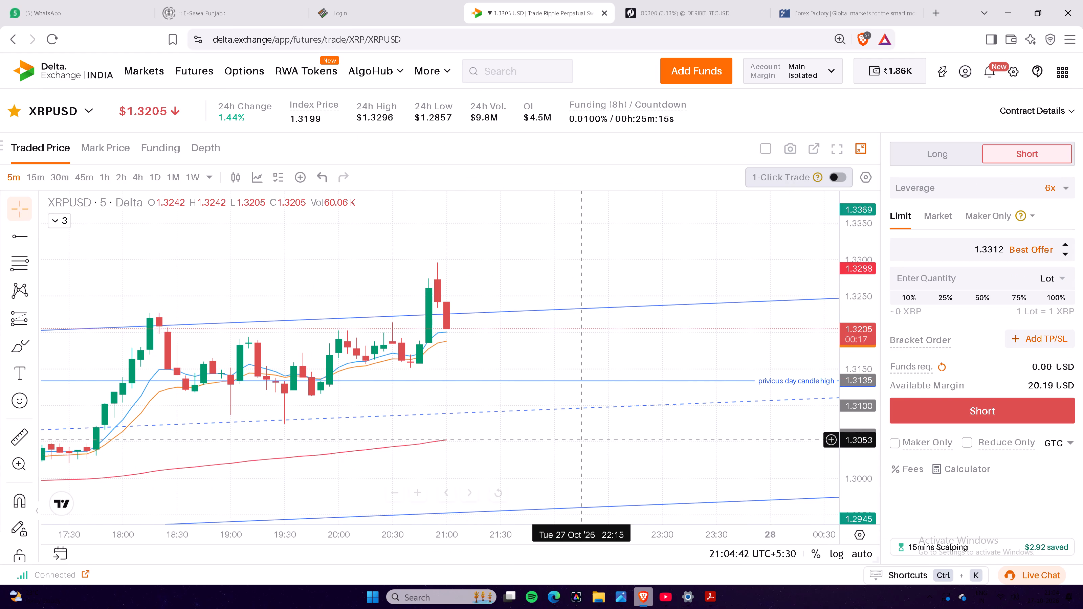
scroll(584, 440, "down", 7)
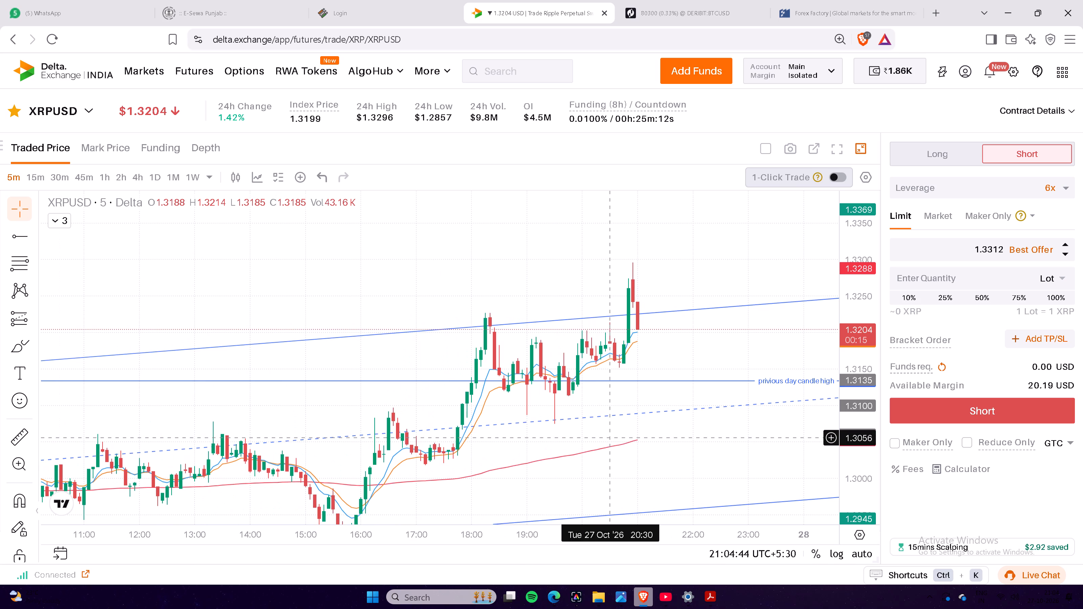
scroll(610, 437, "down", 2)
scroll(610, 437, "up", 2)
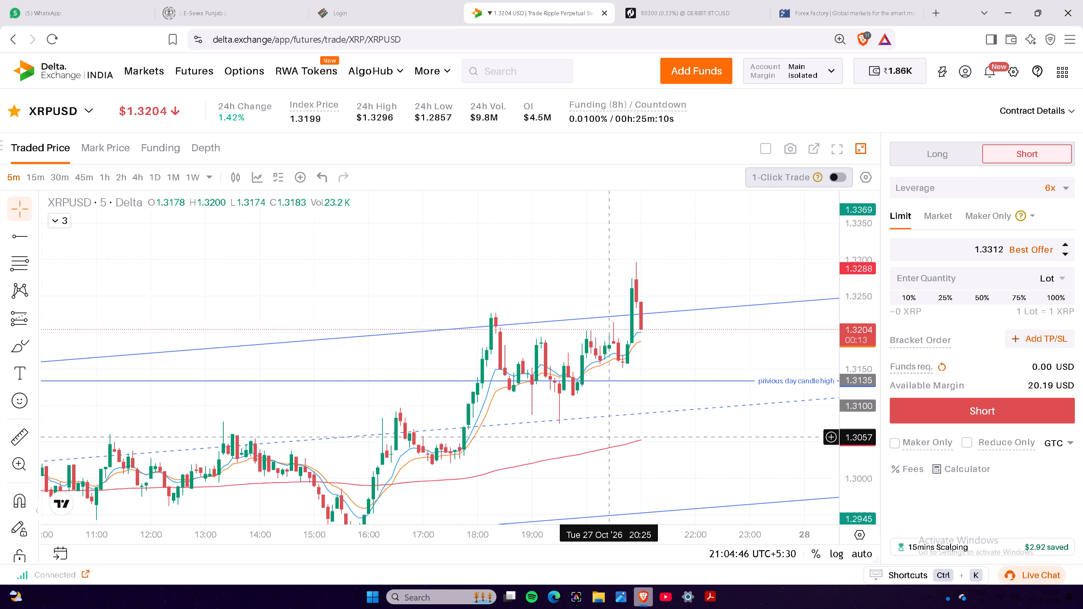
scroll(610, 437, "up", 5)
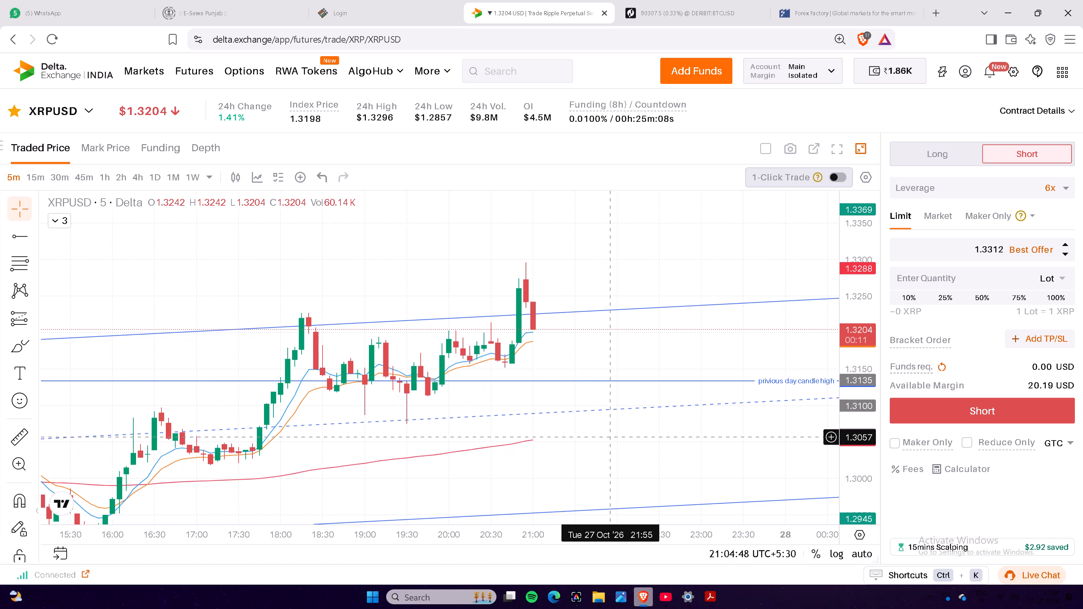
scroll(610, 437, "up", 3)
Open the SLVONUSD chart from its open order and examine 5-minute price action relative to the 49.71 sell order line.
scroll(611, 436, "down", 1)
scroll(870, 123, "down", 5)
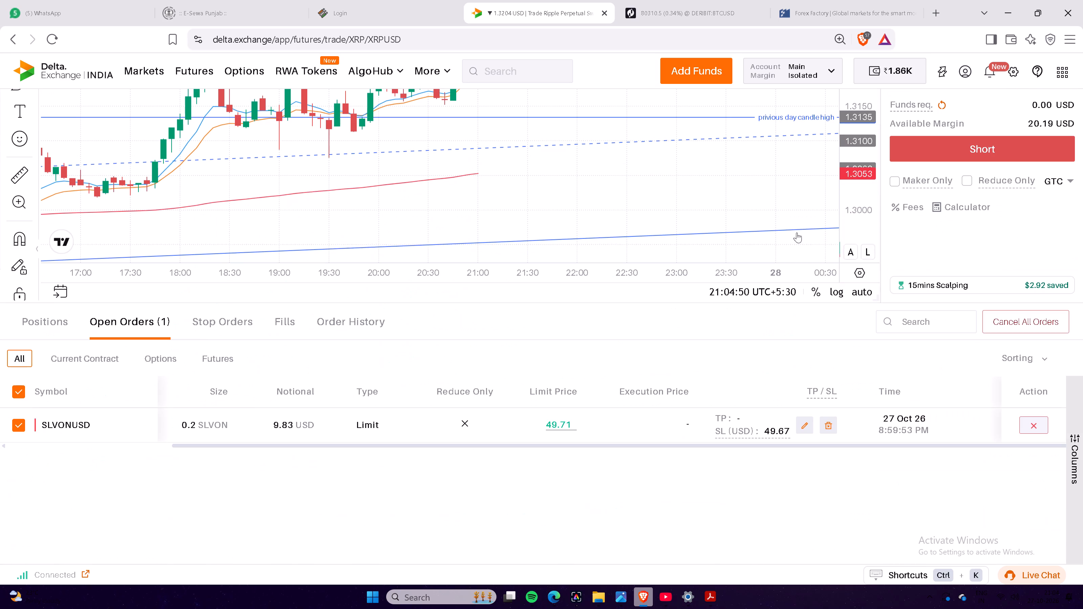
double_click(76, 426)
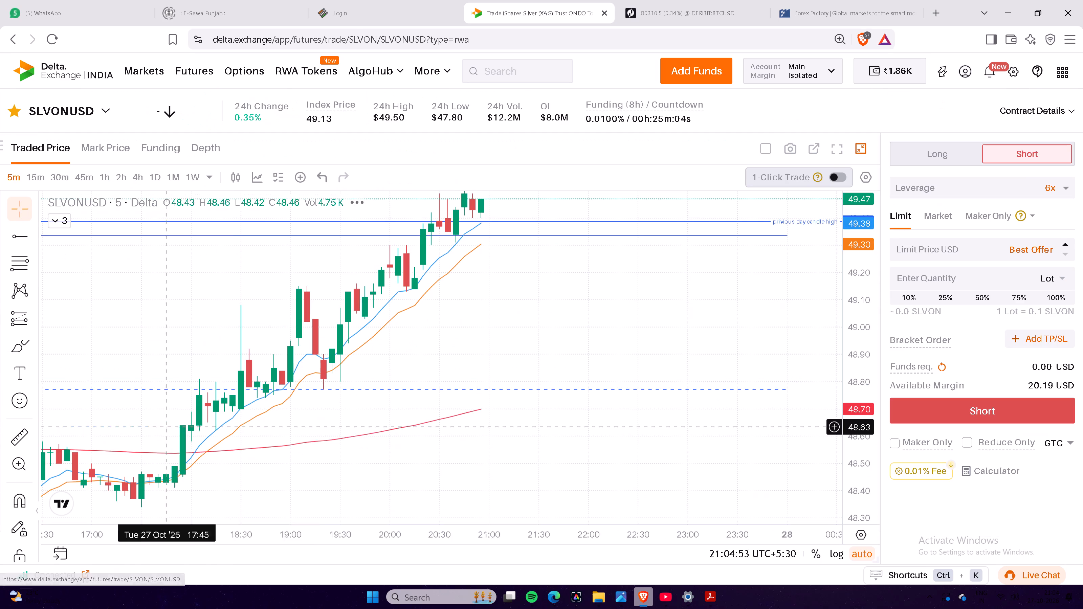
left_click_drag(859, 308, 859, 280)
left_click_drag(609, 315, 603, 337)
left_click_drag(602, 342, 598, 359)
left_click_drag(598, 364, 593, 452)
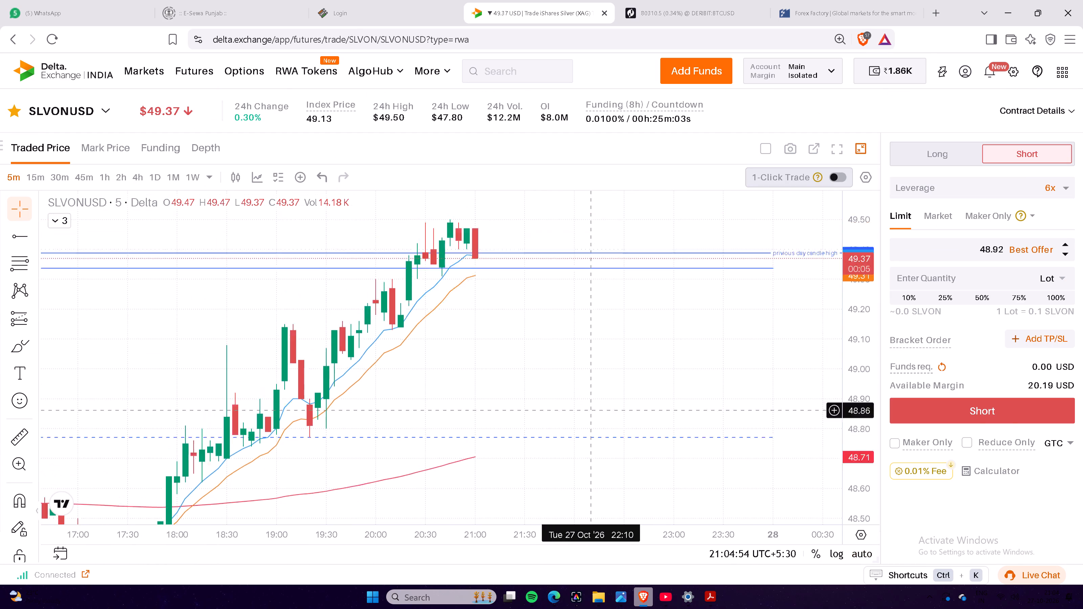
left_click_drag(593, 452, 620, 486)
scroll(665, 400, "down", 2)
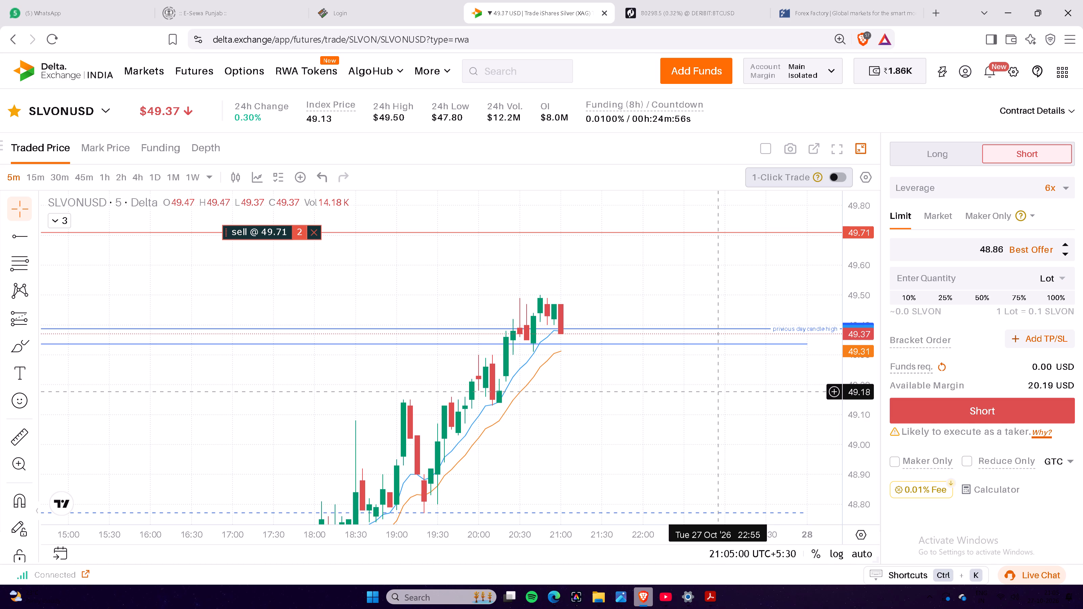
left_click_drag(734, 388, 681, 424)
triple_click(681, 424)
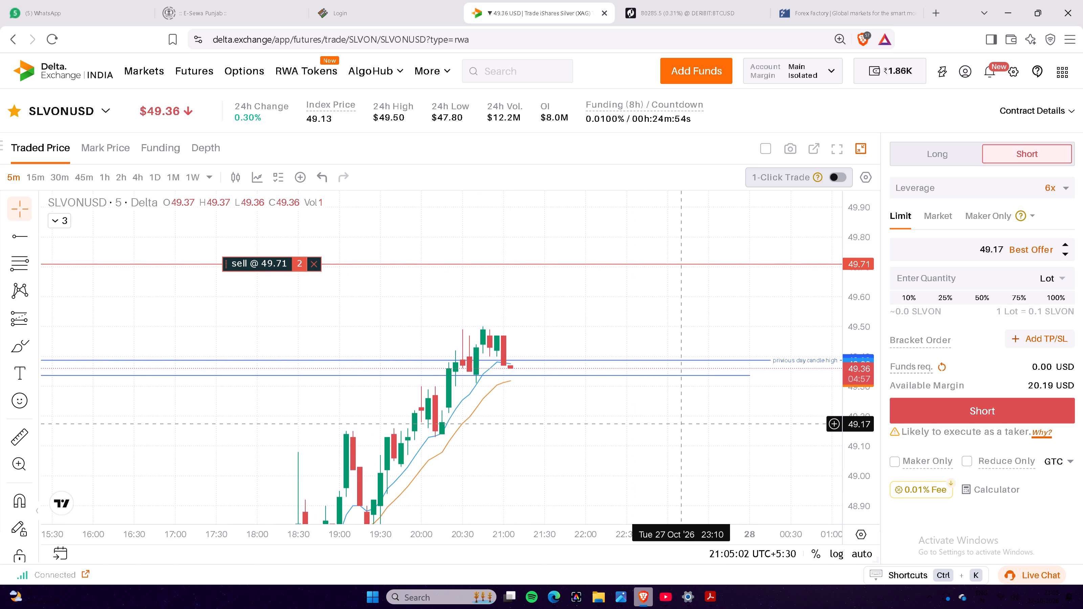
Switch SLVONUSD to the 15-minute timeframe and examine price against the 49.71 sell order and previous-day-high line.
left_click(33, 177)
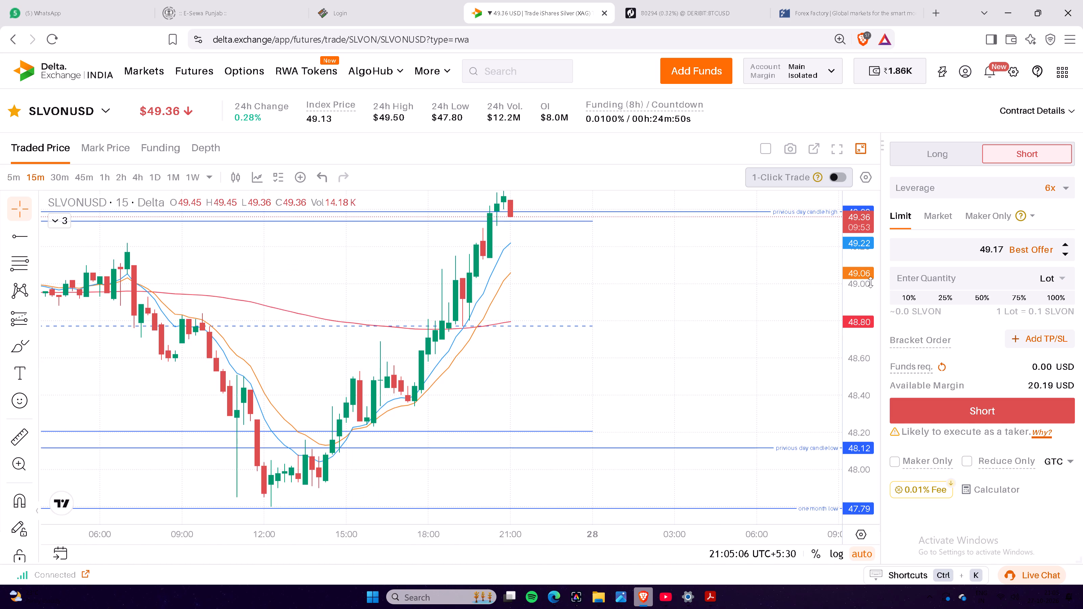
left_click_drag(862, 284, 848, 374)
left_click(848, 374)
left_click_drag(723, 335, 722, 374)
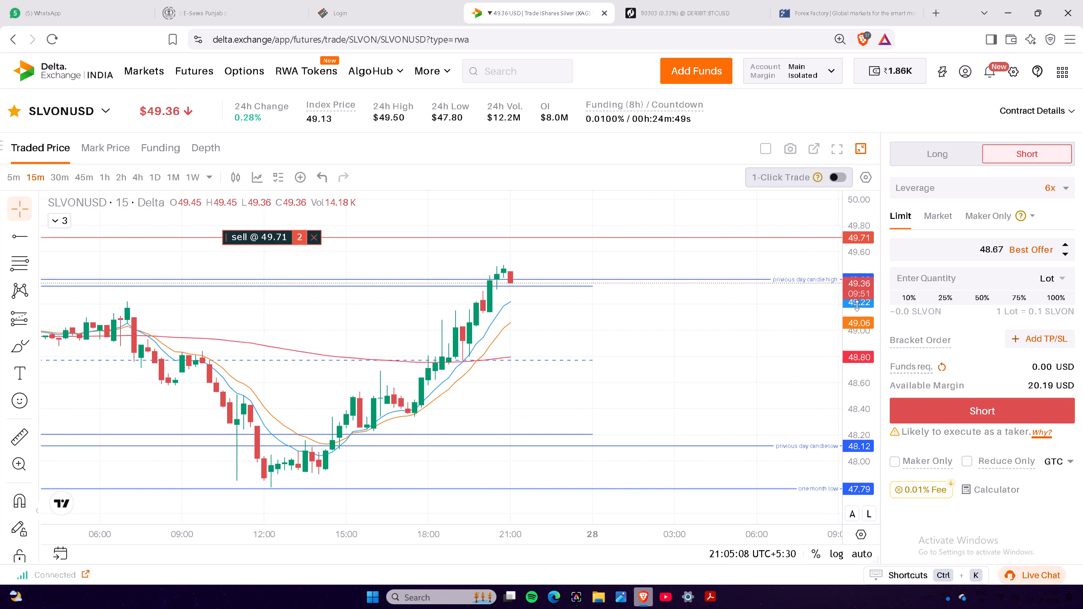
left_click_drag(858, 303, 849, 284)
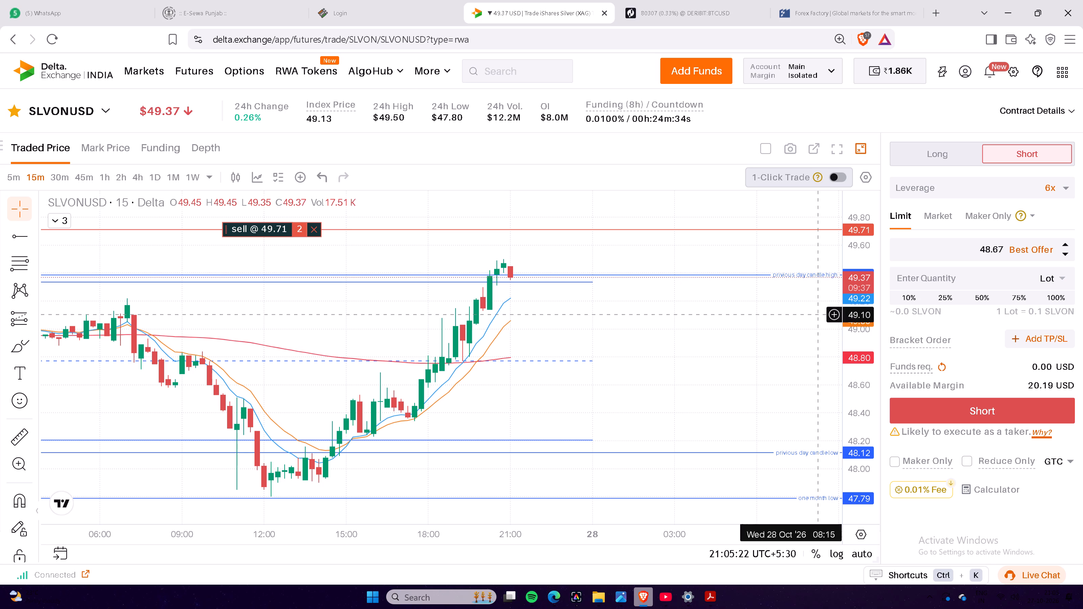
left_click_drag(645, 343, 726, 387)
left_click_drag(727, 386, 736, 383)
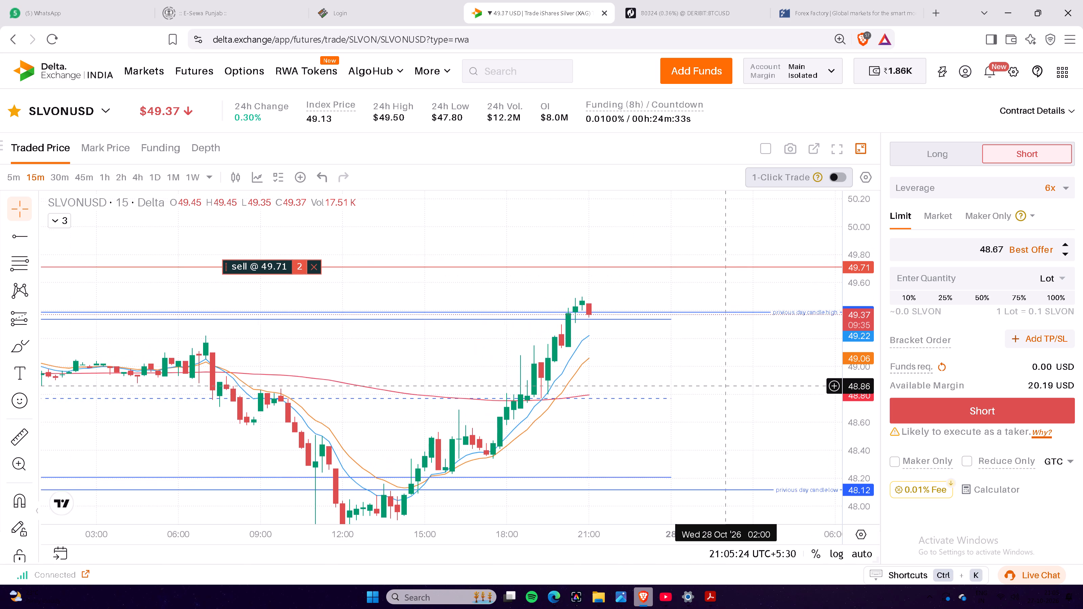
left_click_drag(736, 383, 745, 376)
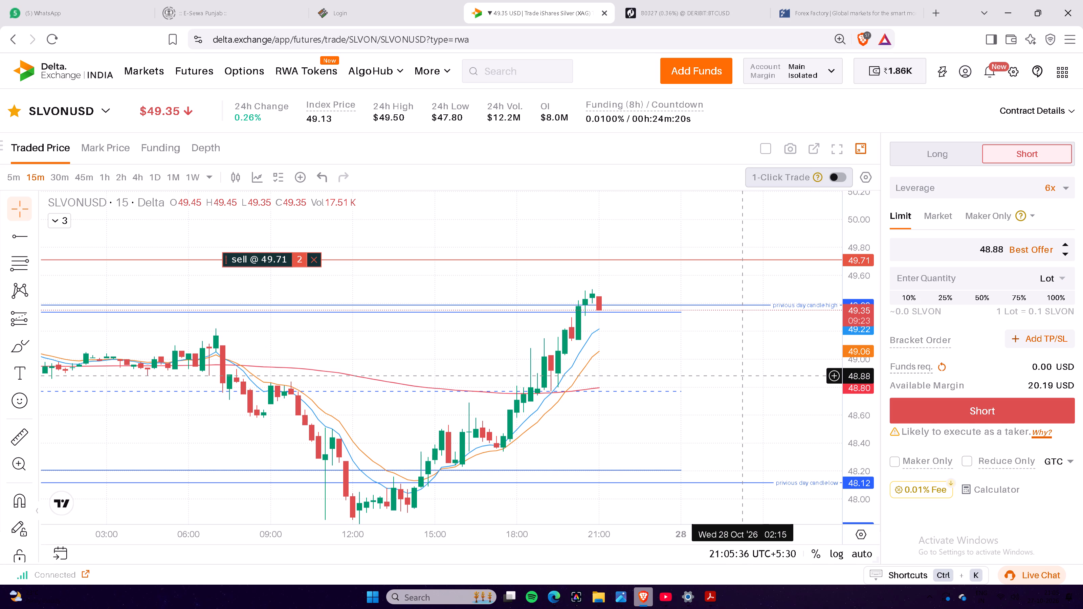
scroll(687, 358, "up", 2)
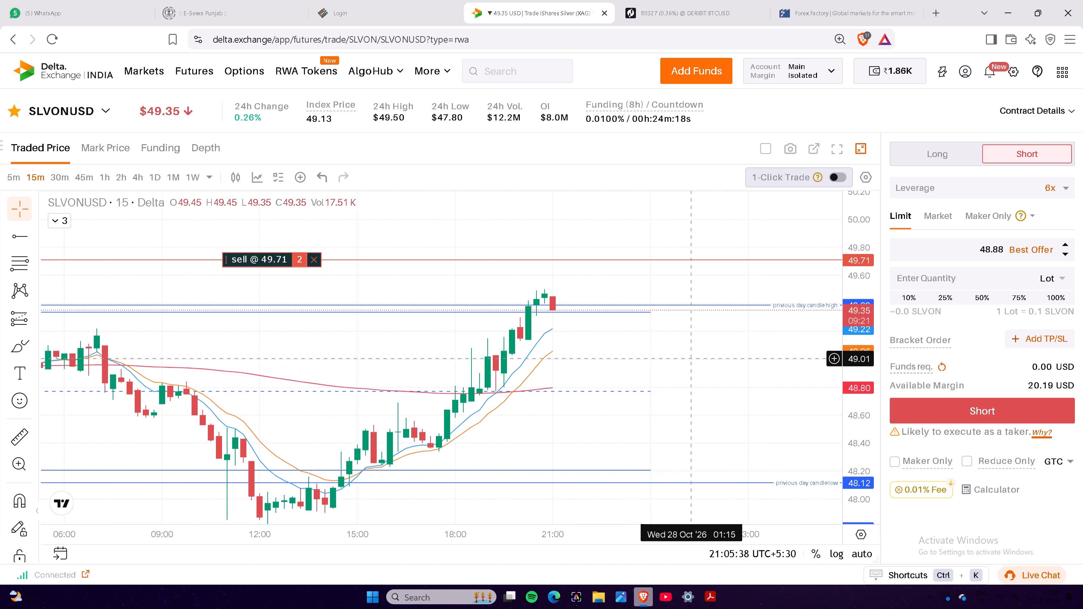
scroll(726, 356, "down", 1)
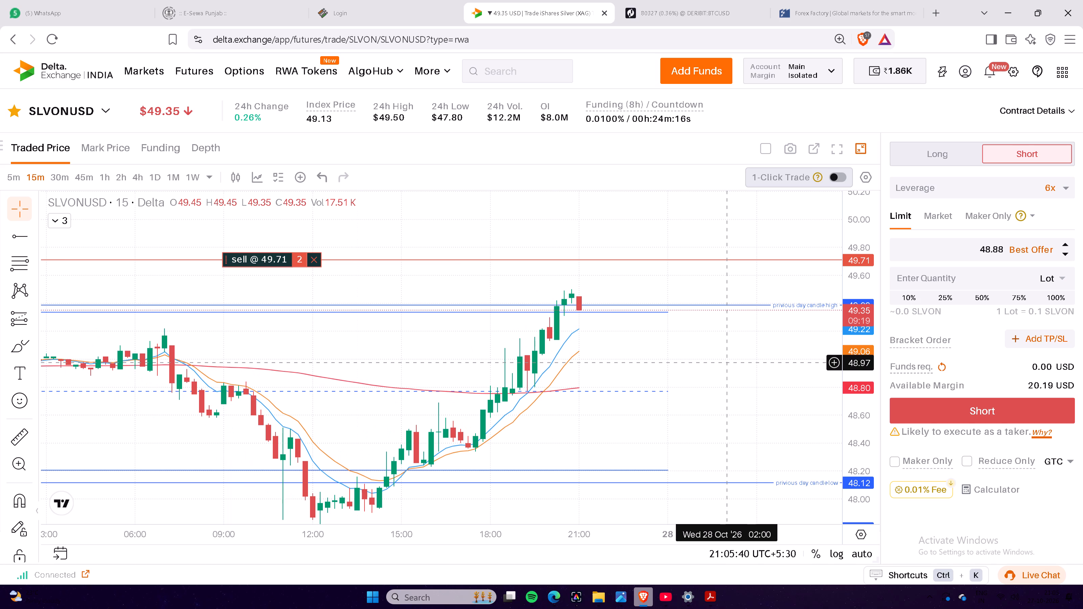
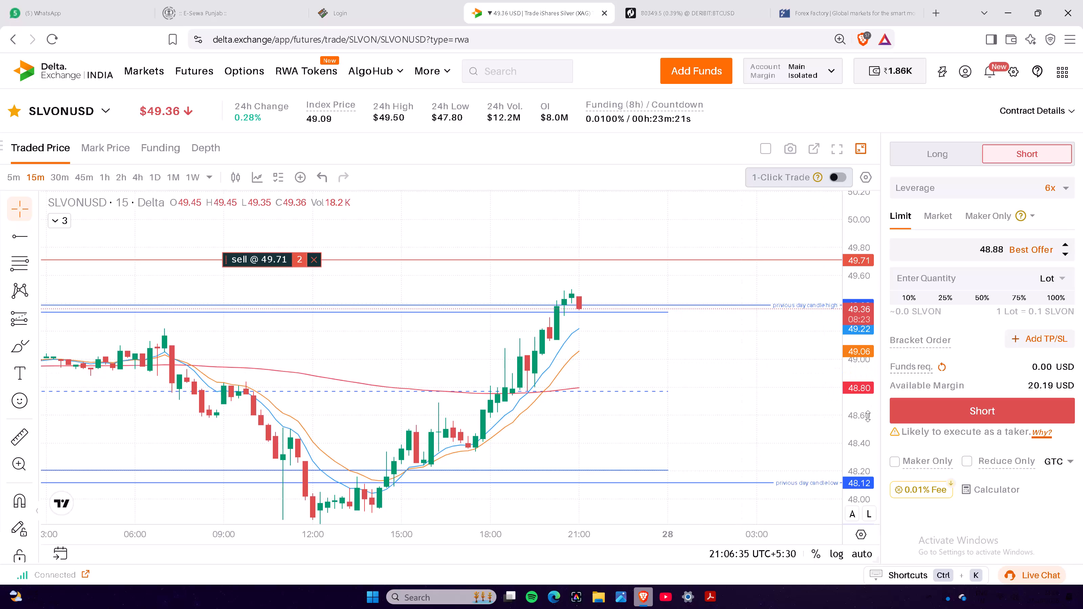
Examine SLVONUSD's latest 15-minute candles more closely against the 49.71 sell order and the previous-day-high line.
left_click_drag(865, 416, 862, 352)
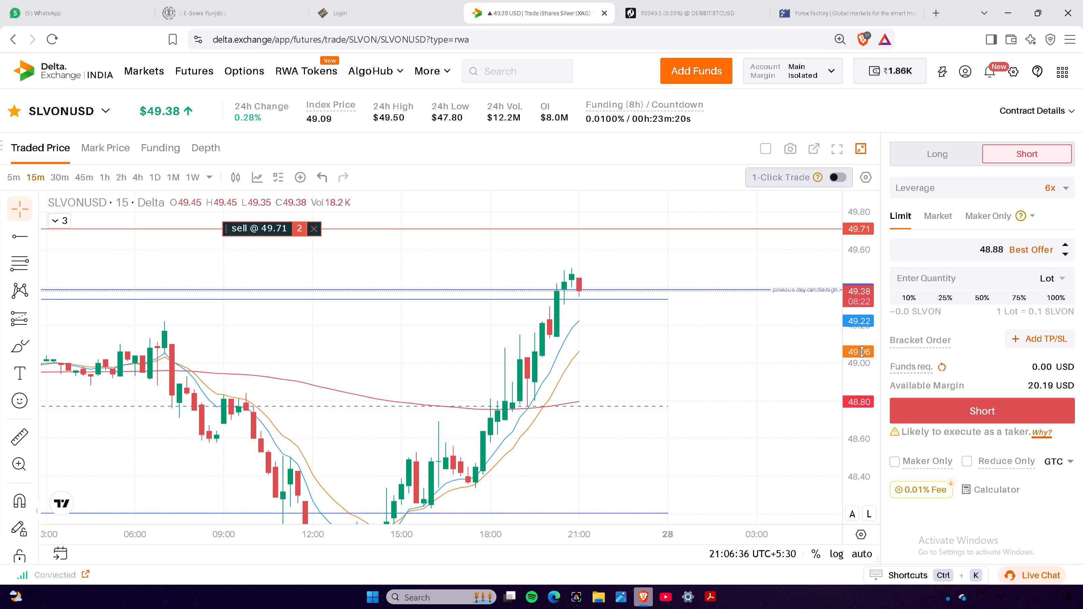
left_click_drag(862, 352, 862, 350)
left_click_drag(673, 342, 659, 369)
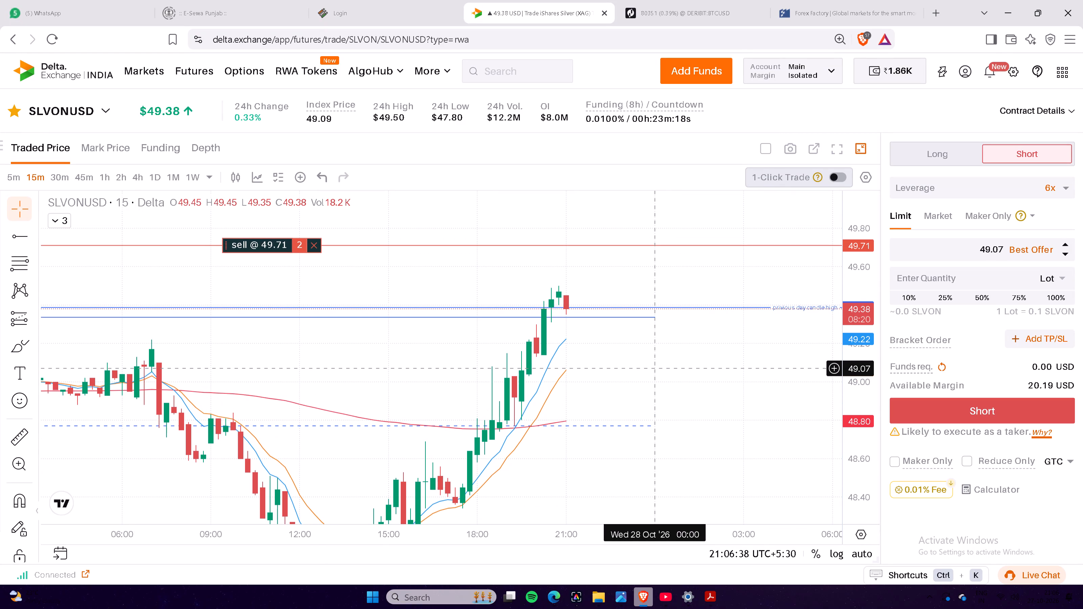
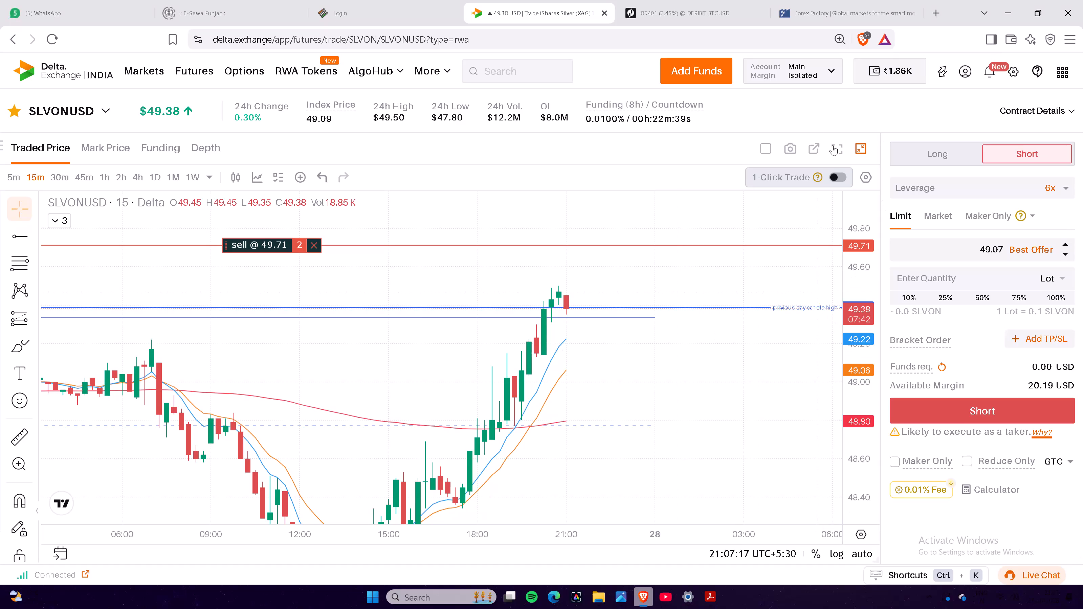
Switch the trading chart from SLVONUSD to XRPUSD through the watchlist.
left_click(58, 113)
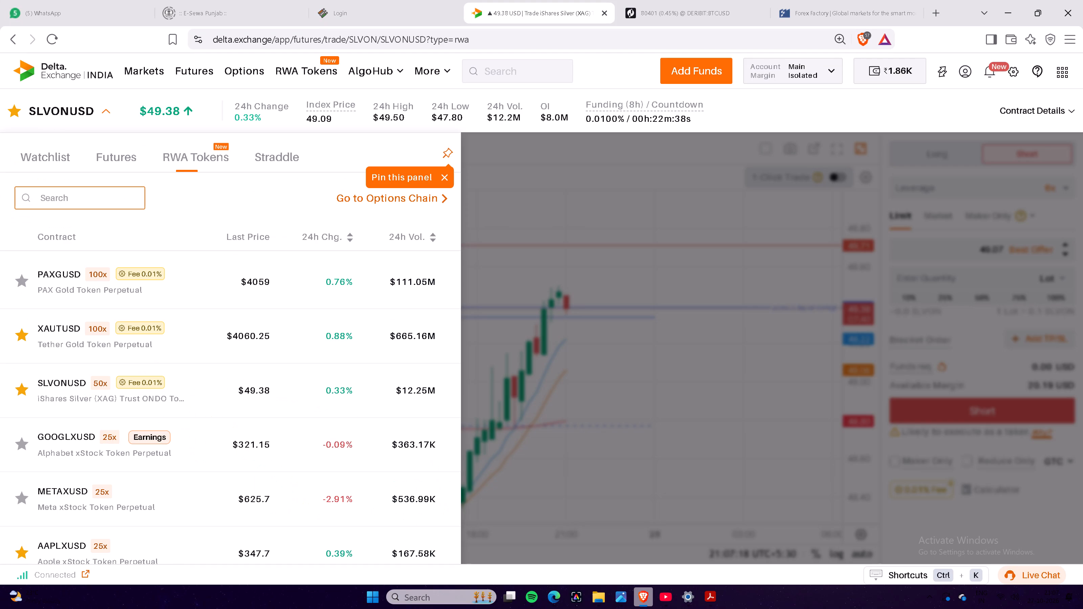
left_click(87, 196)
left_click(64, 161)
scroll(109, 346, "down", 2)
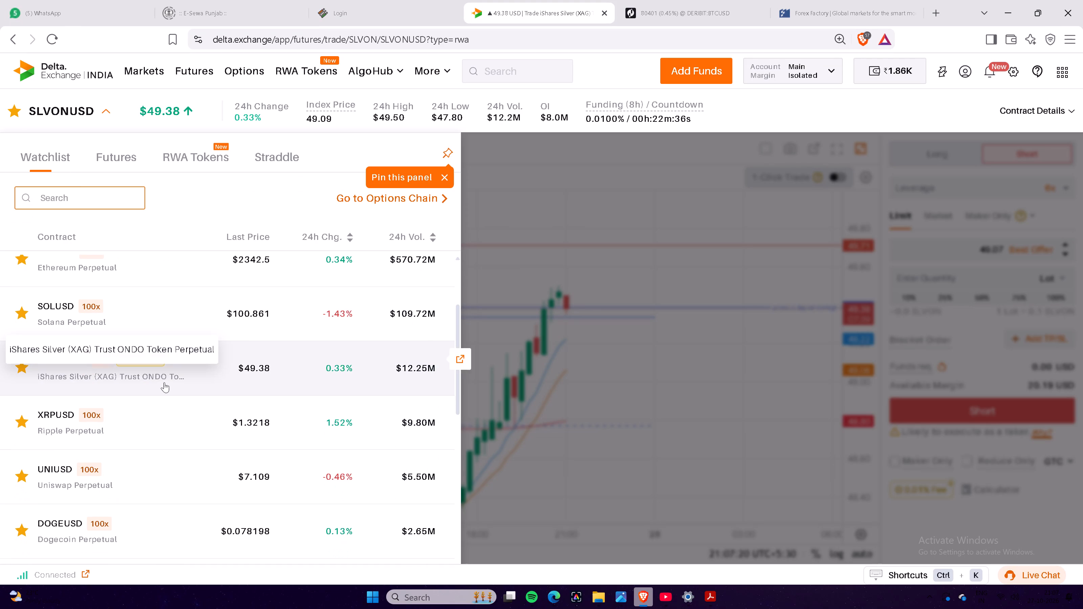
left_click(153, 431)
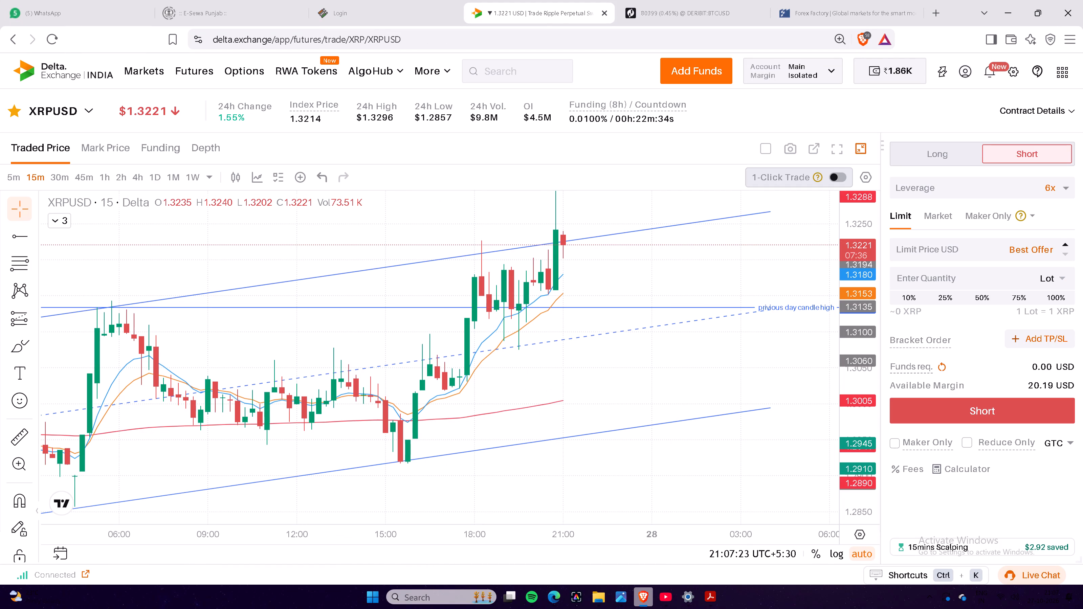
Show XRPUSD on the 5-minute timeframe, with the latest candles and the upper channel line in view.
left_click_drag(858, 277, 844, 386)
left_click_drag(764, 411, 759, 448)
left_click(759, 448)
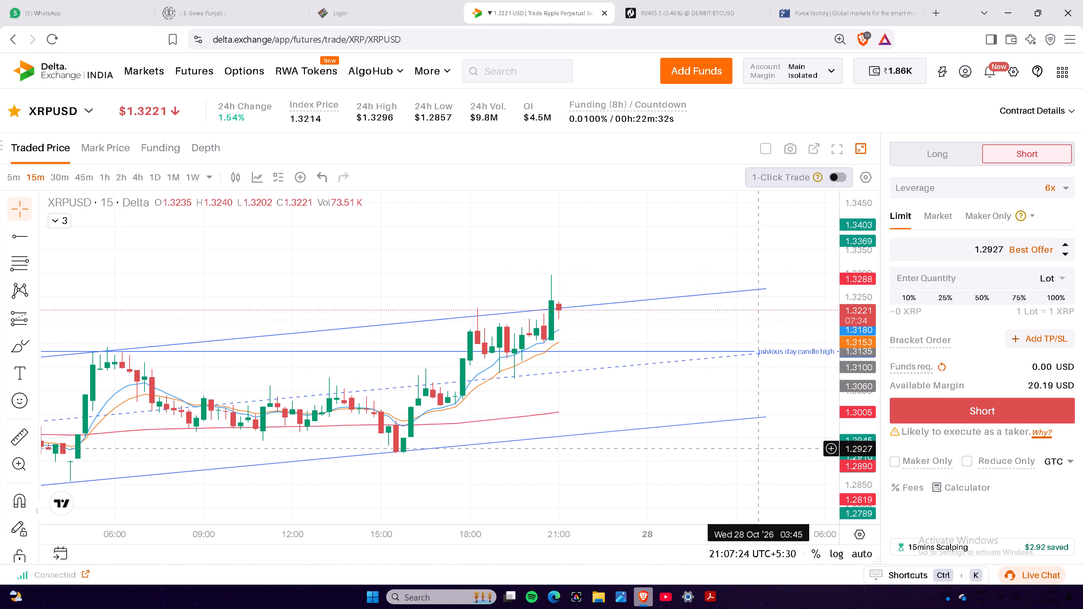
double_click(15, 181)
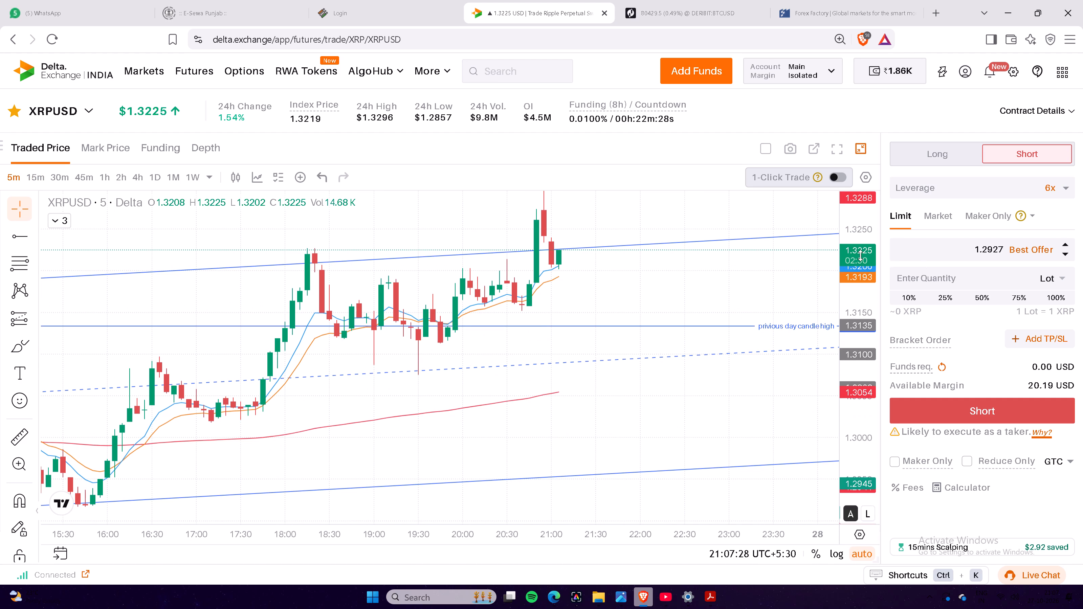
left_click_drag(860, 255, 844, 334)
left_click(844, 334)
left_click_drag(621, 226, 624, 266)
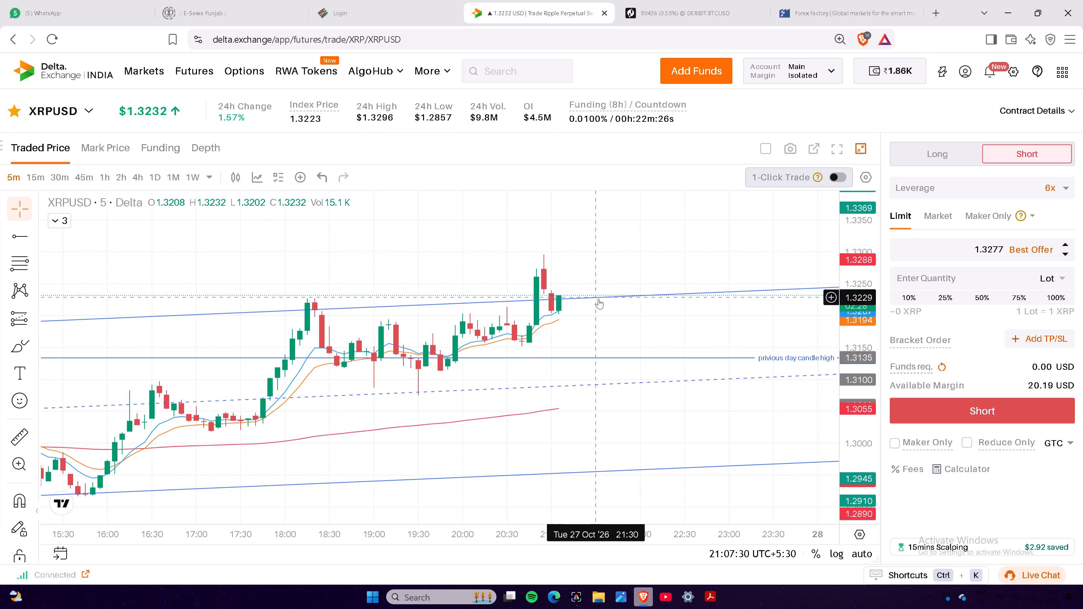
Place a short limit order on XRPUSD at 1.3240 for 9 lots, using 10% of the available margin.
left_click(596, 293)
left_click(911, 297)
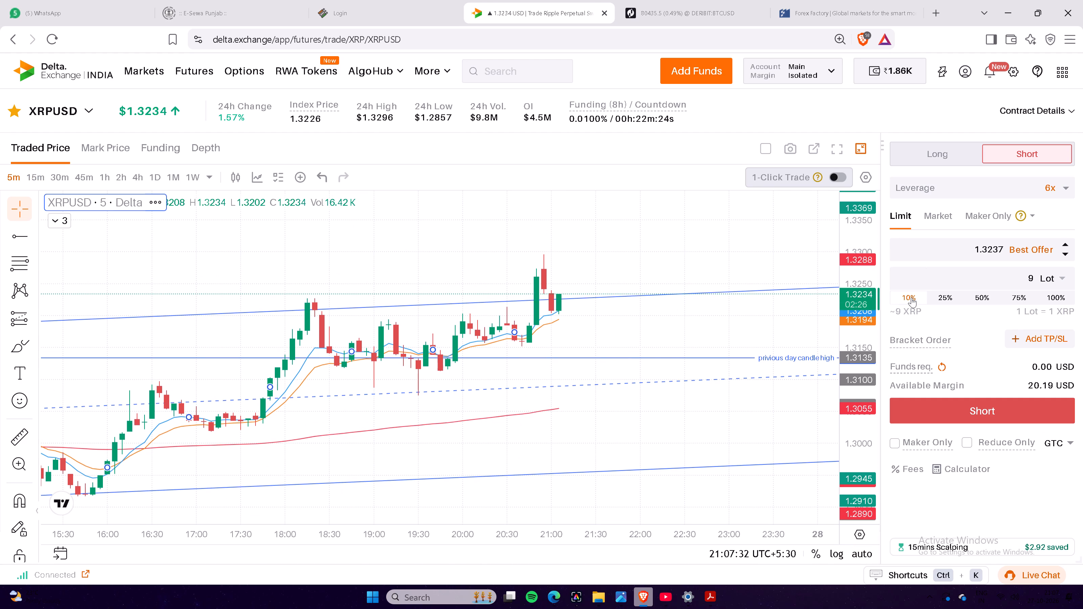
left_click(623, 292)
left_click(623, 292)
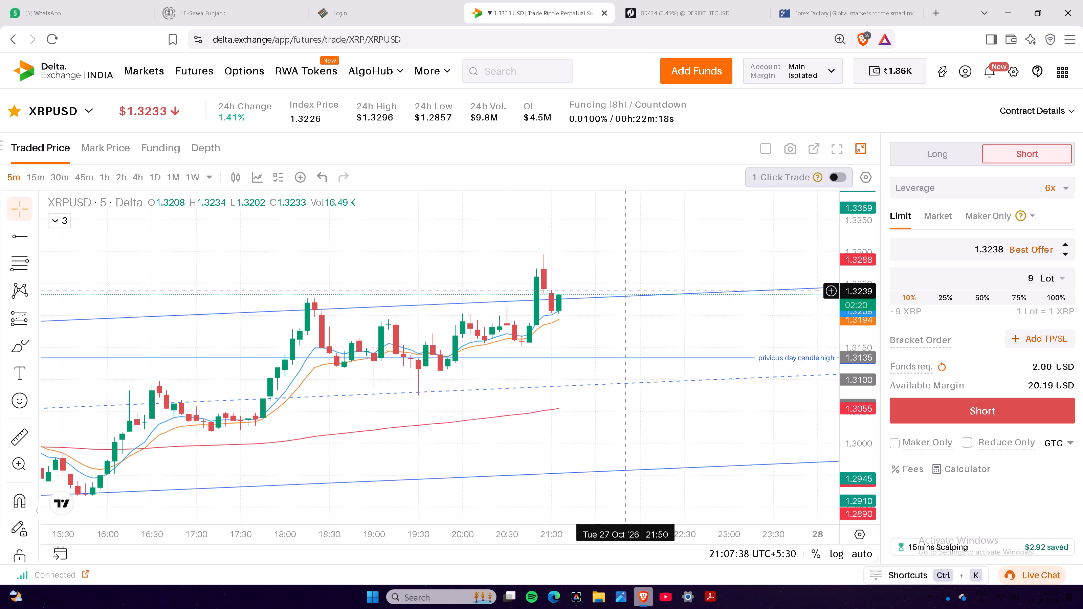
left_click(623, 291)
triple_click(623, 291)
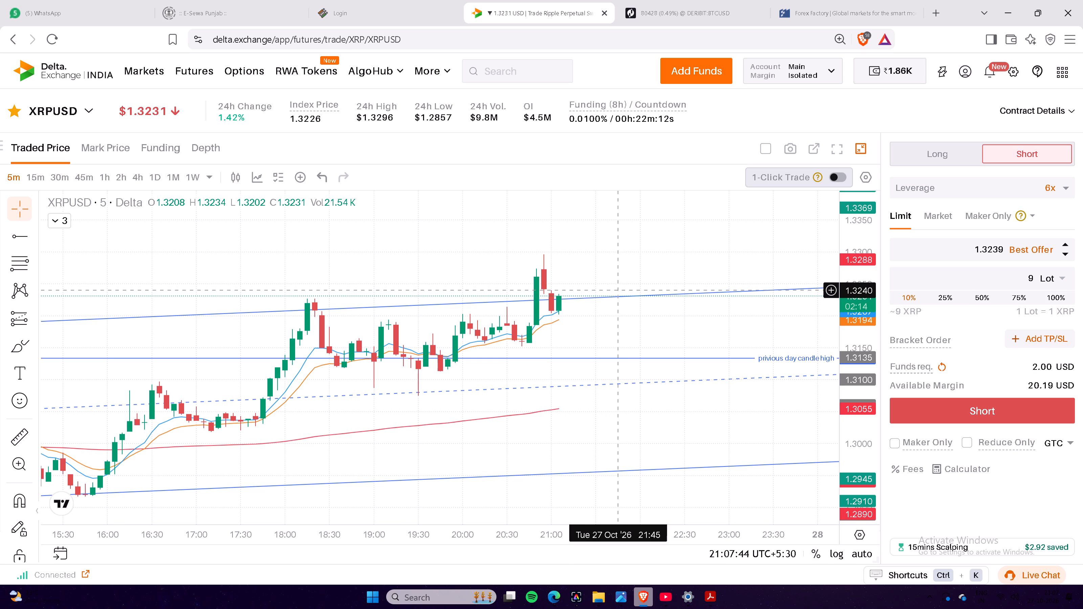
left_click(621, 290)
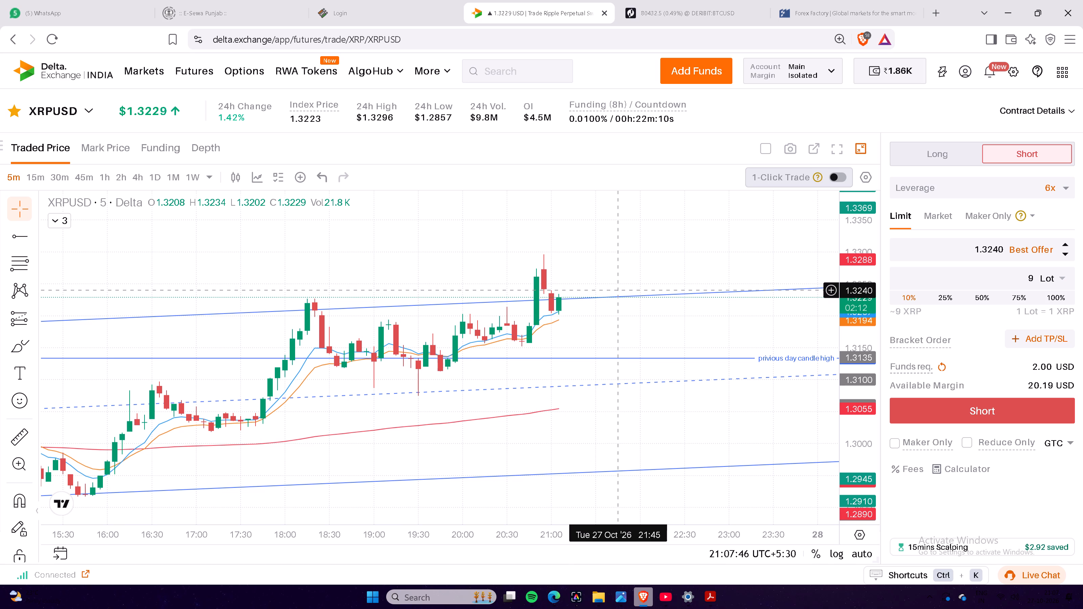
double_click(621, 290)
left_click(941, 415)
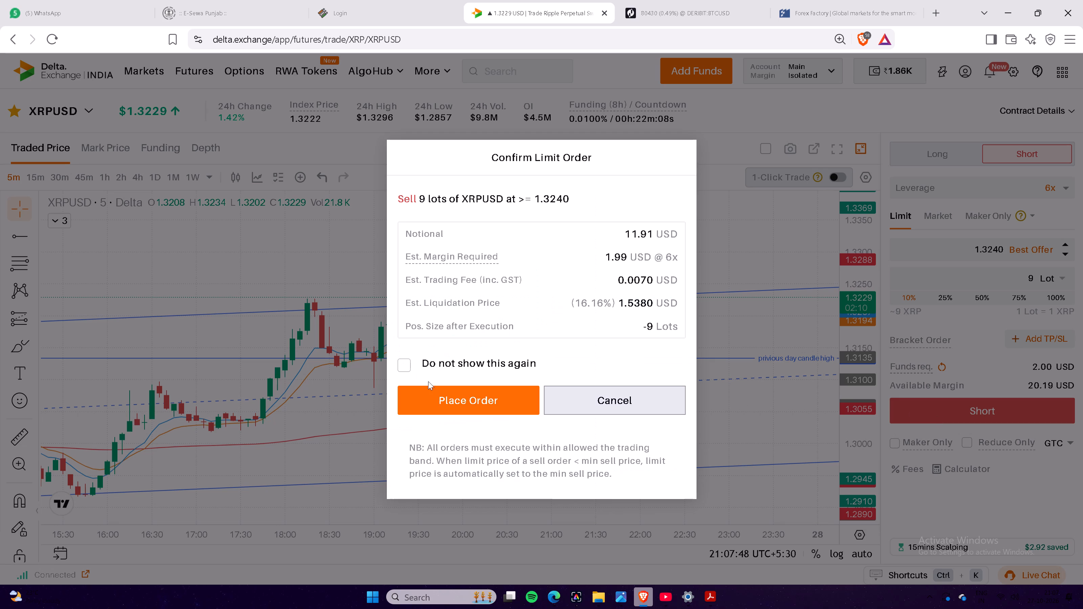
left_click(446, 397)
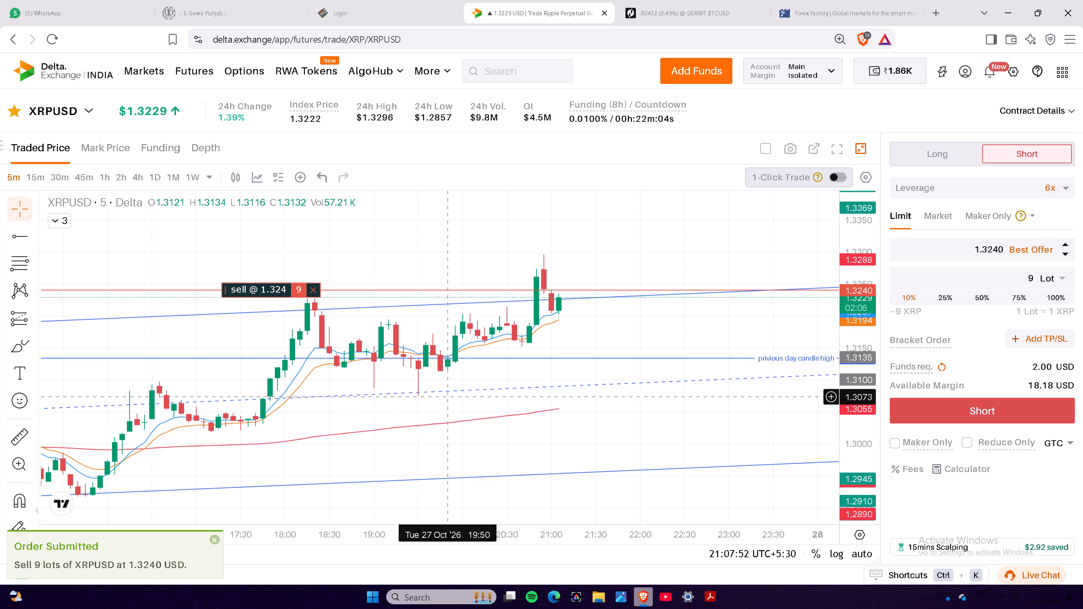
Examine XRPUSD's recent 5-minute candles against the 1.324 sell order and the channel lines.
scroll(616, 344, "up", 3)
scroll(617, 344, "down", 4)
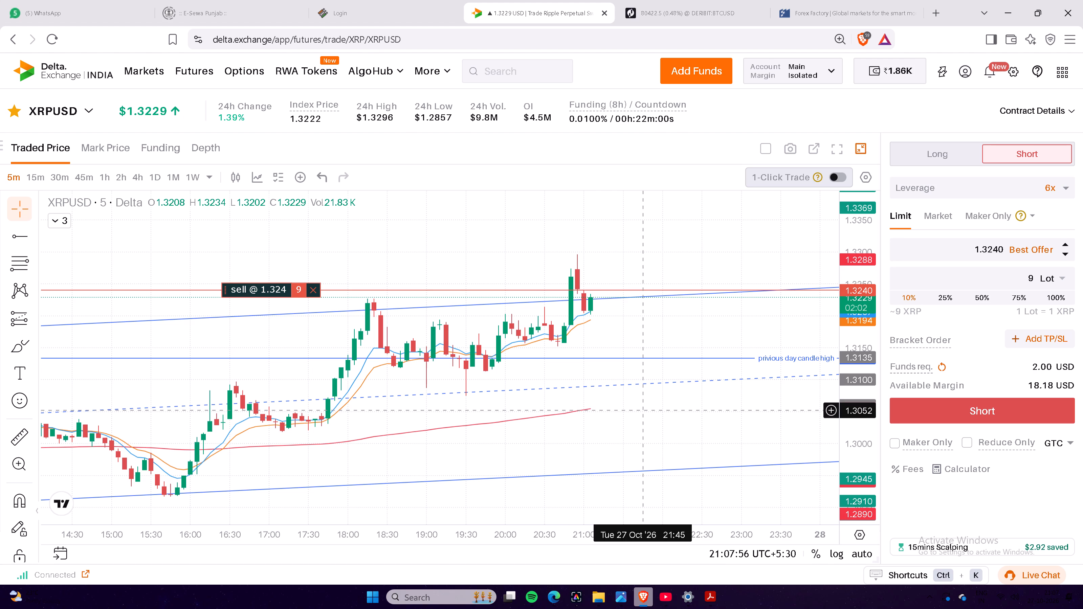
scroll(646, 411, "down", 4)
scroll(646, 411, "up", 3)
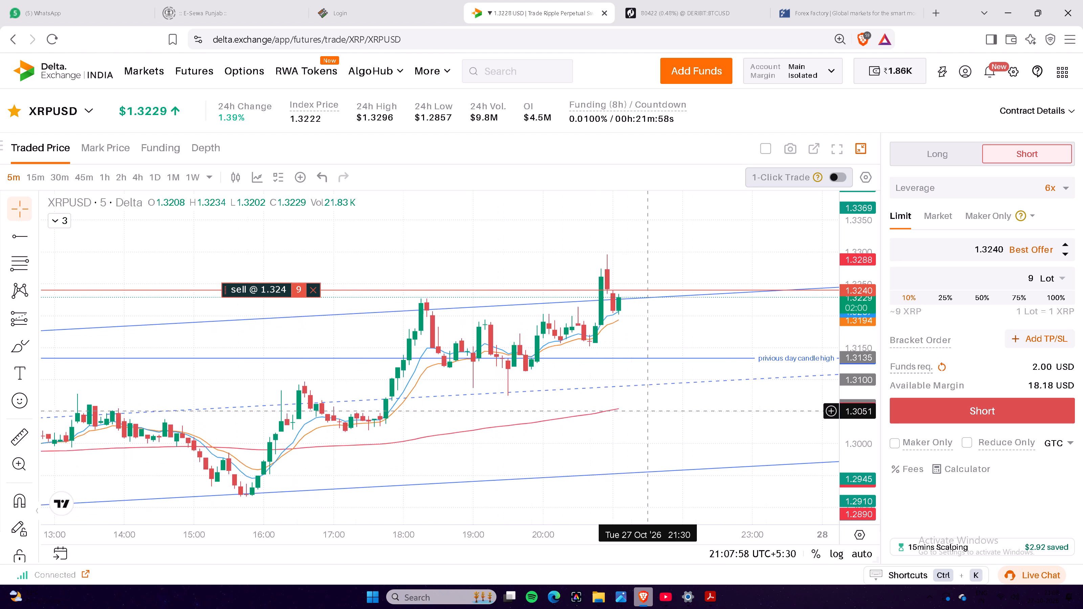
scroll(646, 411, "up", 2)
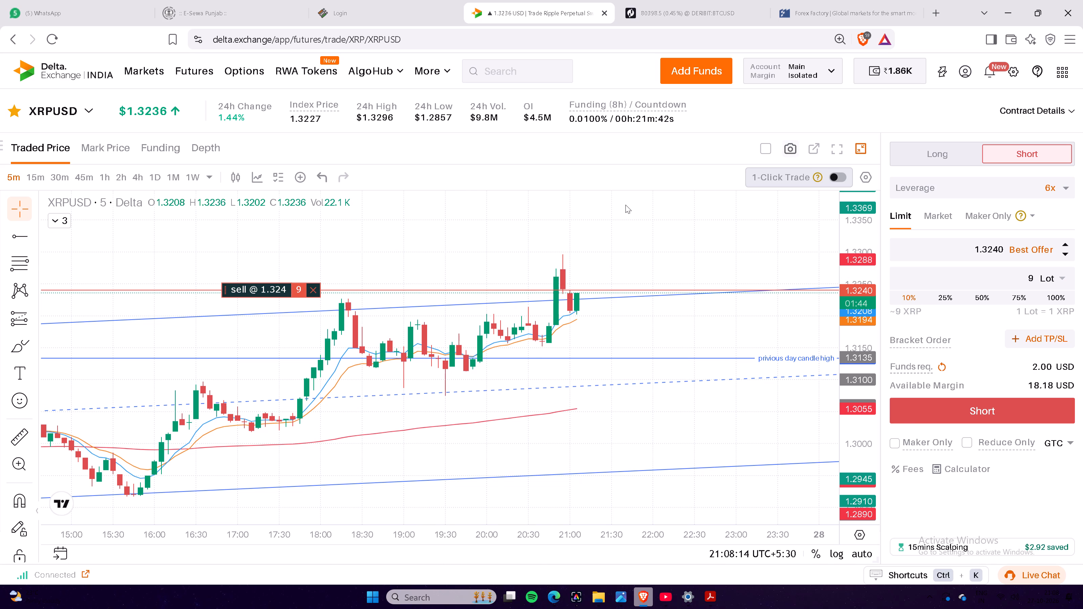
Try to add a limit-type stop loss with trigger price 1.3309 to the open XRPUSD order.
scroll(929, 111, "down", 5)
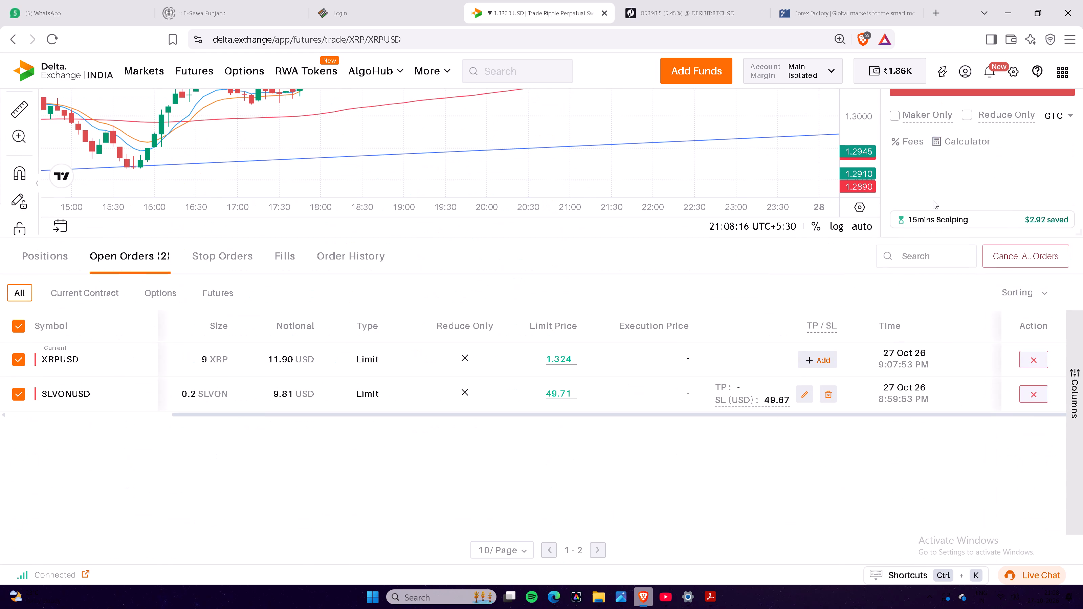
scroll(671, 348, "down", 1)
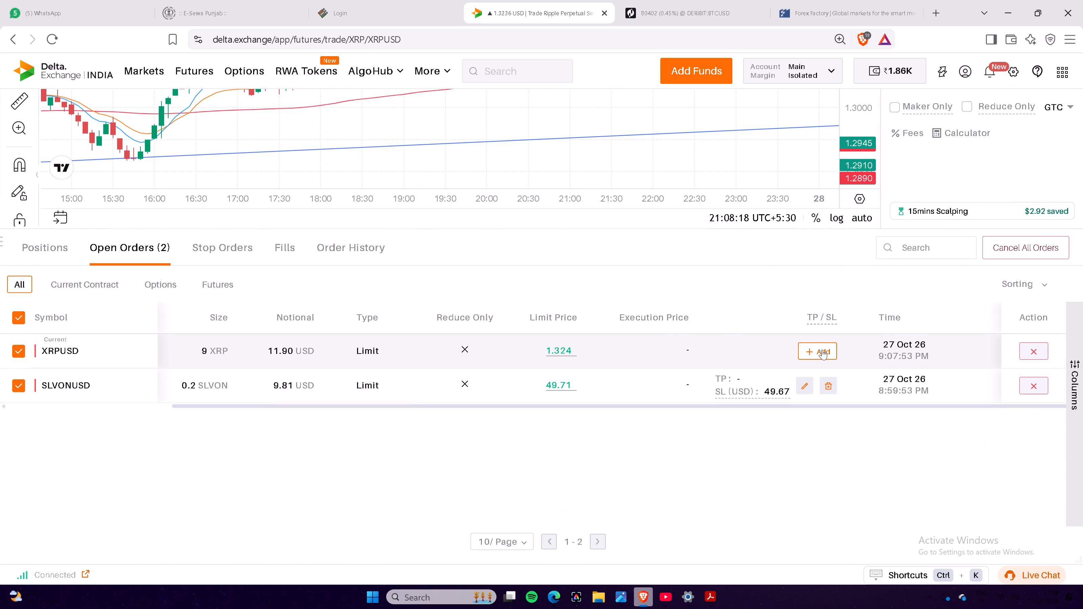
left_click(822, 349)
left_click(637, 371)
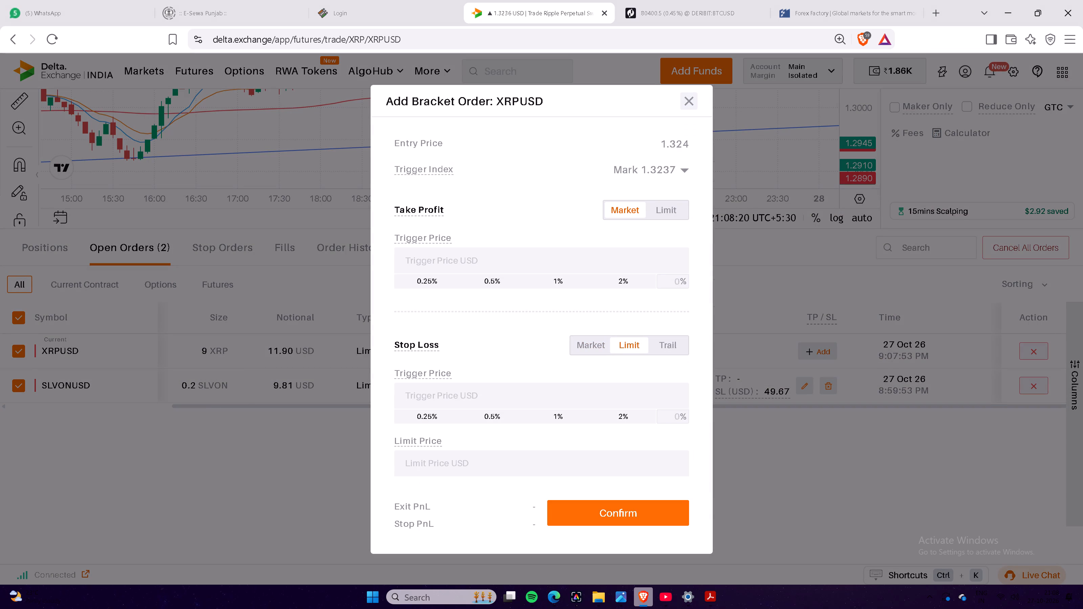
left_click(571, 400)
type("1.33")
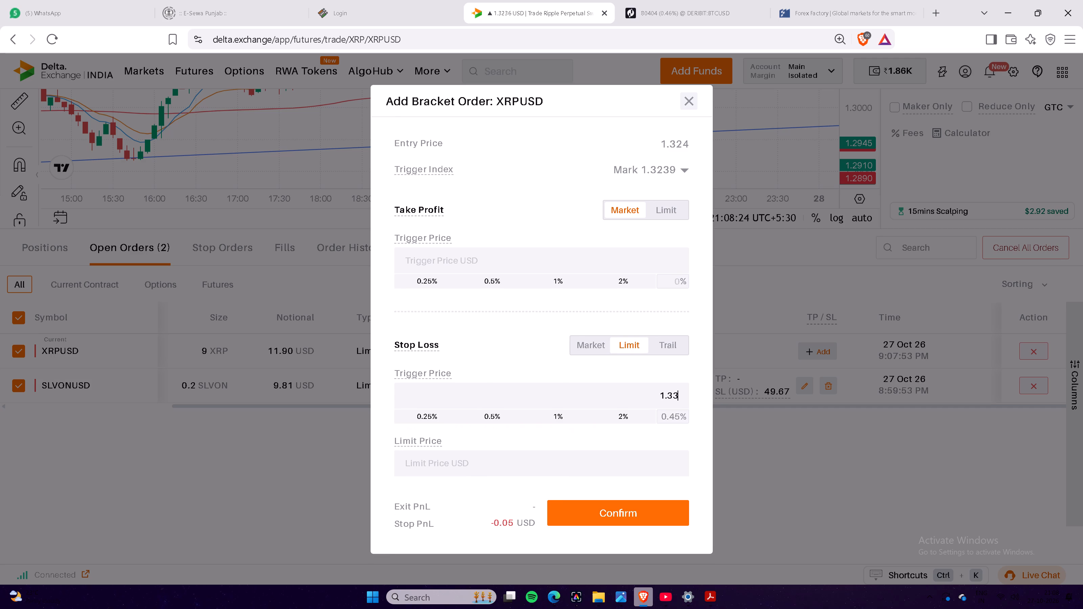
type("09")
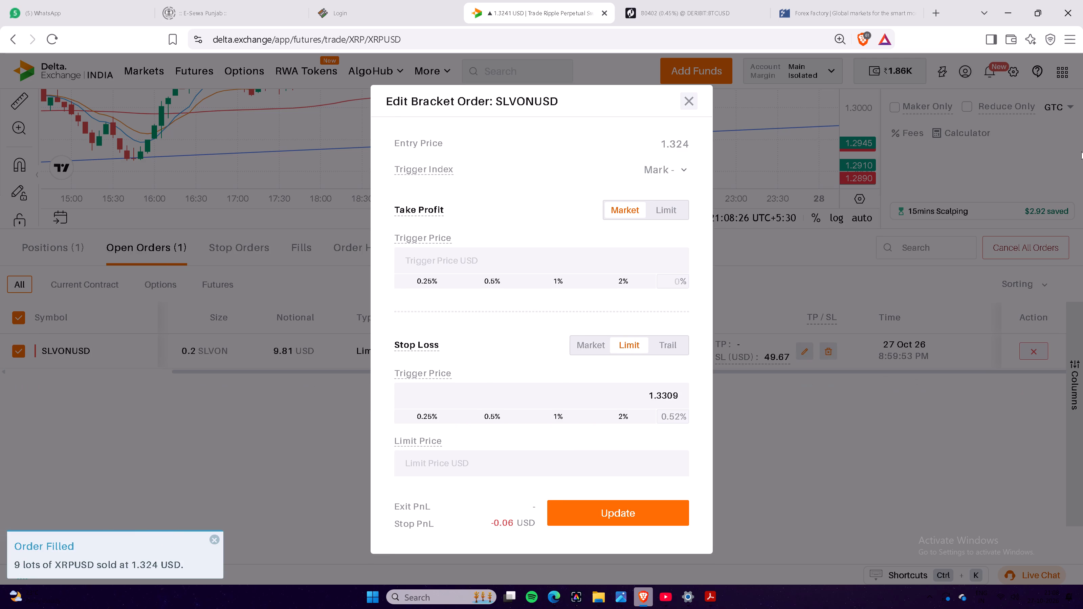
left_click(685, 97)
Draw a short trend line above XRPUSD's latest peak, from about 1.3330 down to about 1.3309.
scroll(799, 381, "up", 4)
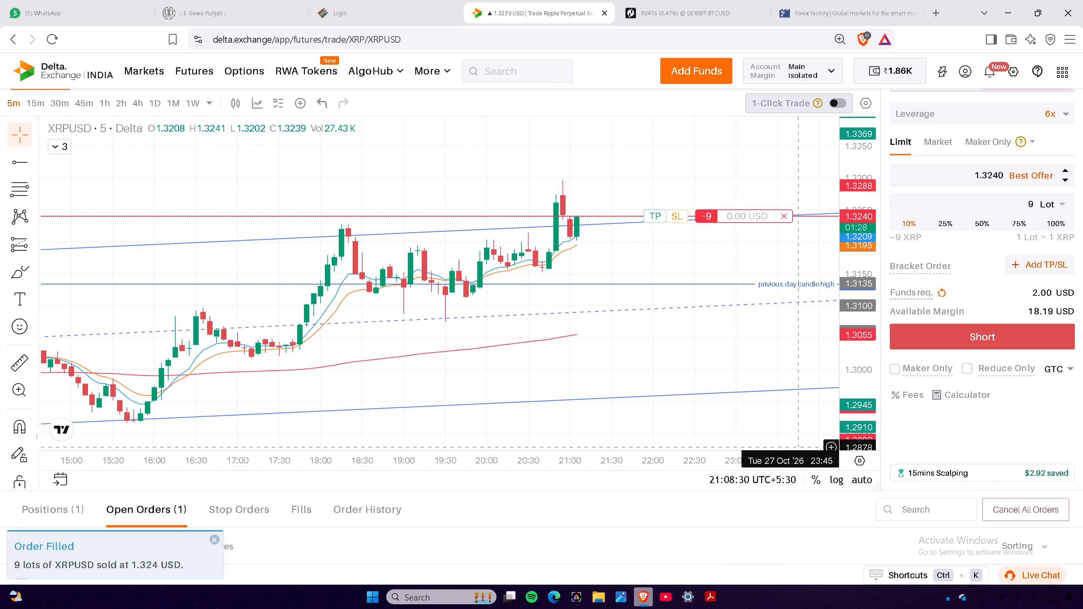
scroll(804, 361, "up", 2)
left_click_drag(858, 300, 855, 254)
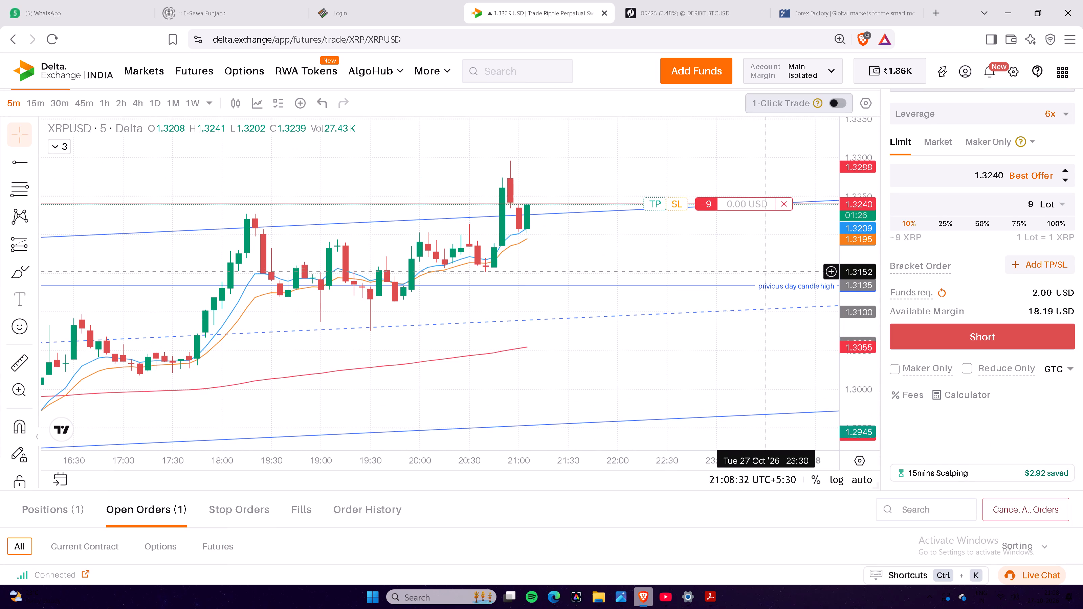
left_click_drag(672, 240, 666, 433)
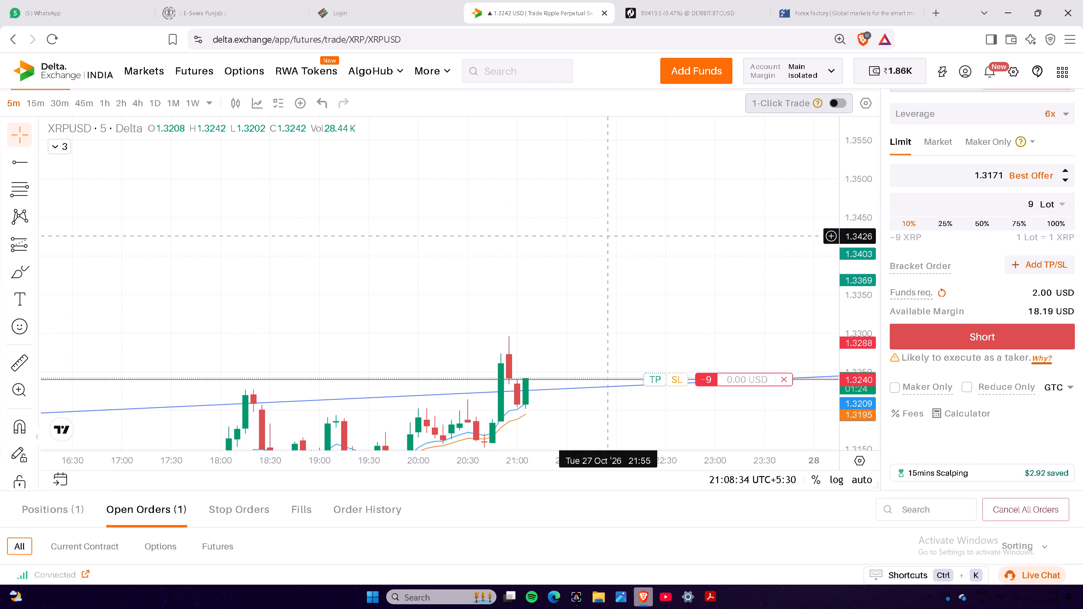
left_click_drag(611, 236, 618, 125)
left_click_drag(689, 169, 684, 121)
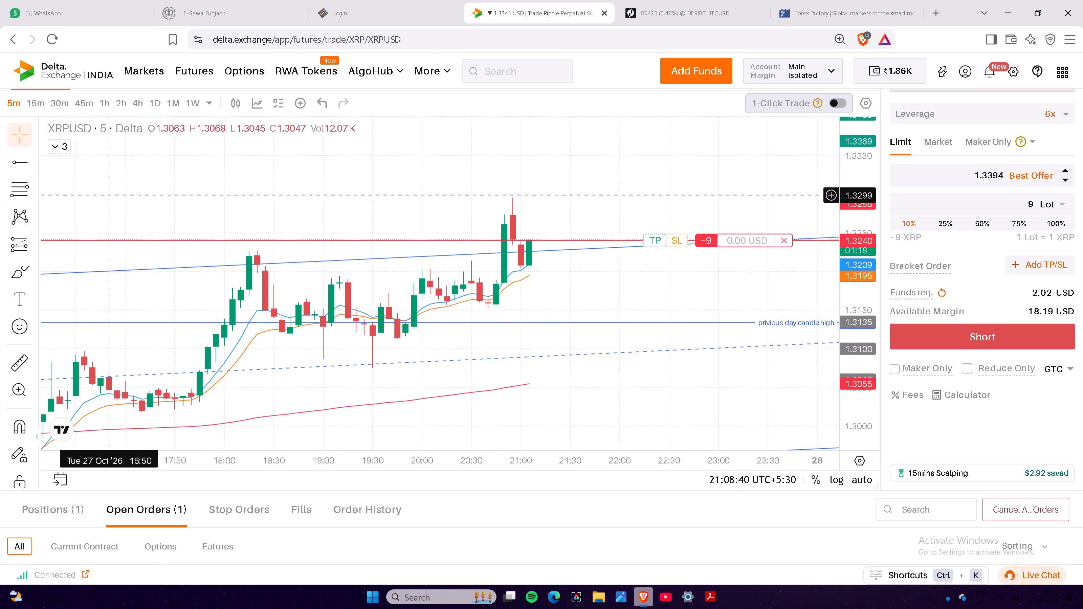
left_click(33, 157)
left_click(102, 153)
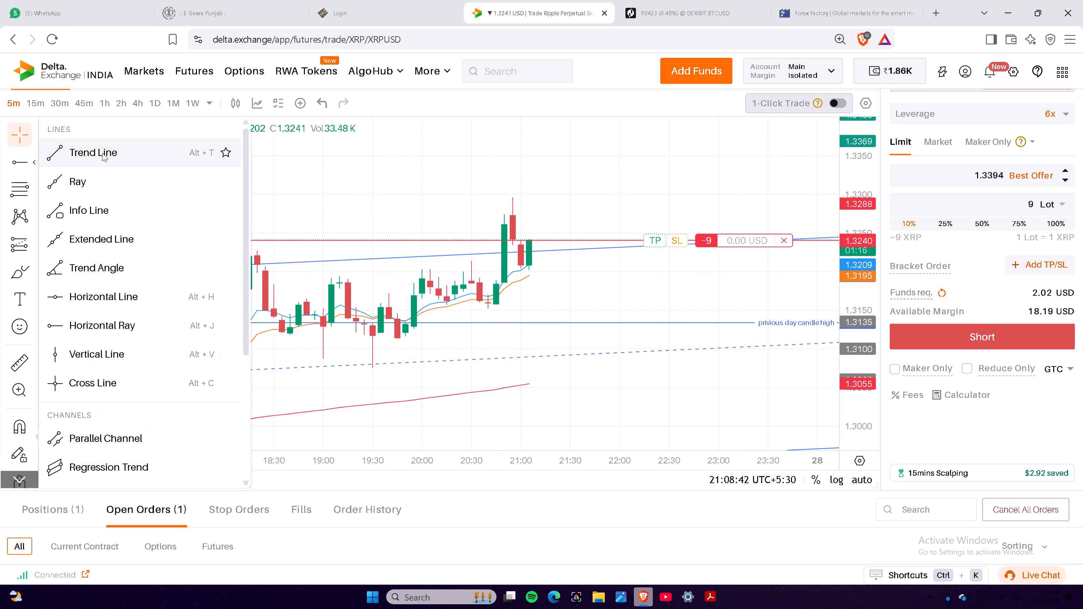
left_click(515, 171)
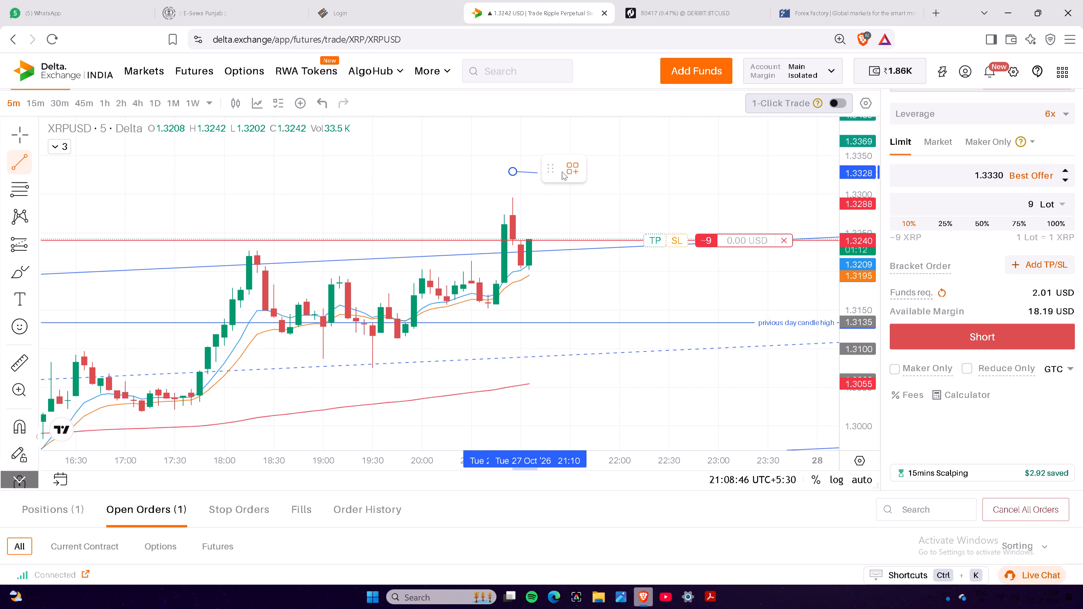
left_click(549, 187)
Set the price coordinate of the new trend line's first point to 1.3309.
left_click(737, 175)
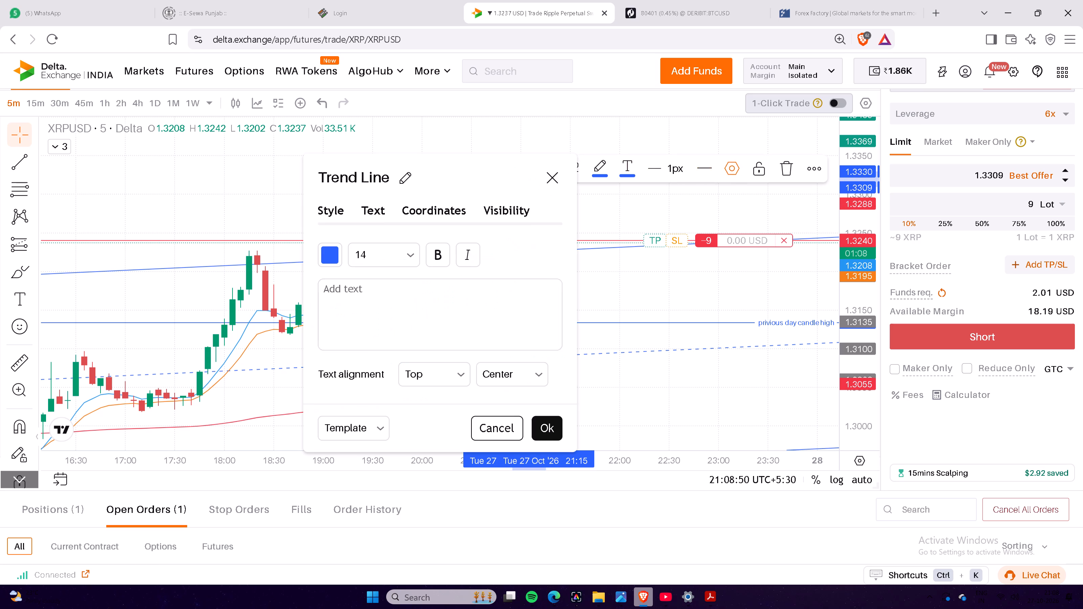
left_click(326, 209)
left_click(436, 190)
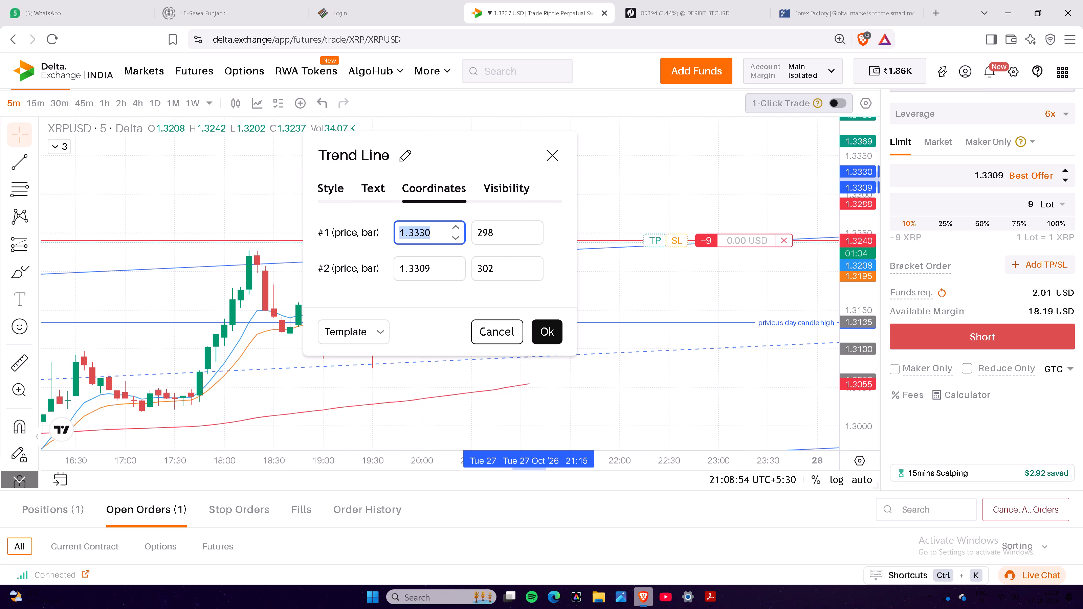
key("BackSpace")
key("BackSpace")
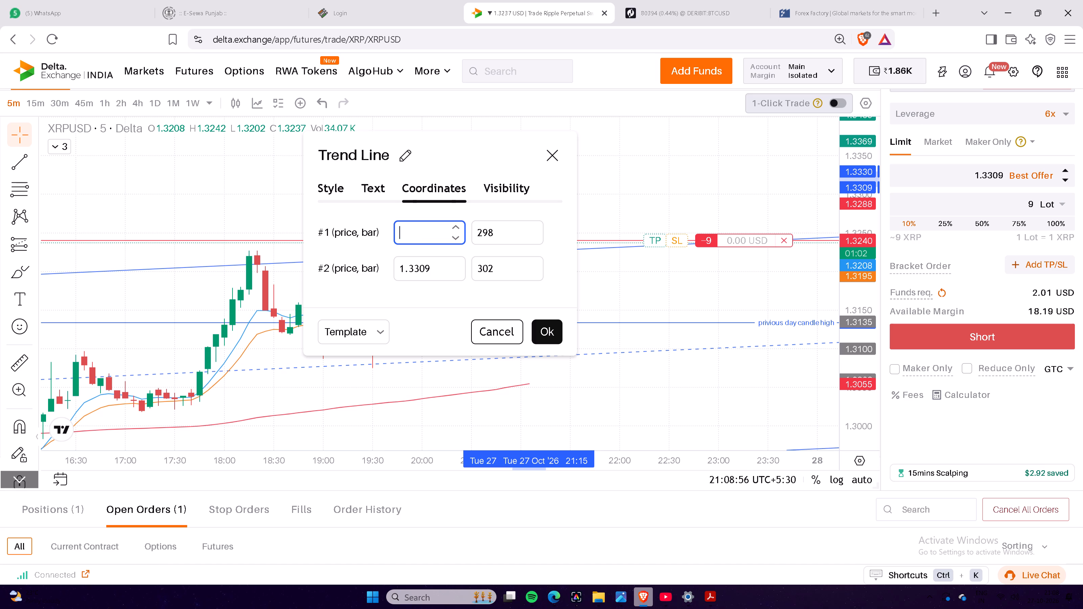
type("1.")
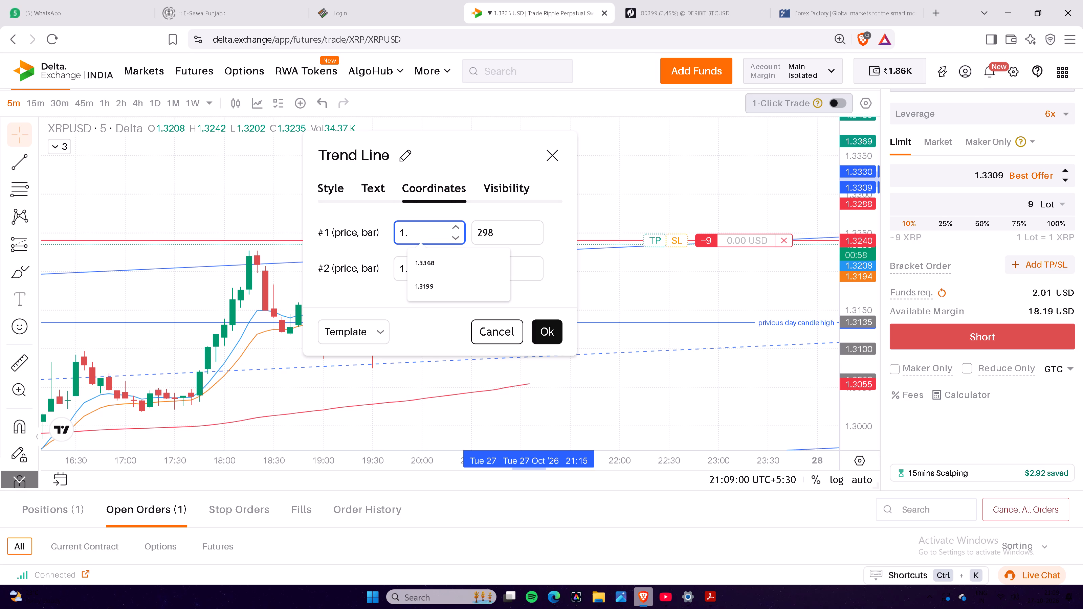
type("330")
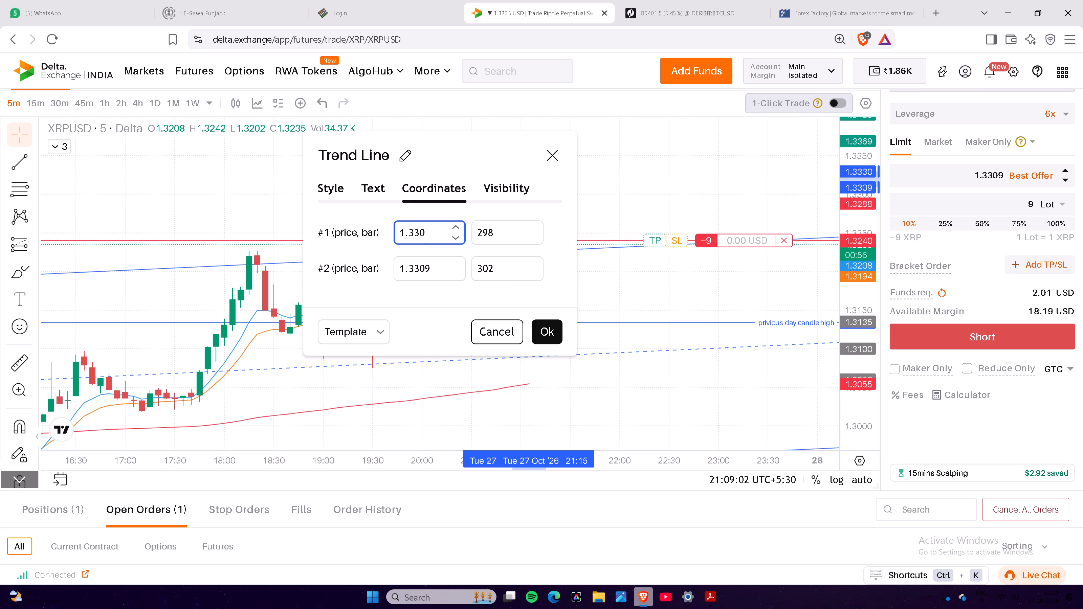
key("9")
left_click(549, 327)
left_click(632, 306)
Examine XRPUSD's price history over the past several days against the short entry and the new 1.3309 line.
left_click_drag(618, 287, 646, 403)
left_click_drag(856, 246, 831, 344)
scroll(444, 226, "down", 4)
scroll(504, 234, "down", 14)
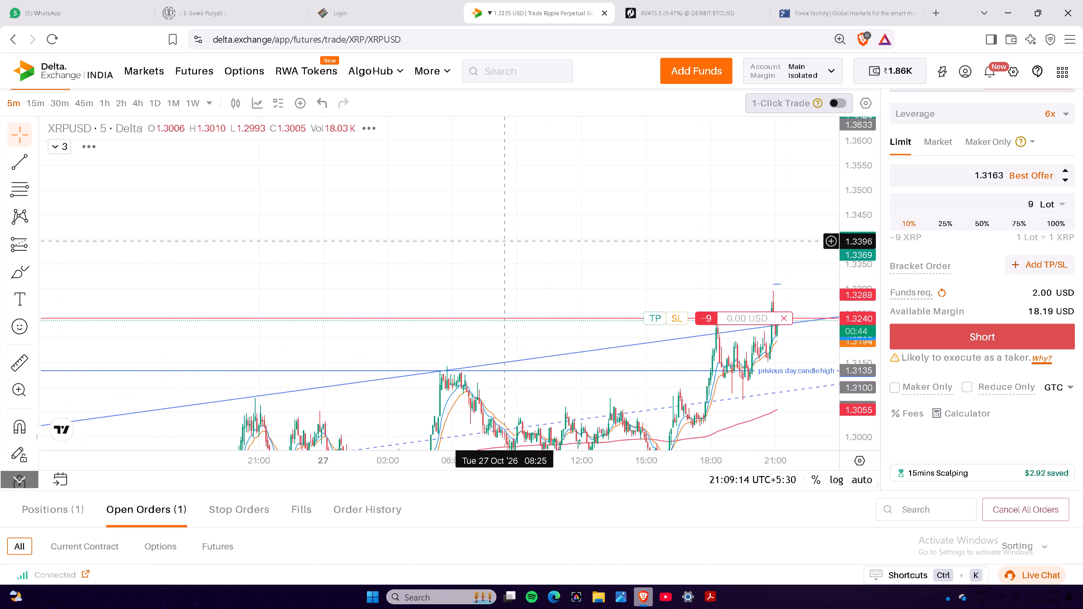
scroll(505, 242, "down", 13)
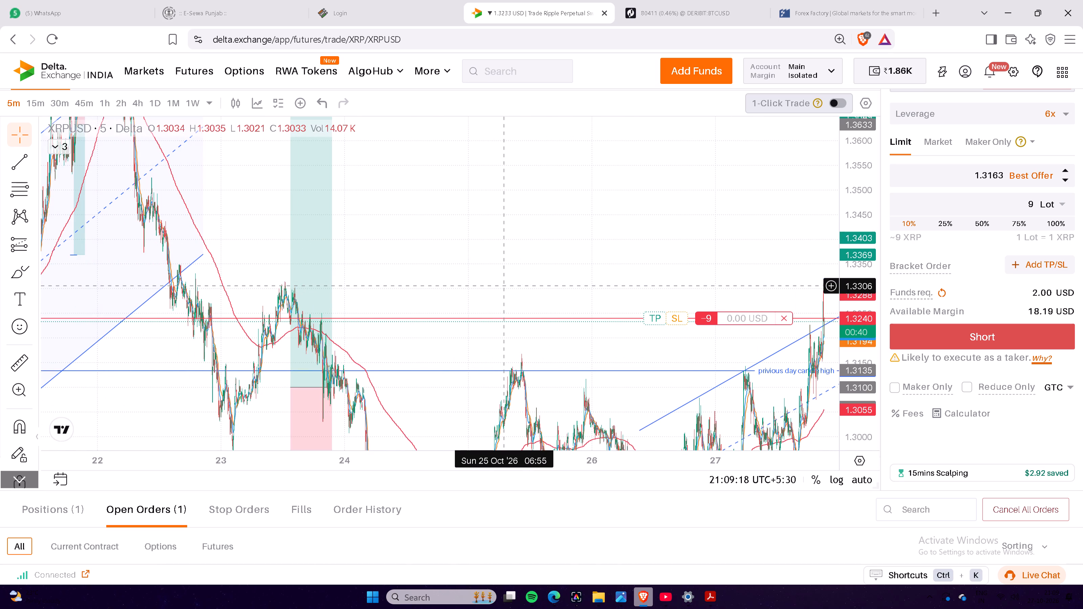
scroll(505, 285, "up", 9)
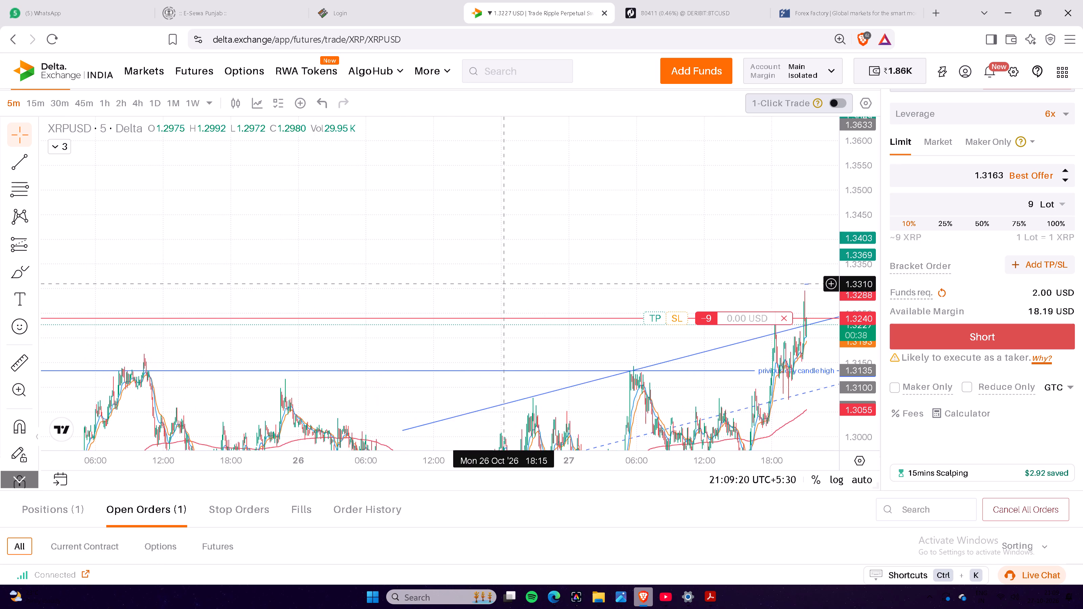
Add a stop loss at 1.3309 to the open XRPUSD short position, aligned with the short line above the latest peak.
scroll(505, 284, "up", 12)
scroll(505, 284, "up", 10)
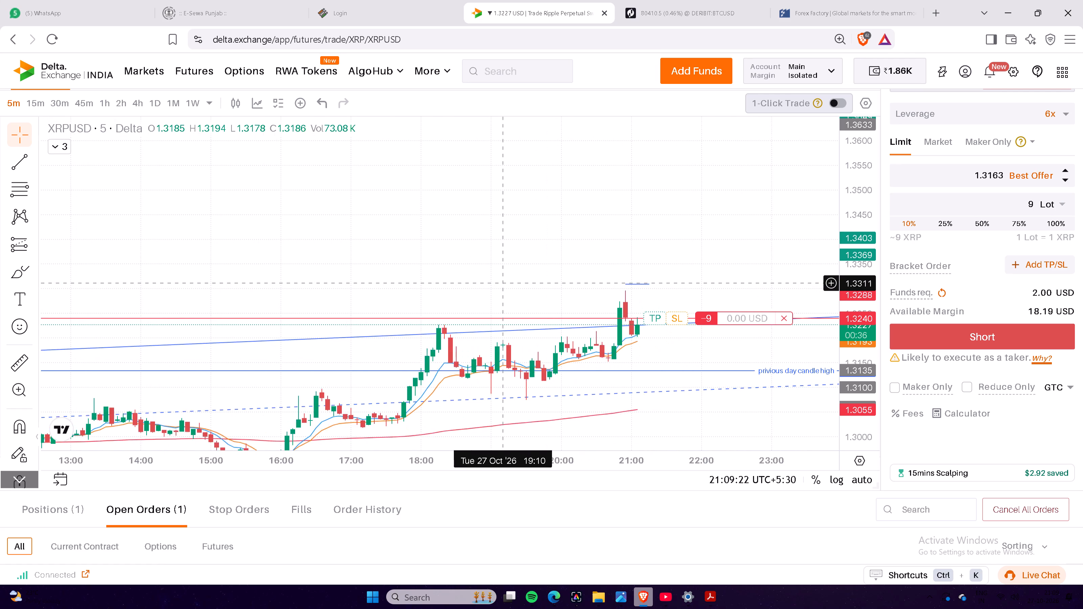
scroll(505, 283, "up", 4)
scroll(560, 261, "up", 2)
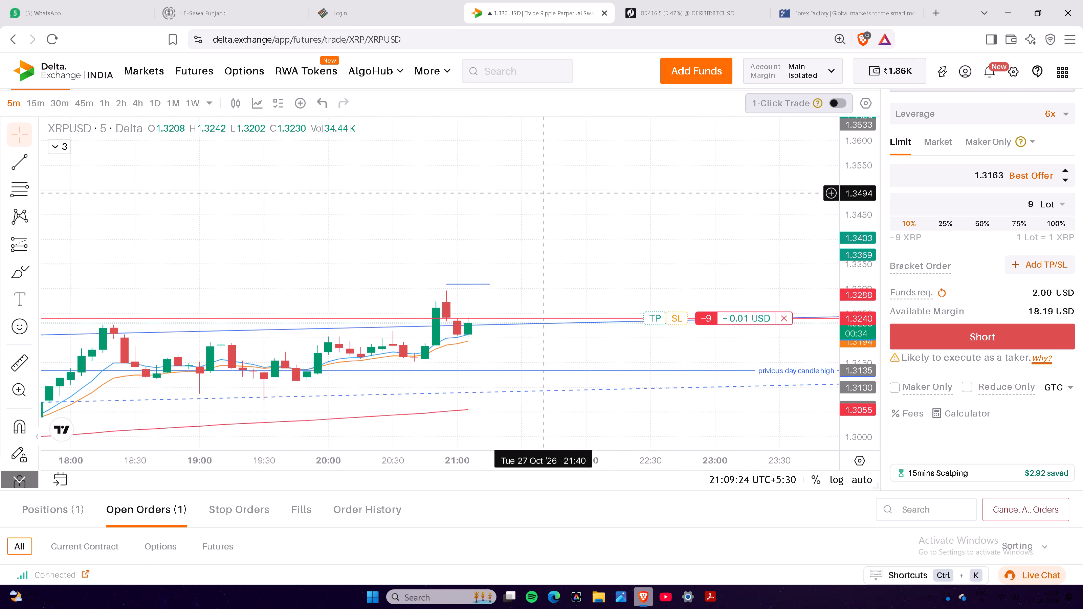
left_click_drag(860, 392, 865, 255)
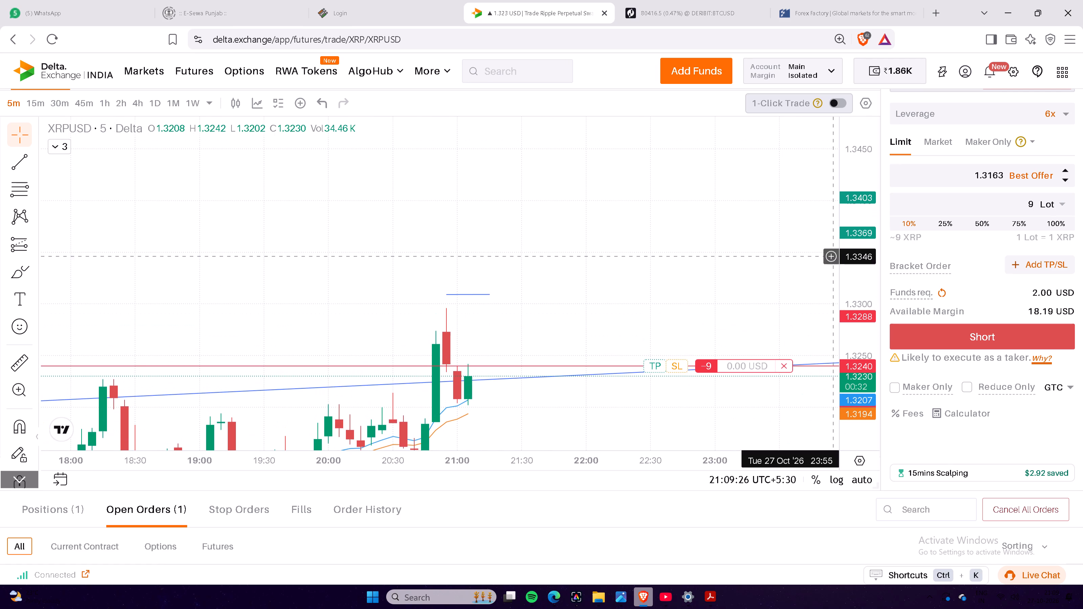
left_click_drag(609, 263, 658, 163)
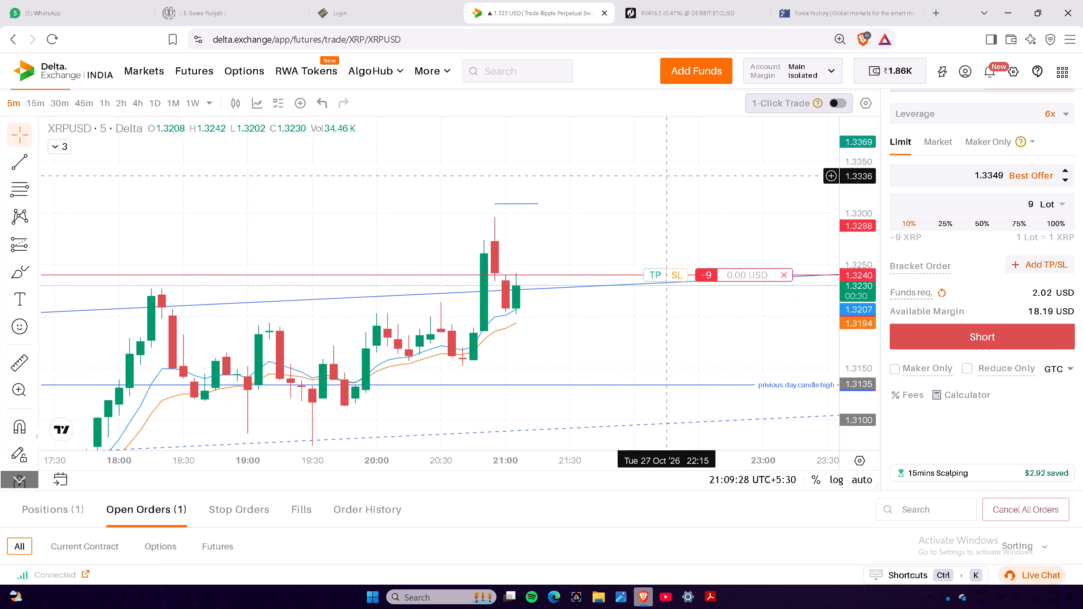
left_click_drag(670, 200, 650, 169)
left_click_drag(650, 169, 700, 189)
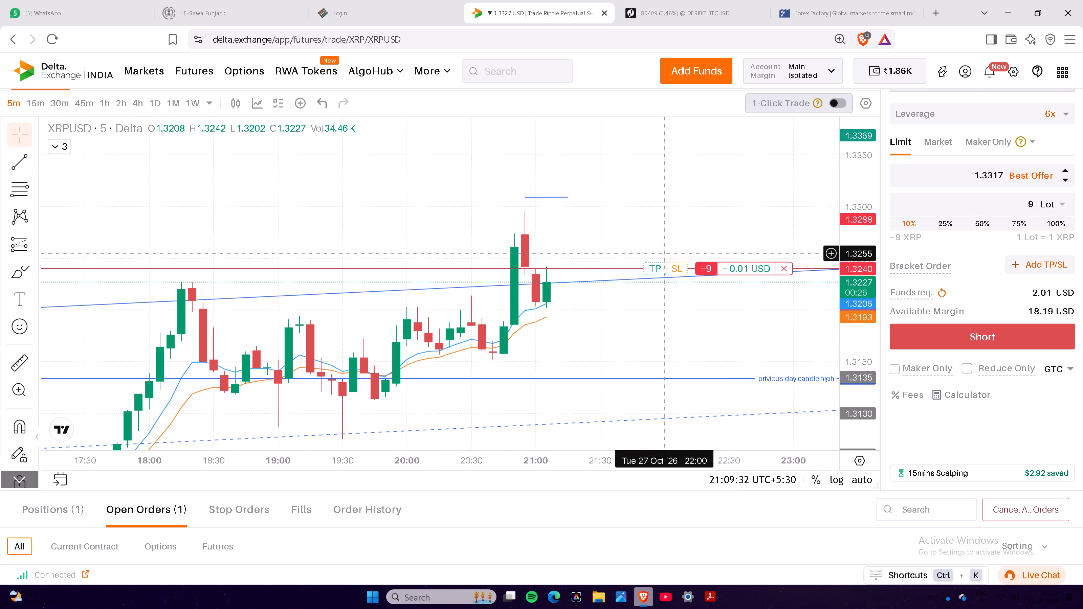
left_click_drag(677, 270, 679, 203)
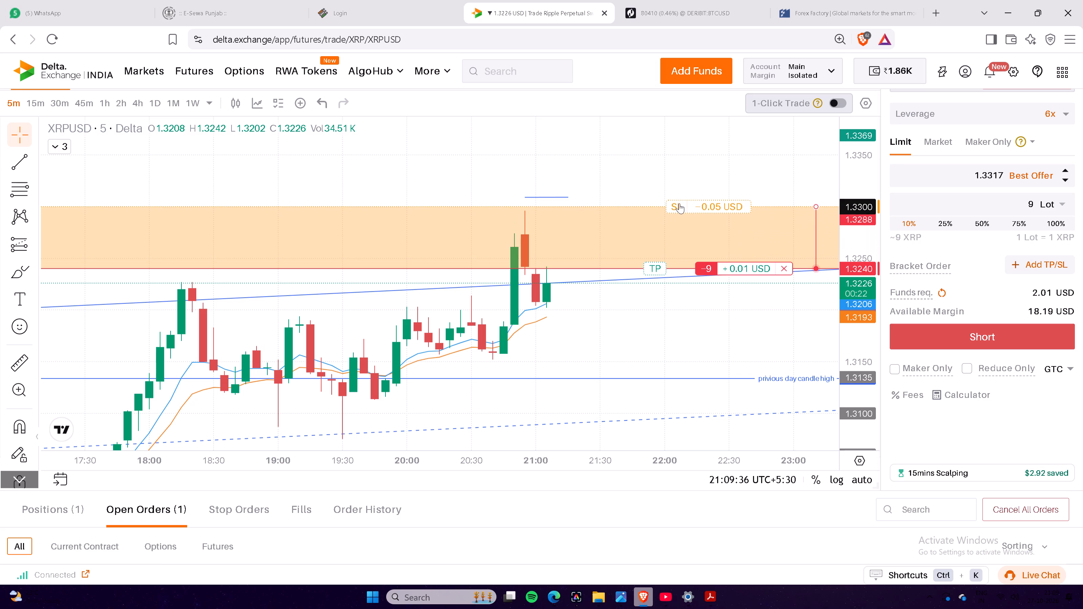
left_click_drag(679, 203, 678, 197)
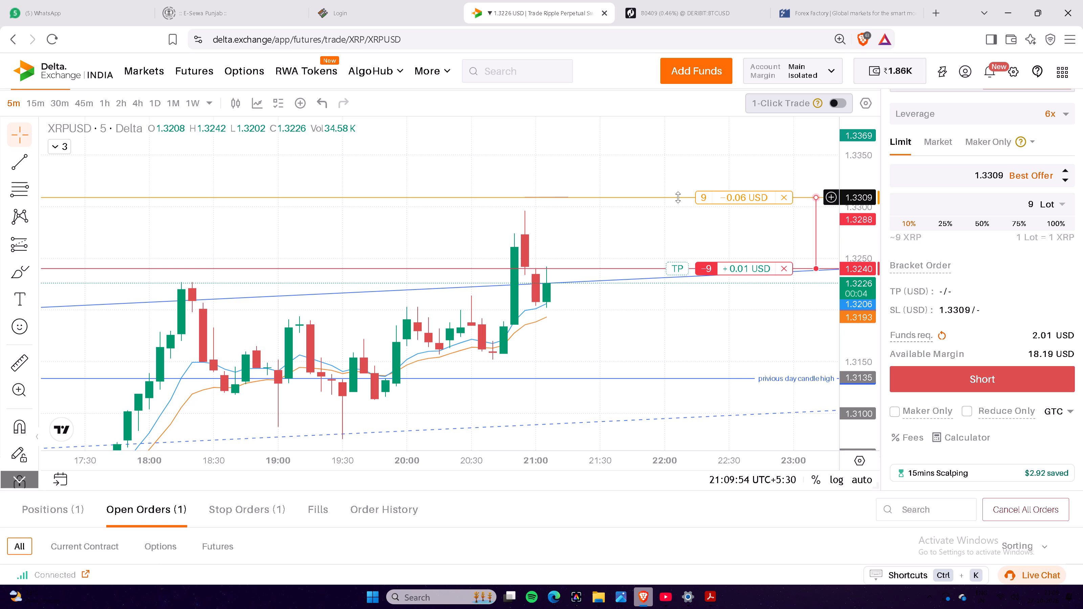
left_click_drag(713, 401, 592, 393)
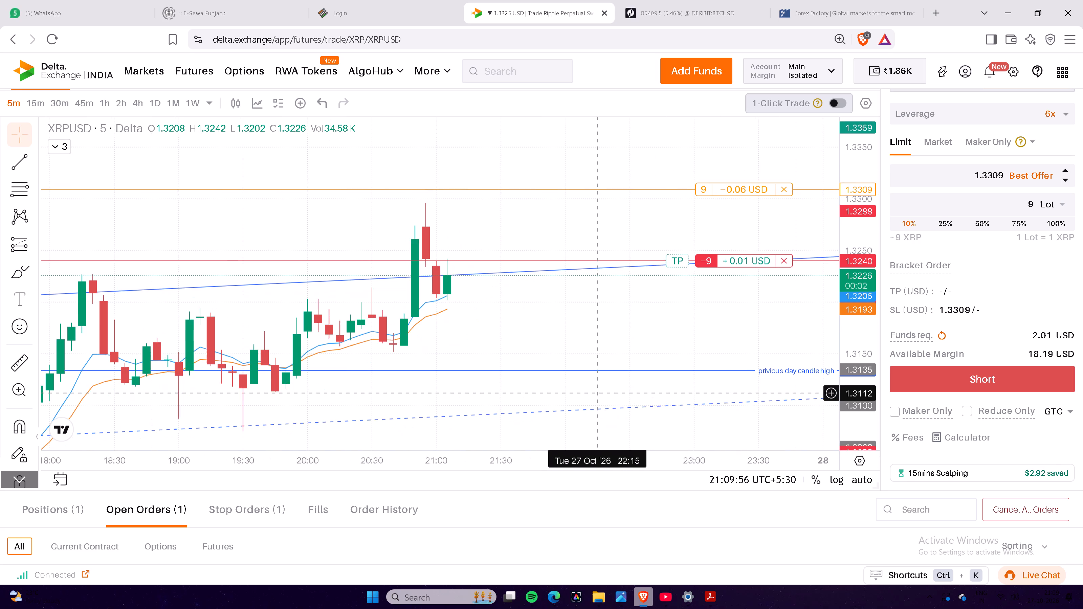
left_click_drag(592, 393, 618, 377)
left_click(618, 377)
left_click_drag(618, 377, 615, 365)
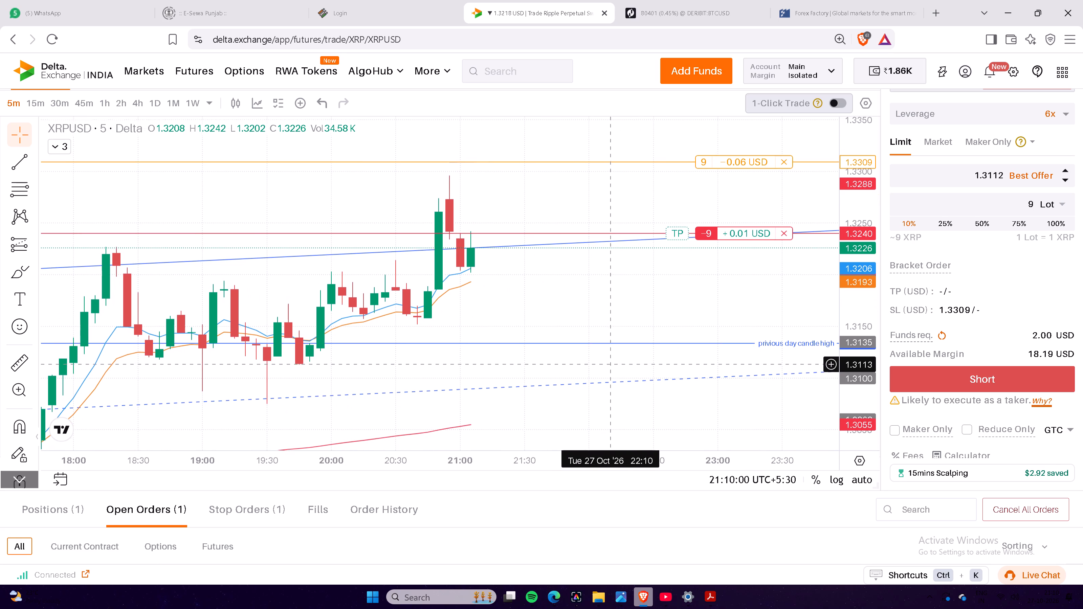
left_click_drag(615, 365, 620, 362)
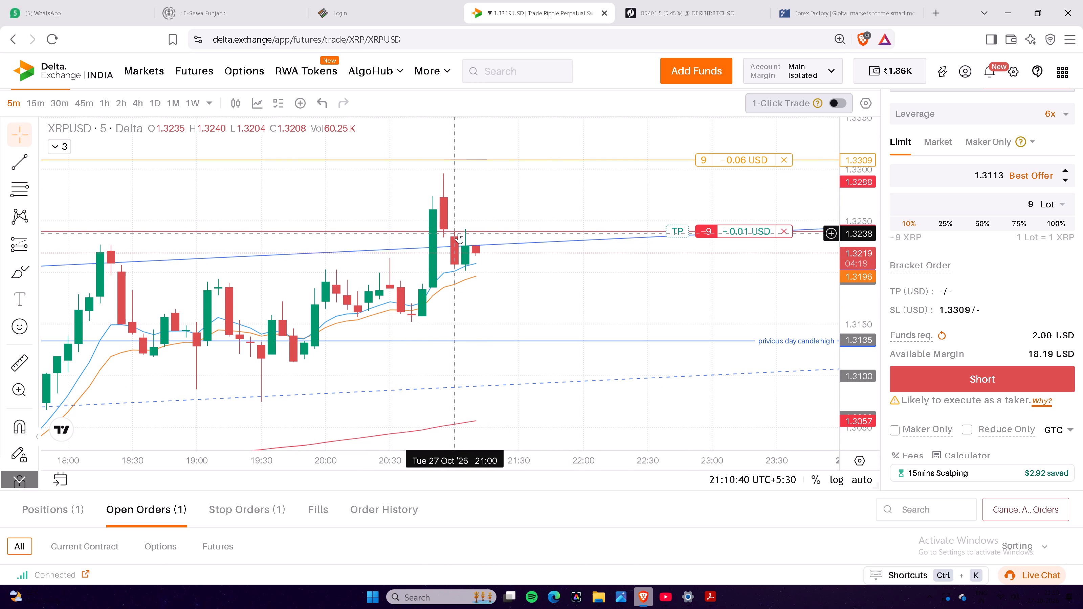
Open the SLVONUSD chart from its open order and check the 5-minute price against the 49.71 sell order.
scroll(925, 99, "down", 3)
scroll(818, 431, "down", 1)
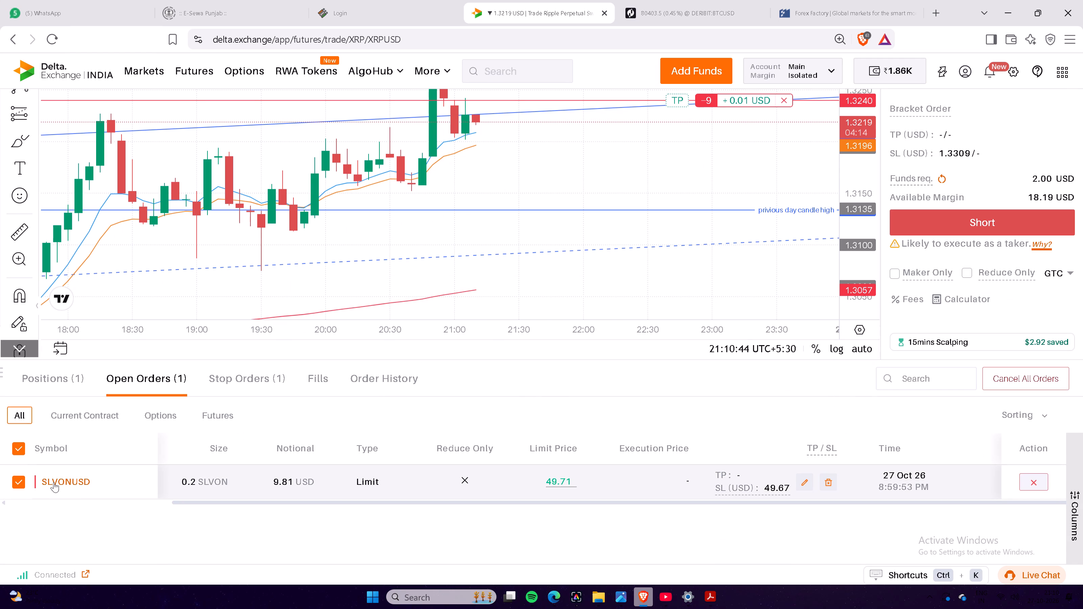
left_click(53, 482)
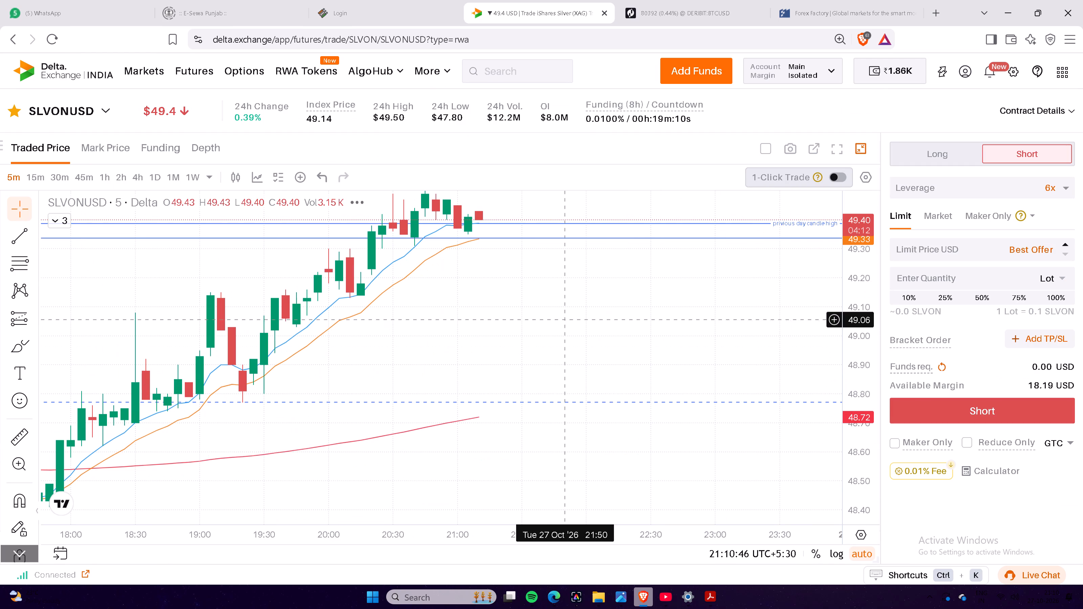
left_click_drag(847, 386, 851, 339)
left_click_drag(605, 308, 606, 480)
scroll(577, 411, "down", 2)
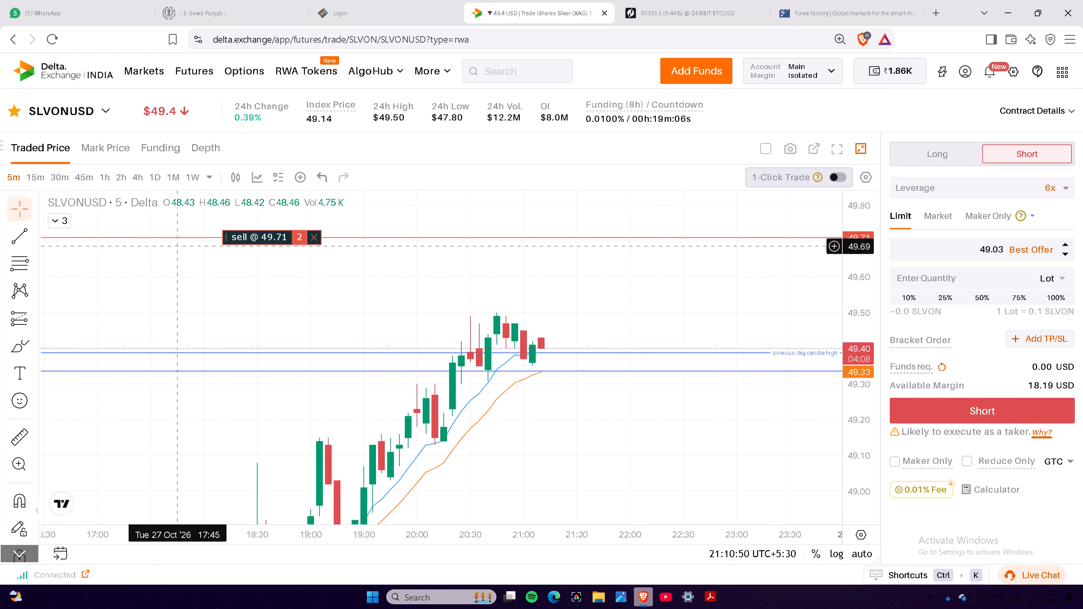
Switch the SLVONUSD chart to the 15-minute timeframe and examine recent candles against the 49.71 sell order.
left_click(41, 180)
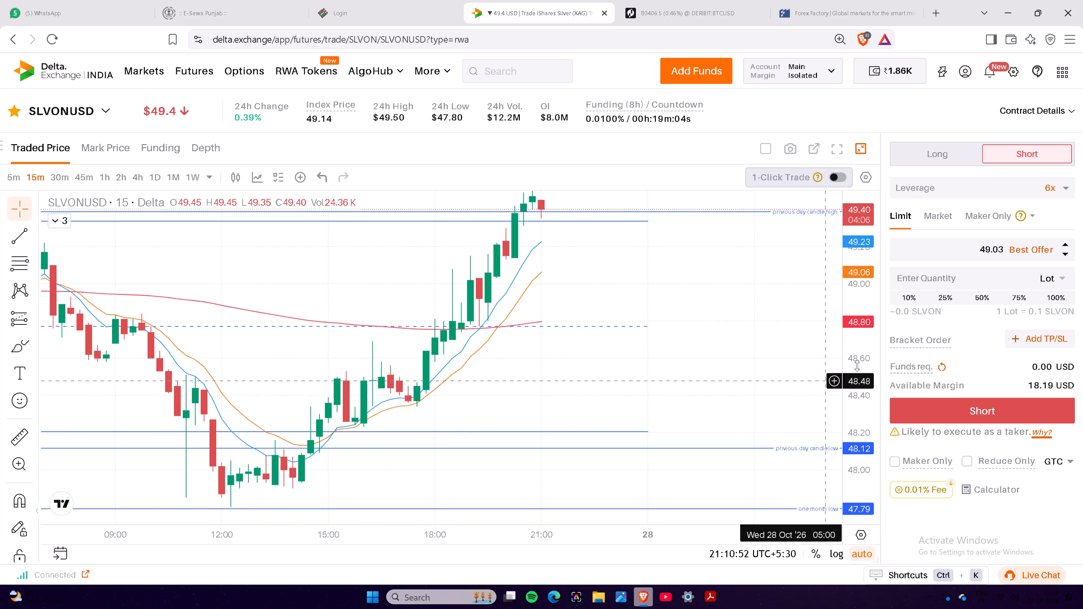
left_click_drag(857, 366, 860, 317)
left_click_drag(642, 281, 630, 474)
scroll(623, 464, "up", 1)
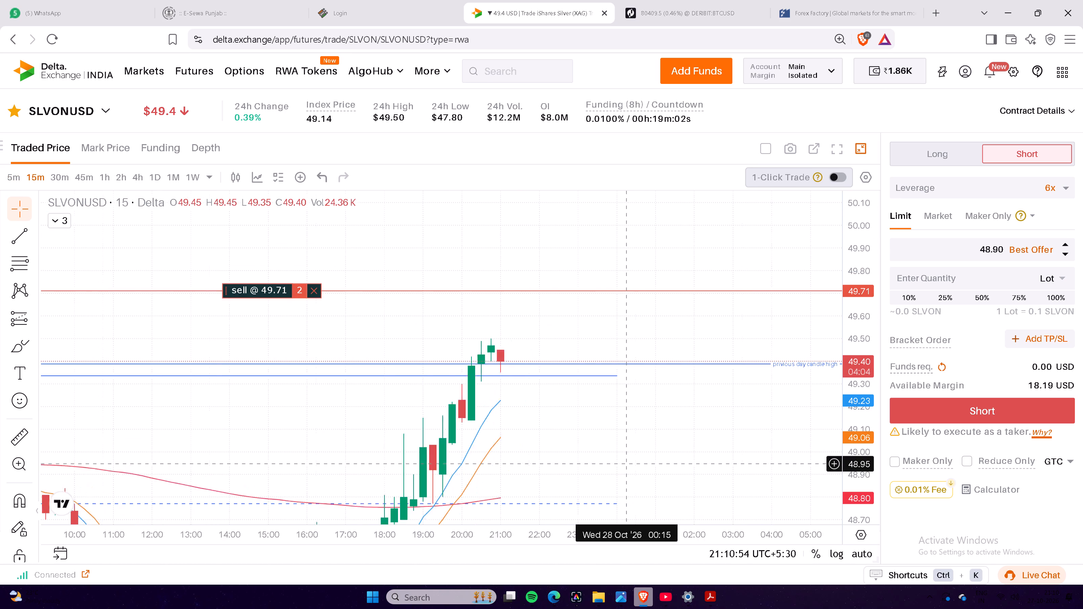
scroll(623, 464, "up", 1)
left_click_drag(597, 434, 684, 390)
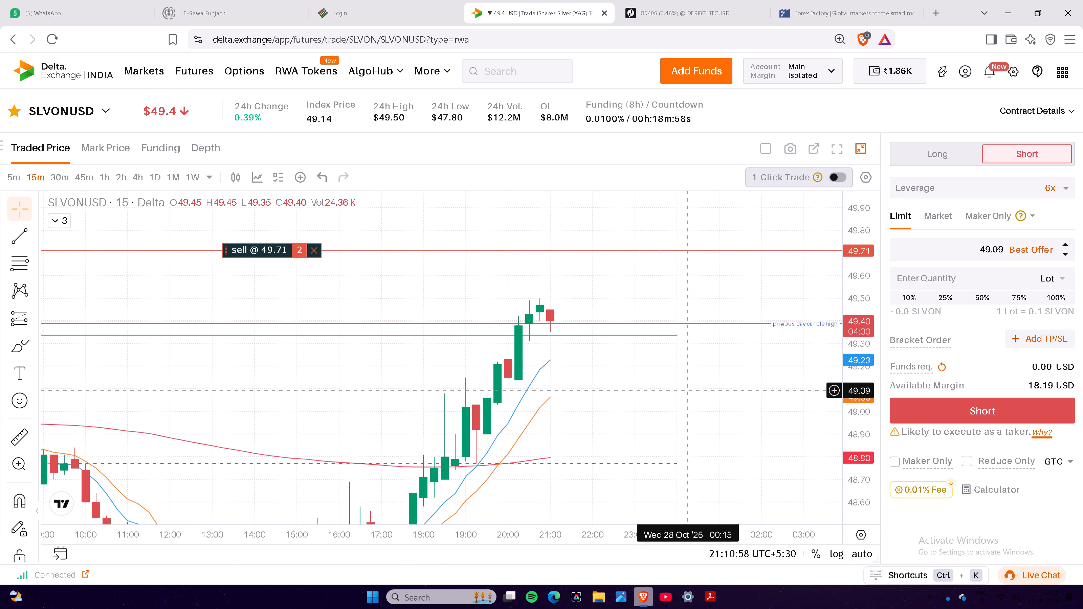
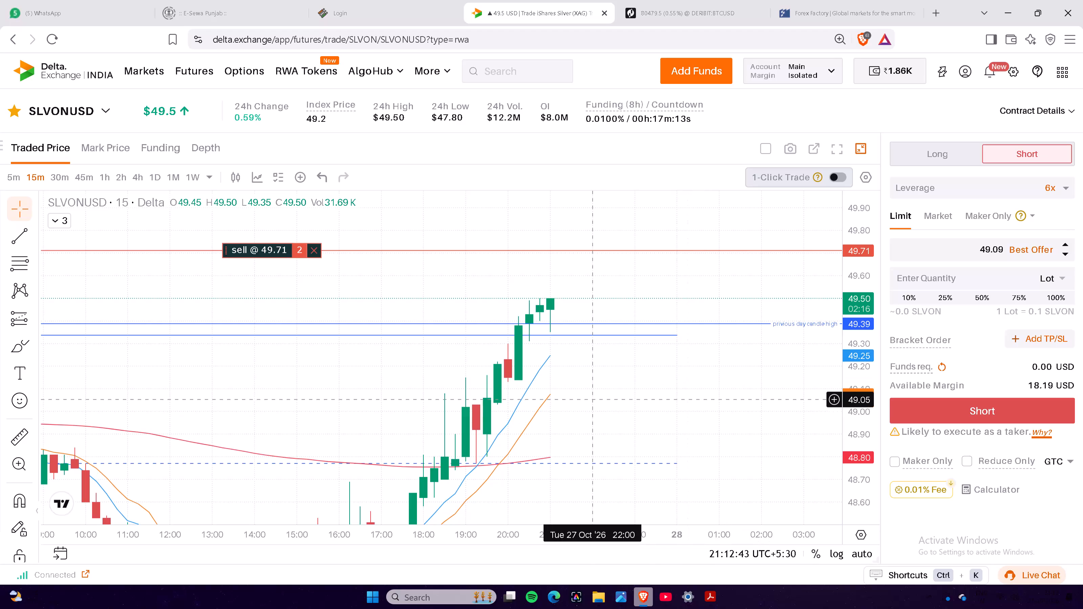
Examine SLVONUSD's 15-minute price history over the past several days against the 49.71 sell order and the marked levels.
scroll(588, 397, "down", 20)
scroll(589, 402, "down", 5)
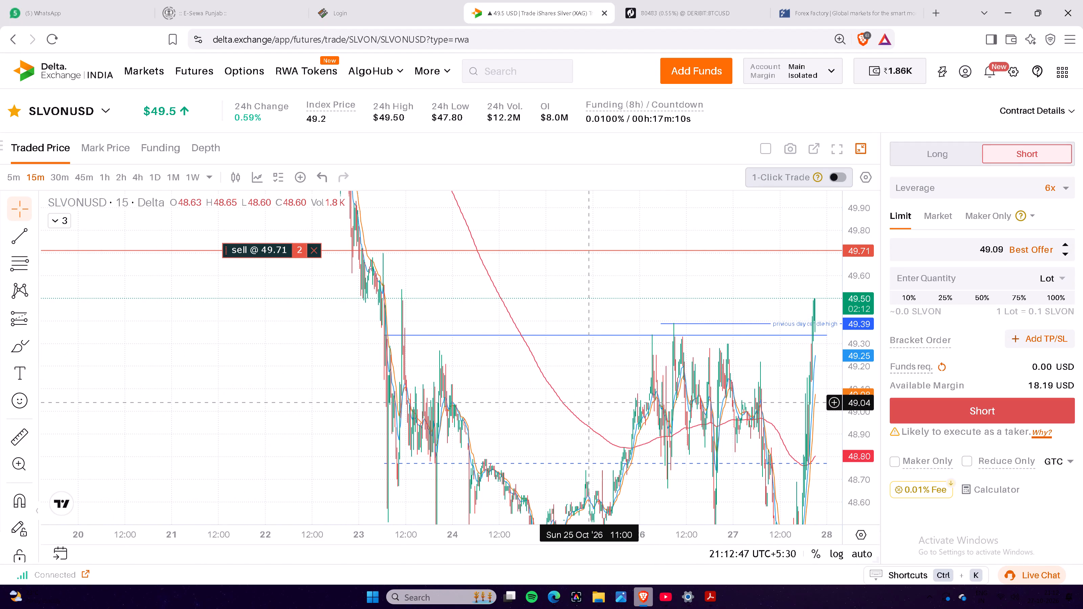
scroll(590, 402, "up", 3)
left_click_drag(870, 230, 826, 422)
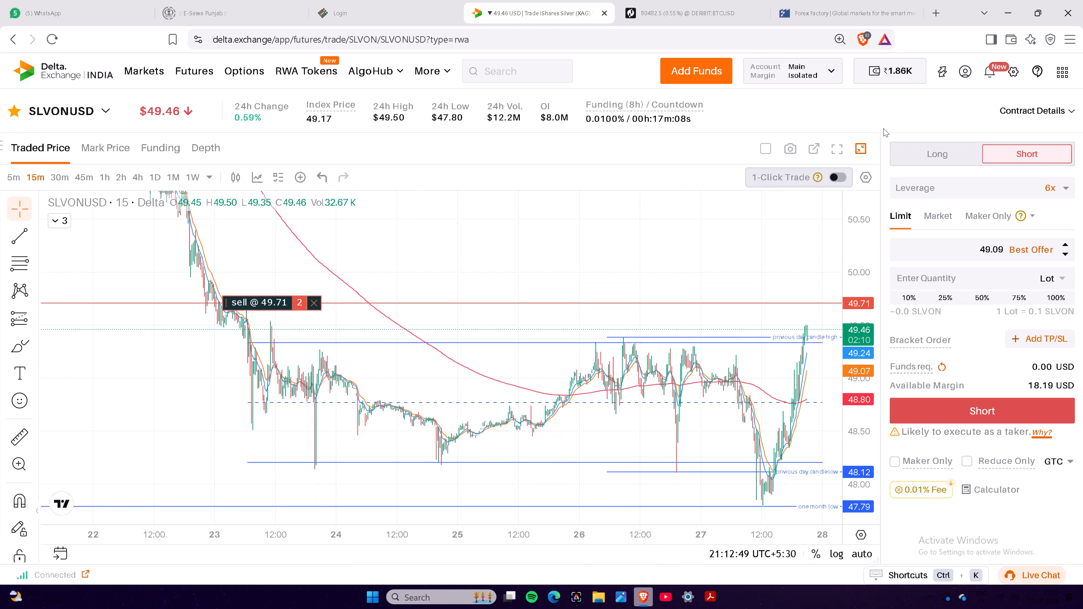
Check the open positions and the open orders list for the XRPUSD short and the SLVONUSD sell order.
scroll(898, 105, "down", 5)
left_click(42, 248)
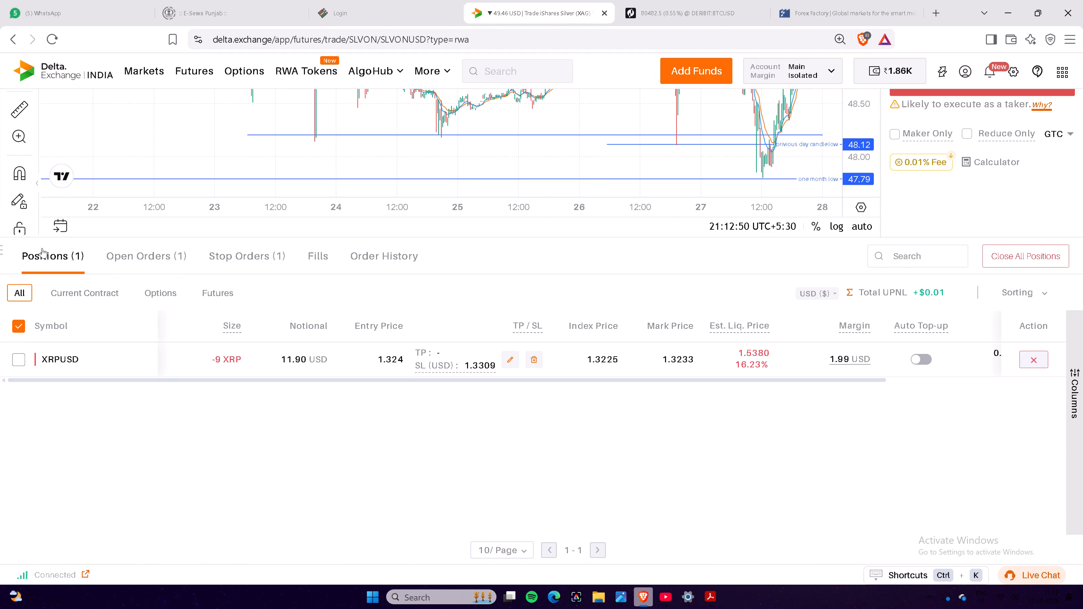
left_click(142, 259)
scroll(923, 466, "up", 2)
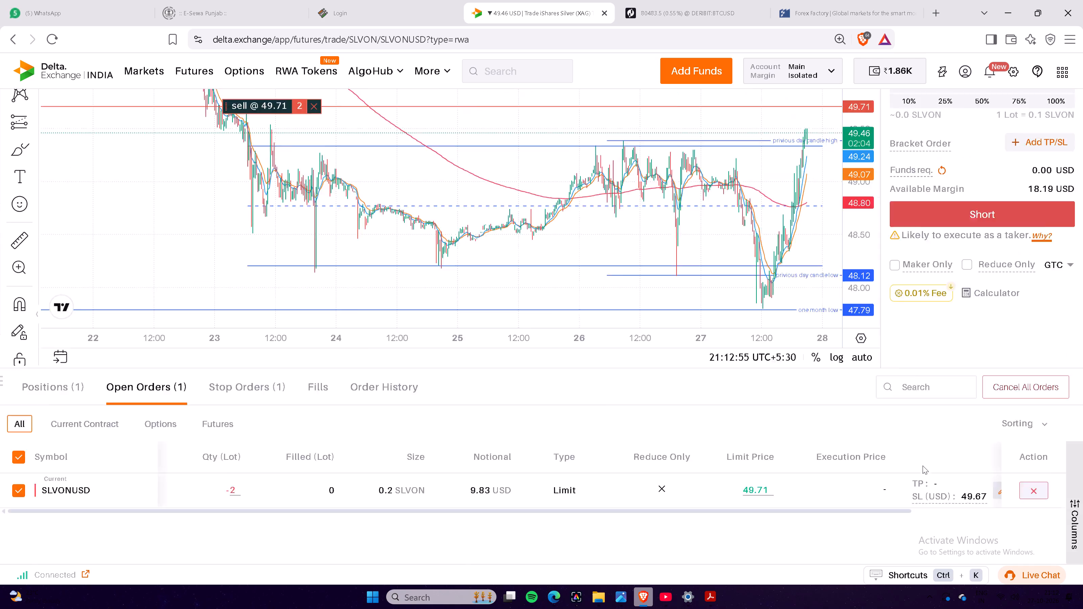
Examine SLVONUSD's multi-day swings against the previous day candle high and low, the one month low and the 49.71 sell order.
scroll(923, 466, "up", 5)
scroll(582, 384, "up", 1)
scroll(582, 384, "down", 3)
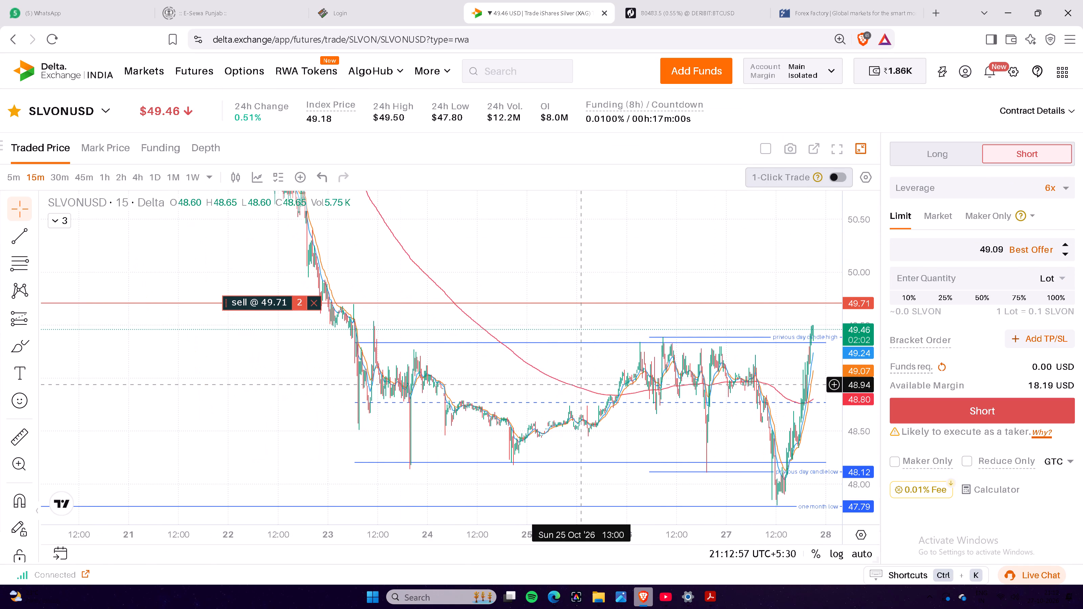
scroll(582, 384, "down", 2)
left_click_drag(682, 425, 575, 435)
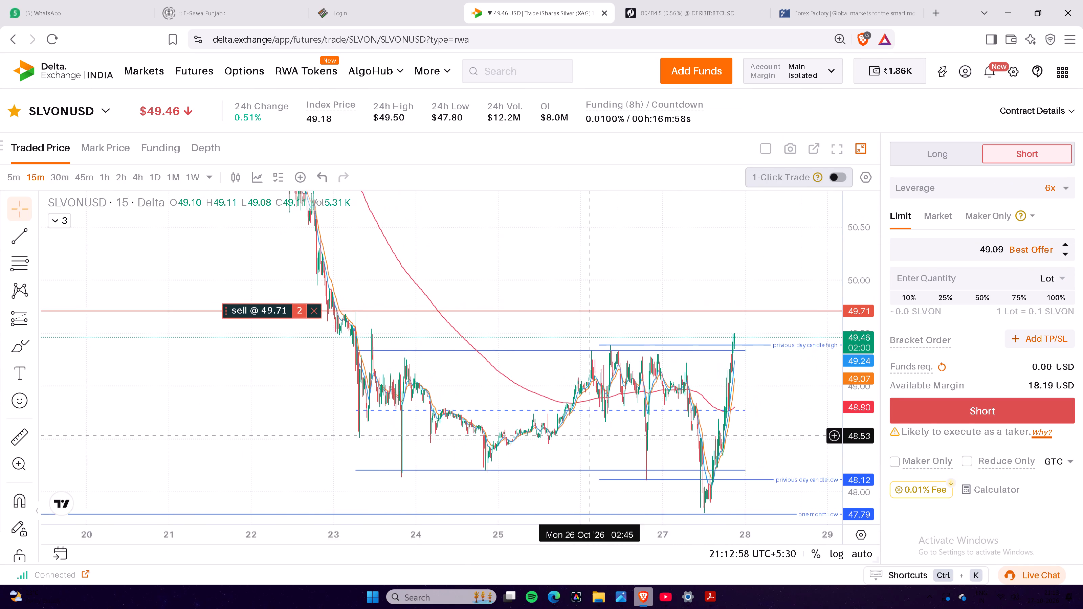
left_click_drag(575, 435, 381, 417)
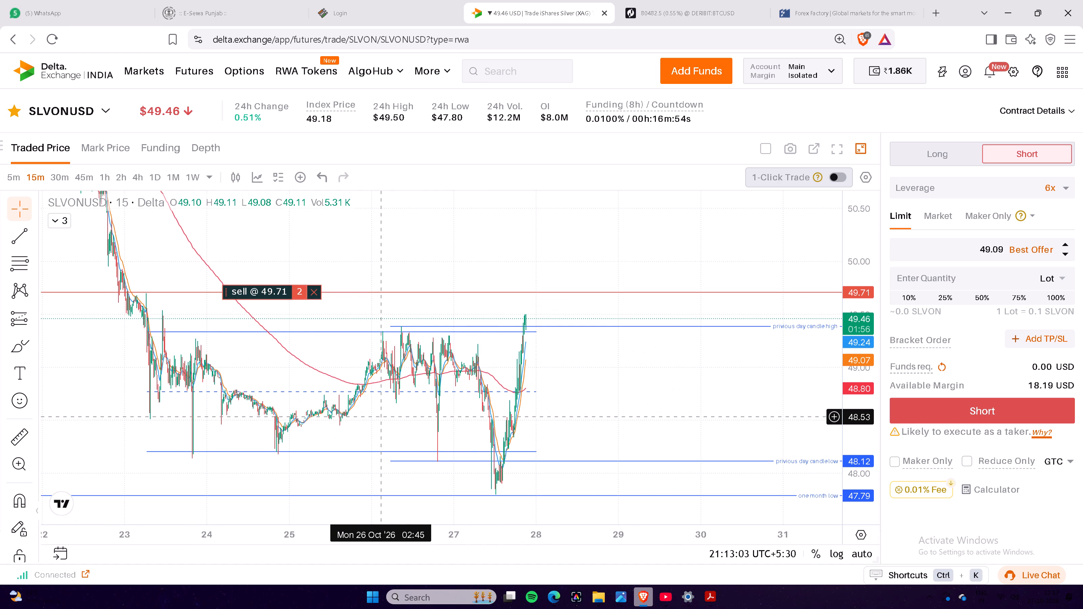
left_click_drag(381, 417, 533, 422)
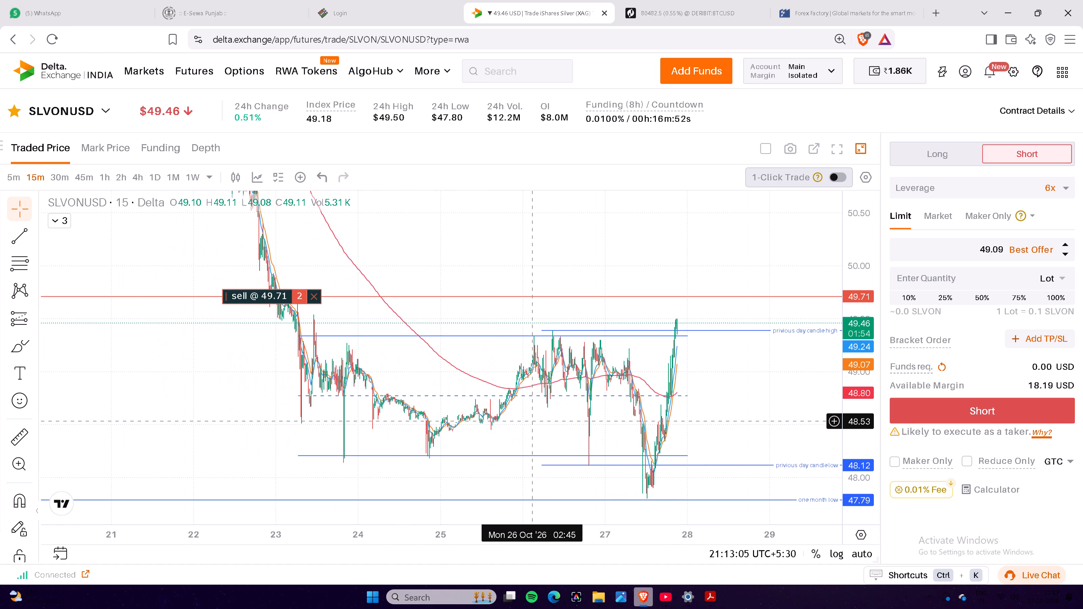
left_click_drag(533, 422, 618, 422)
left_click(618, 422)
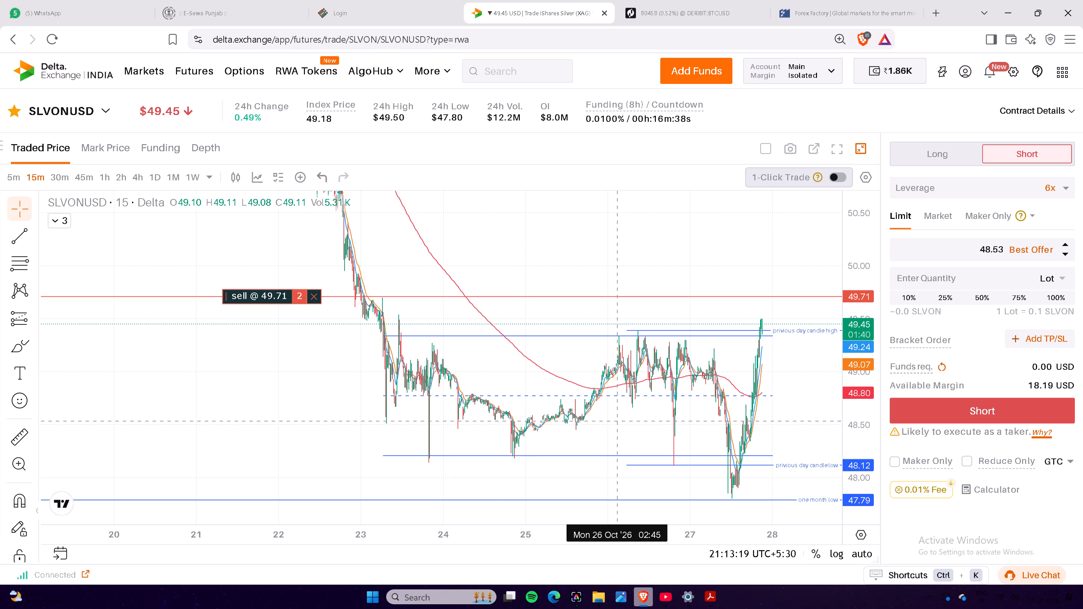
Examine SLVONUSD's latest 15-minute rally up close against the previous day candle high line and the 49.71 sell order.
scroll(618, 422, "up", 14)
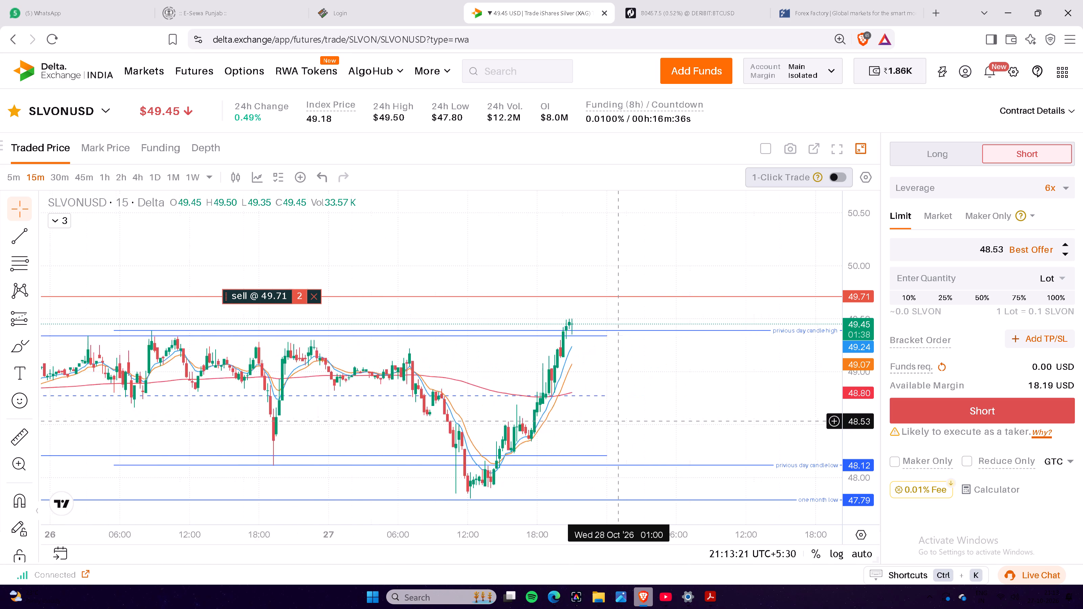
scroll(618, 422, "up", 6)
left_click_drag(523, 419, 687, 399)
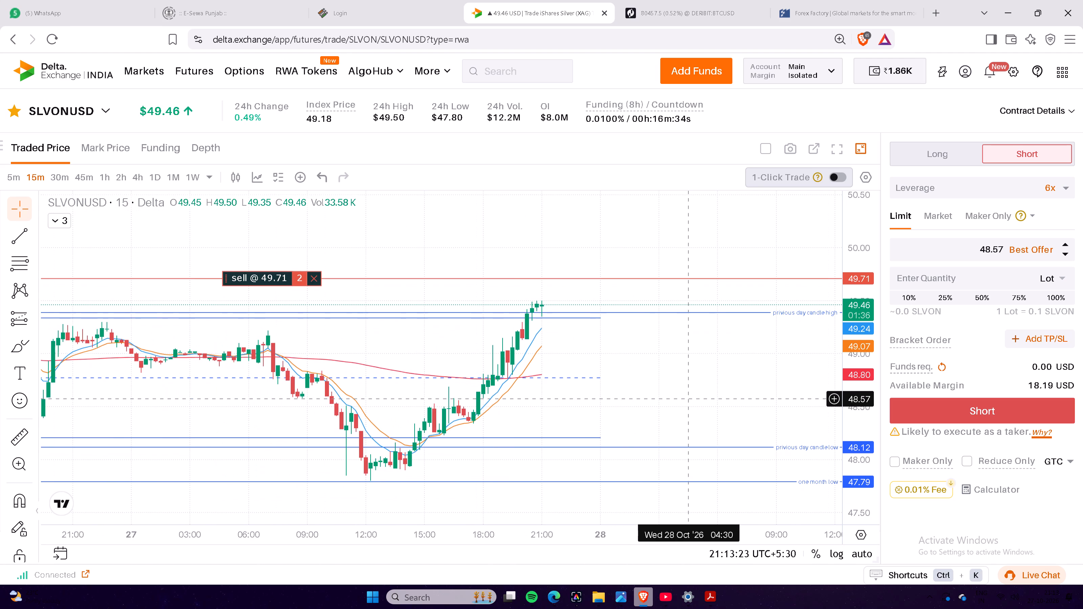
scroll(687, 399, "up", 2)
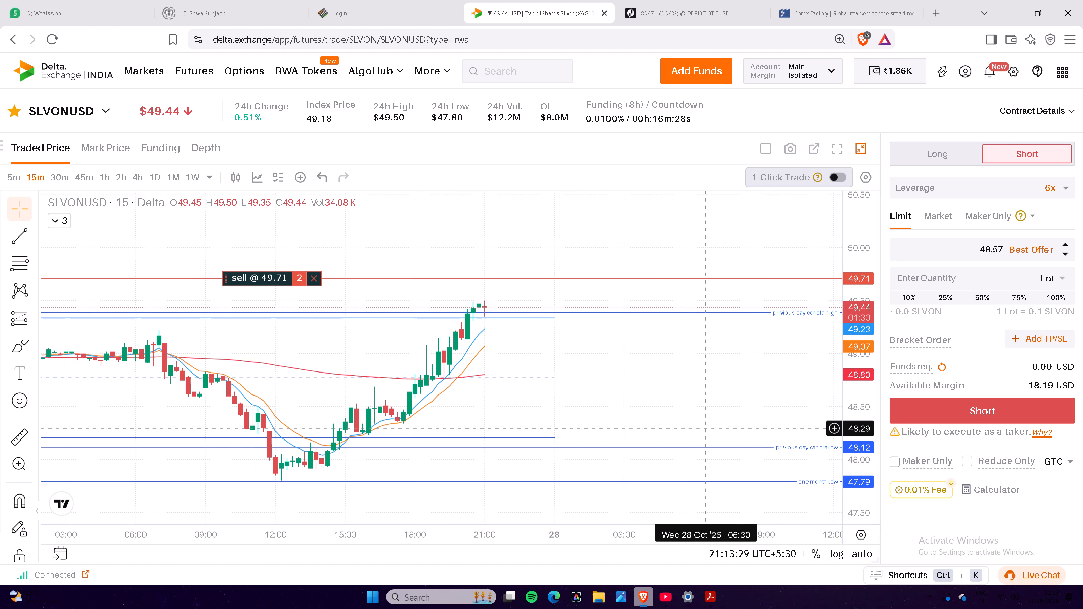
left_click_drag(854, 436, 842, 366)
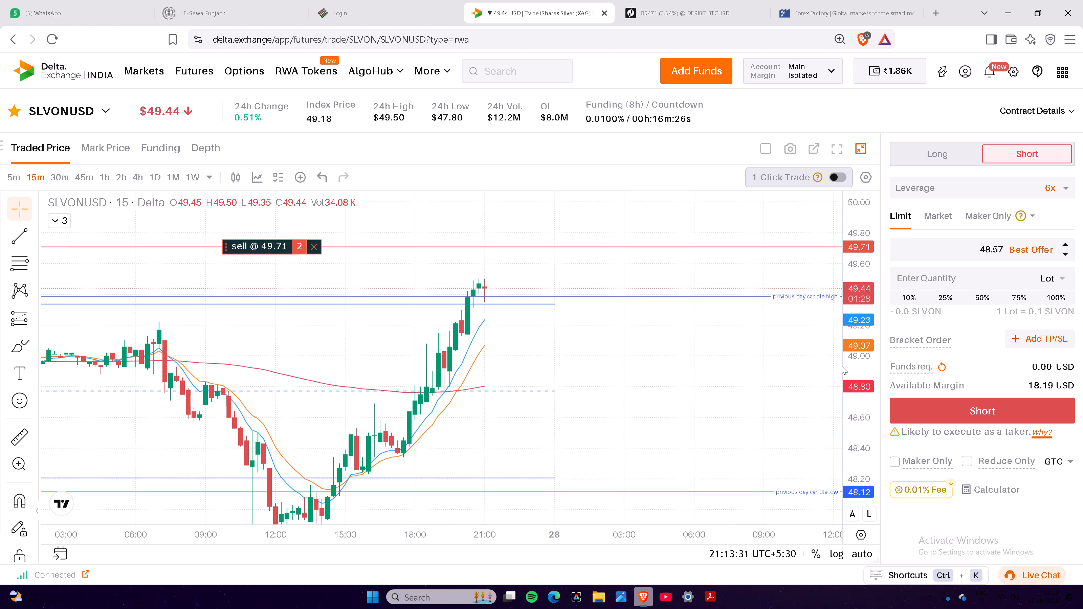
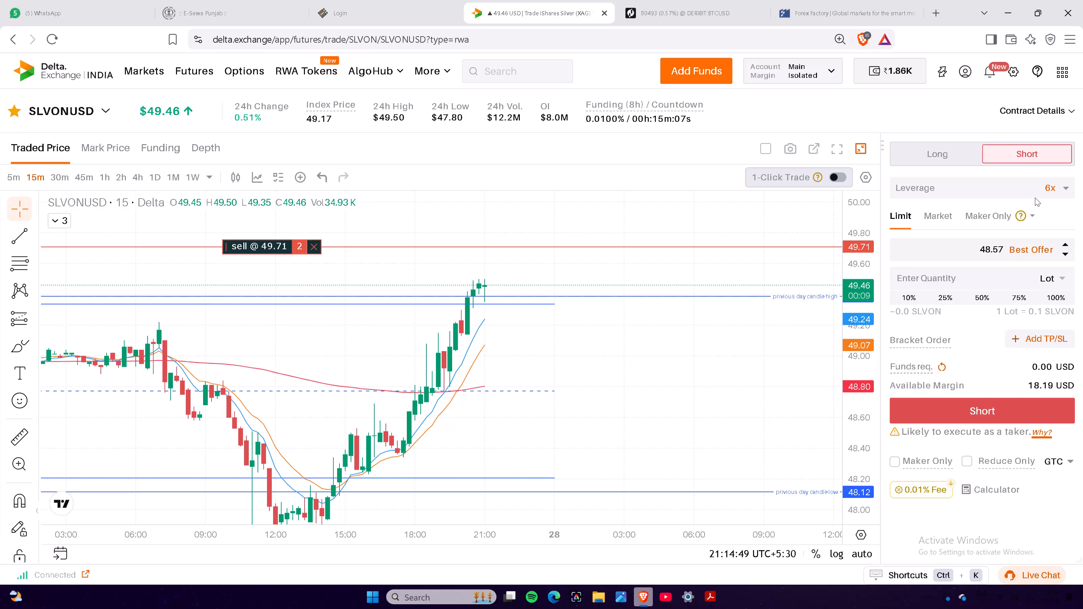
Open XRPUSD from the open positions and examine its 15-minute price against the rising channel, the 1.3240 entry and the 1.3309 stop loss.
scroll(922, 125, "down", 5)
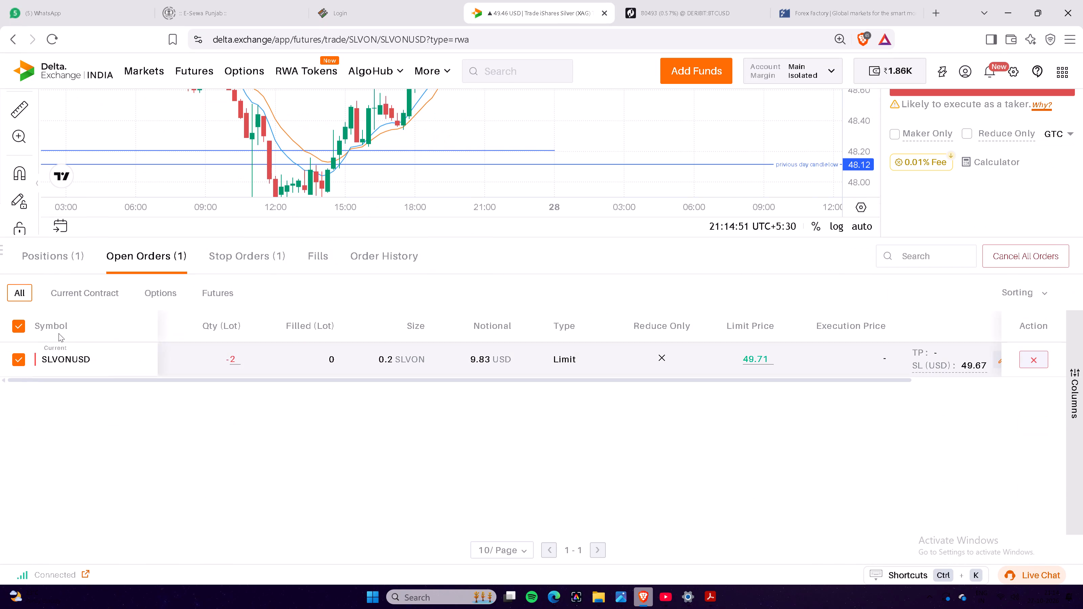
left_click(47, 259)
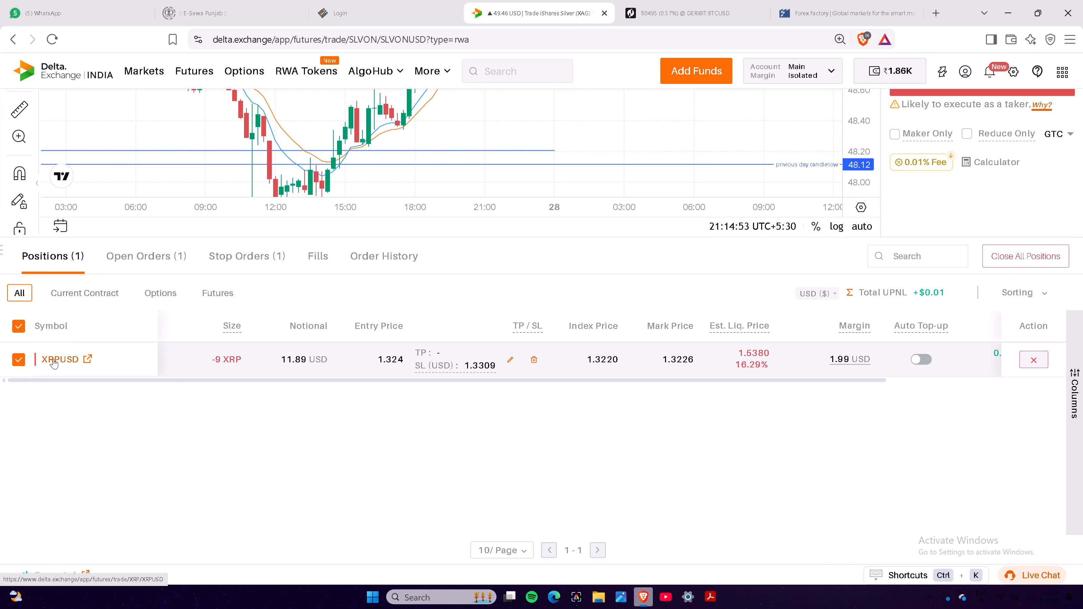
left_click(53, 359)
left_click_drag(854, 296, 855, 310)
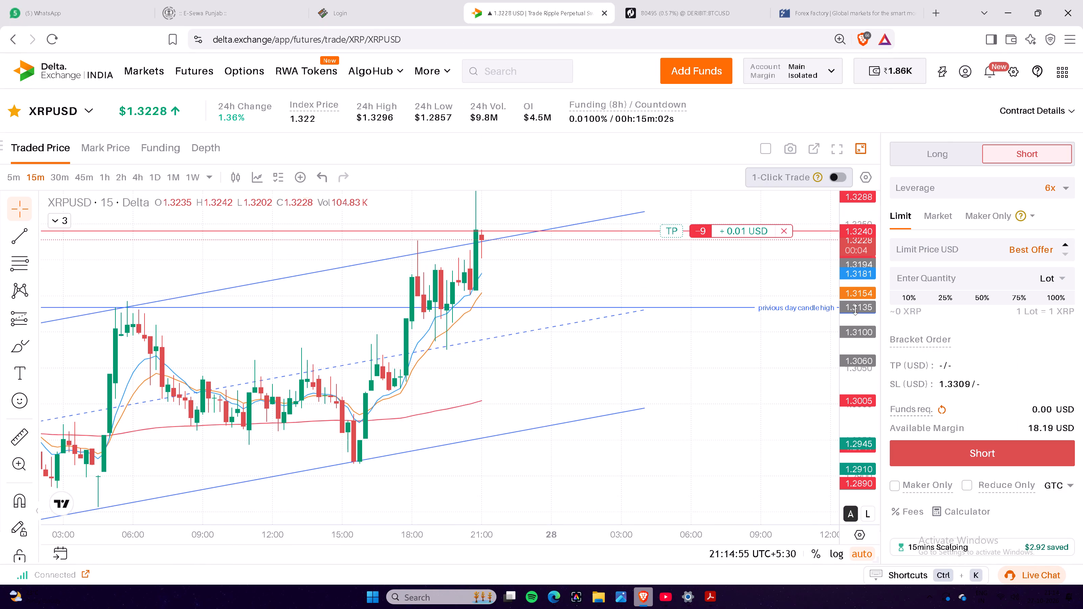
left_click_drag(855, 310, 846, 427)
left_click_drag(858, 411, 857, 421)
left_click_drag(634, 410, 692, 405)
scroll(704, 400, "down", 5)
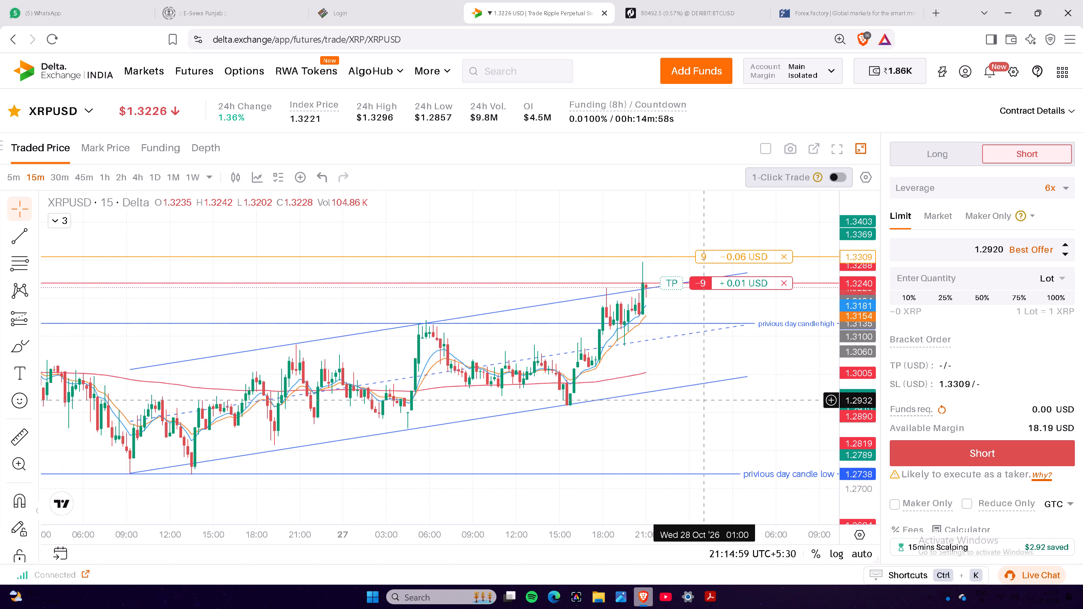
scroll(704, 400, "down", 9)
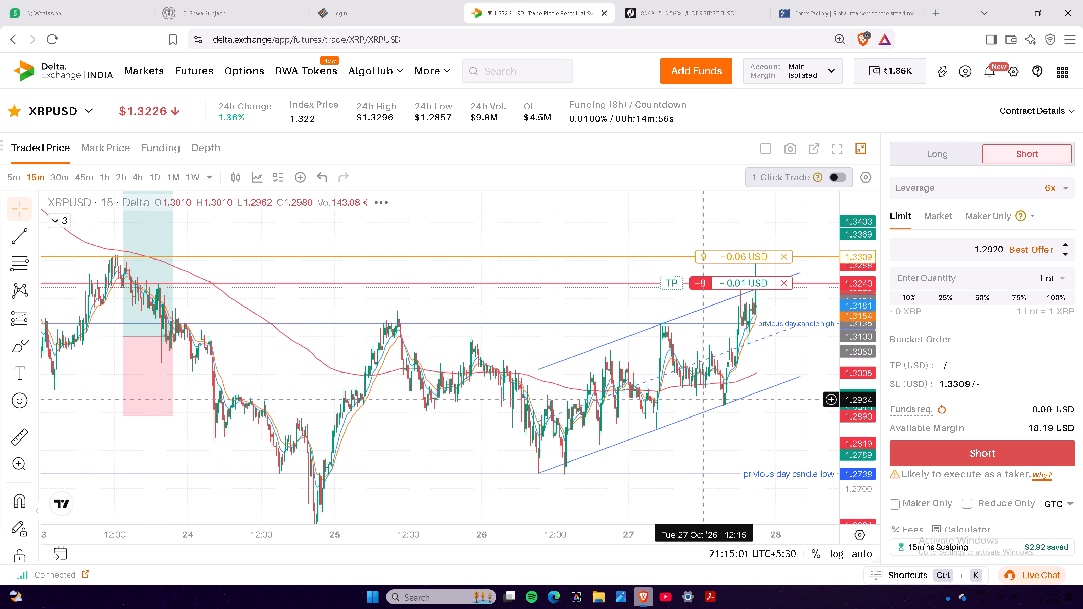
scroll(705, 400, "up", 14)
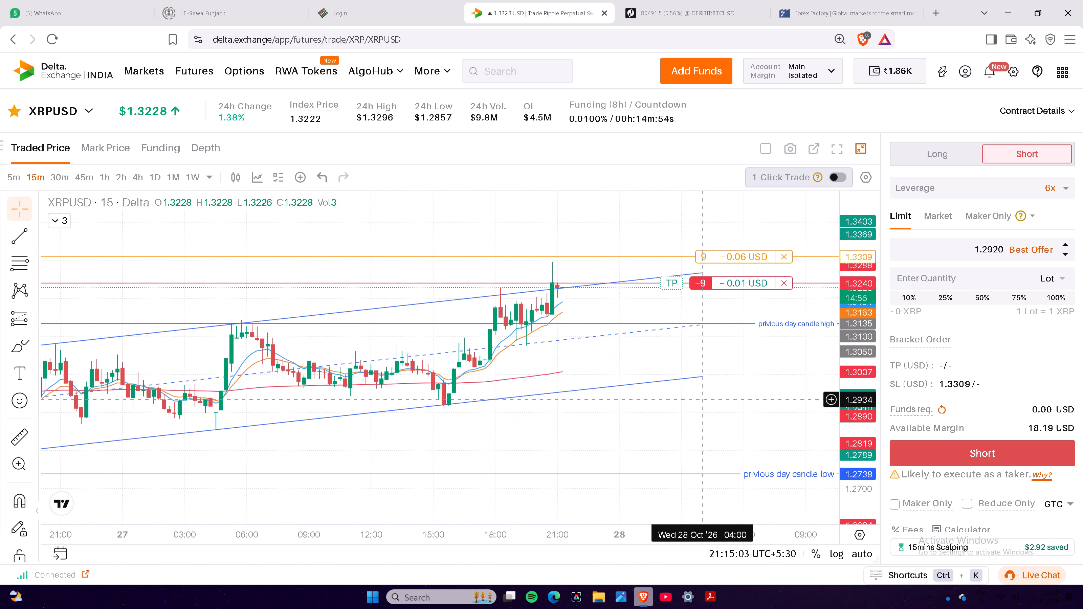
scroll(705, 400, "up", 1)
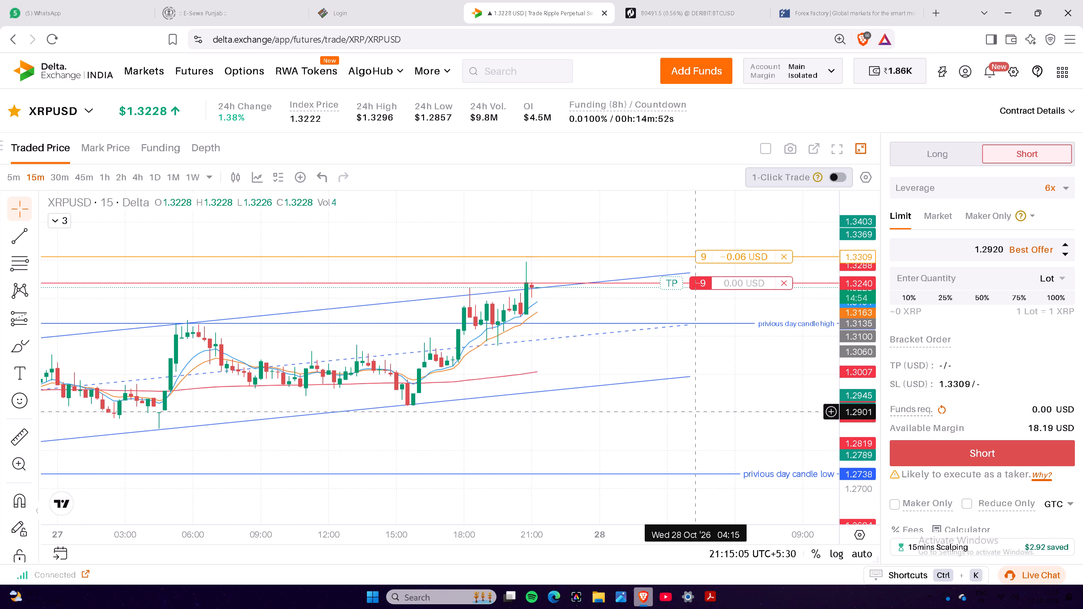
left_click_drag(712, 413, 715, 409)
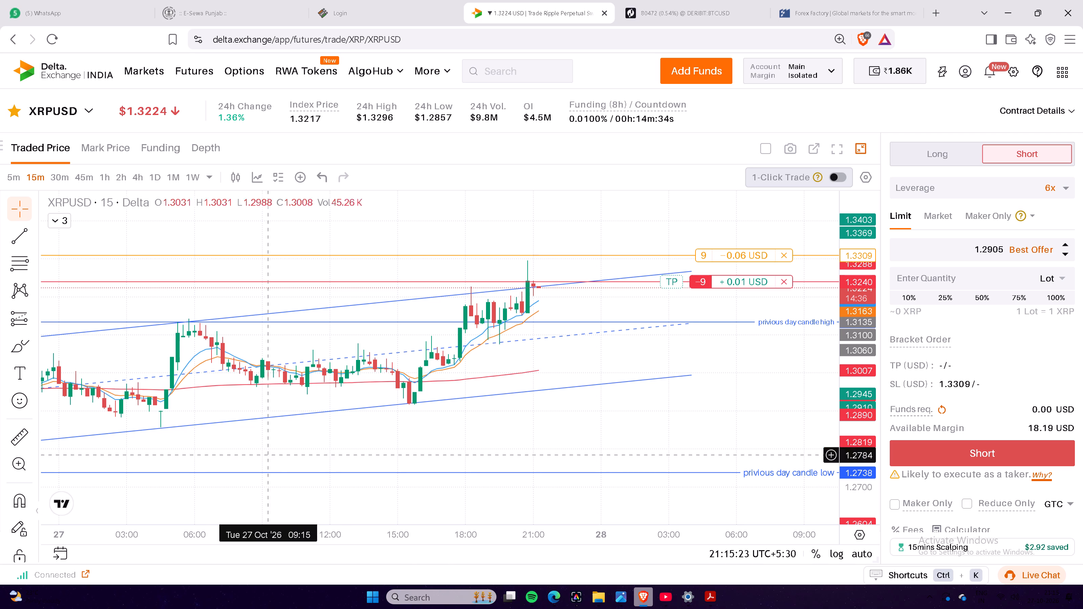
Open UNIUSD from the watchlist and examine its 15-minute mark price against the rising channel and the previous day candle high and low.
left_click(82, 112)
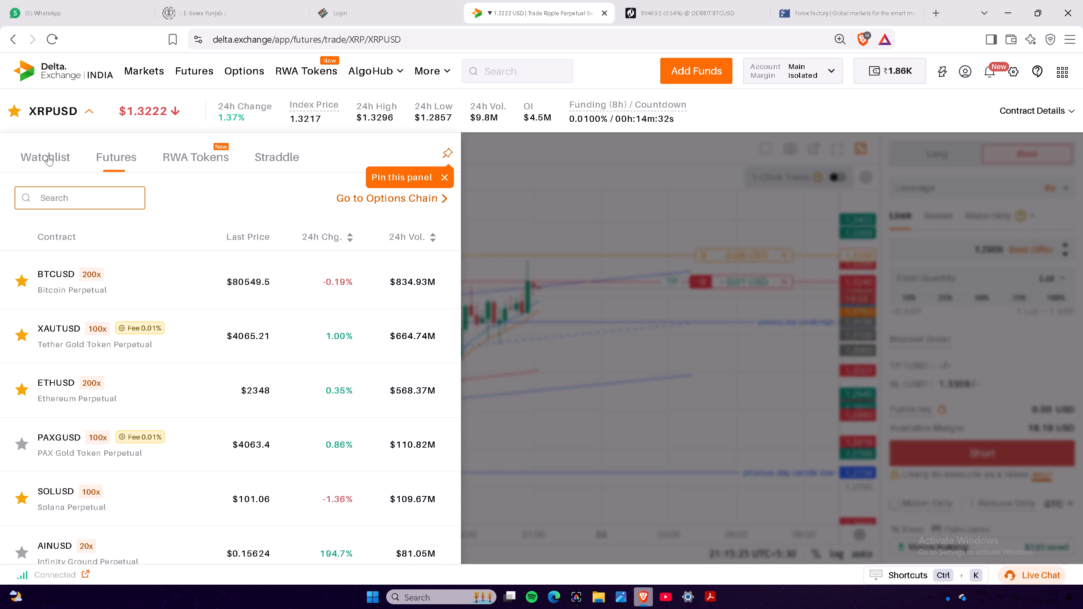
left_click(48, 155)
scroll(161, 392, "down", 2)
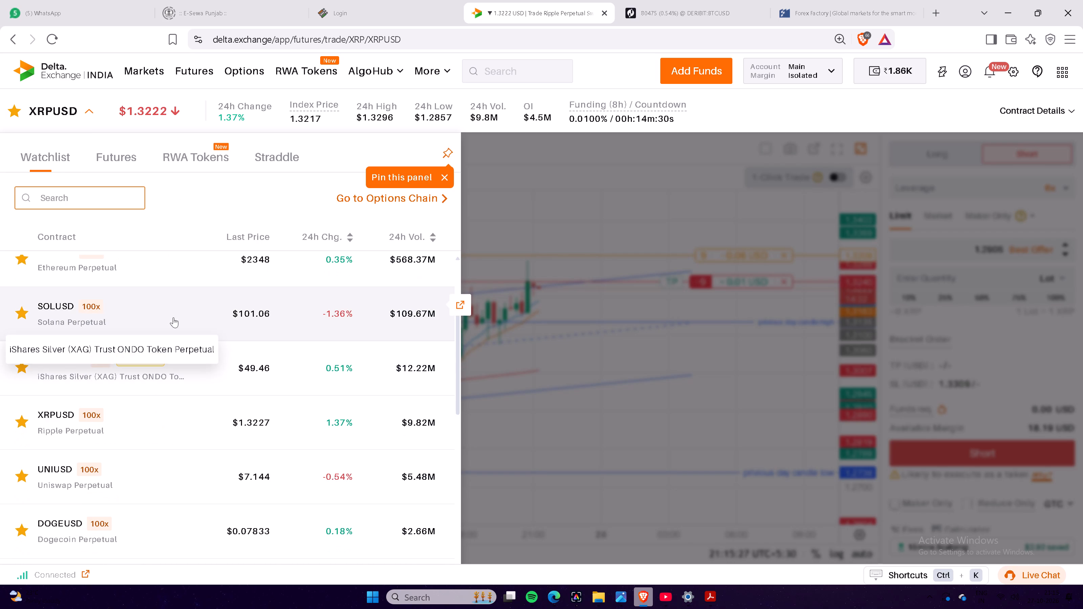
left_click(164, 468)
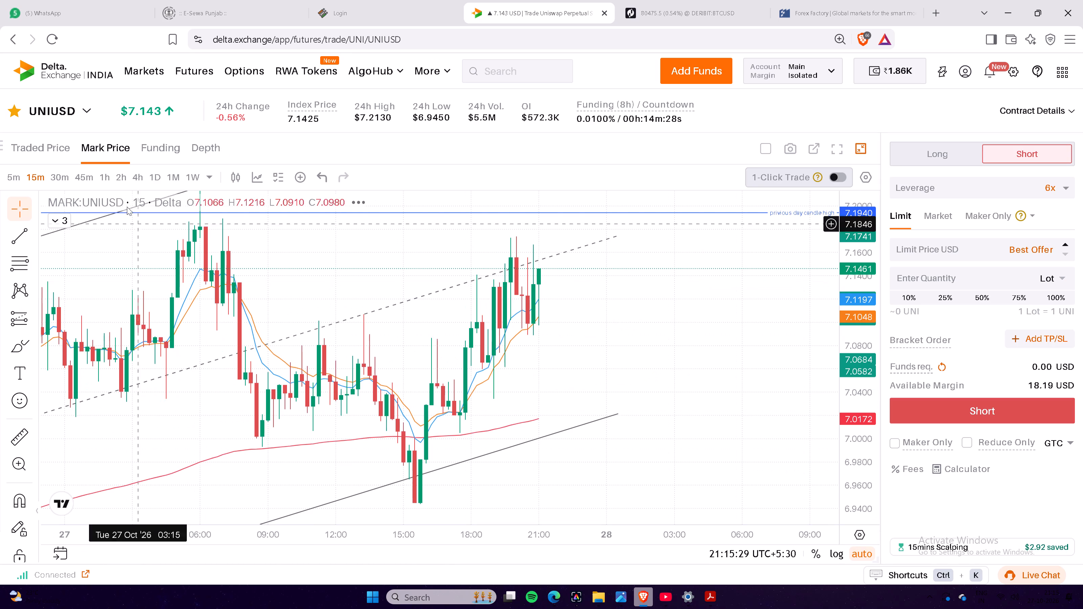
left_click_drag(866, 267, 874, 401)
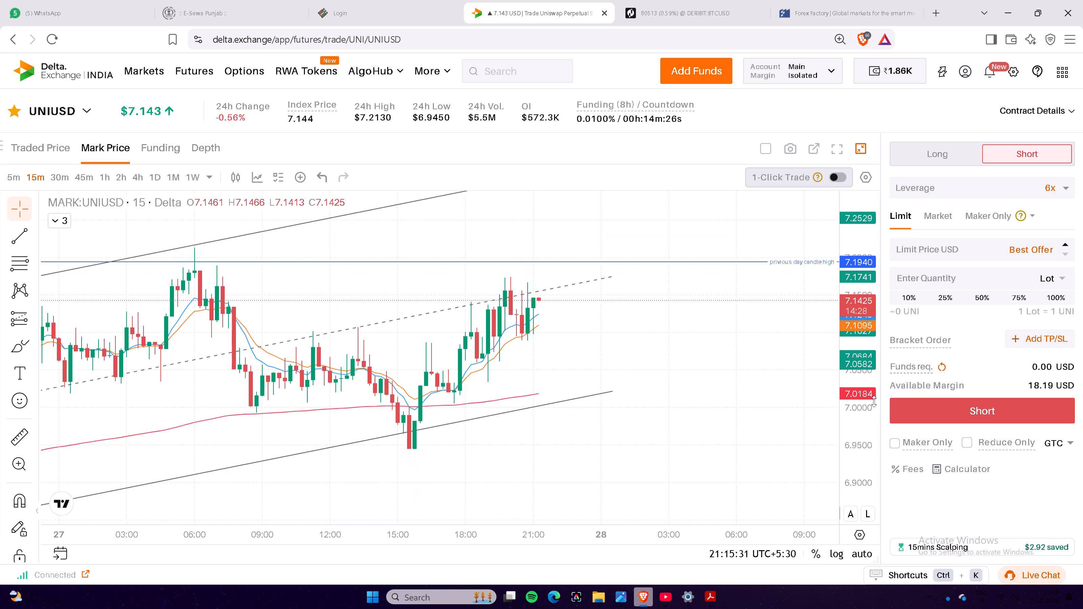
left_click_drag(874, 401, 864, 464)
scroll(754, 428, "down", 9)
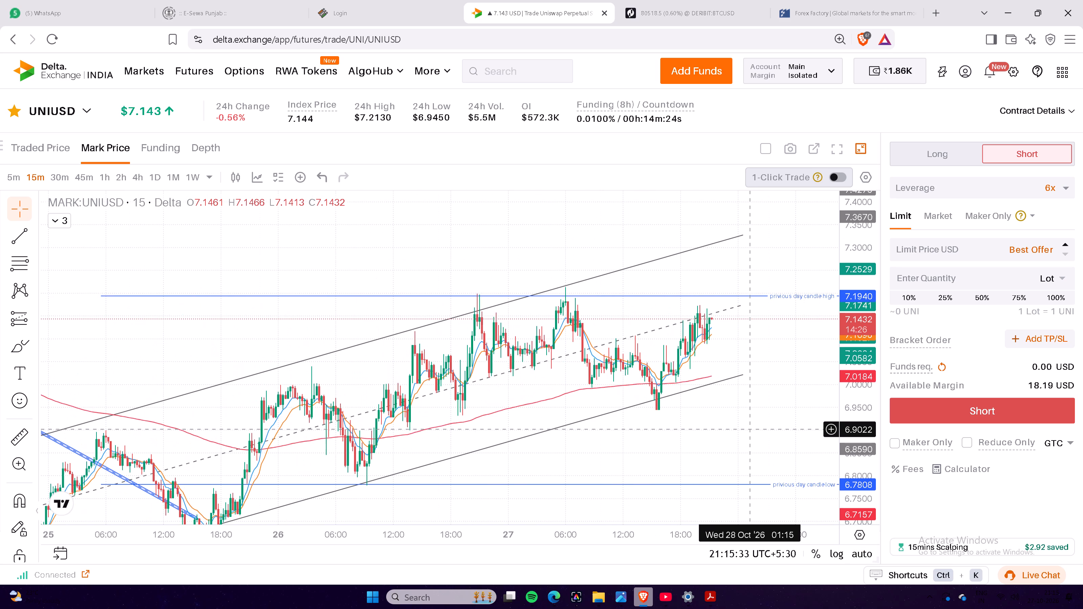
scroll(751, 430, "down", 3)
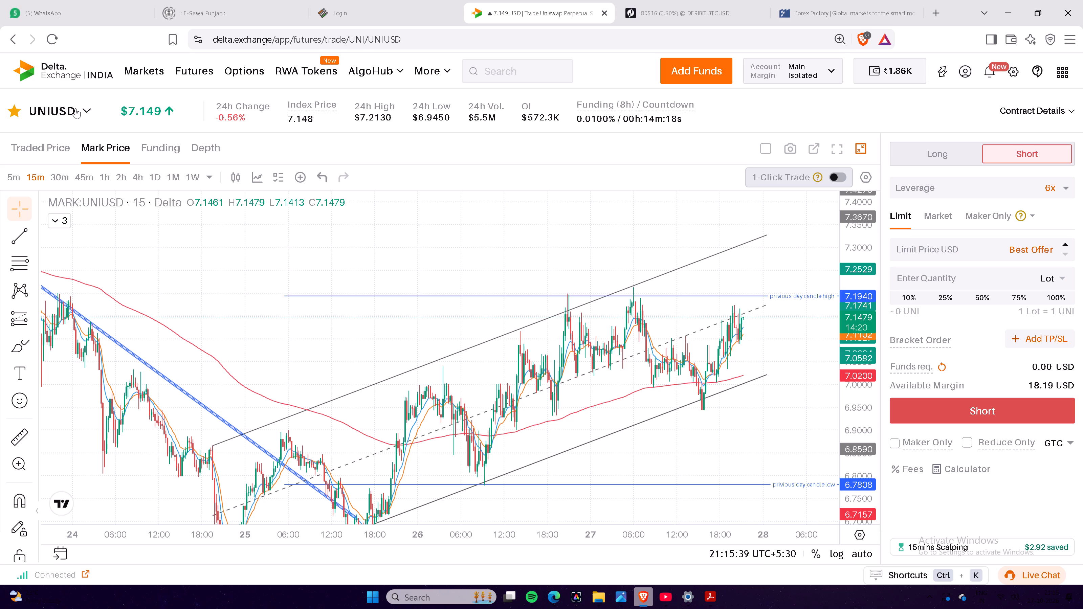
Compare UNIUSD's 1-hour swings with its latest 15-minute candles around the channel midline and the previous day candle high.
left_click(109, 177)
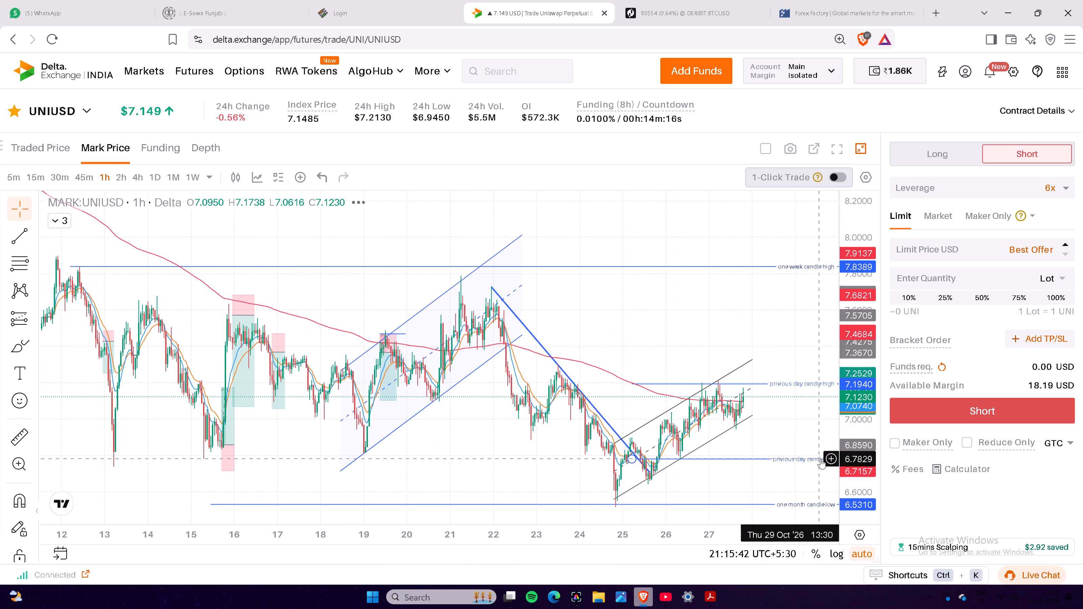
scroll(821, 459, "up", 6)
left_click_drag(849, 386, 850, 356)
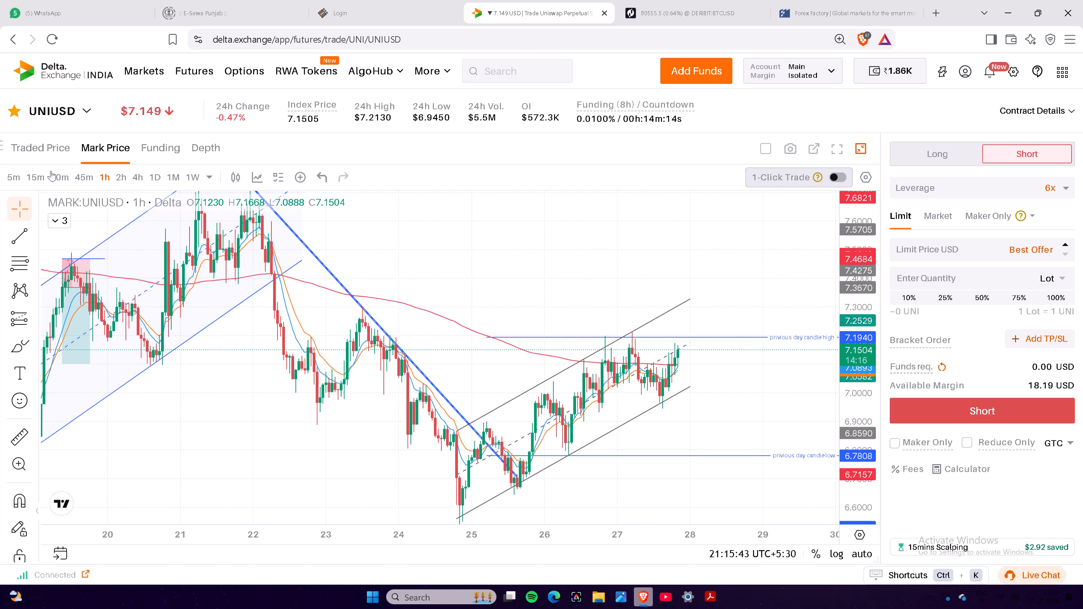
left_click(42, 180)
scroll(819, 438, "up", 4)
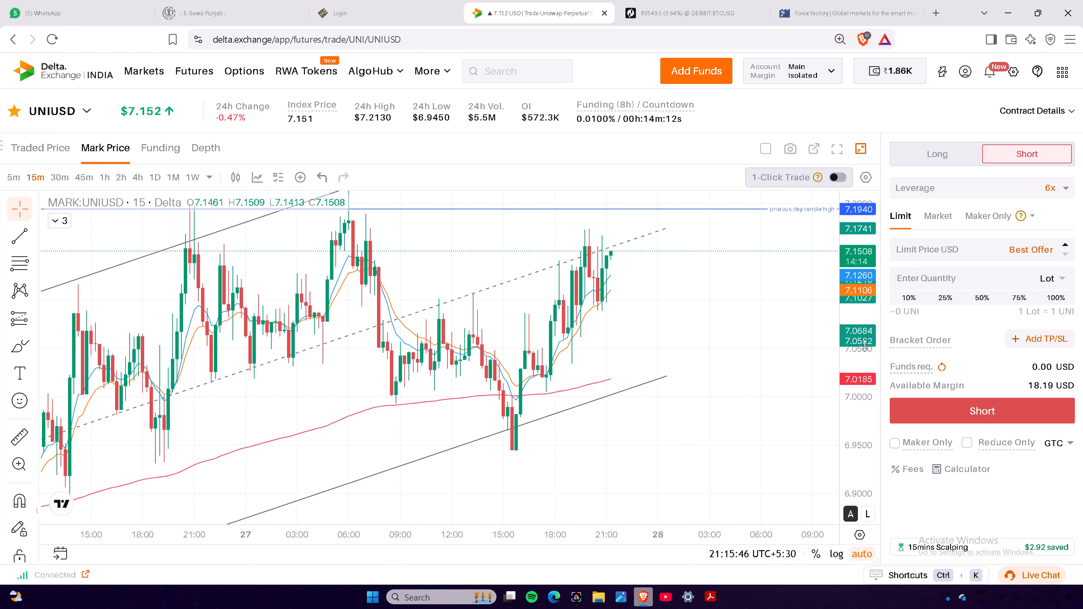
left_click_drag(865, 345, 863, 363)
left_click_drag(862, 366, 856, 380)
left_click_drag(649, 344, 657, 377)
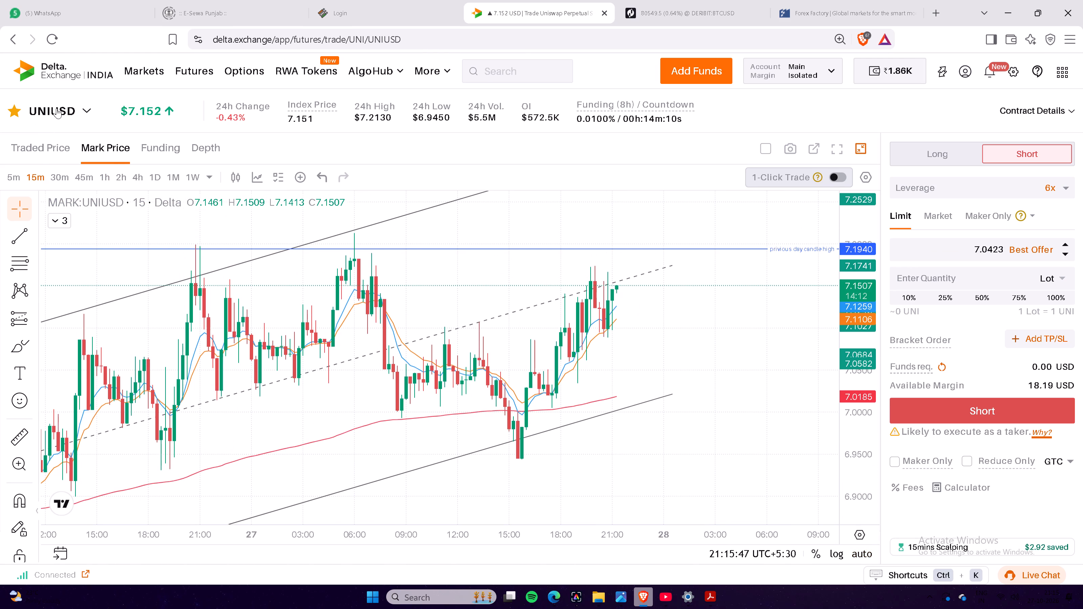
Open DOGEUSD from the watchlist and examine its 15-minute candles against the previous day high and the 1 hour order block.
left_click(57, 108)
left_click(41, 158)
scroll(133, 469, "down", 2)
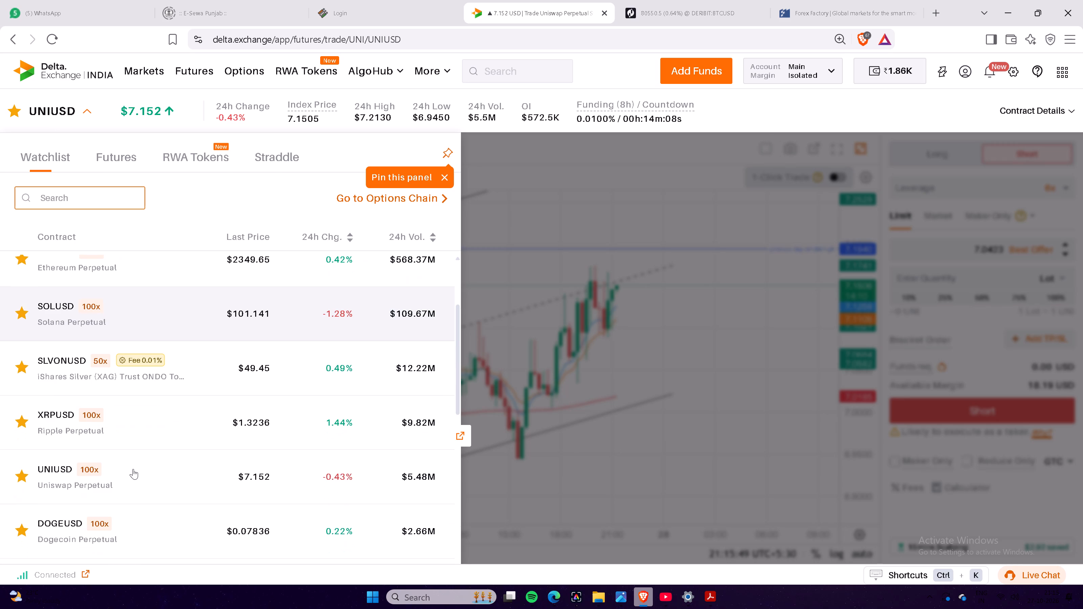
left_click(172, 534)
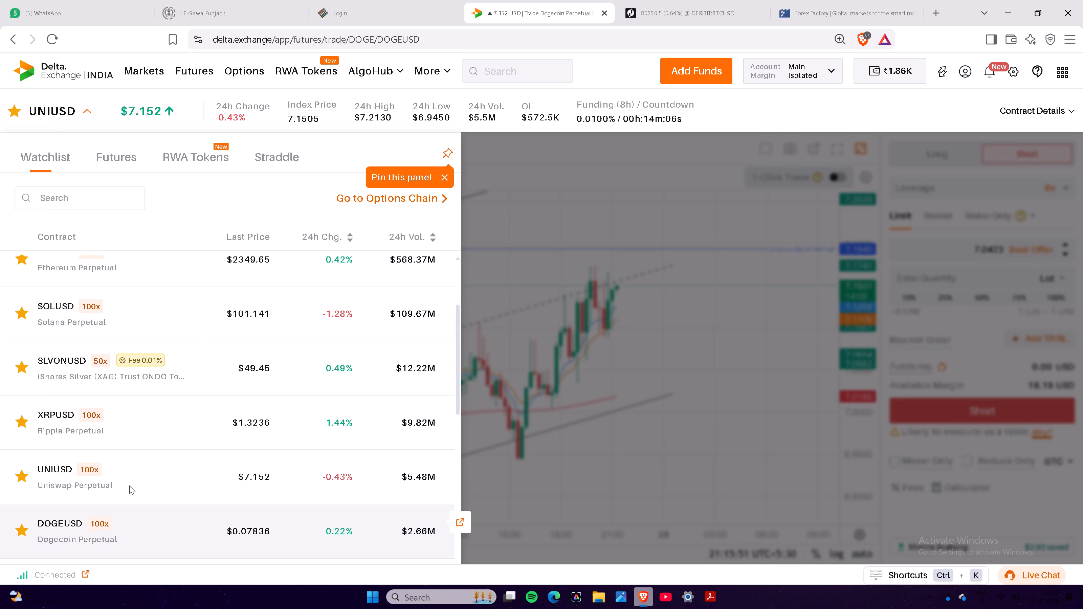
left_click_drag(860, 309, 864, 393)
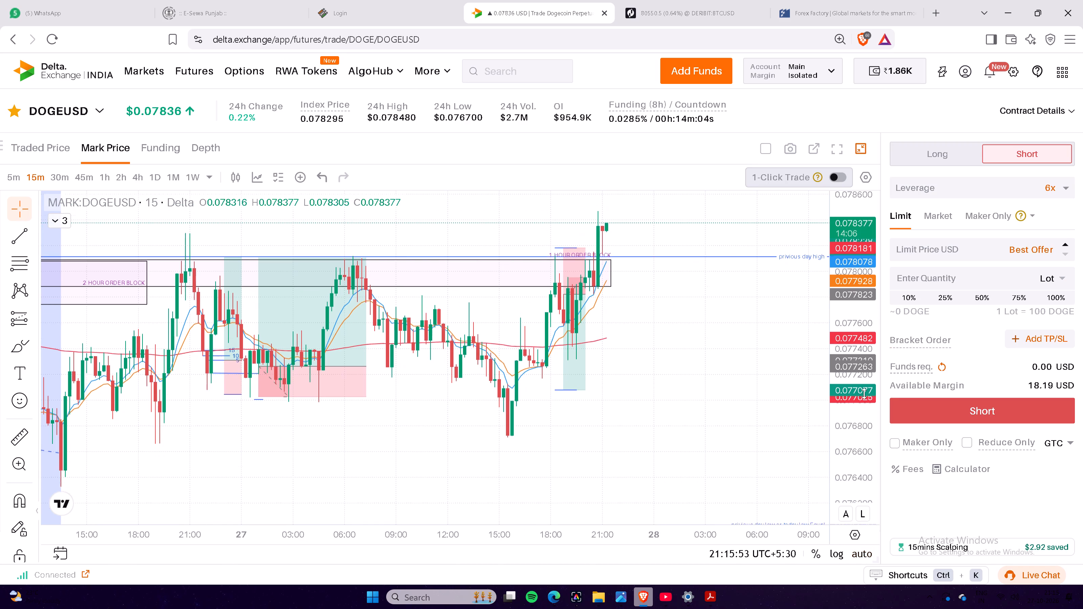
left_click_drag(864, 393, 872, 446)
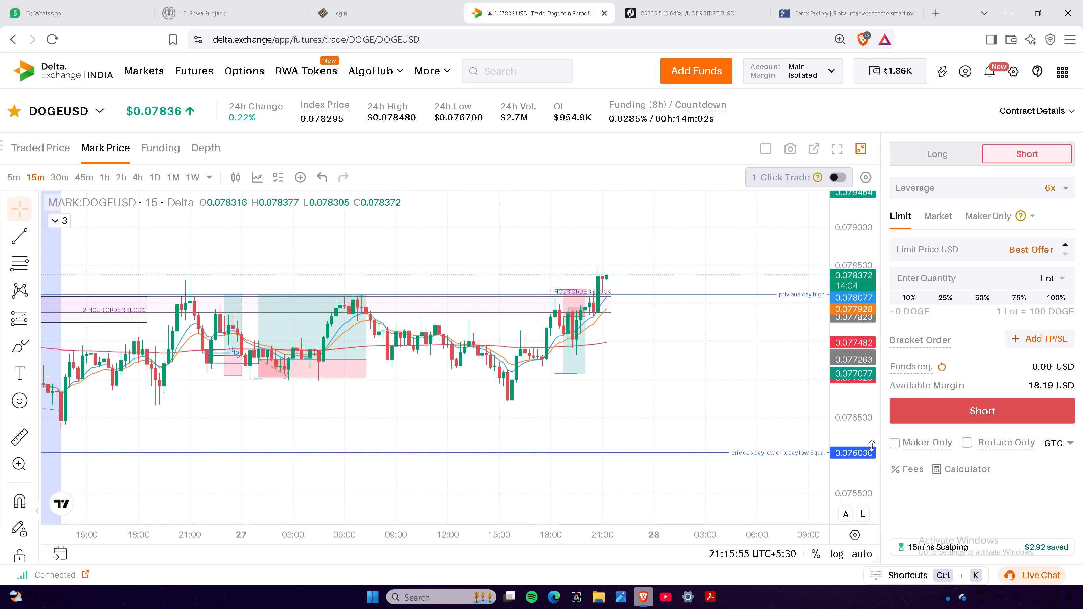
left_click_drag(872, 446, 872, 435)
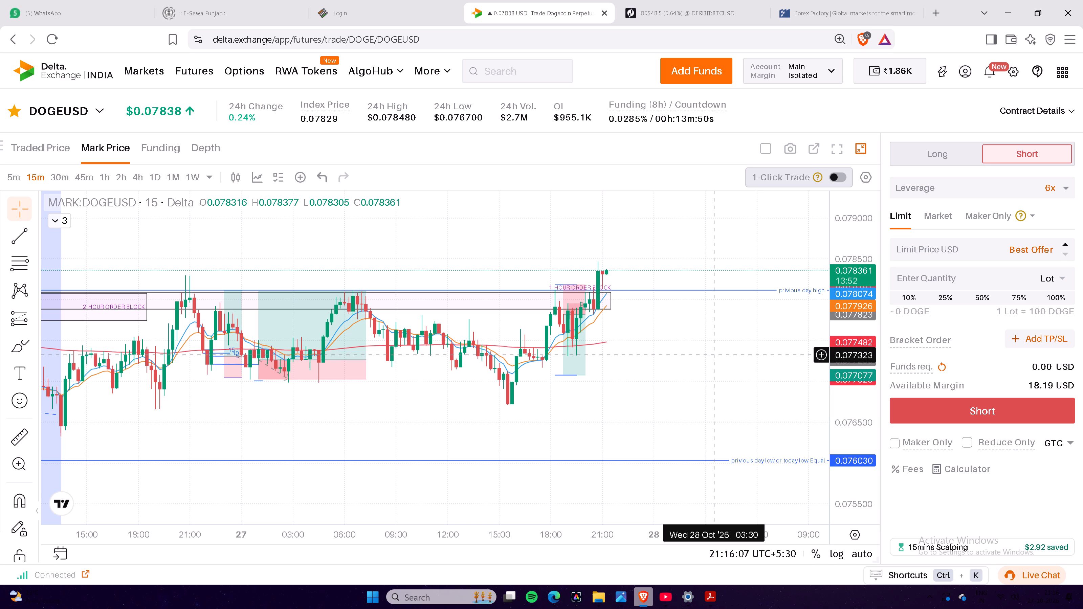
Check the XRPUSD short in the open positions list and return to the DOGEUSD chart.
scroll(954, 114, "down", 4)
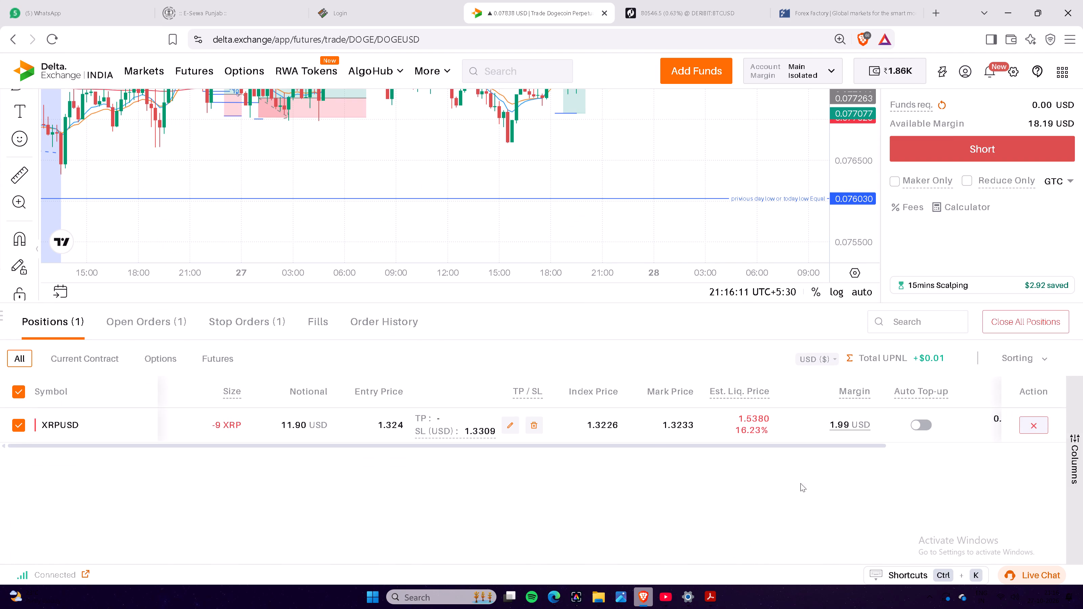
scroll(888, 486, "up", 9)
Examine DOGEUSD's multi-day 15-minute swings and its latest candles against the order blocks and the previous day high.
left_click_drag(686, 385, 705, 418)
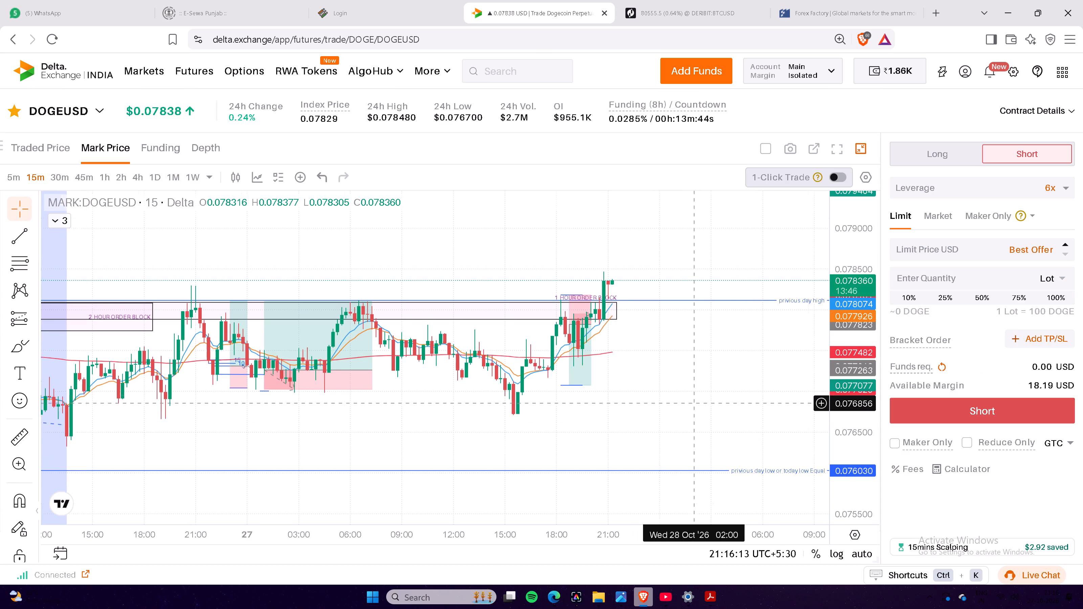
left_click_drag(705, 418, 792, 461)
scroll(796, 459, "down", 5)
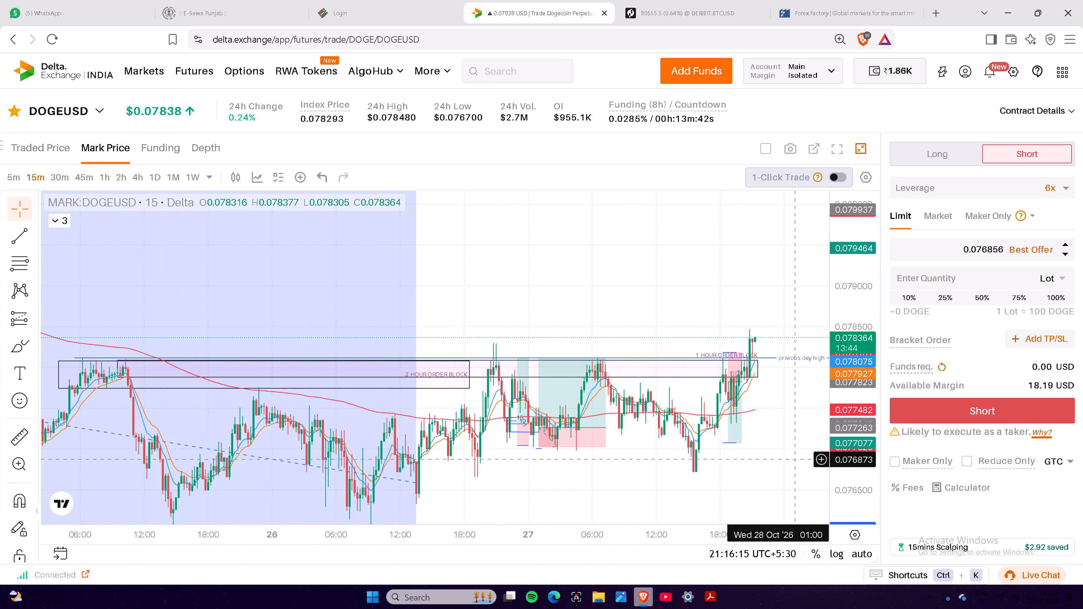
scroll(796, 459, "down", 4)
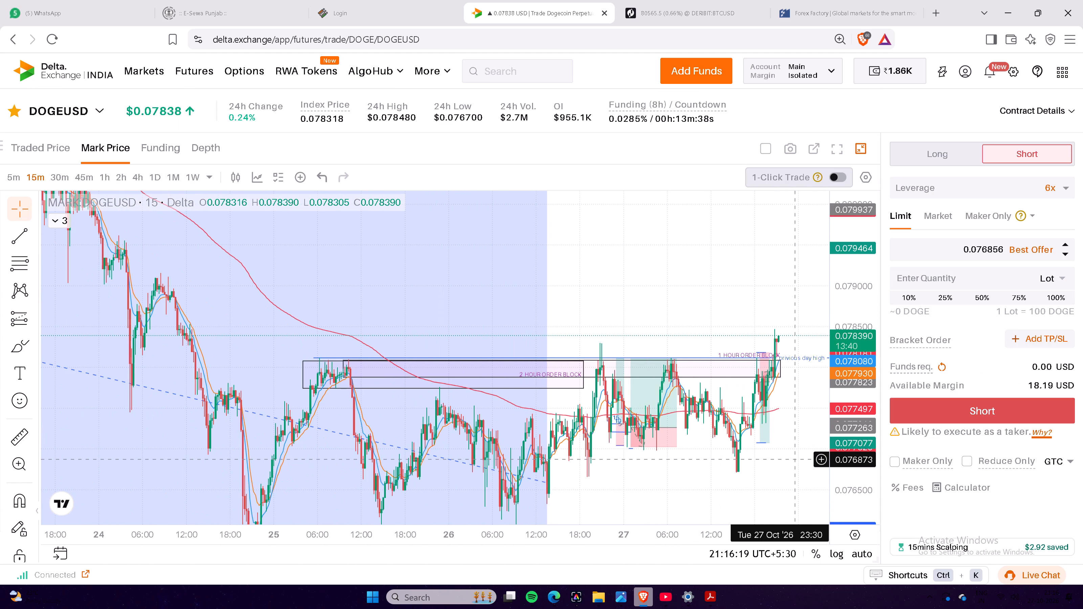
scroll(796, 459, "up", 14)
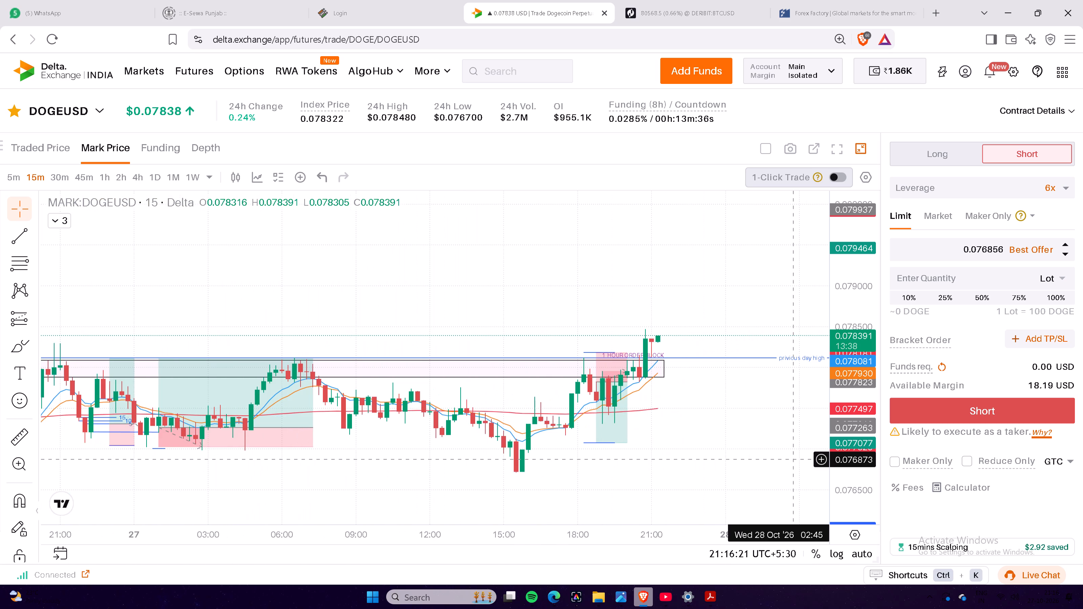
scroll(796, 459, "up", 2)
left_click_drag(769, 443, 749, 438)
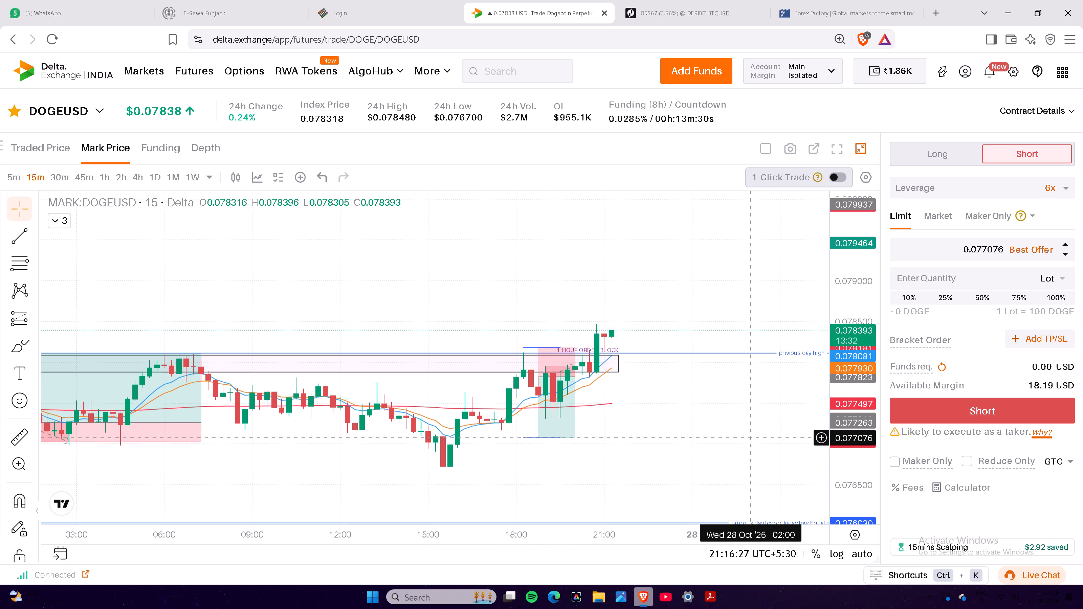
Open BNBUSD from the watchlist and examine its 15-minute mark price over the past week against the one week candle high.
left_click(81, 109)
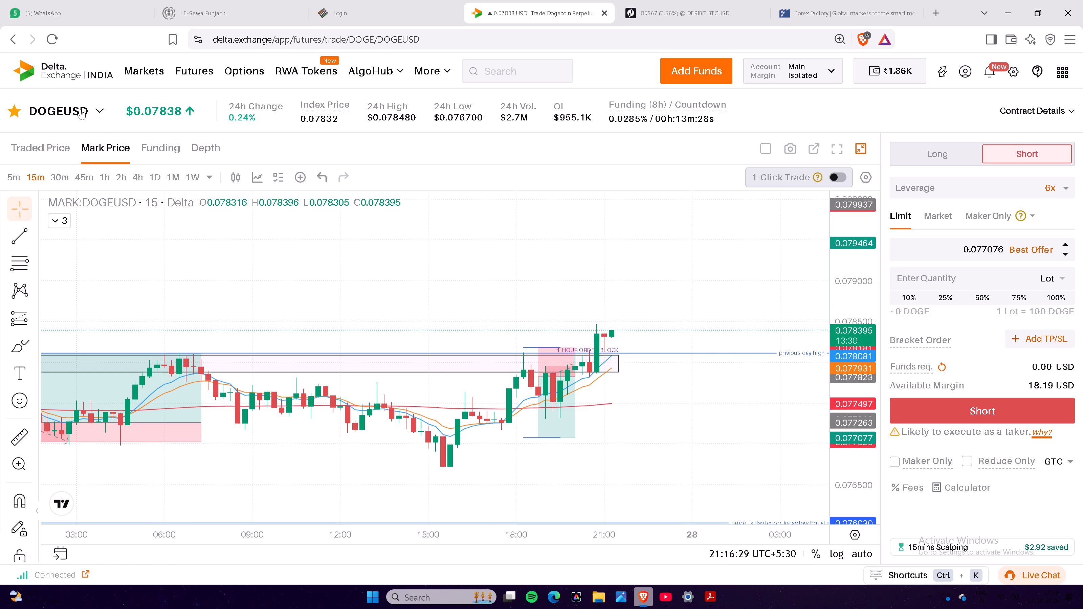
left_click(52, 158)
scroll(174, 341, "down", 1)
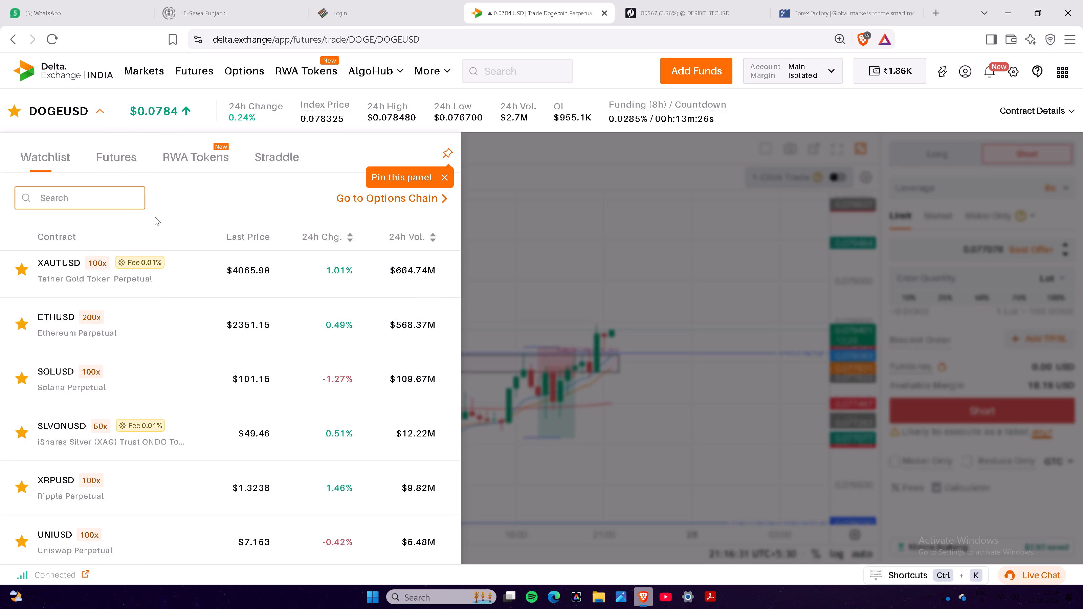
scroll(196, 337, "down", 2)
left_click(198, 516)
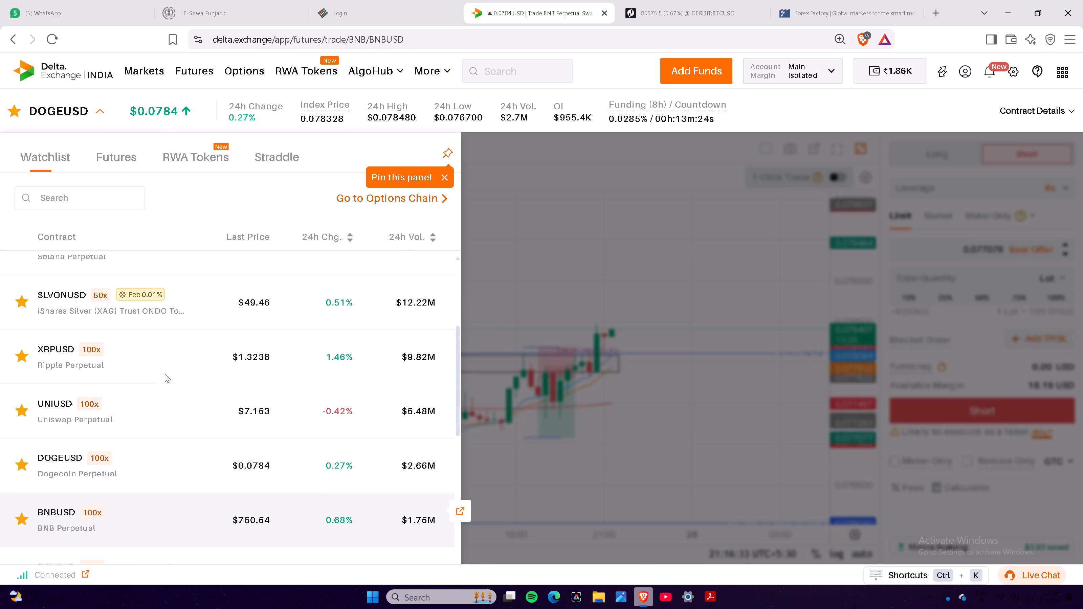
left_click_drag(861, 265, 830, 398)
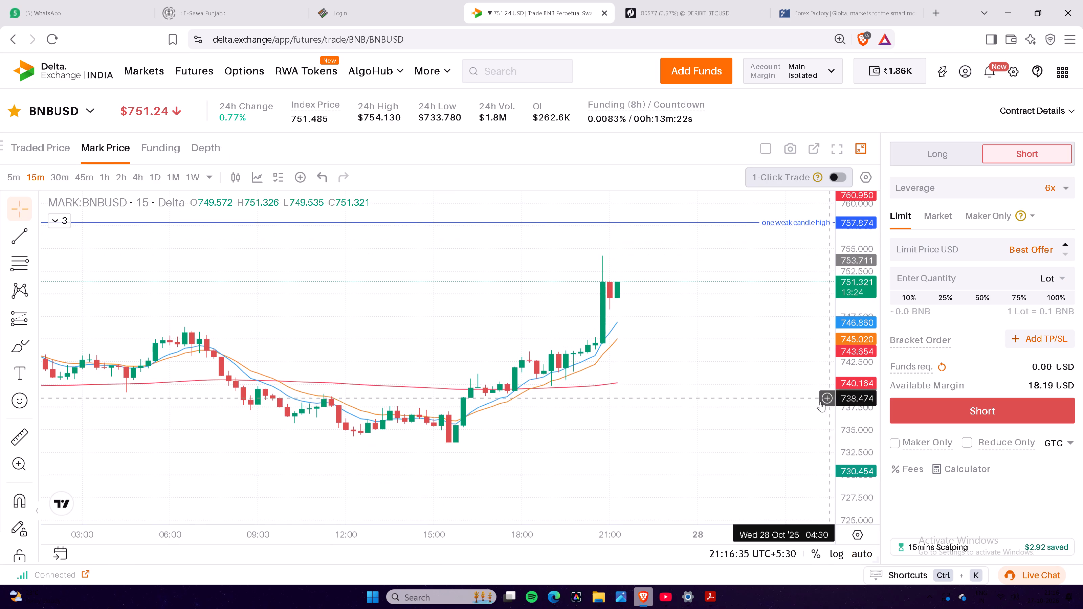
scroll(688, 399, "down", 20)
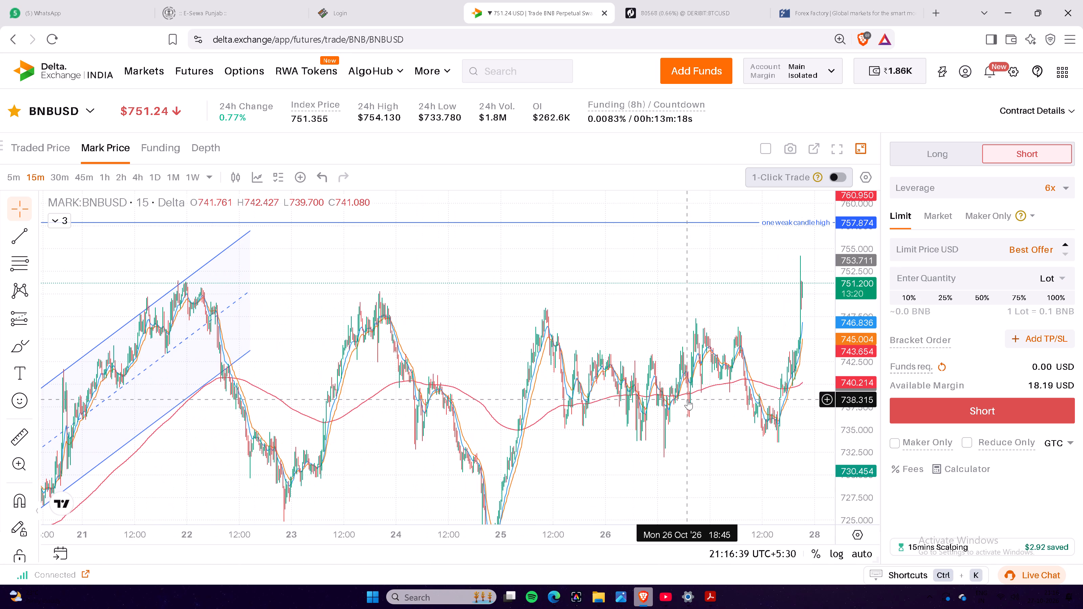
Show the BNBUSD chart full screen and examine its latest 15-minute candles between the one week candle high and low.
left_click(840, 151)
left_click_drag(1056, 156, 1066, 399)
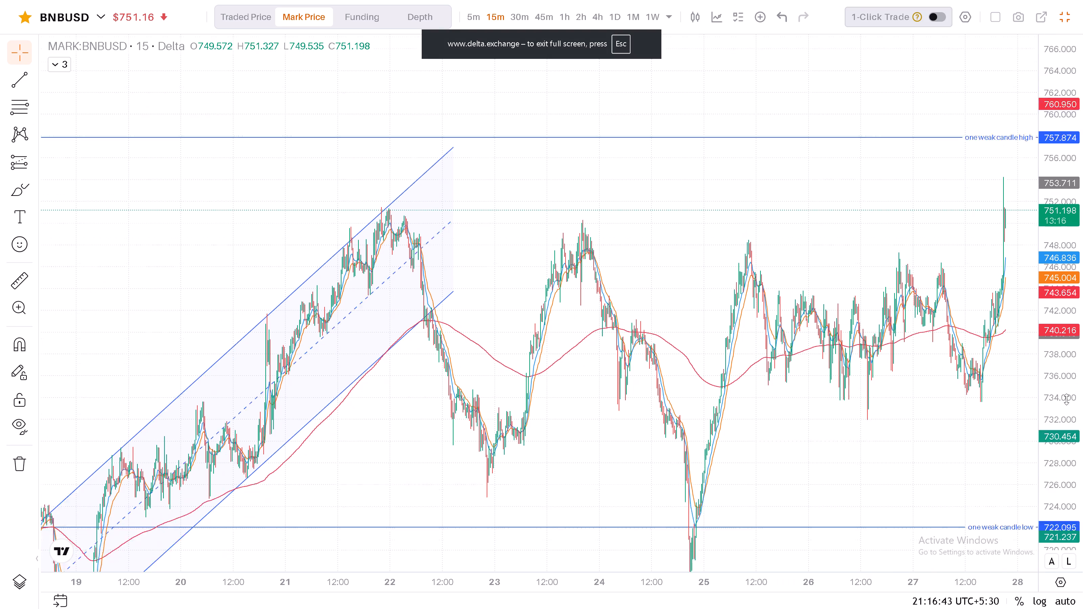
left_click_drag(1066, 399, 1062, 441)
scroll(882, 357, "up", 3)
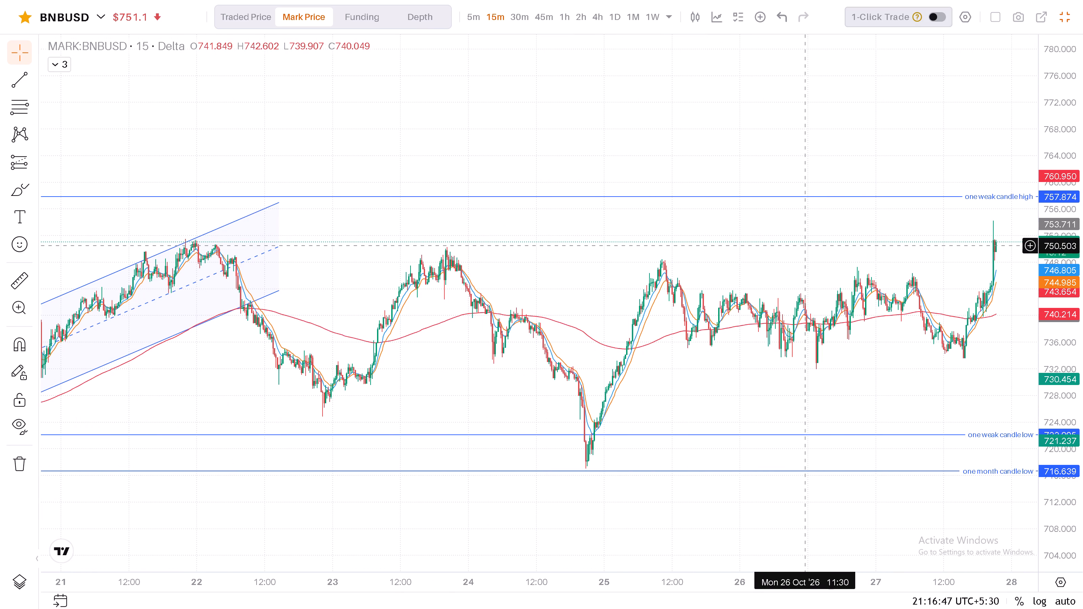
scroll(806, 246, "up", 11)
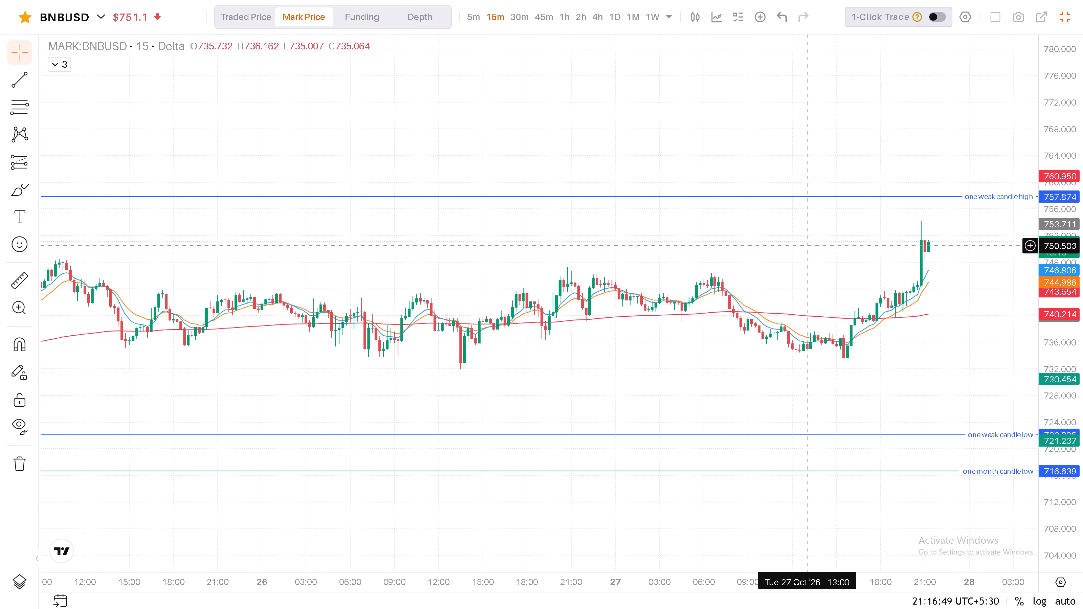
scroll(806, 246, "up", 5)
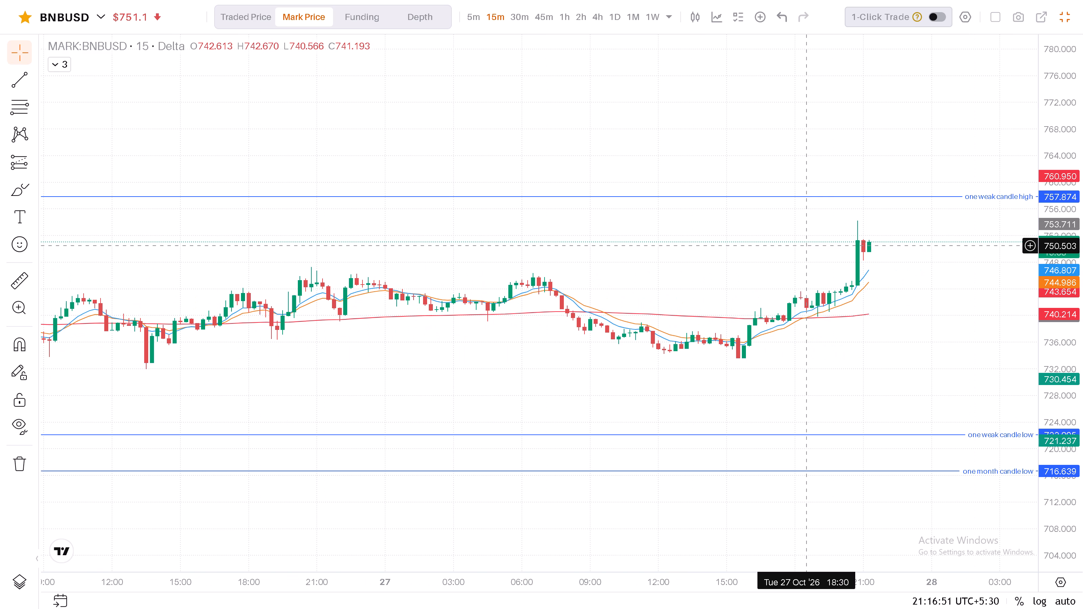
Switch BNBUSD to the 1-hour timeframe and examine its candles against the one week high and low and one month low.
left_click(567, 17)
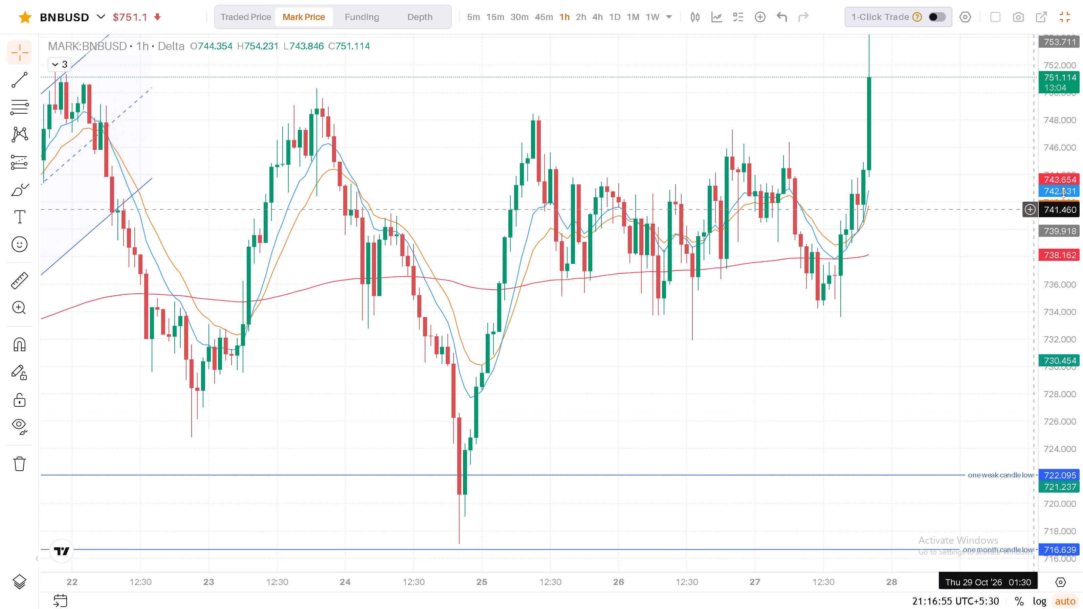
left_click_drag(1071, 154, 1031, 410)
left_click_drag(1053, 242, 1052, 280)
middle_click(1052, 280)
left_click_drag(1051, 282, 1051, 288)
double_click(1051, 288)
left_click_drag(1053, 117, 1020, 430)
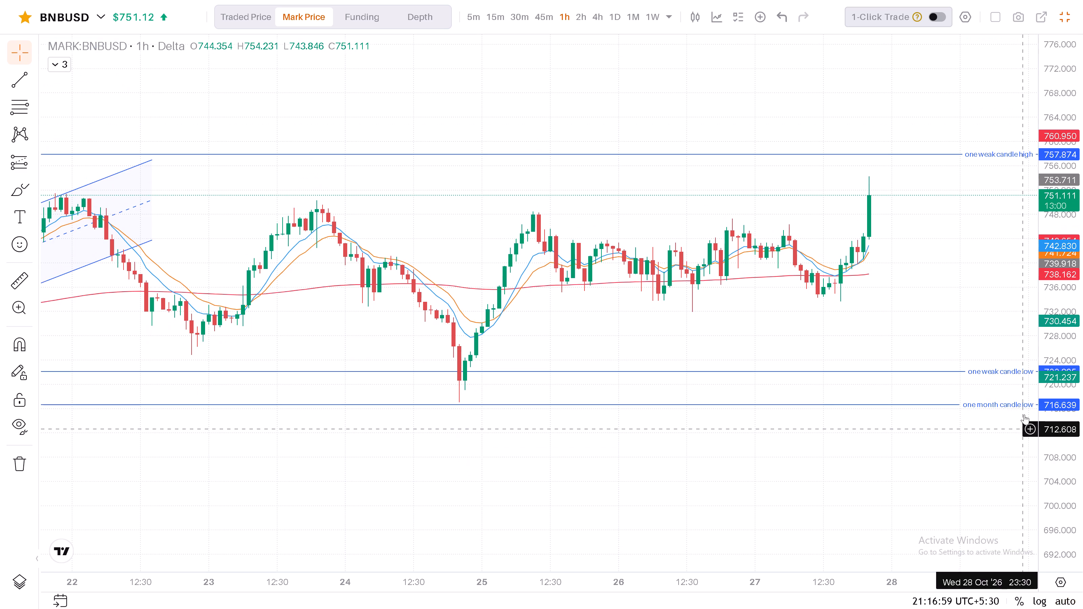
left_click_drag(1061, 243, 1061, 324)
left_click_drag(968, 298, 938, 304)
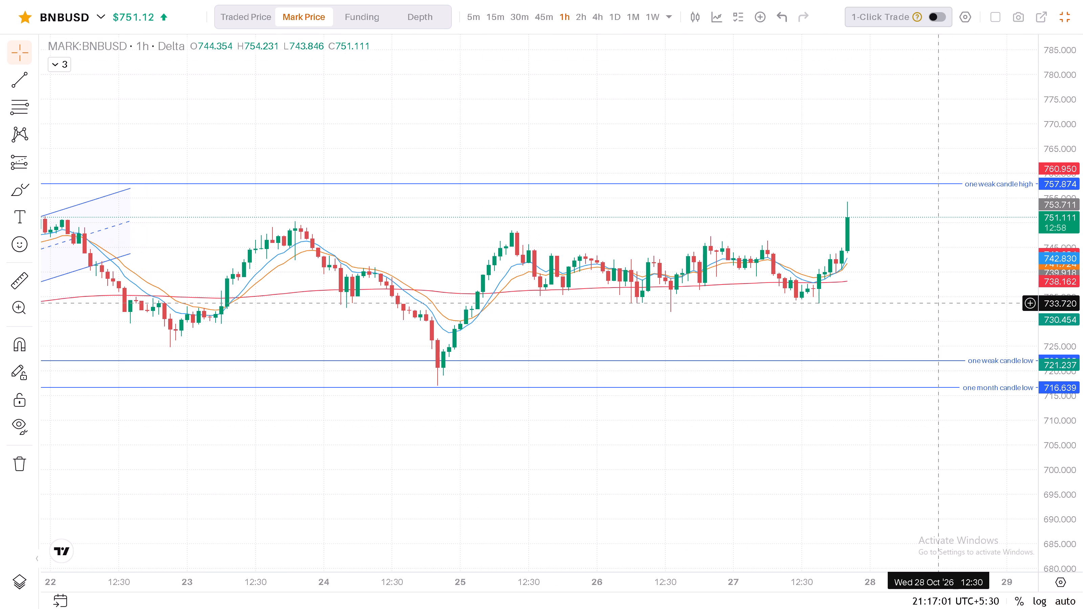
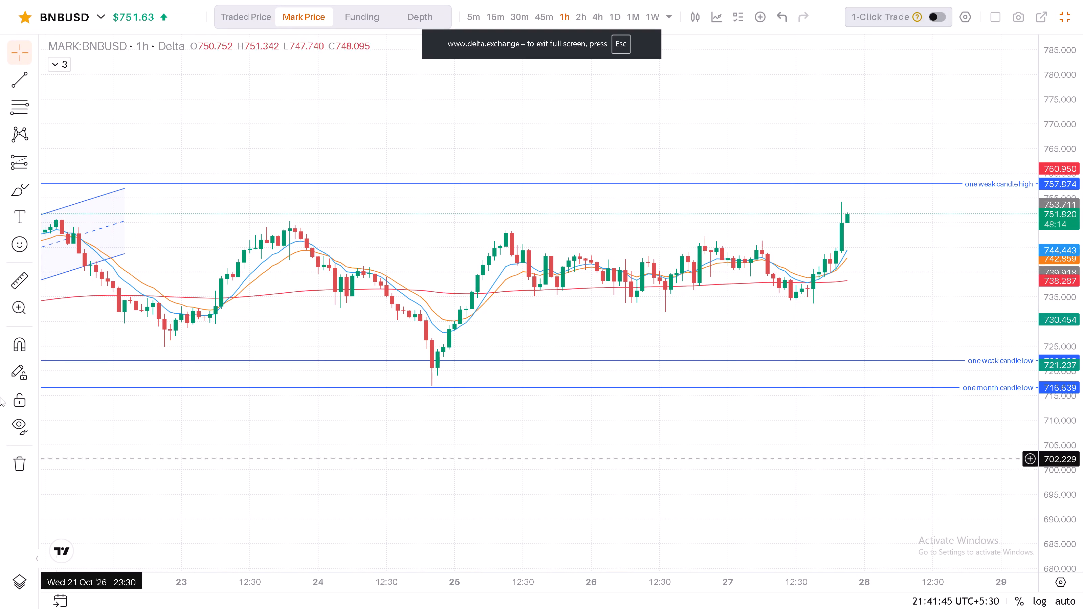
Exit the full-screen BNBUSD chart and open the SLVONUSD contract from the open orders.
left_click(1064, 17)
scroll(935, 99, "down", 4)
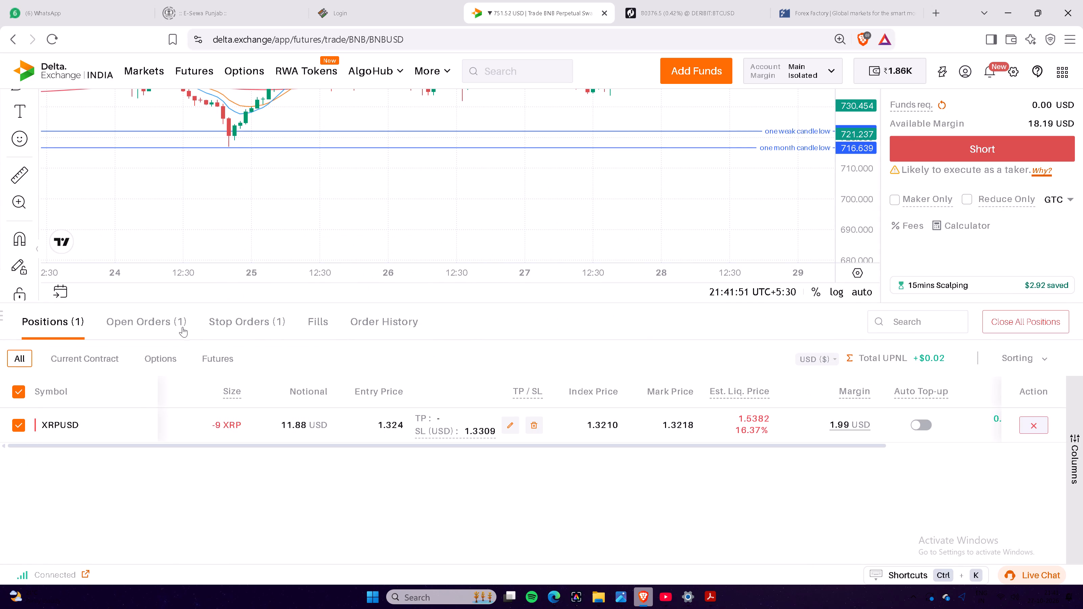
left_click(151, 320)
scroll(866, 472, "up", 3)
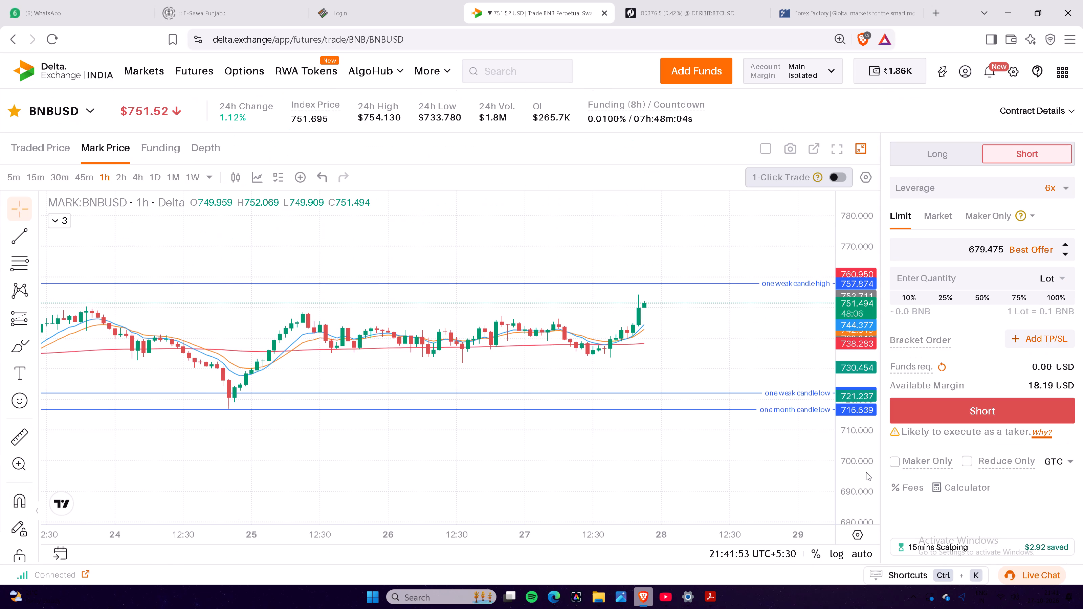
scroll(866, 472, "up", 2)
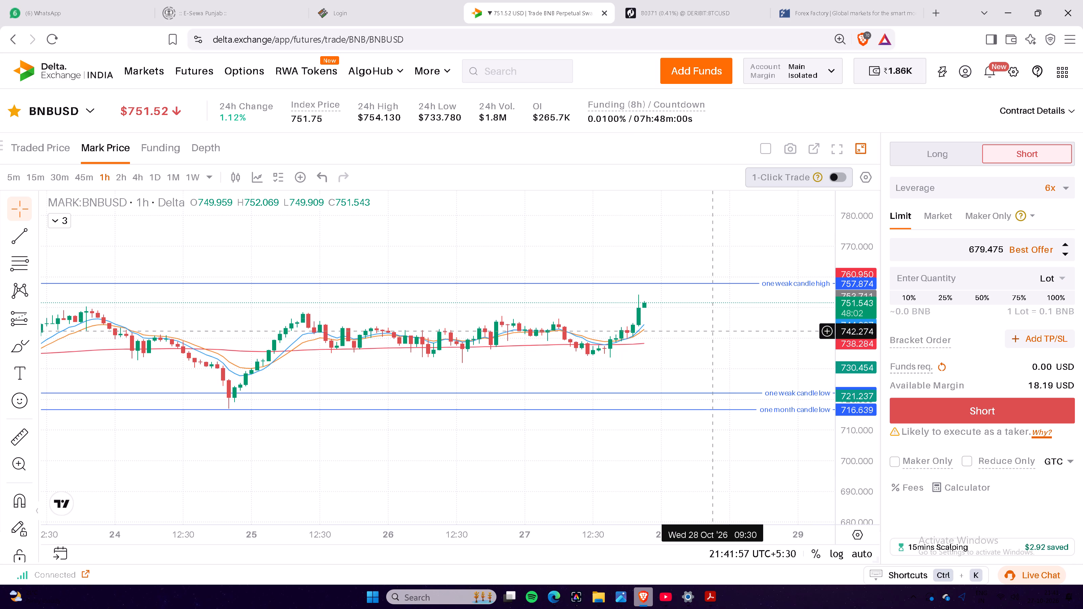
scroll(710, 335, "down", 8)
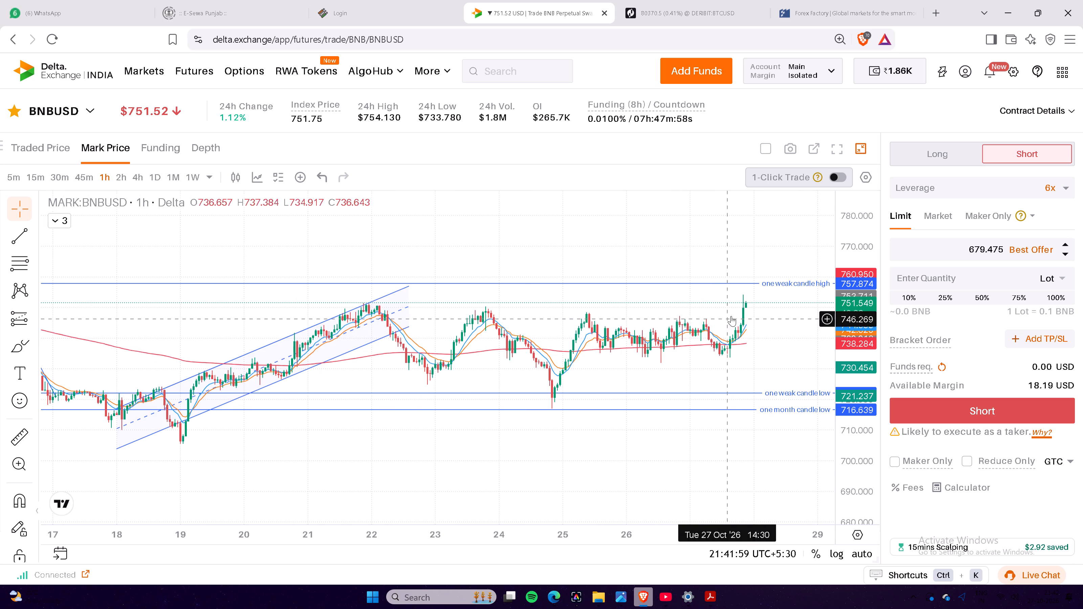
scroll(916, 97, "down", 4)
left_click(77, 426)
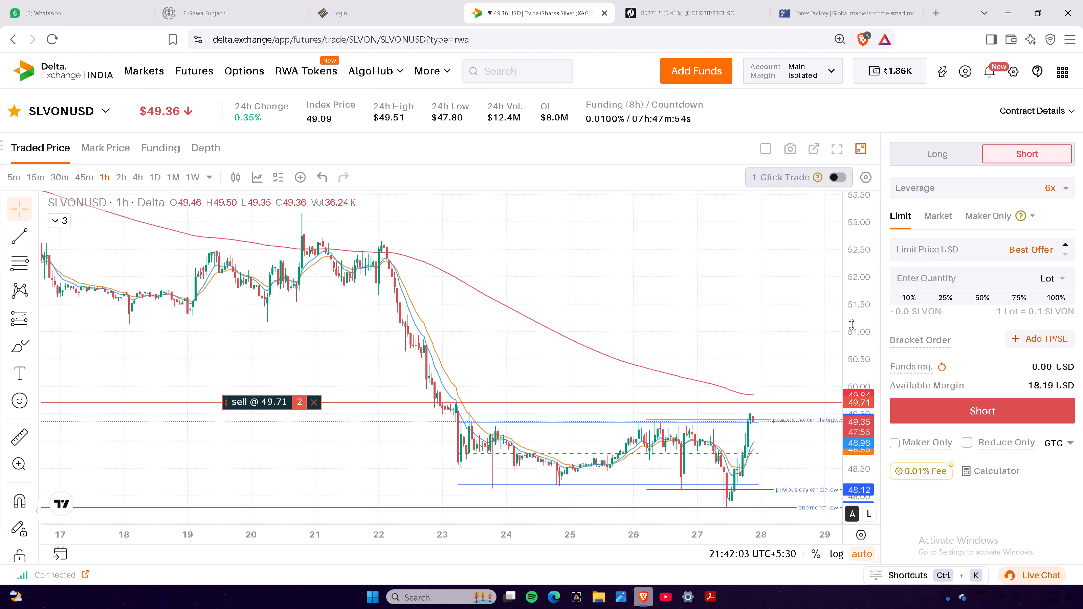
Switch the SLVONUSD chart to the 15-minute timeframe and examine the latest candles against the previous day candle high and the sell order.
left_click_drag(852, 324, 861, 366)
scroll(671, 301, "up", 9)
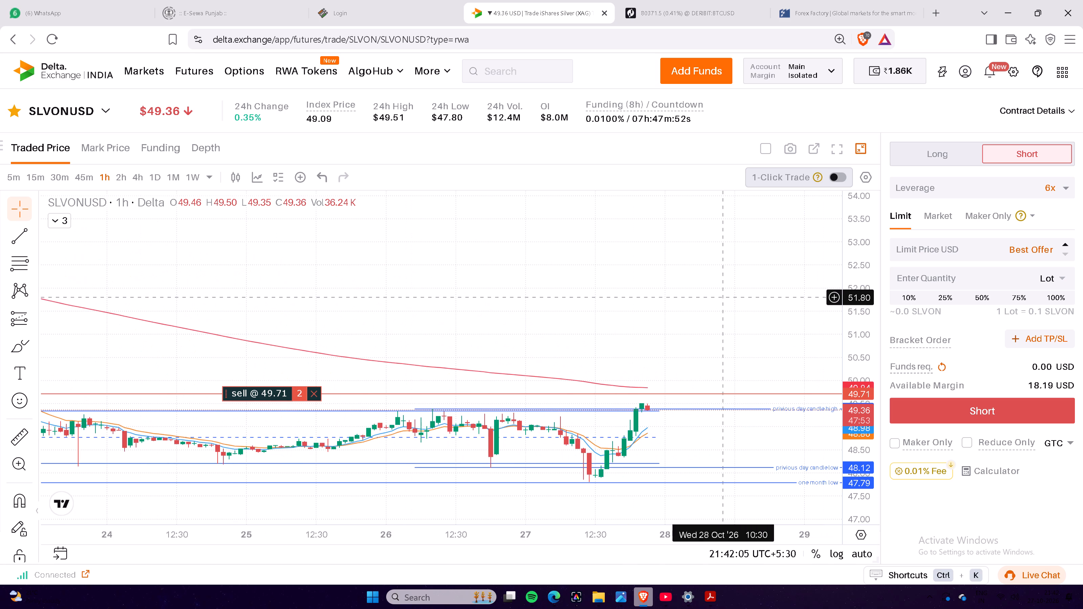
left_click_drag(724, 297, 655, 289)
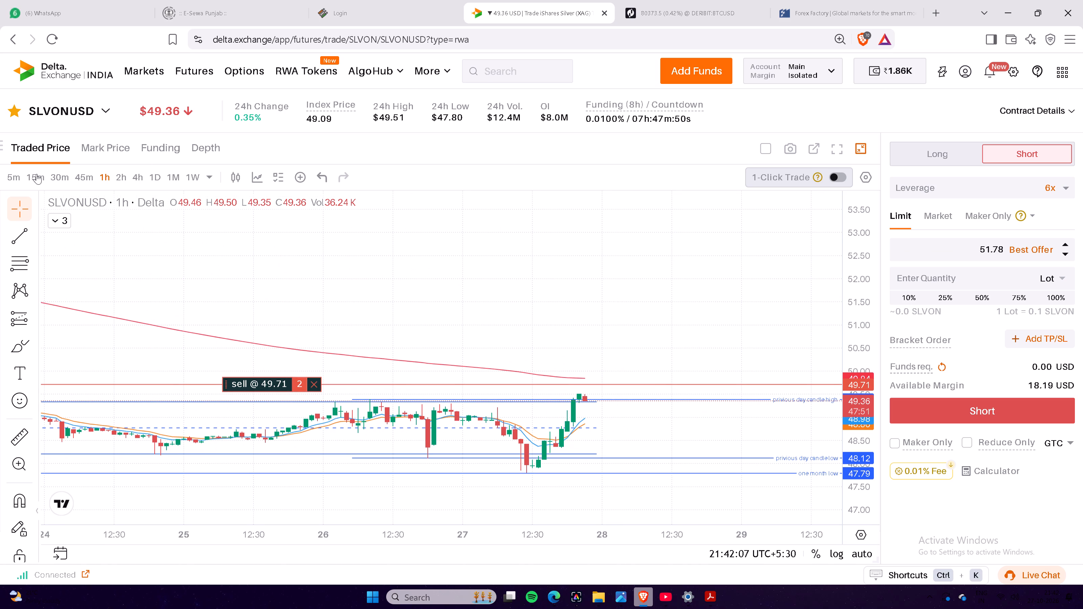
left_click(37, 174)
left_click_drag(871, 307, 864, 339)
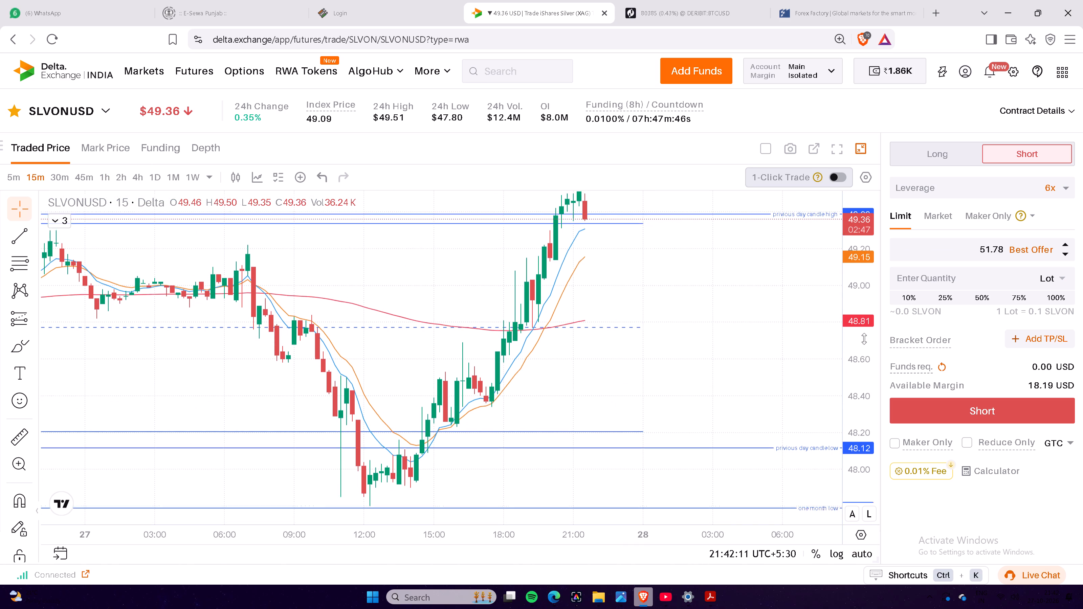
left_click_drag(864, 339, 860, 376)
left_click_drag(711, 318, 672, 376)
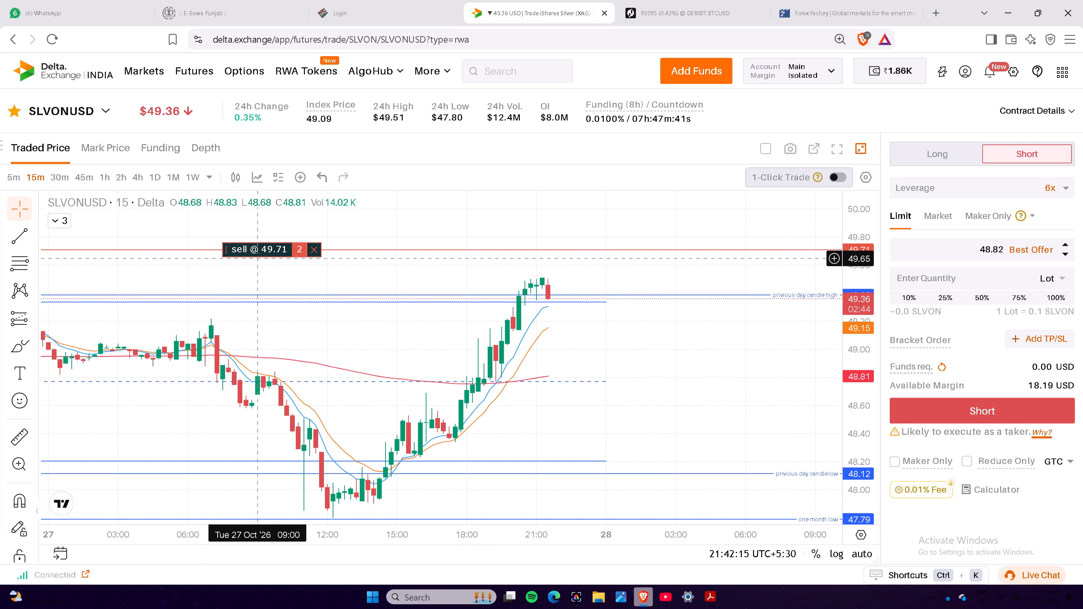
Move the SLVONUSD sell order line to a limit price of 49.42, just above the previous day candle high.
left_click(261, 252)
left_click_drag(275, 248, 278, 289)
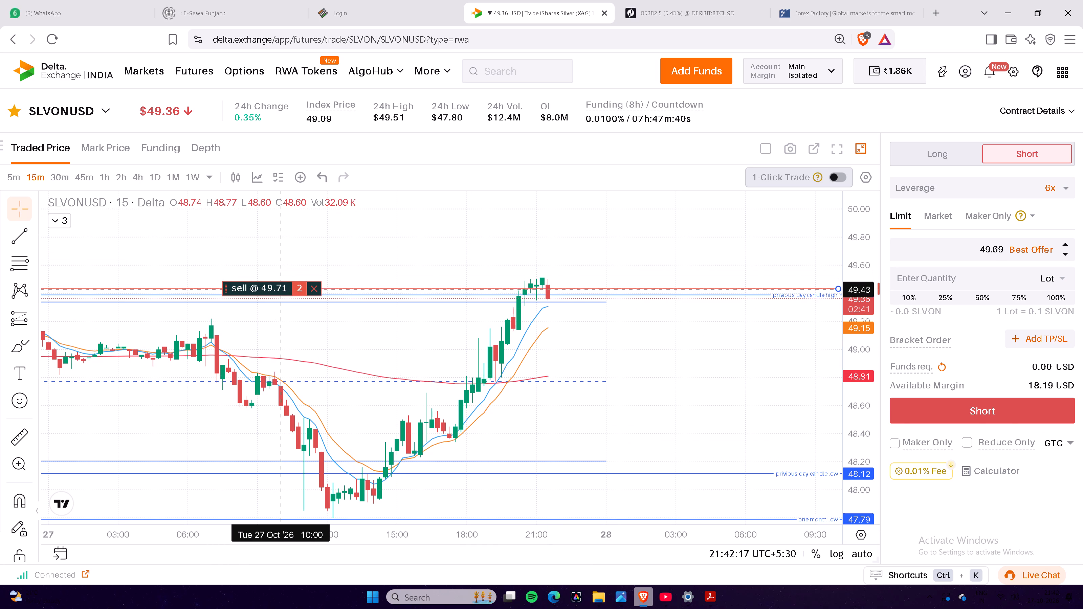
left_click_drag(278, 289, 275, 290)
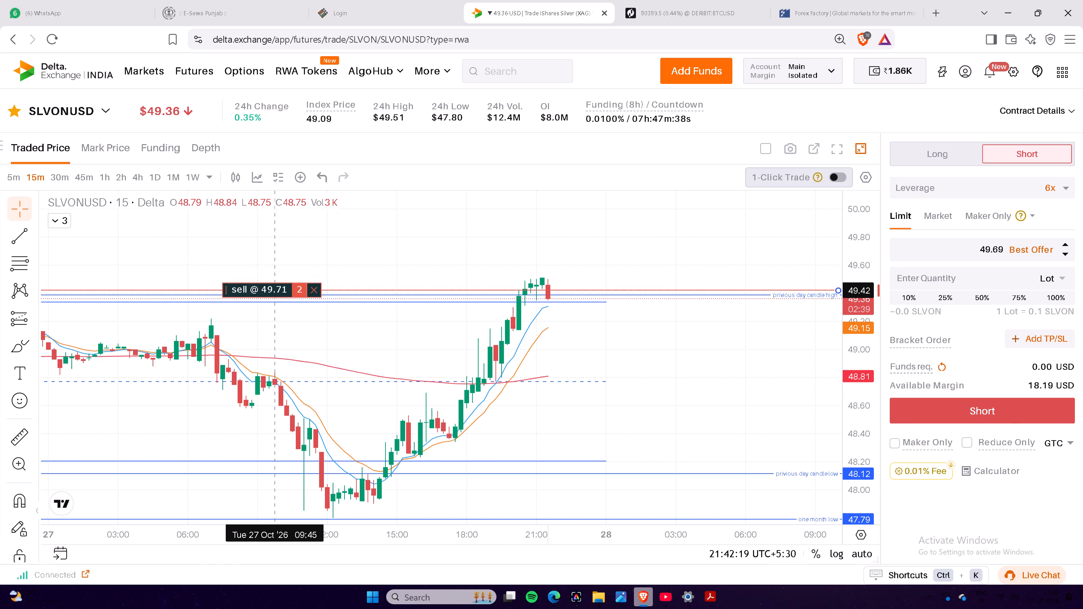
left_click_drag(275, 290, 271, 291)
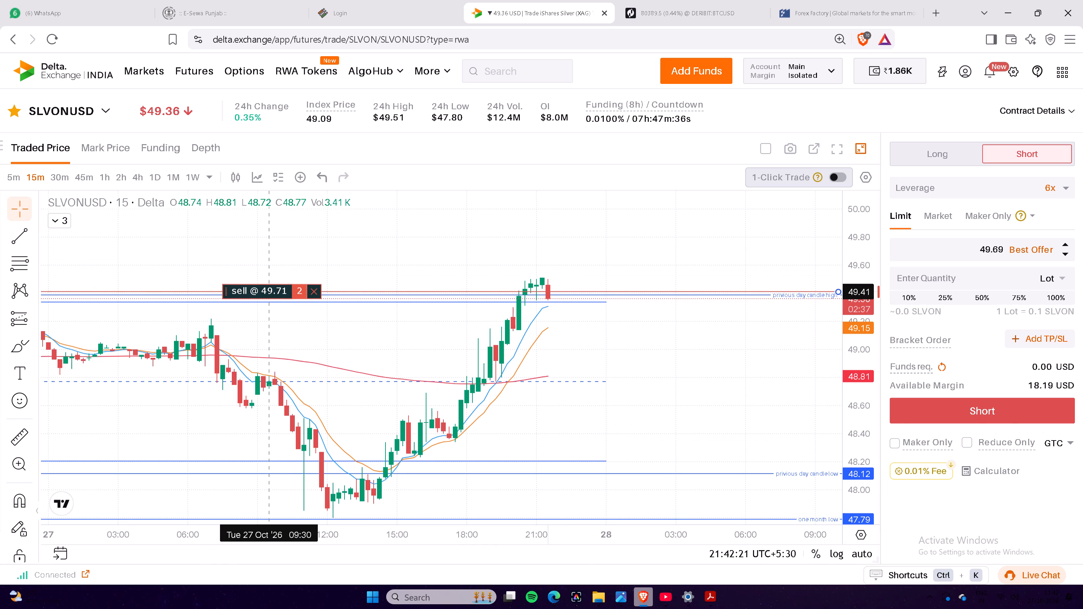
left_click_drag(271, 291, 271, 291)
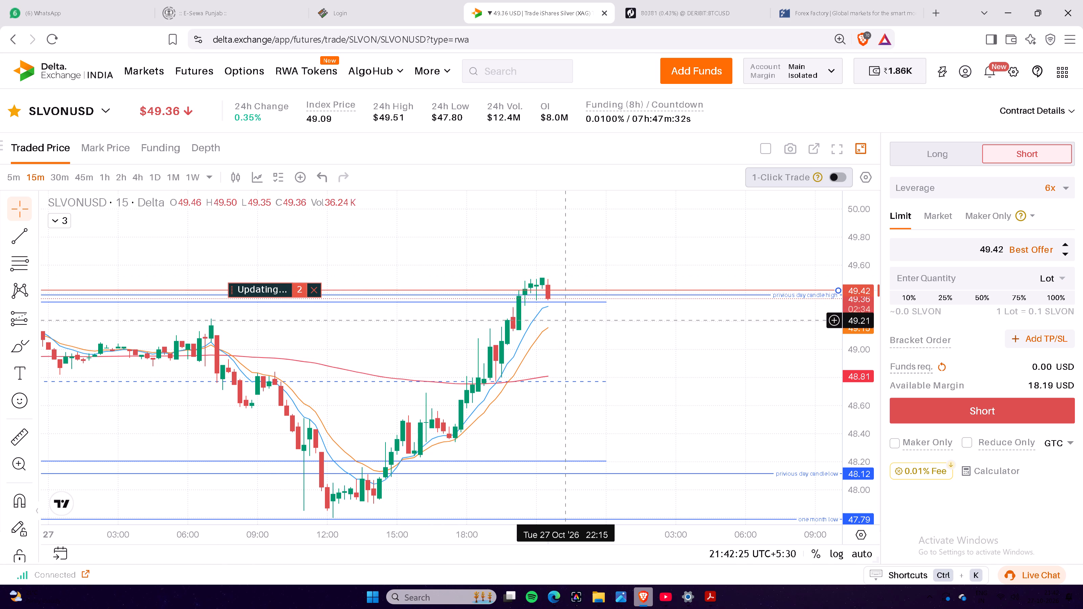
Examine SLVONUSD's 15-minute candles over the past days and around the 49.42 sell order and previous day candle high.
scroll(634, 344, "up", 1)
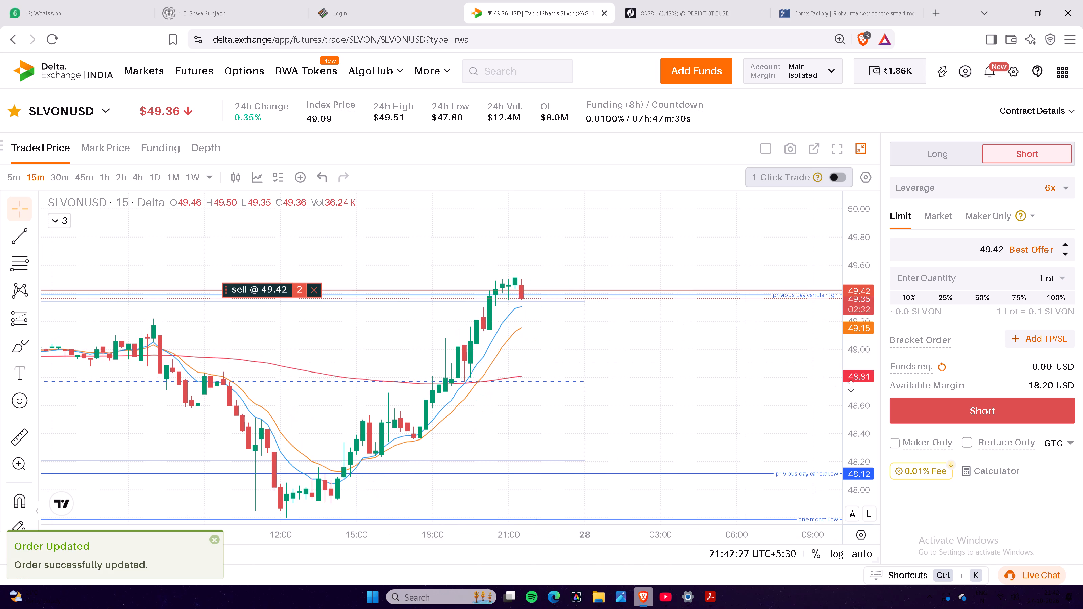
left_click_drag(852, 386, 847, 333)
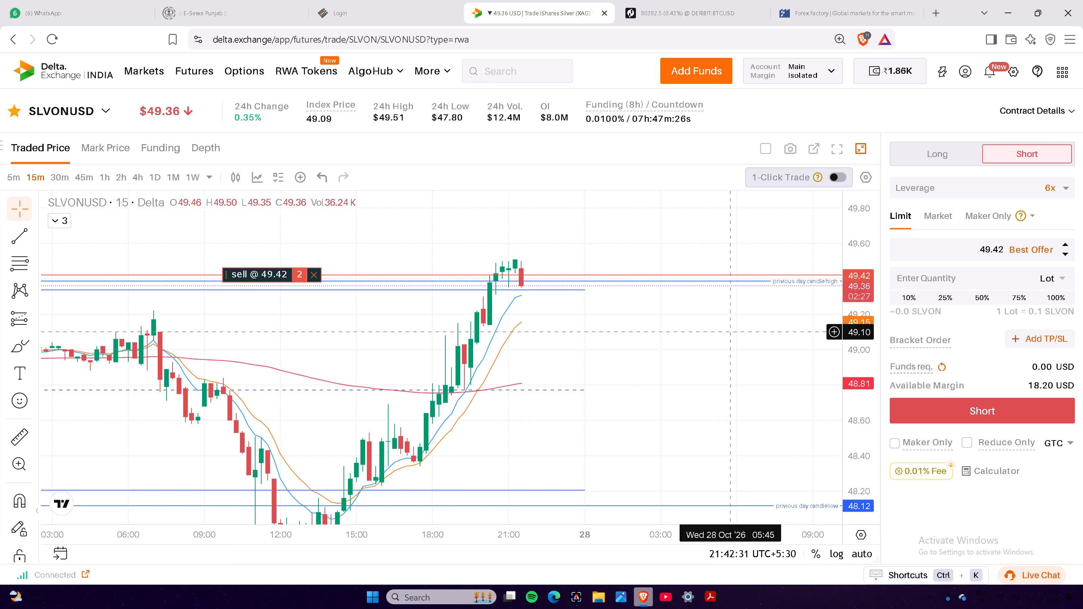
left_click_drag(629, 346, 657, 371)
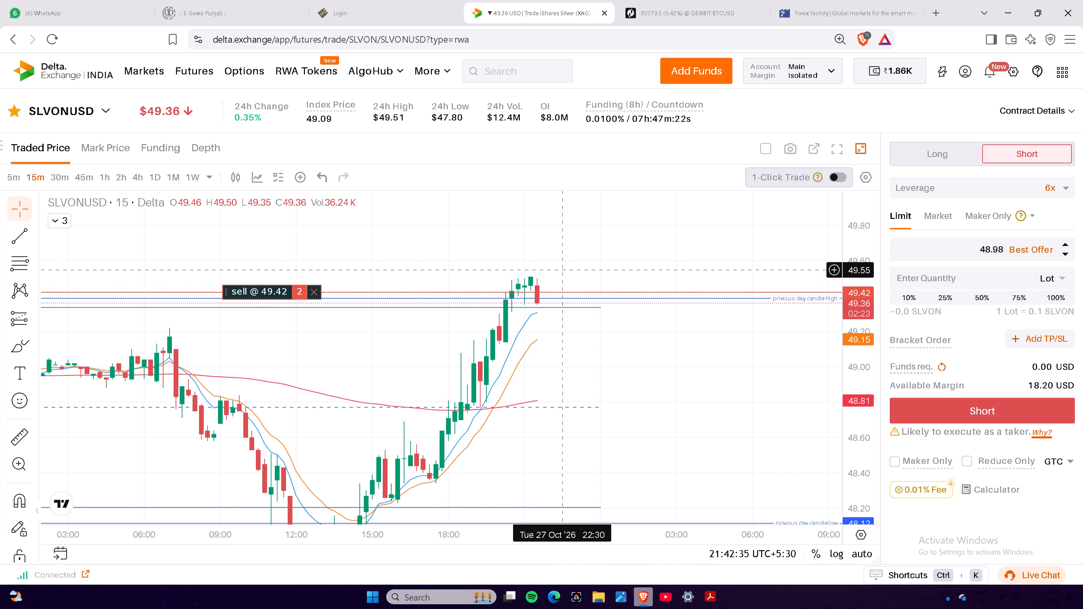
scroll(565, 269, "down", 19)
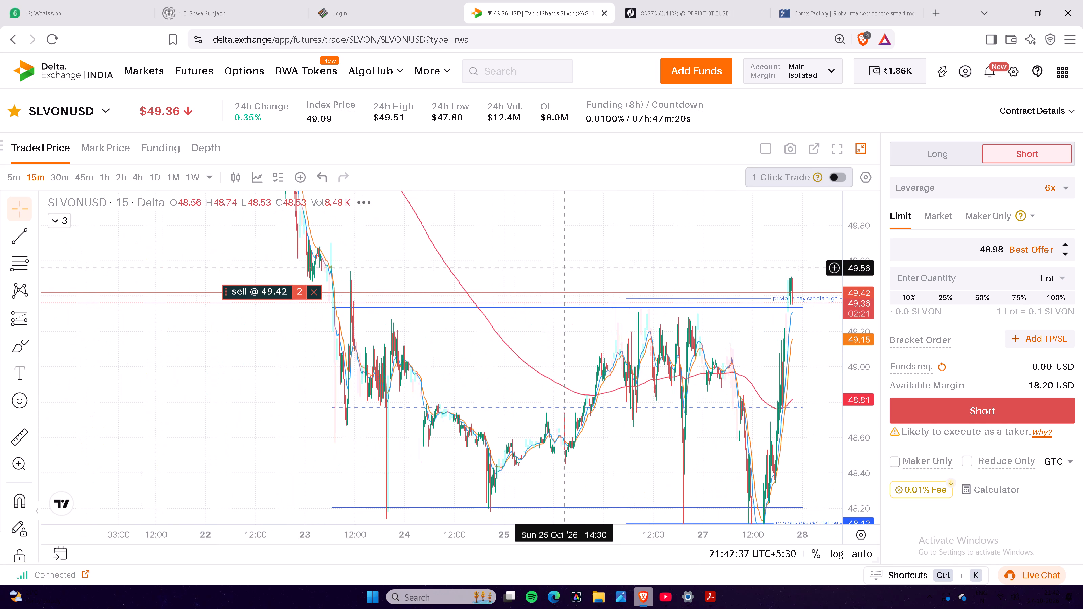
scroll(565, 268, "up", 19)
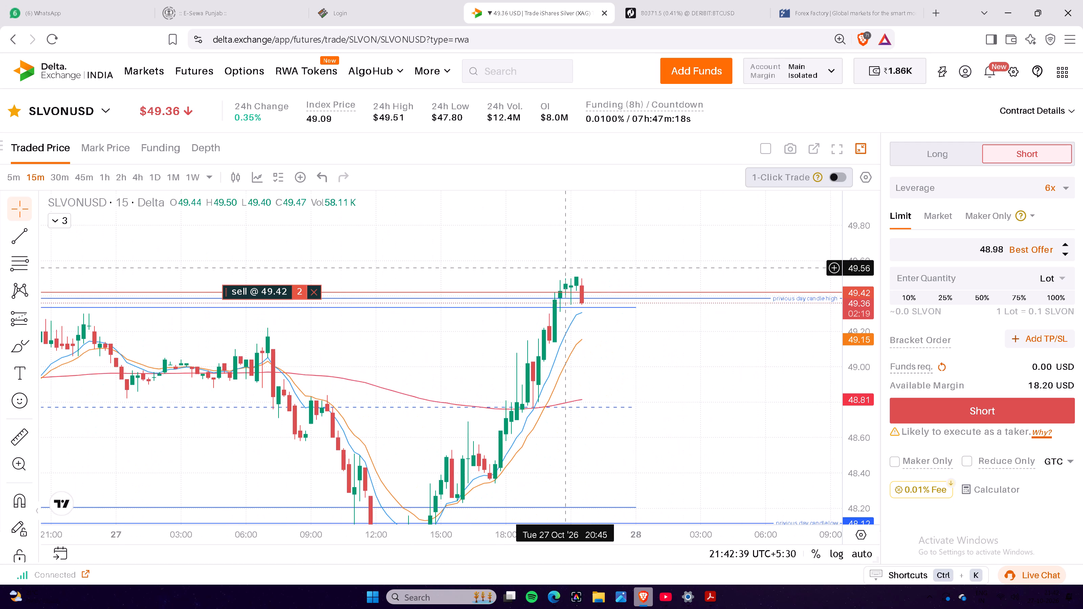
left_click_drag(863, 370, 864, 350)
left_click_drag(714, 256, 704, 284)
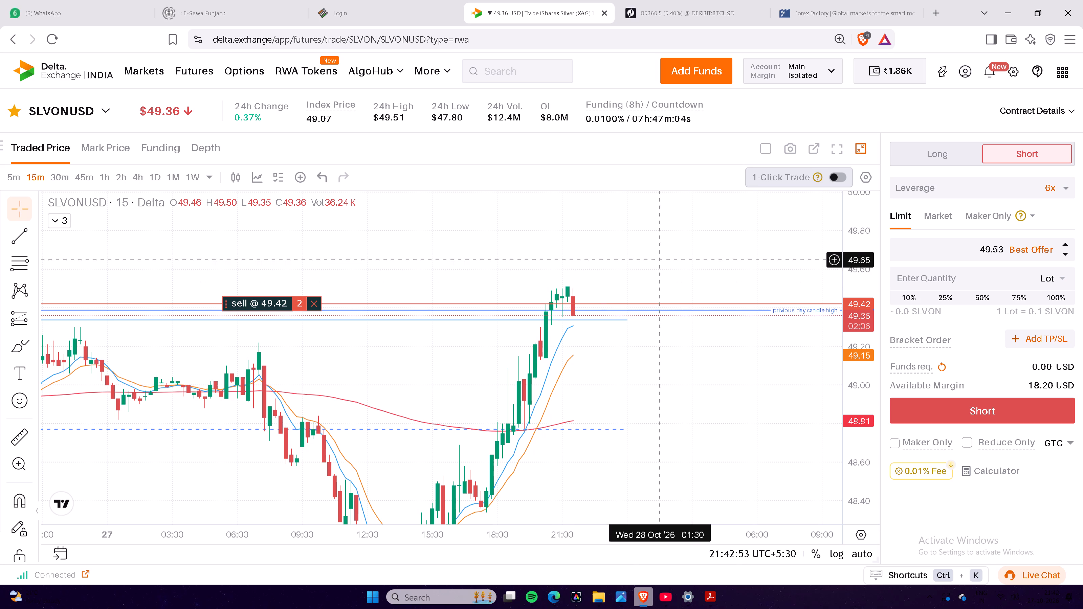
Review the take profit and stop loss settings of the open SLVONUSD sell order's bracket without changing them.
scroll(893, 89, "down", 4)
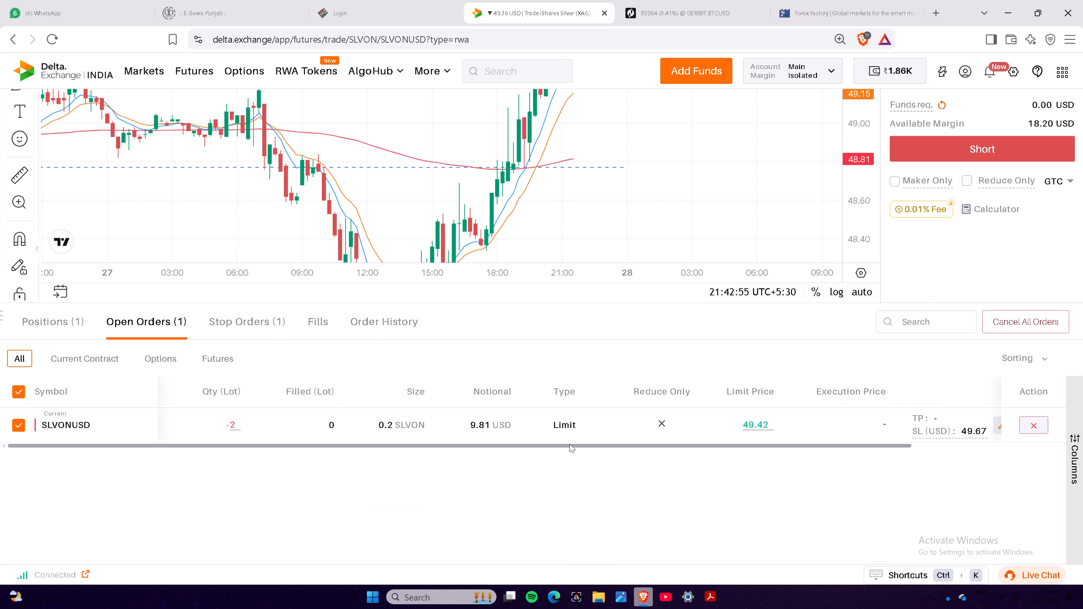
left_click(570, 442)
left_click_drag(570, 444, 799, 453)
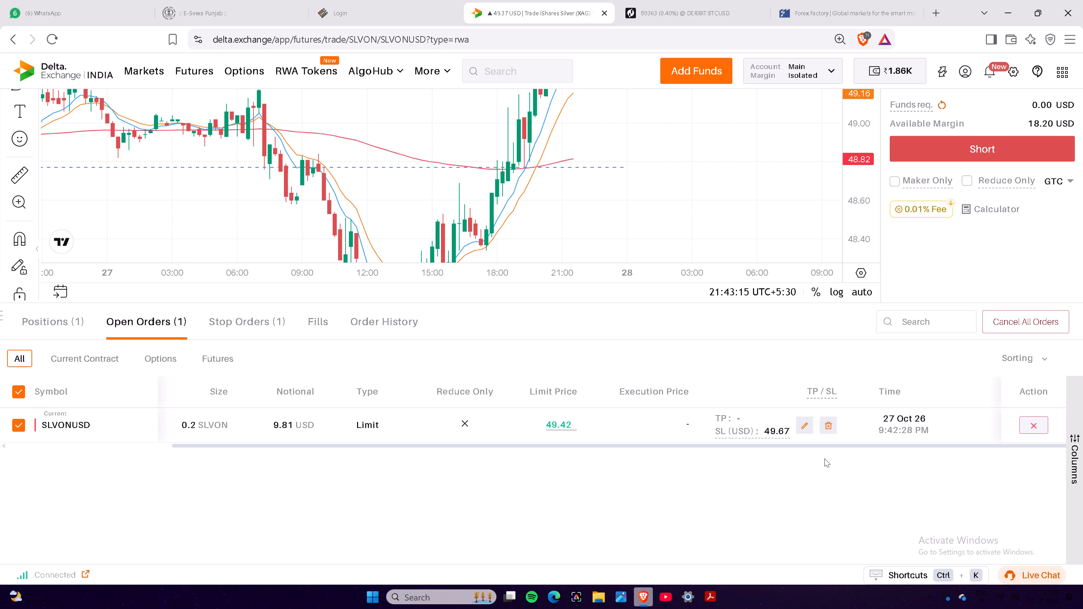
left_click(801, 429)
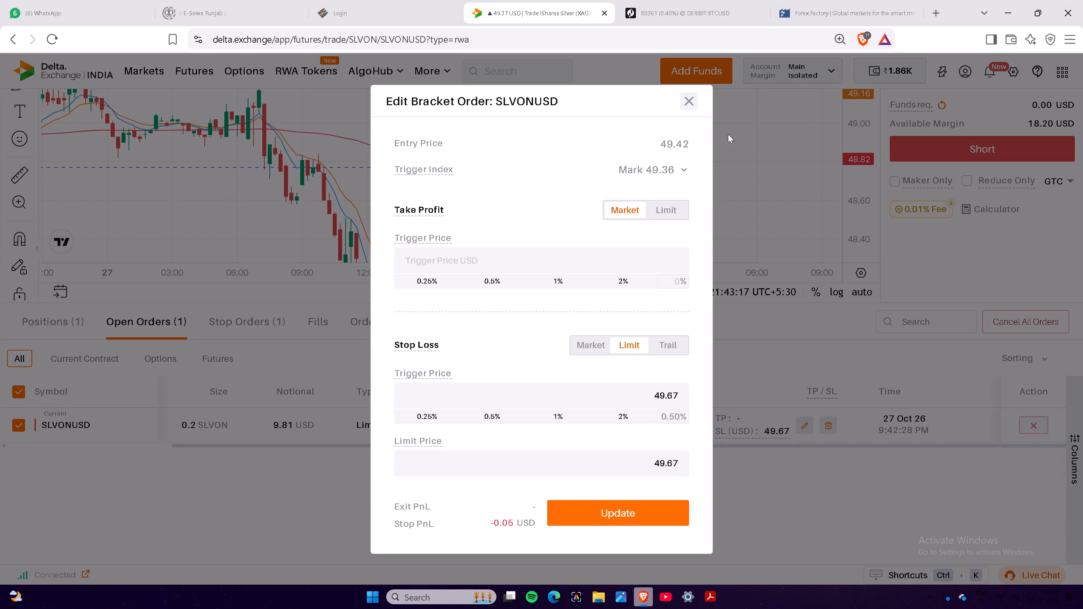
left_click(687, 103)
Draw a short horizontal trend line at about 49.62 above the latest SLVONUSD candles.
scroll(914, 472, "up", 5)
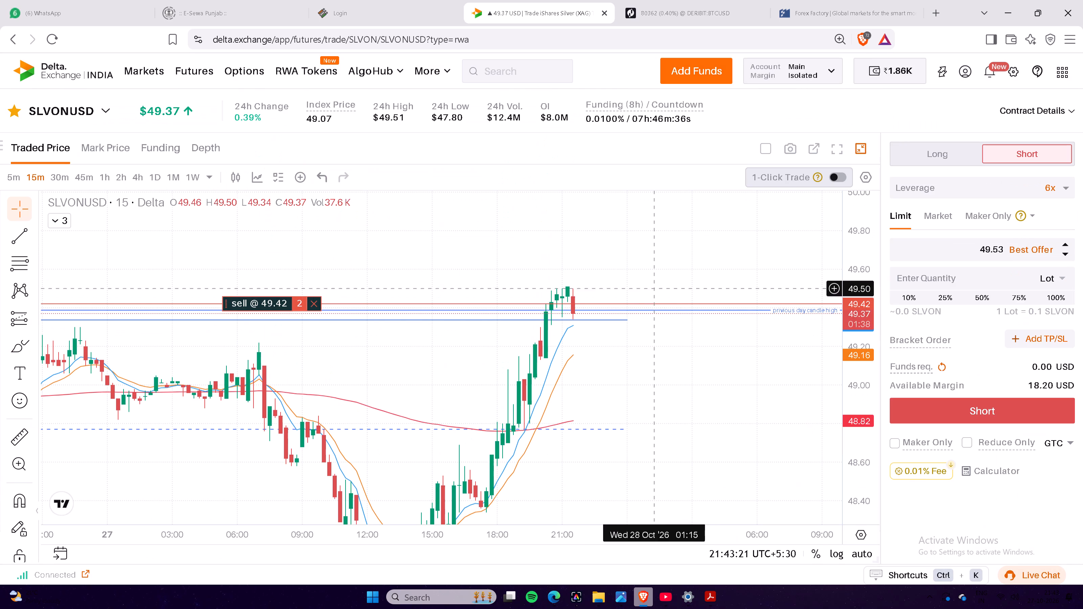
left_click_drag(636, 248, 628, 264)
double_click(24, 237)
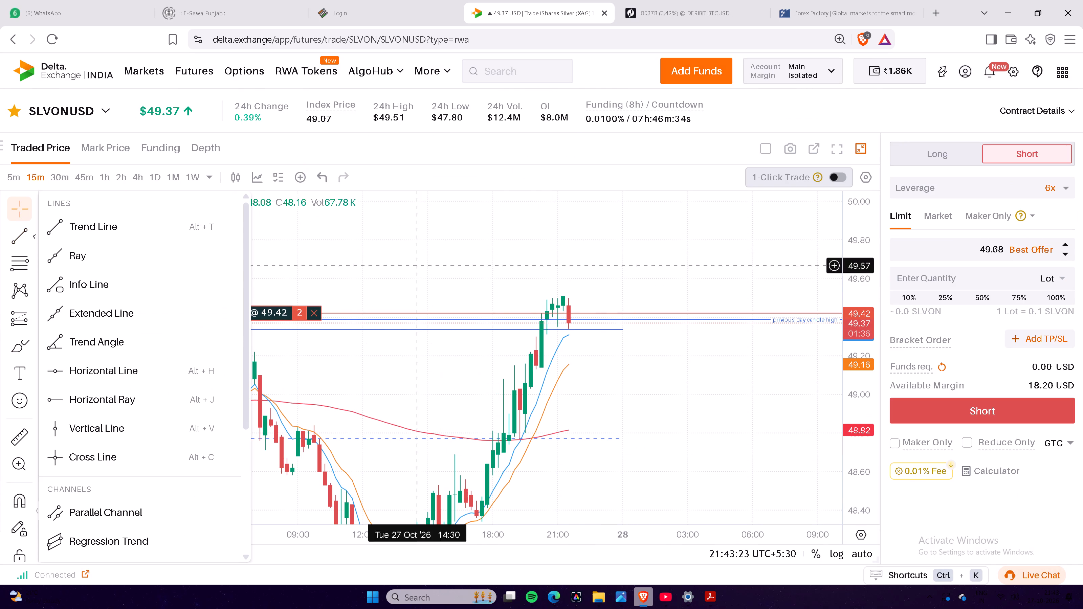
left_click(102, 222)
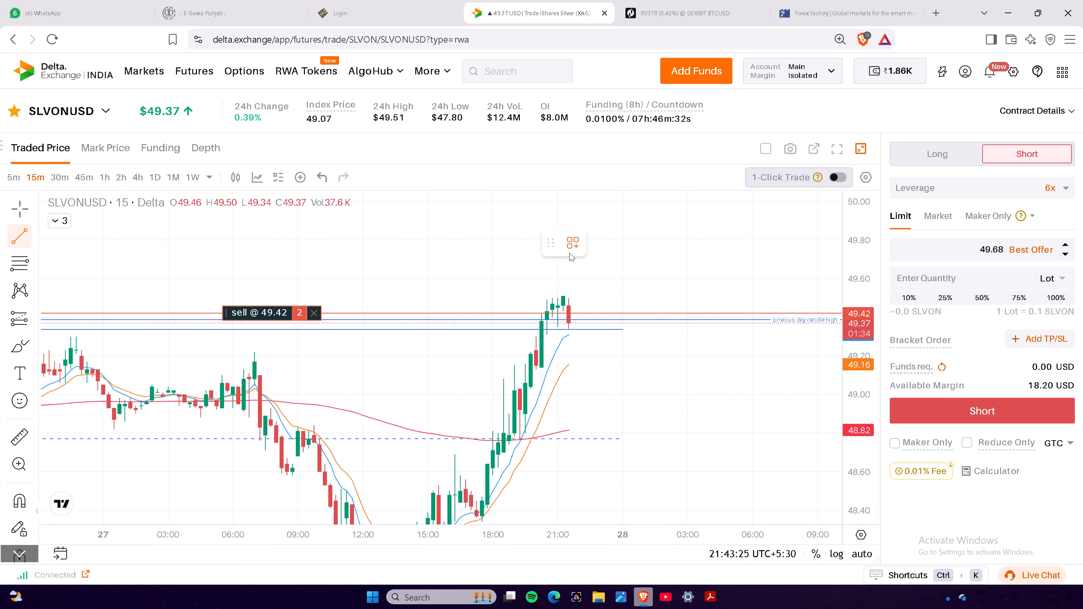
left_click(550, 275)
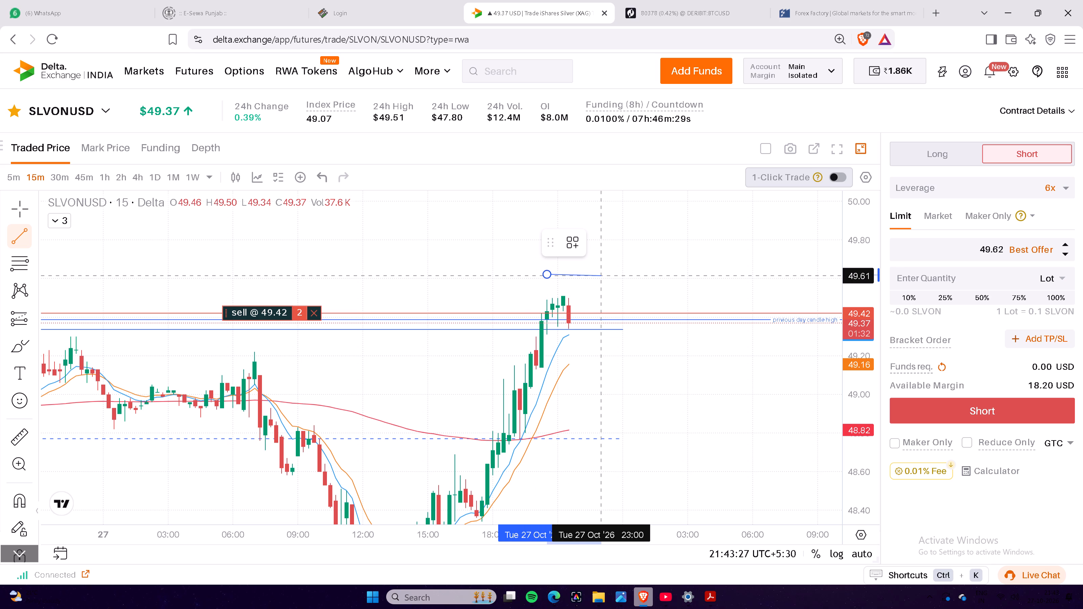
left_click(592, 274)
left_click(643, 277)
Set both end prices of the short trend line above the latest candles to the sell order's stop loss, 49.67.
scroll(880, 99, "down", 1)
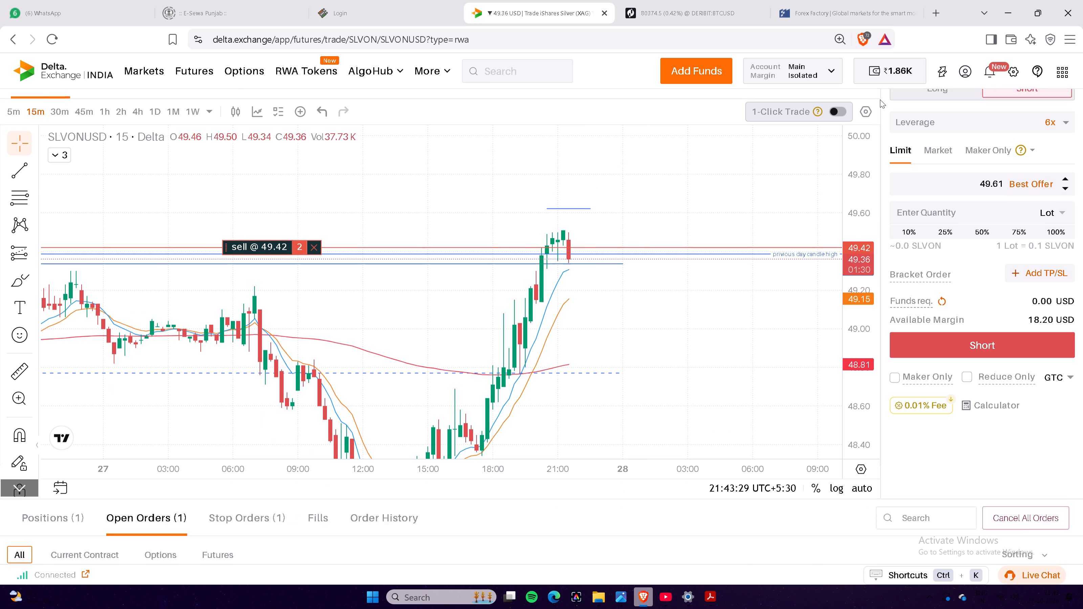
scroll(880, 99, "down", 2)
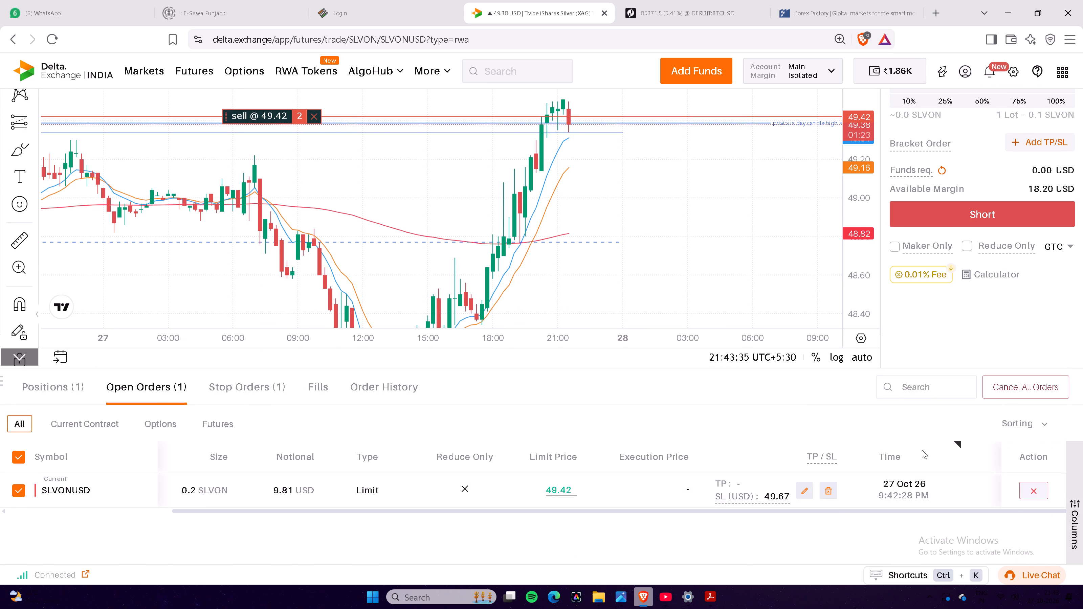
scroll(922, 450, "up", 6)
left_click(570, 274)
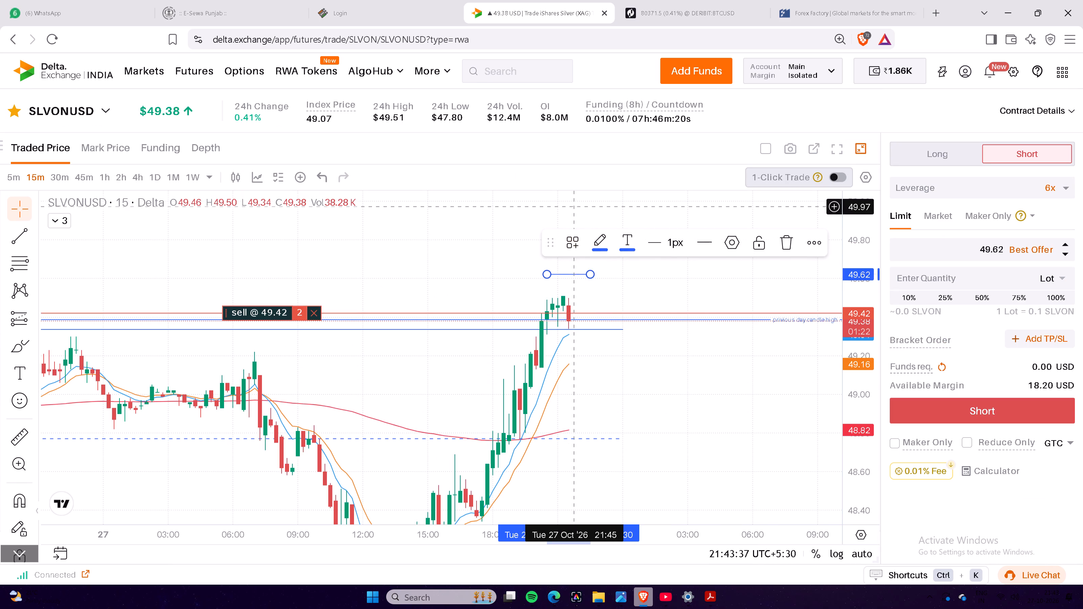
left_click(733, 244)
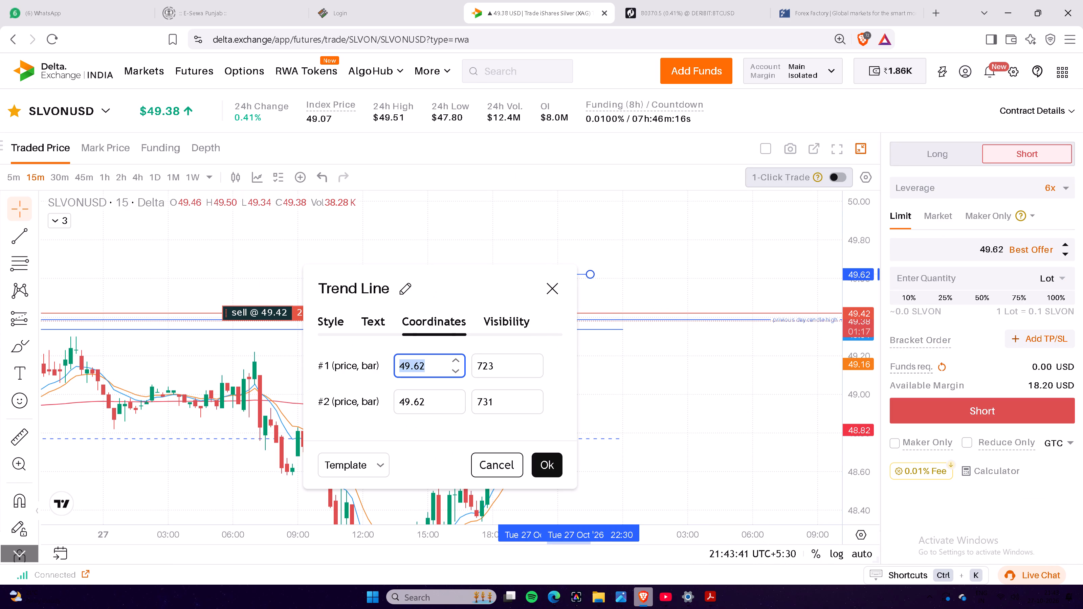
key("BackSpace")
key("BackSpace")
type("49")
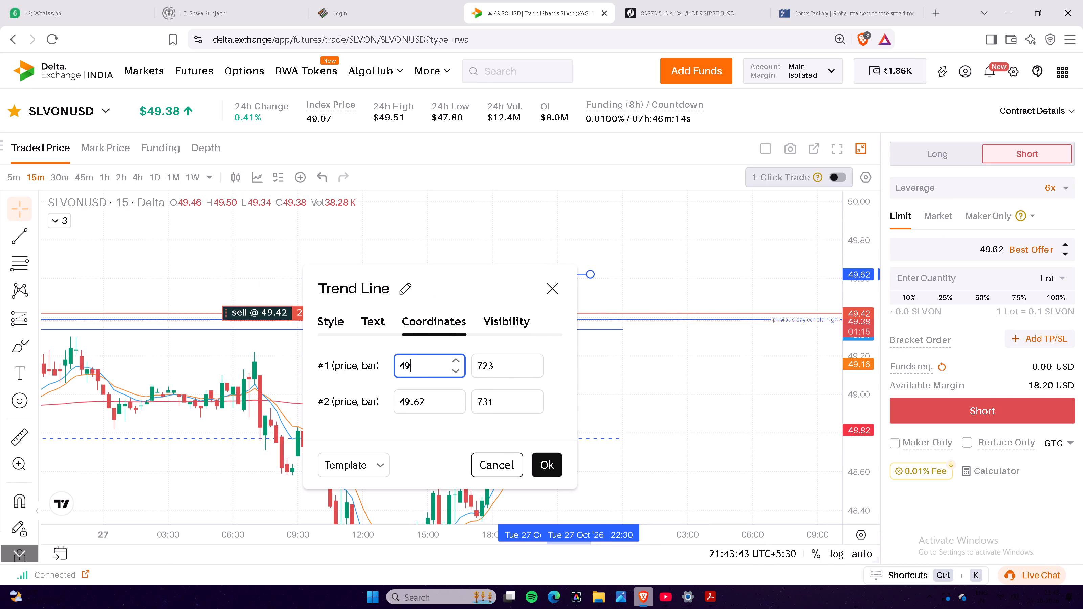
type(".67")
key("Tab")
key("Tab")
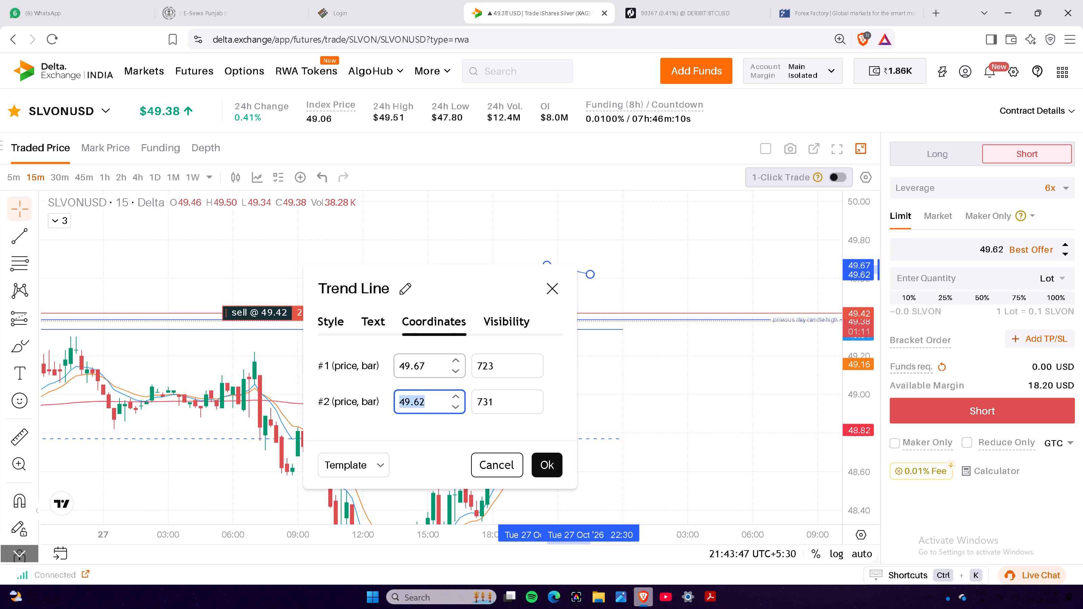
key("BackSpace")
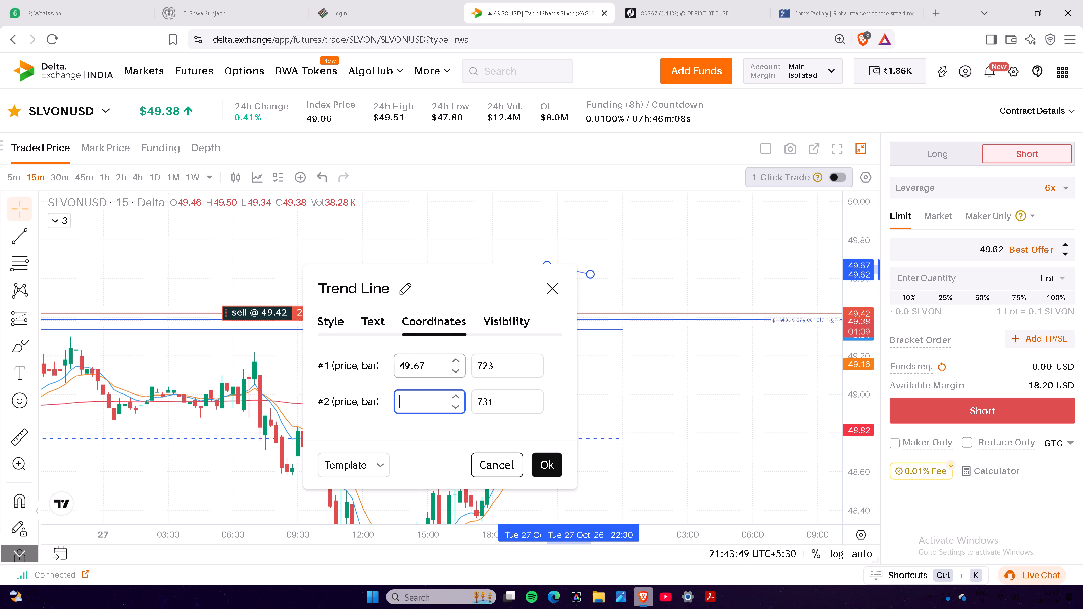
type("49")
type(".67")
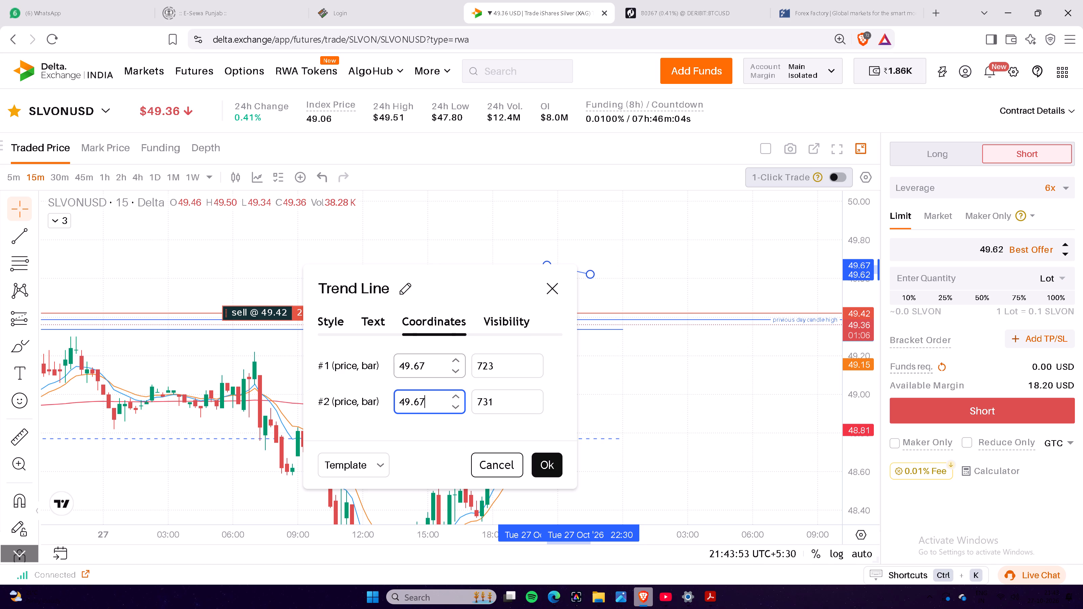
left_click(552, 463)
left_click(713, 428)
Draw a second short trend line from about 49.58 to 49.56, between the 49.67 line and the latest candles.
left_click_drag(743, 418, 707, 415)
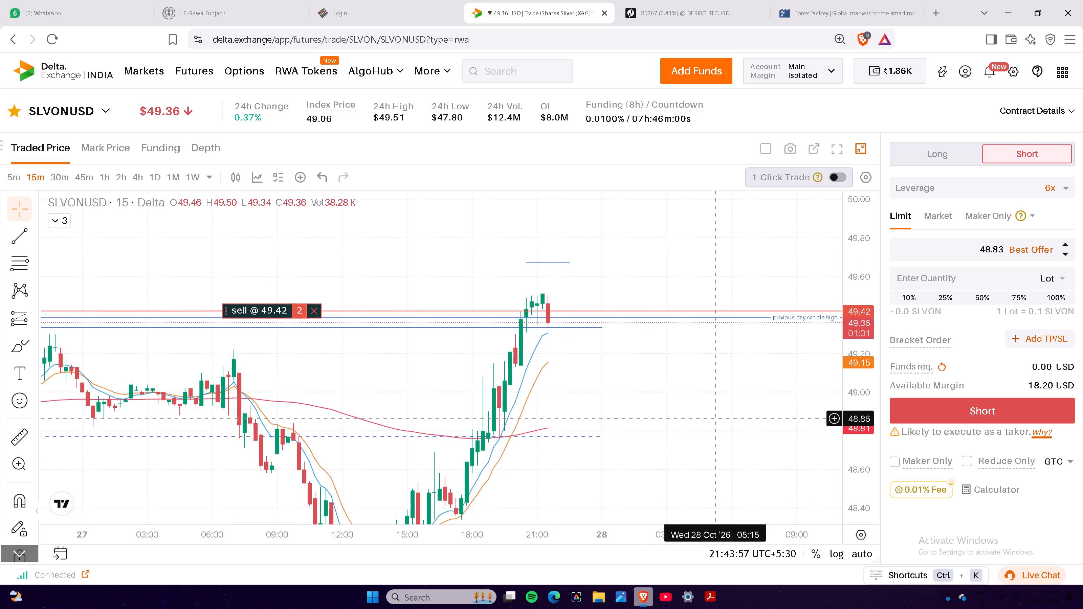
left_click_drag(707, 415, 684, 381)
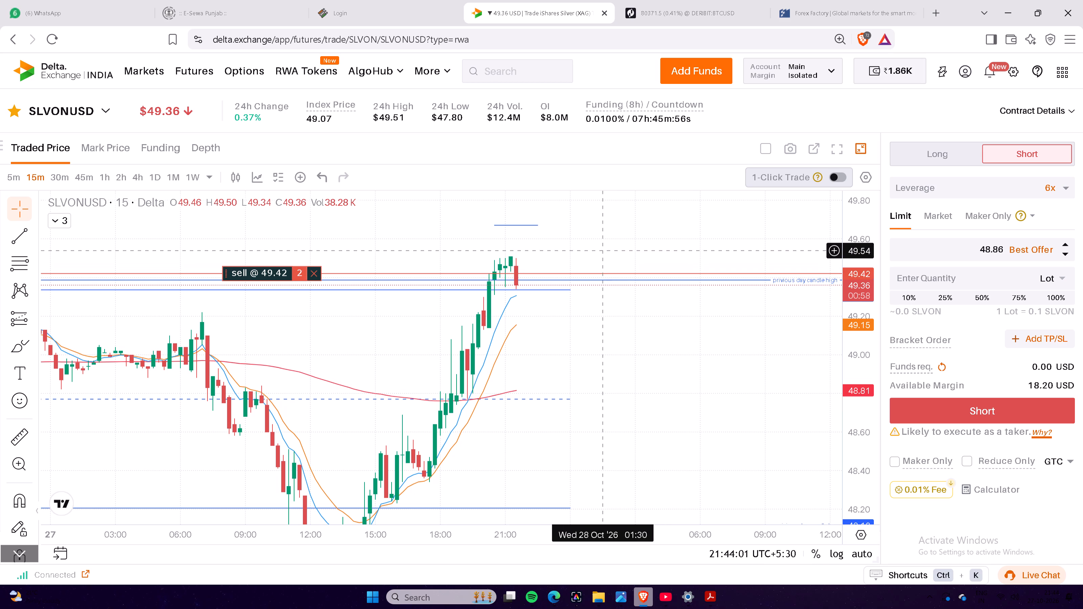
left_click(19, 234)
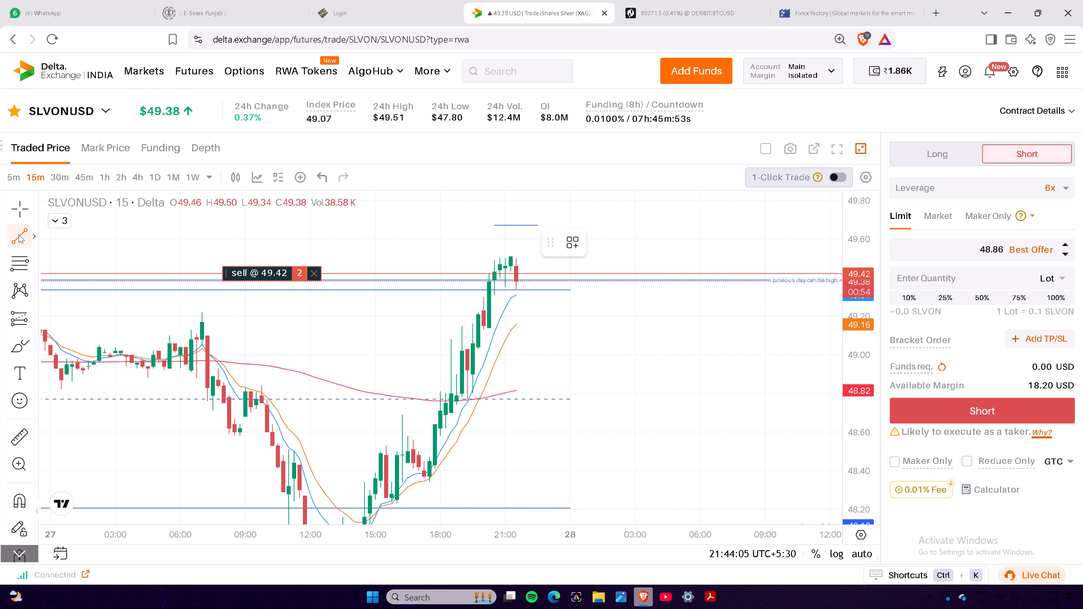
left_click(493, 243)
middle_click(493, 243)
left_click(493, 243)
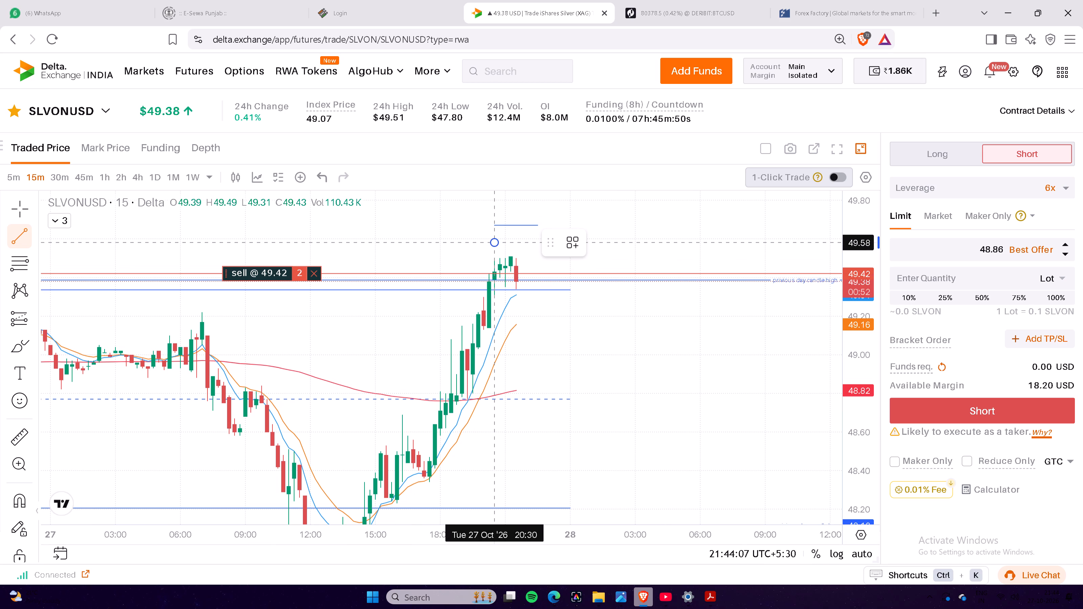
left_click(539, 247)
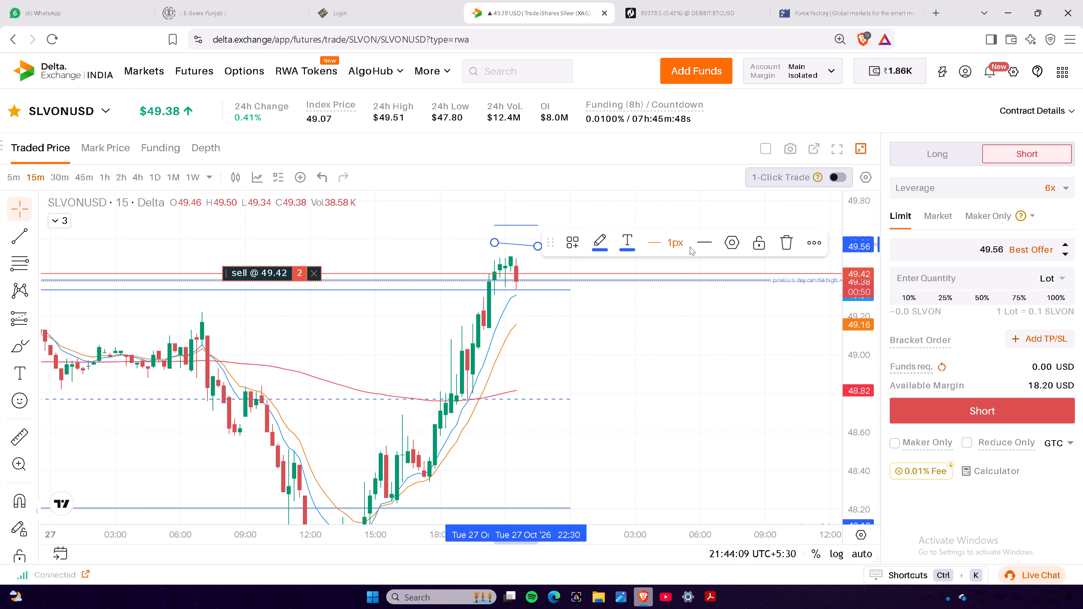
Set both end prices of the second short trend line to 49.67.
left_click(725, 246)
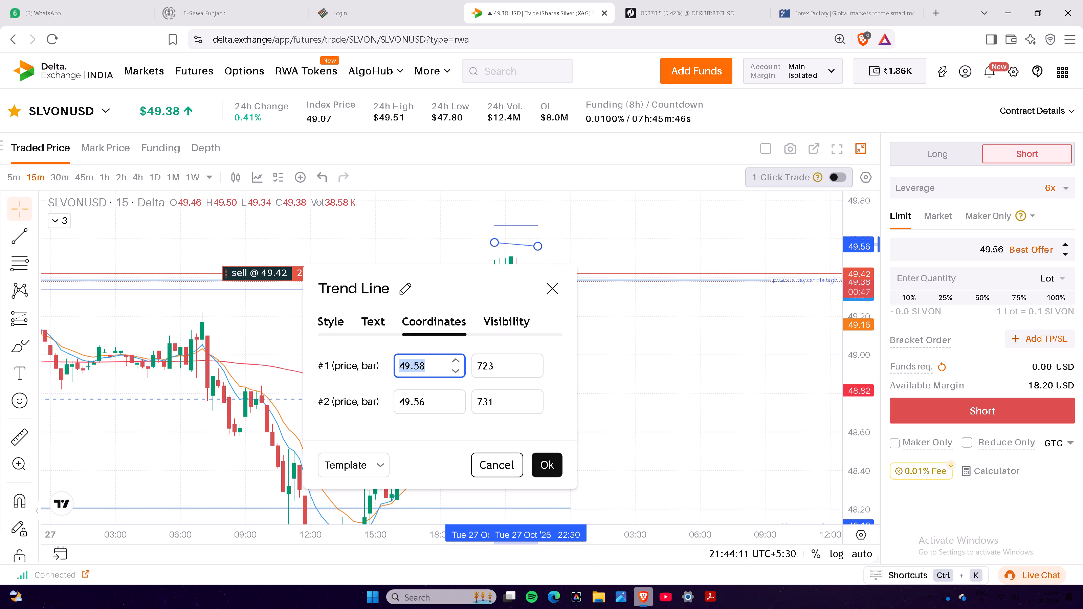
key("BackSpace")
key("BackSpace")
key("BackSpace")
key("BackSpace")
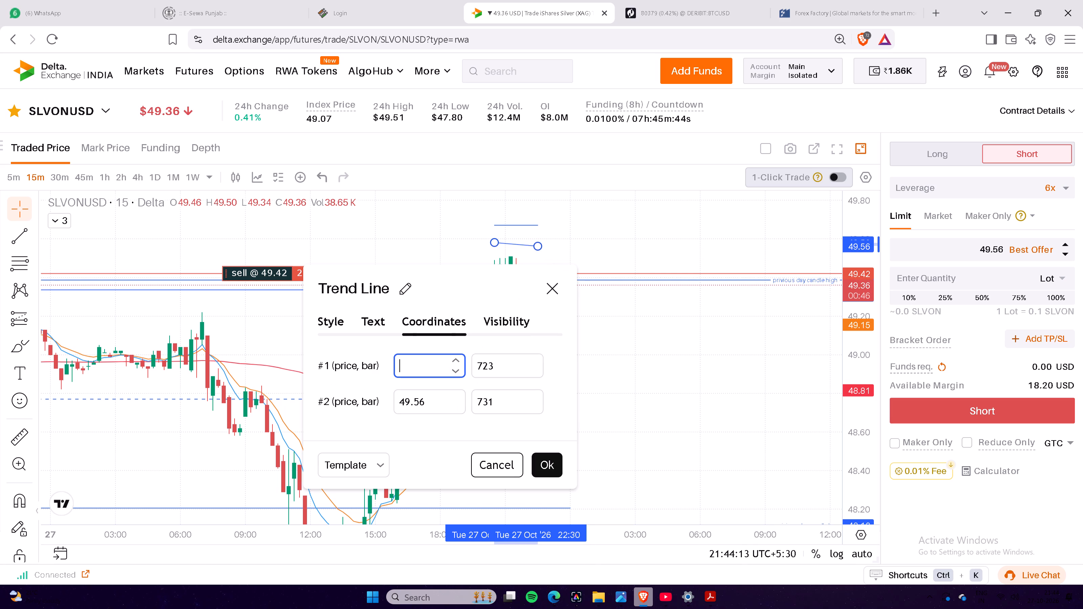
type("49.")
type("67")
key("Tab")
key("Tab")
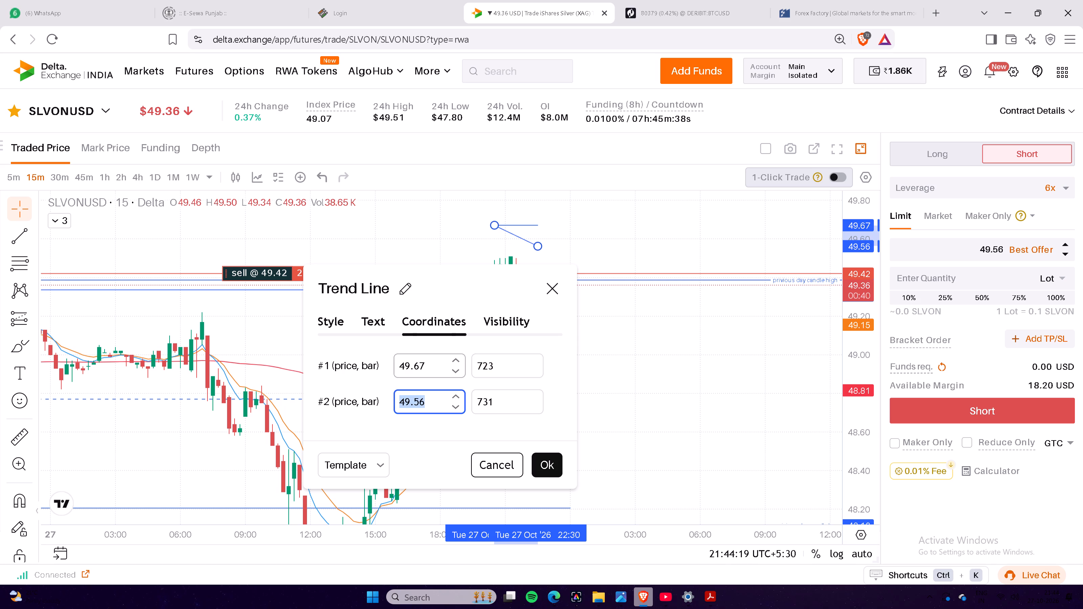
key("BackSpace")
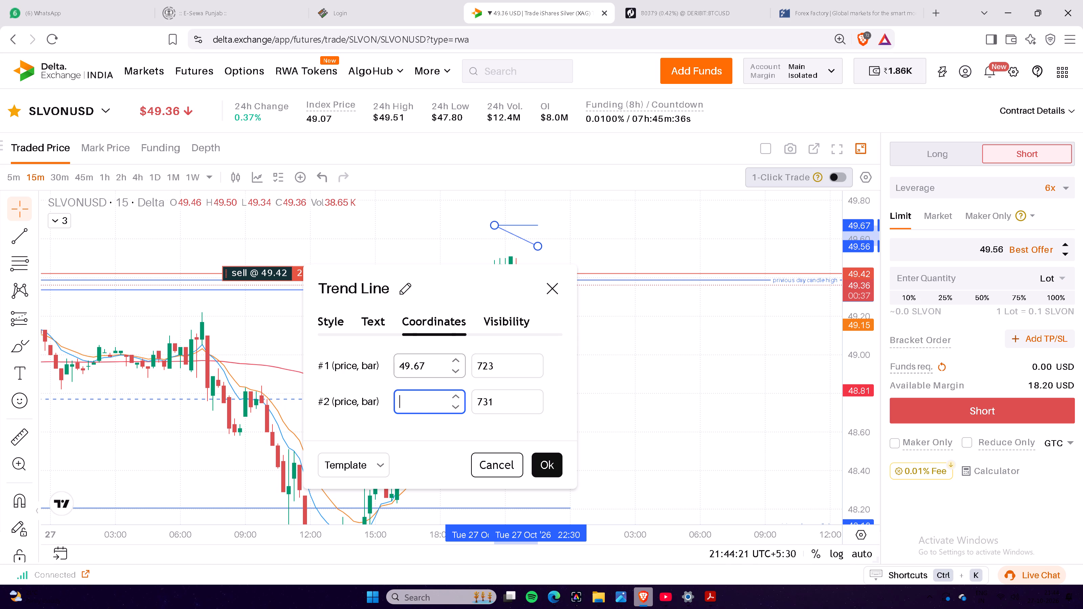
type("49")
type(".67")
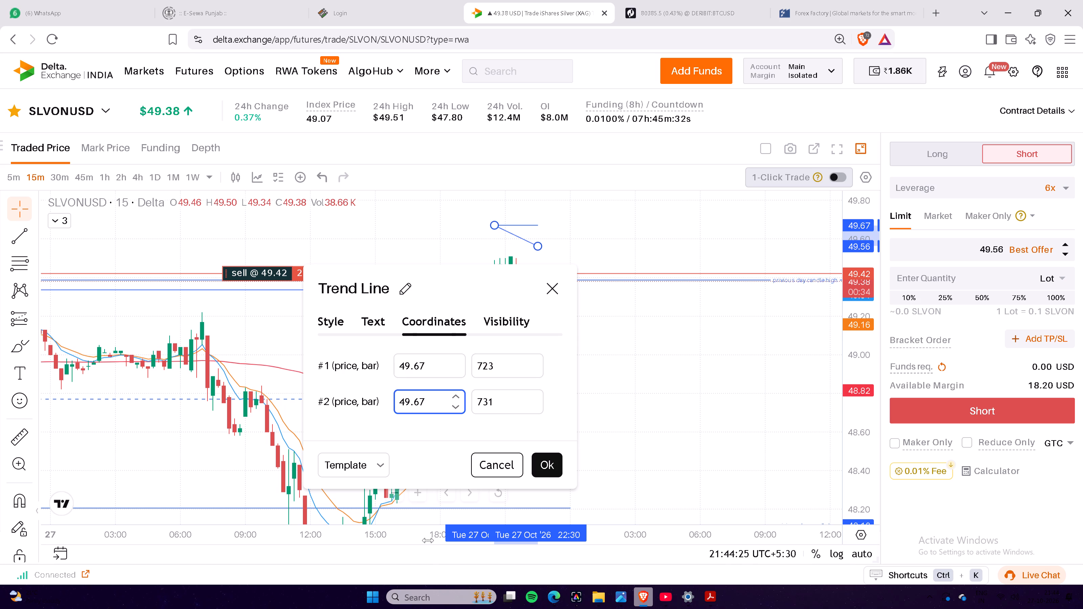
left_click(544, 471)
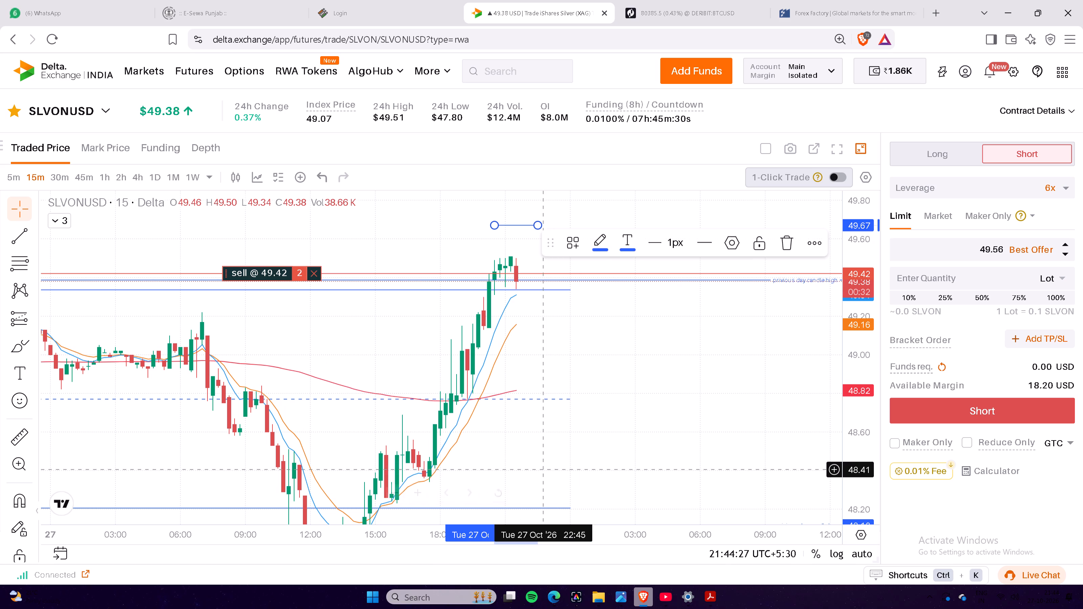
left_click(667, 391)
Move the later end of the second short trend line down to about 49.61 at 22:45.
left_click_drag(645, 333, 628, 408)
left_click_drag(521, 293, 521, 293)
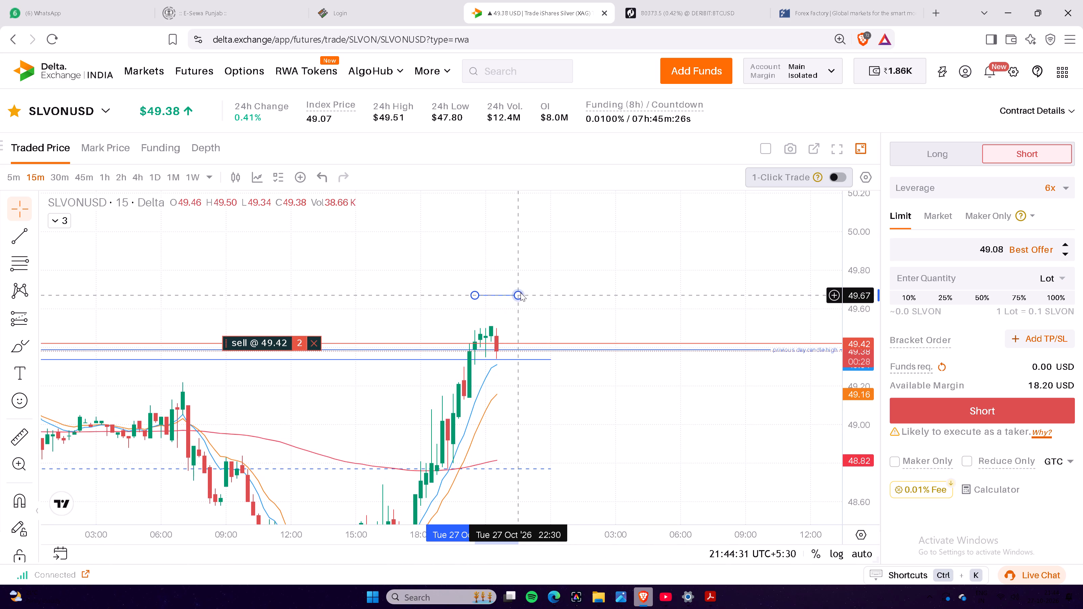
left_click_drag(521, 293, 521, 272)
left_click_drag(521, 272, 524, 307)
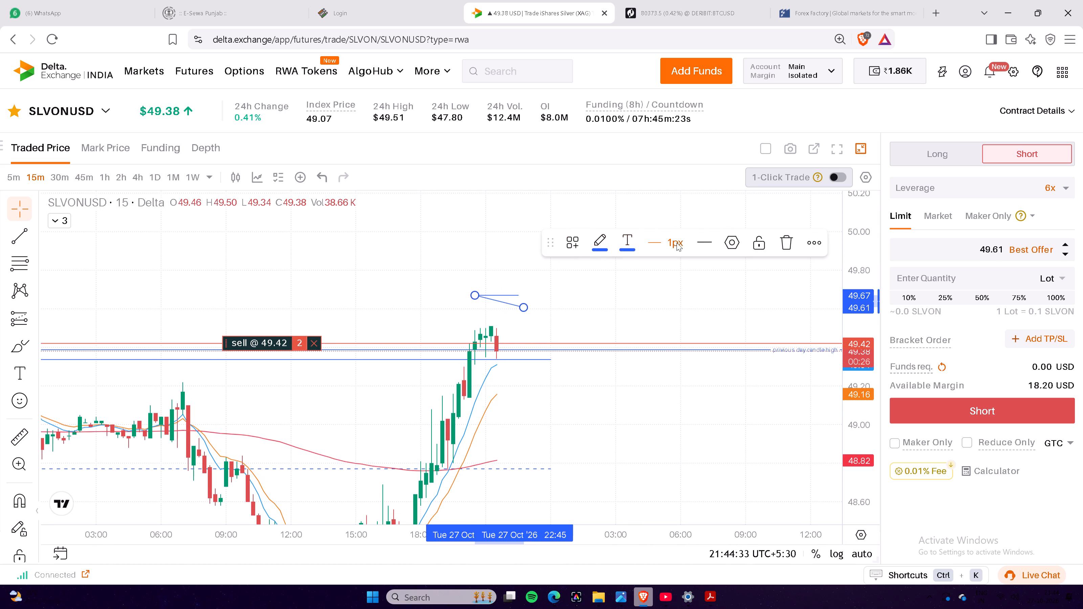
Set both end prices of the second short trend line to 49.54, just above the latest candle highs.
scroll(570, 315, "down", 2)
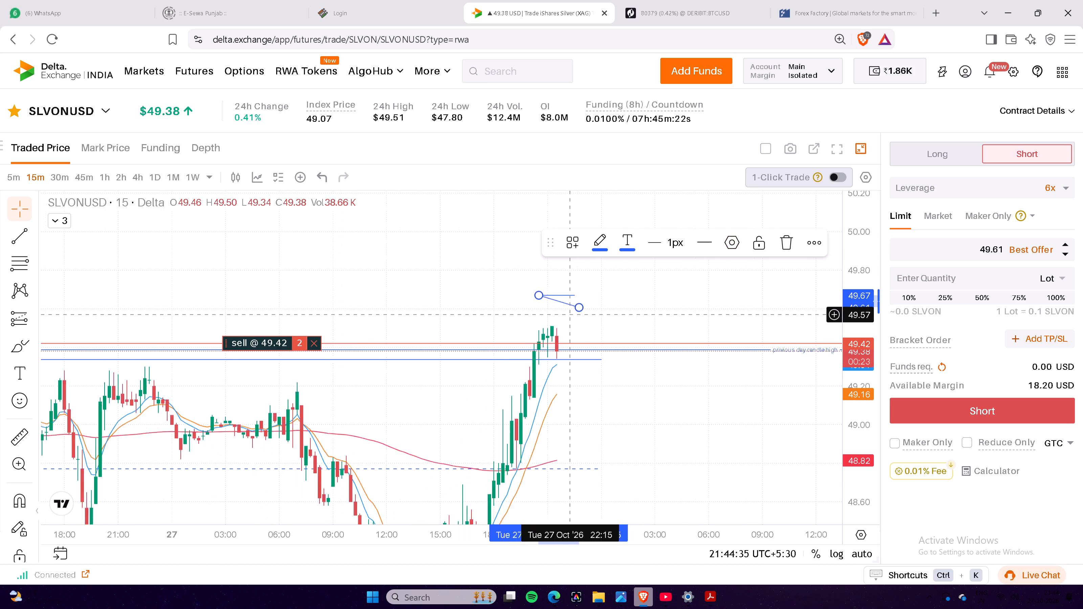
scroll(571, 315, "down", 1)
scroll(579, 315, "up", 2)
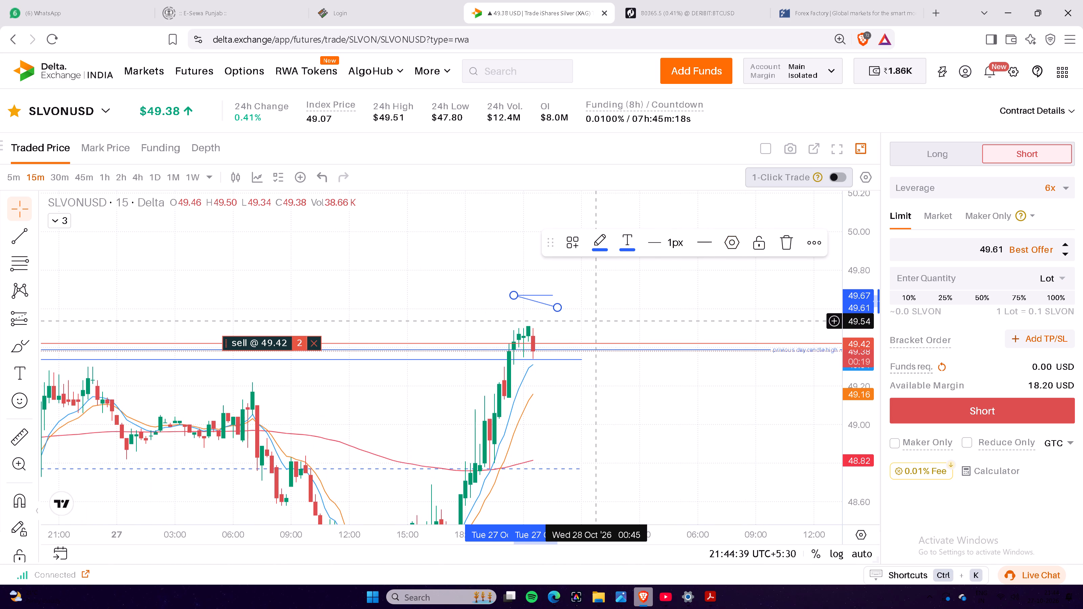
left_click(738, 245)
left_click(437, 360)
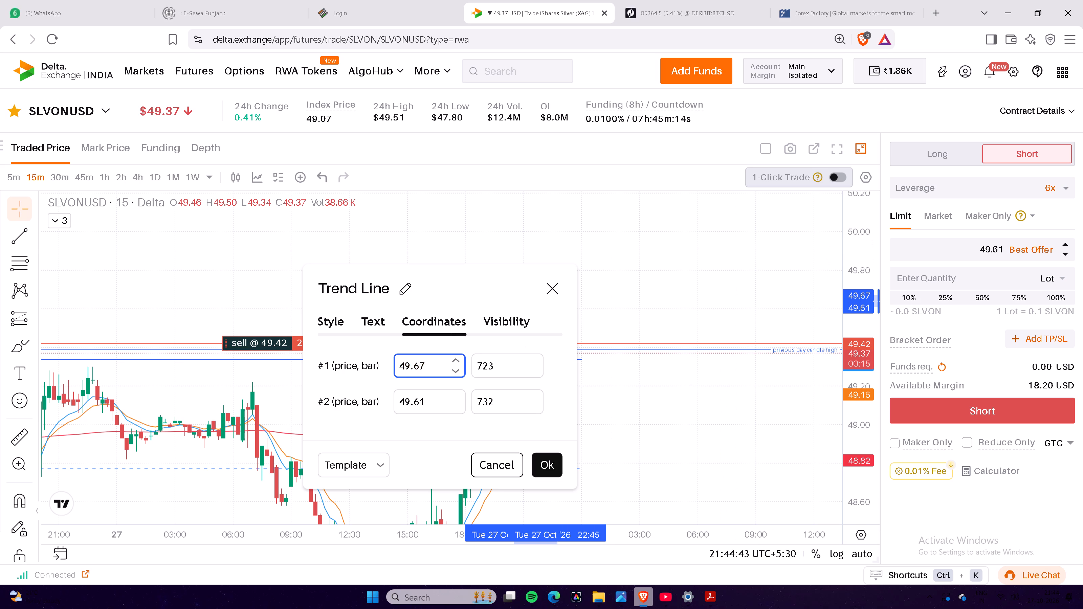
key("BackSpace")
key("BackSpace")
type("54")
left_click(436, 404)
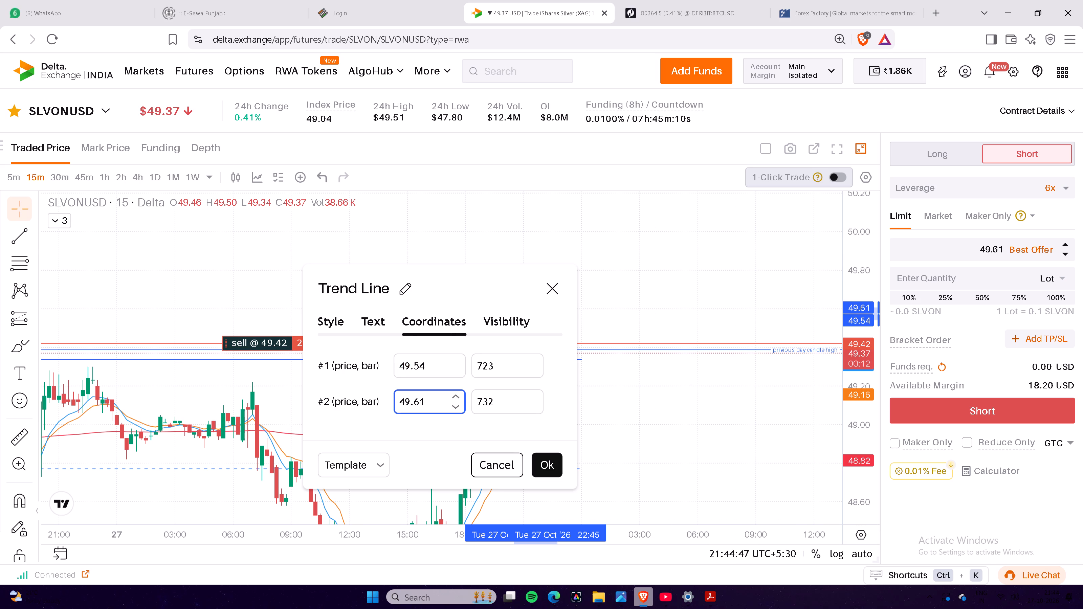
key("BackSpace")
key("BackSpace")
type("54")
left_click(546, 459)
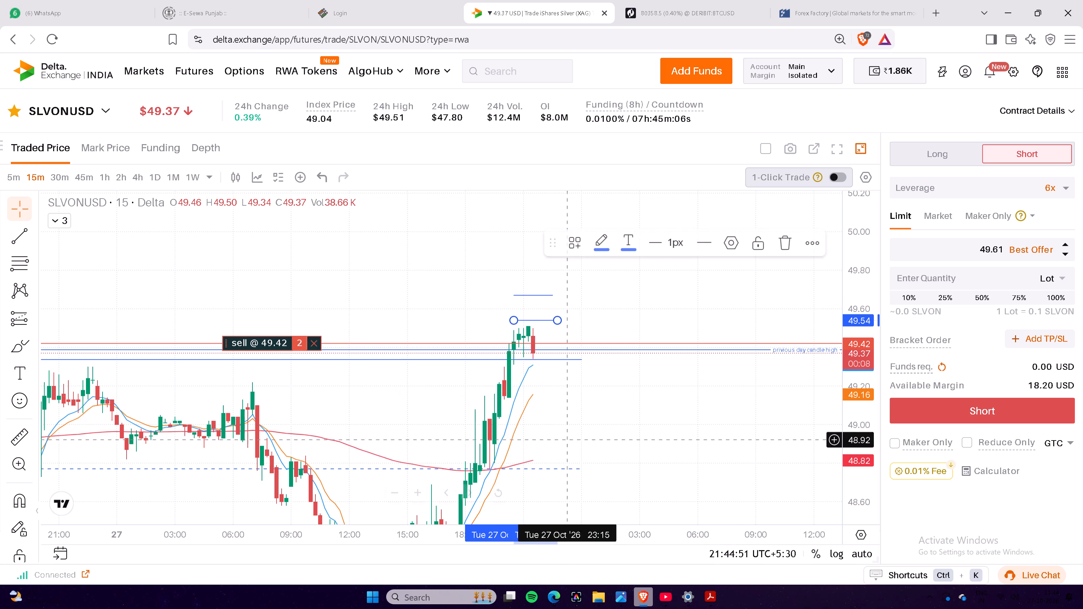
left_click(688, 396)
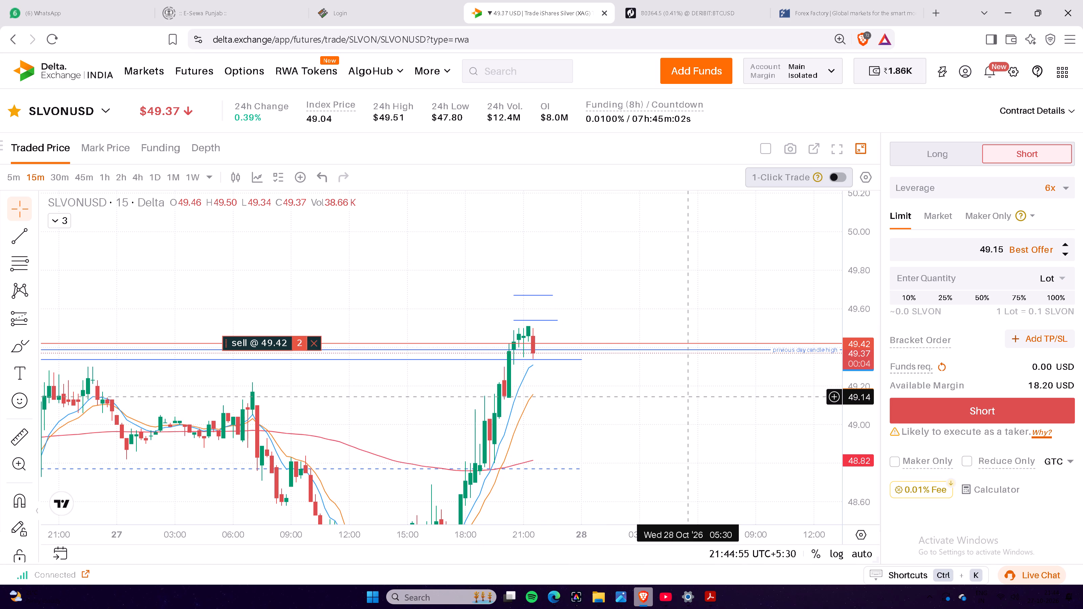
Examine SLVONUSD's 15-minute candles over the past days and around the 49.54 and 49.67 trend lines.
scroll(693, 415, "down", 5)
scroll(718, 450, "down", 14)
scroll(719, 449, "up", 2)
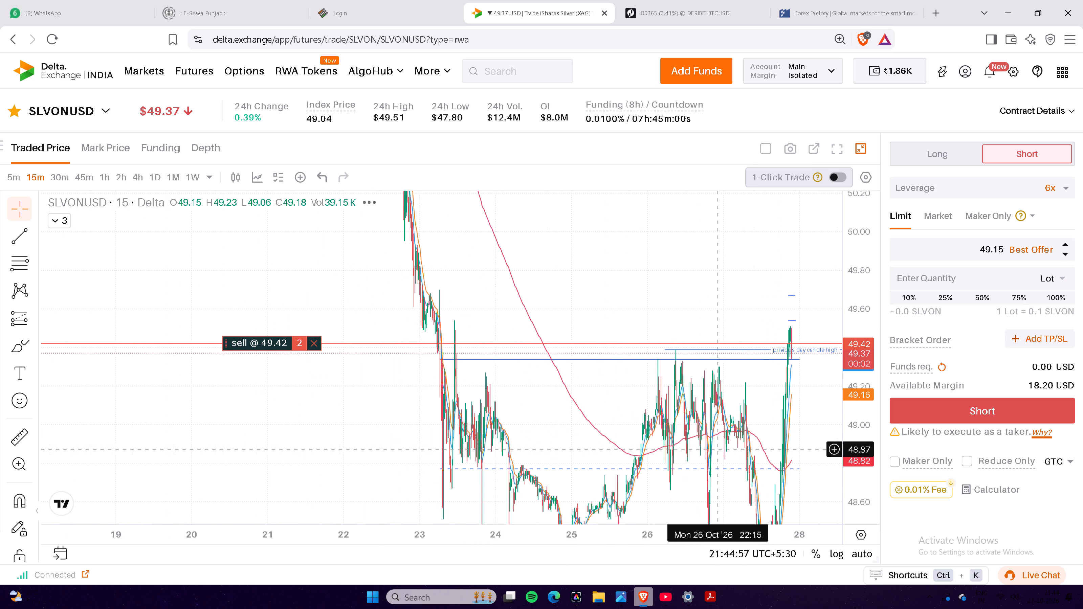
scroll(719, 449, "up", 19)
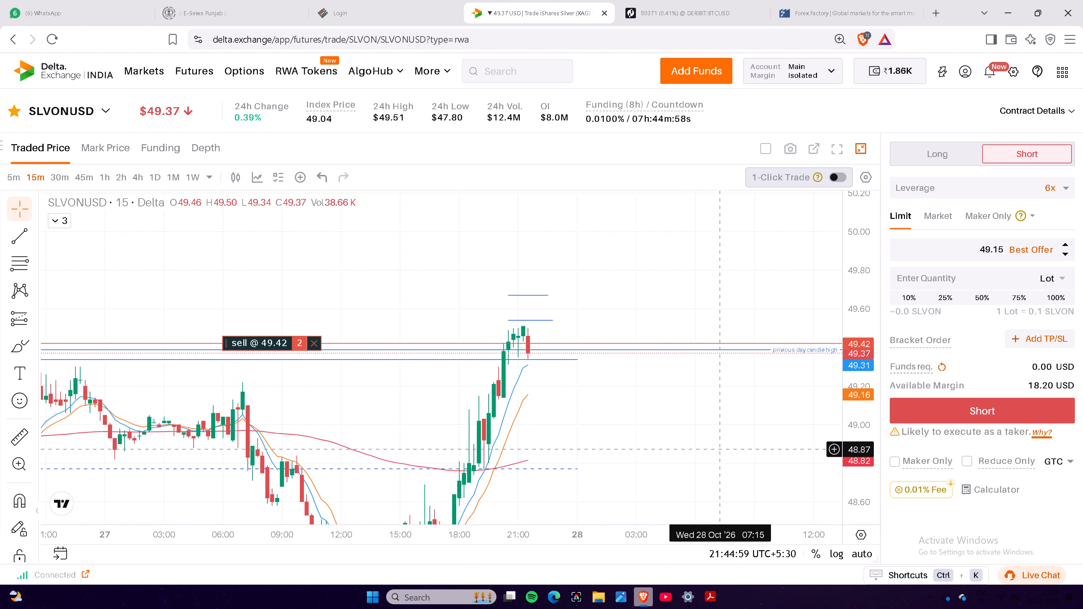
scroll(719, 449, "up", 2)
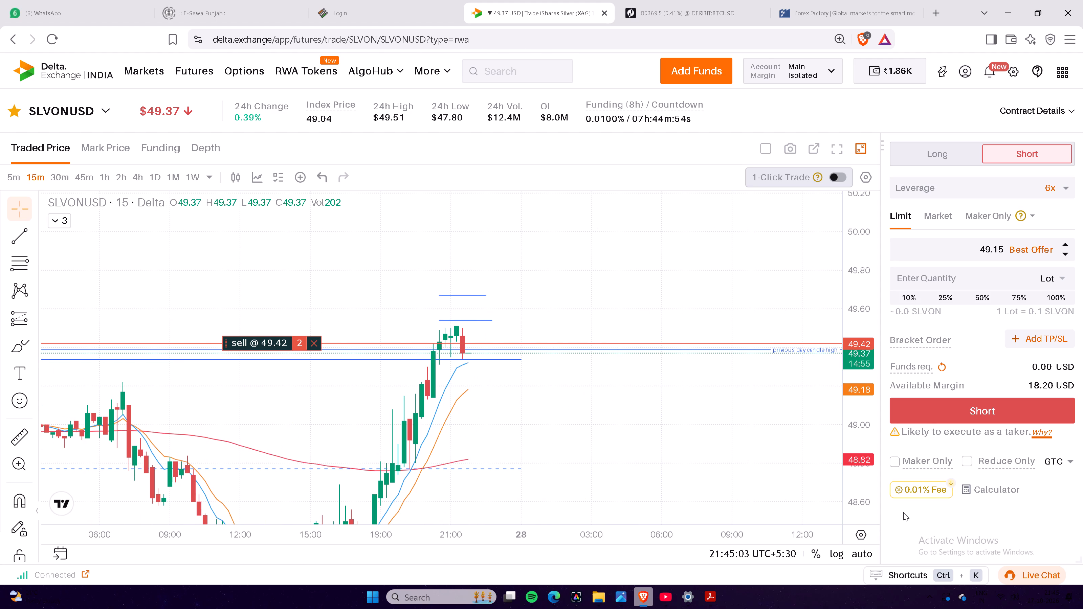
Set the stop-loss trigger price of the SLVONUSD sell order at 49.42 to 49.54.
scroll(904, 514, "down", 5)
left_click(803, 360)
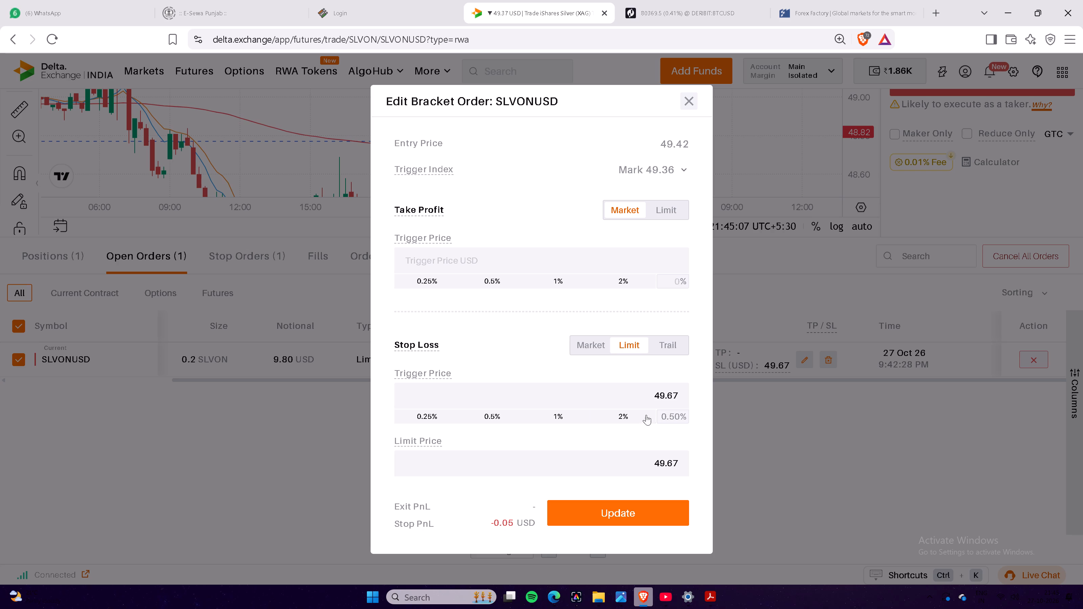
left_click(641, 391)
key("Right")
key("Right")
key("Right")
key("Right")
key("Right")
key("Right")
key("Right")
key("Right")
key("BackSpace")
key("BackSpace")
type("54")
Set the stop loss's limit price to 49.54 as well and update the 49.42 order's bracket.
key("Tab")
key("Tab")
key("Tab")
key("Tab")
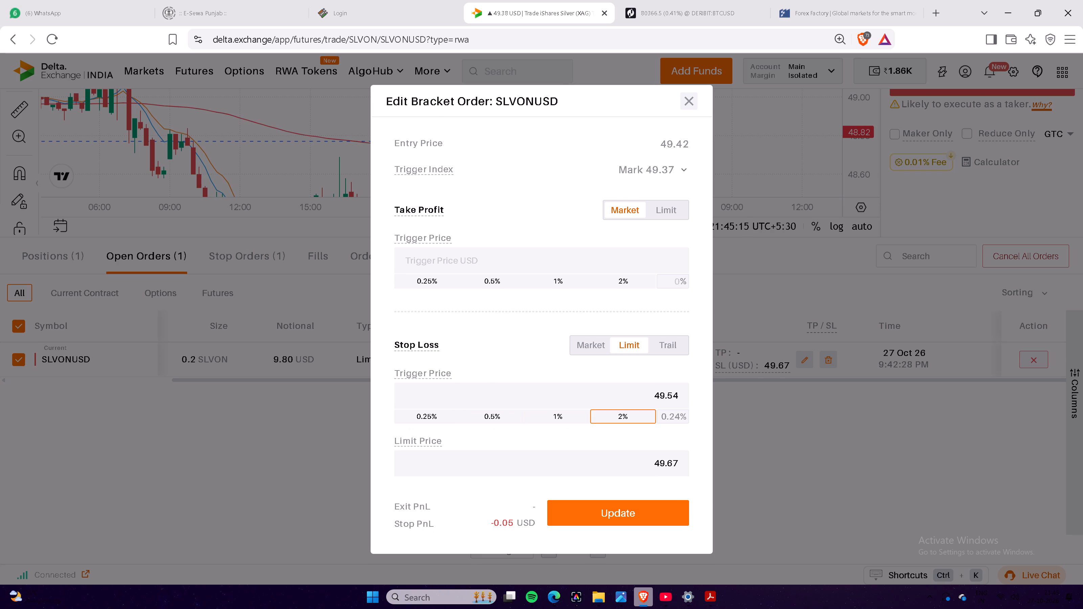
key("Tab")
key("Tab")
key("Tab")
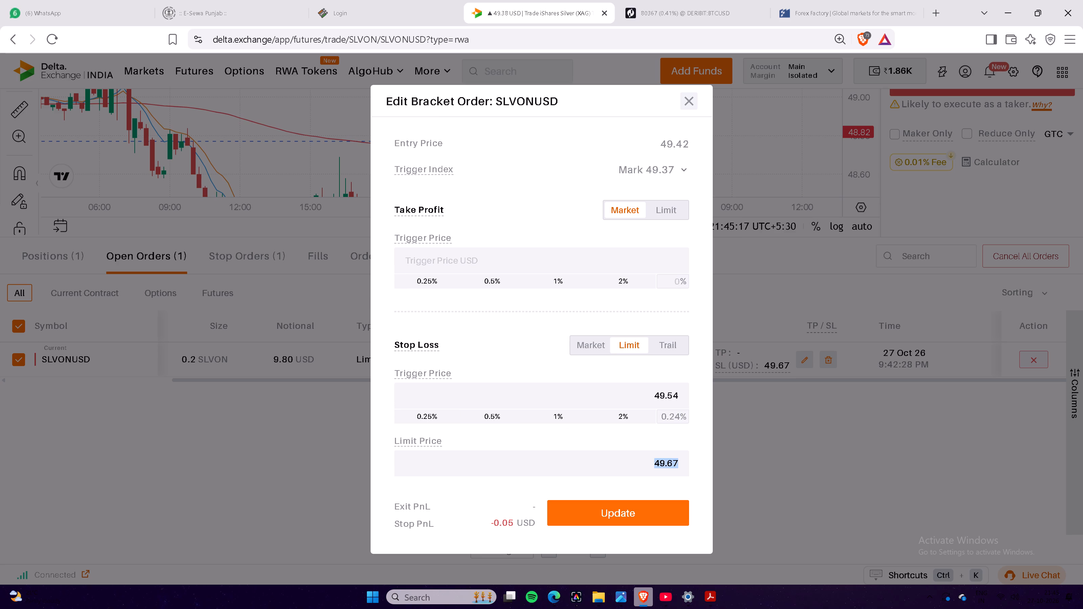
key("BackSpace")
type("49.")
type("54")
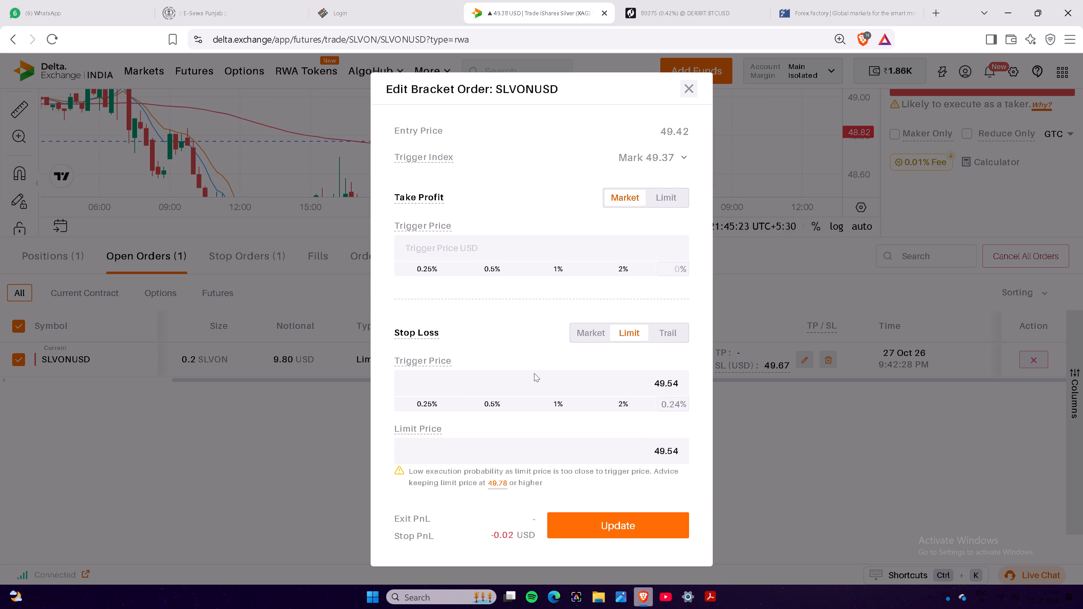
left_click(625, 523)
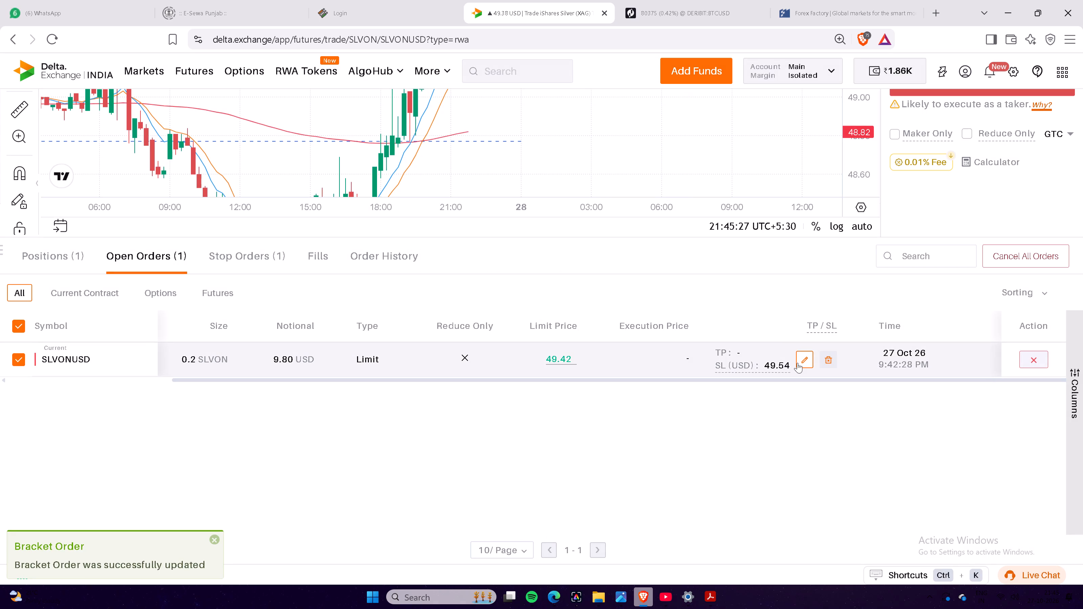
left_click(797, 363)
left_click(691, 98)
Examine SLVONUSD's latest 15-minute candles between the 49.42 sell order and the 49.54 and 49.67 lines.
scroll(878, 451, "up", 5)
left_click_drag(866, 396, 876, 311)
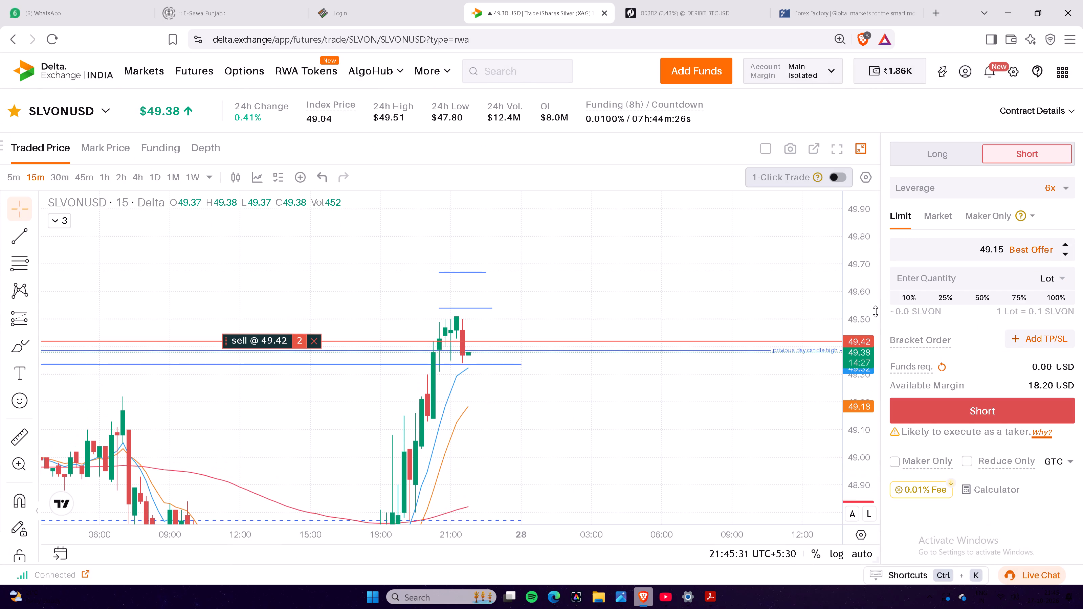
left_click_drag(876, 311, 874, 299)
left_click_drag(686, 306, 690, 321)
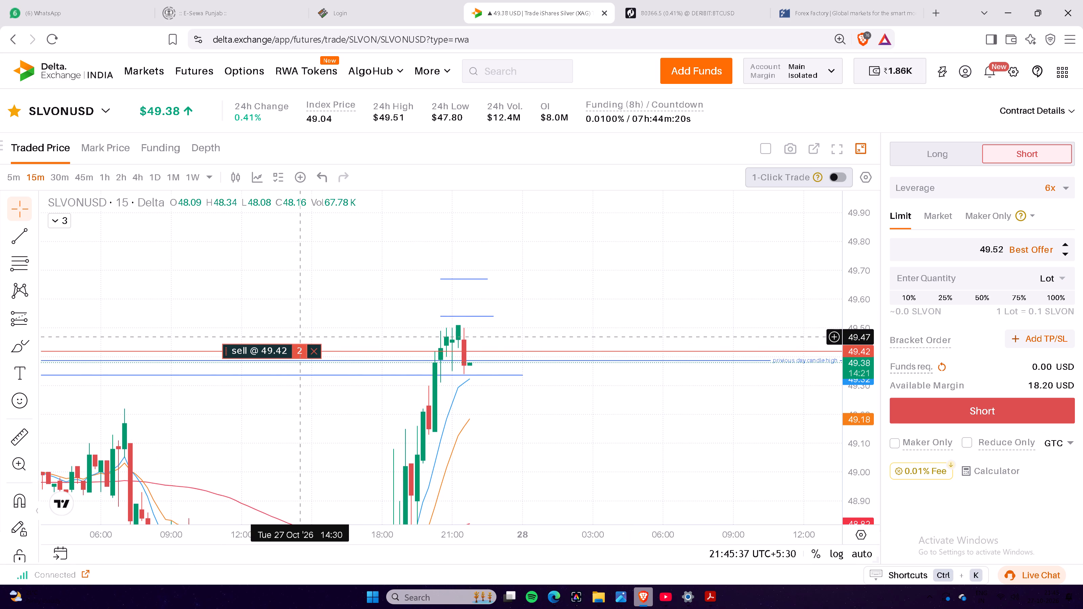
left_click_drag(301, 296, 412, 271)
scroll(412, 271, "up", 3)
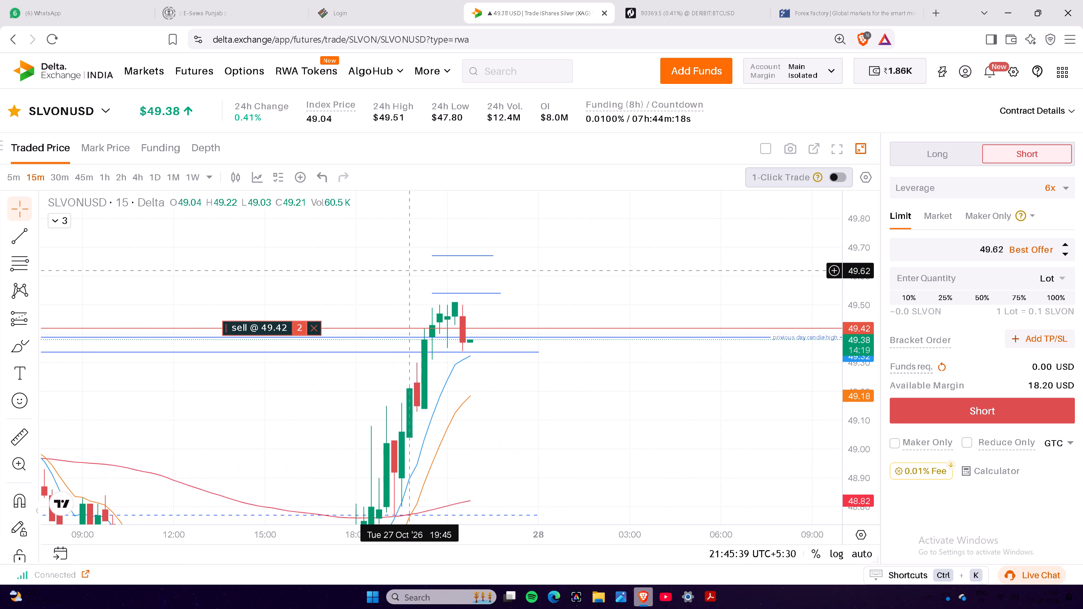
left_click_drag(704, 259, 697, 293)
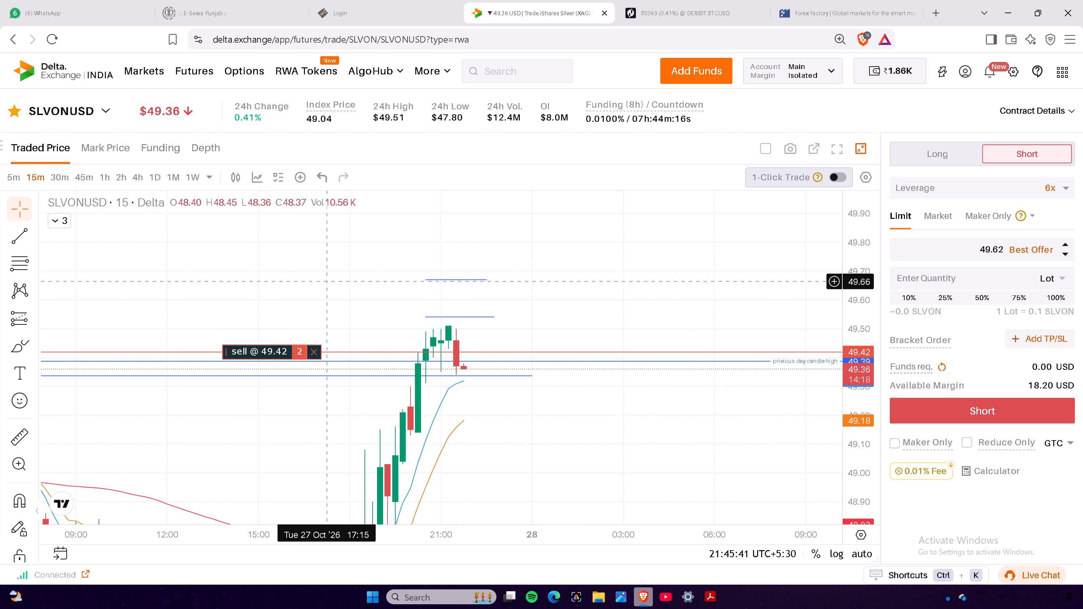
left_click_drag(332, 302, 330, 309)
left_click_drag(344, 318, 342, 326)
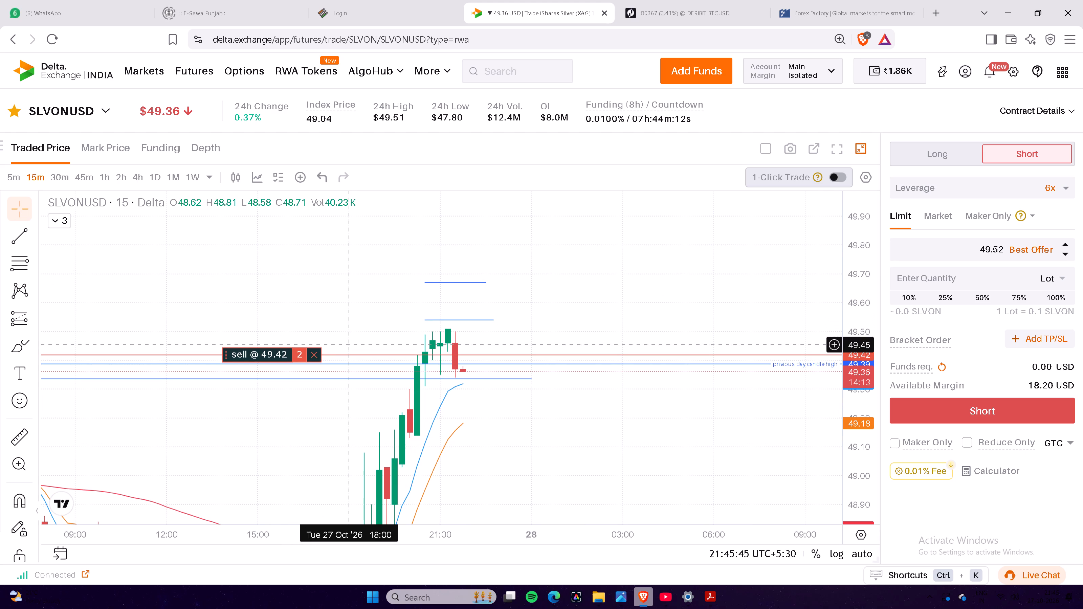
Place a SLVONUSD short limit order at 49.45, picked from the chart, using 10% of the margin for 2 lots.
triple_click(351, 345)
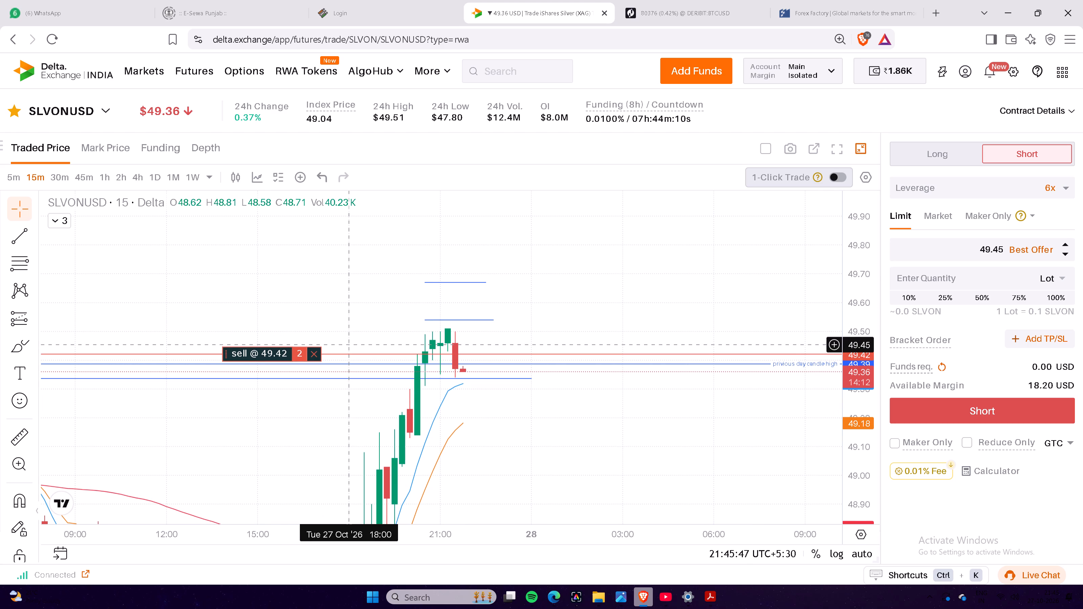
double_click(351, 345)
double_click(351, 345)
double_click(351, 345)
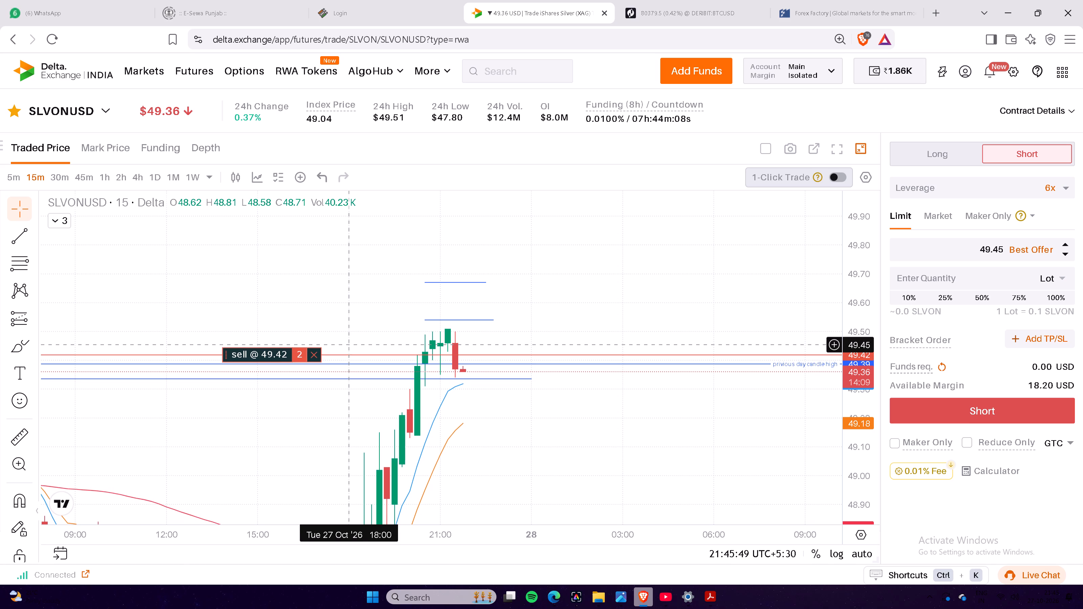
triple_click(351, 345)
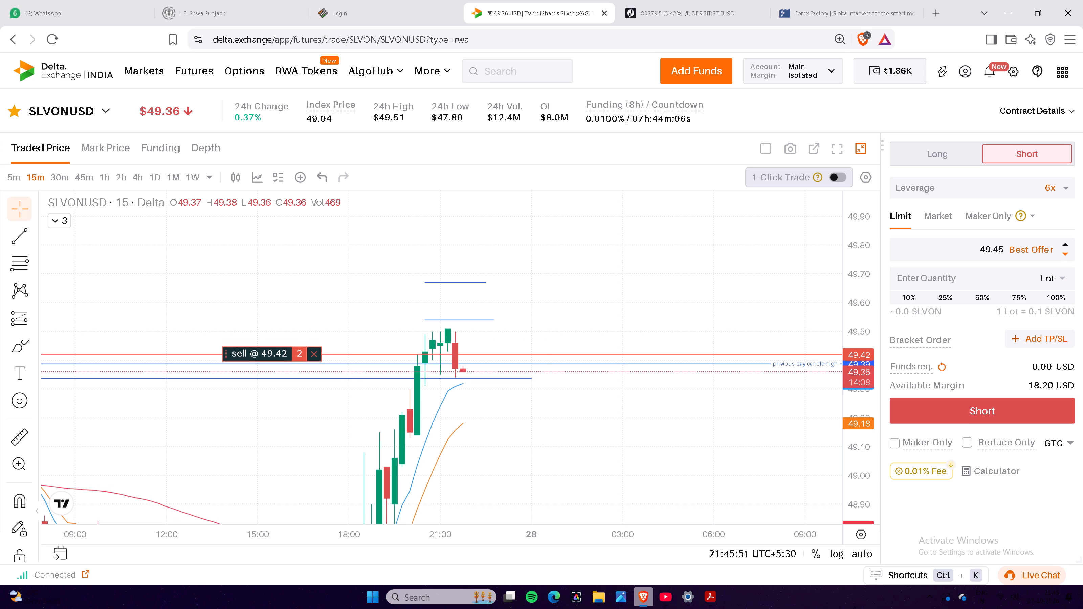
left_click(907, 292)
left_click(962, 420)
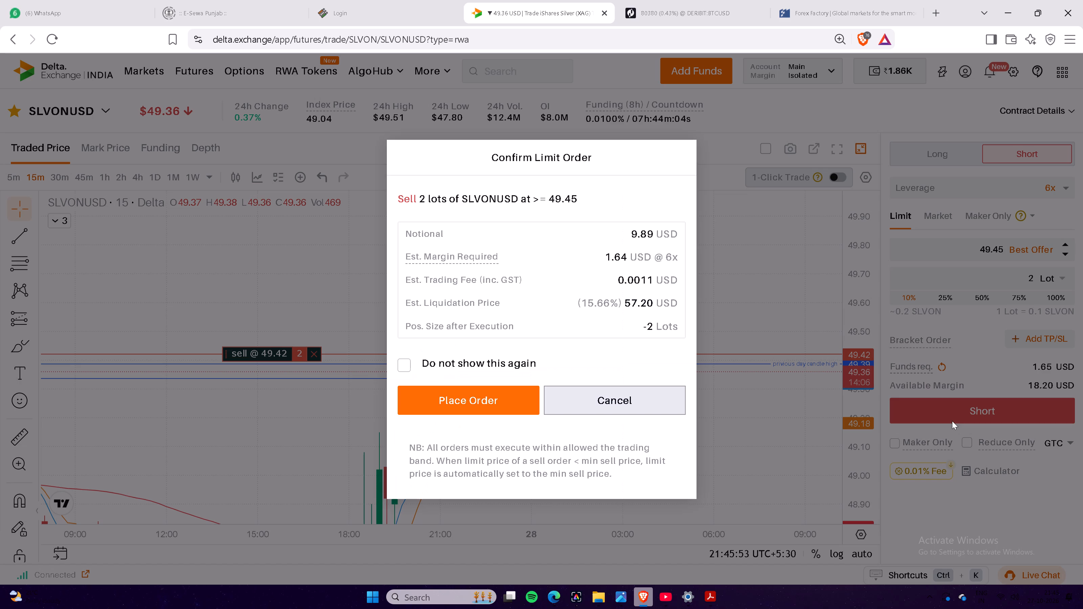
left_click(466, 405)
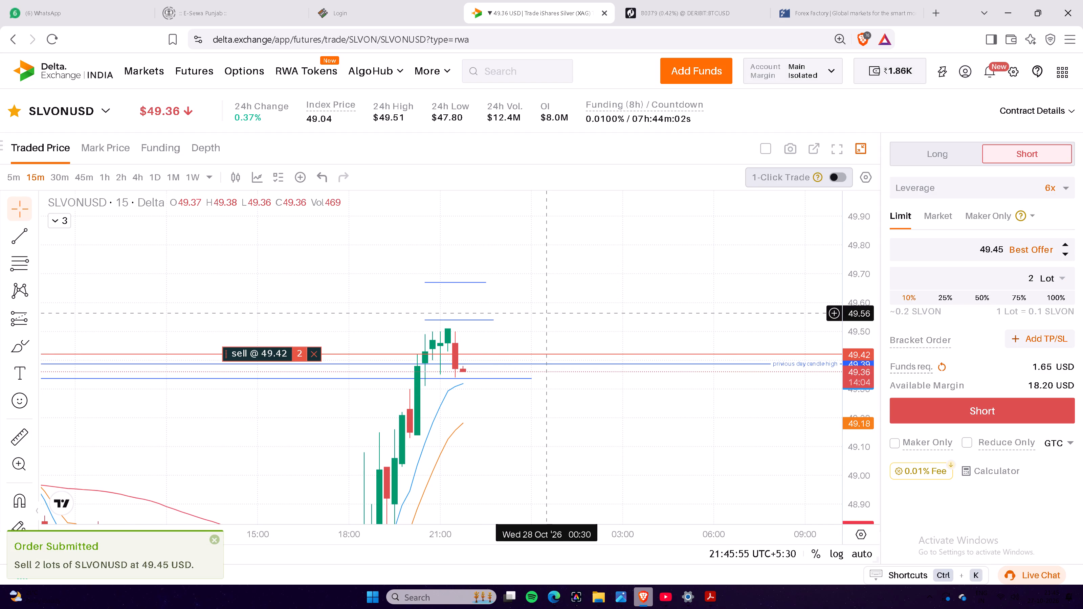
Add a limit-type stop loss with trigger price 49.54 to the open SLVONUSD sell order at 49.45.
left_click_drag(597, 282, 659, 266)
scroll(938, 114, "down", 5)
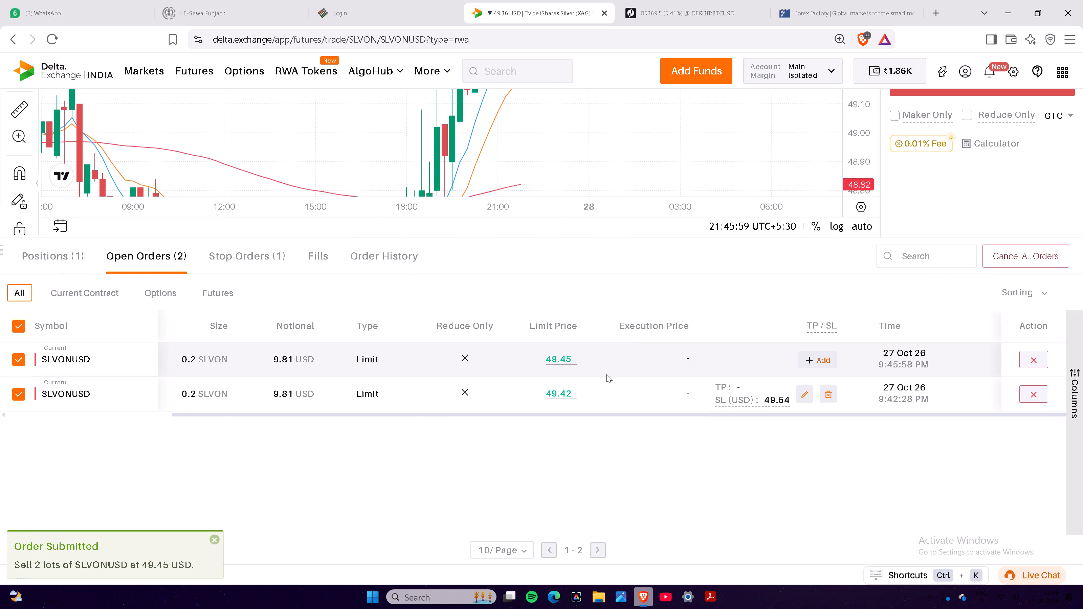
left_click(818, 359)
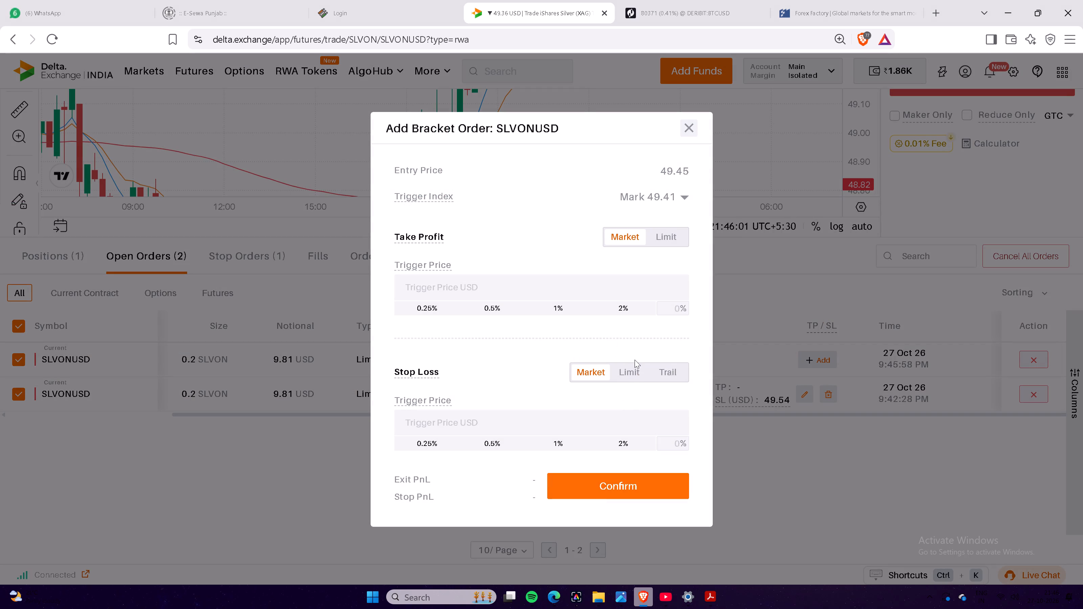
left_click(634, 370)
double_click(630, 392)
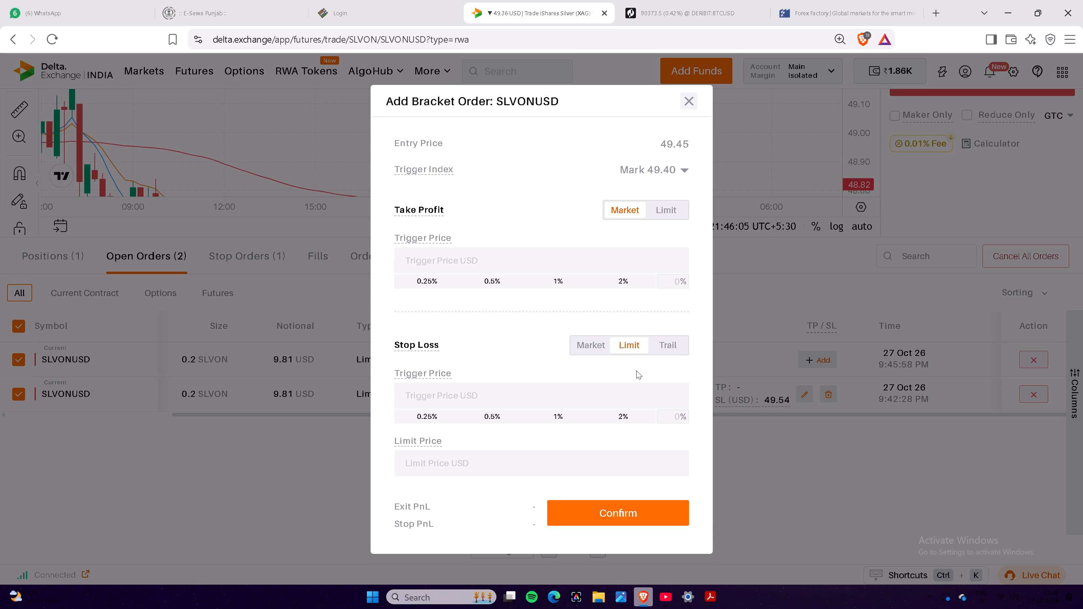
type("49")
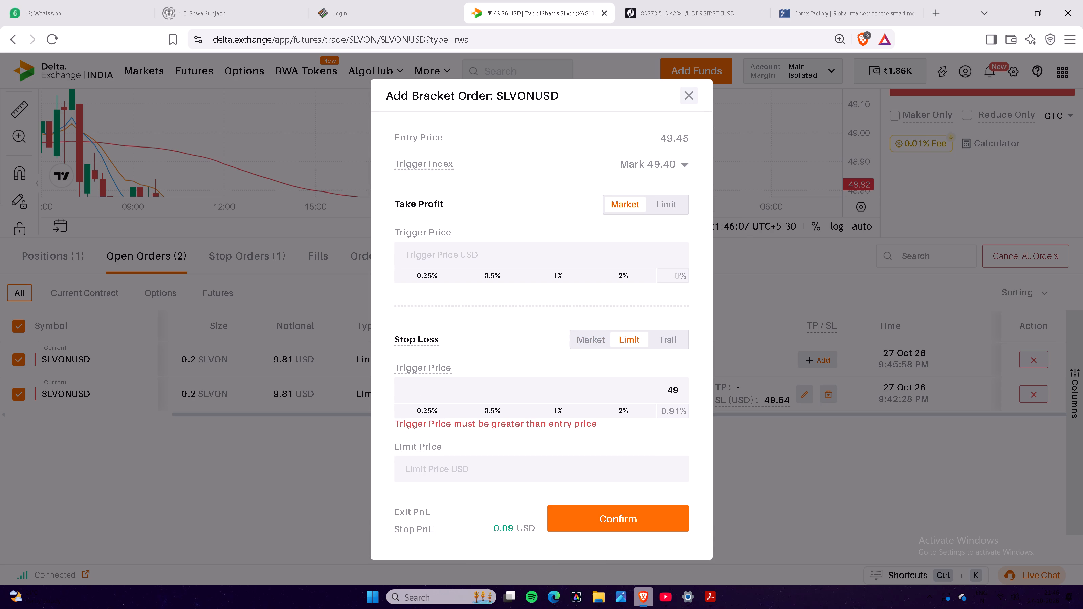
key("period")
type("54")
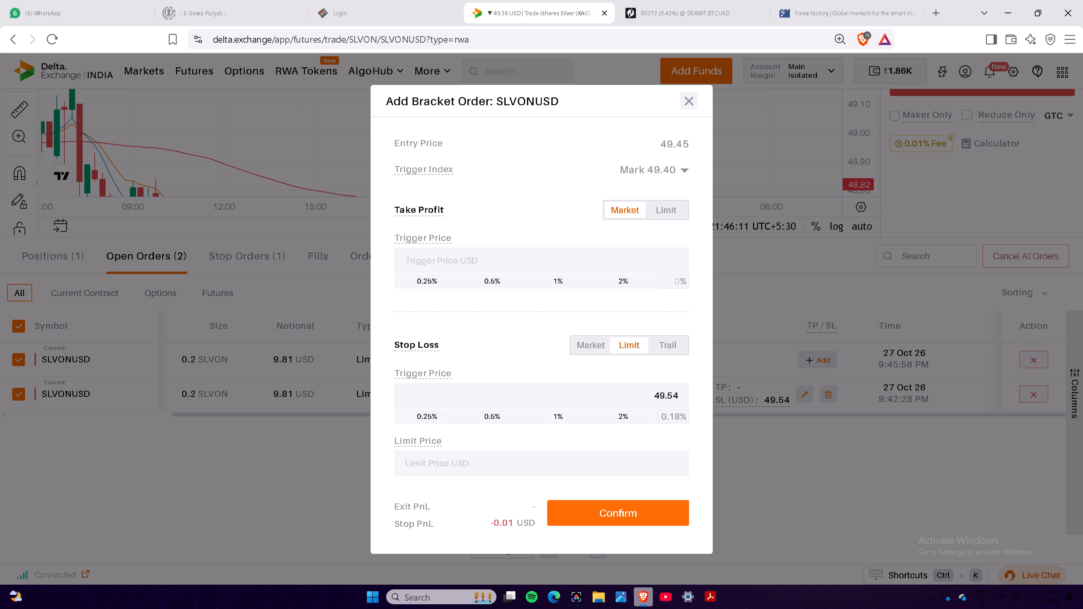
Set the stop loss's limit price to 49.54 and confirm the bracket for the 49.45 order.
key("Tab")
key("Tab")
key("Tab")
key("Tab")
key("Tab")
key("Tab")
key("Tab")
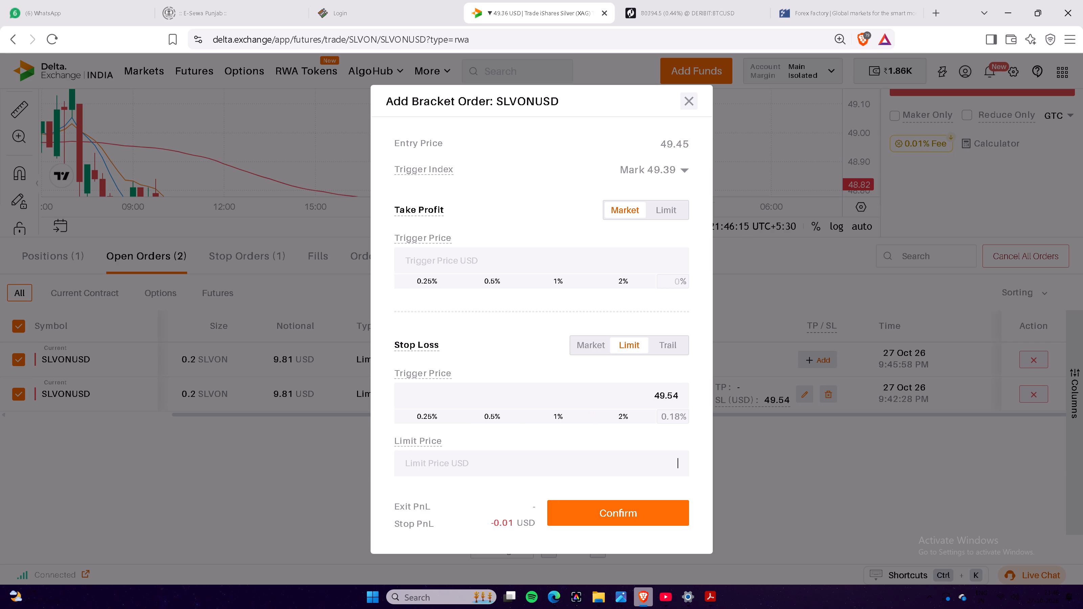
type("49")
key("period")
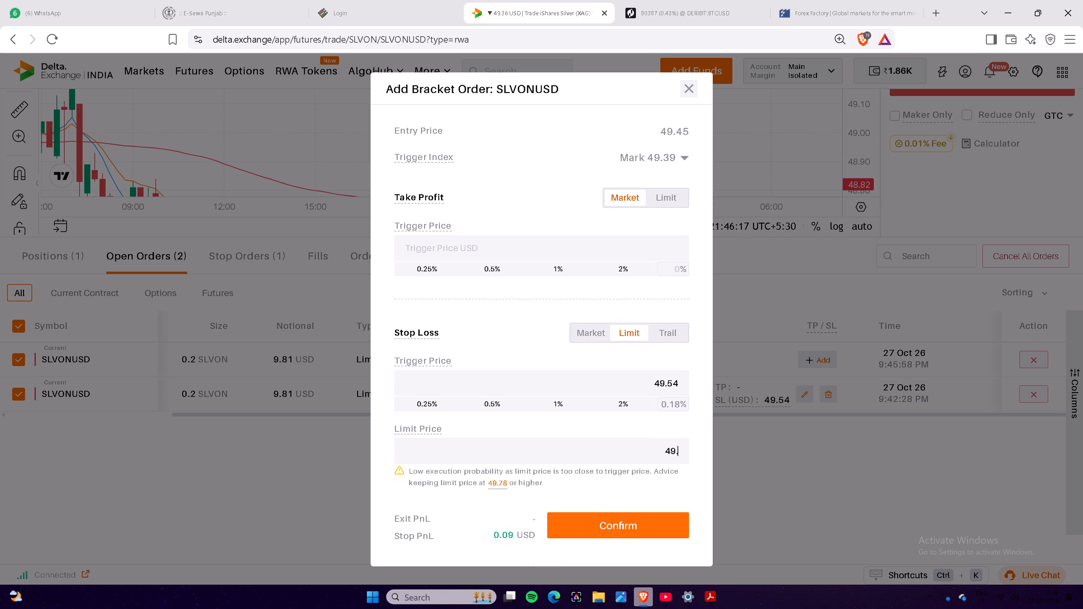
type("54")
left_click(664, 518)
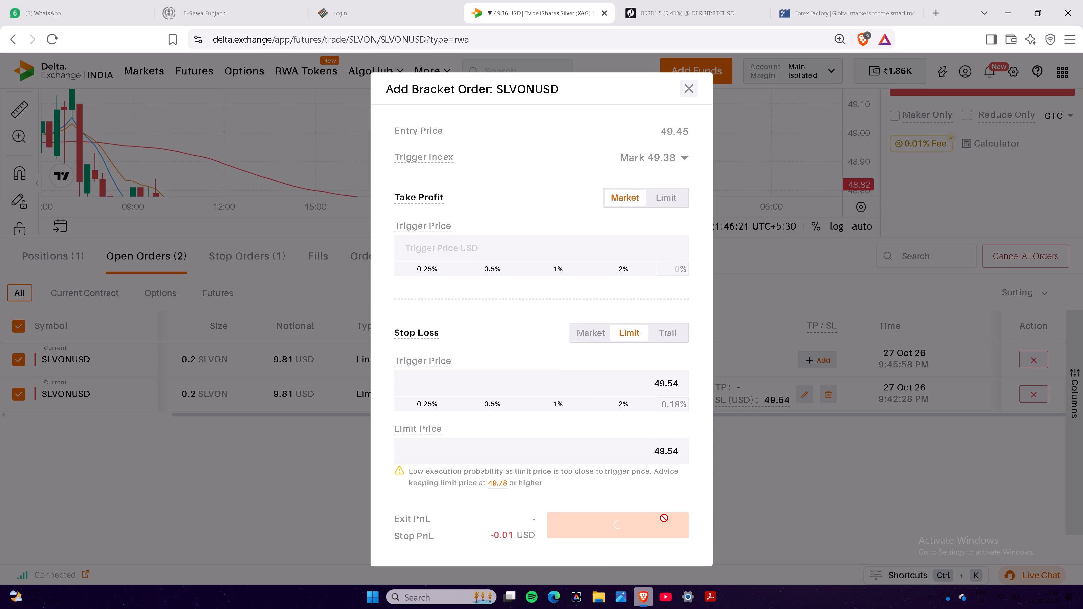
Set the quantity of the open SLVONUSD sell order at 49.45 to 3 lots.
scroll(787, 491, "up", 1)
scroll(787, 491, "down", 1)
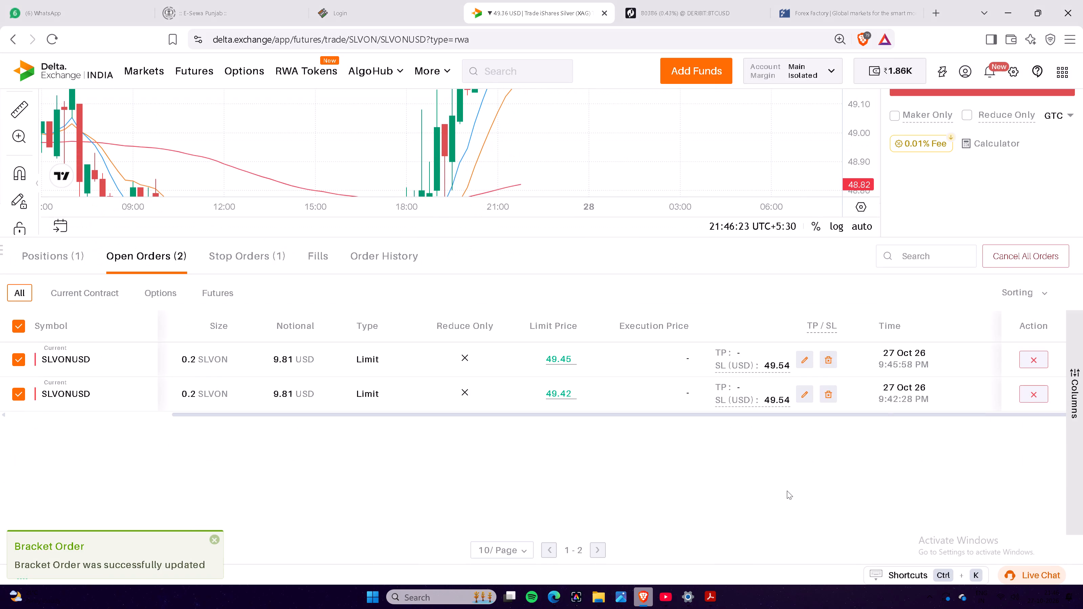
scroll(885, 490, "up", 3)
scroll(886, 491, "down", 2)
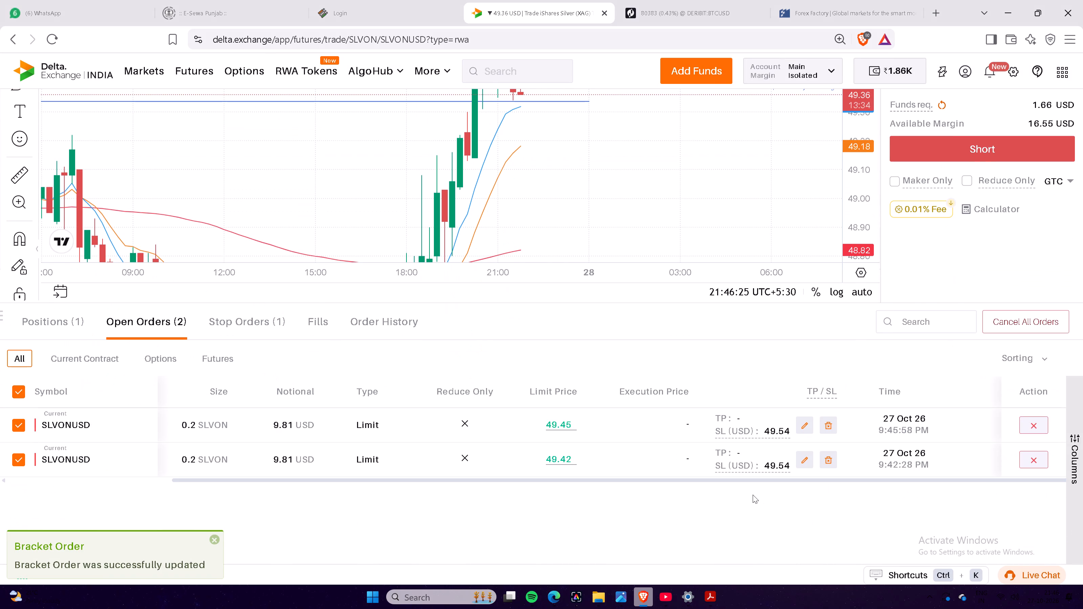
left_click_drag(722, 479, 327, 523)
left_click(324, 523)
left_click_drag(319, 523, 311, 523)
left_click(233, 426)
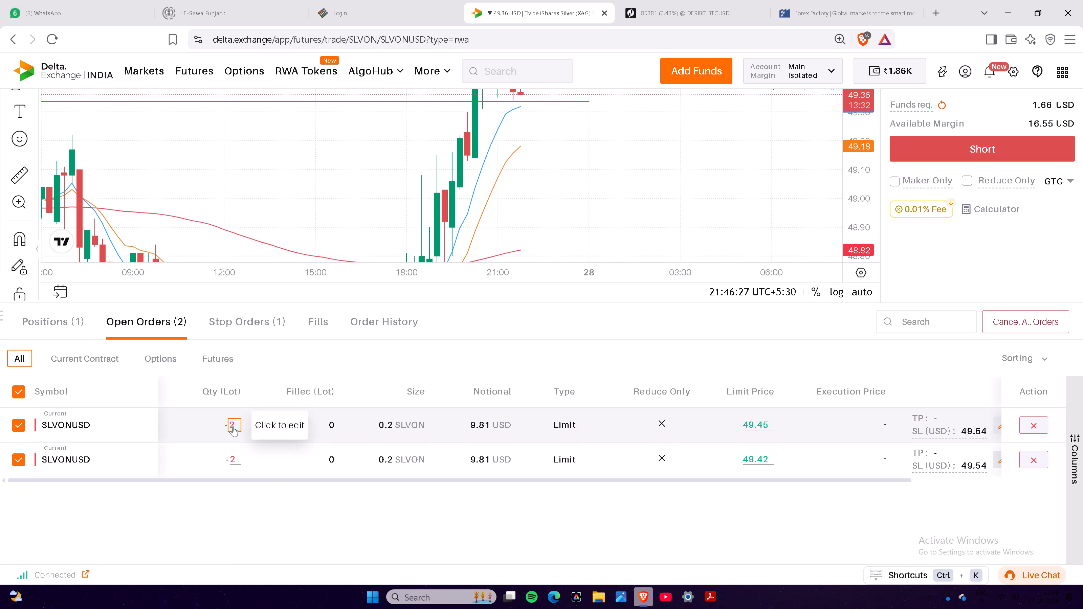
key("BackSpace")
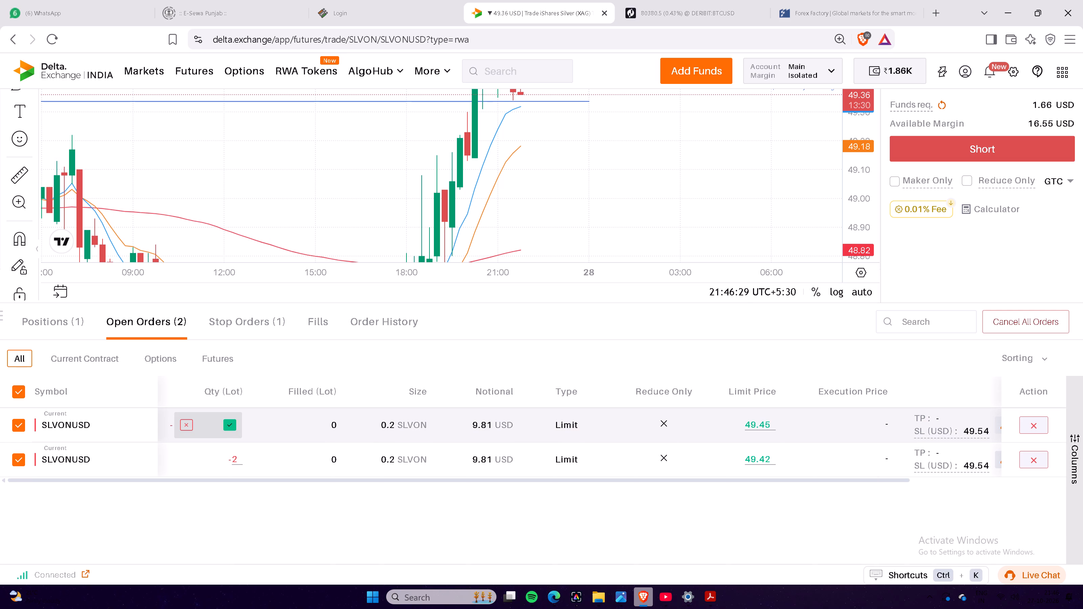
key("3")
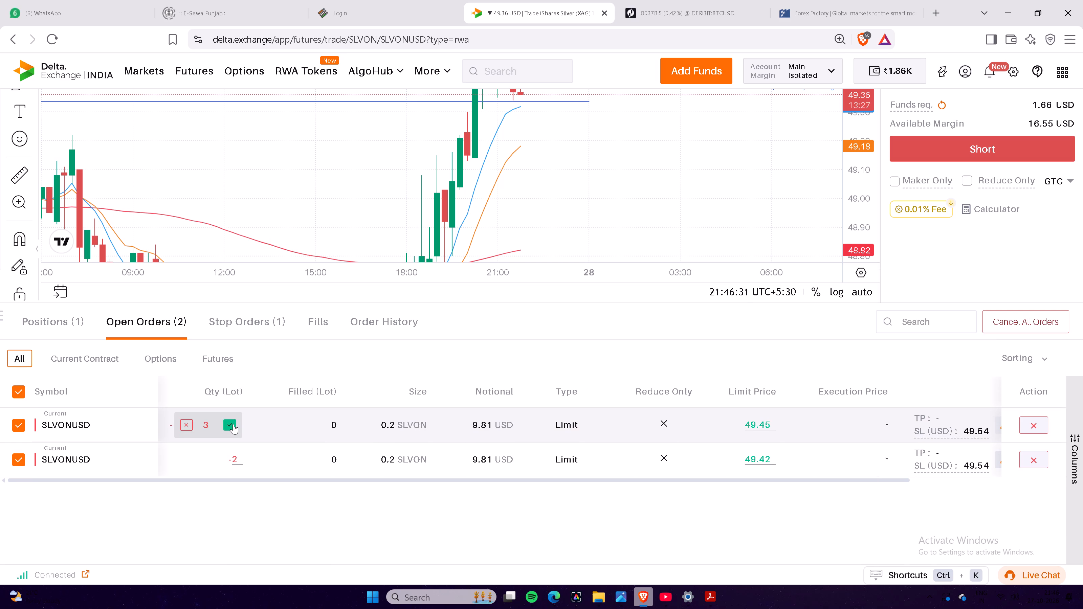
left_click(233, 424)
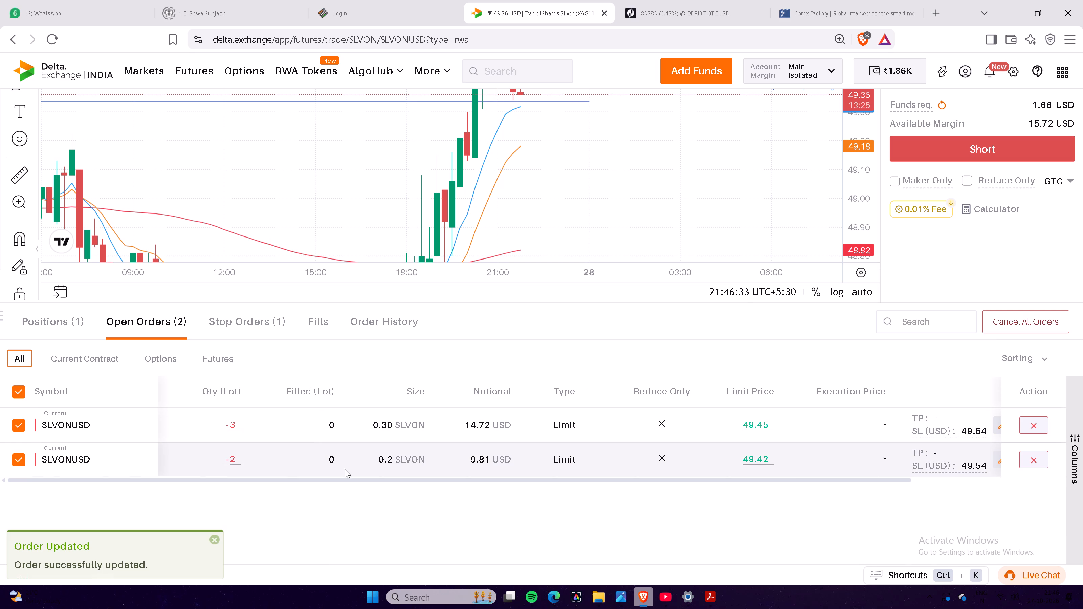
Place a short position projection on the SLVONUSD chart just after the latest candle, with its entry at 49.42.
left_click_drag(387, 478, 667, 489)
middle_click_drag(667, 489, 674, 489)
left_click_drag(674, 489, 831, 491)
left_click(831, 491)
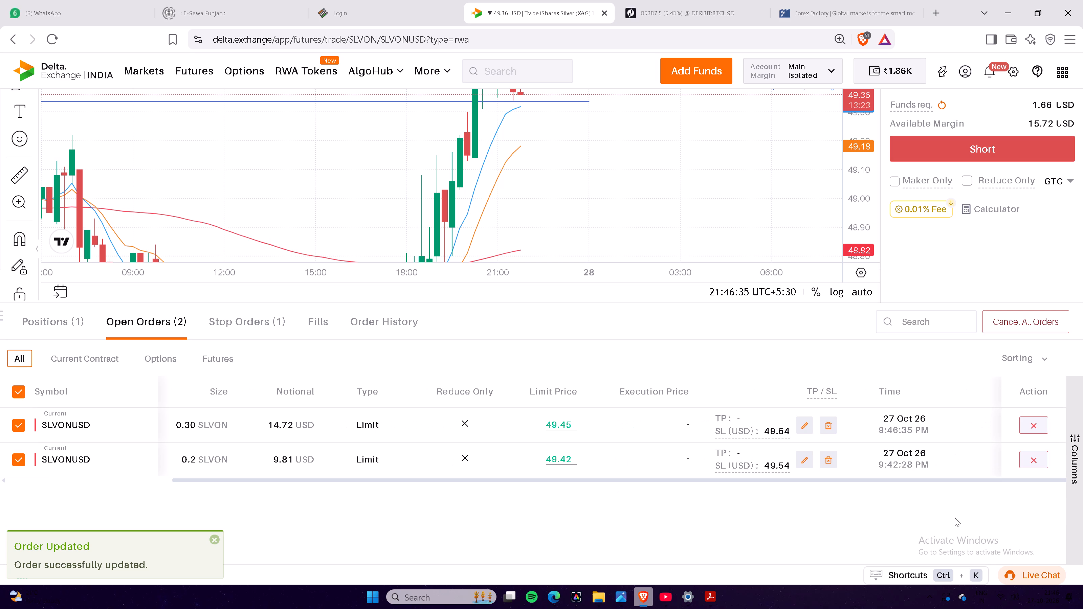
scroll(924, 508, "up", 2)
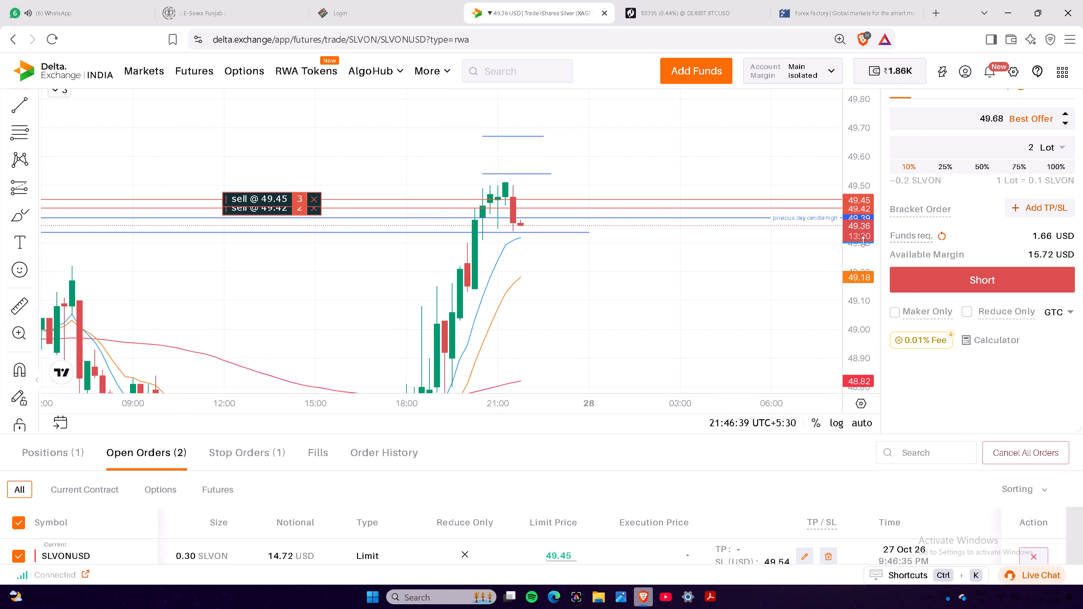
left_click_drag(865, 237, 859, 250)
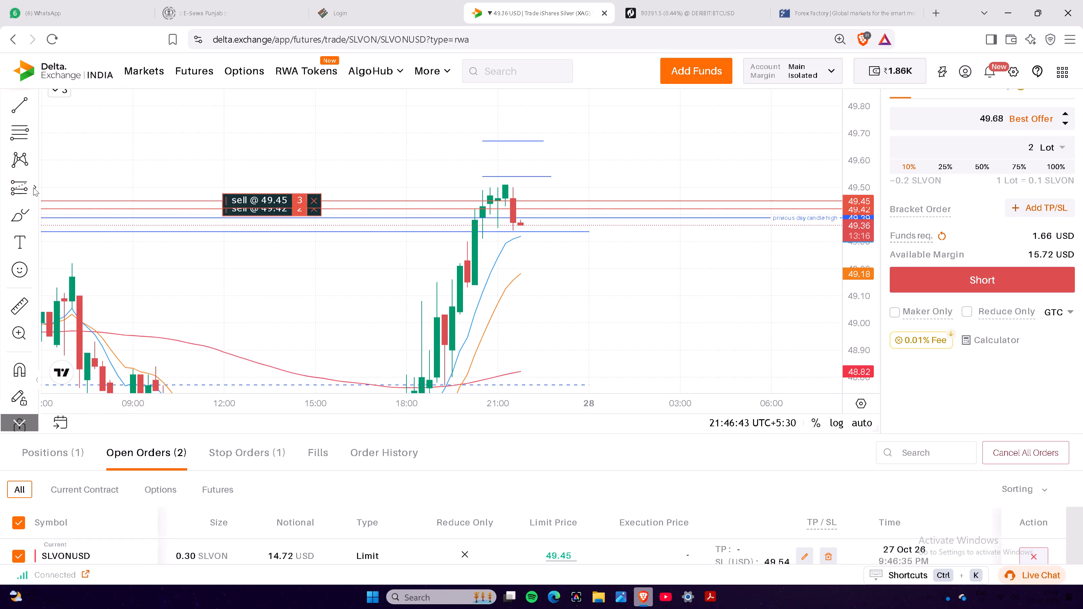
left_click(34, 187)
left_click(132, 123)
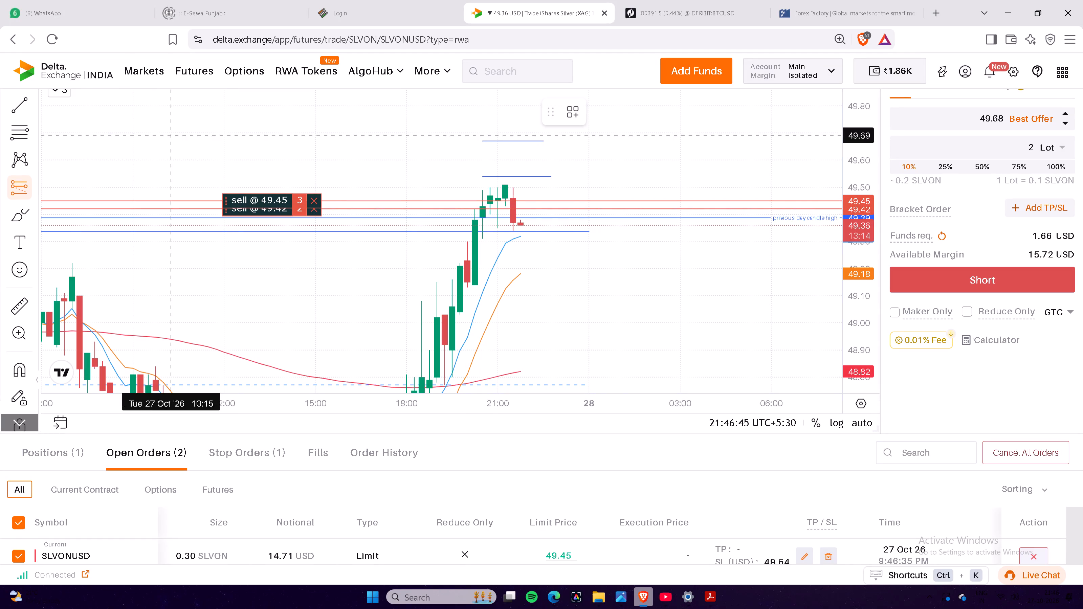
left_click(528, 209)
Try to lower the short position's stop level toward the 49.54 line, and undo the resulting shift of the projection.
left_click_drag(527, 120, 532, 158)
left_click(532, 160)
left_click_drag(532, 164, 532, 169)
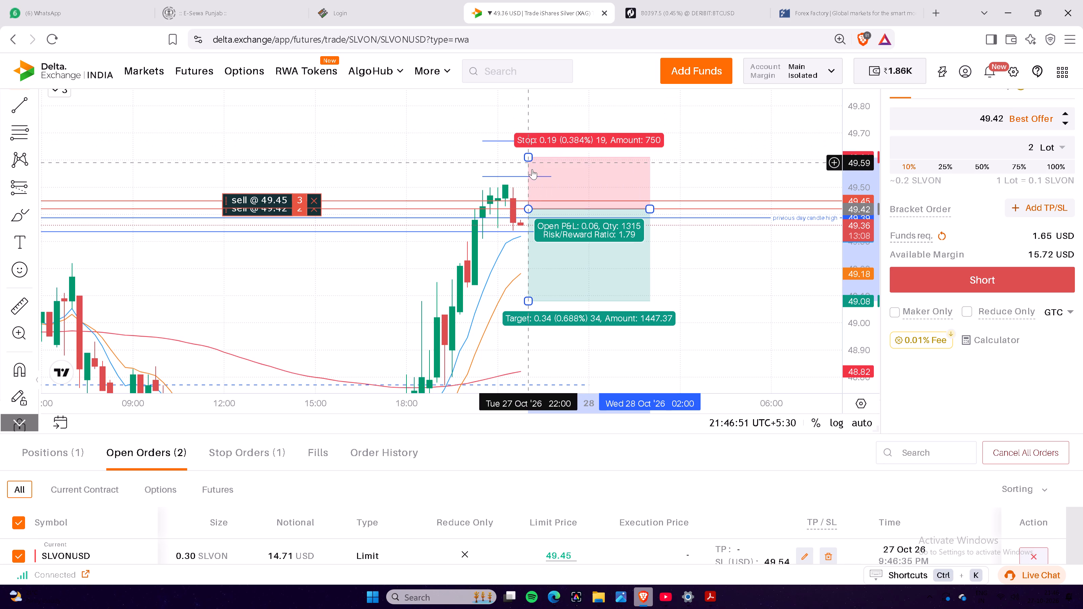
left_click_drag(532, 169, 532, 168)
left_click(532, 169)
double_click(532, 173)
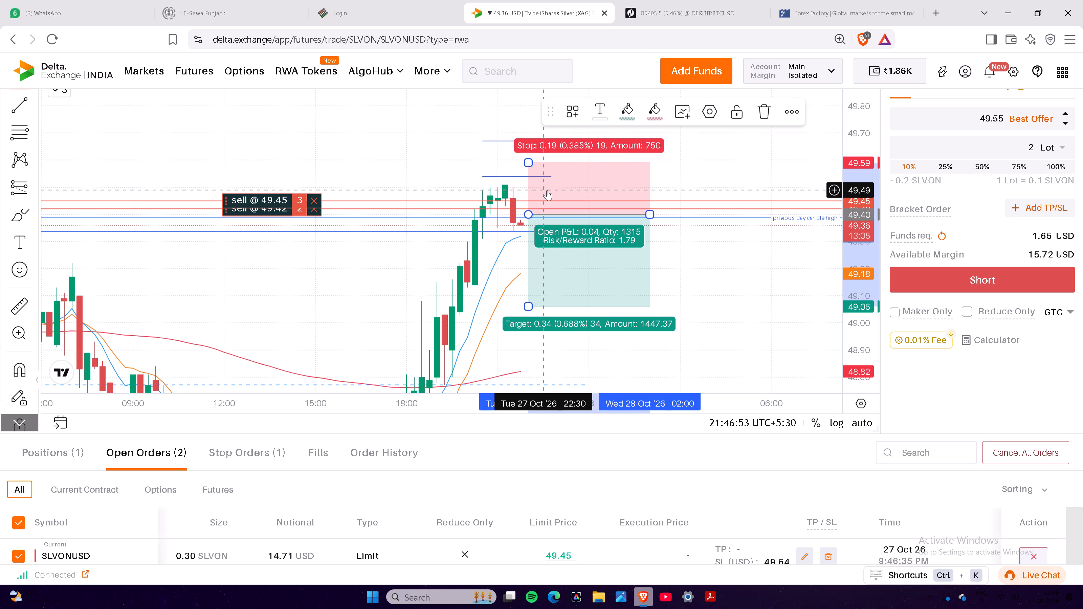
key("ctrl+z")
Set the short position's stop level to 49.54 and shorten the projection to end at 23:00 on 27 Oct.
left_click_drag(529, 159, 534, 171)
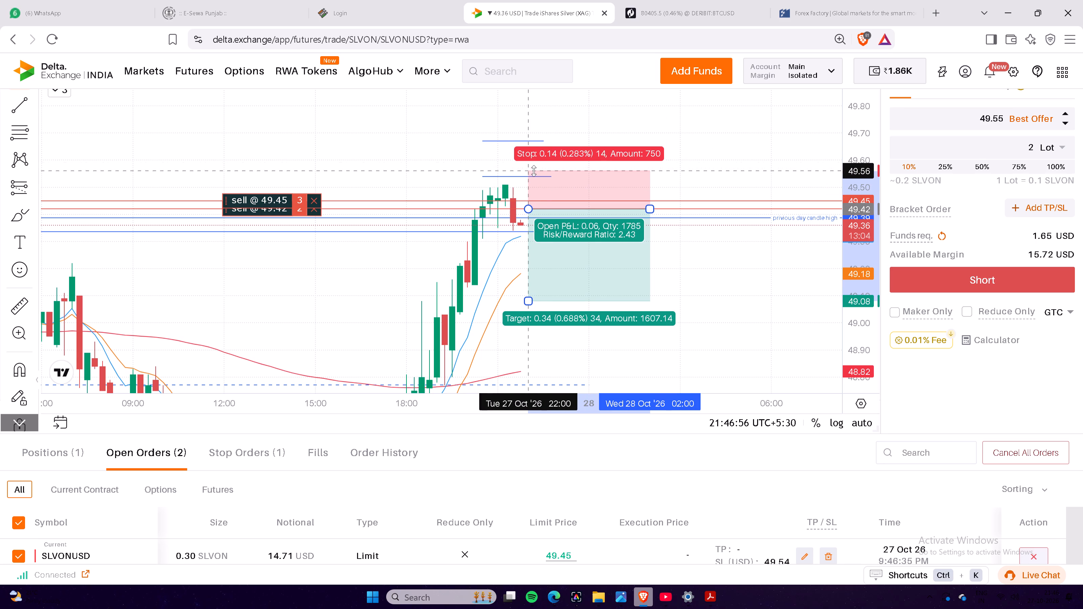
left_click_drag(534, 171, 535, 177)
left_click_drag(647, 209, 618, 209)
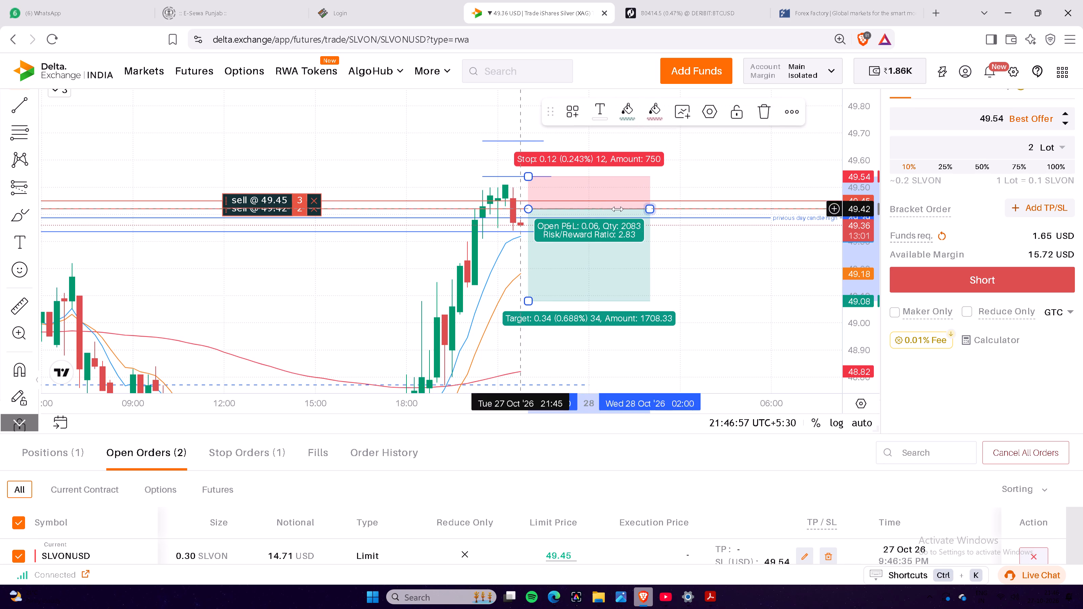
left_click_drag(618, 209, 556, 208)
left_click(629, 265)
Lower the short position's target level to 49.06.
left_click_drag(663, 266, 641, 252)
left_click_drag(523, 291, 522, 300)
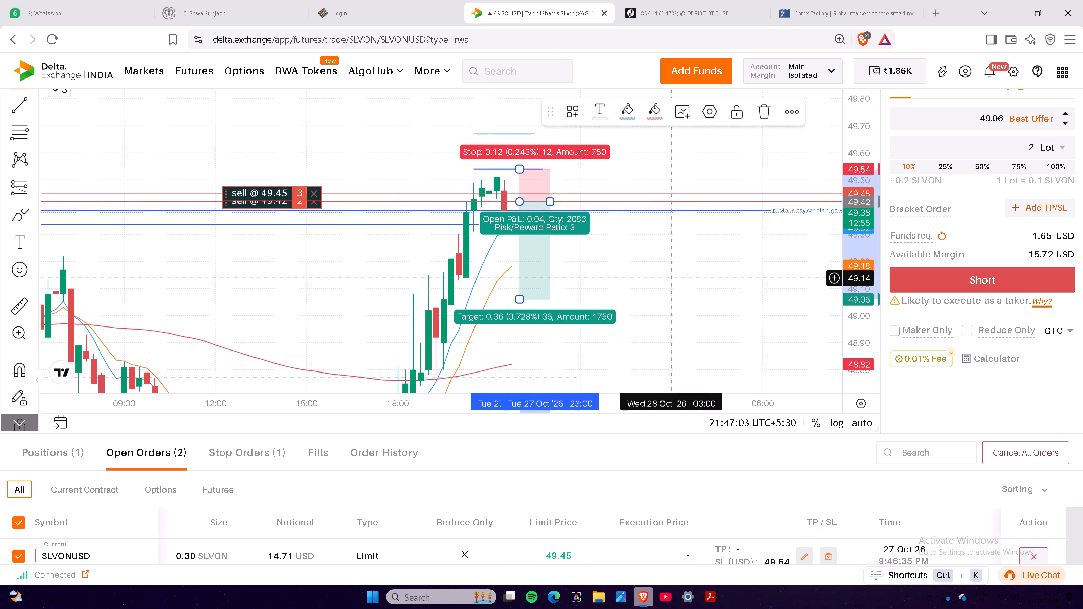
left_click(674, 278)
Extend the short position projection to 23:30 and raise its target level to 49.15.
left_click_drag(549, 202, 568, 202)
left_click(657, 280)
left_click_drag(520, 301, 523, 289)
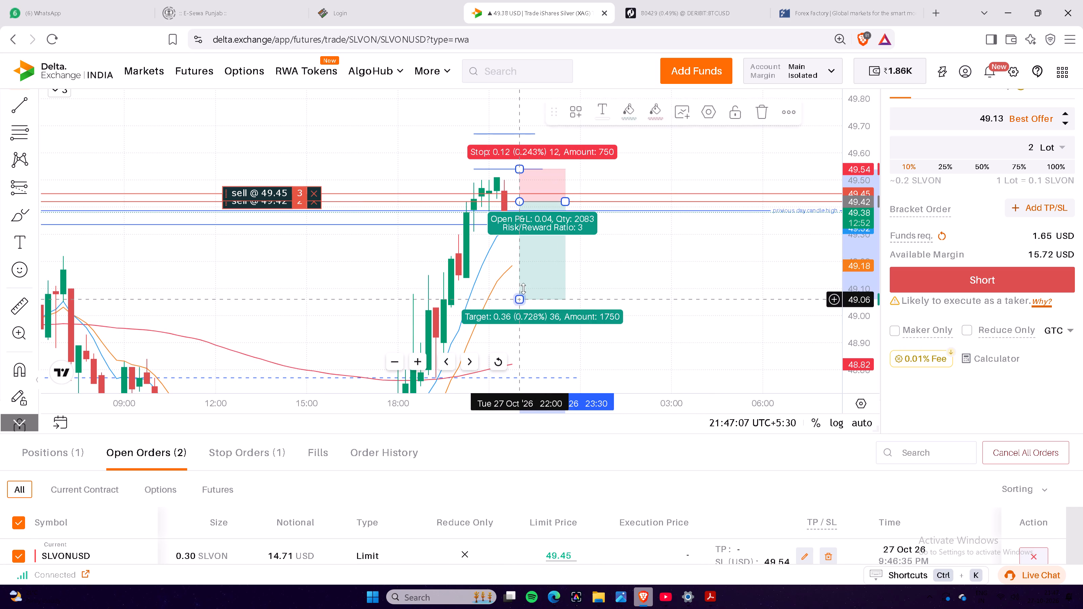
left_click_drag(523, 289, 523, 275)
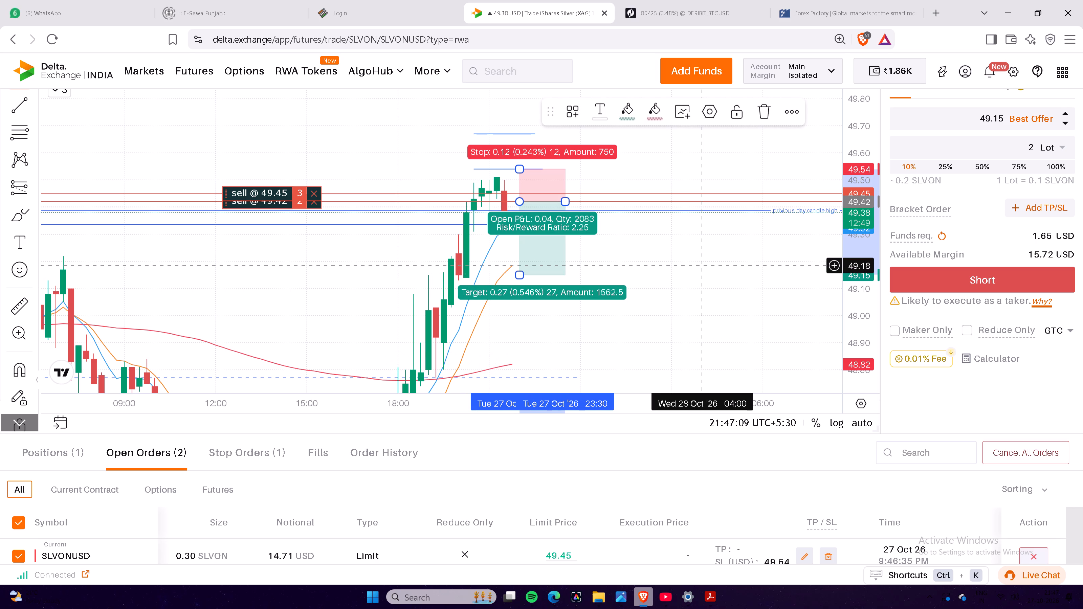
left_click(703, 266)
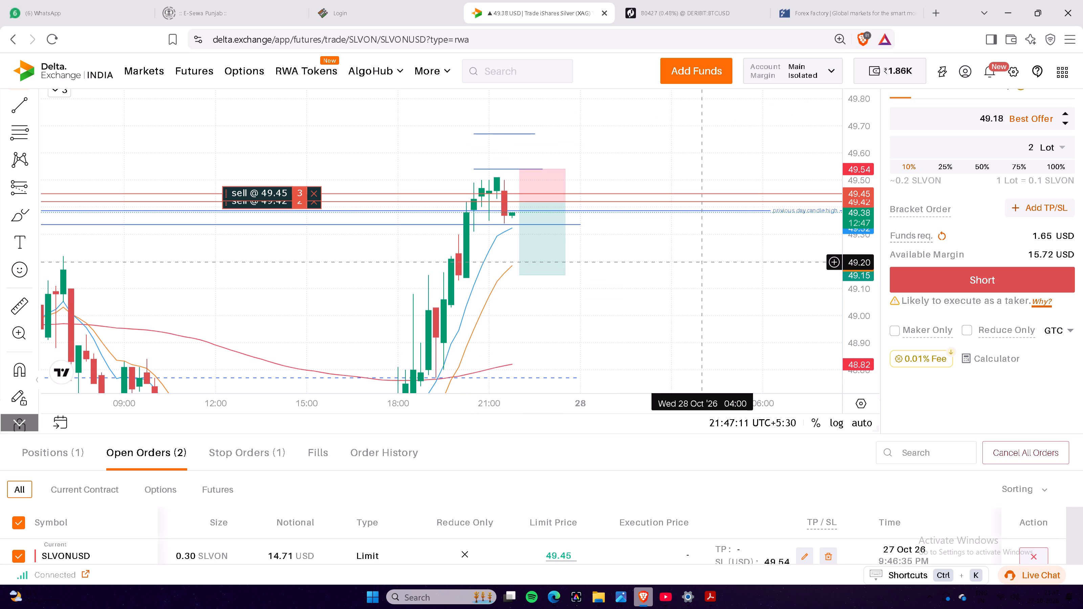
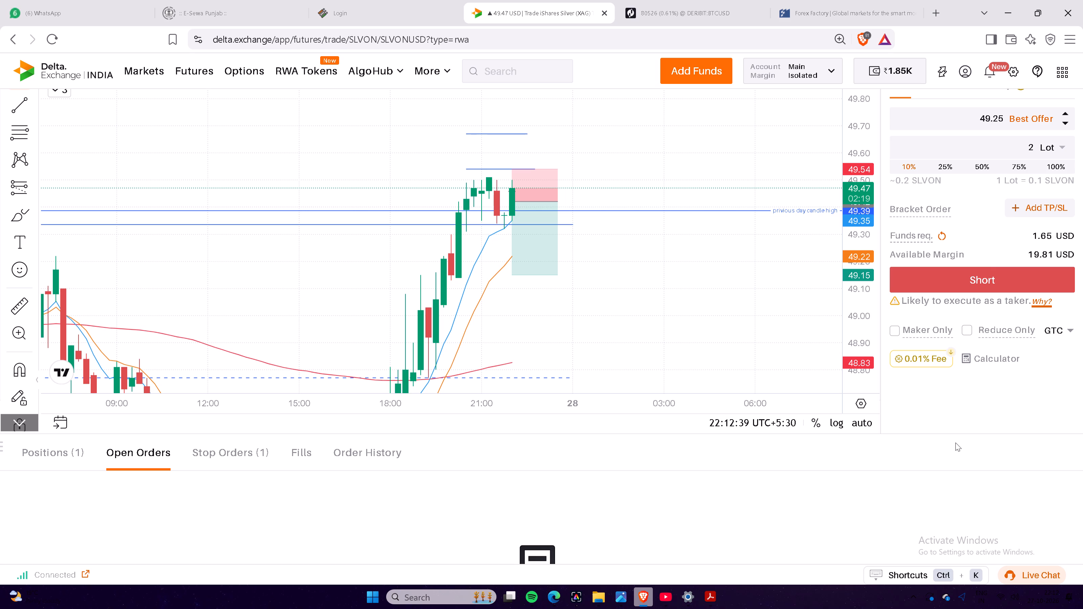
Check the account's open positions, stop orders and open orders lists.
scroll(954, 443, "down", 1)
left_click(55, 393)
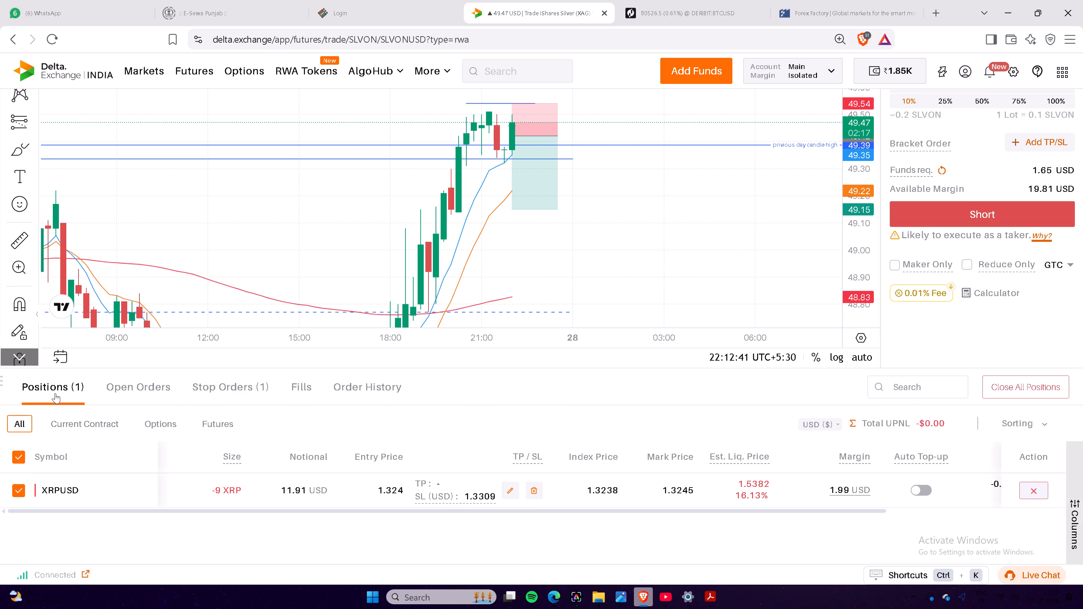
left_click(236, 387)
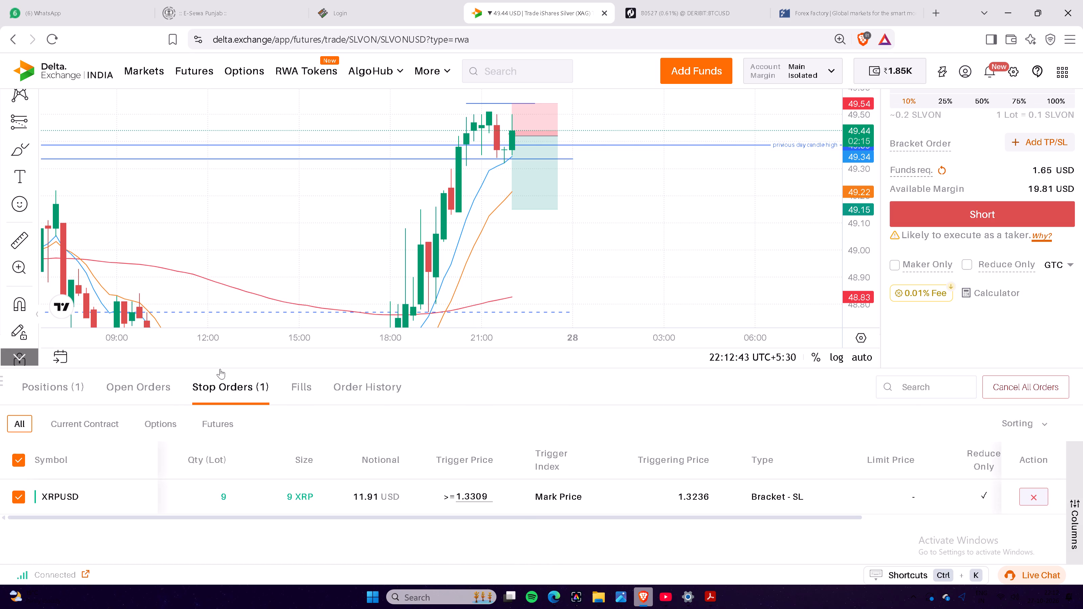
left_click(132, 389)
left_click(51, 391)
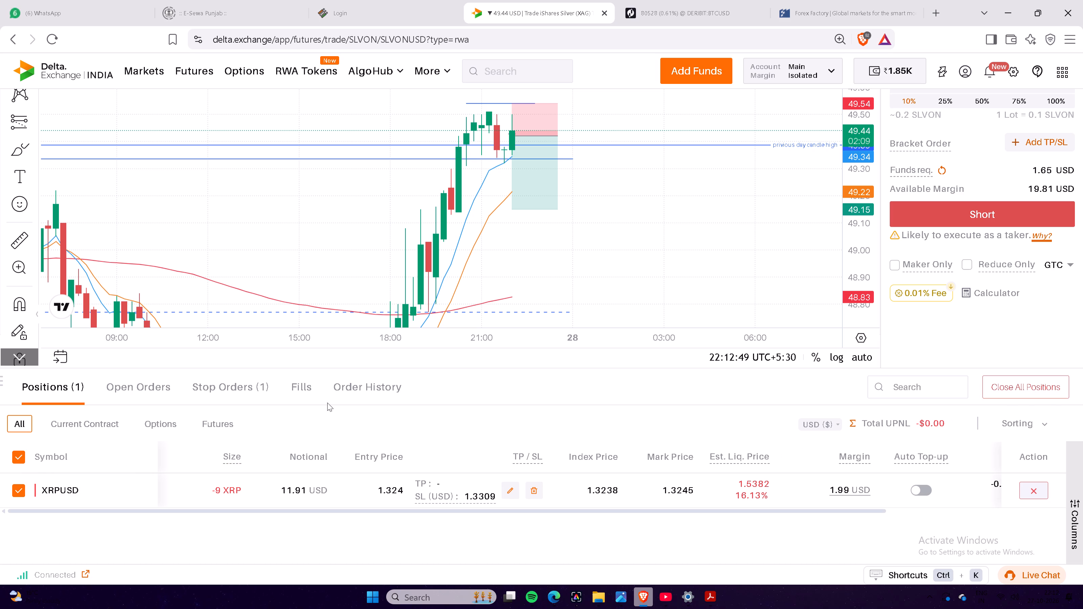
Review the order history for the recent SLVONUSD orders, including execution prices, realized PnL, fees and net PnL.
left_click(362, 388)
scroll(493, 380, "down", 1)
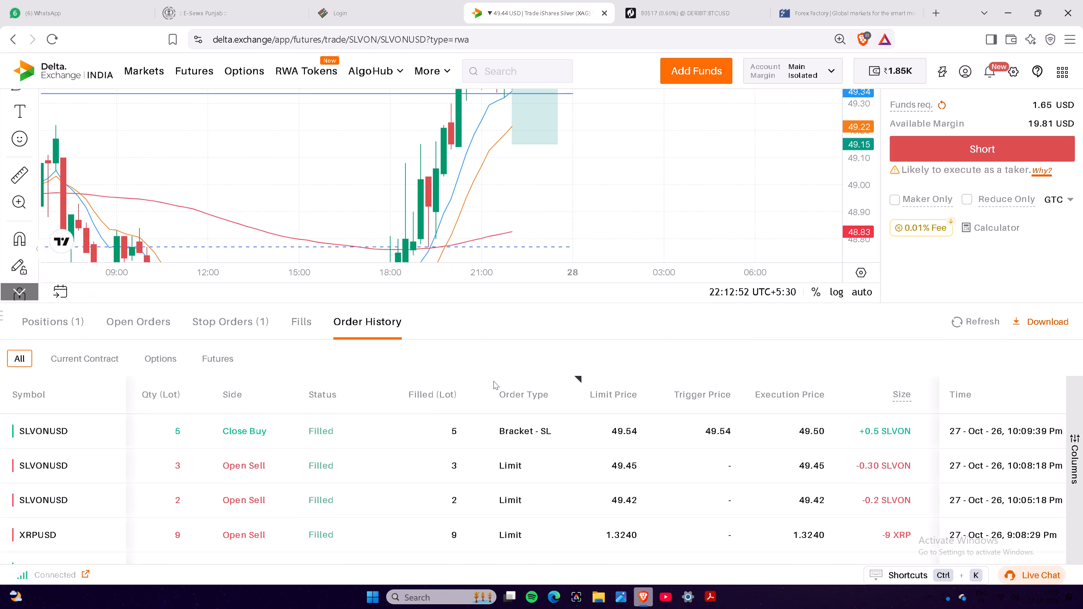
scroll(474, 398, "down", 2)
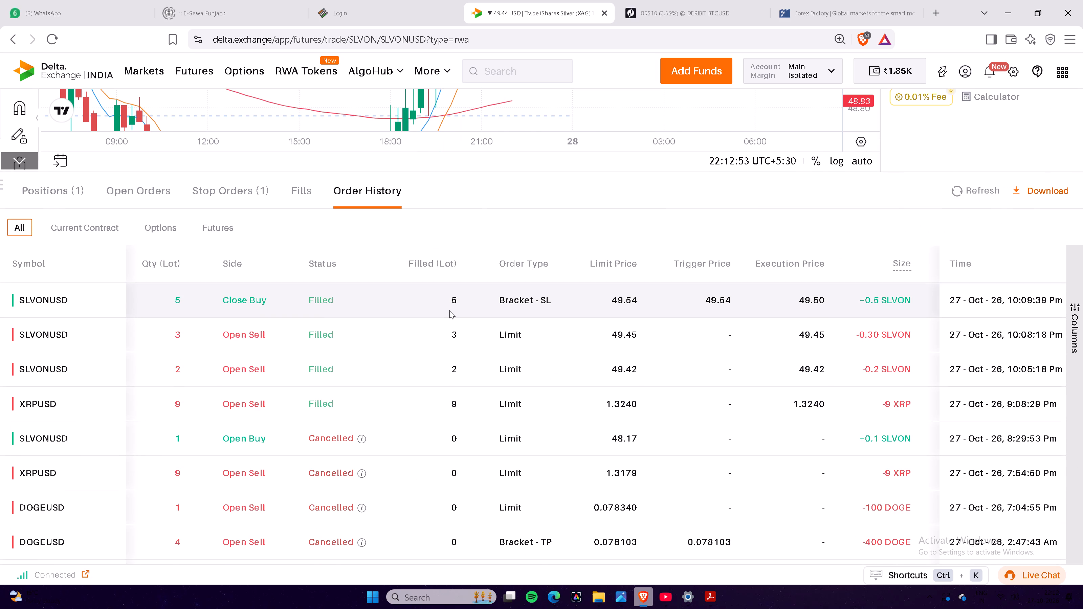
left_click(449, 309)
scroll(571, 228, "down", 4)
left_click_drag(530, 531, 611, 529)
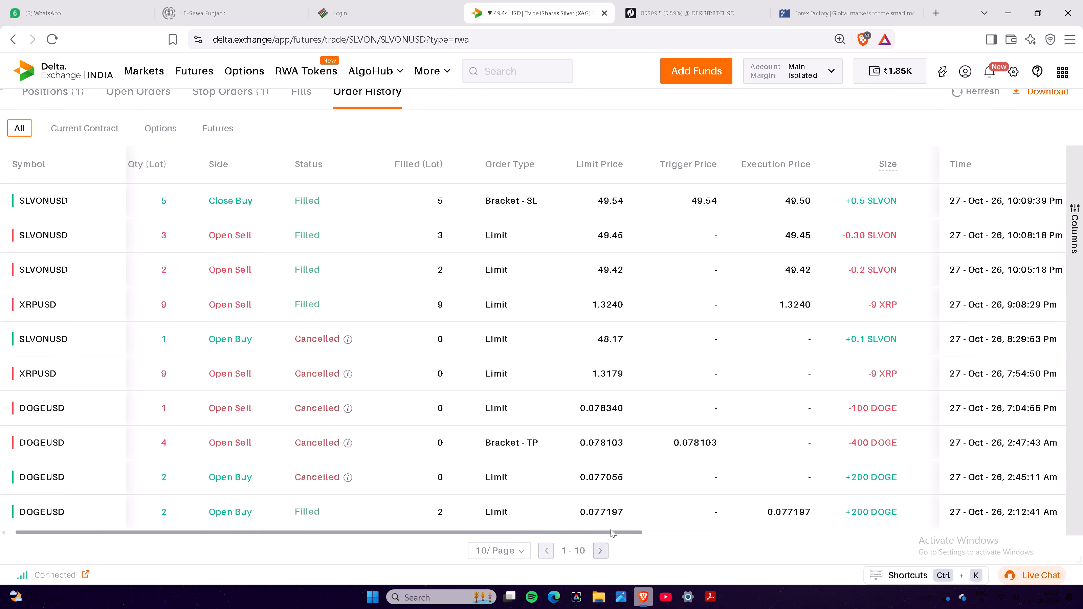
left_click_drag(611, 529, 781, 527)
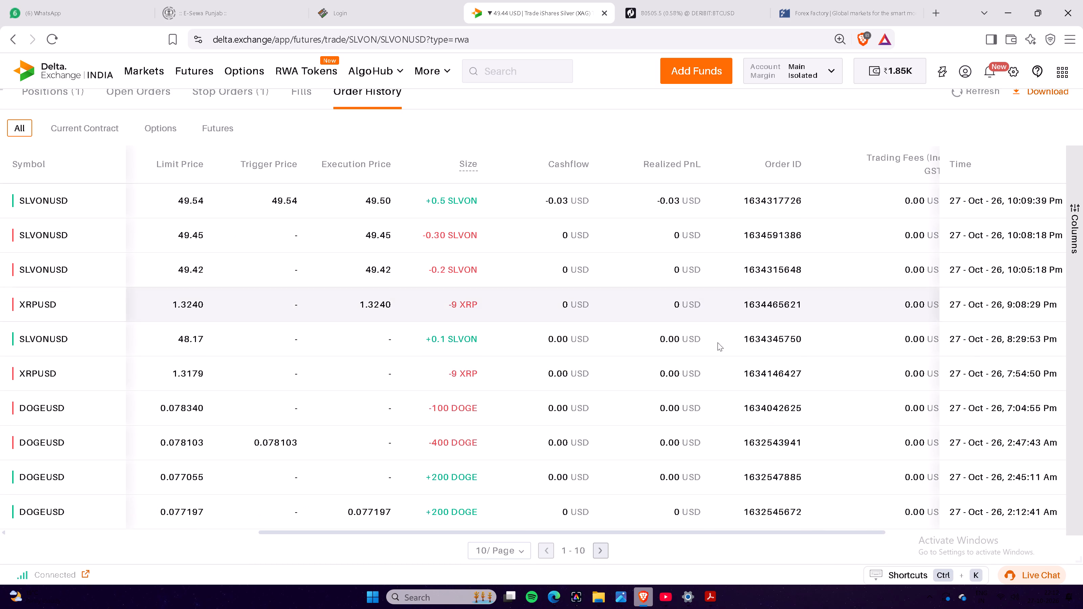
left_click_drag(765, 532, 845, 534)
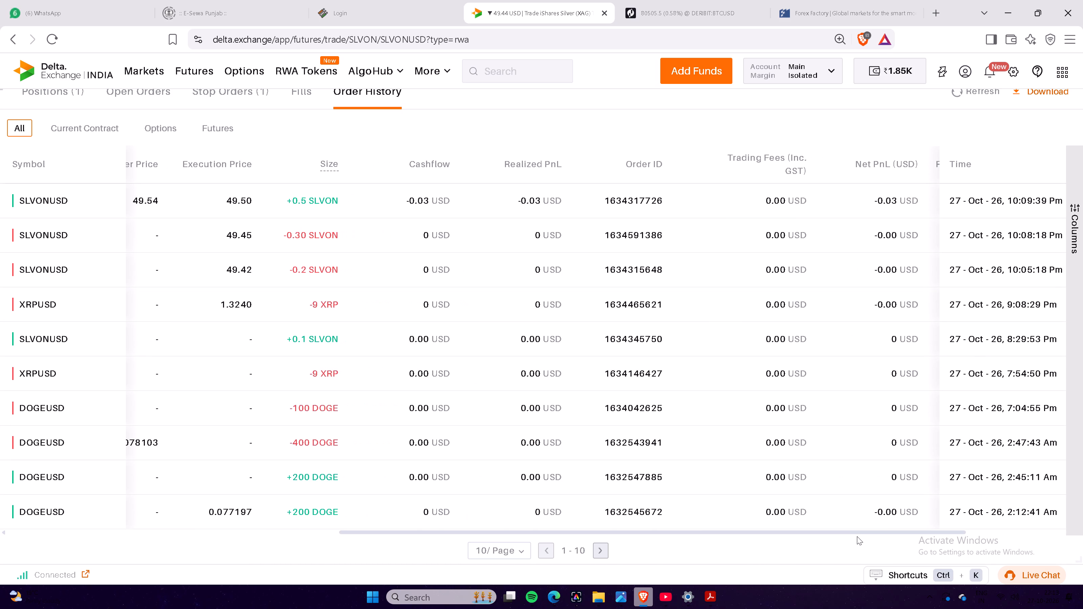
scroll(858, 537, "up", 8)
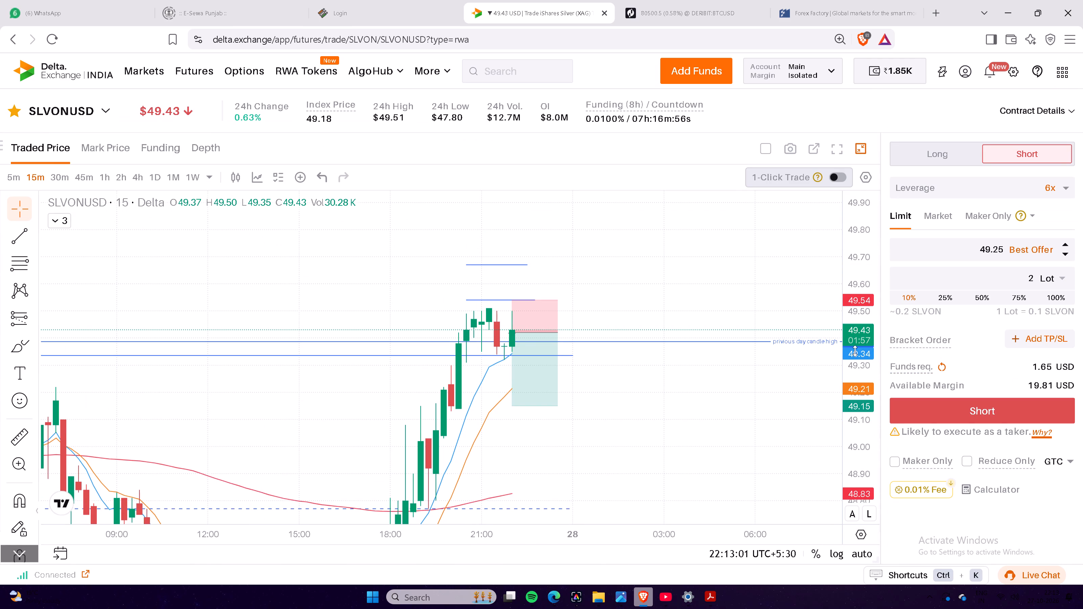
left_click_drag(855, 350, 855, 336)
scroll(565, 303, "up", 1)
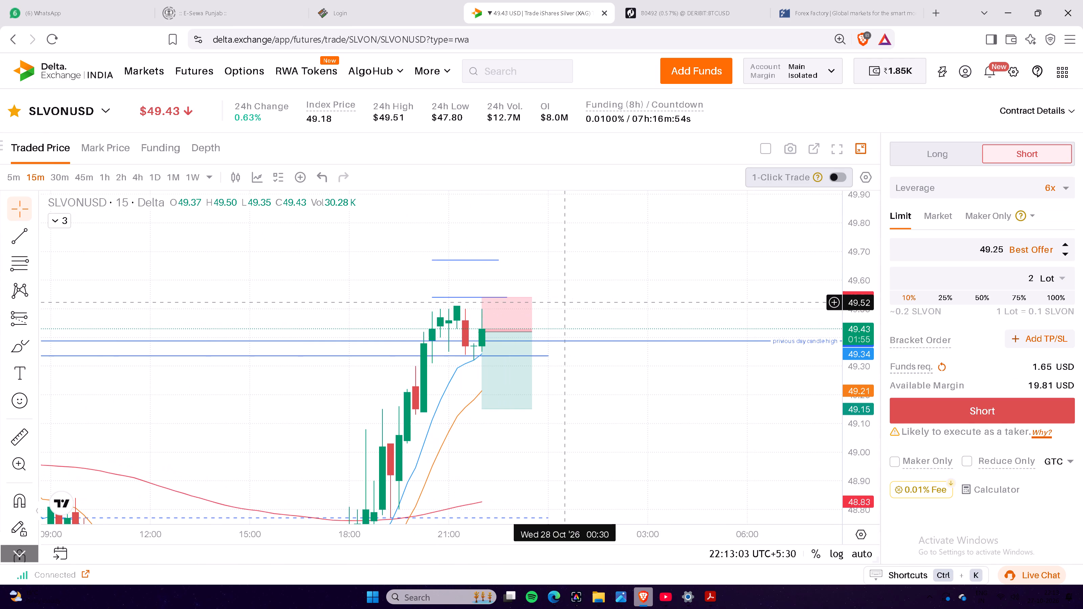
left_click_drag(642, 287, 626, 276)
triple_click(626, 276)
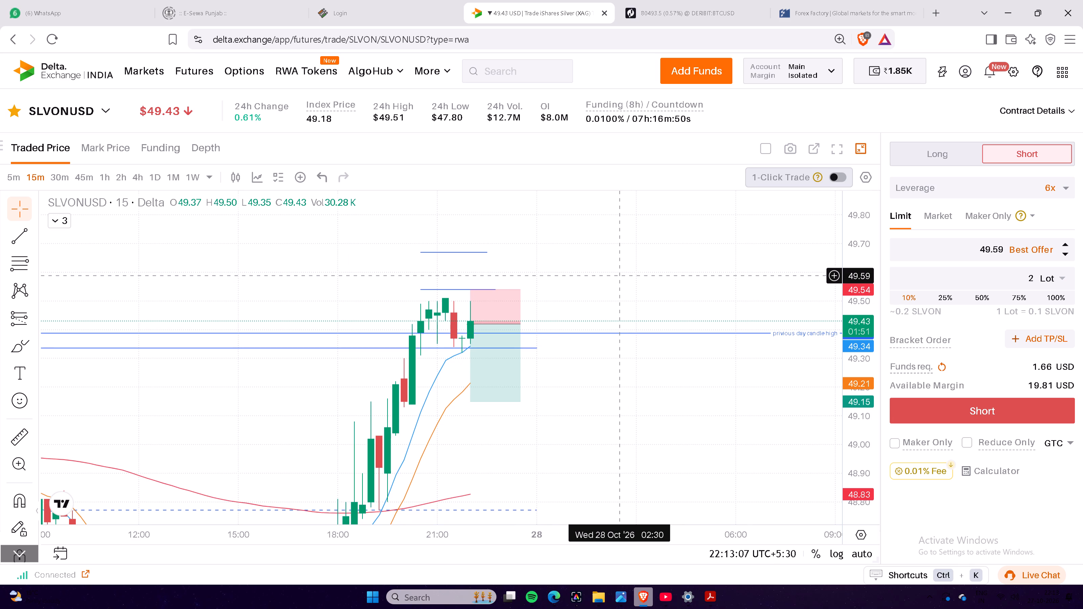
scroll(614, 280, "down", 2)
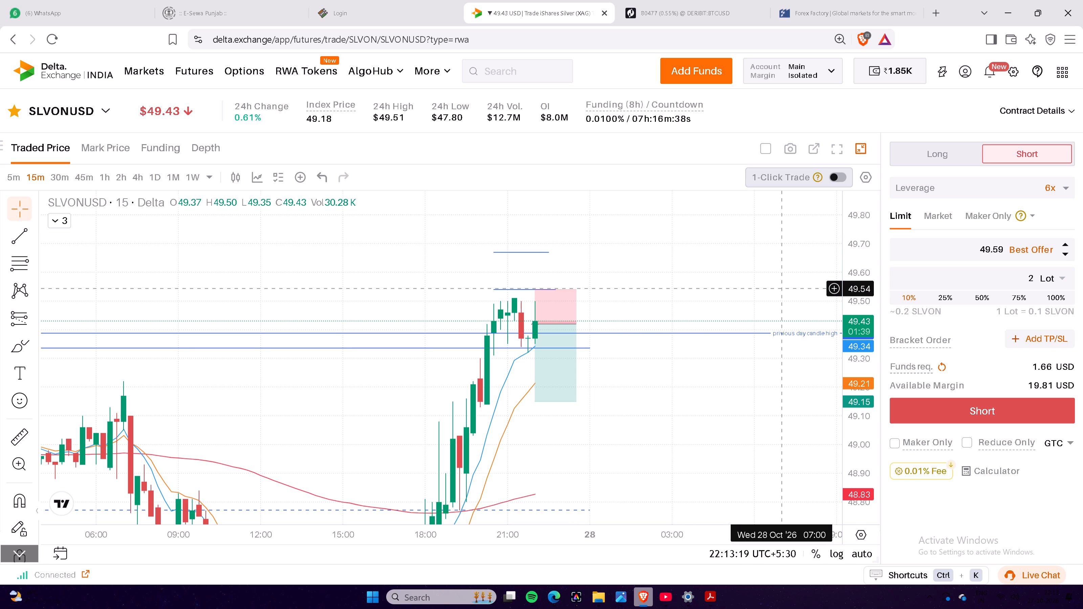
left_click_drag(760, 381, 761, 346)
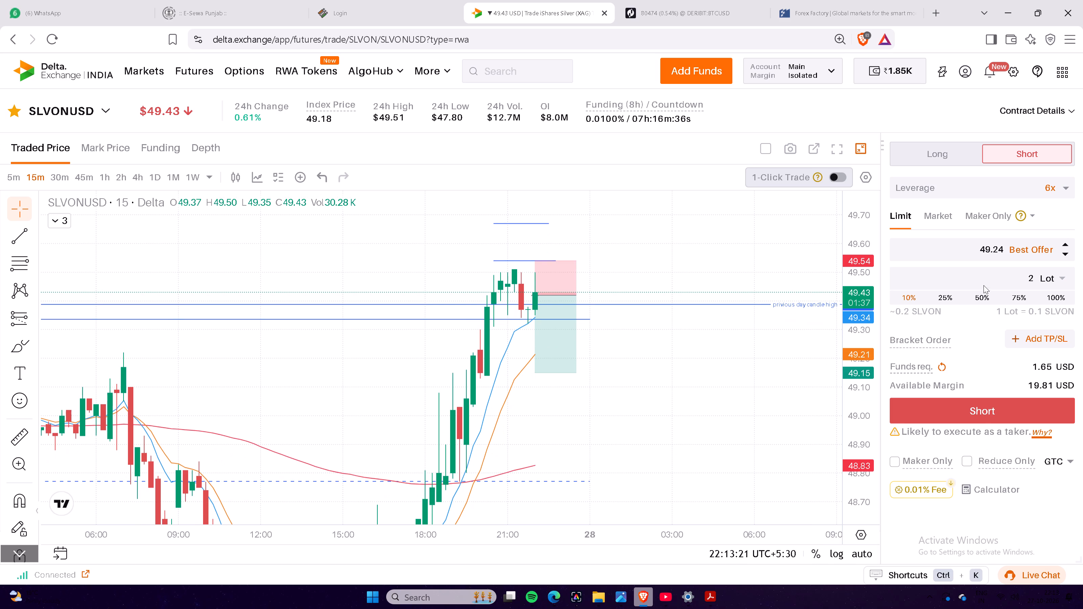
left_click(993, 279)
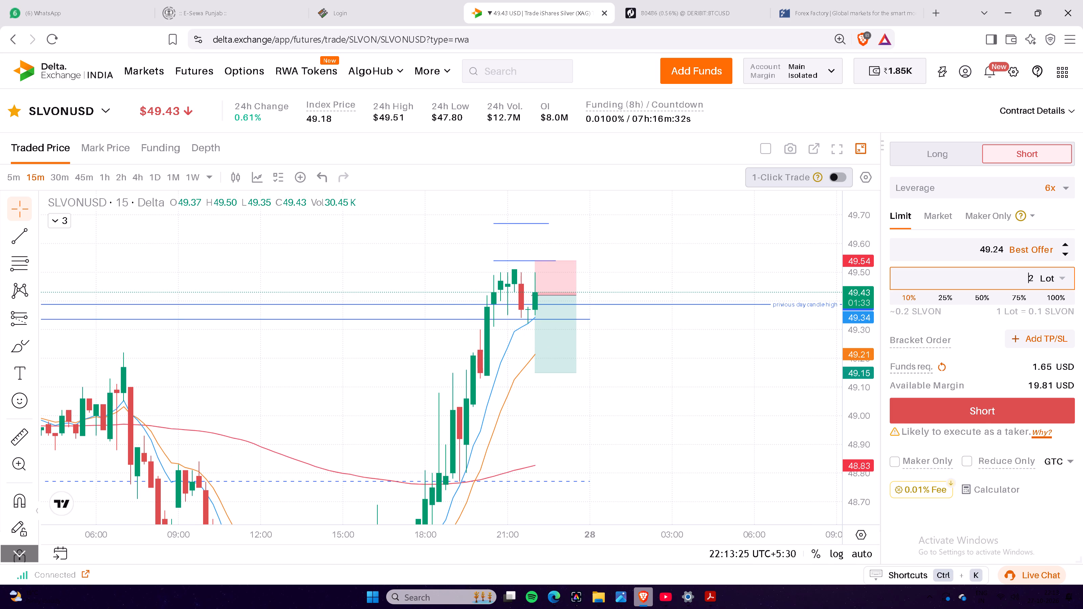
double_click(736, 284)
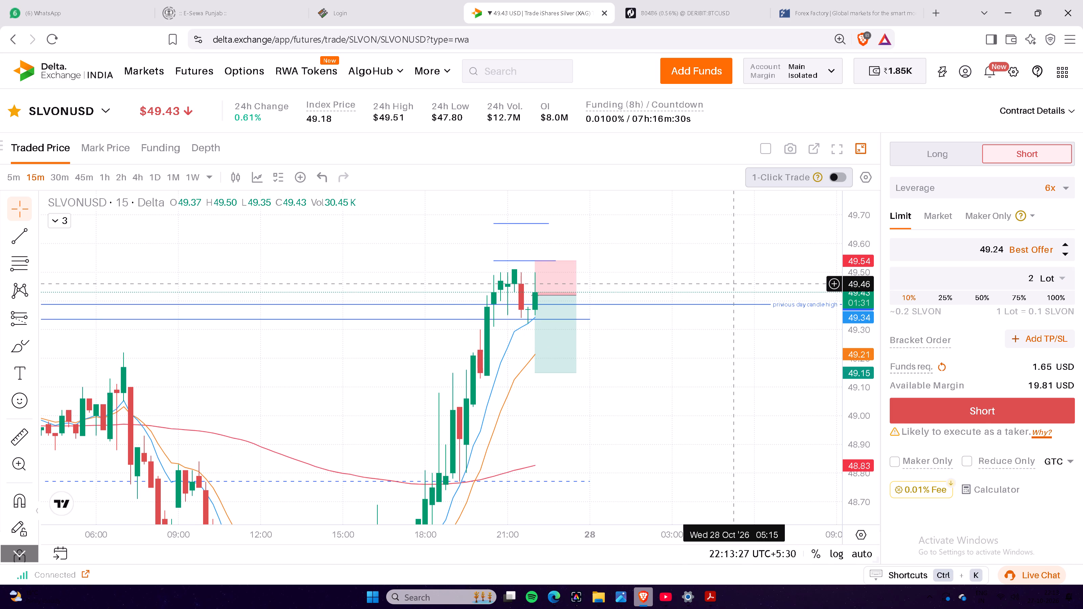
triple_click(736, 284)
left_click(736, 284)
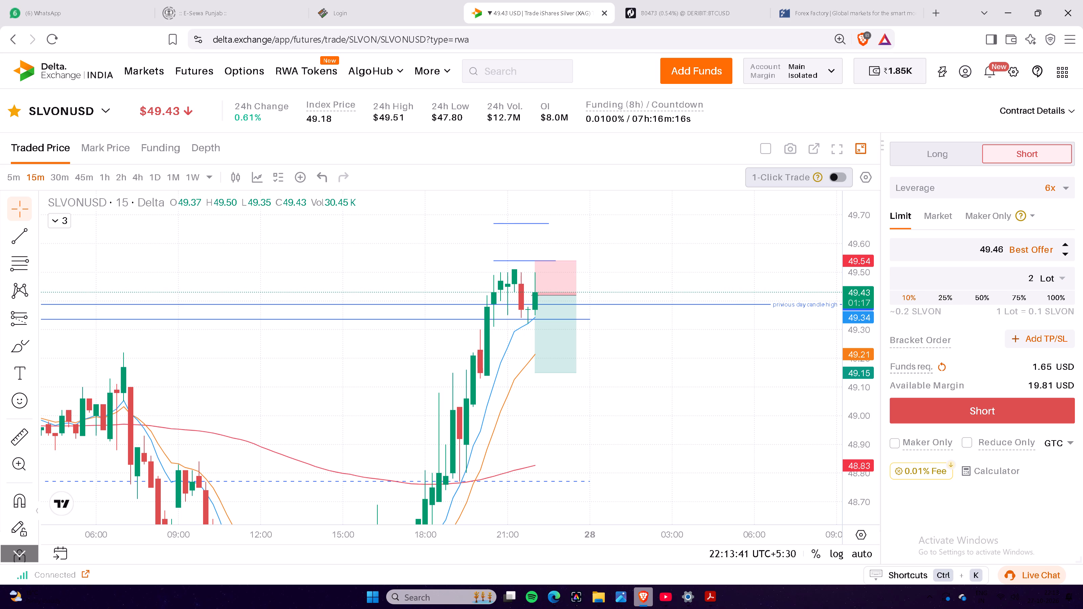
Place a market short order for 2 lots of SLVONUSD, sized with the 10% preset.
left_click(942, 220)
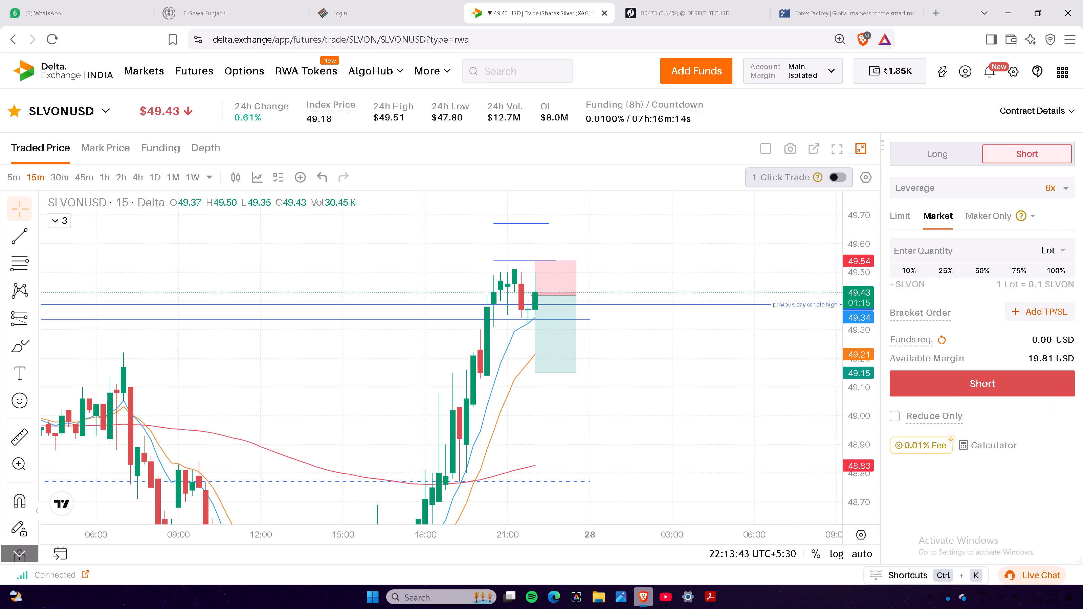
left_click(915, 267)
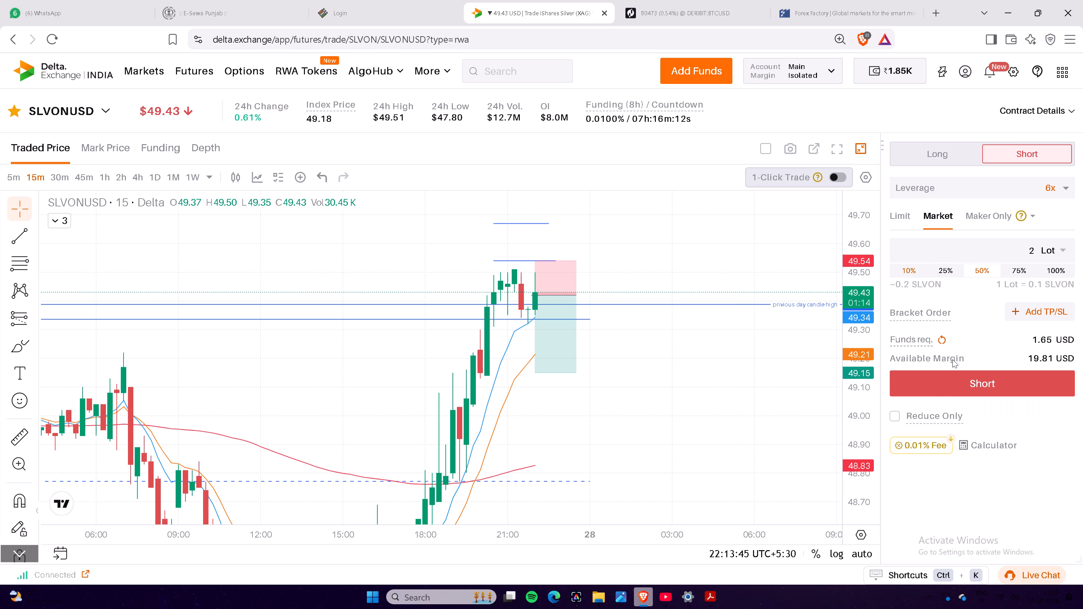
left_click(952, 386)
left_click(461, 402)
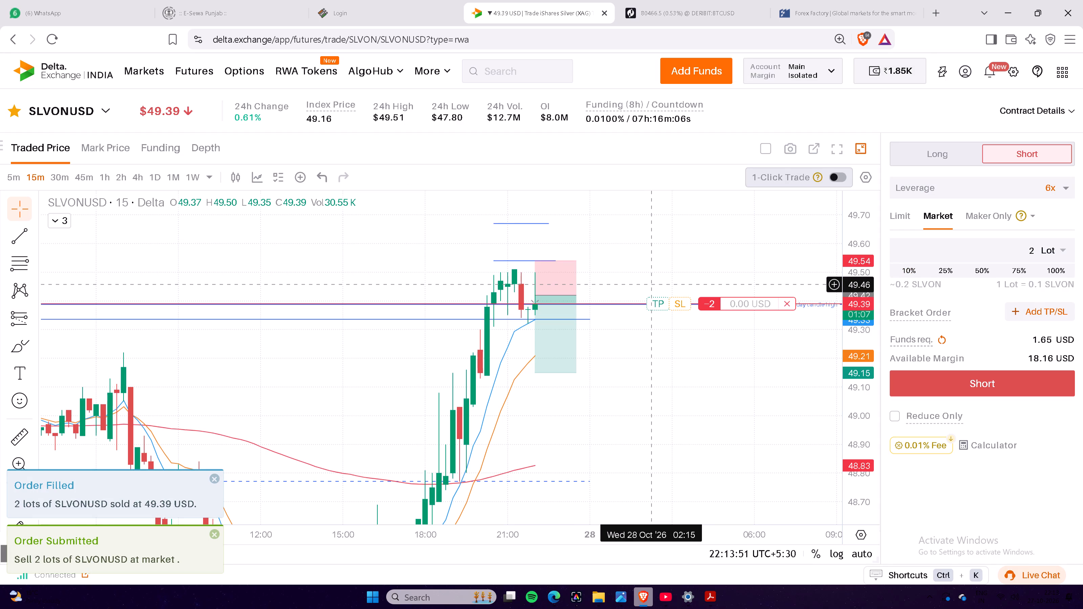
Add a stop loss at 49.54 to the 2-lot SLVONUSD short position on the chart.
left_click_drag(687, 269, 683, 250)
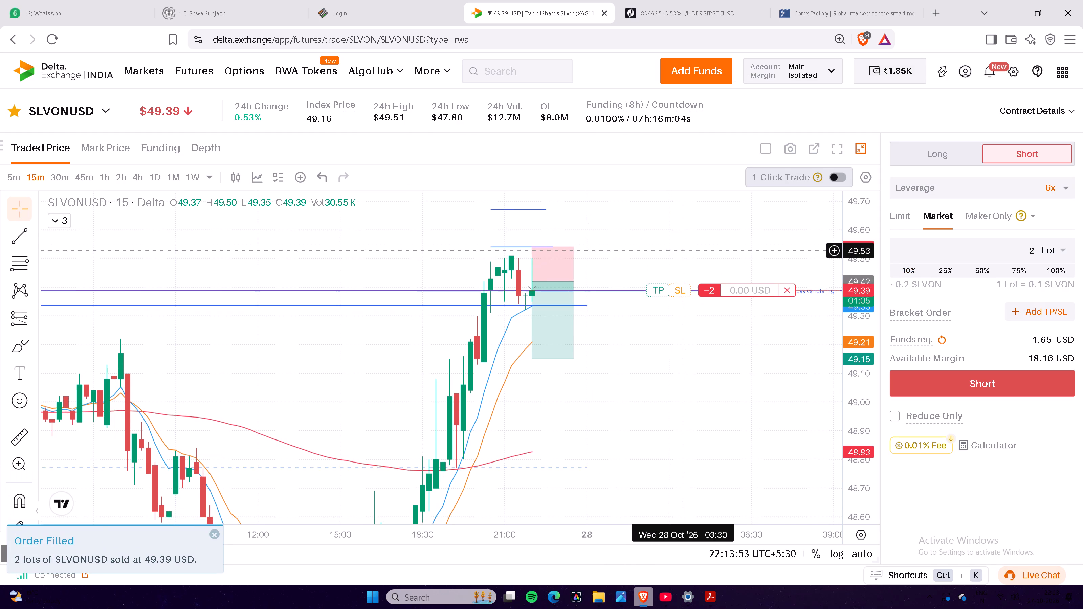
left_click_drag(683, 250, 666, 249)
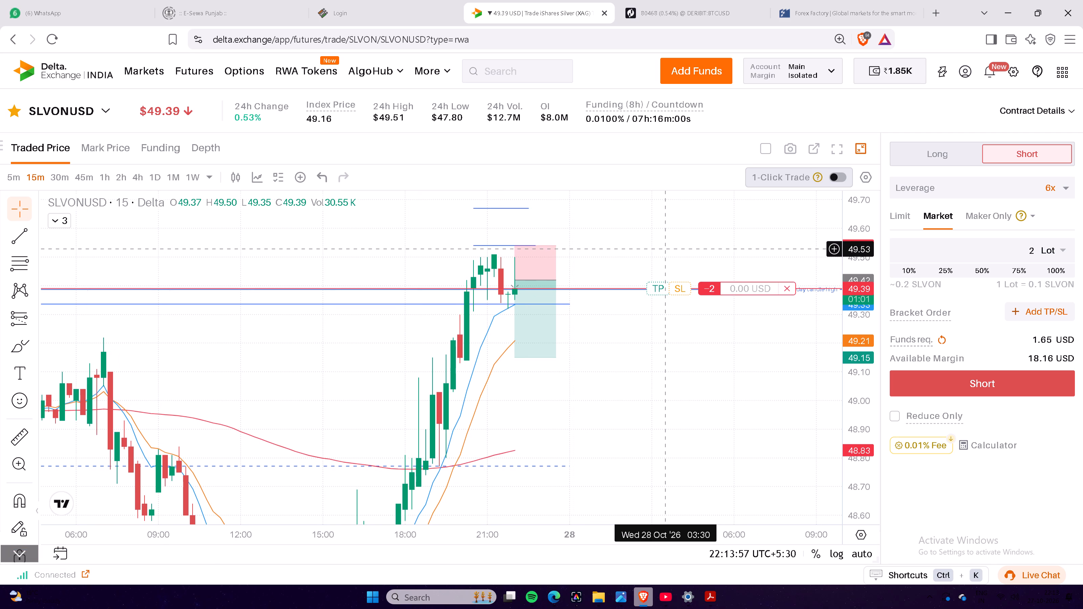
left_click_drag(677, 286, 662, 247)
left_click(662, 247)
Place the SLVONUSD short position's take profit at 49.15, level with the bottom of the drawn projection.
left_click_drag(686, 378, 681, 352)
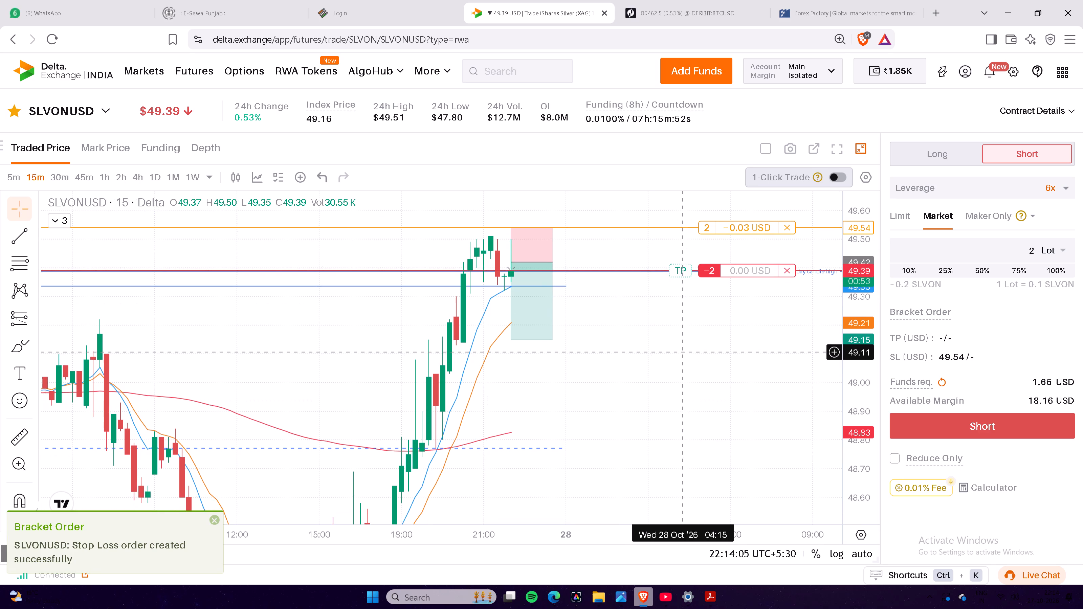
left_click_drag(681, 352, 702, 365)
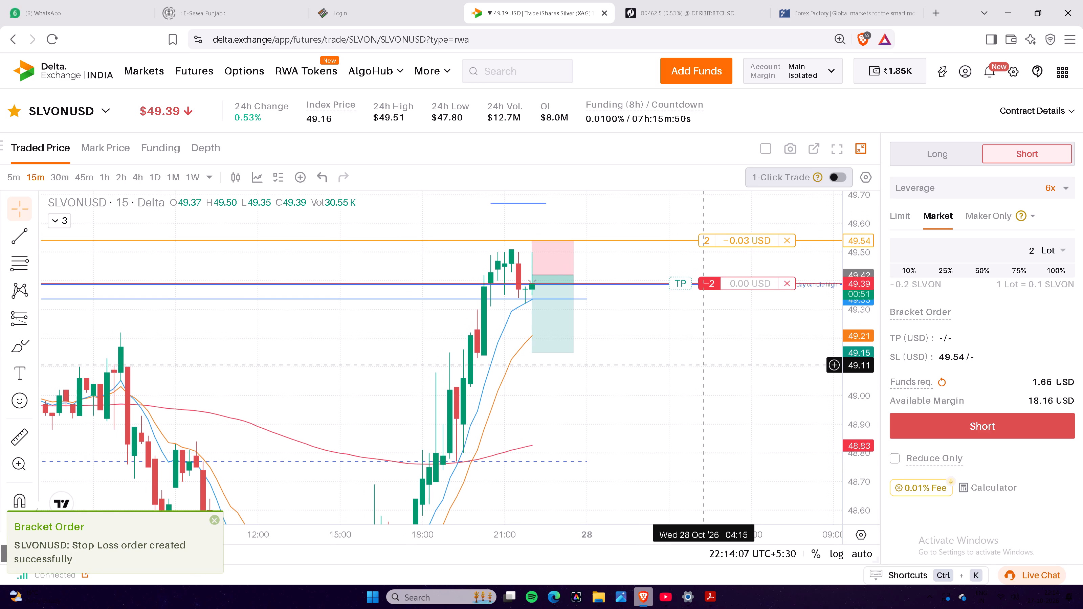
left_click_drag(702, 365, 696, 368)
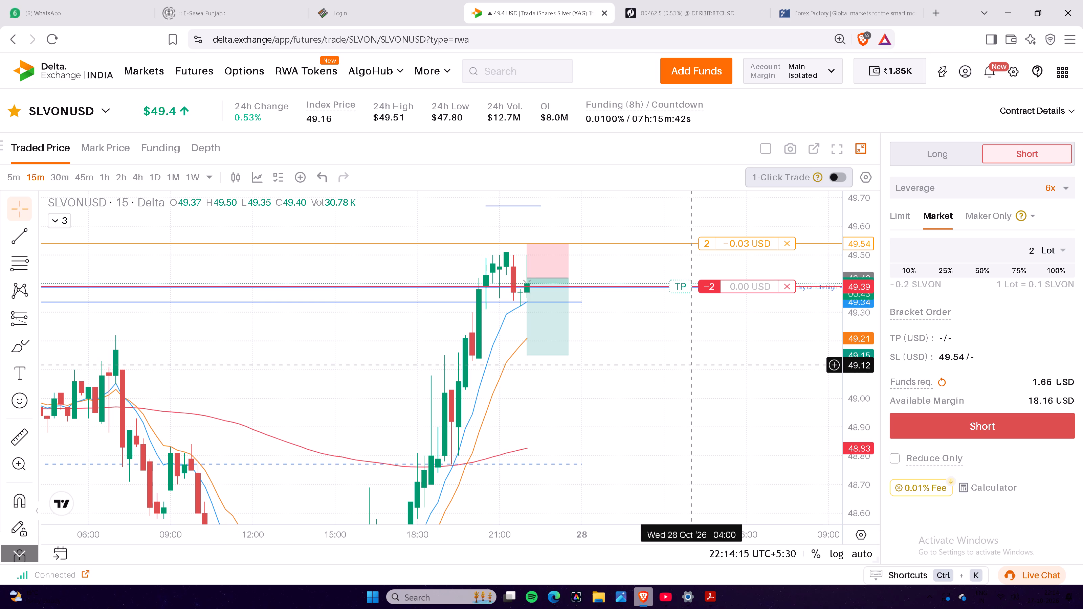
left_click_drag(684, 357, 673, 350)
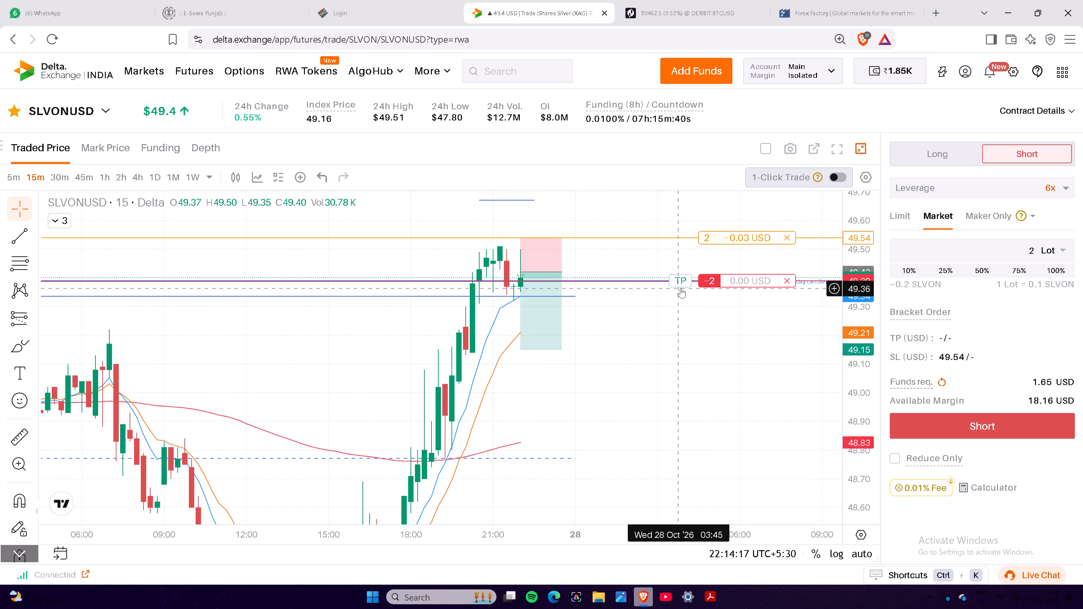
left_click_drag(680, 283, 689, 349)
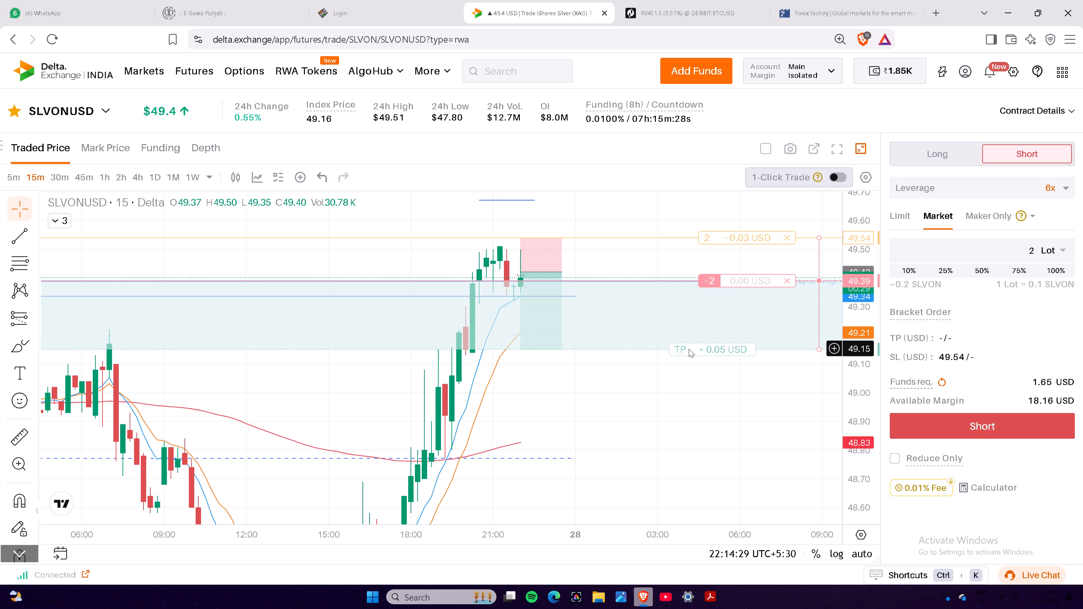
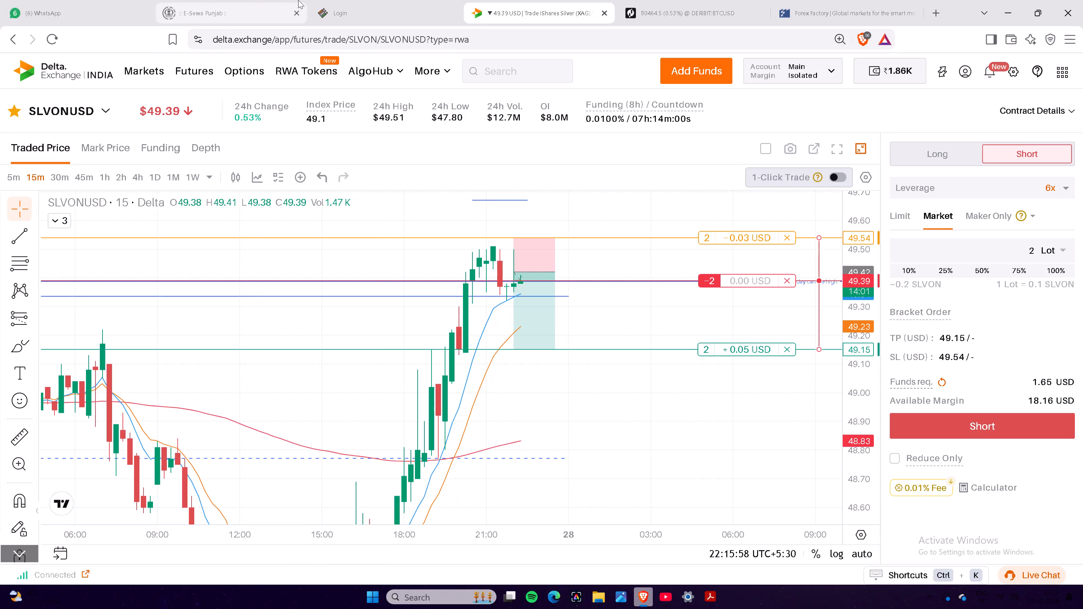
Review the open SLVONUSD and XRPUSD positions, including entry price, TP/SL, liquidation price, margin, unrealized PnL and cashflows.
left_click_drag(605, 258, 590, 255)
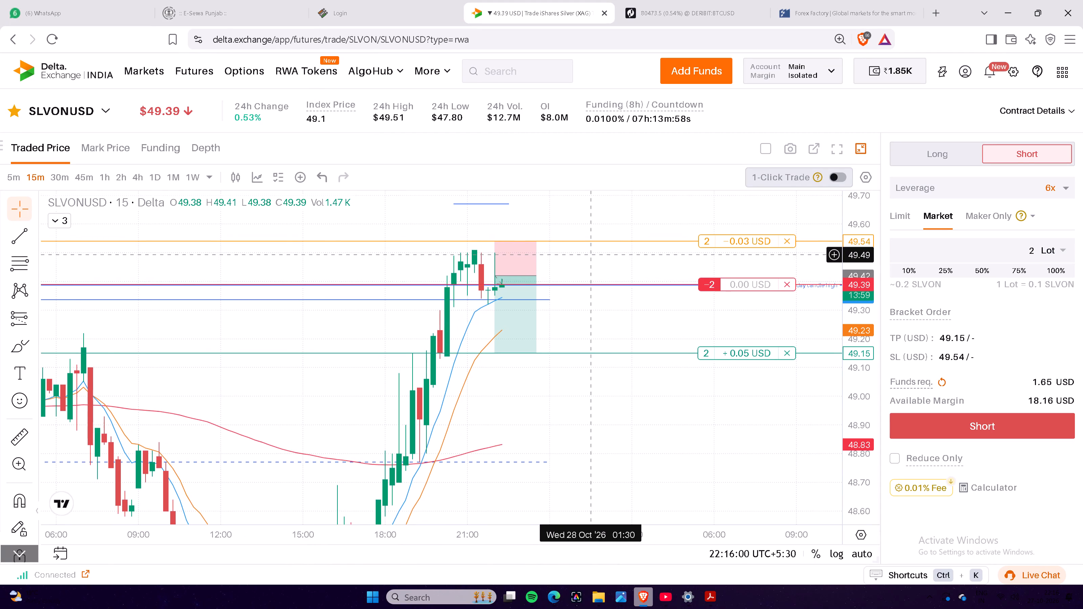
left_click_drag(590, 255, 589, 236)
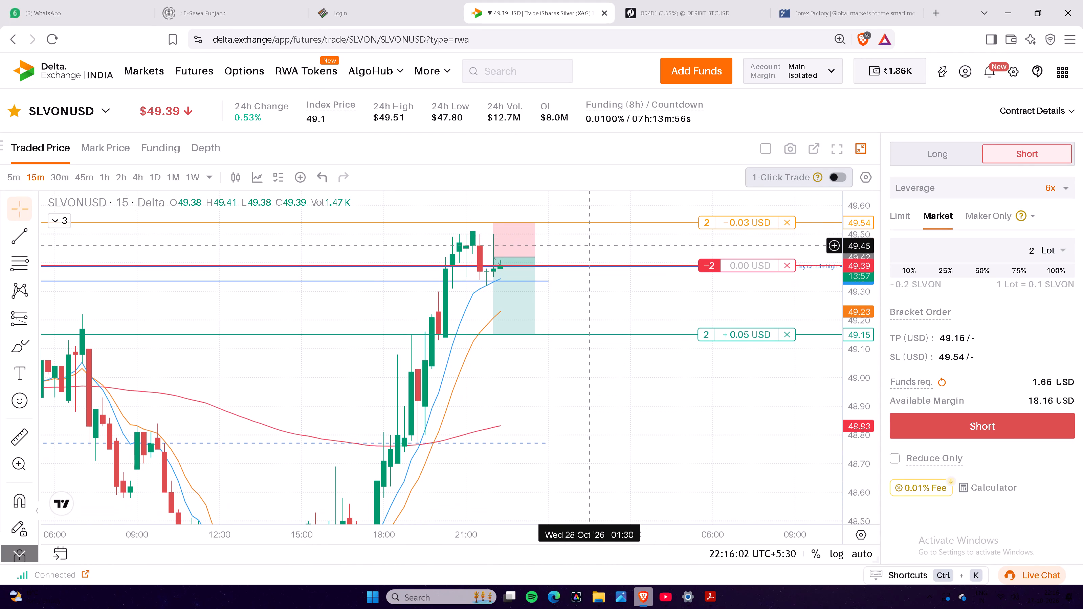
scroll(891, 94, "down", 5)
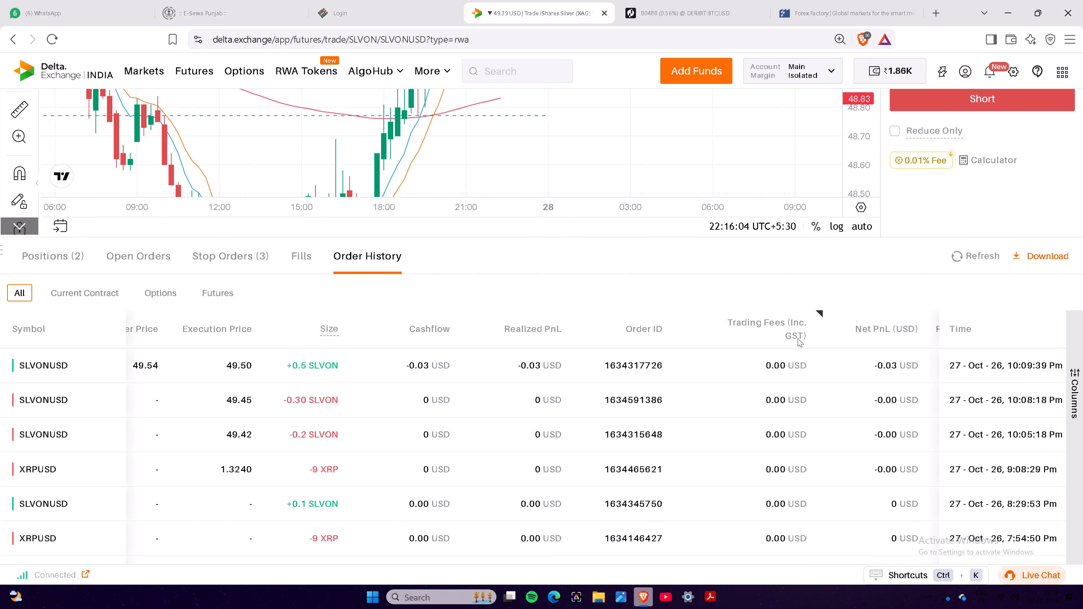
left_click(65, 256)
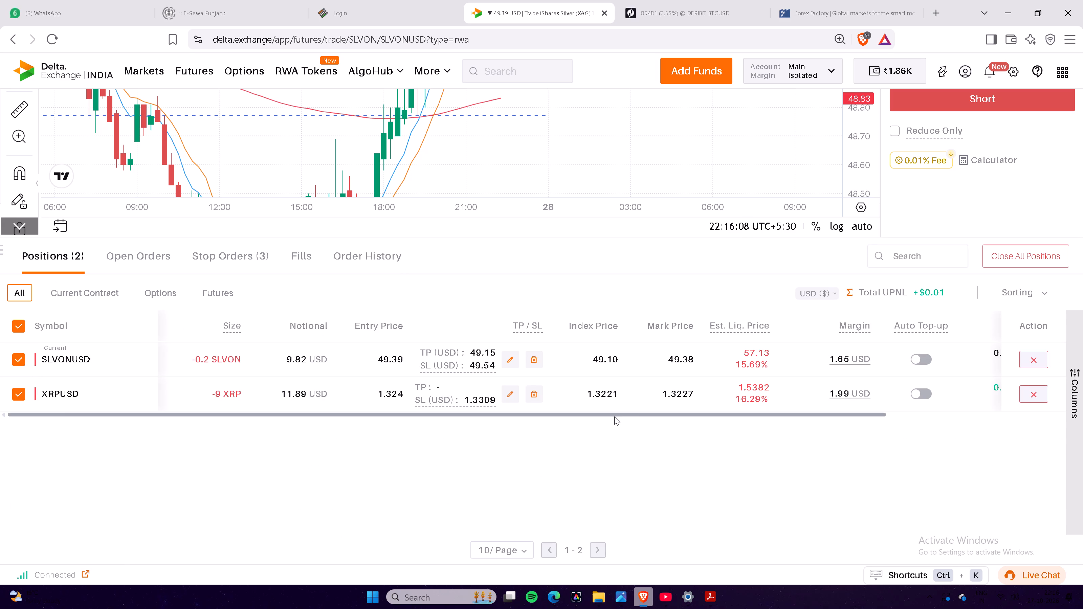
left_click_drag(614, 415, 834, 411)
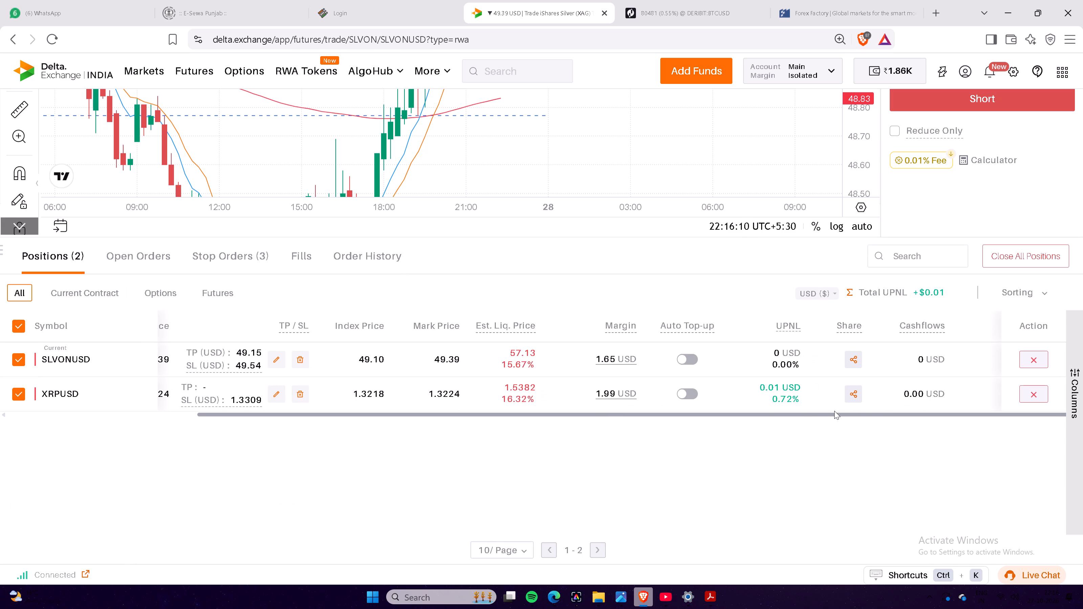
left_click_drag(834, 411, 732, 435)
left_click(730, 436)
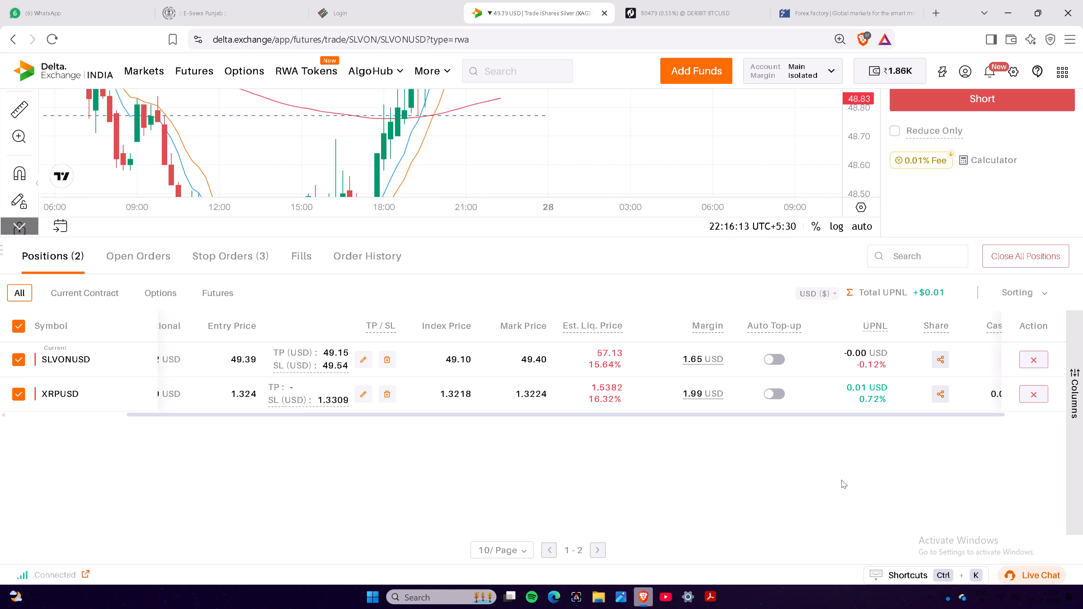
scroll(876, 480, "up", 5)
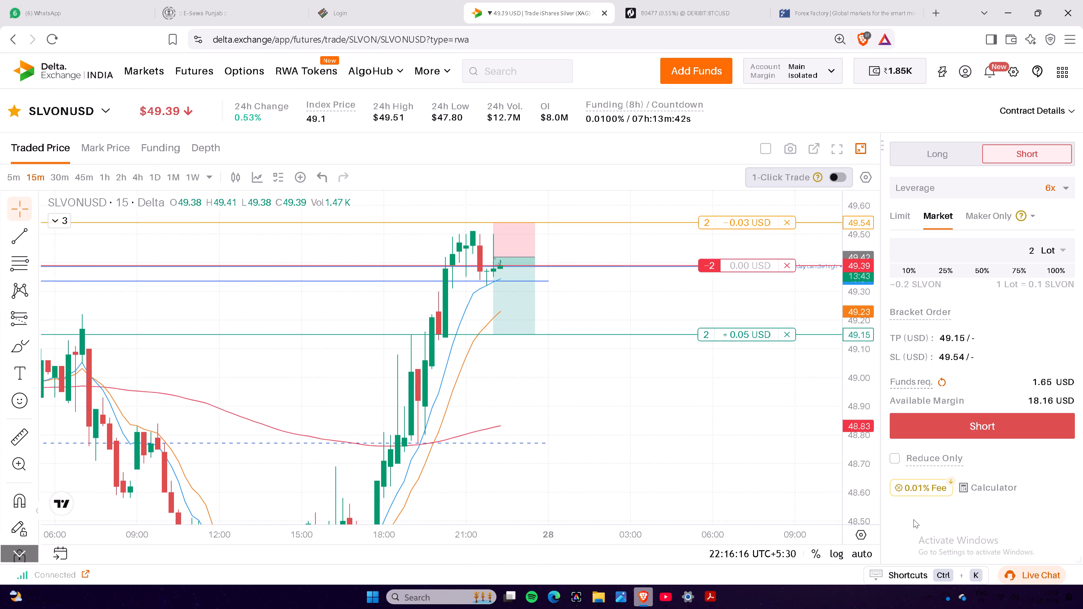
Open the XRPUSD chart from the open positions and examine price against the short's entry, stop loss and the drawn channel.
scroll(913, 519, "down", 5)
left_click(51, 393)
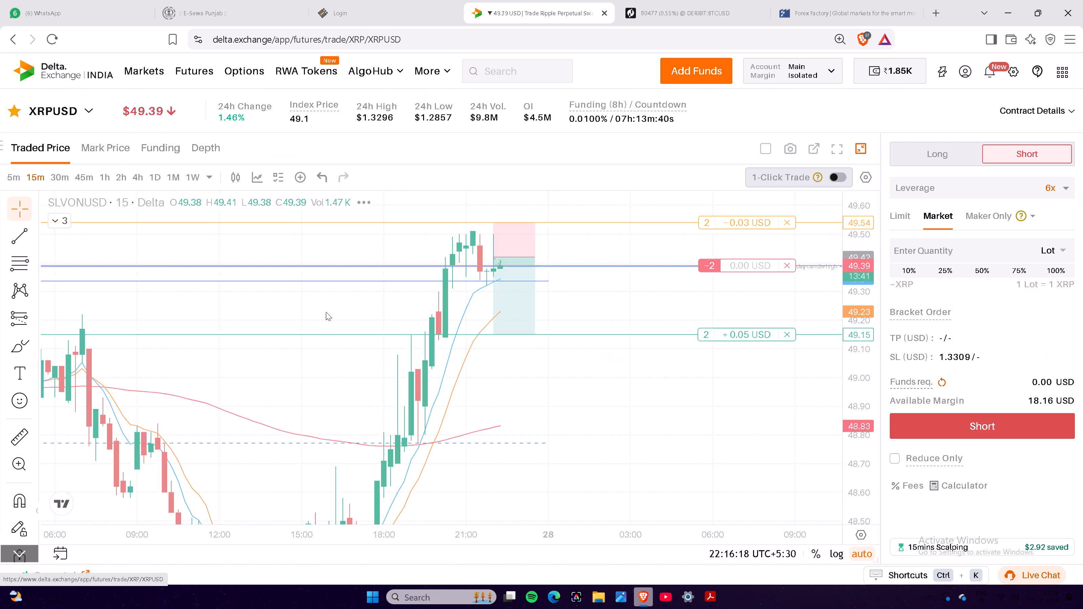
left_click_drag(843, 321, 839, 299)
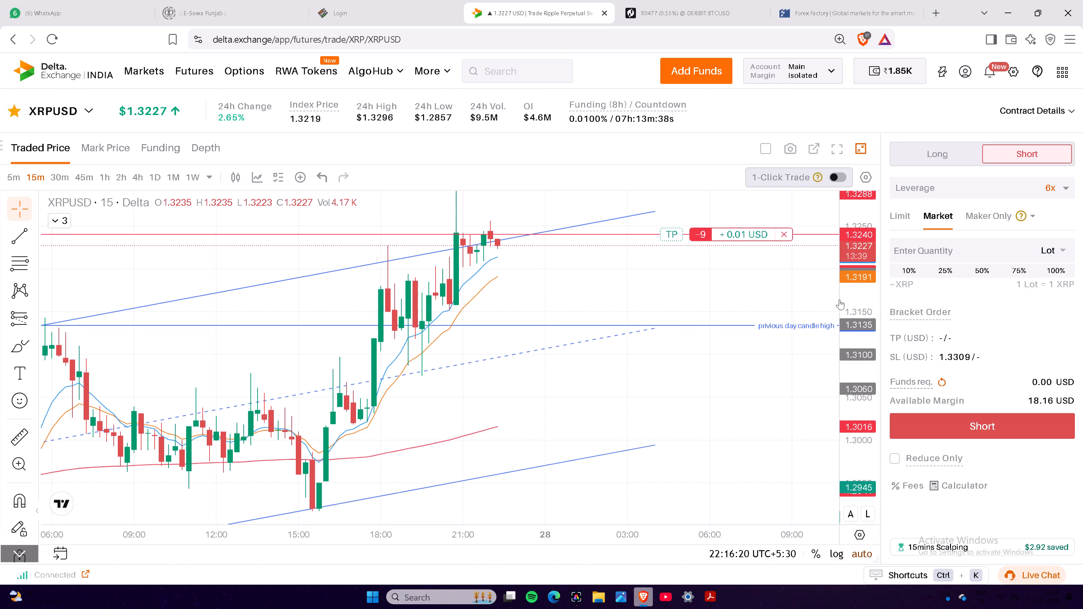
left_click_drag(839, 299, 838, 287)
left_click_drag(666, 286, 646, 400)
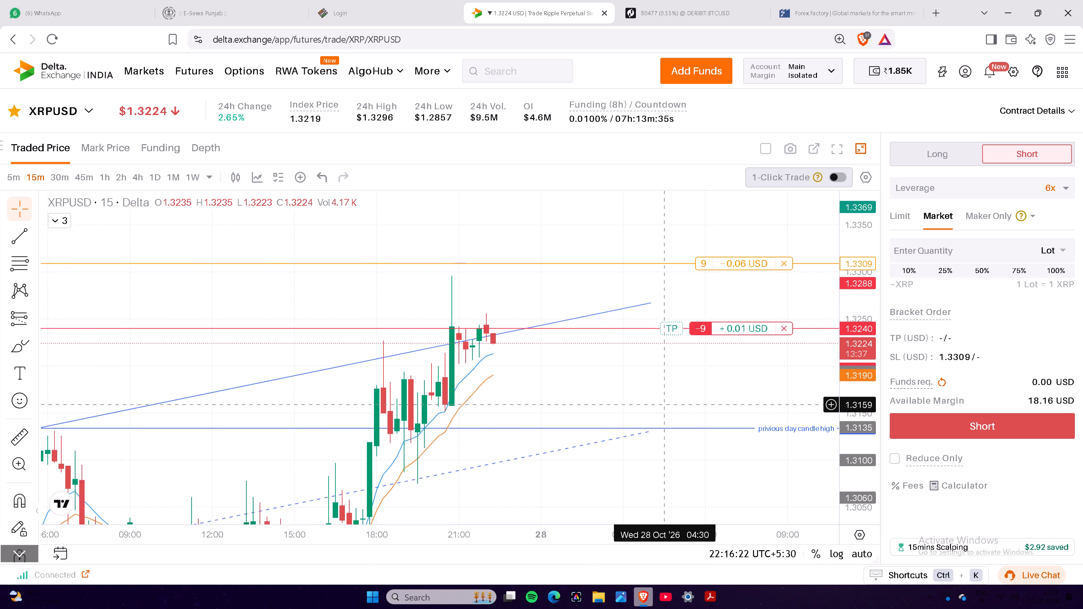
left_click_drag(646, 400, 661, 393)
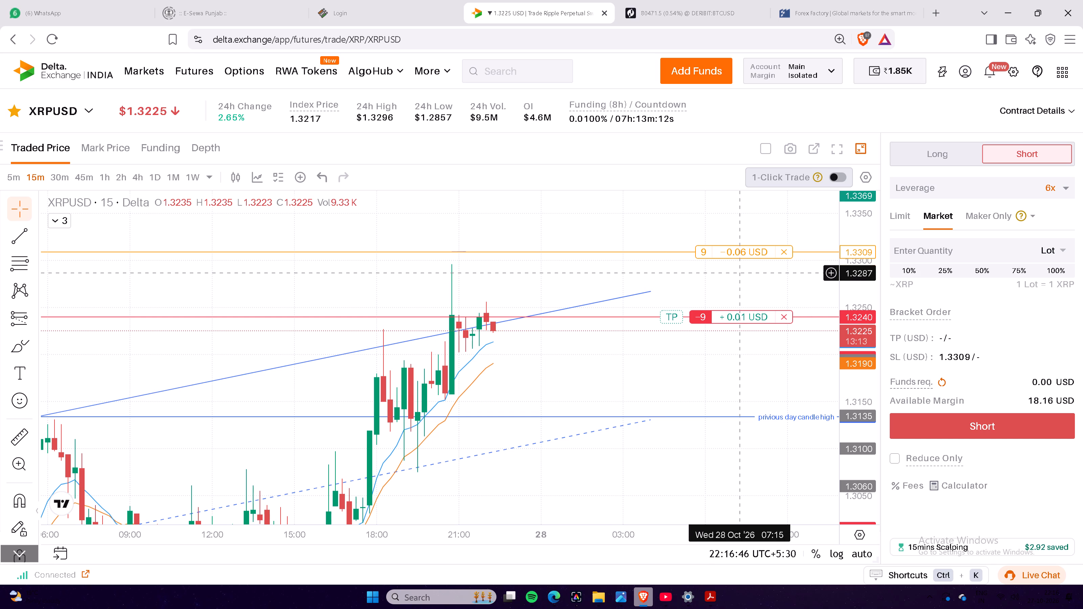
Return to the SLVONUSD chart from the open positions and examine price action against the short's entry, stop loss and take profit.
scroll(824, 103, "down", 5)
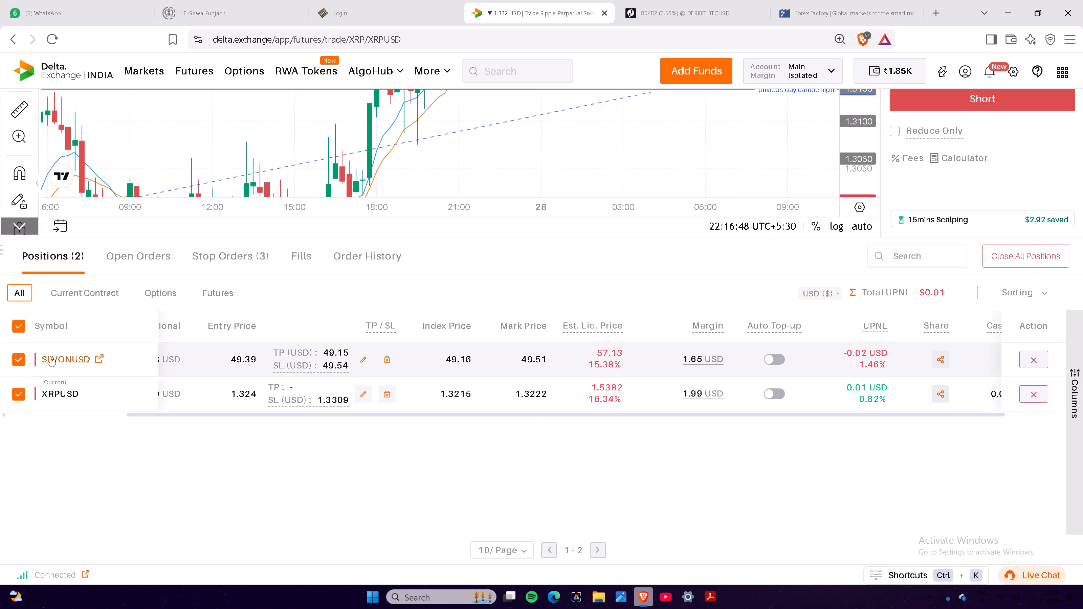
left_click(50, 356)
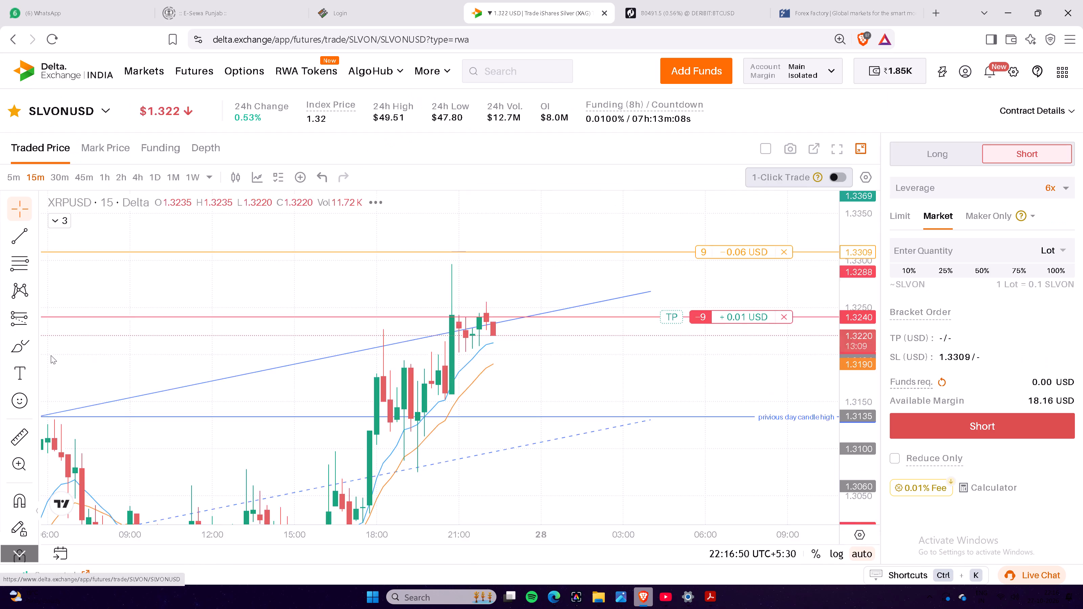
left_click_drag(874, 385, 870, 373)
scroll(676, 379, "up", 2)
left_click_drag(574, 314, 598, 443)
scroll(598, 444, "down", 2)
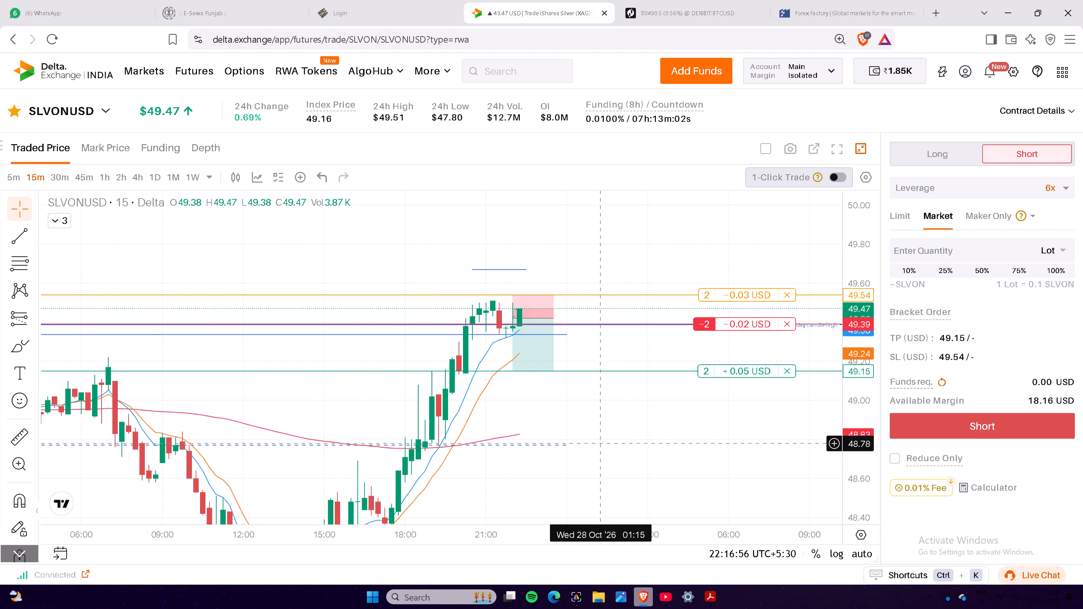
scroll(598, 444, "down", 5)
scroll(598, 444, "up", 2)
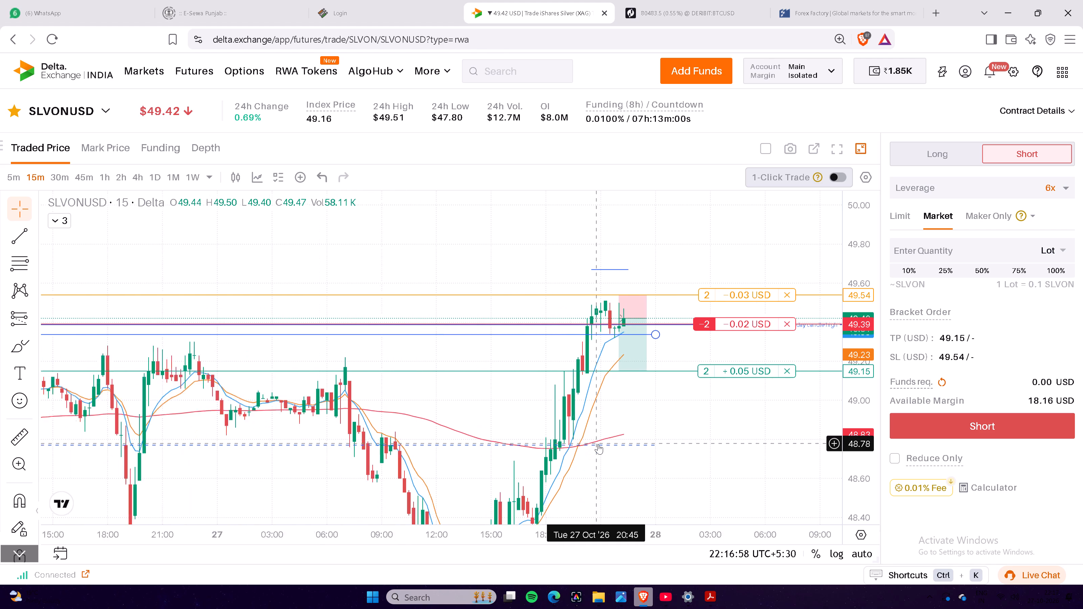
scroll(598, 444, "up", 3)
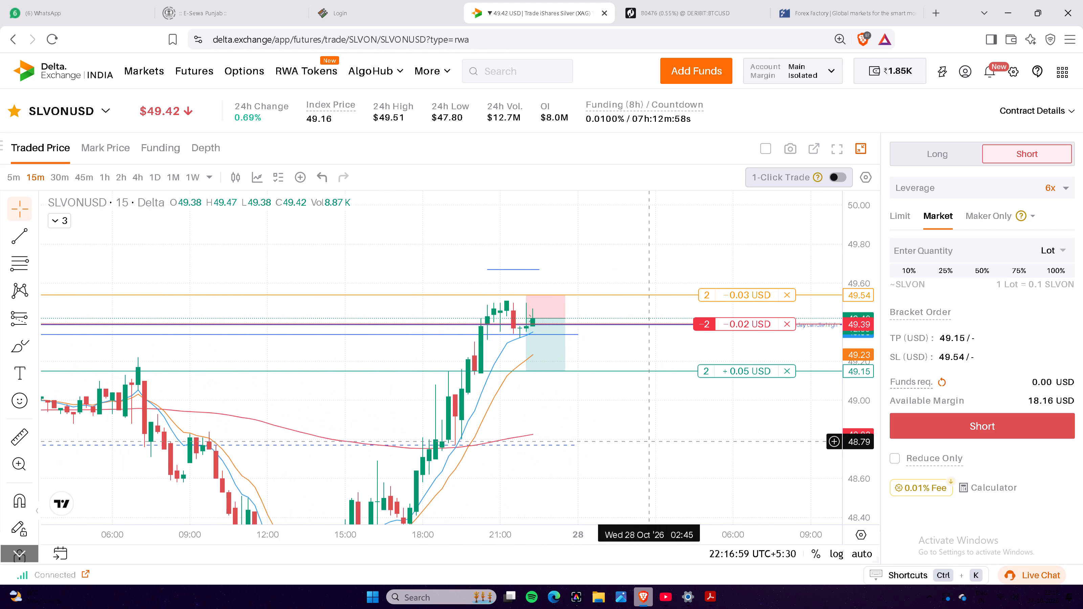
scroll(654, 441, "up", 2)
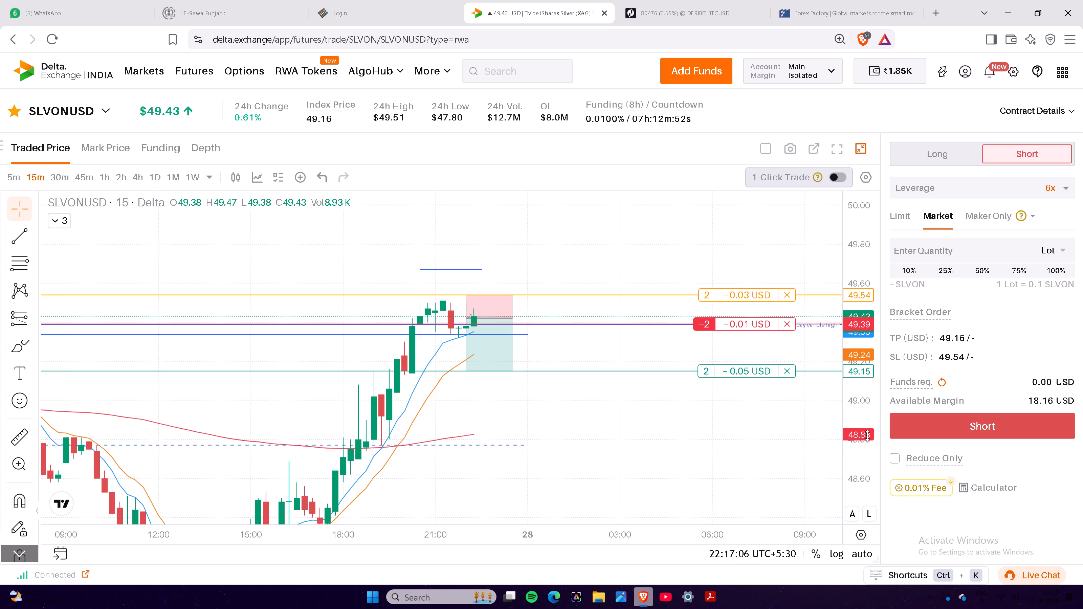
left_click_drag(860, 418, 858, 407)
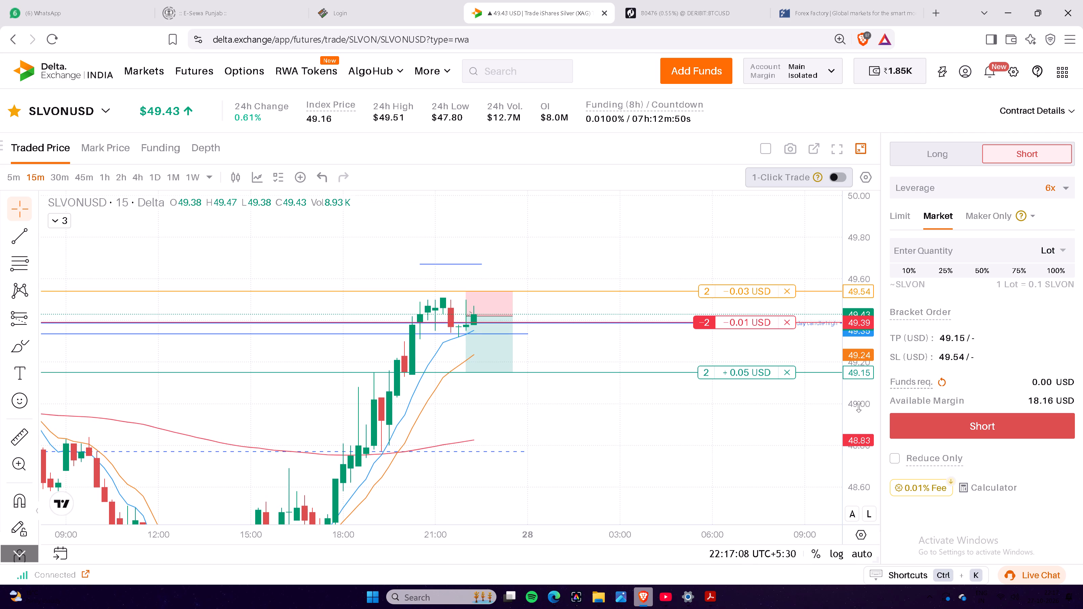
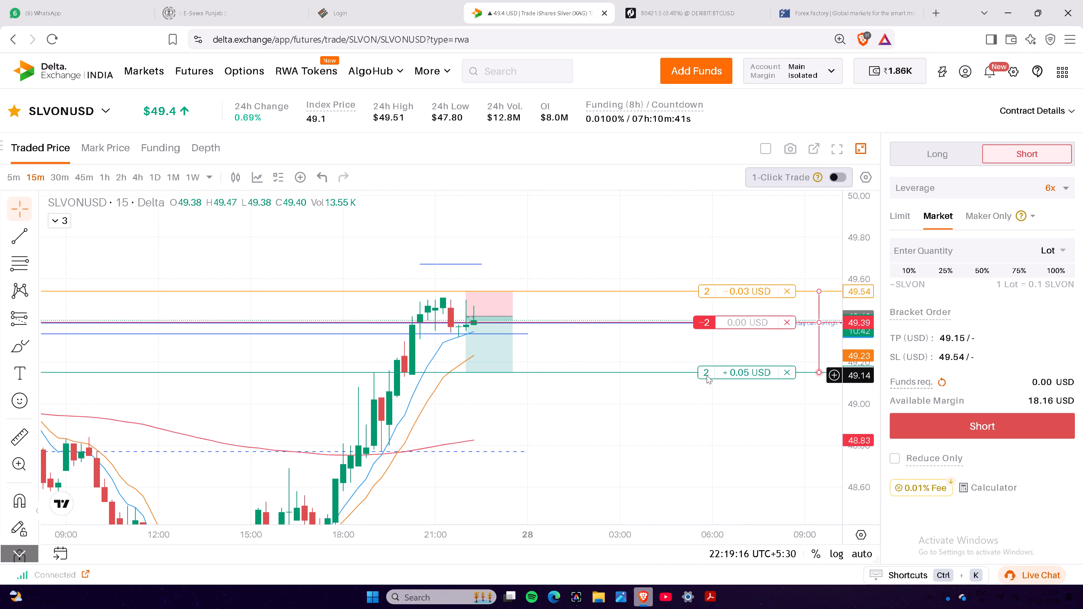
Lower the SLVONUSD short's take-profit order on the chart to 48.89.
left_click_drag(705, 374, 703, 426)
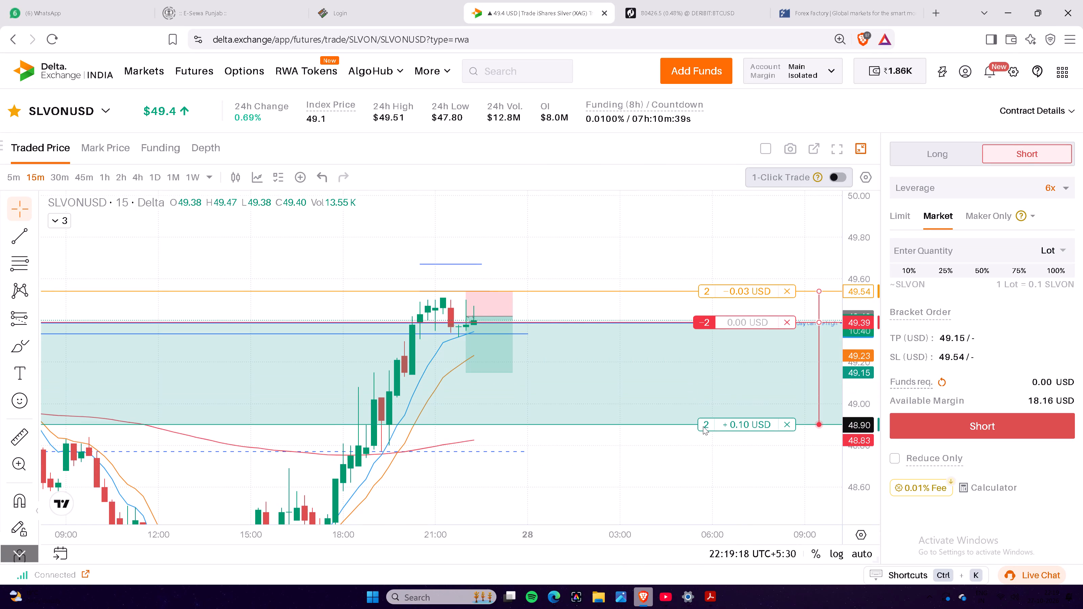
left_click_drag(703, 426, 702, 428)
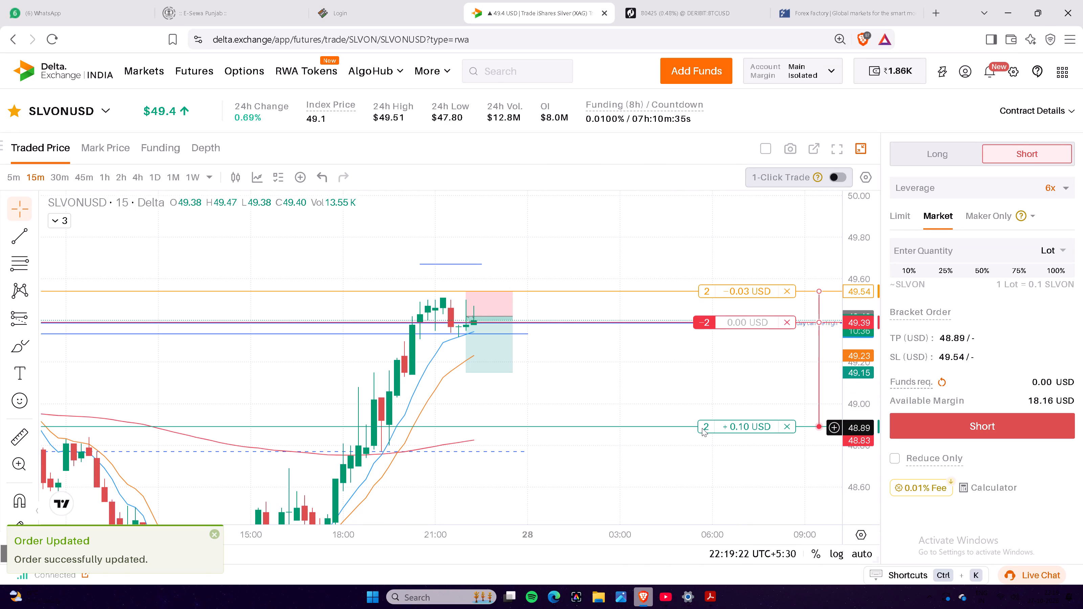
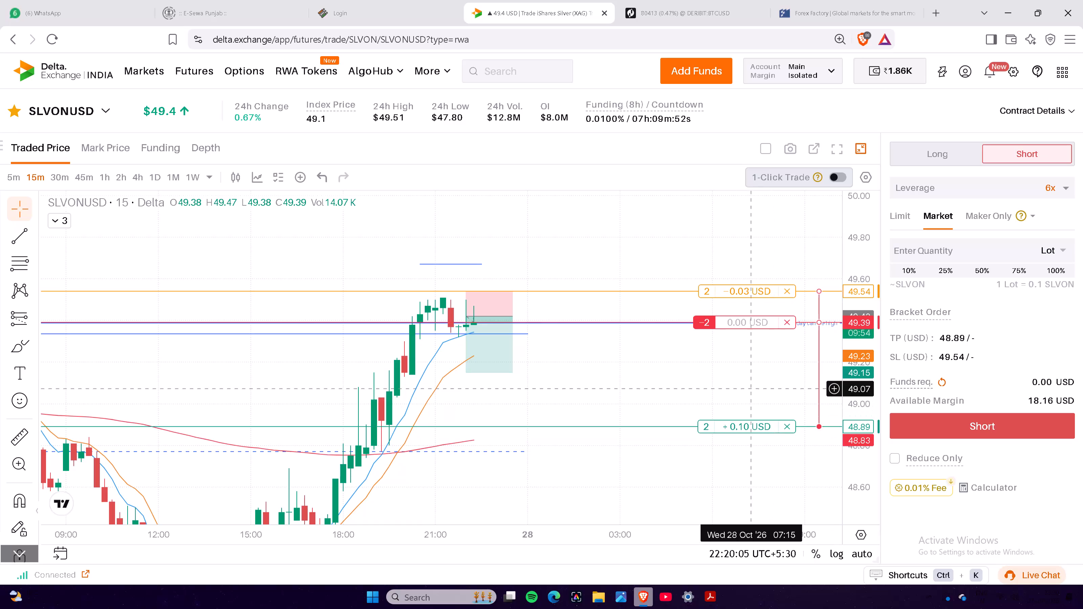
Review the margin, UPNL and cashflows of the open SLVONUSD and XRPUSD positions, and the SLVONUSD short's order levels on the 15-minute chart.
left_click_drag(729, 377, 735, 364)
scroll(899, 108, "down", 6)
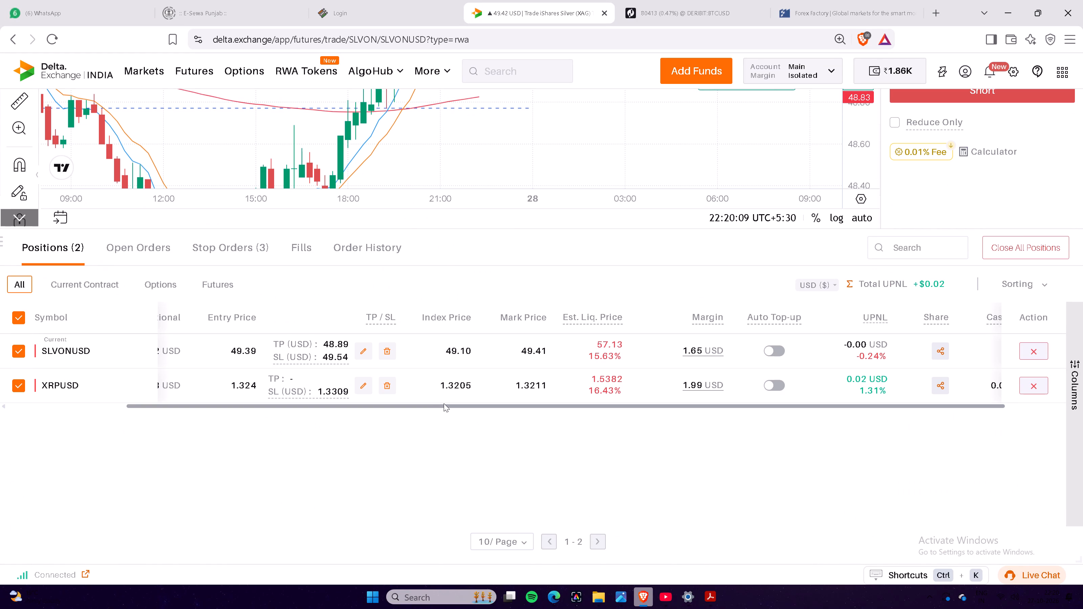
left_click_drag(444, 403, 512, 407)
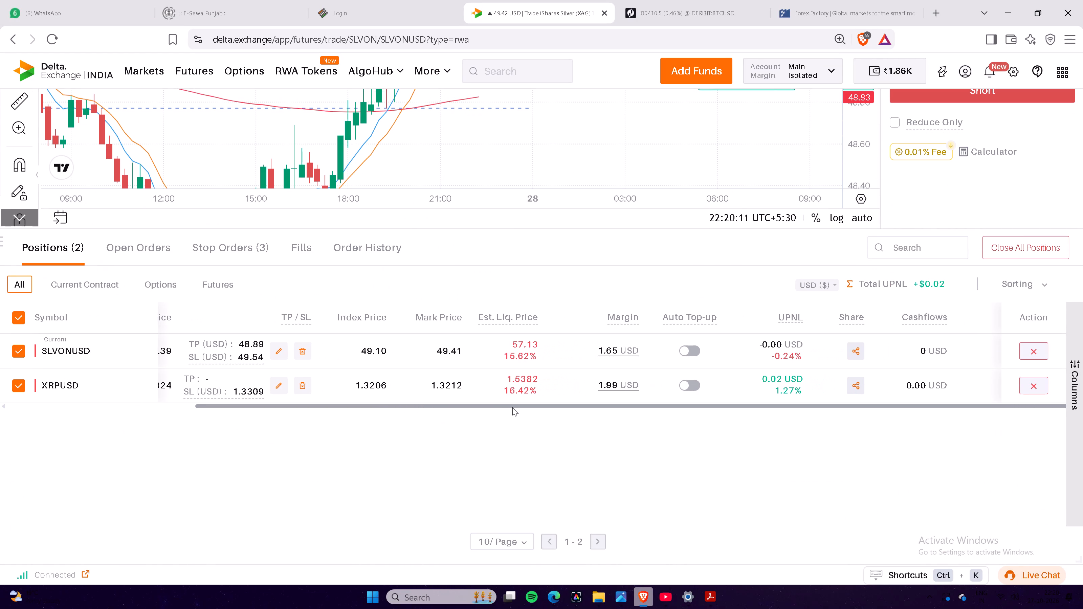
left_click_drag(512, 407, 534, 410)
scroll(991, 502, "up", 6)
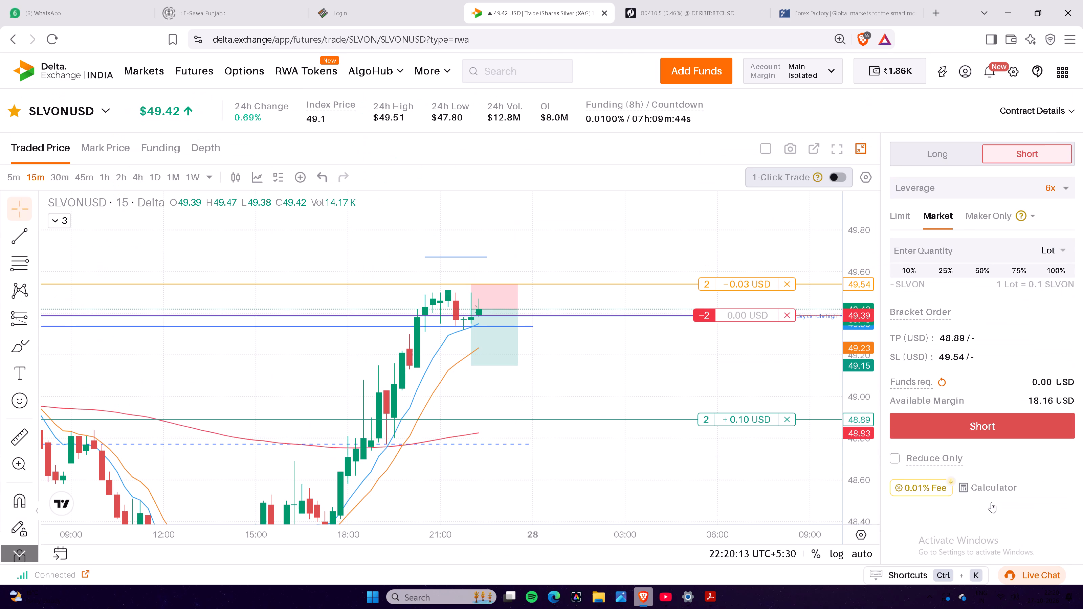
left_click_drag(862, 436, 859, 425)
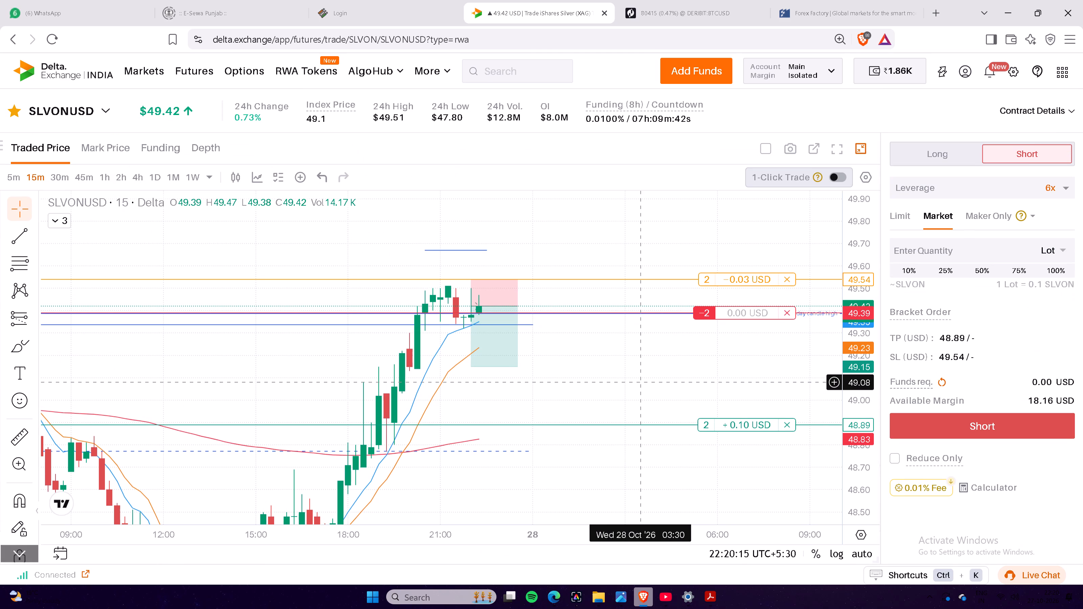
left_click_drag(637, 382, 641, 398)
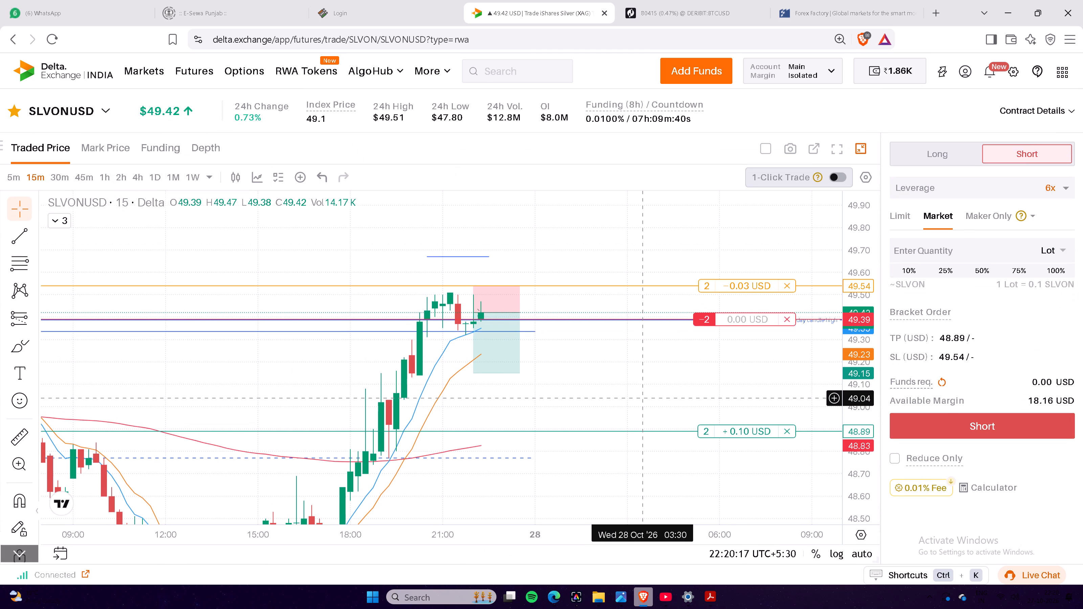
left_click_drag(631, 238, 641, 258)
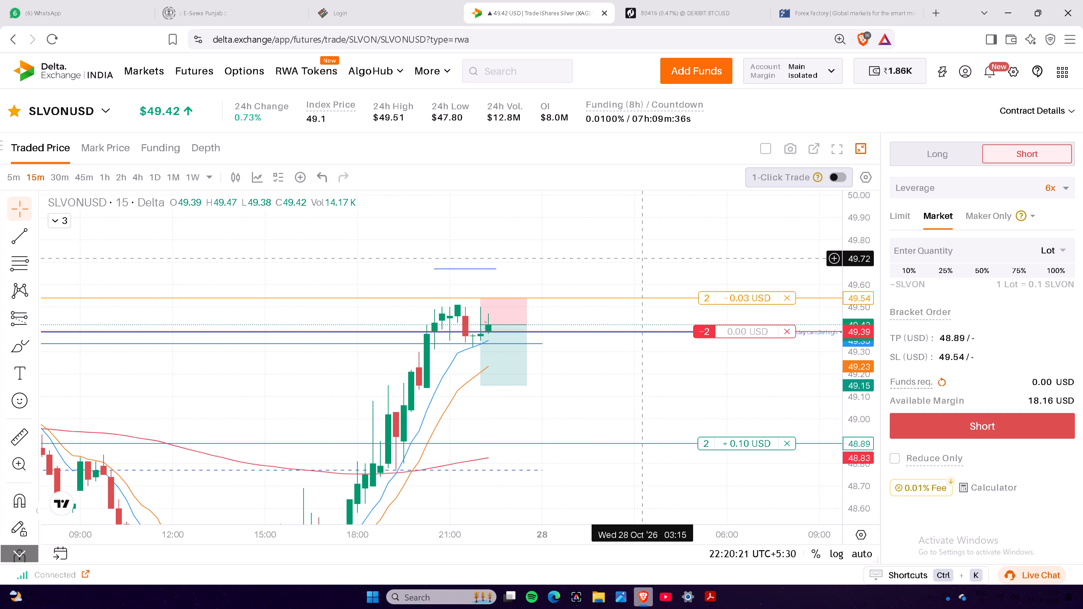
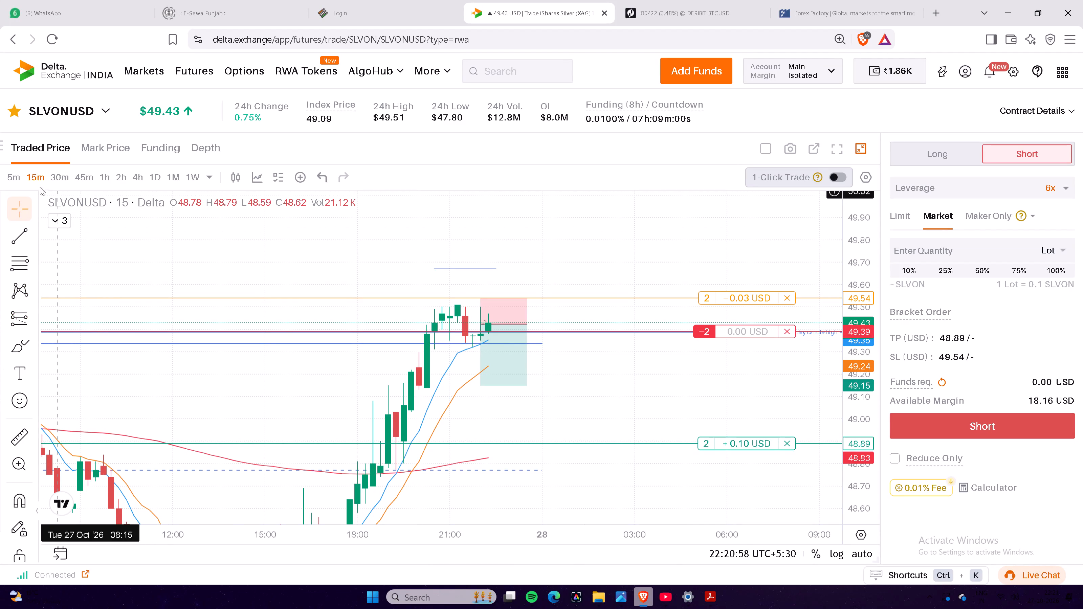
Switch the SLVONUSD chart to the 5-minute timeframe and examine the recent candles around the short's entry and stop-loss levels.
left_click(16, 178)
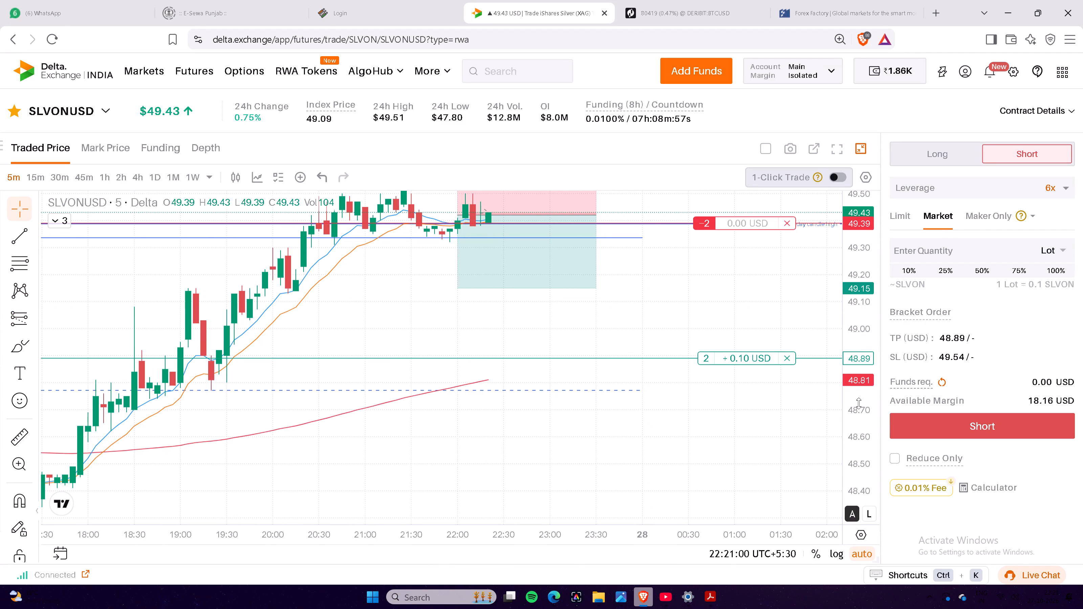
left_click_drag(860, 399, 851, 350)
left_click(851, 349)
left_click_drag(724, 301, 730, 467)
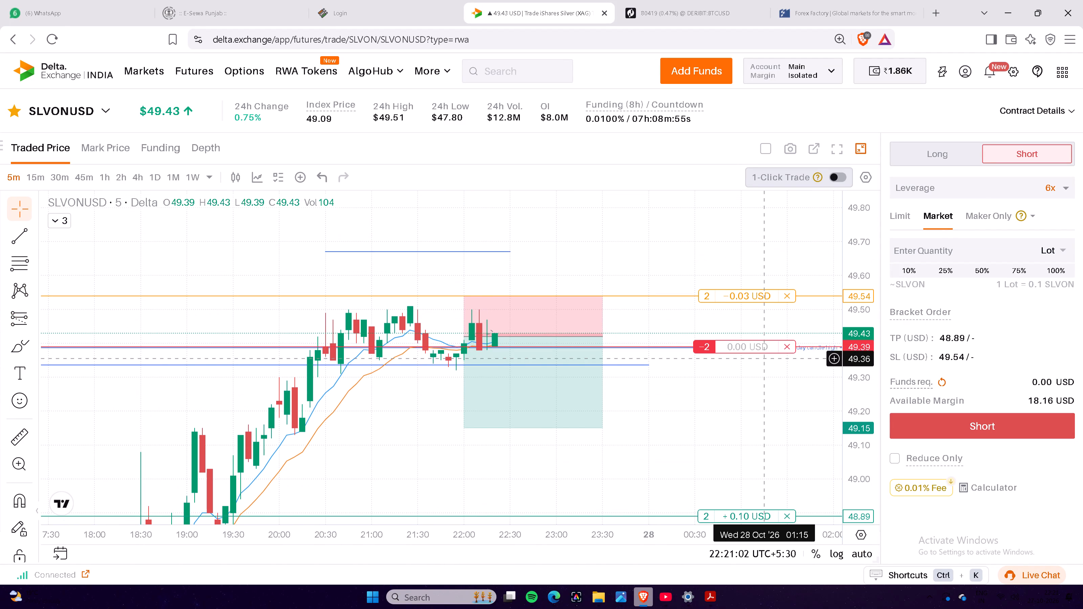
scroll(715, 446, "down", 3)
left_click_drag(773, 415, 740, 433)
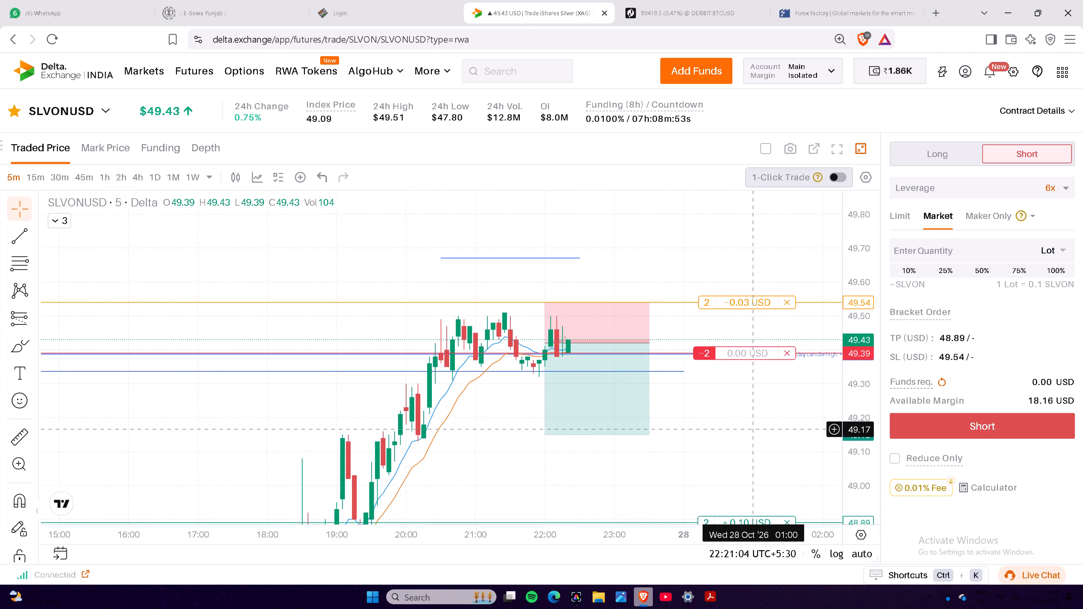
left_click_drag(740, 433, 738, 434)
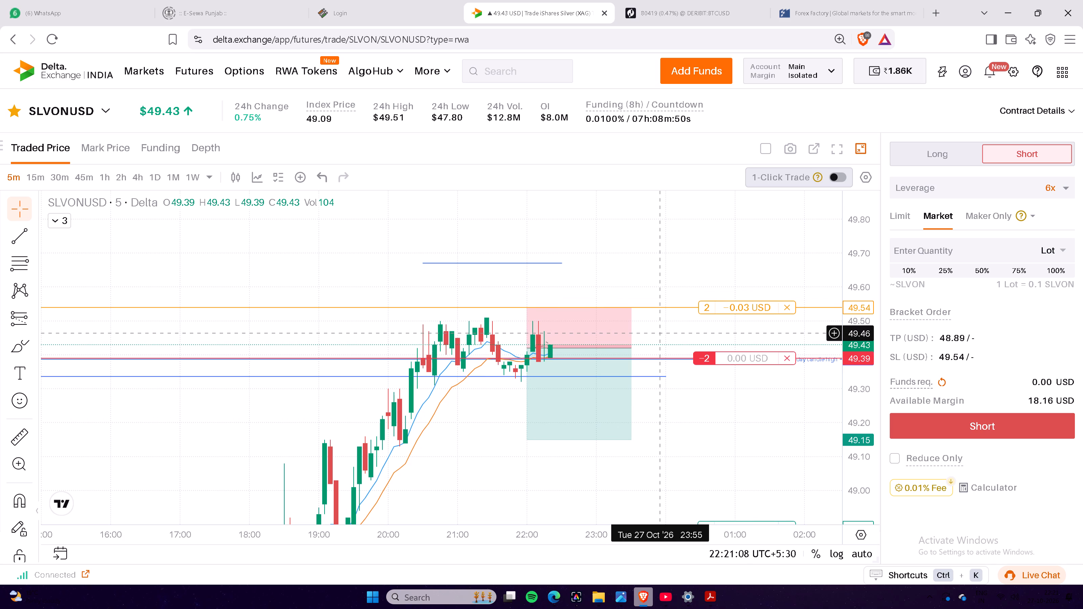
Place a limit short order on SLVONUSD for 2 lots (10% of available margin) at 49.47.
left_click(658, 333)
triple_click(658, 333)
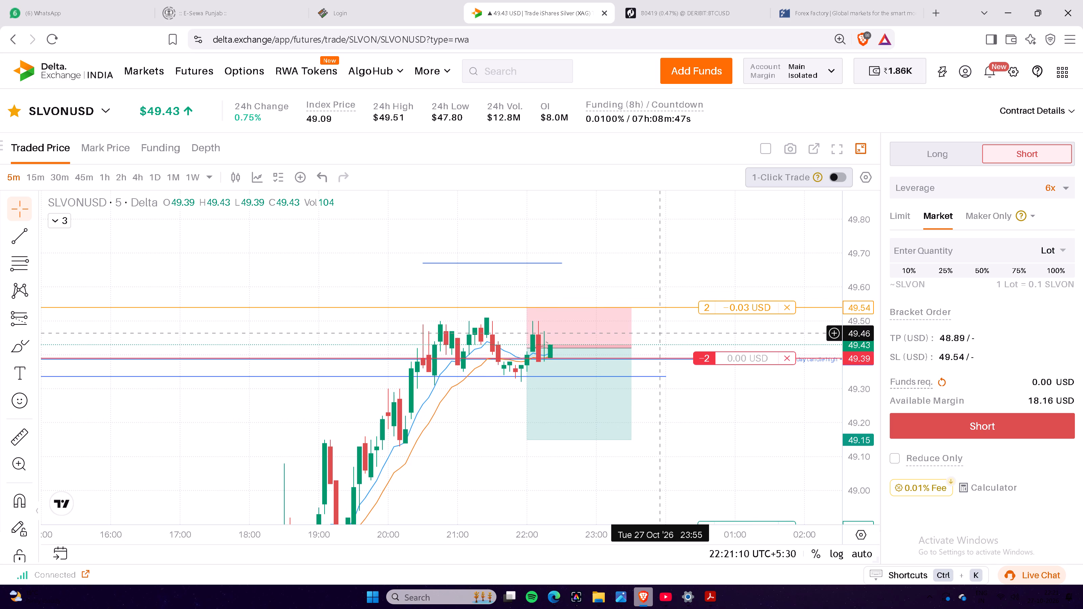
double_click(658, 333)
left_click(904, 215)
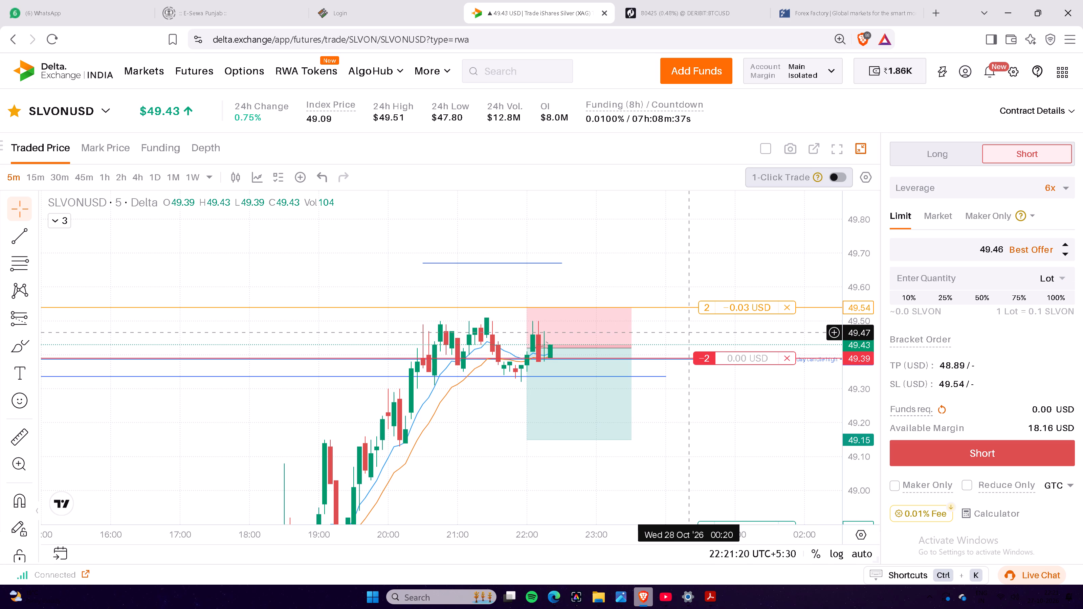
triple_click(690, 333)
triple_click(690, 333)
left_click(690, 333)
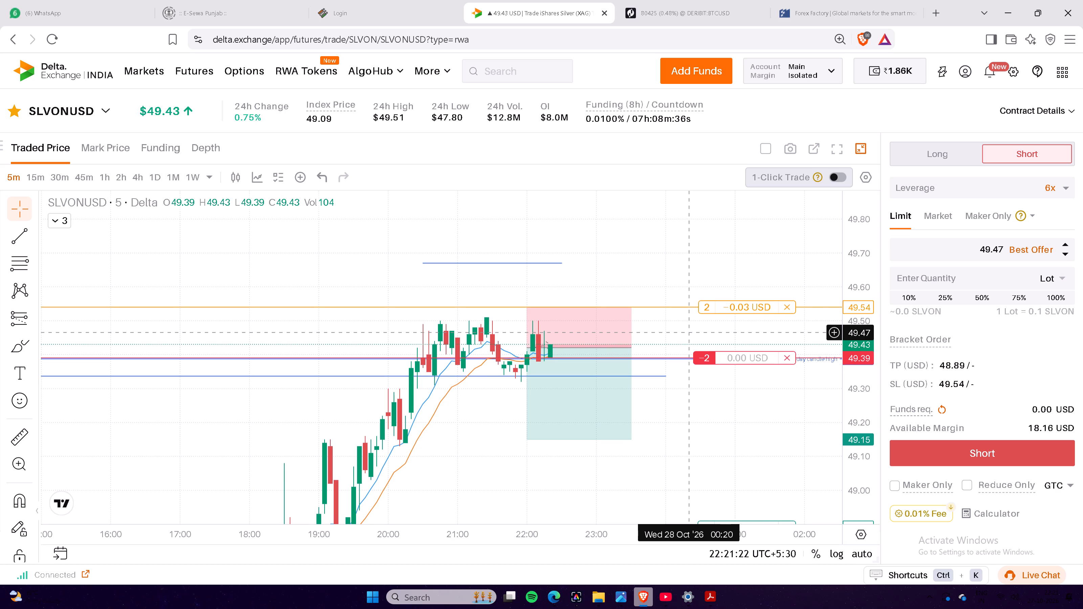
left_click(918, 297)
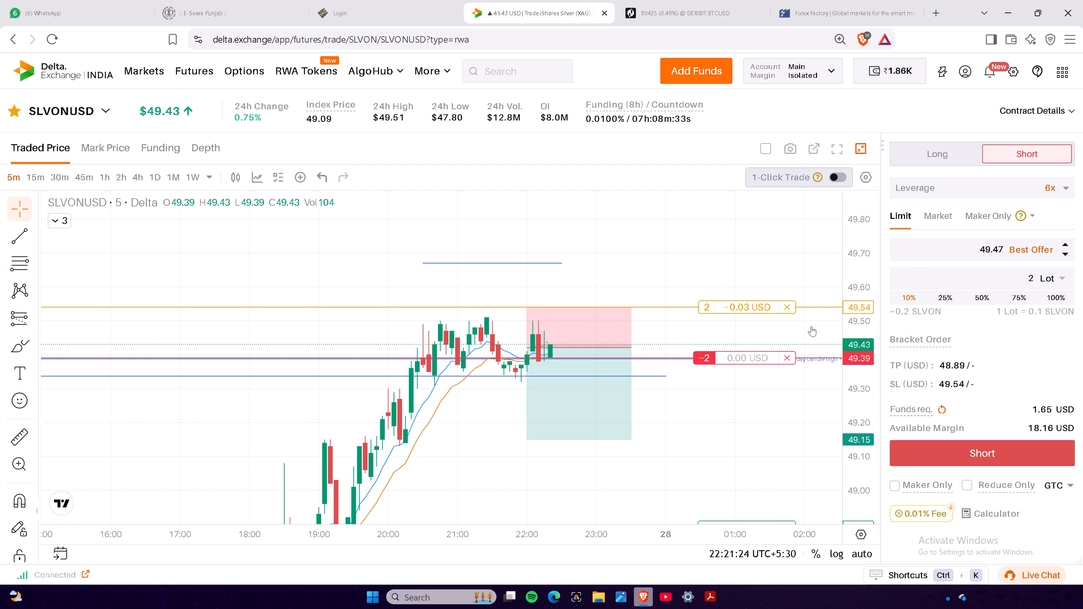
left_click(687, 332)
left_click(687, 332)
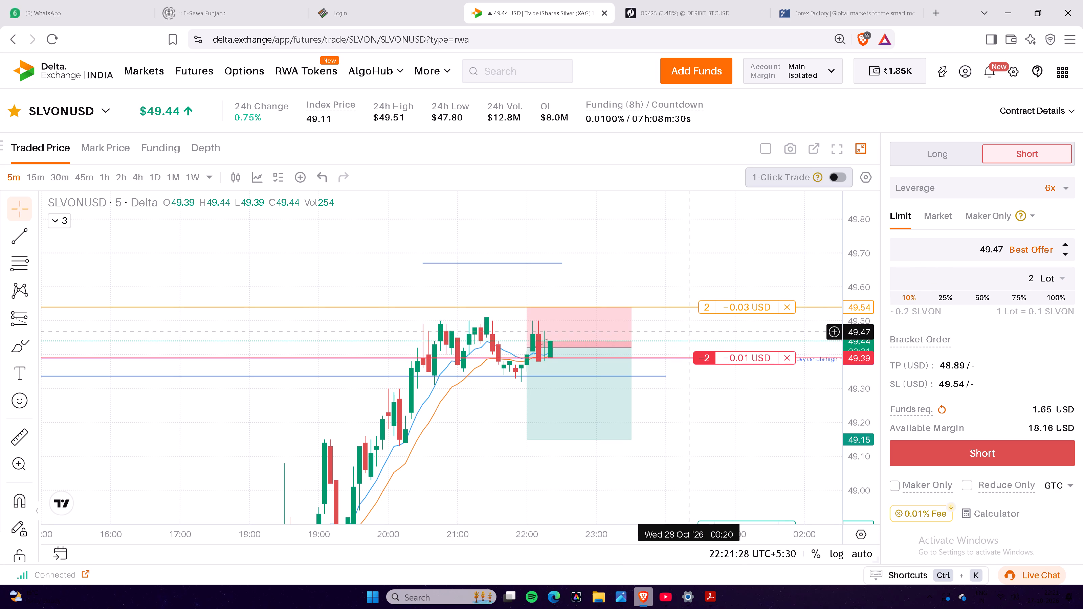
triple_click(687, 332)
left_click(687, 332)
left_click(687, 332)
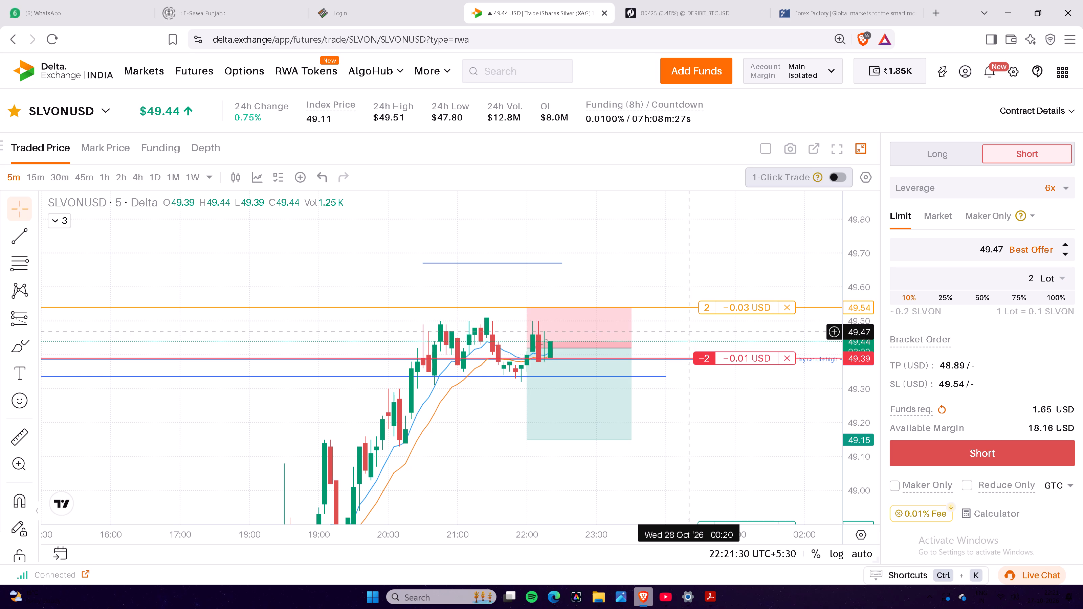
left_click(928, 454)
left_click(463, 404)
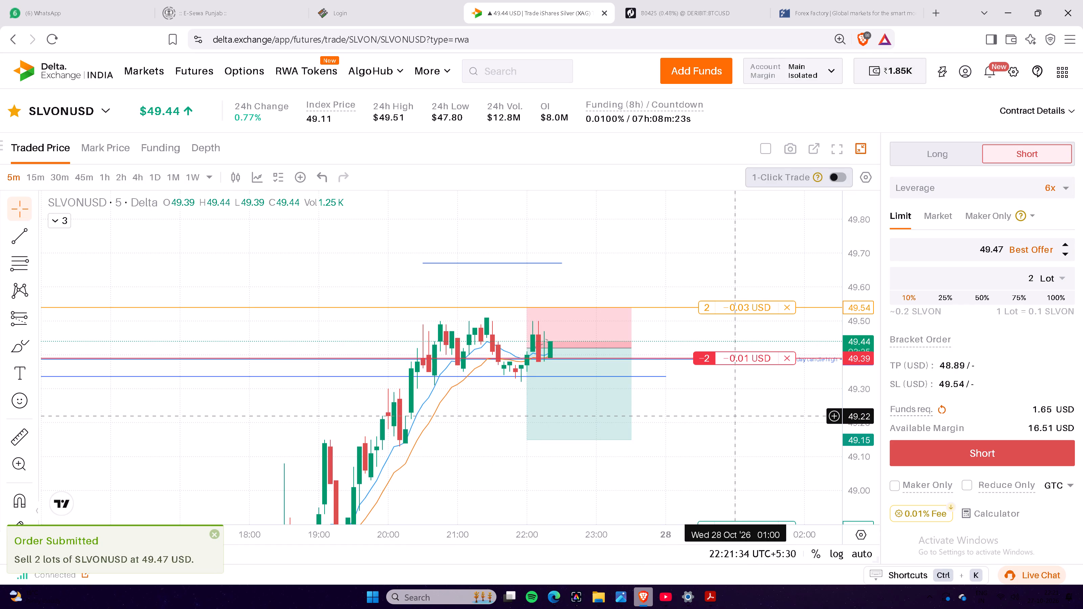
Examine the 5-minute SLVONUSD price action around the pending 49.47 sell order, the short's entry and its stop loss.
left_click_drag(852, 418, 839, 390)
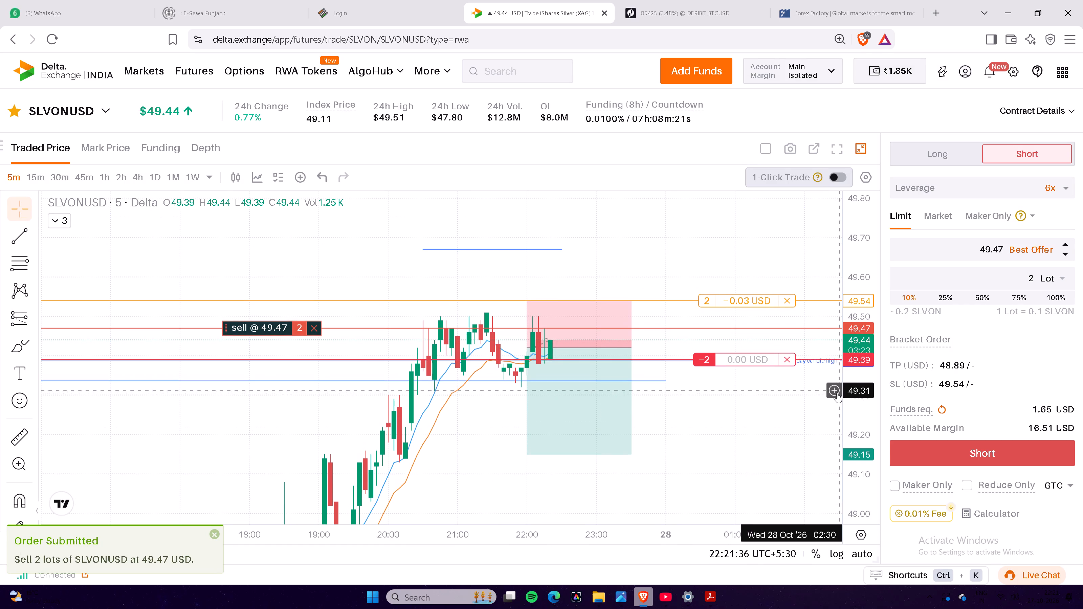
left_click_drag(641, 449, 608, 411)
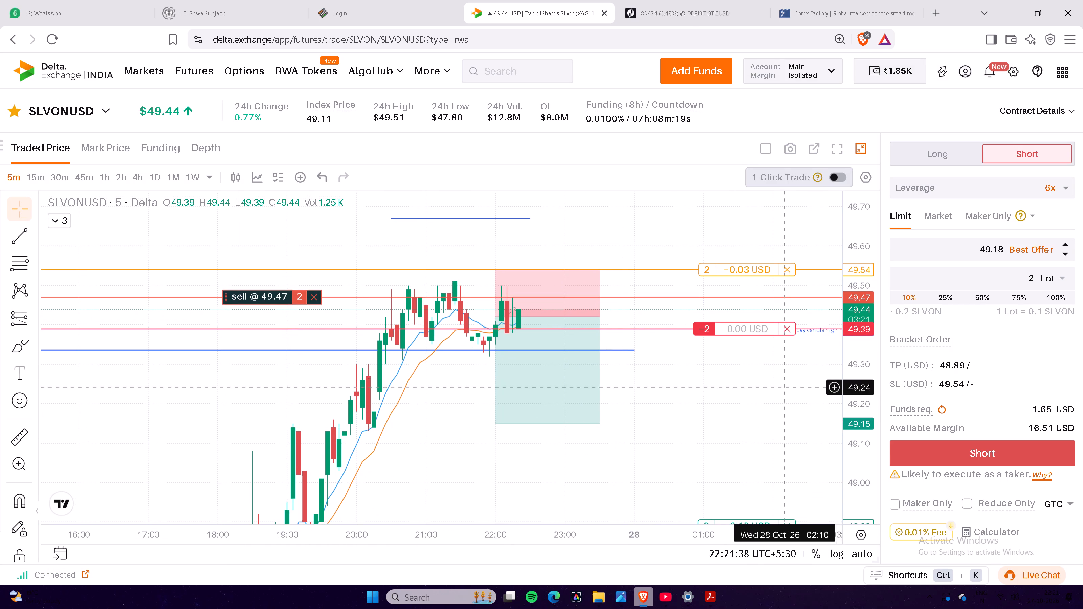
left_click_drag(783, 389, 779, 399)
scroll(776, 395, "down", 9)
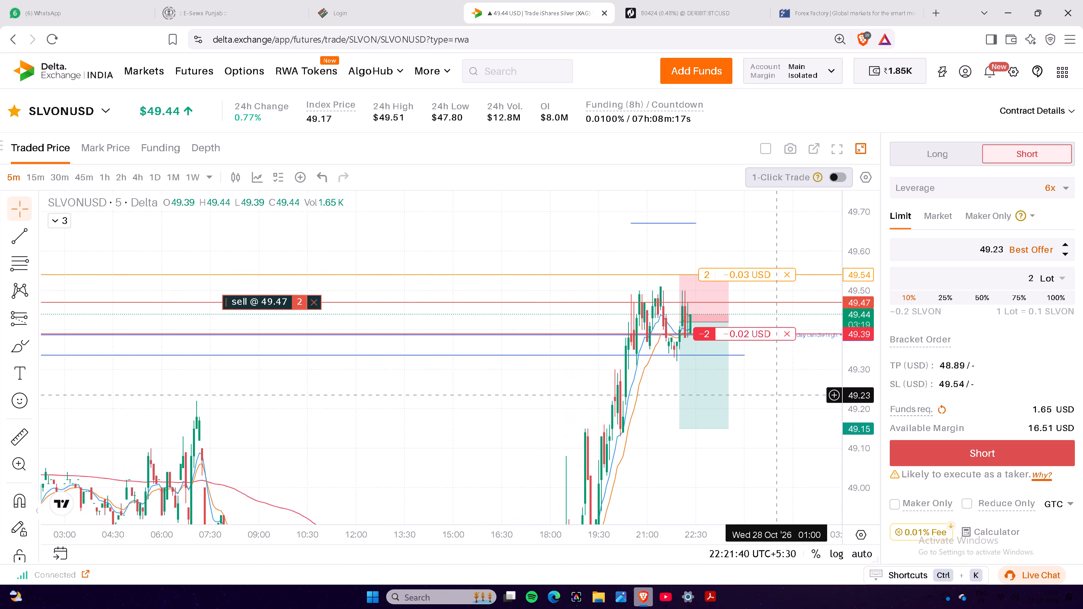
scroll(776, 395, "up", 11)
left_click_drag(705, 372, 750, 383)
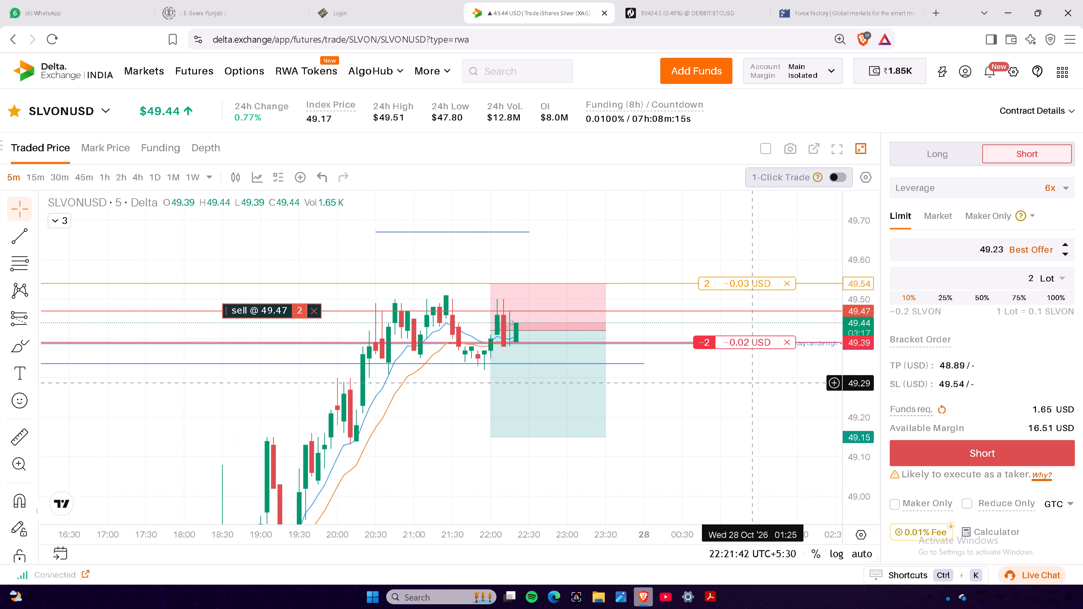
left_click_drag(750, 383, 760, 387)
scroll(794, 390, "up", 1)
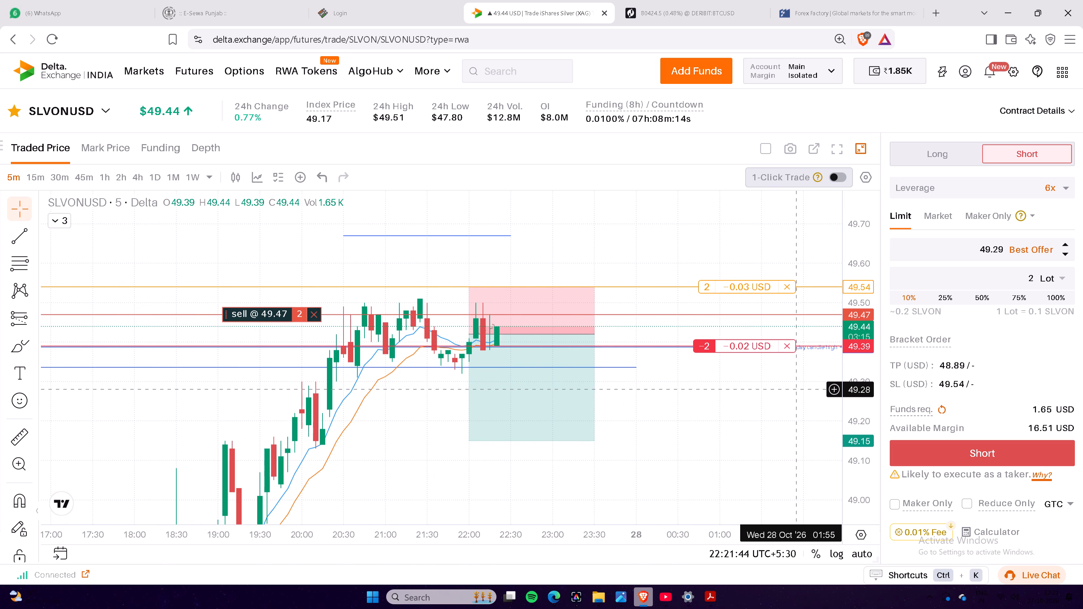
left_click_drag(749, 415, 774, 415)
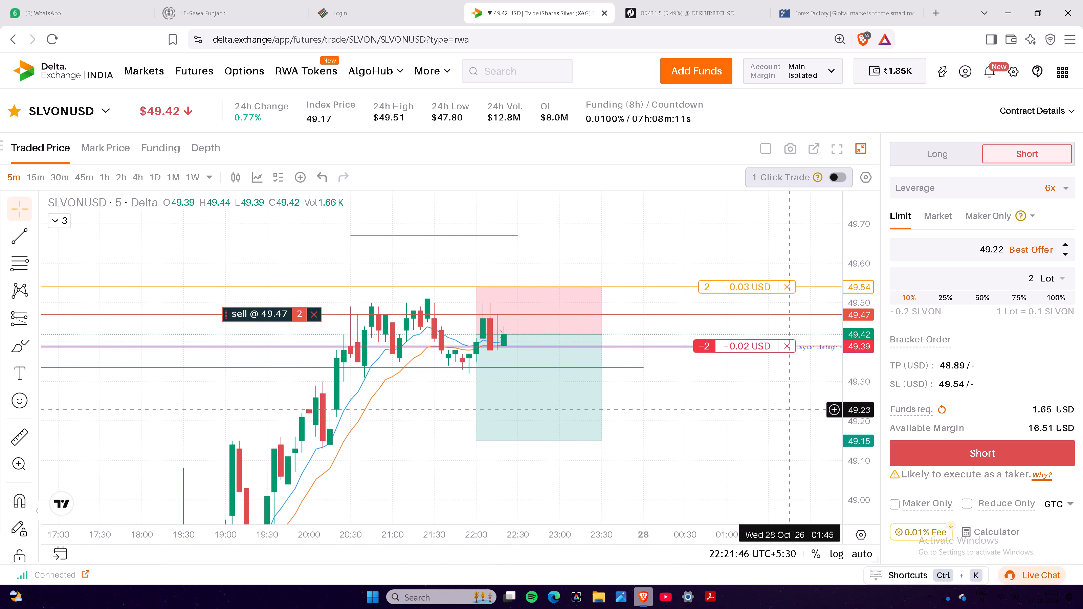
Examine the SLVONUSD chart in full-screen mode across the stop-loss to take-profit range, and return to the normal layout.
left_click(840, 153)
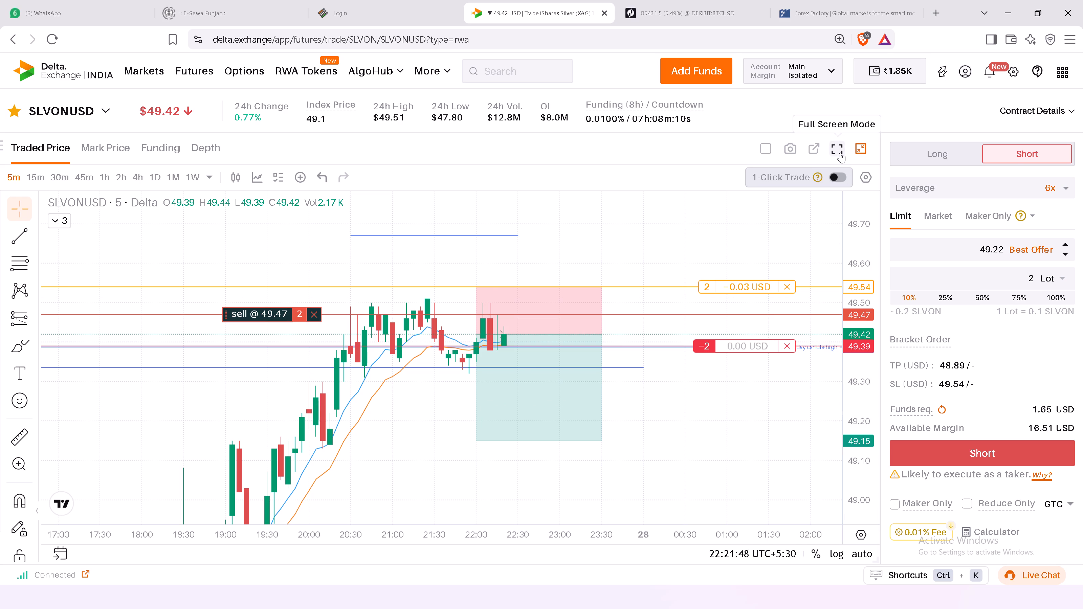
left_click_drag(1068, 269, 1066, 345)
middle_click_drag(1066, 345, 1065, 348)
left_click_drag(1065, 348, 1064, 403)
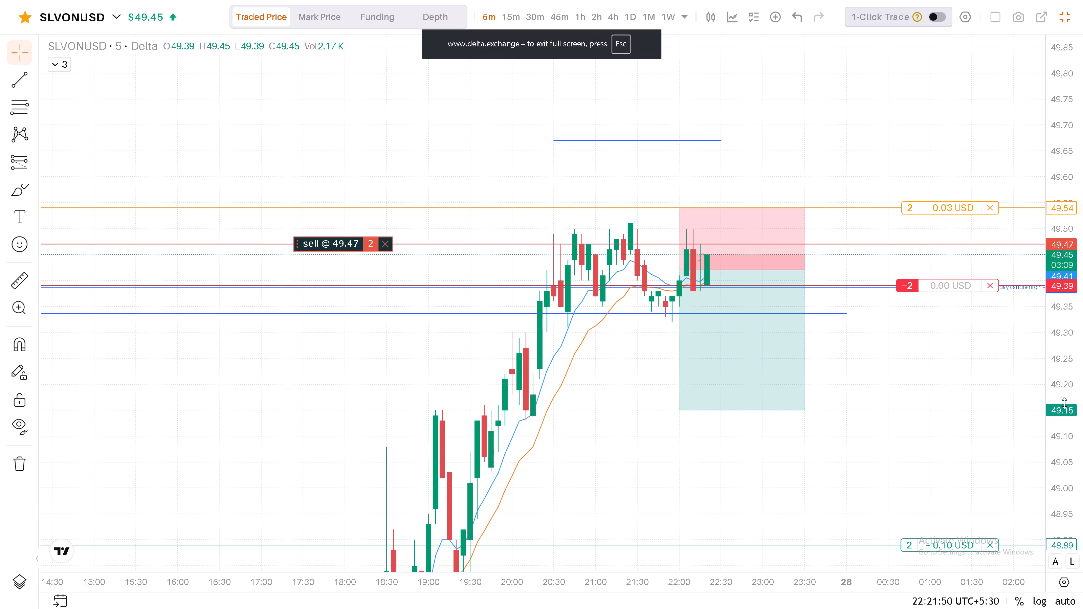
left_click_drag(1064, 403, 1069, 430)
left_click_drag(1065, 305, 1060, 403)
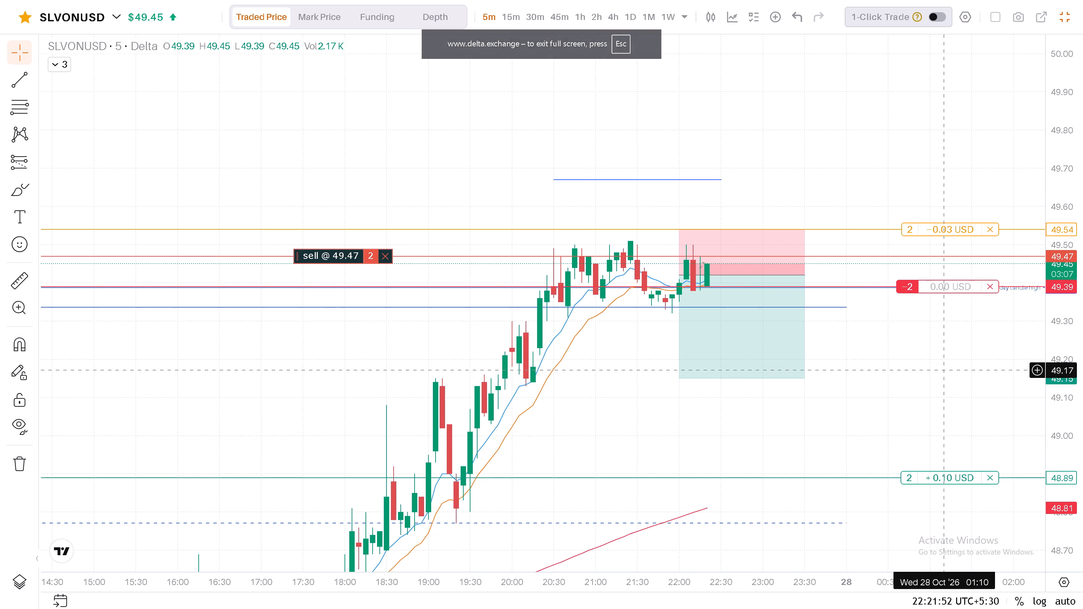
left_click_drag(946, 370, 765, 397)
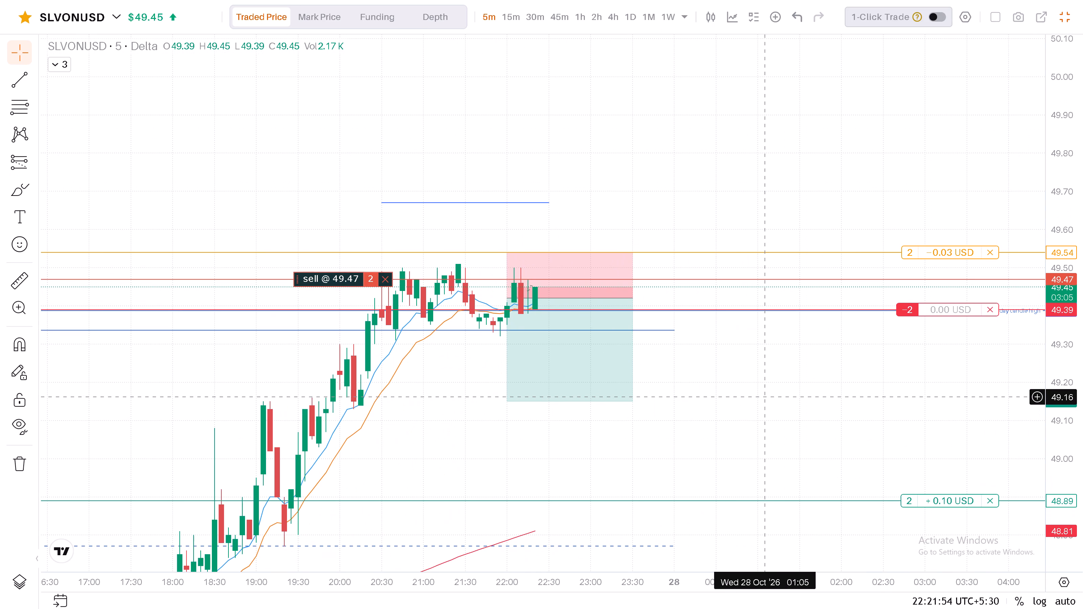
scroll(765, 397, "down", 1)
left_click_drag(763, 395, 793, 391)
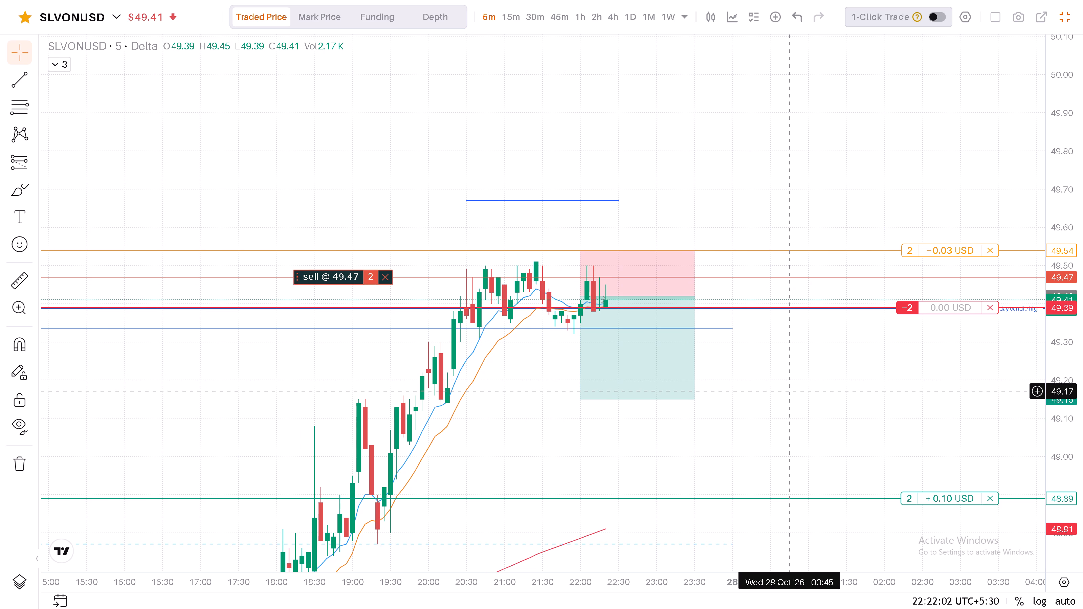
left_click(1059, 16)
Review the SLVONUSD and XRPUSD positions and the open SLVONUSD limit order, and recheck its levels on the 5-minute chart.
scroll(896, 110, "down", 5)
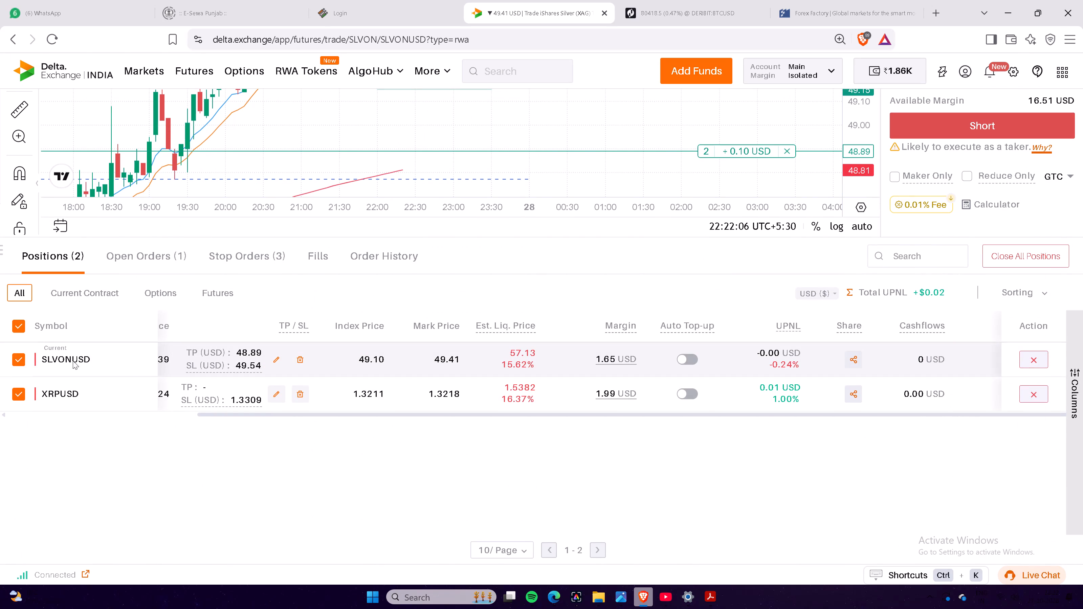
left_click(153, 251)
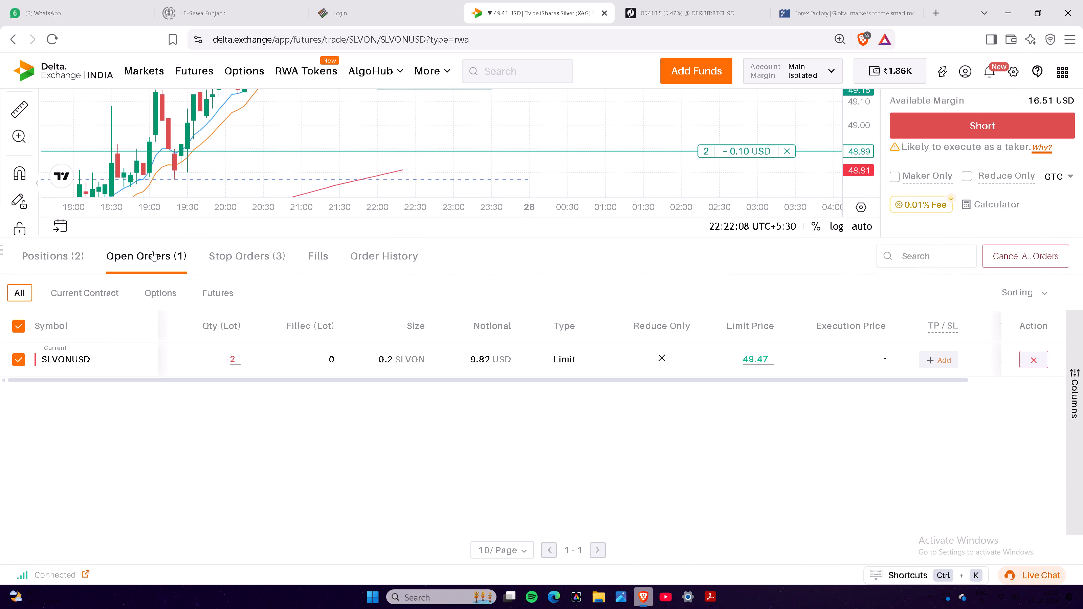
left_click(54, 255)
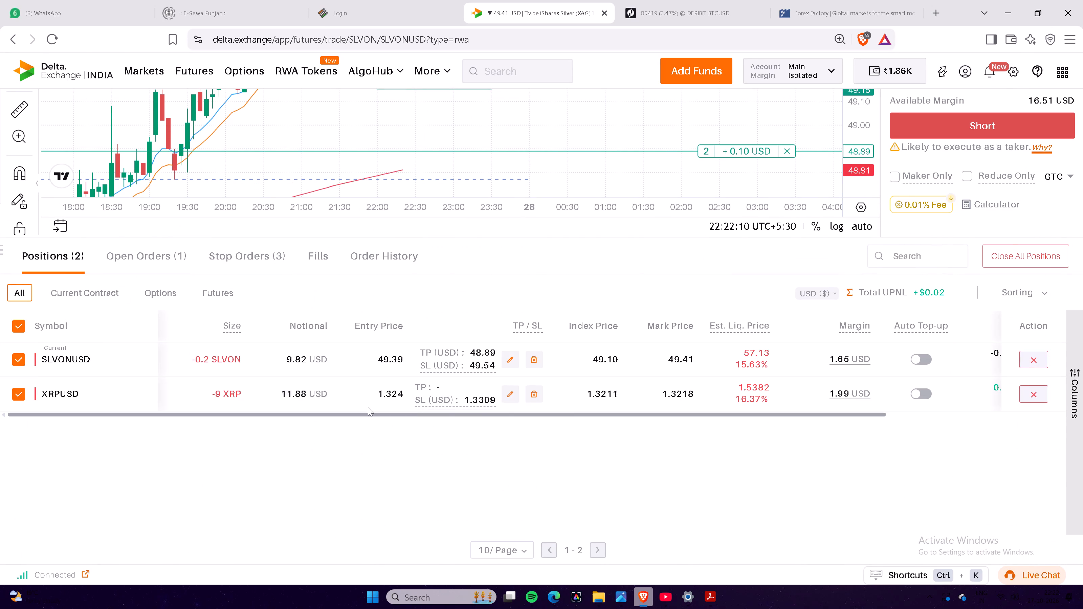
left_click_drag(671, 416, 867, 420)
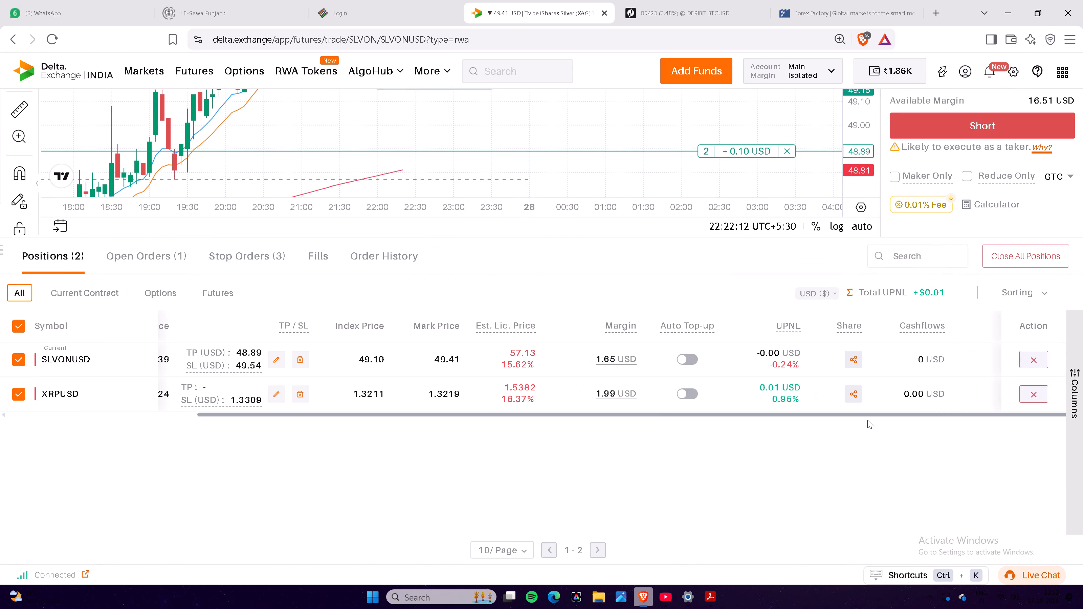
left_click_drag(867, 420, 466, 448)
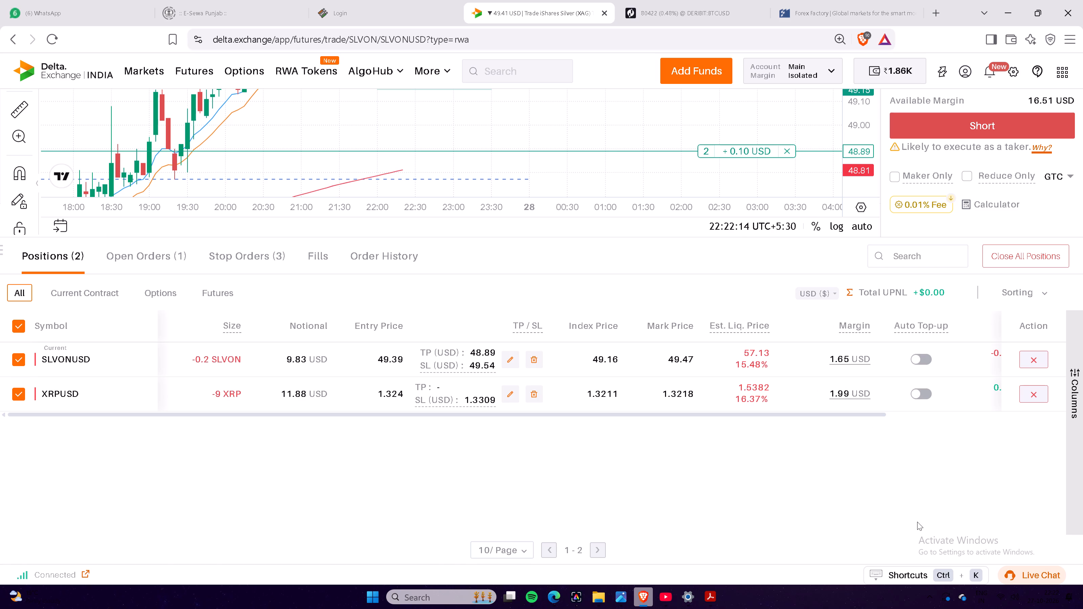
scroll(921, 522, "up", 5)
scroll(706, 441, "down", 2)
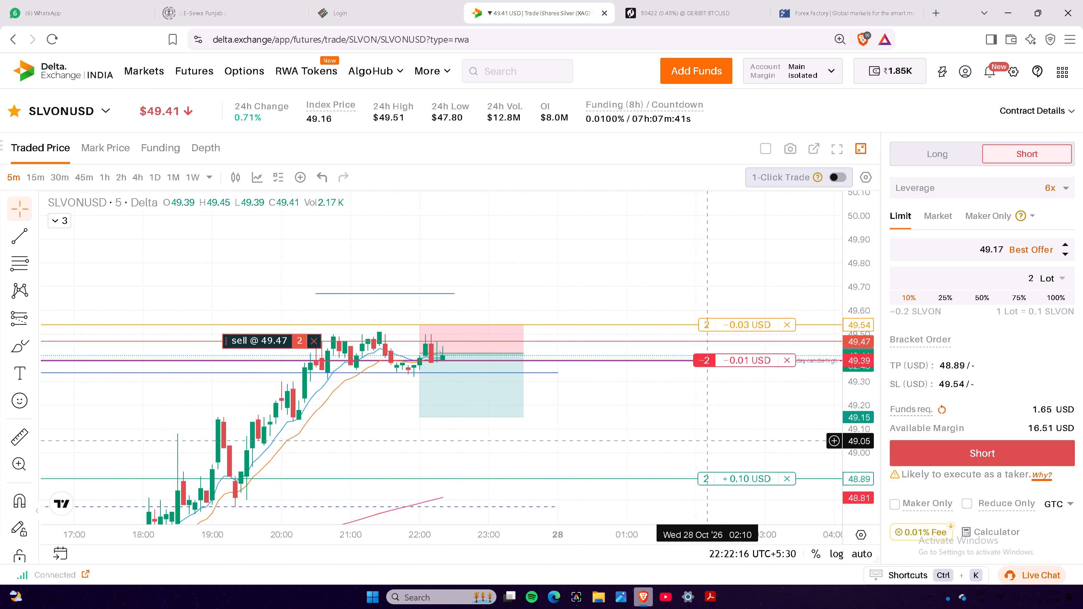
scroll(706, 441, "down", 2)
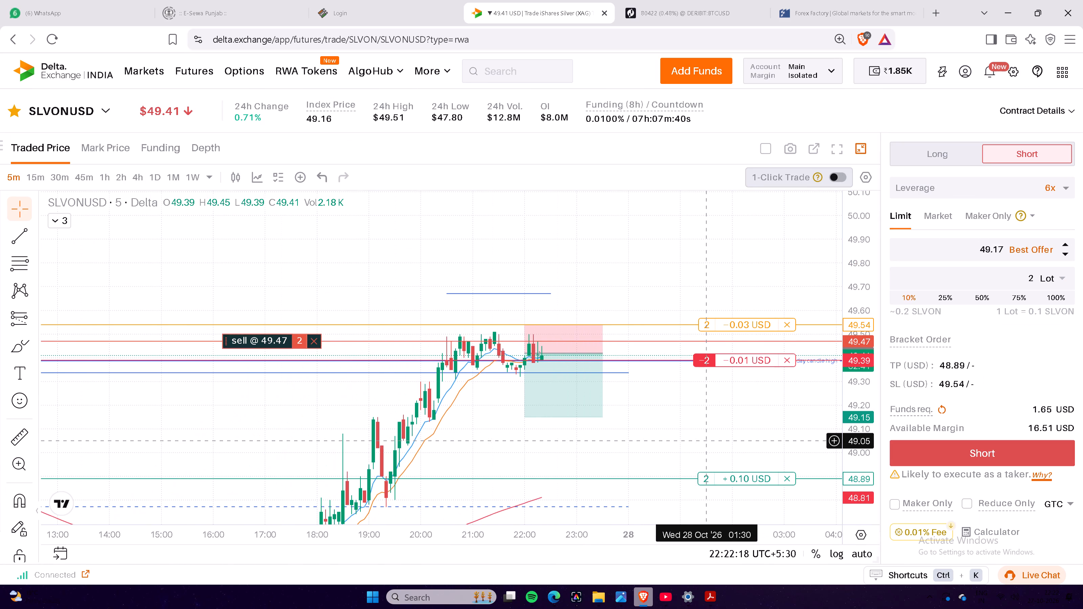
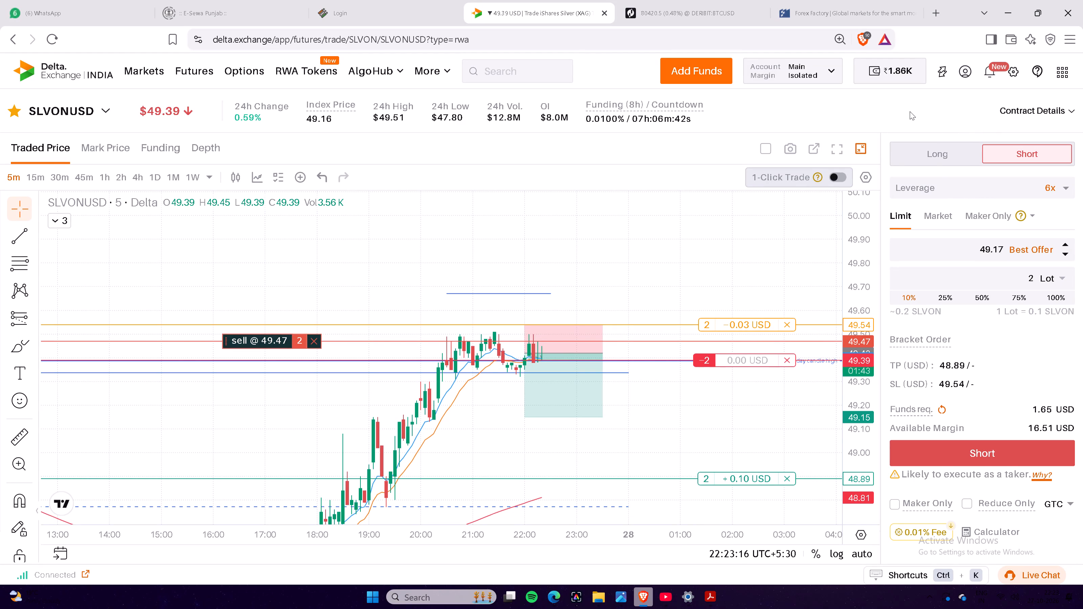
Review the open SLVONUSD limit order's details and recheck the SLVONUSD and XRPUSD positions.
scroll(910, 111, "down", 6)
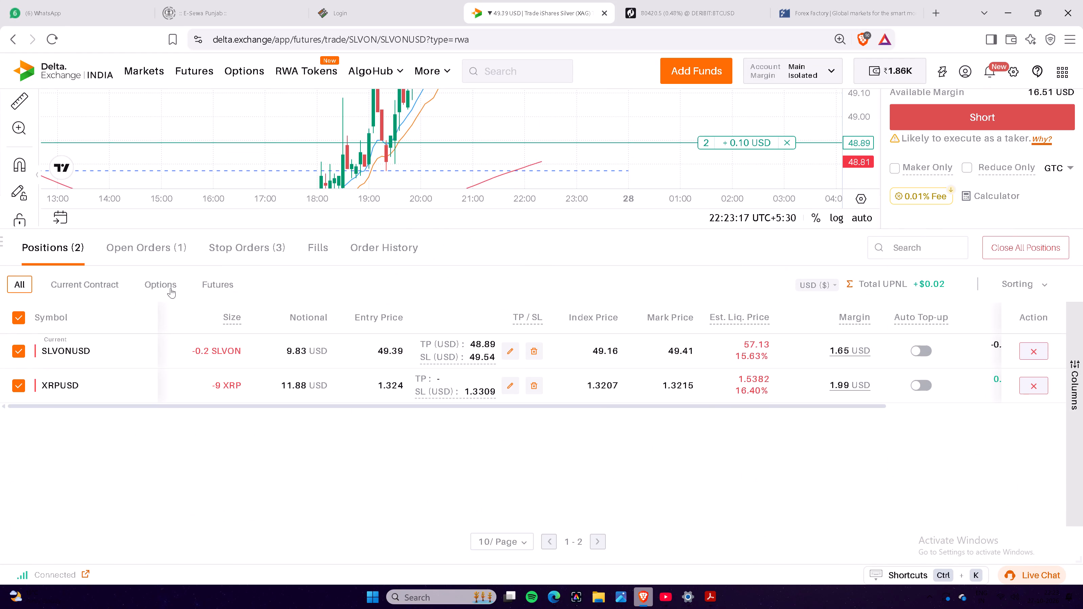
left_click(149, 253)
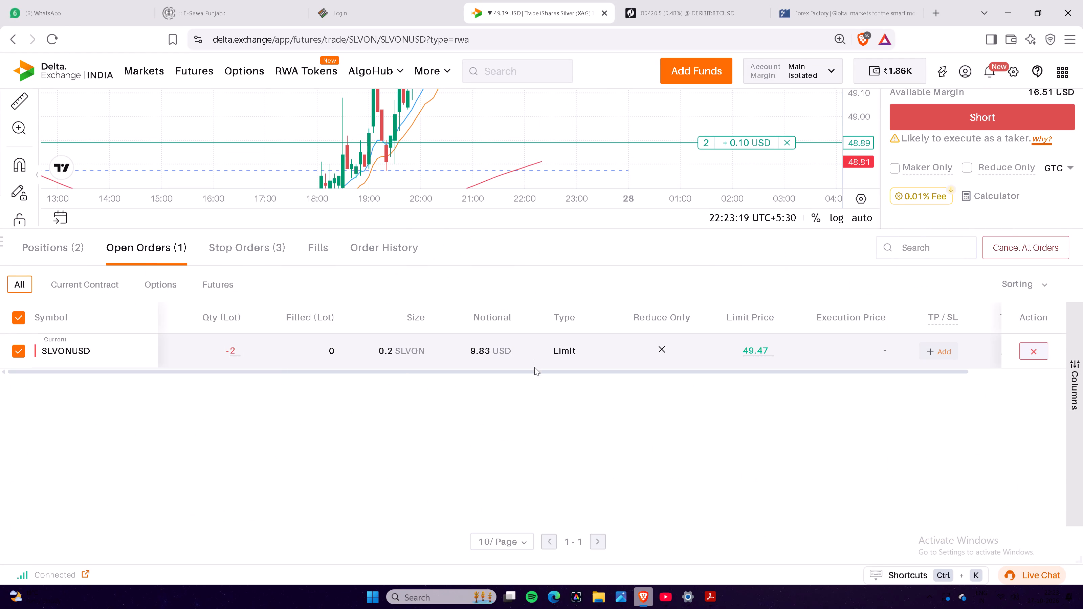
left_click_drag(533, 371, 877, 403)
left_click(805, 347)
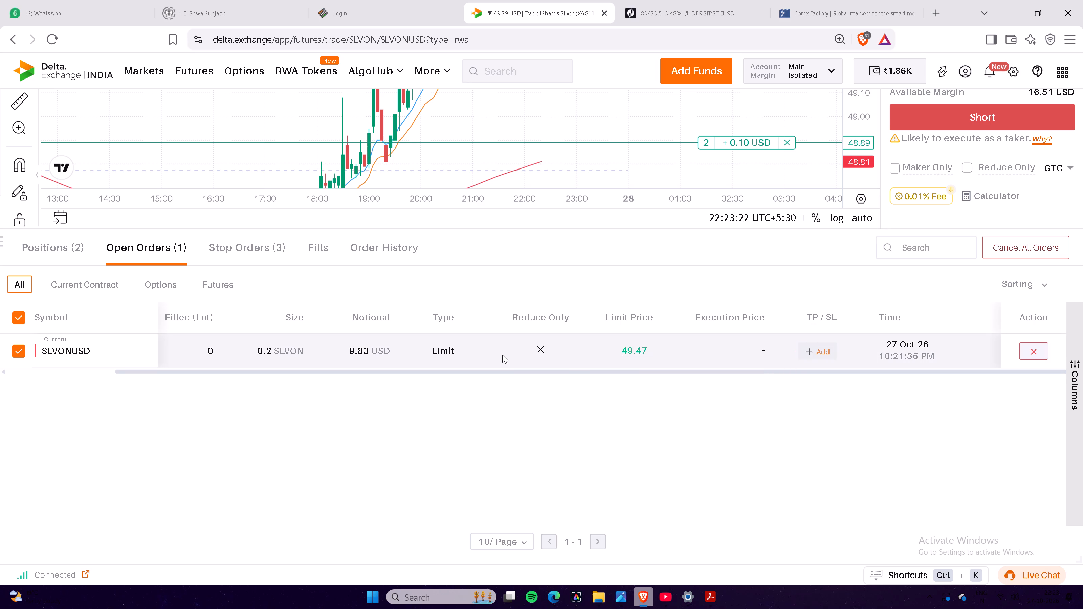
left_click(57, 245)
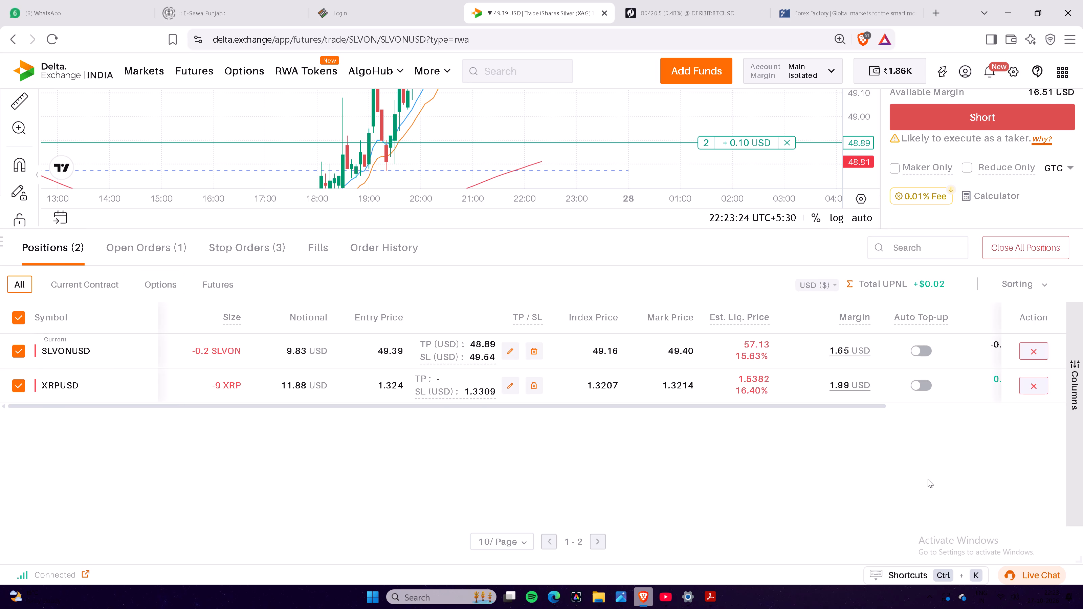
Examine the 5-minute SLVONUSD chart in full-screen mode around the pending sell order, stop loss and take profit.
scroll(949, 483, "up", 8)
left_click_drag(865, 345, 857, 321)
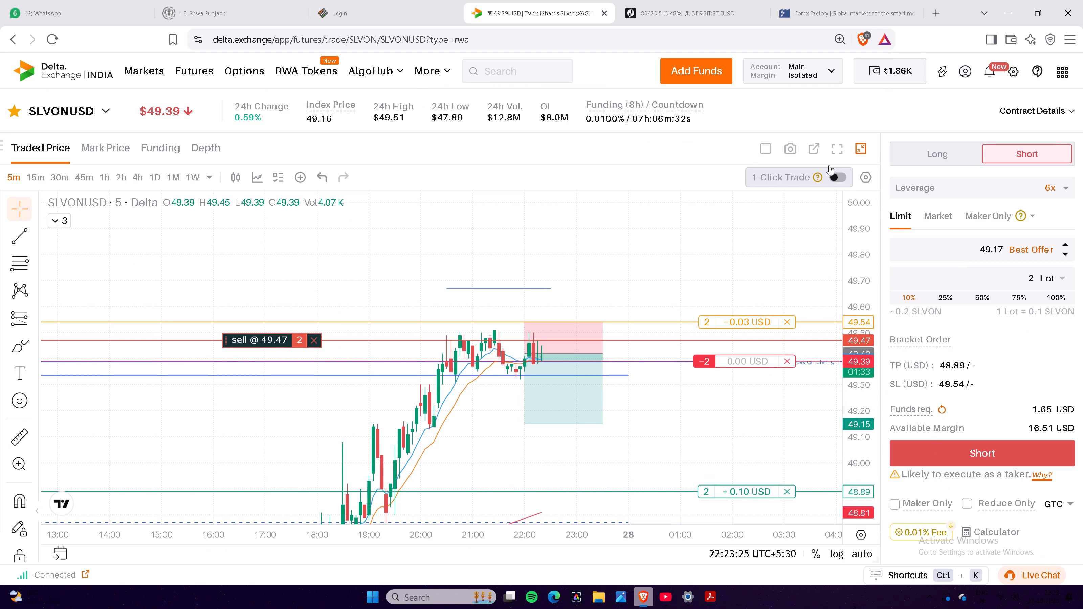
left_click(844, 150)
left_click_drag(1065, 219, 1067, 234)
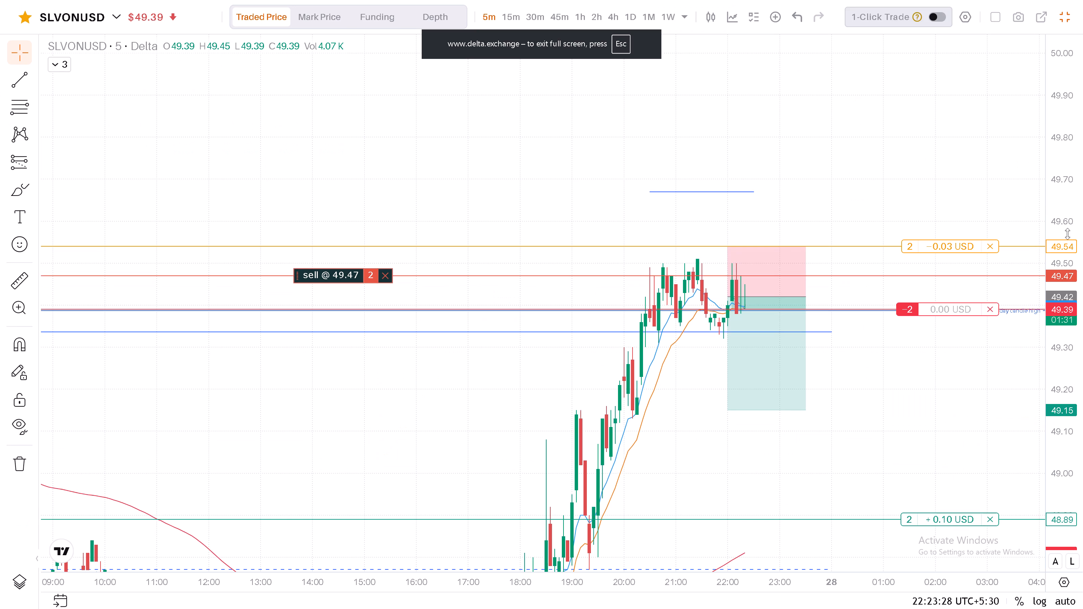
left_click_drag(1067, 234, 1055, 396)
scroll(624, 194, "up", 1)
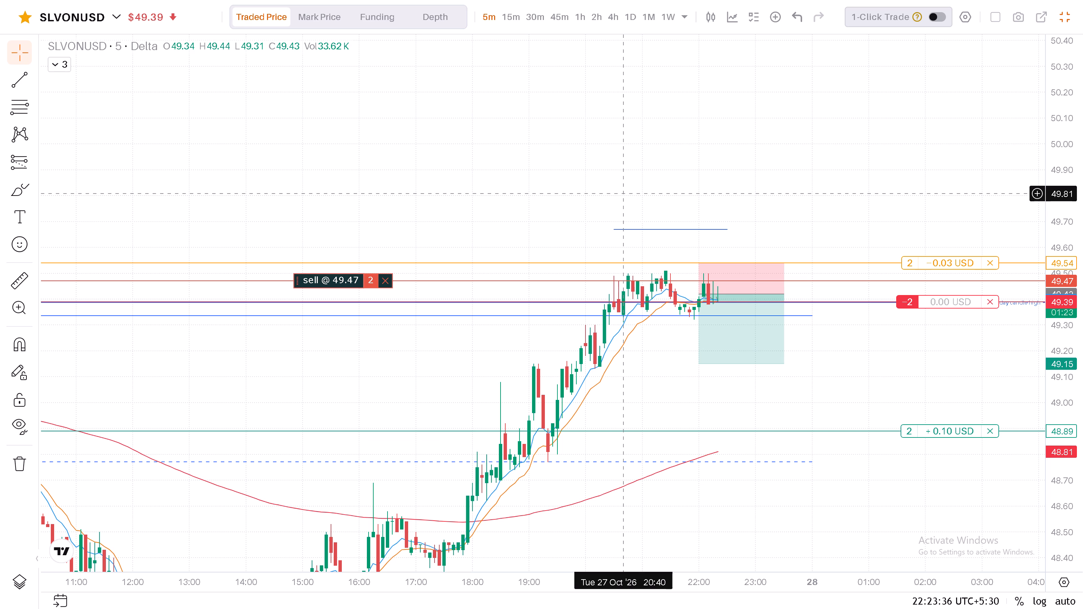
scroll(624, 194, "up", 2)
left_click_drag(786, 165, 756, 196)
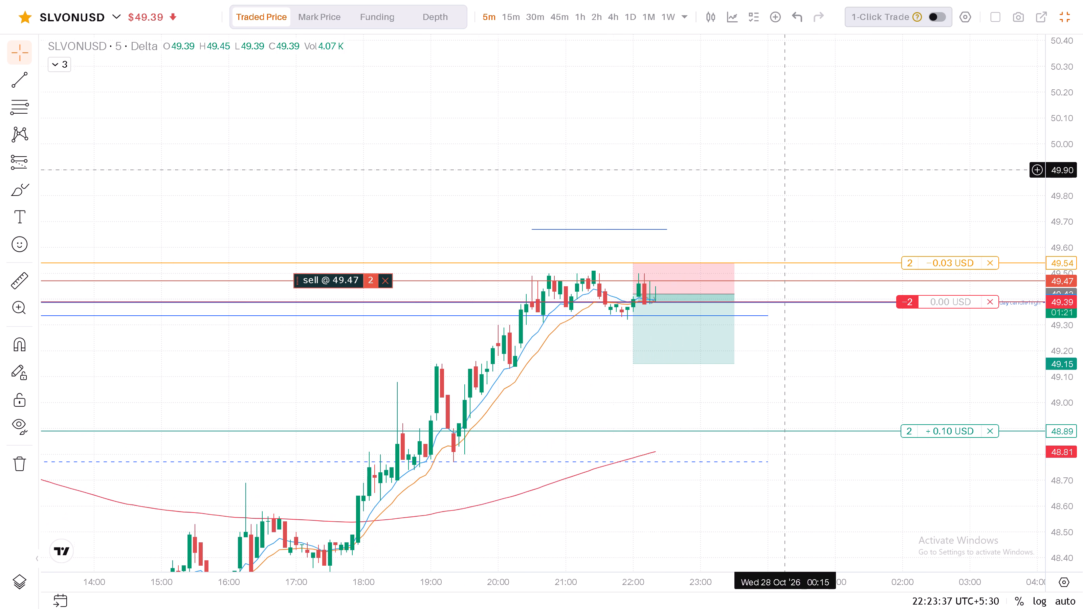
left_click_drag(756, 196, 673, 212)
left_click_drag(601, 213, 598, 194)
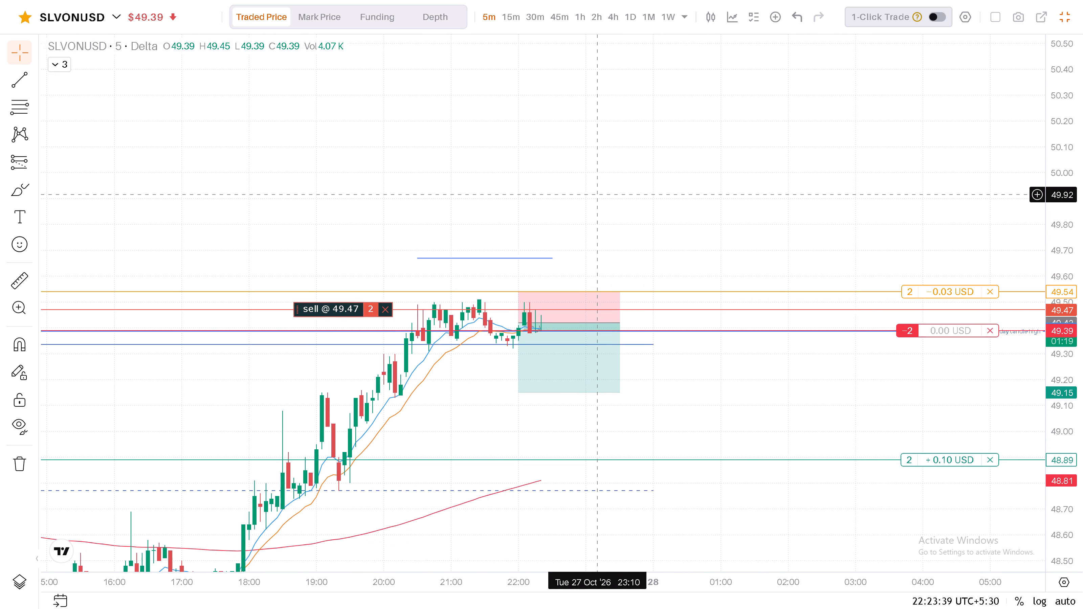
left_click_drag(598, 194, 599, 193)
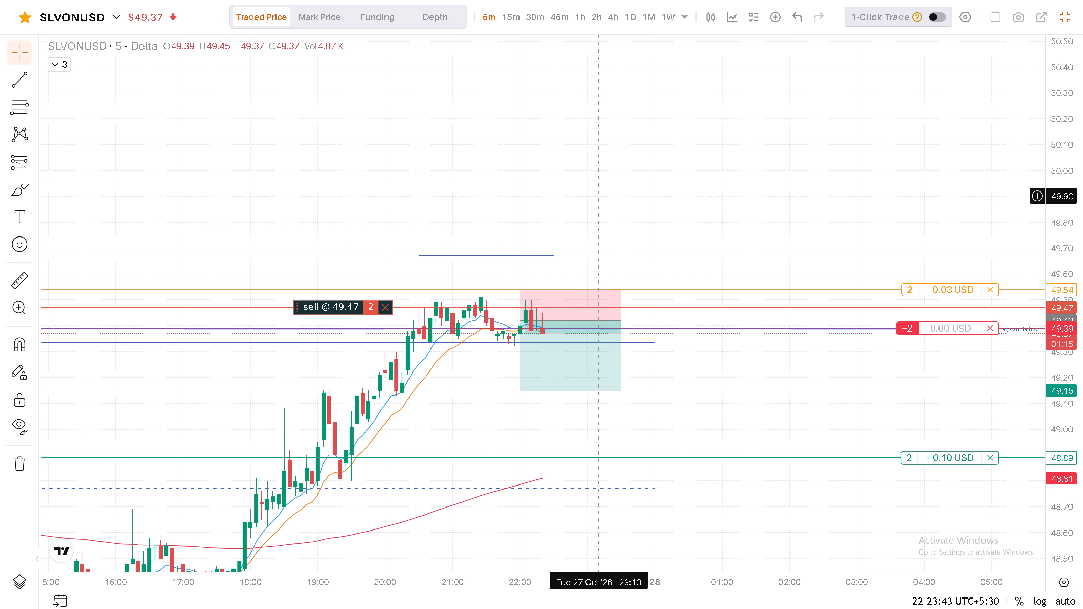
scroll(520, 193, "down", 3)
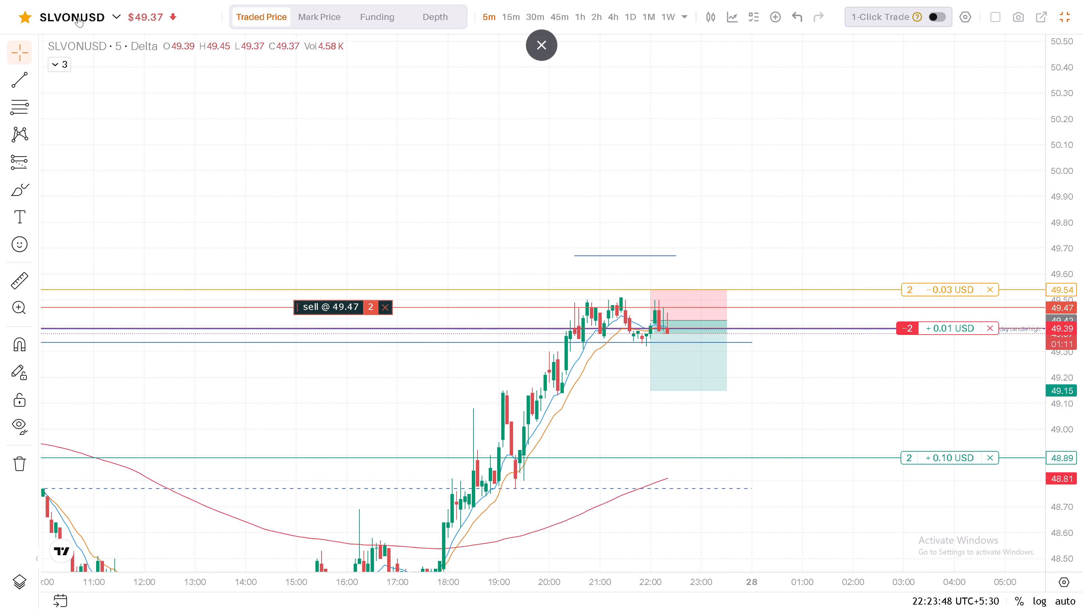
Look through the watchlist contracts and open the DOGEUSD chart.
left_click(78, 17)
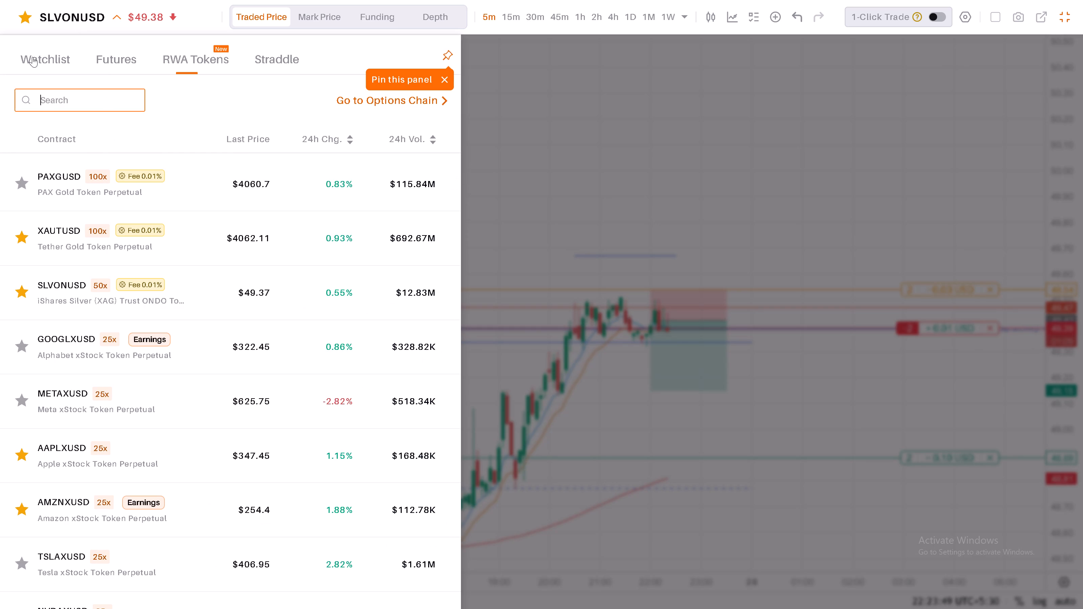
left_click(32, 57)
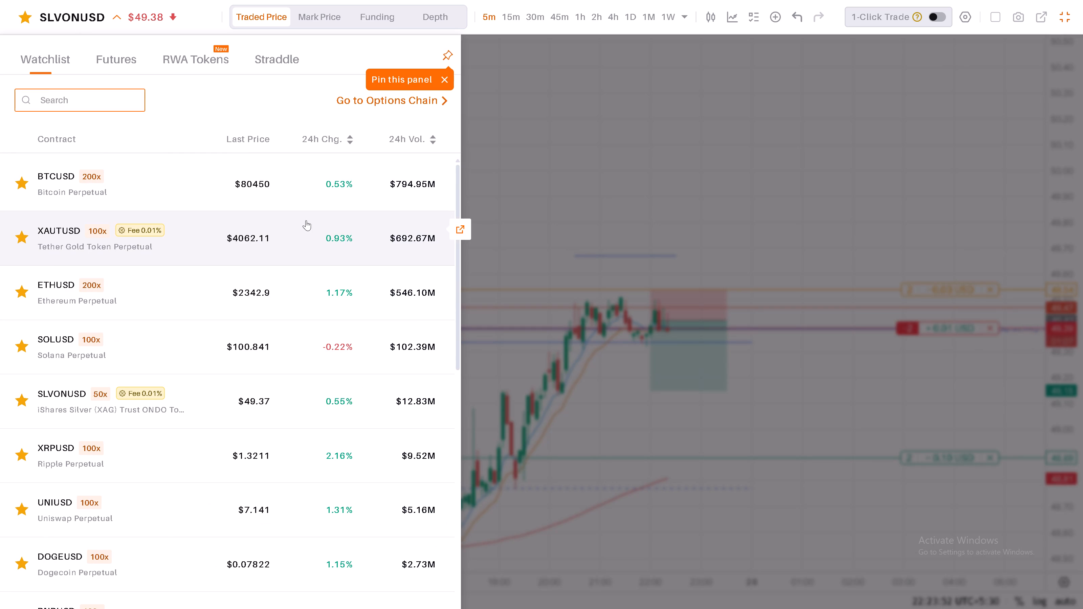
scroll(280, 299, "down", 2)
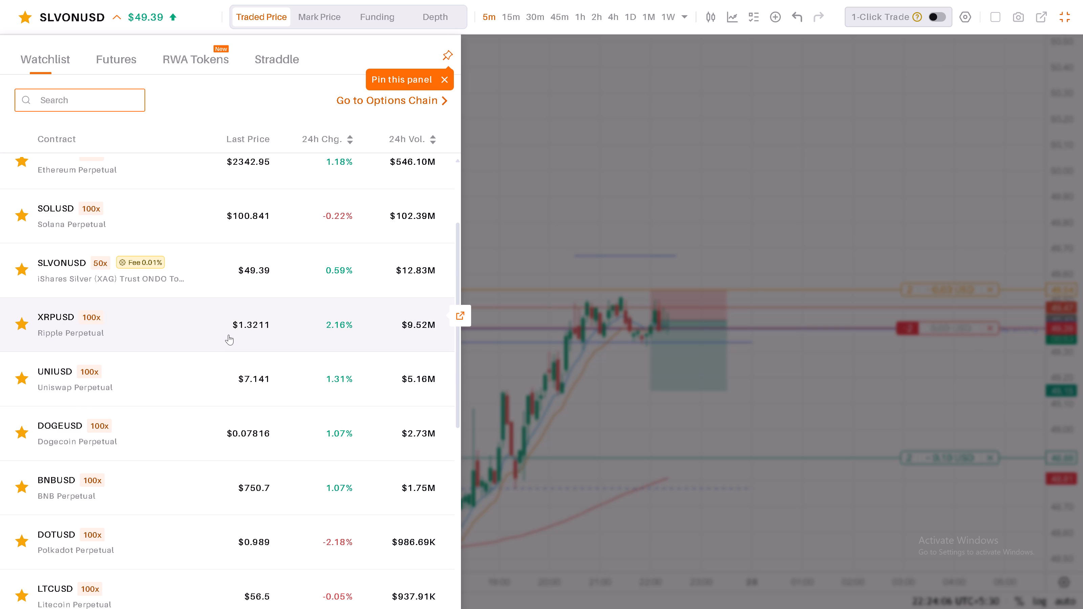
scroll(228, 335, "down", 1)
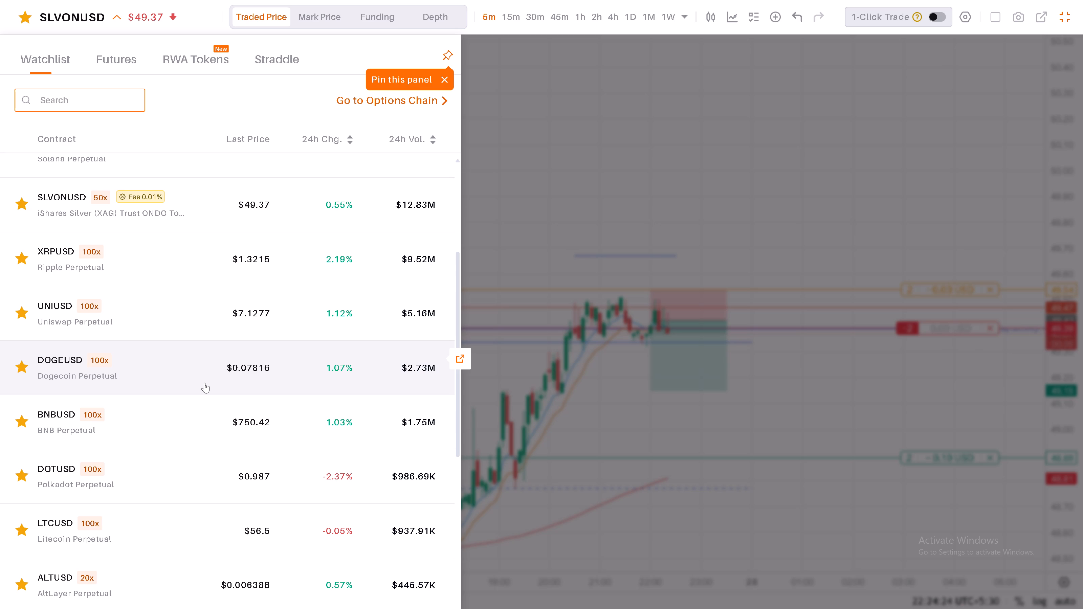
left_click(204, 383)
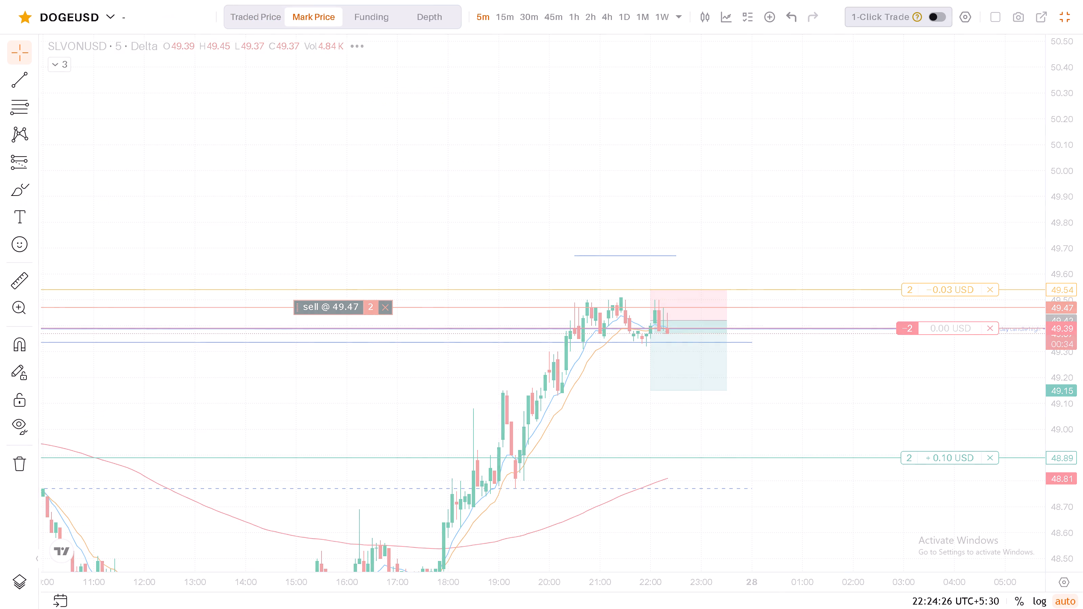
Examine DOGEUSD's 5-minute price action around the previous day high and the order blocks, including earlier sessions.
left_click_drag(1064, 185, 1054, 437)
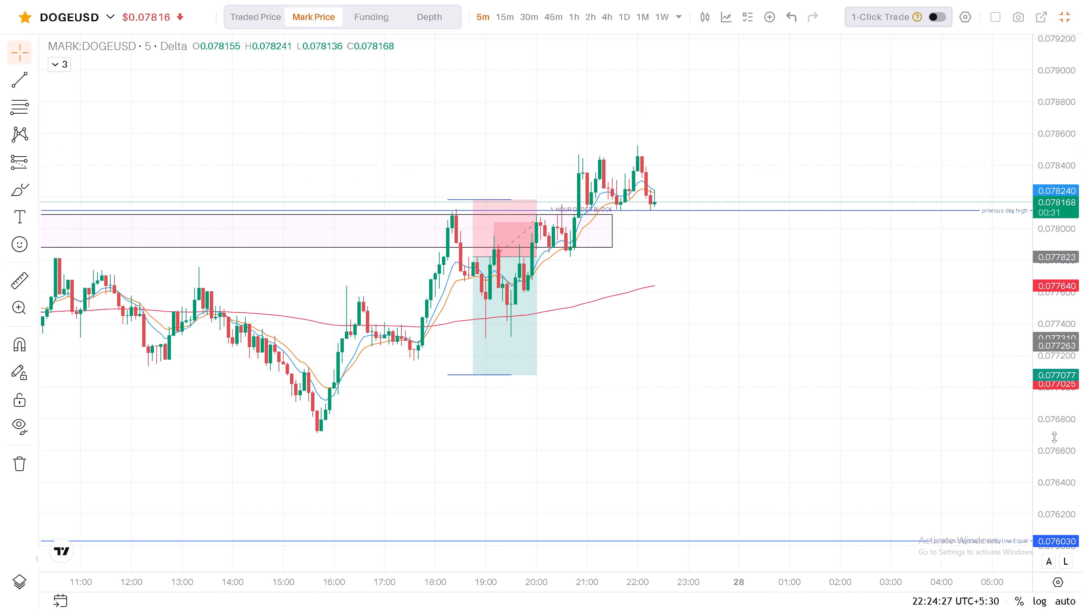
left_click_drag(1054, 437, 1046, 453)
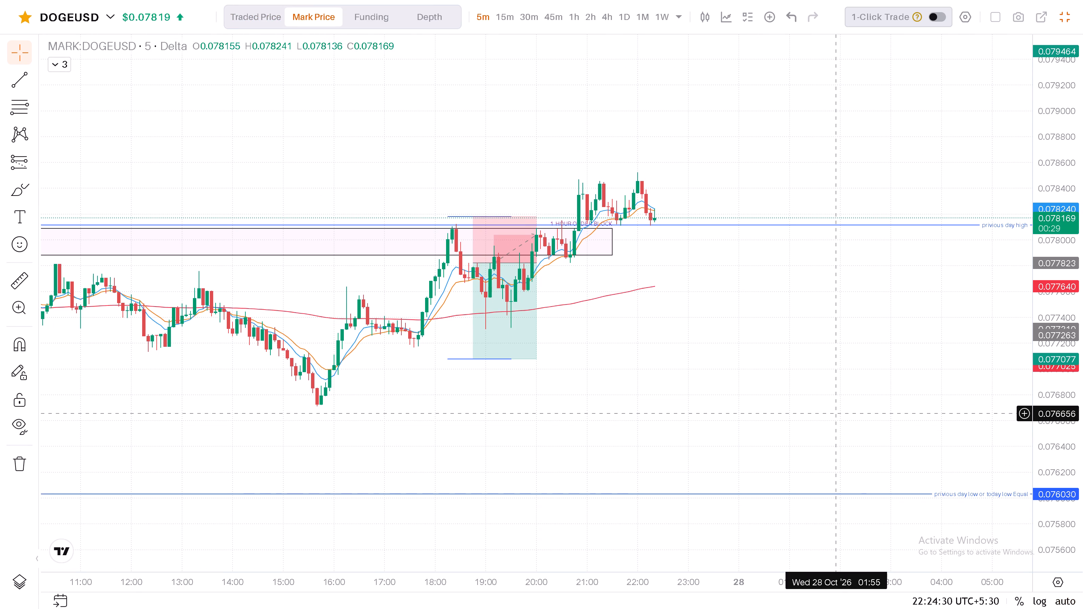
scroll(838, 413, "down", 10)
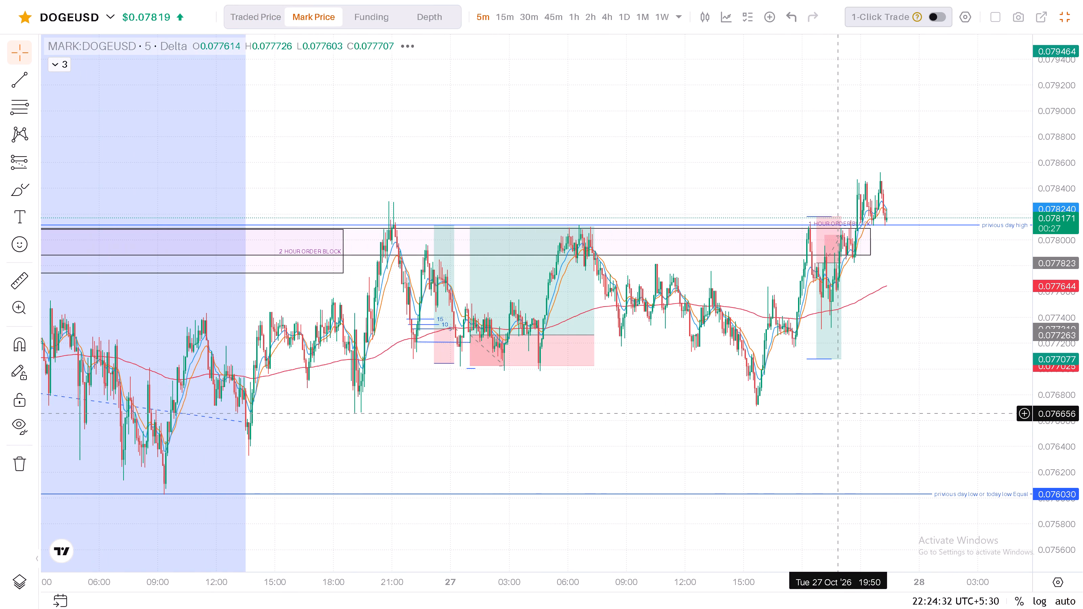
scroll(838, 413, "down", 5)
scroll(838, 413, "up", 9)
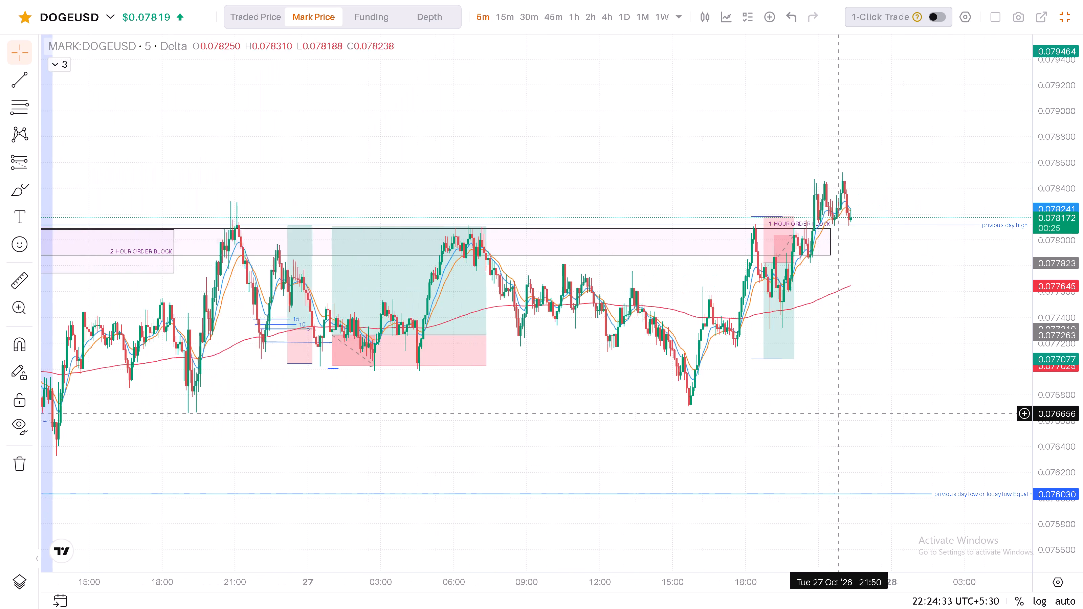
scroll(838, 413, "up", 7)
left_click_drag(809, 375, 769, 403)
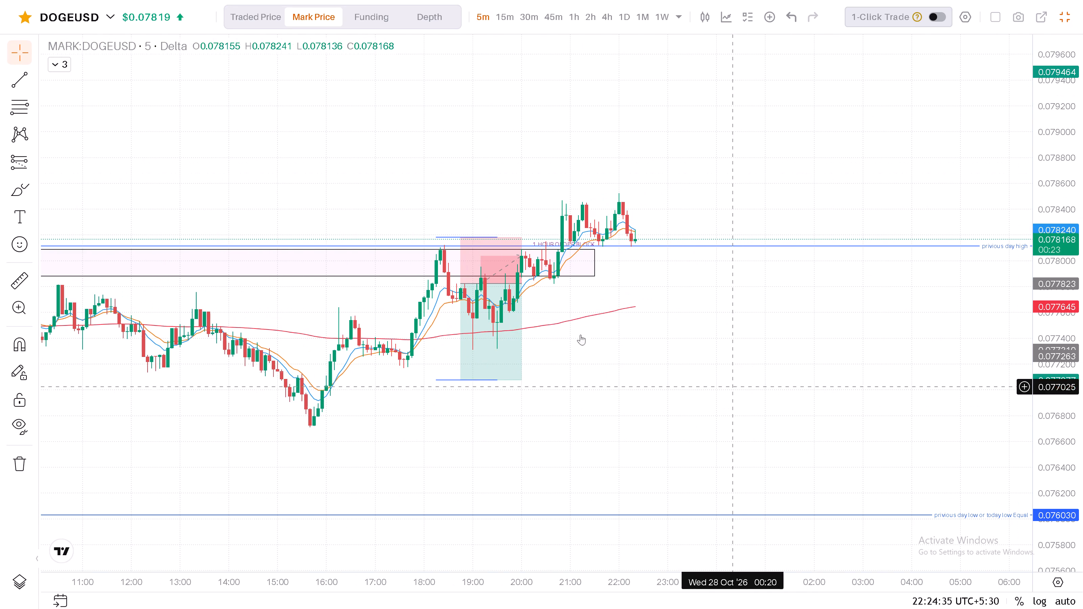
Open the BNBUSD chart from the watchlist and examine its 5-minute price action between the one-week candle high and low.
left_click(88, 17)
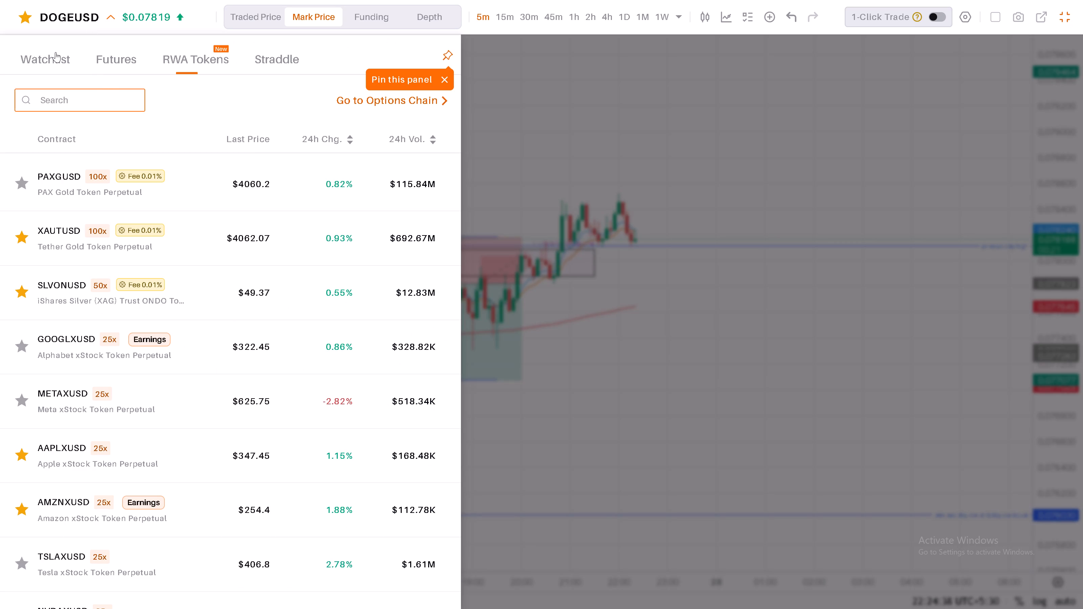
left_click(56, 52)
scroll(211, 332, "down", 2)
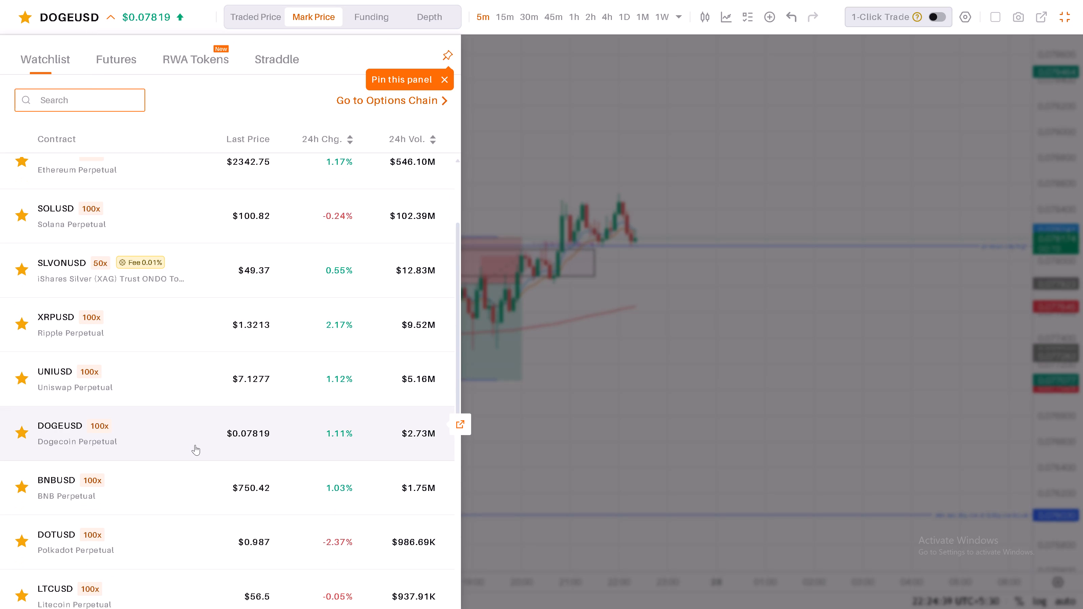
left_click(188, 495)
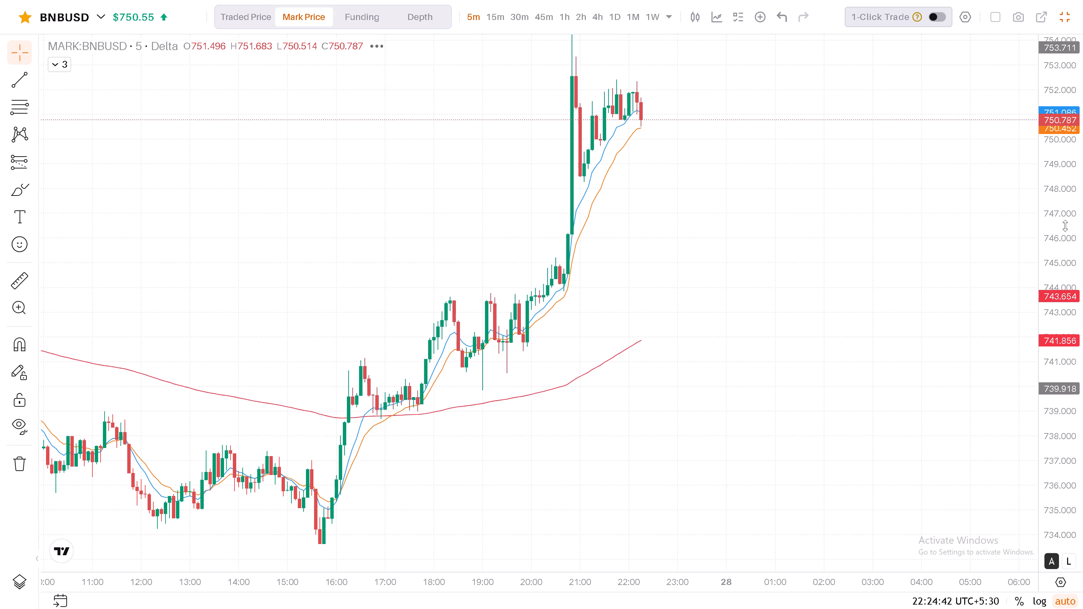
left_click_drag(1071, 196, 1049, 431)
scroll(848, 323, "down", 3)
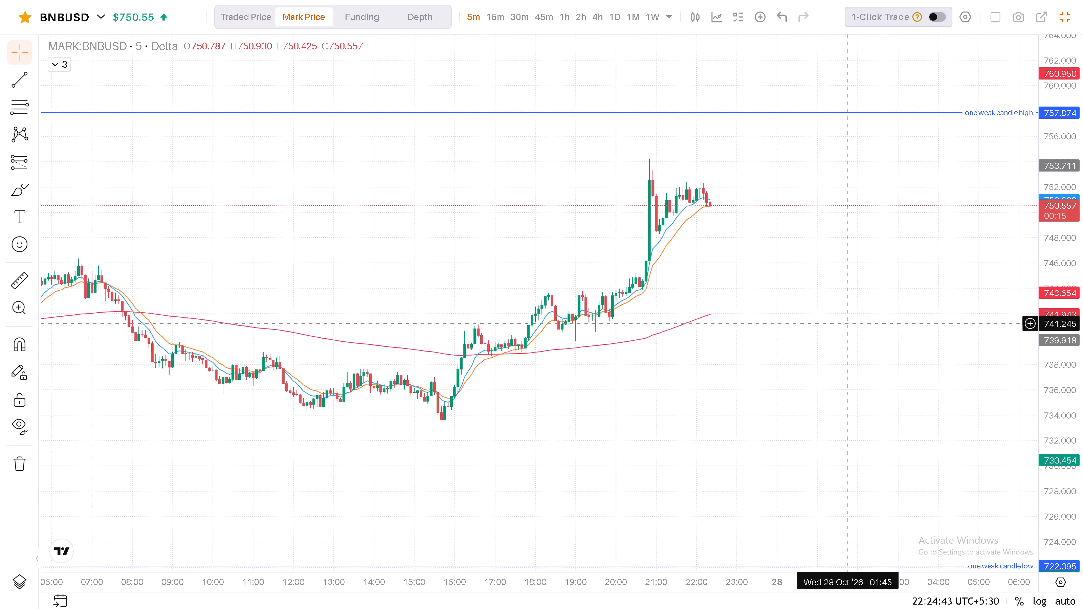
scroll(848, 323, "down", 15)
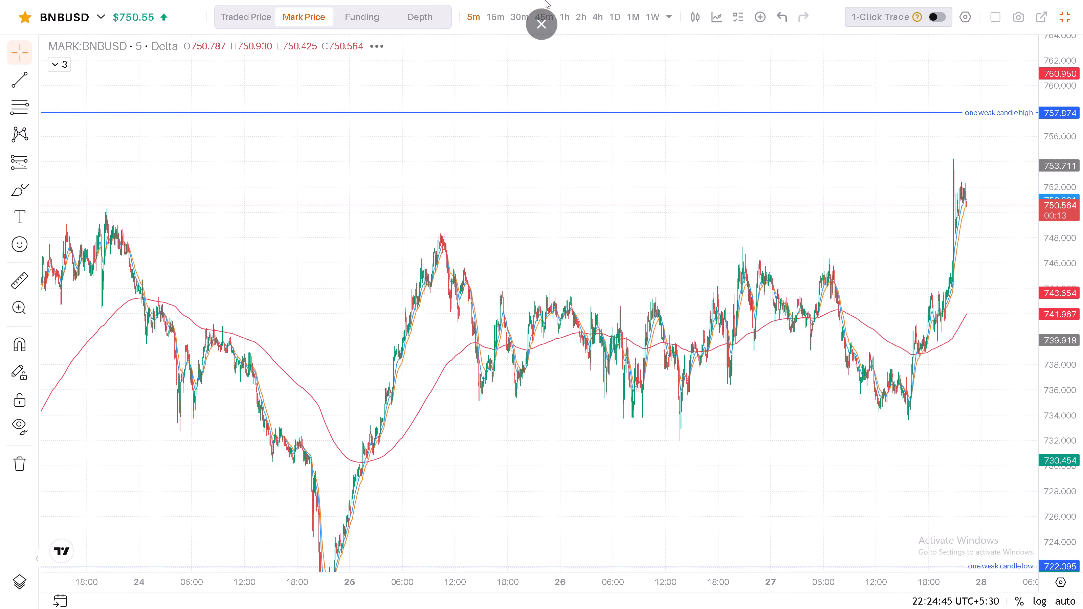
Set the BNBUSD chart to the 1-hour timeframe and examine October's price action against the weekly and monthly levels.
left_click(566, 22)
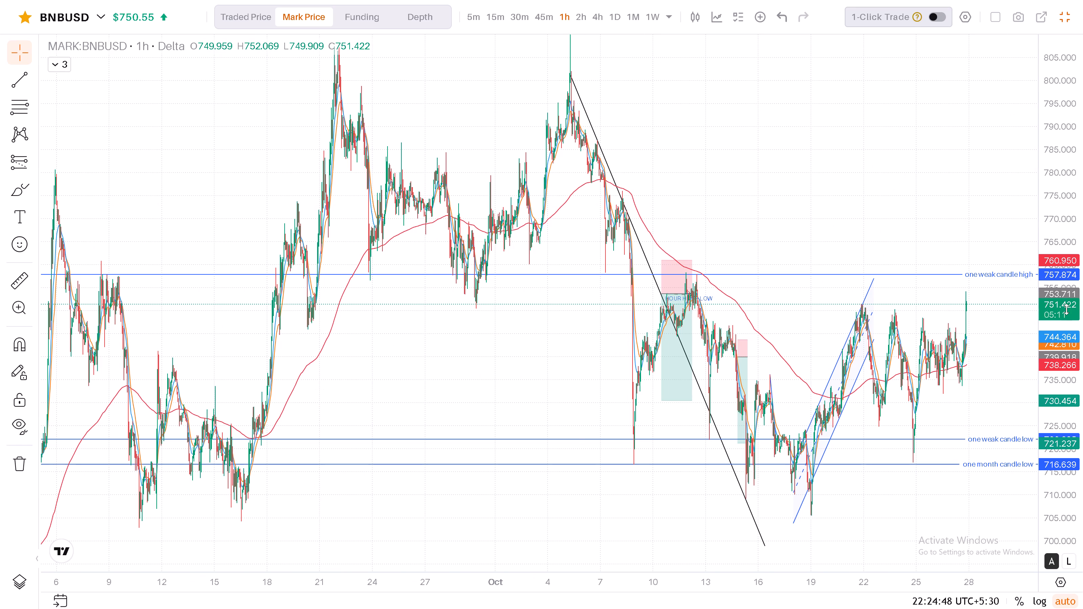
left_click_drag(1066, 309, 1053, 453)
scroll(636, 123, "up", 6)
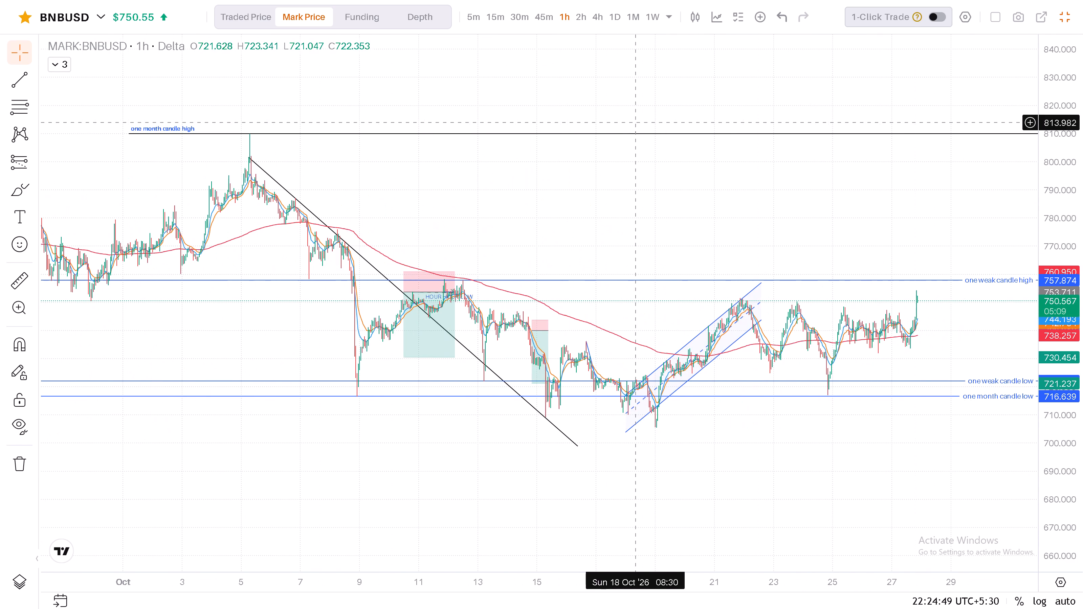
scroll(727, 163, "up", 4)
left_click_drag(720, 175, 710, 179)
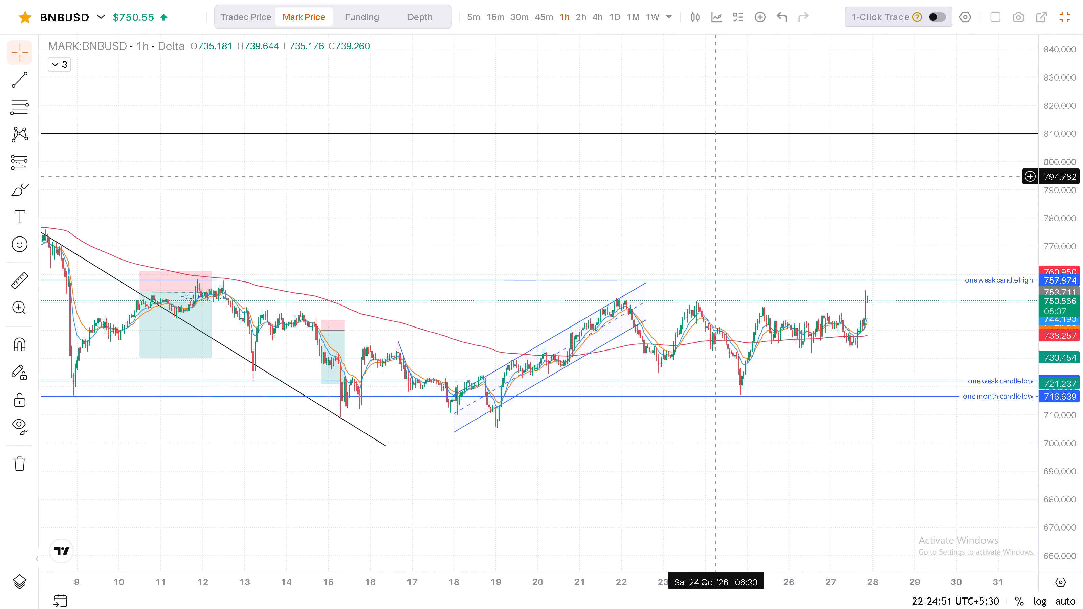
left_click_drag(710, 179, 710, 162)
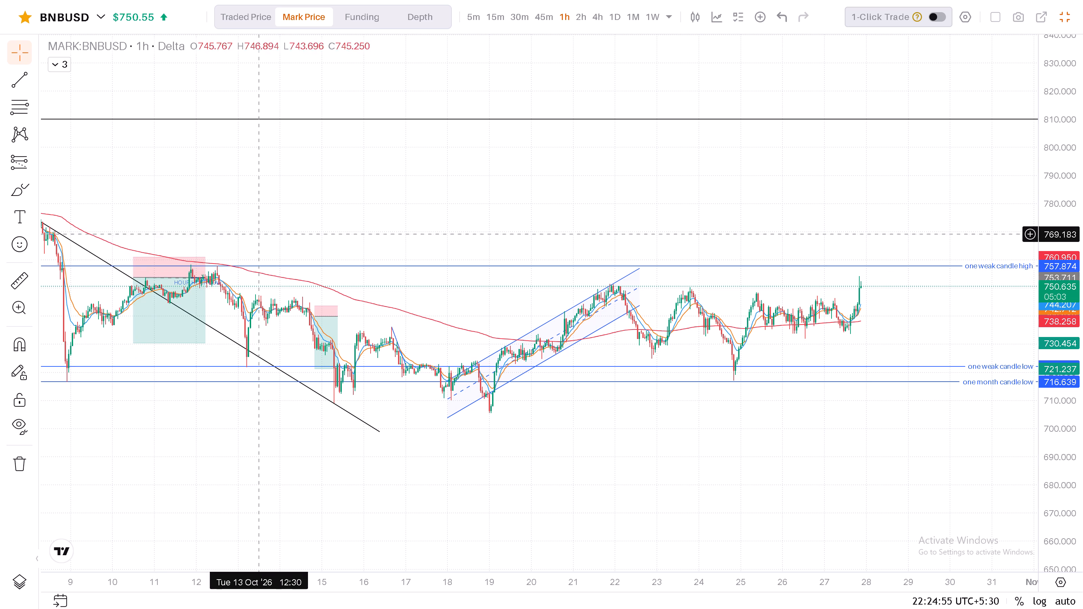
left_click_drag(263, 232, 396, 214)
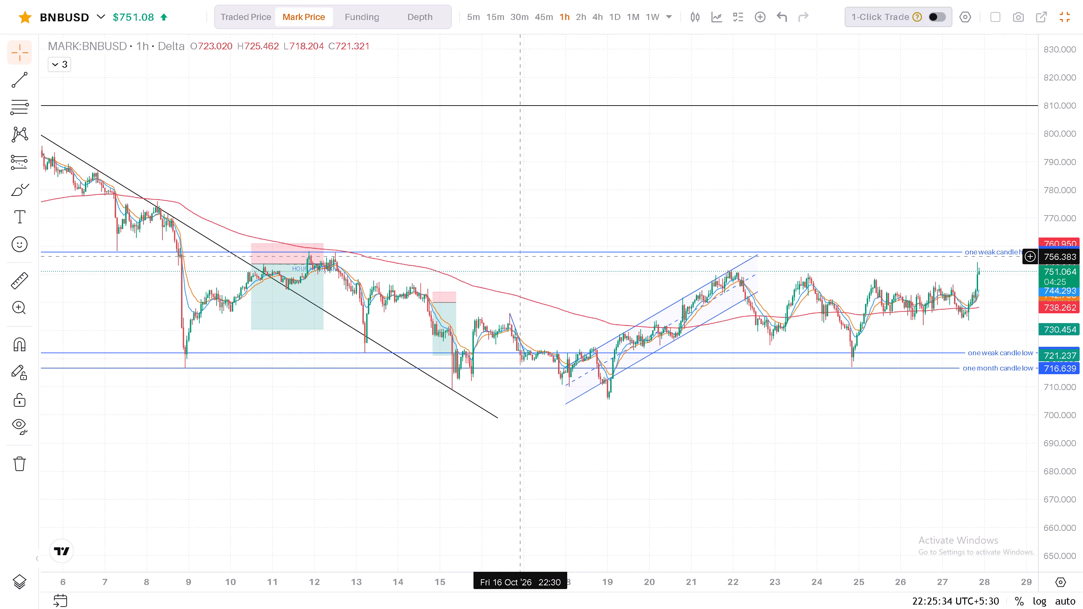
scroll(521, 257, "up", 4)
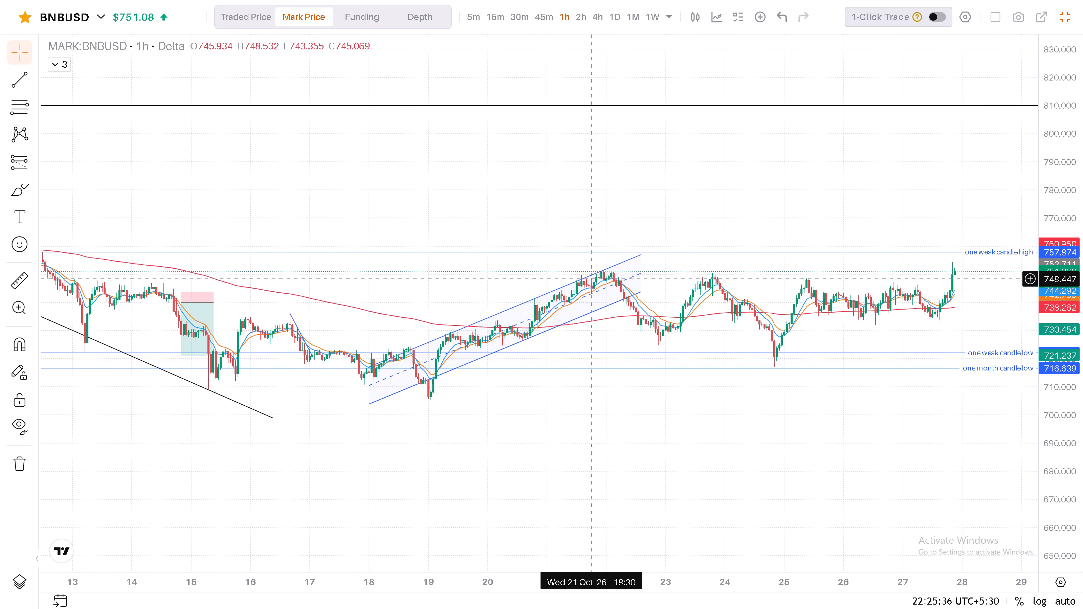
left_click_drag(1068, 313, 1042, 159)
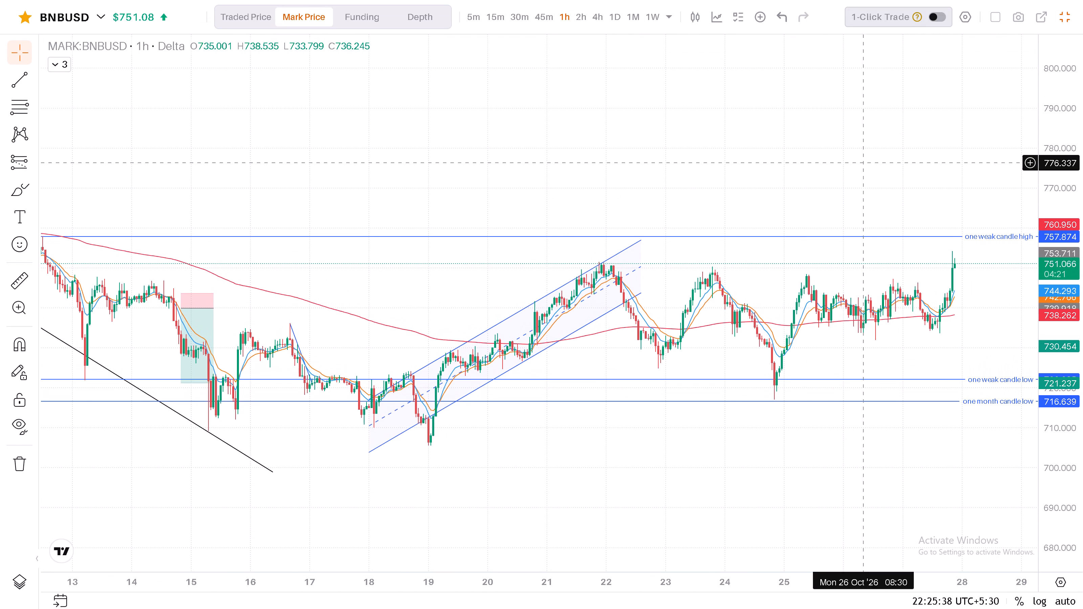
scroll(804, 162, "up", 3)
left_click_drag(803, 164, 890, 134)
Delete the rising parallel channel spanning 18 to 22 October on the 1-hour BNBUSD chart.
left_click(576, 226)
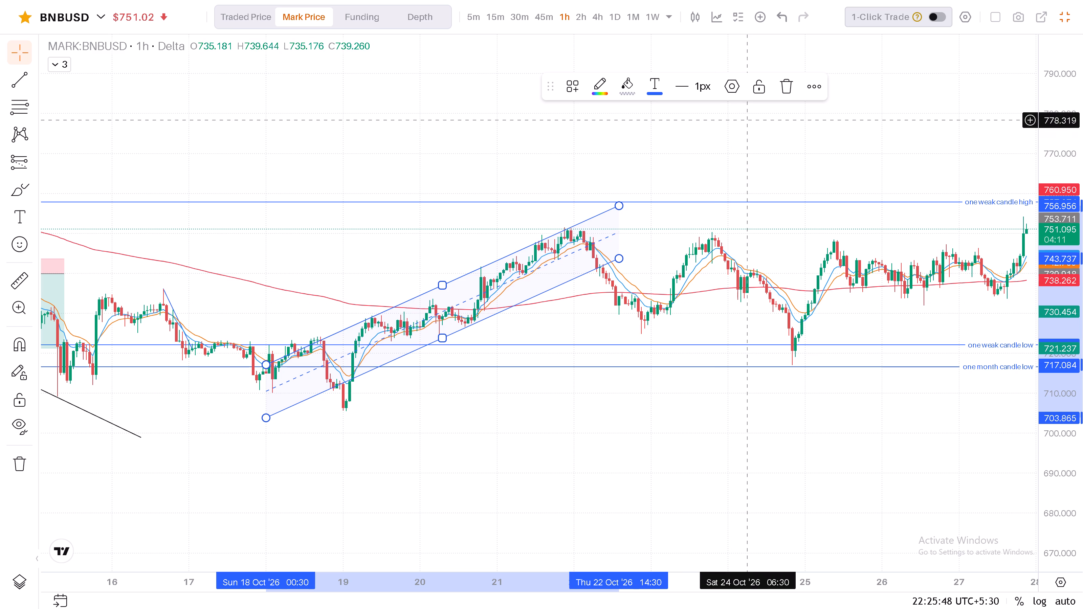
double_click(783, 89)
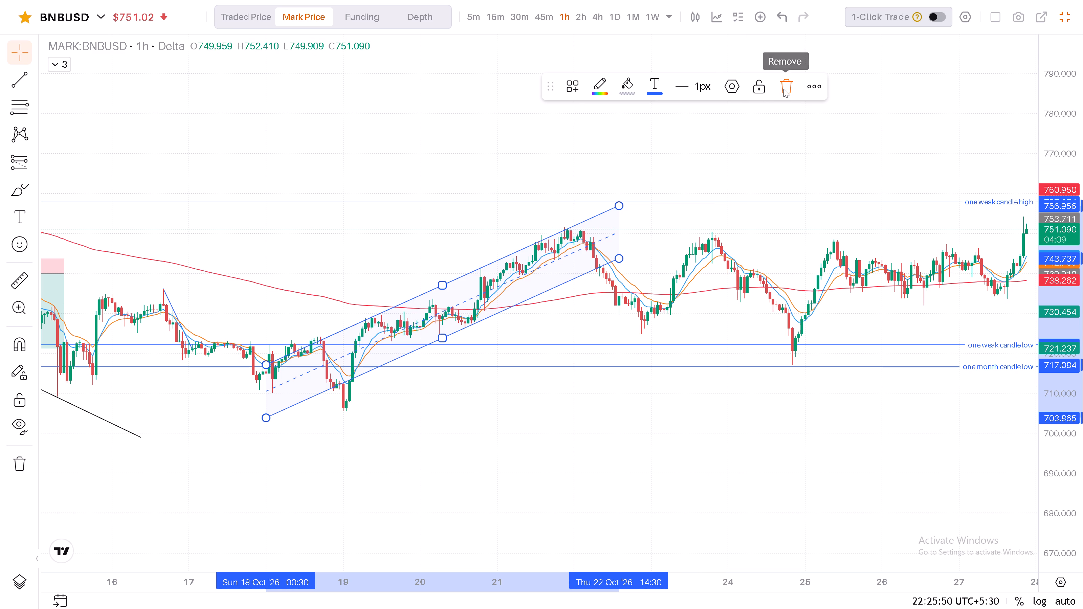
Draw a falling trend line on the 1-hour BNBUSD chart from the 21 October high near 751.3 to about 744.3 on 29 October.
left_click_drag(770, 138, 546, 161)
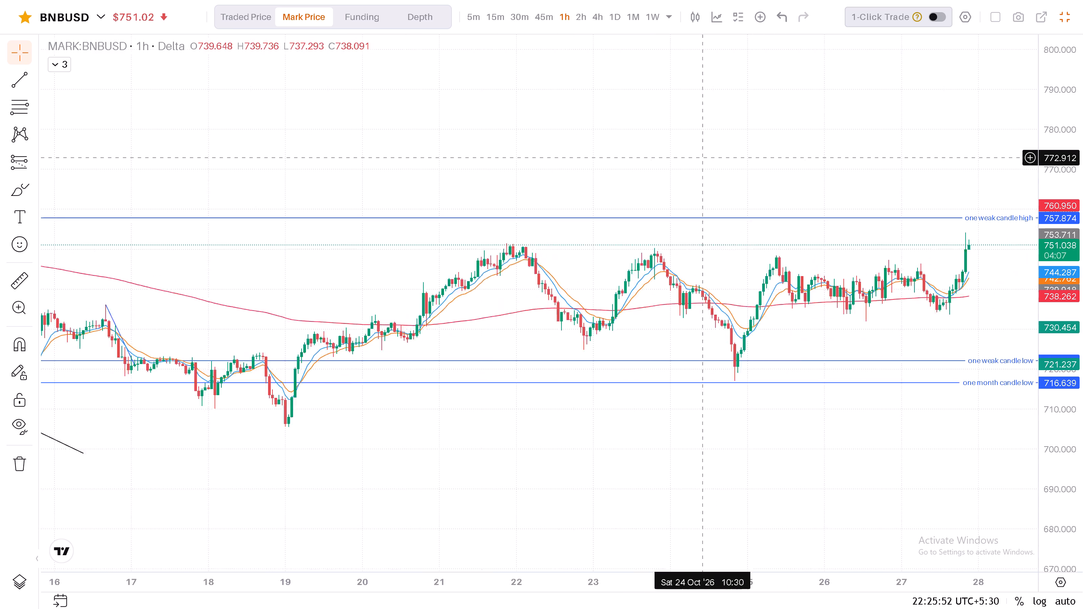
left_click_drag(546, 161, 399, 149)
left_click_drag(404, 147, 500, 119)
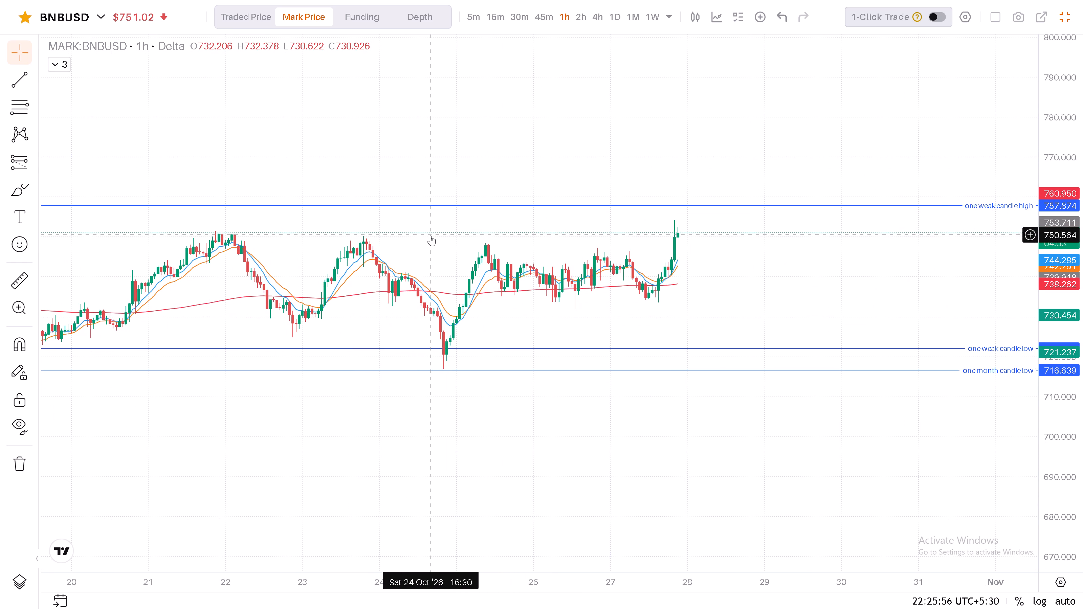
scroll(430, 235, "down", 4)
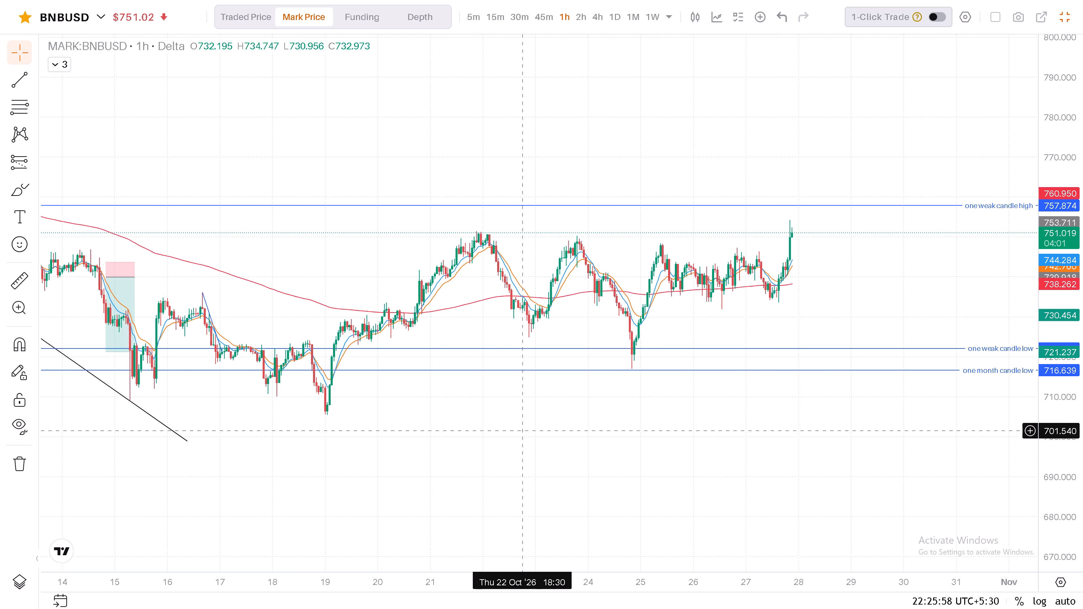
scroll(697, 481, "down", 4)
scroll(697, 481, "up", 3)
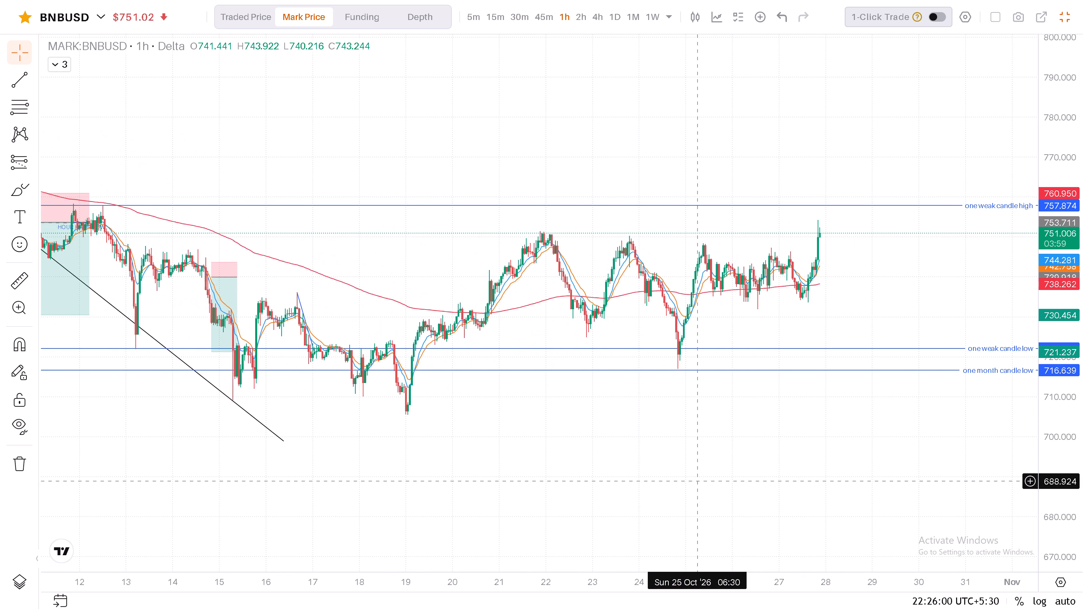
scroll(698, 481, "up", 3)
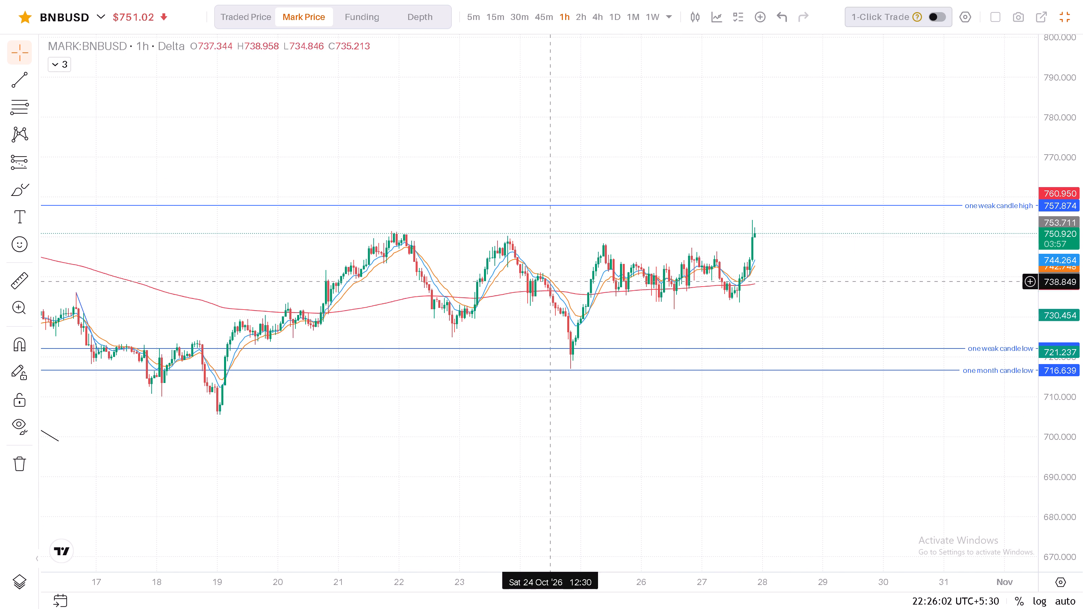
left_click(25, 80)
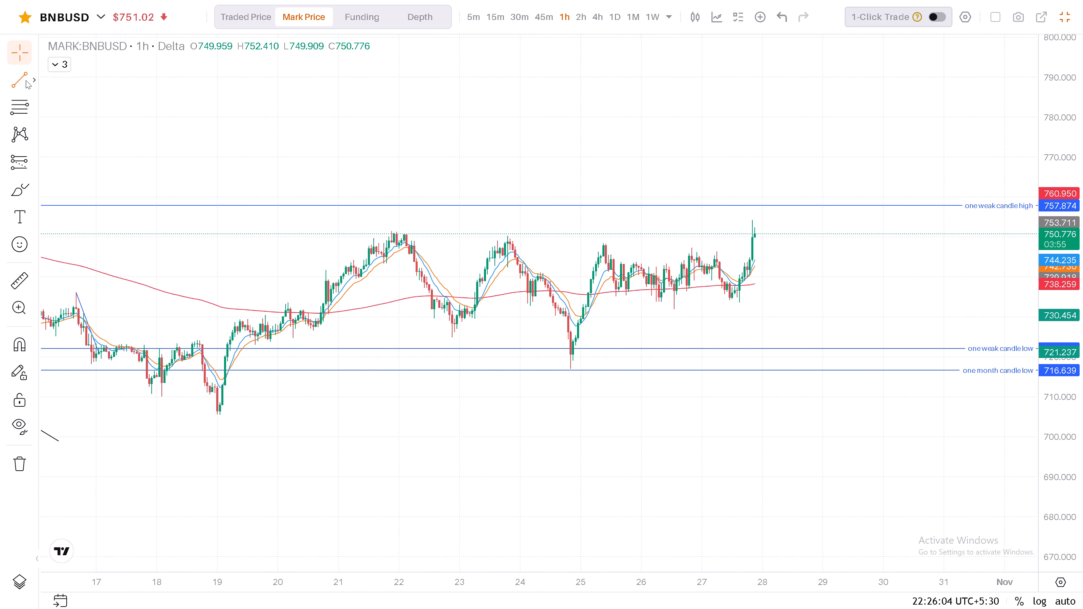
left_click(391, 232)
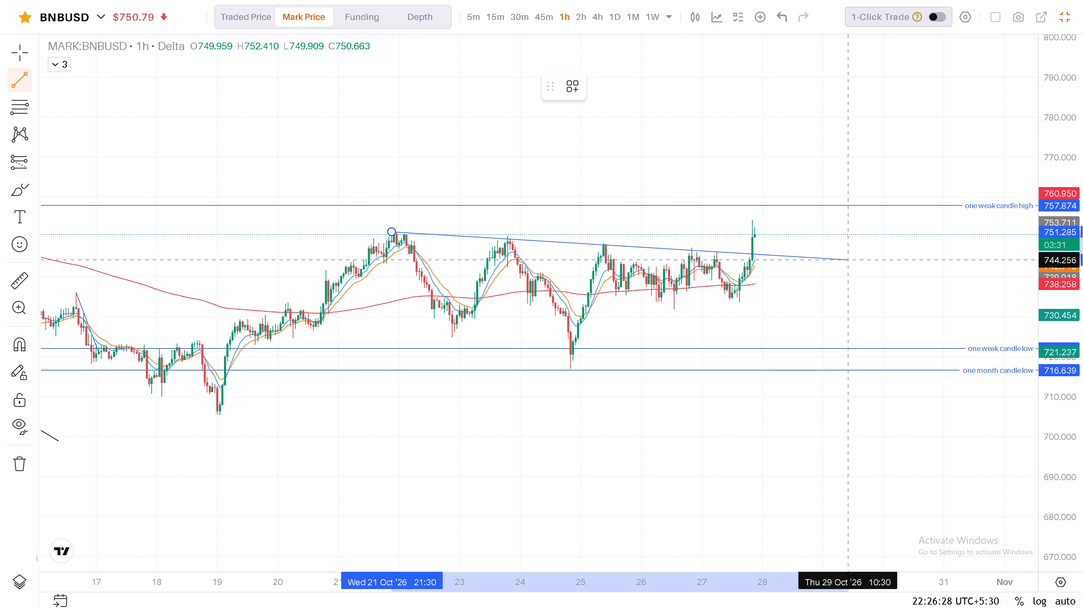
left_click(849, 261)
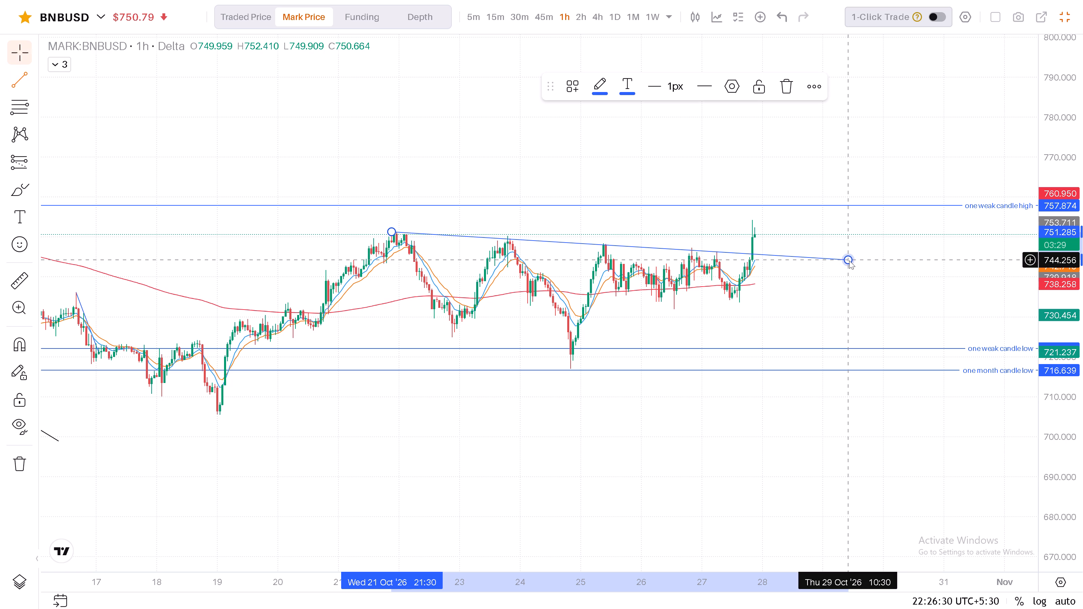
left_click(849, 233)
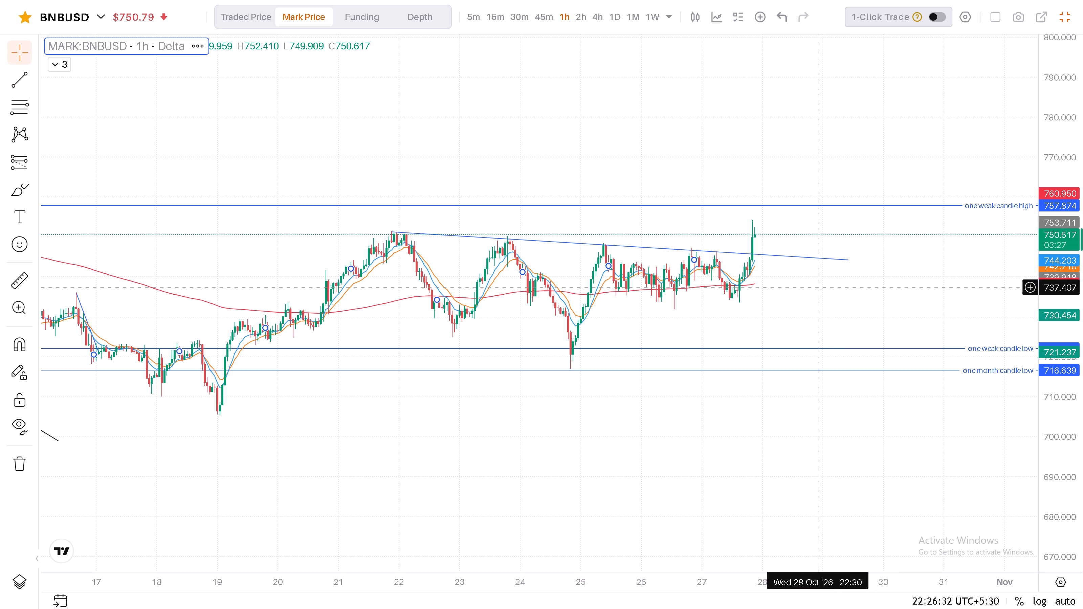
left_click(817, 288)
Leave the full-screen chart and review the open SLVONUSD and XRPUSD positions, including their unrealised profit and loss.
scroll(816, 290, "down", 2)
scroll(816, 291, "up", 2)
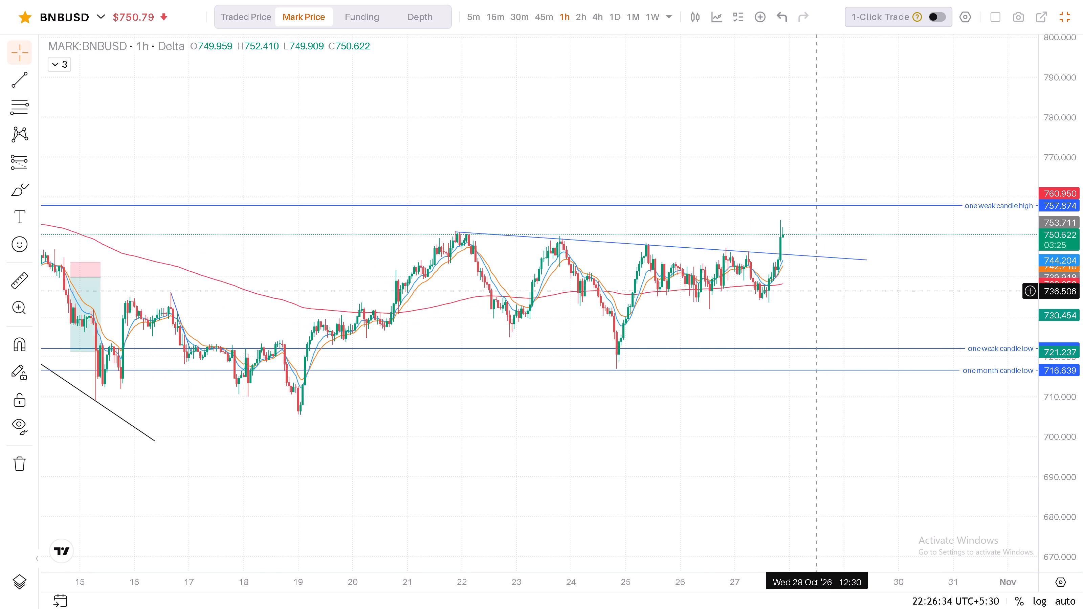
scroll(816, 291, "up", 1)
left_click(1063, 14)
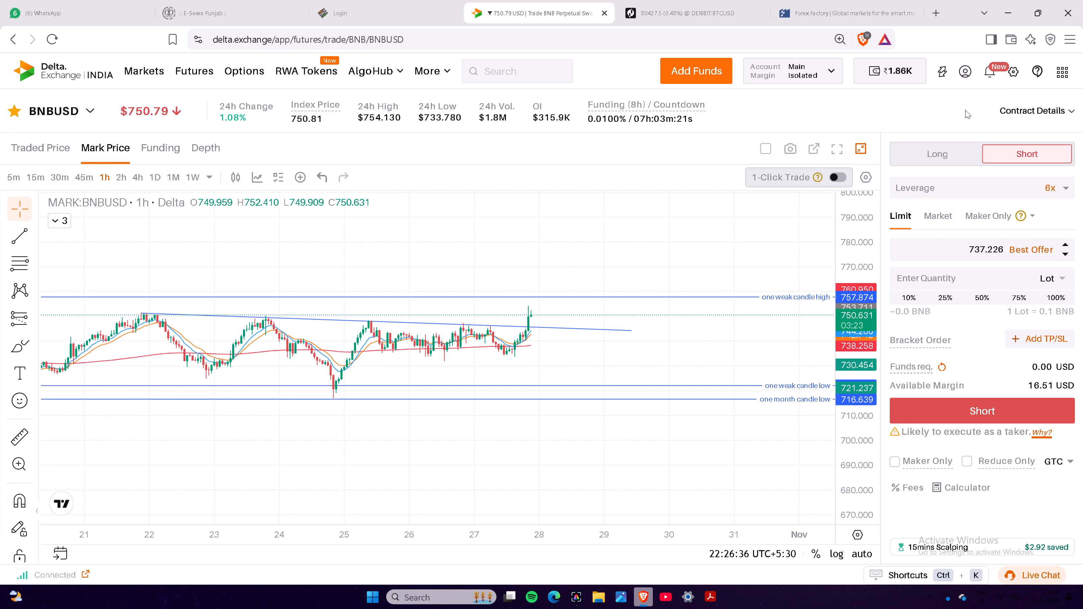
scroll(963, 112, "down", 5)
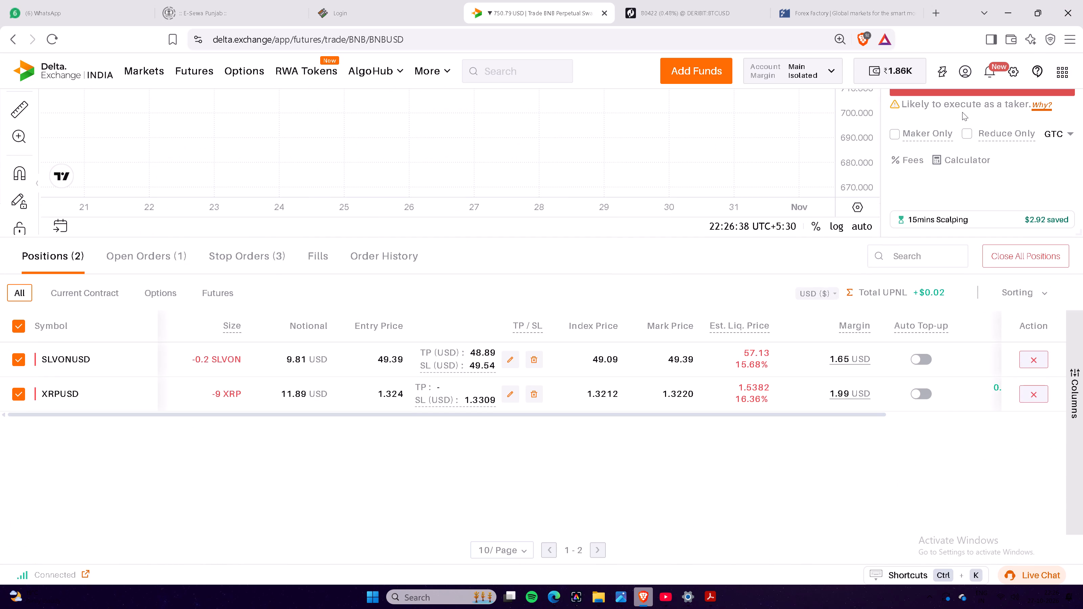
left_click_drag(643, 417, 860, 409)
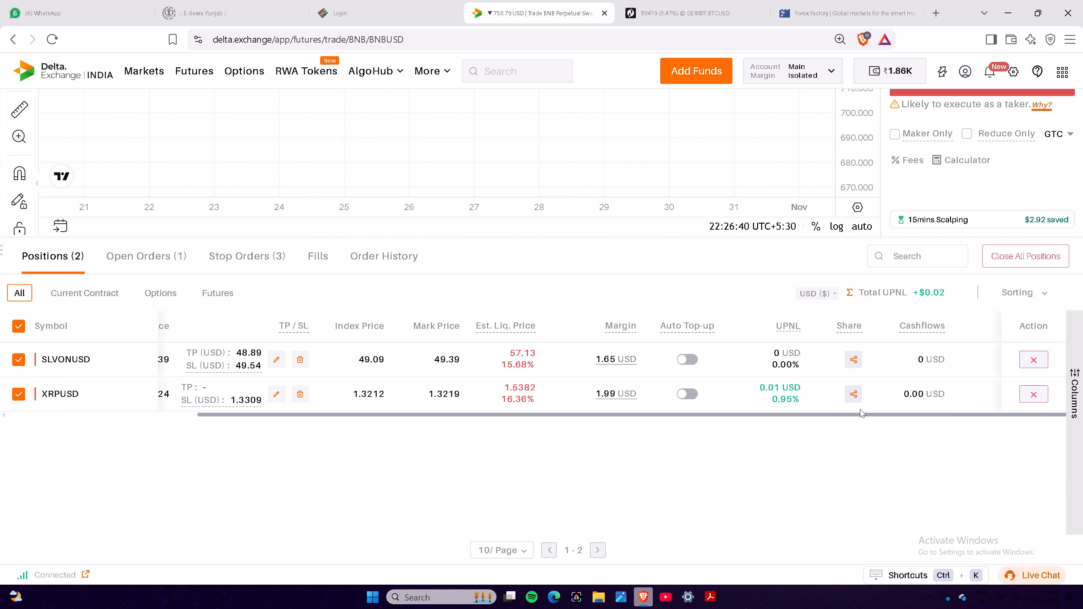
left_click_drag(860, 409, 887, 413)
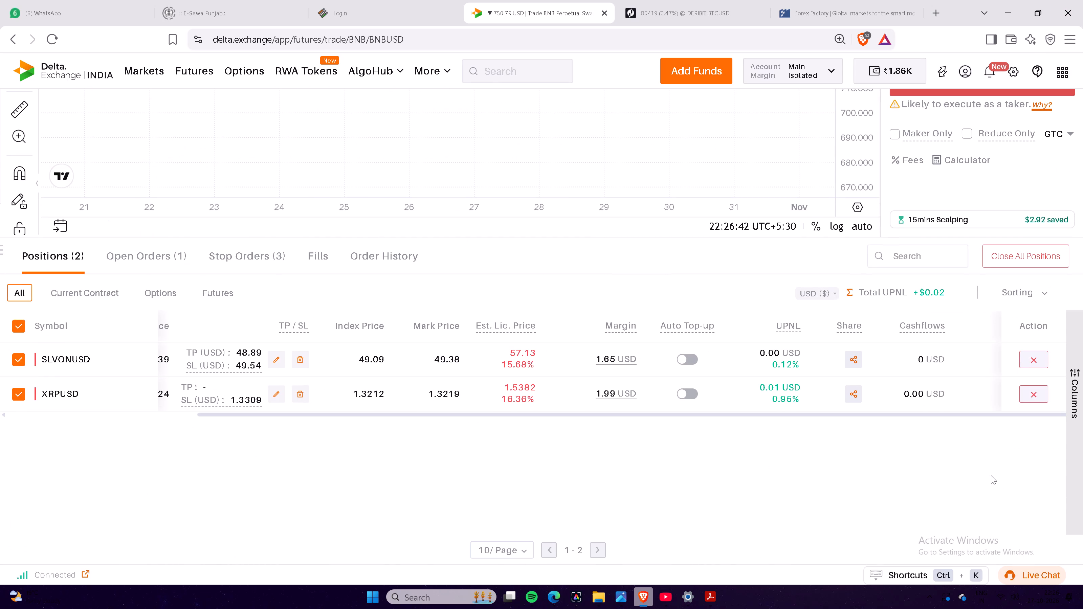
scroll(991, 475, "up", 5)
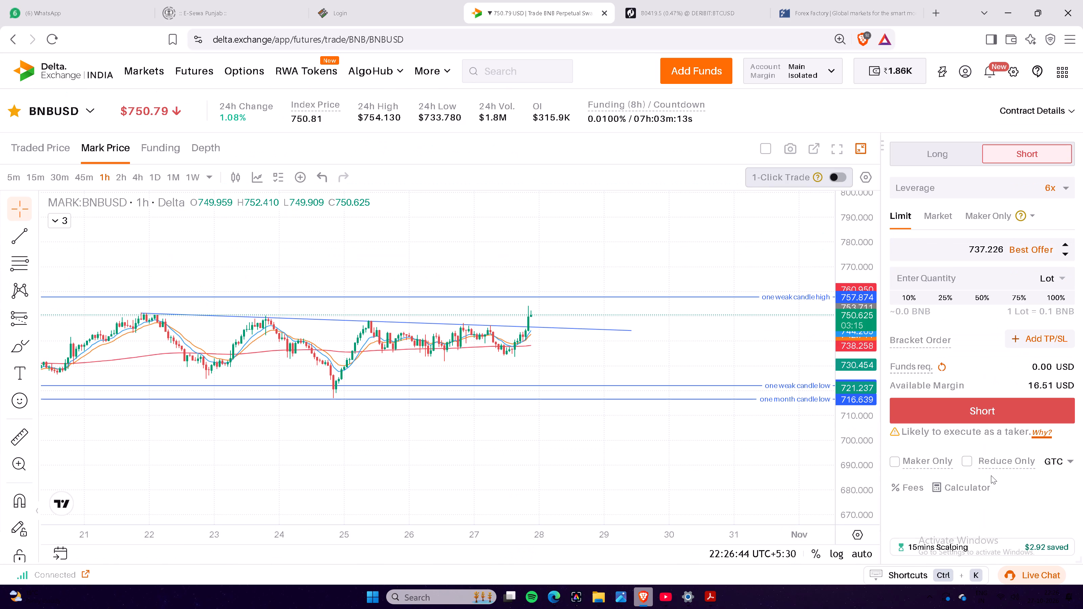
scroll(991, 475, "up", 3)
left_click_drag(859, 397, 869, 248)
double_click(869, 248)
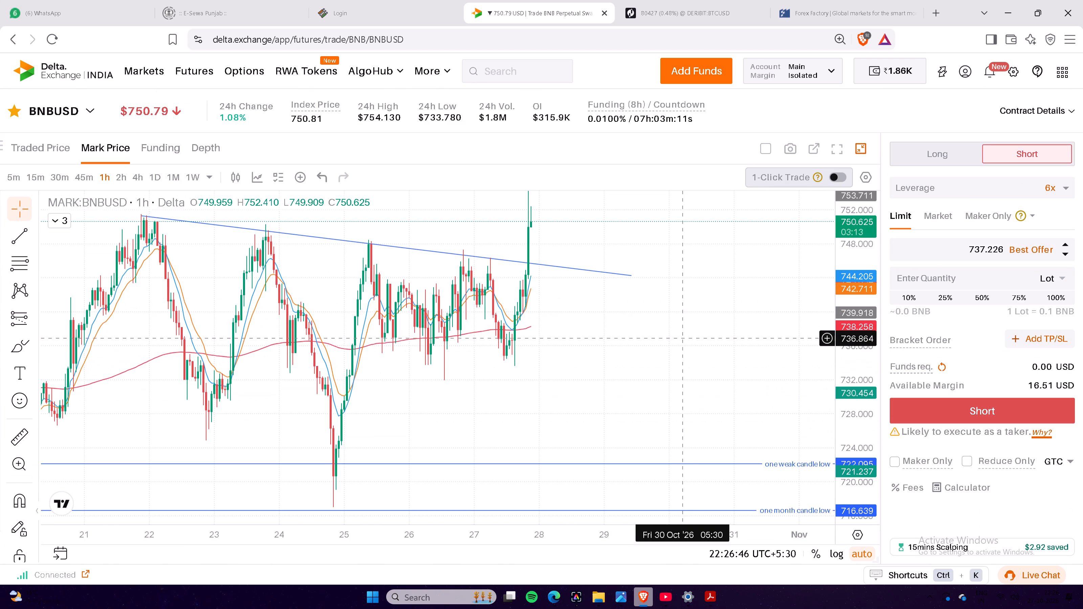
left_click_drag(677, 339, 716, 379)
Open the DOTUSD contract's chart from the watchlist.
left_click(48, 107)
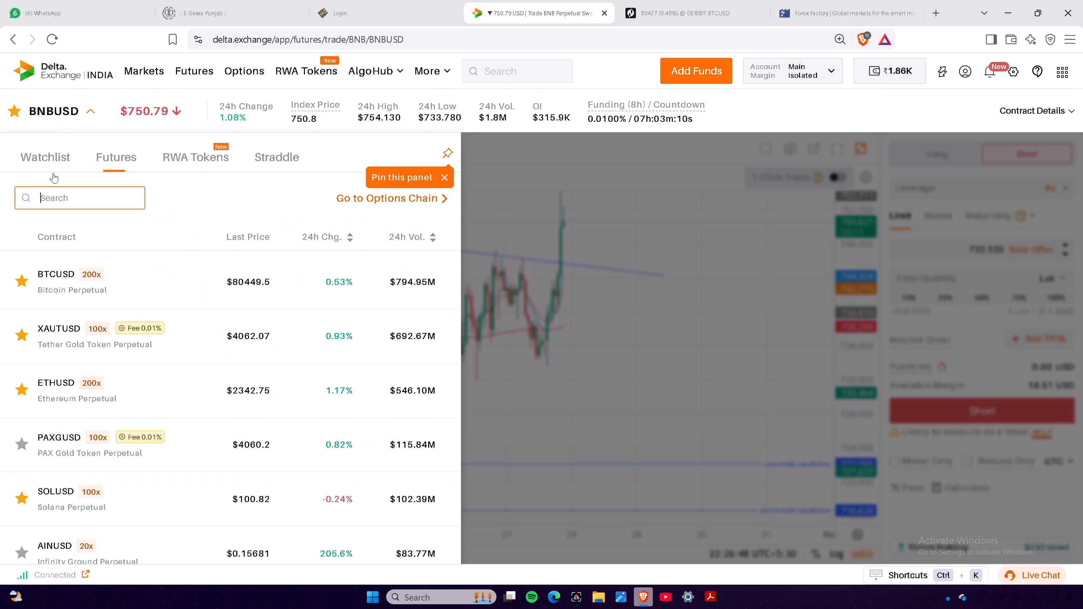
left_click(39, 157)
scroll(180, 380, "down", 2)
scroll(154, 424, "down", 1)
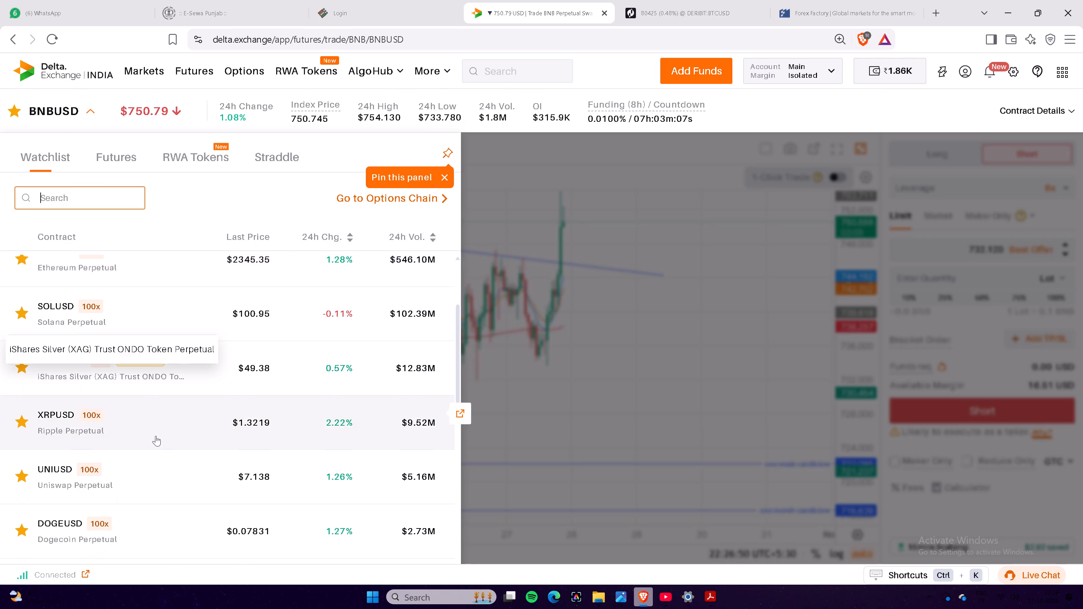
scroll(169, 515, "down", 1)
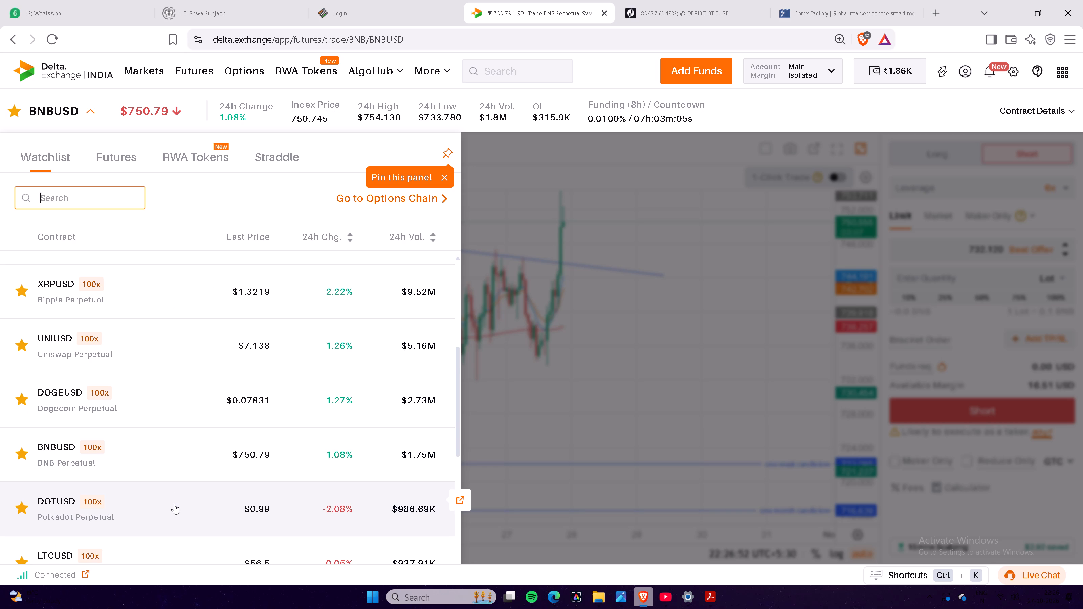
left_click(174, 504)
Show the 1-hour DOTUSD chart full screen and examine price action back to September against the weekly and monthly candle levels.
scroll(174, 504, "down", 1)
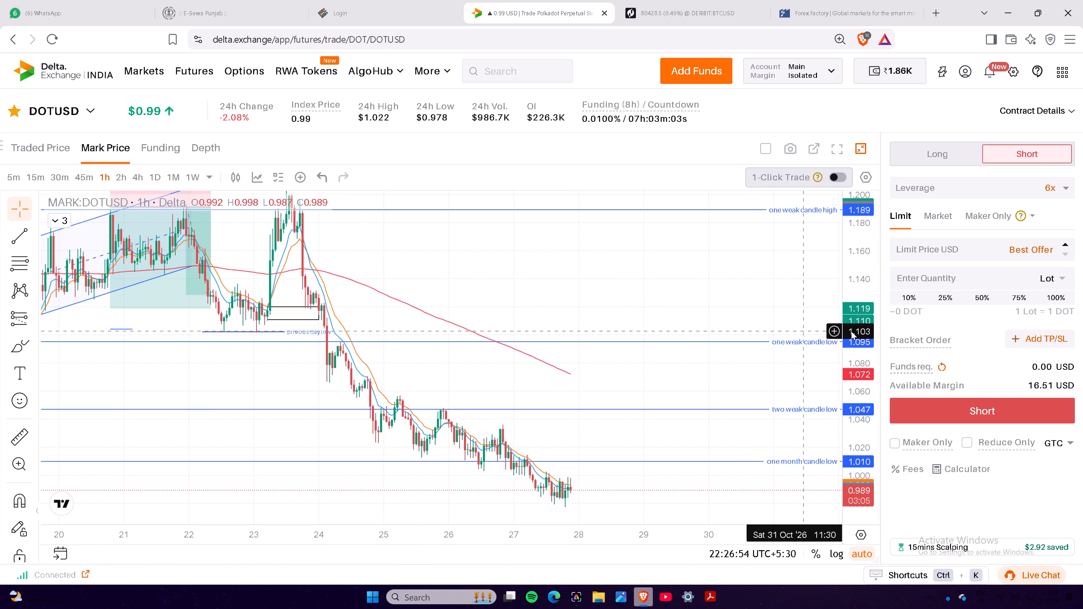
left_click_drag(863, 309, 863, 406)
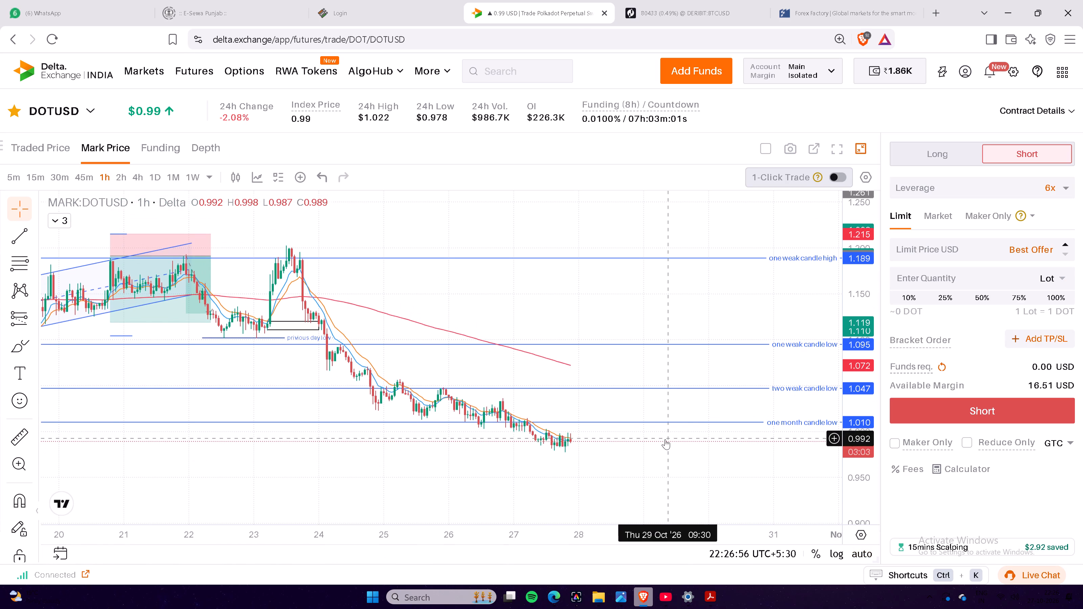
scroll(665, 439, "down", 5)
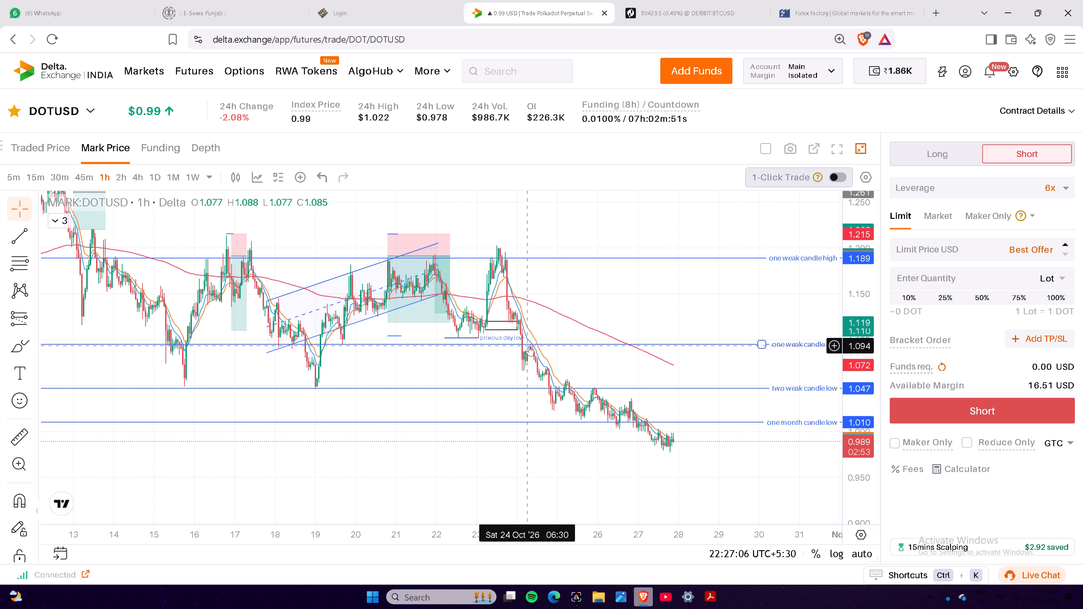
left_click(836, 149)
scroll(992, 460, "down", 2)
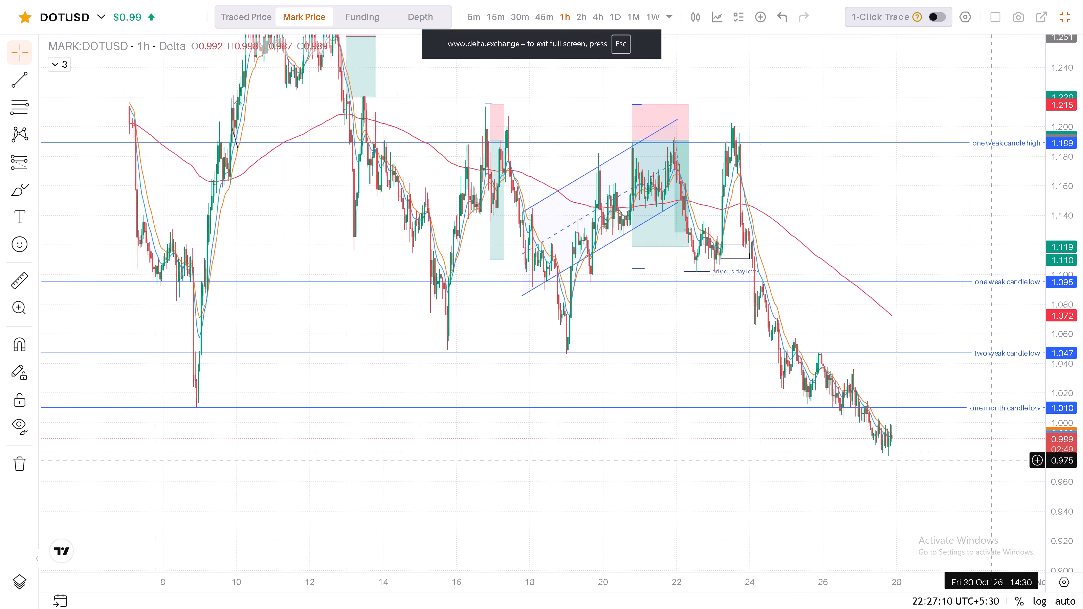
scroll(991, 464, "down", 9)
scroll(991, 465, "up", 1)
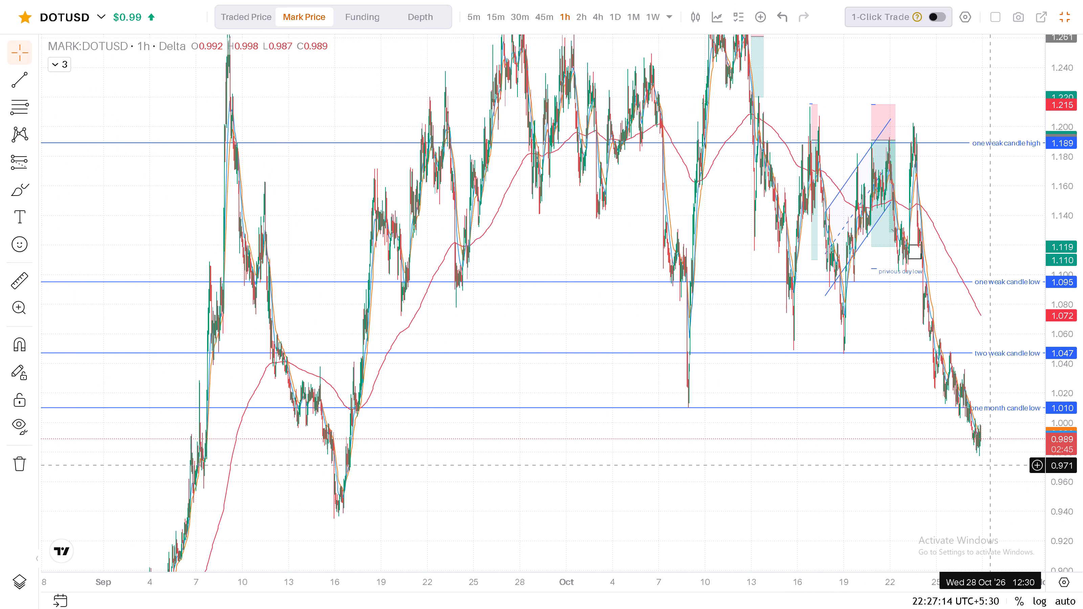
scroll(991, 465, "up", 6)
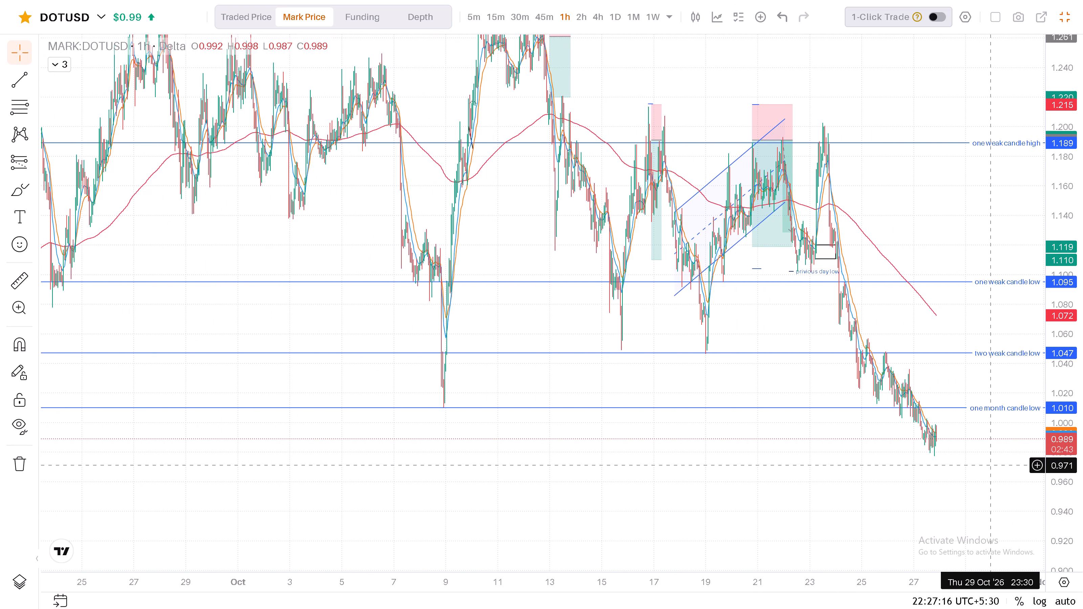
scroll(991, 465, "up", 7)
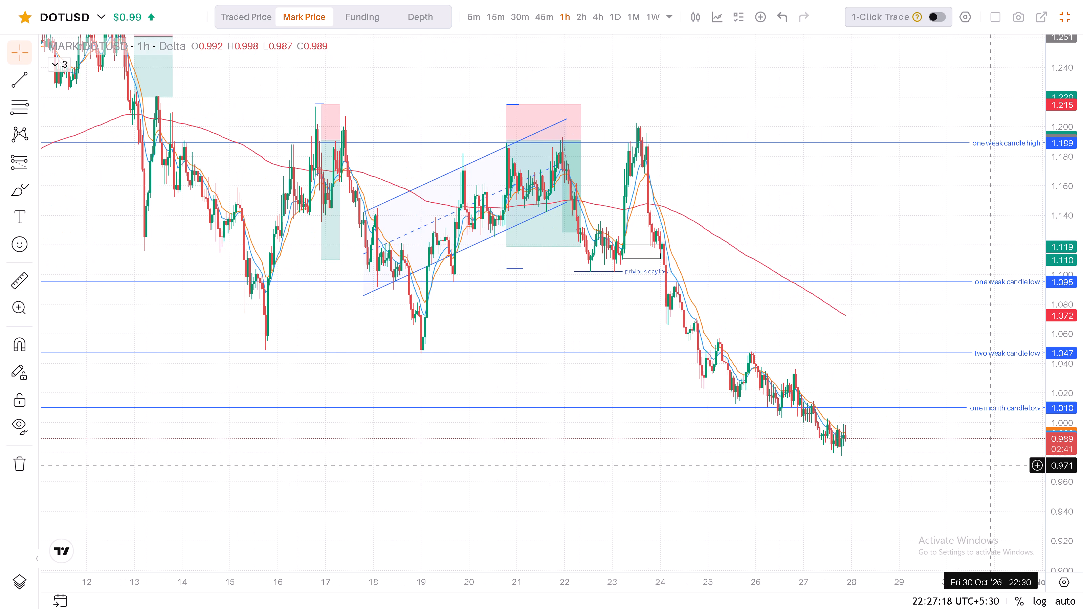
Examine DOTUSD's October swings from the one-month candle high down to the latest candles around the one-month candle low.
left_click_drag(735, 196, 886, 389)
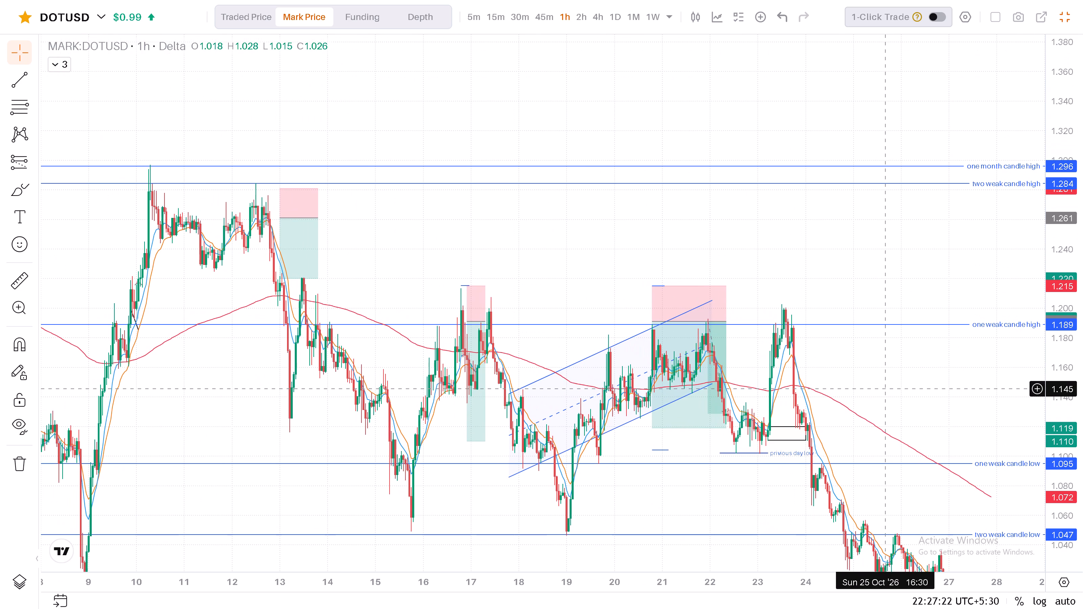
left_click_drag(886, 389, 761, 386)
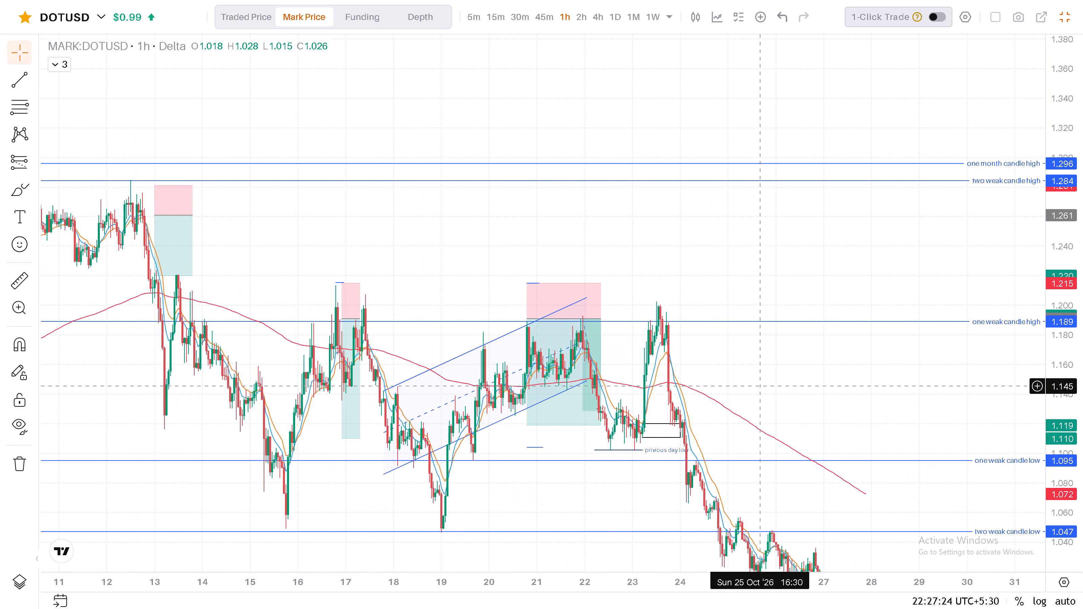
left_click_drag(761, 386, 708, 357)
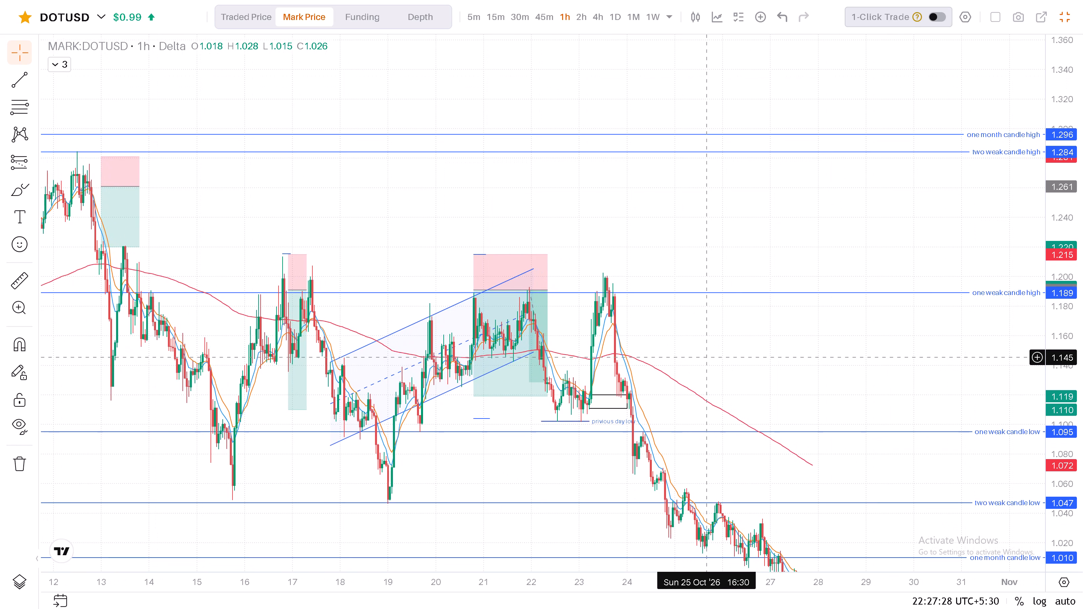
scroll(707, 357, "up", 1)
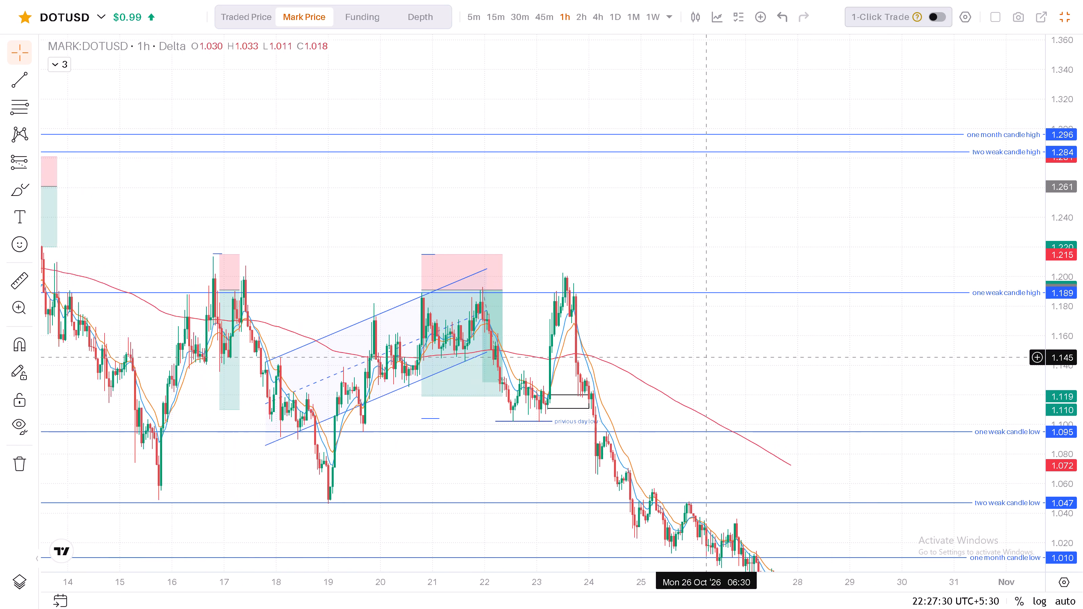
scroll(707, 357, "up", 5)
left_click_drag(704, 361, 701, 309)
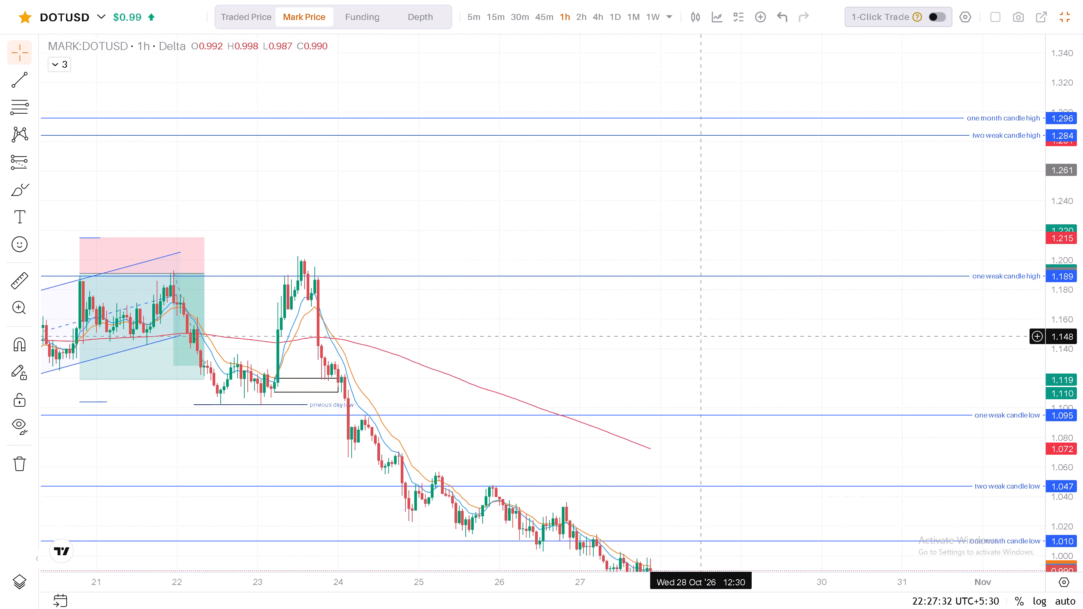
left_click_drag(701, 309, 704, 225)
left_click_drag(783, 502, 787, 419)
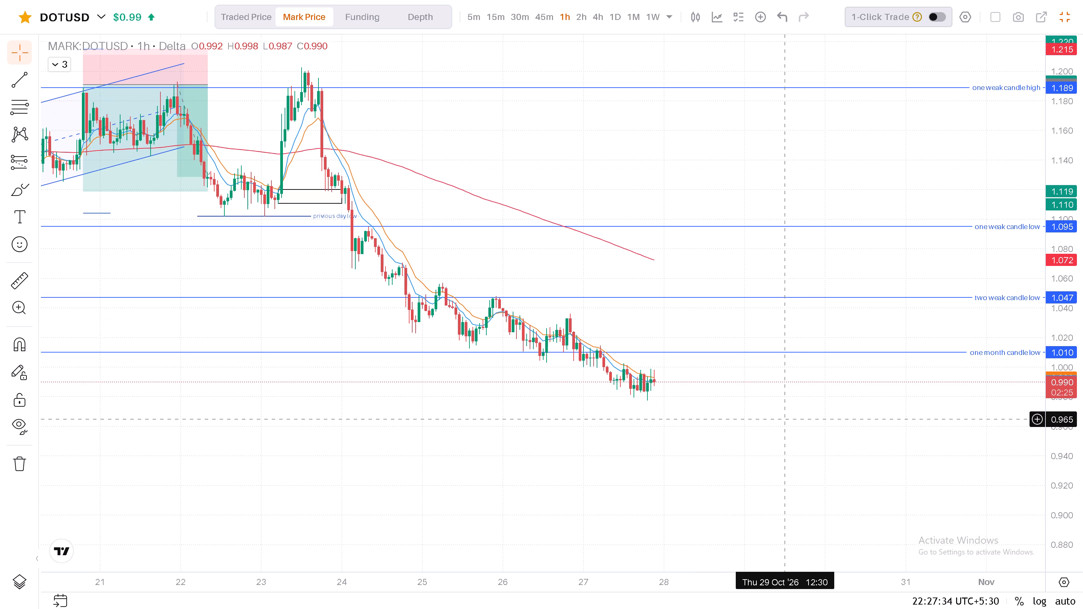
left_click_drag(1065, 471, 1053, 359)
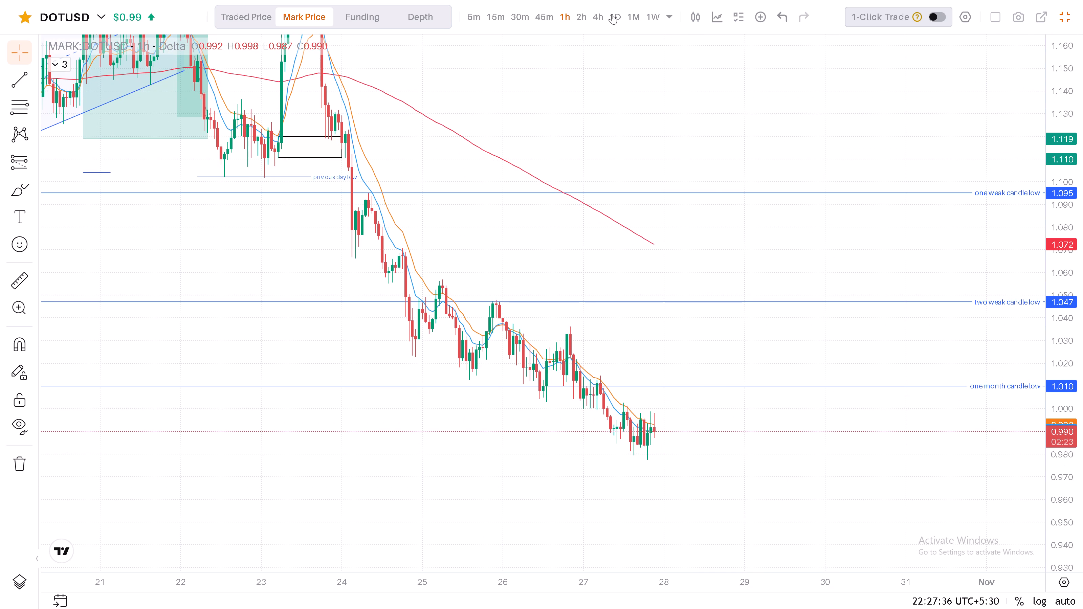
On the 1-month DOTUSD chart, move the one month candle low line to the latest candle's low, about 0.979.
left_click(628, 13)
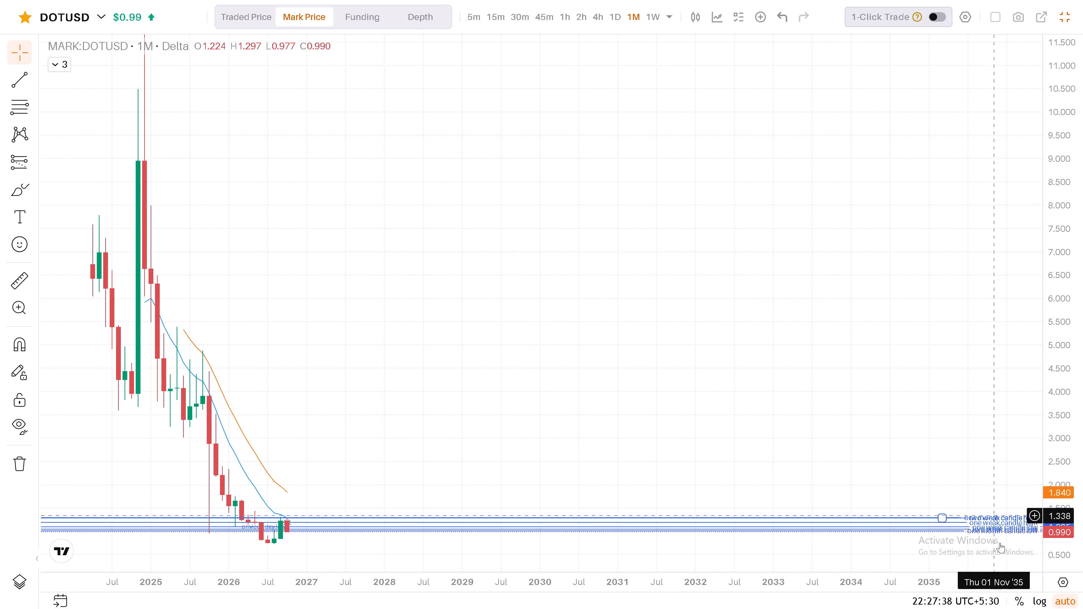
left_click_drag(1062, 501, 1023, 148)
left_click_drag(645, 398, 691, 185)
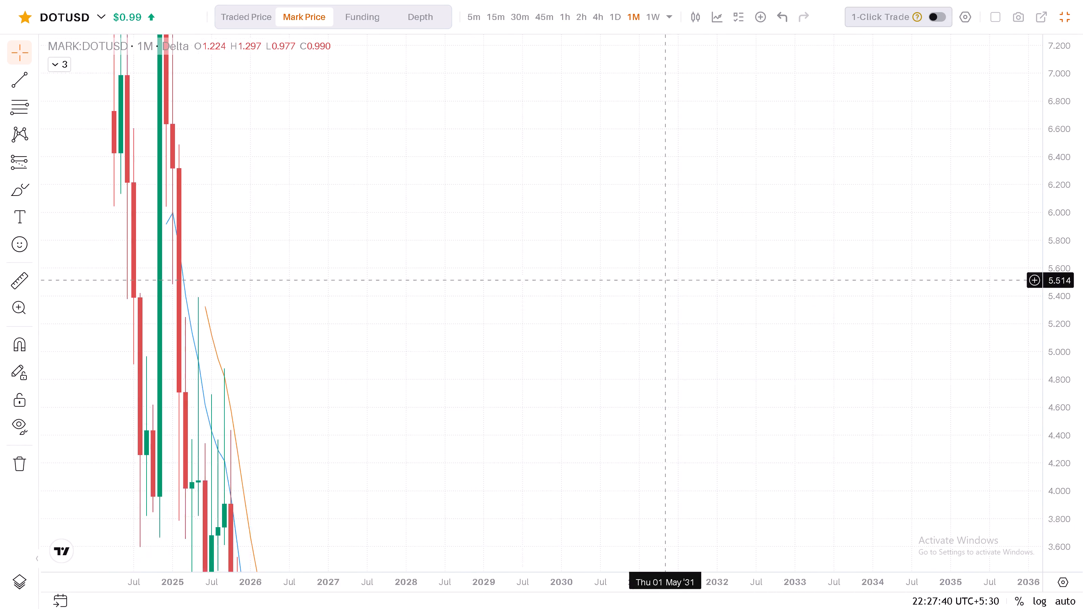
left_click_drag(691, 185, 738, 36)
left_click(738, 35)
left_click_drag(601, 370, 681, 67)
left_click_drag(659, 220, 692, 96)
left_click_drag(579, 387, 610, 374)
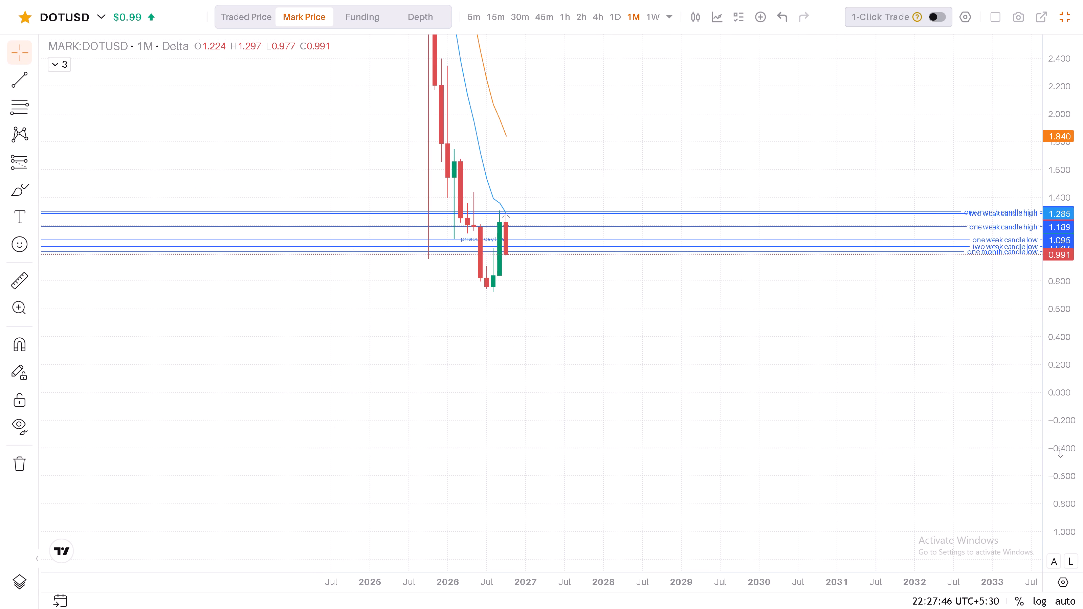
left_click_drag(1060, 452, 1030, 242)
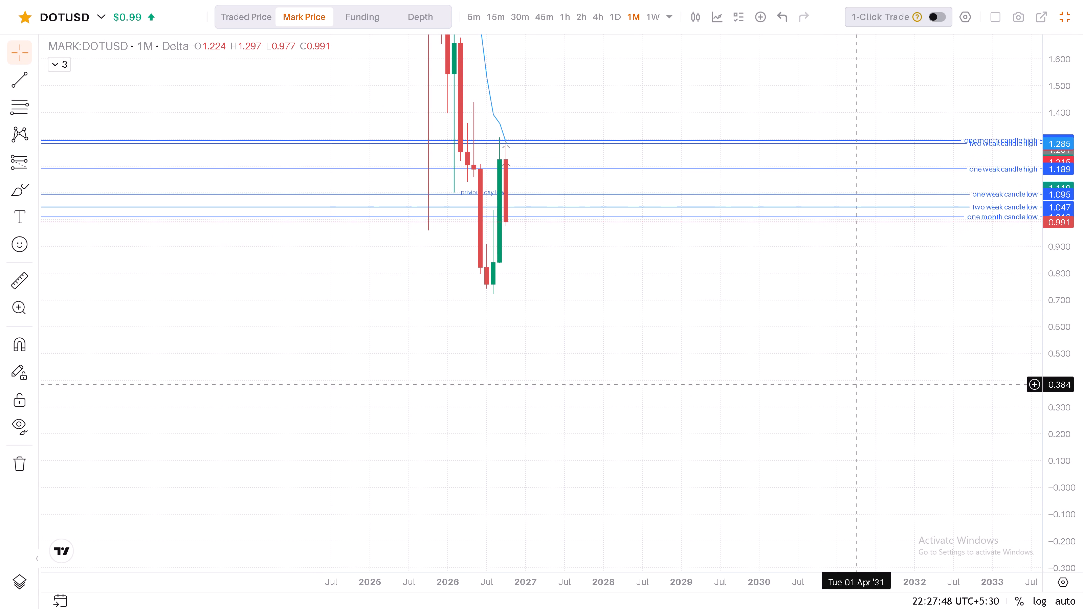
left_click_drag(1069, 444, 1077, 247)
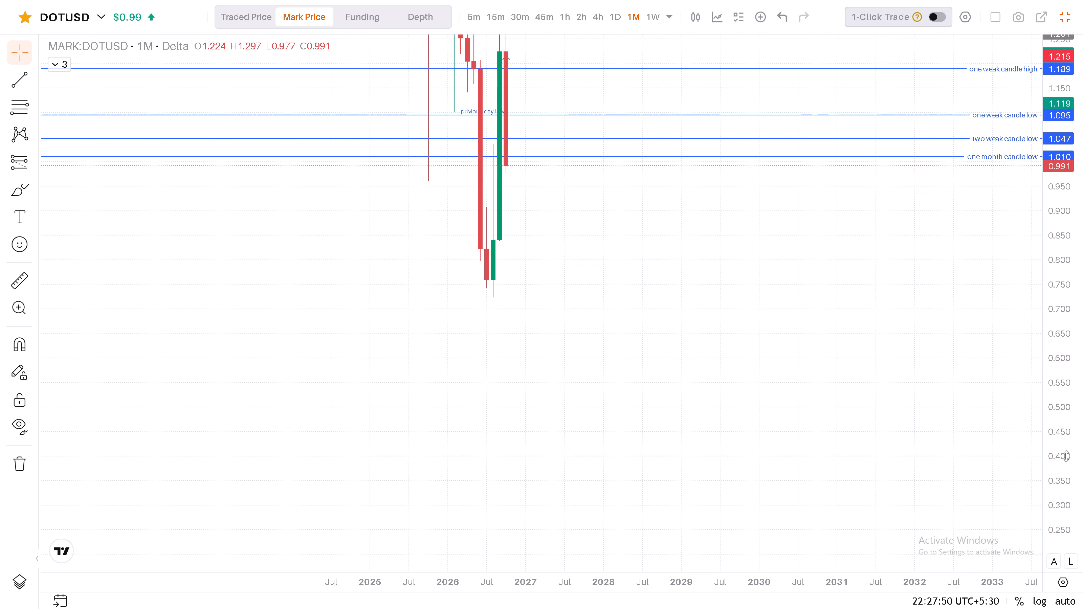
left_click_drag(1067, 459, 1073, 288)
left_click_drag(790, 212, 773, 467)
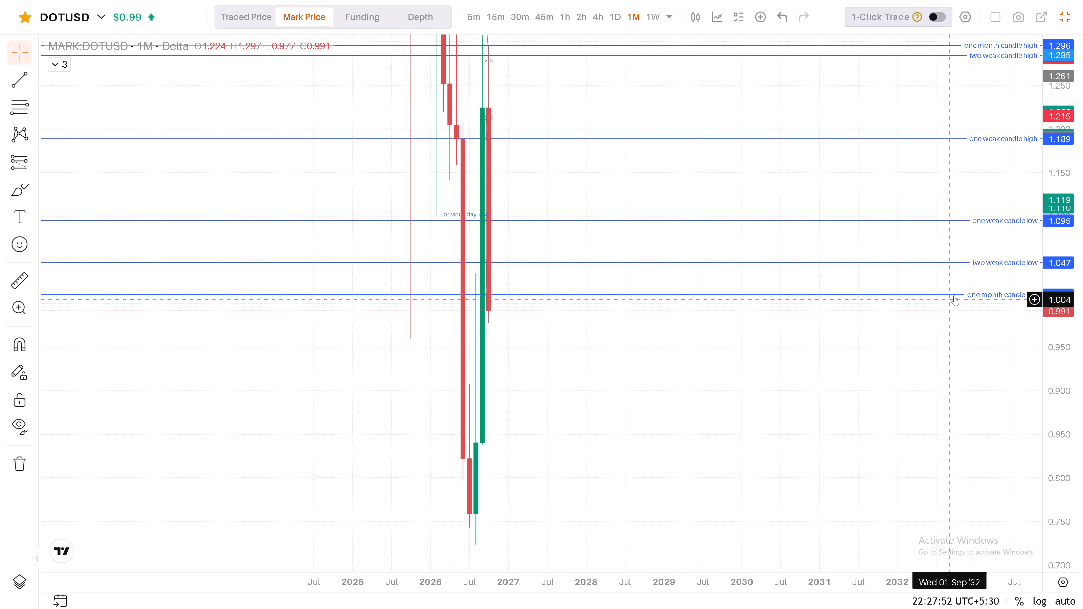
left_click_drag(943, 295, 947, 321)
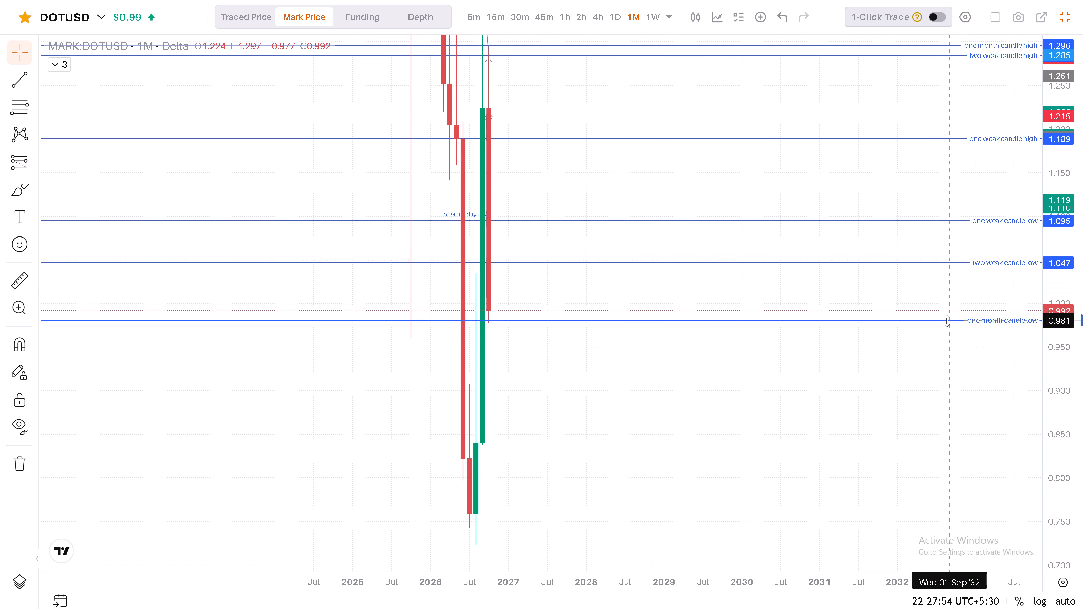
left_click_drag(947, 321, 947, 323)
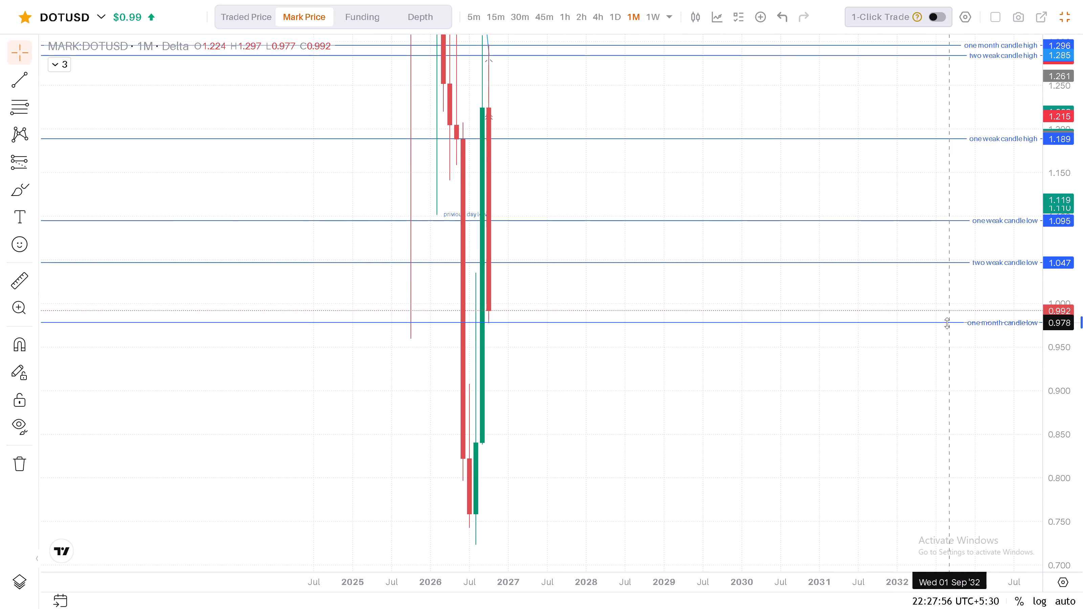
left_click_drag(947, 323, 947, 322)
left_click(792, 402)
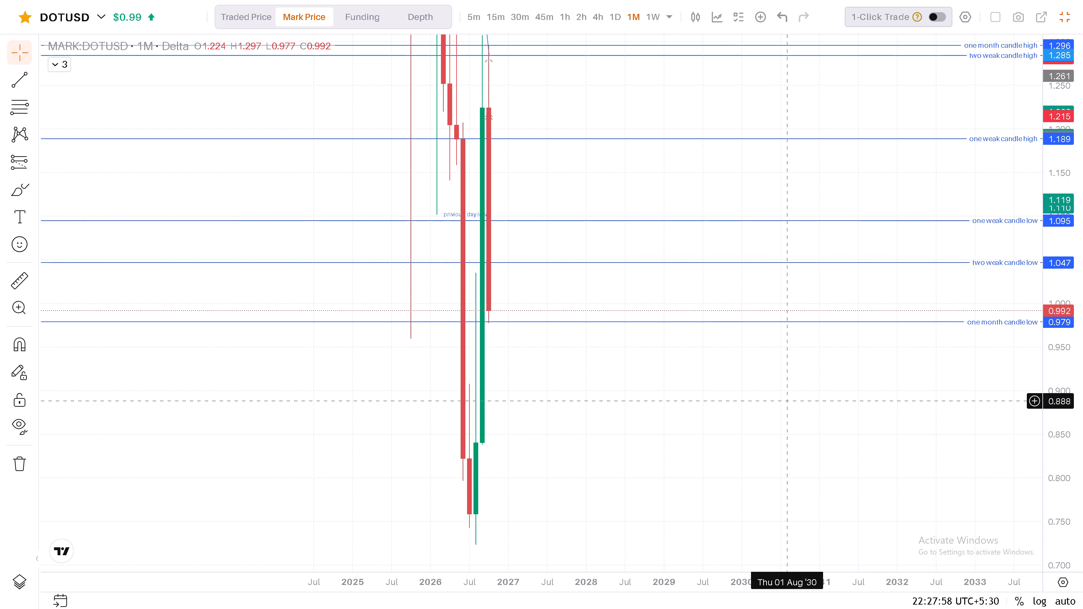
Switch DOTUSD to the 1-week chart and delete the two weak candle low line.
scroll(724, 274, "up", 5)
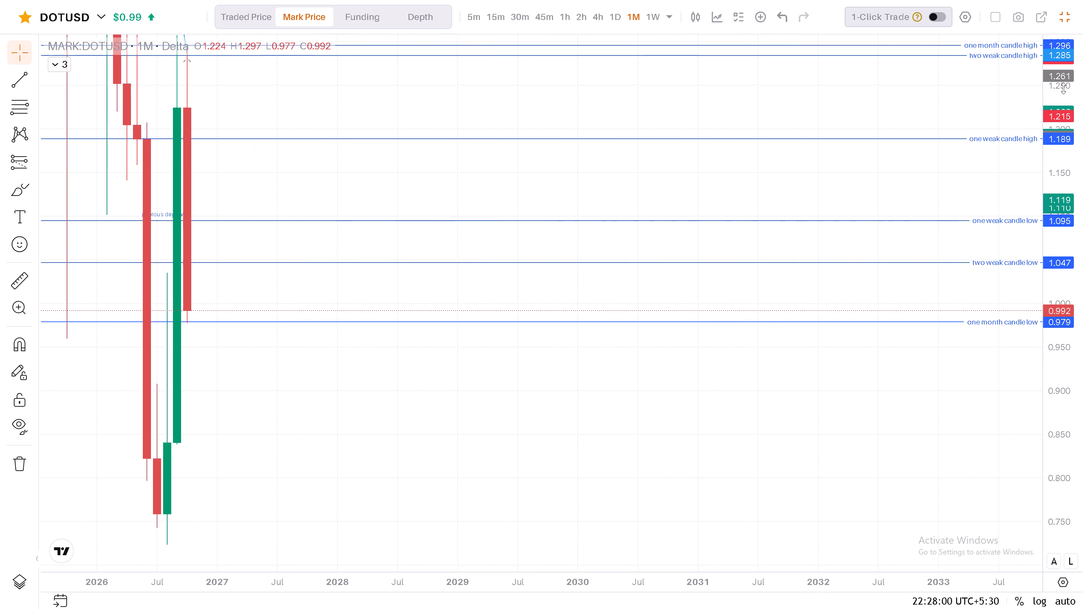
left_click_drag(1063, 88, 1032, 422)
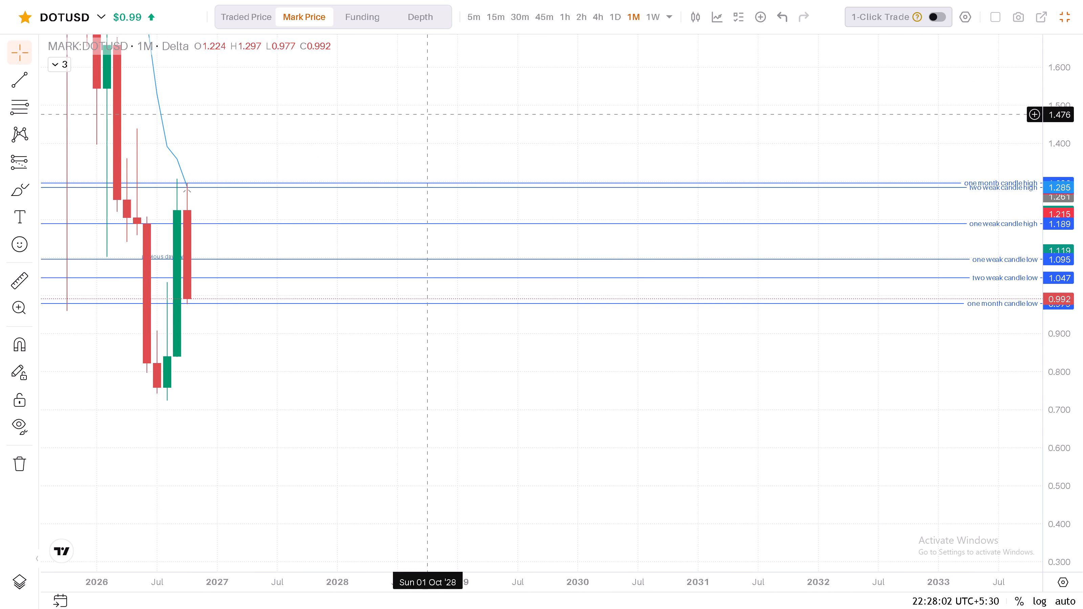
left_click_drag(543, 132, 675, 183)
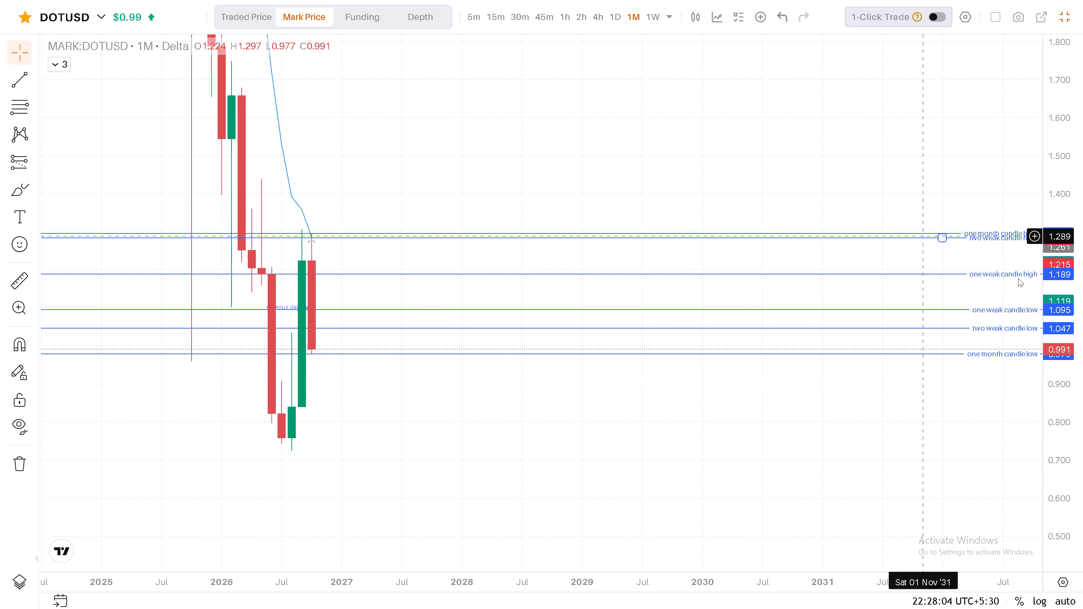
left_click_drag(1068, 444, 1082, 114)
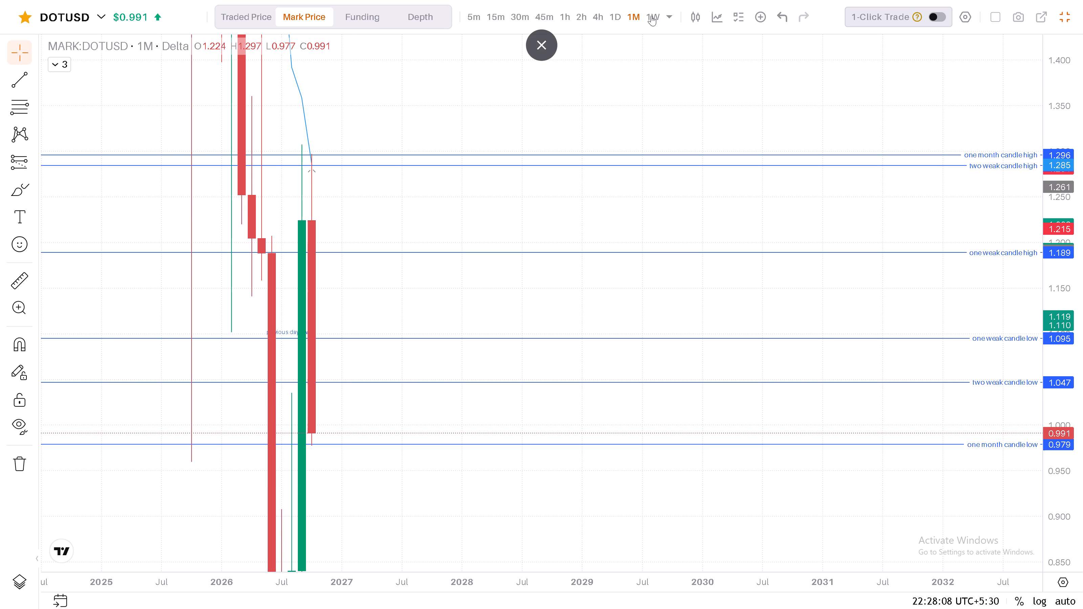
left_click(651, 16)
left_click_drag(1063, 533, 1063, 377)
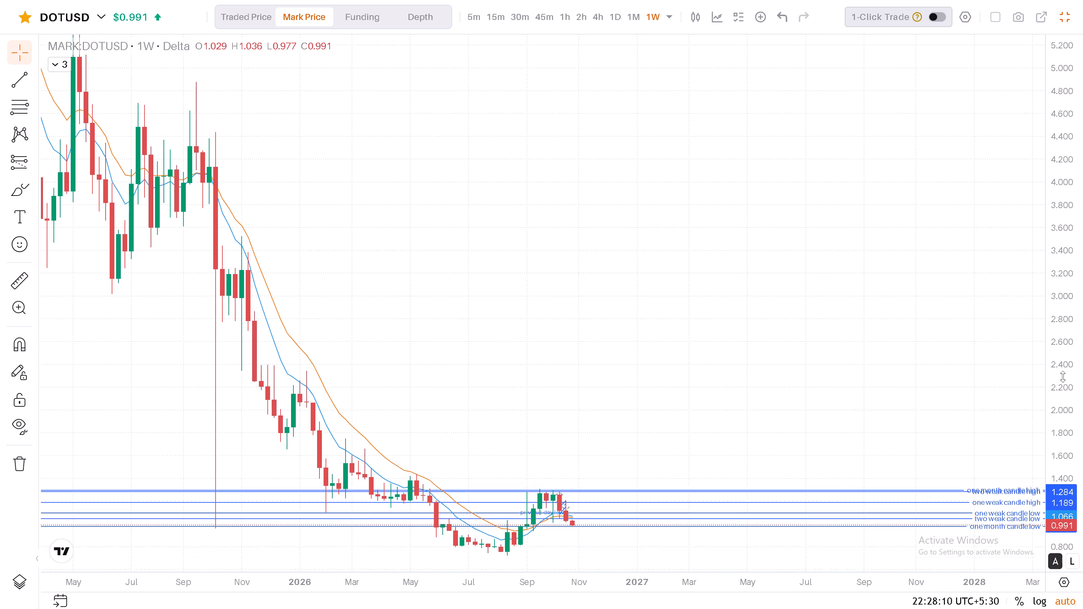
left_click_drag(1063, 377, 1025, 152)
left_click_drag(820, 294, 804, 46)
left_click_drag(797, 324, 811, 123)
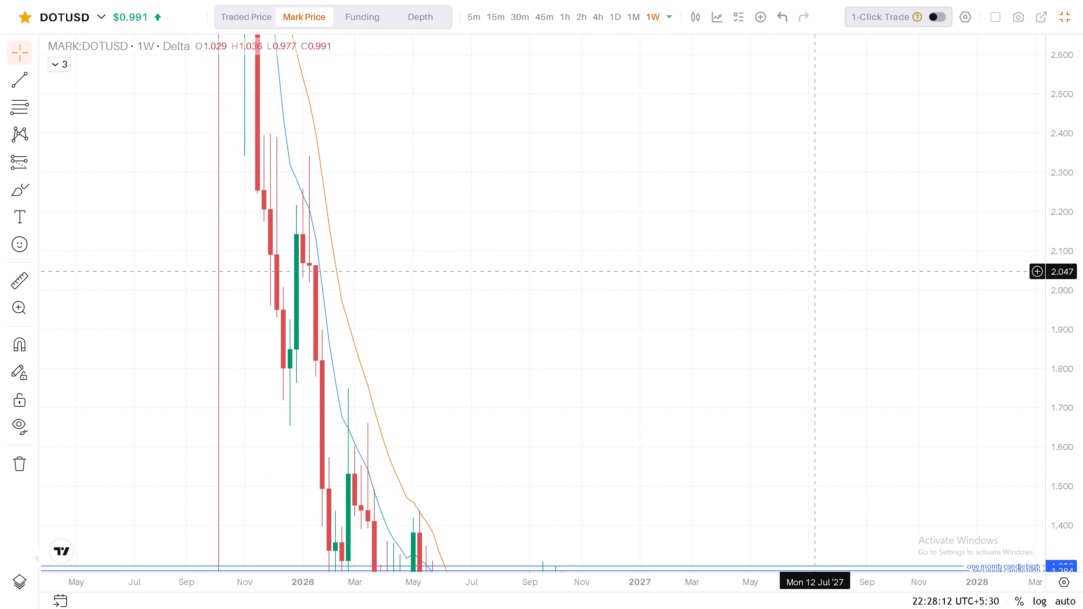
left_click_drag(789, 374, 780, 60)
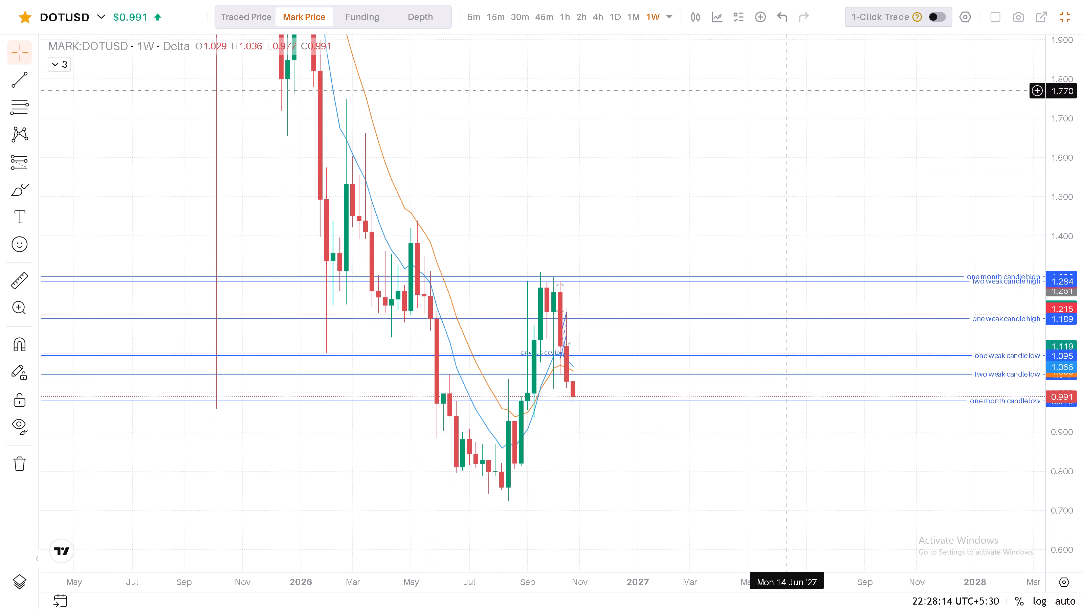
left_click_drag(778, 174, 782, 90)
left_click_drag(1057, 486, 1069, 298)
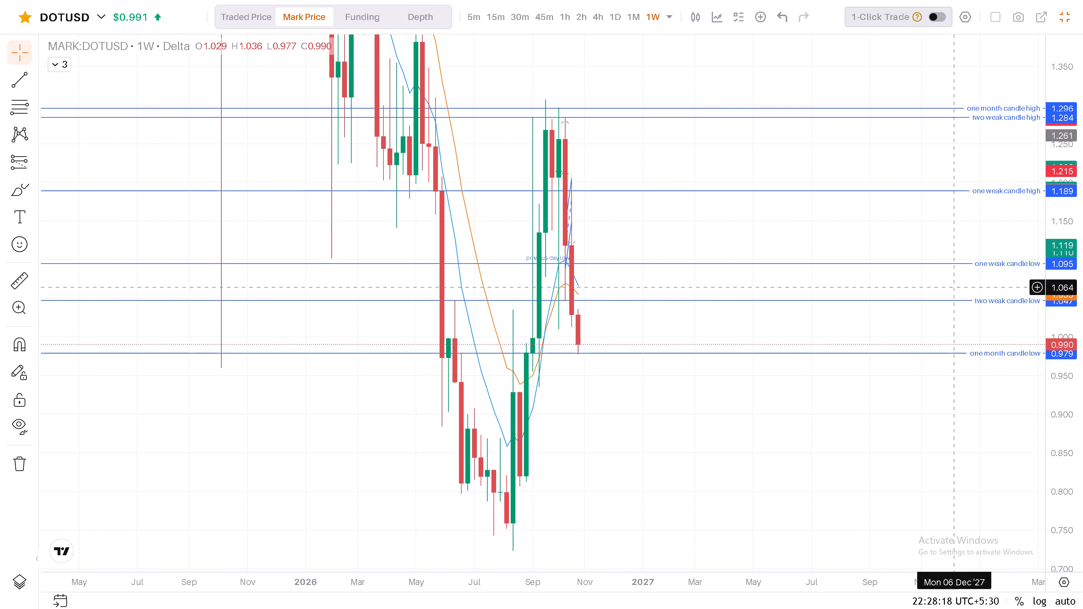
left_click(946, 299)
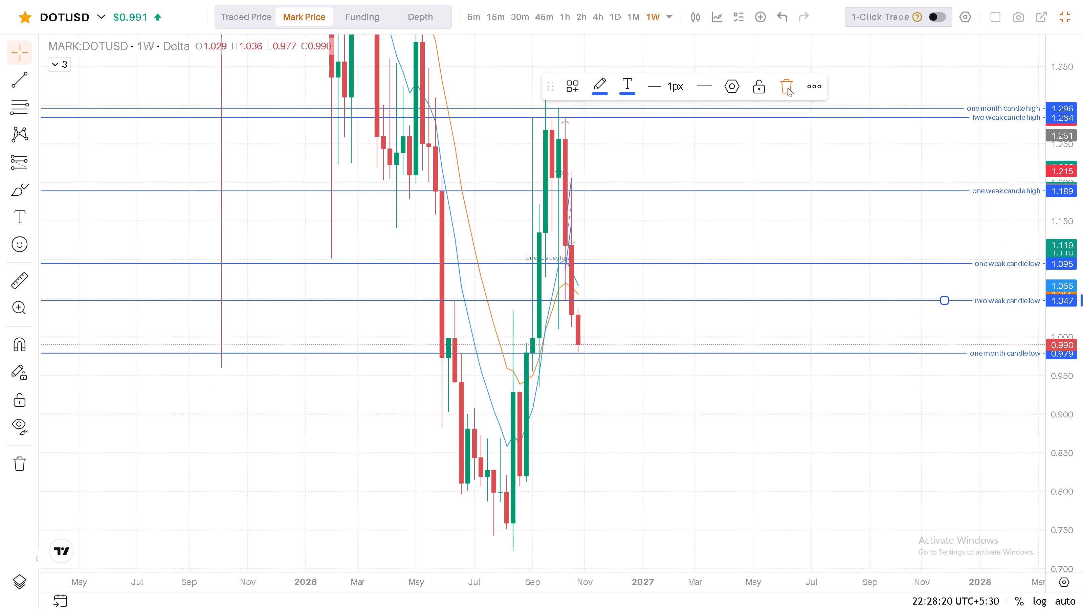
left_click(788, 88)
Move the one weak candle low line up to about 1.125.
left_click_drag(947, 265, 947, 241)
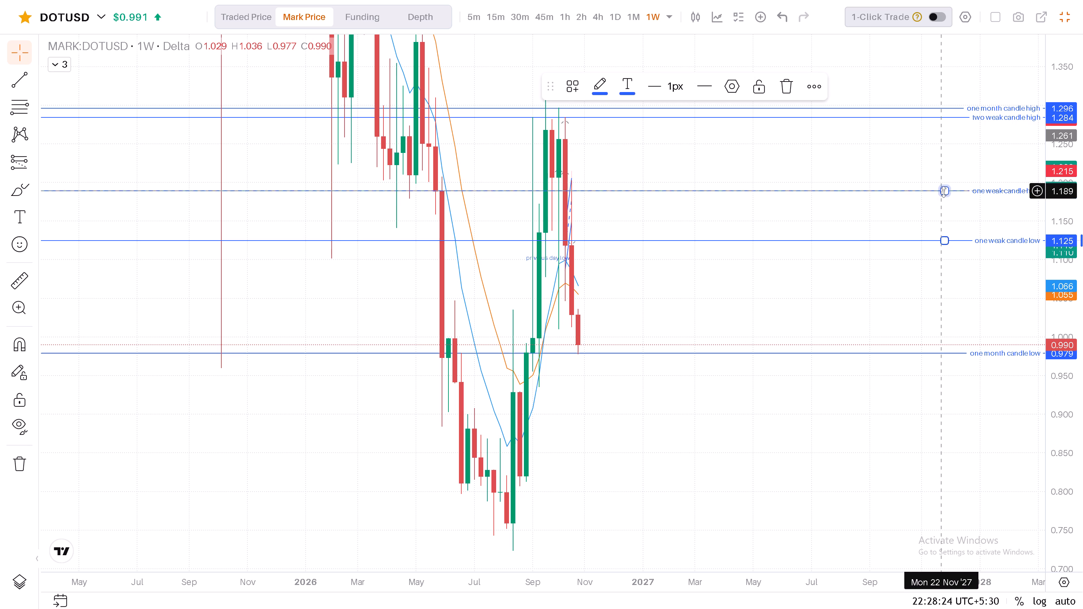
Move the one weak candle high line down to the latest weekly candle's high, about 1.036.
left_click_drag(944, 192, 957, 306)
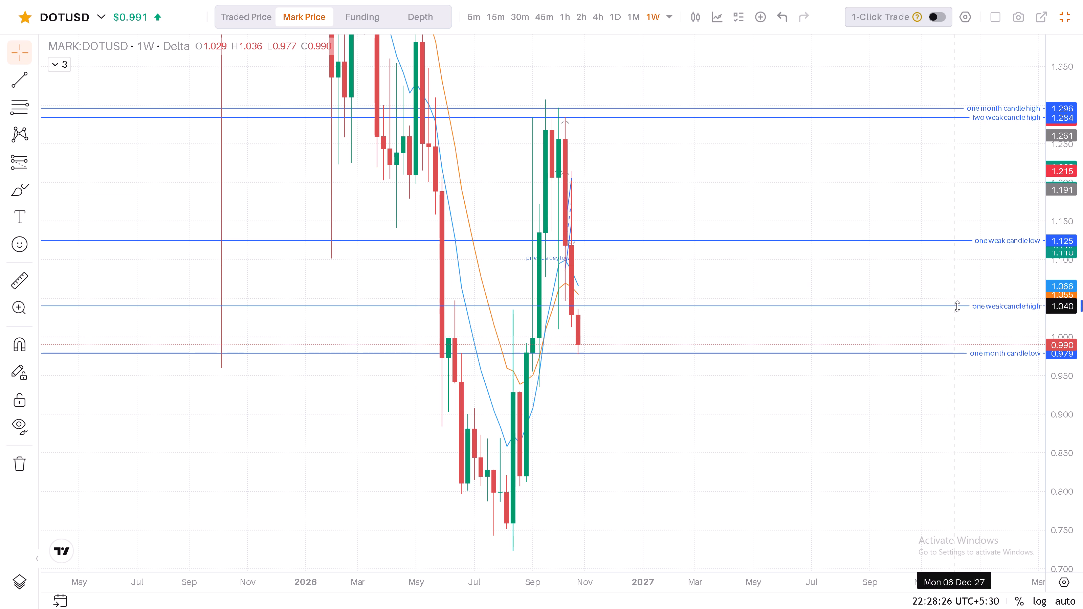
left_click_drag(957, 306, 958, 310)
Delete the one weak candle low line and the two weak candle high line from the weekly chart.
left_click(980, 240)
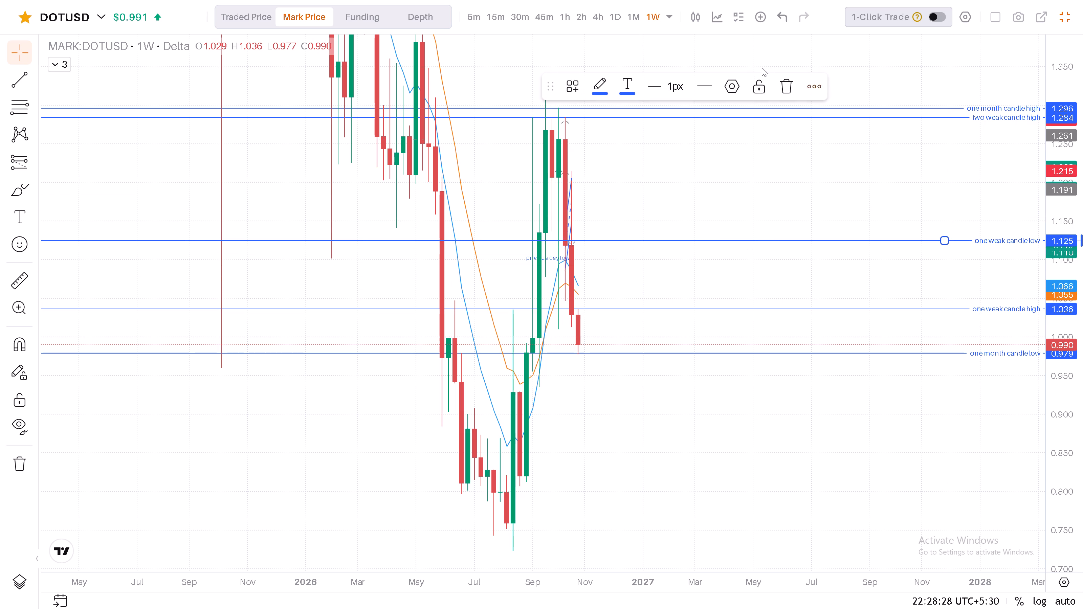
left_click(789, 88)
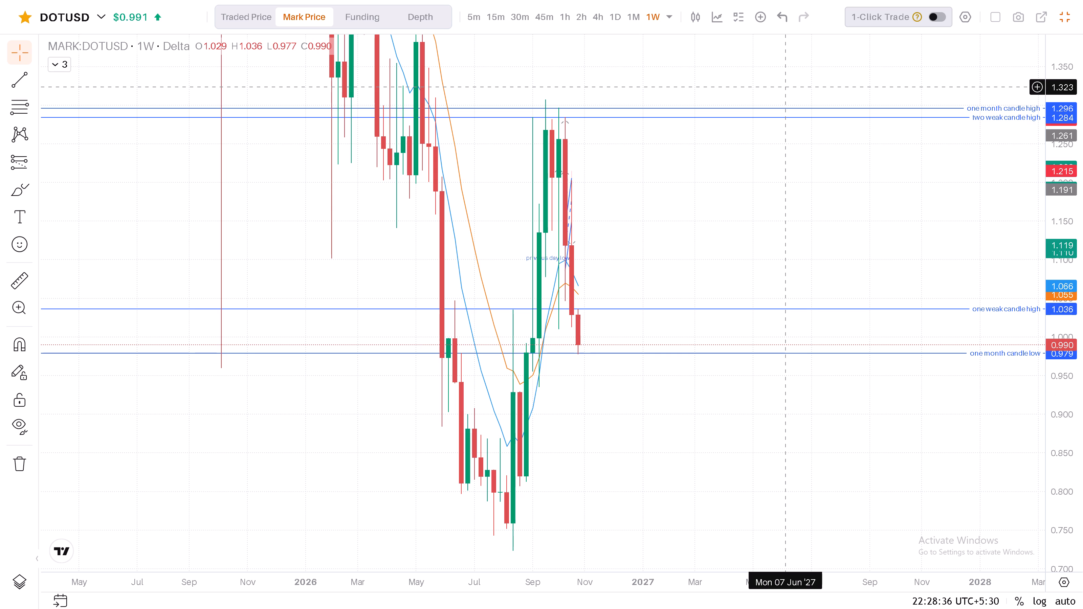
scroll(783, 185, "up", 7)
left_click_drag(515, 168, 715, 266)
left_click(945, 207)
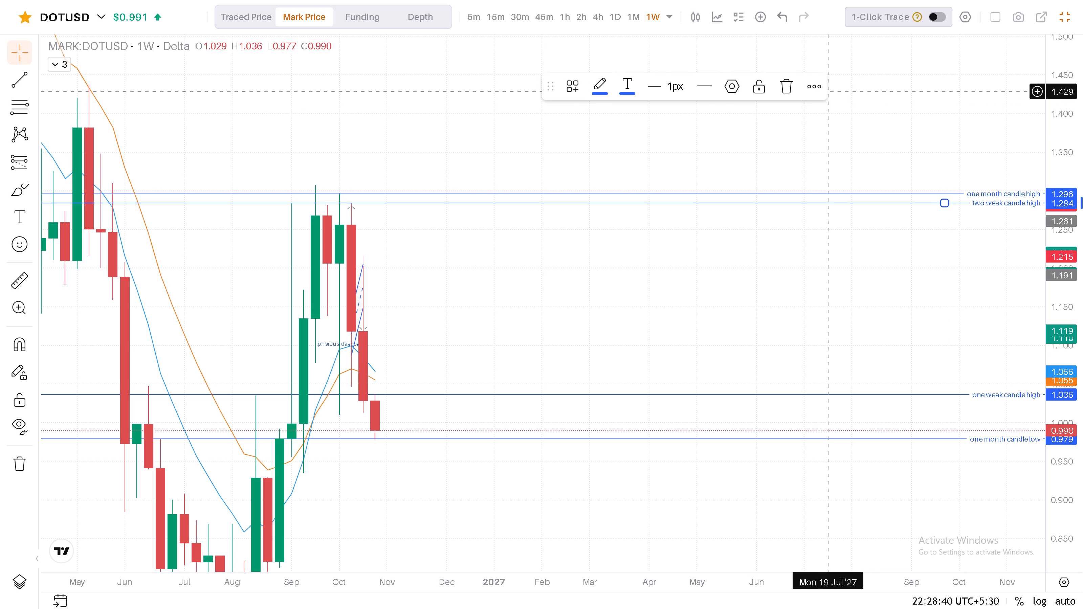
left_click(784, 92)
Examine DOTUSD's price action against the remaining weekly and monthly candle levels on the 1-day and 4-hour charts.
left_click(617, 18)
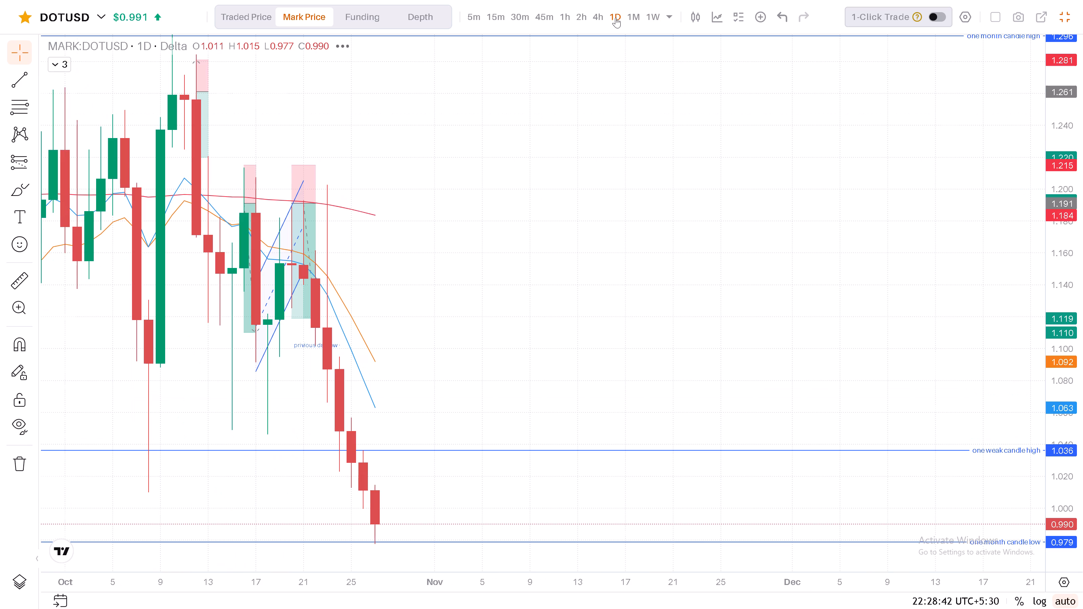
left_click_drag(1067, 143, 1080, 336)
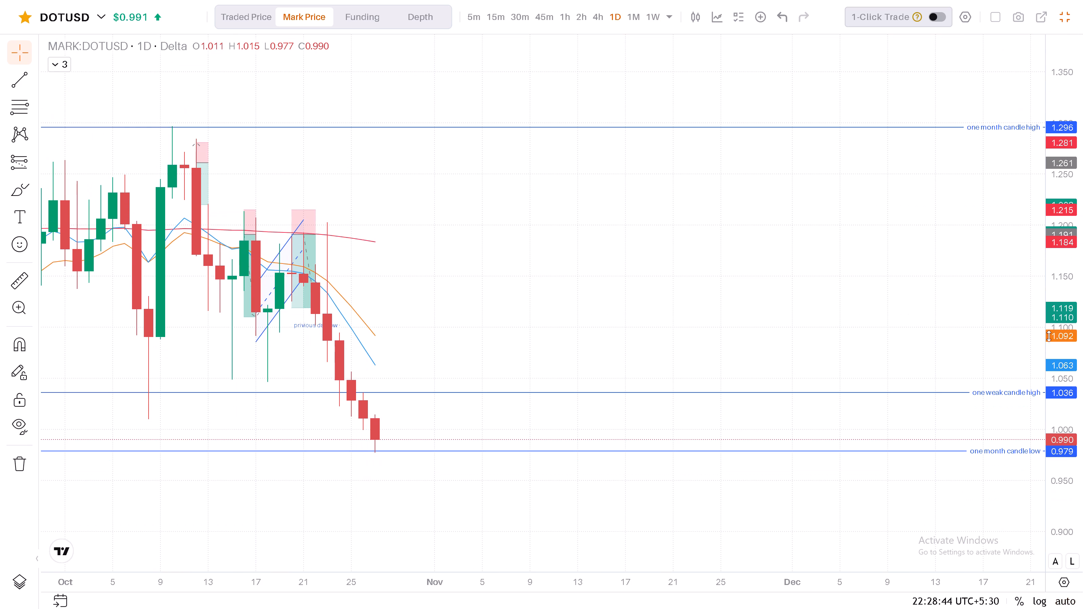
scroll(835, 308, "down", 3)
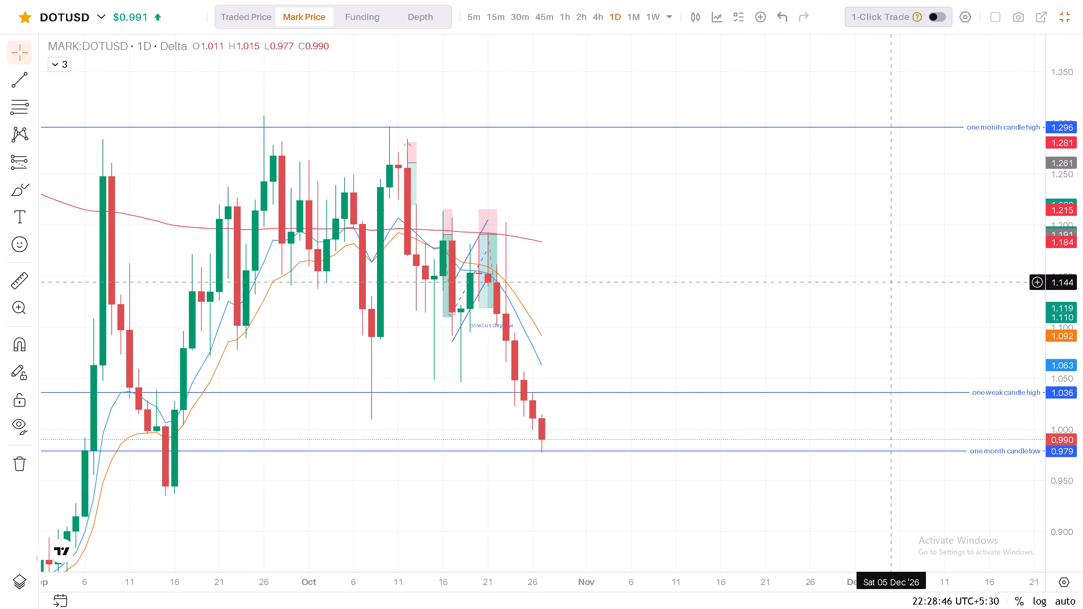
scroll(889, 283, "down", 3)
scroll(859, 267, "up", 3)
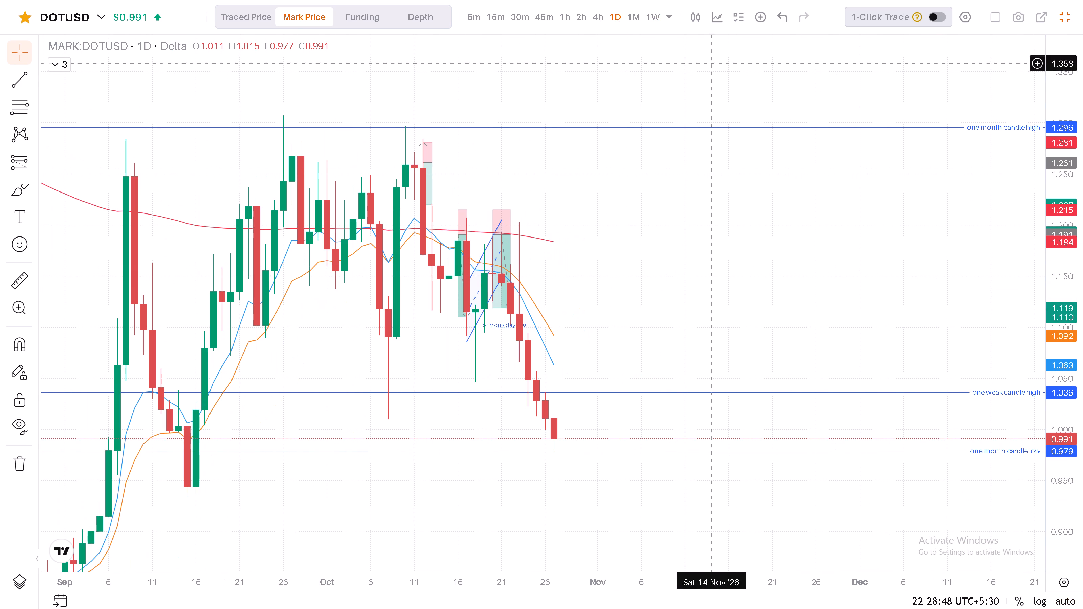
left_click_drag(746, 327, 759, 280)
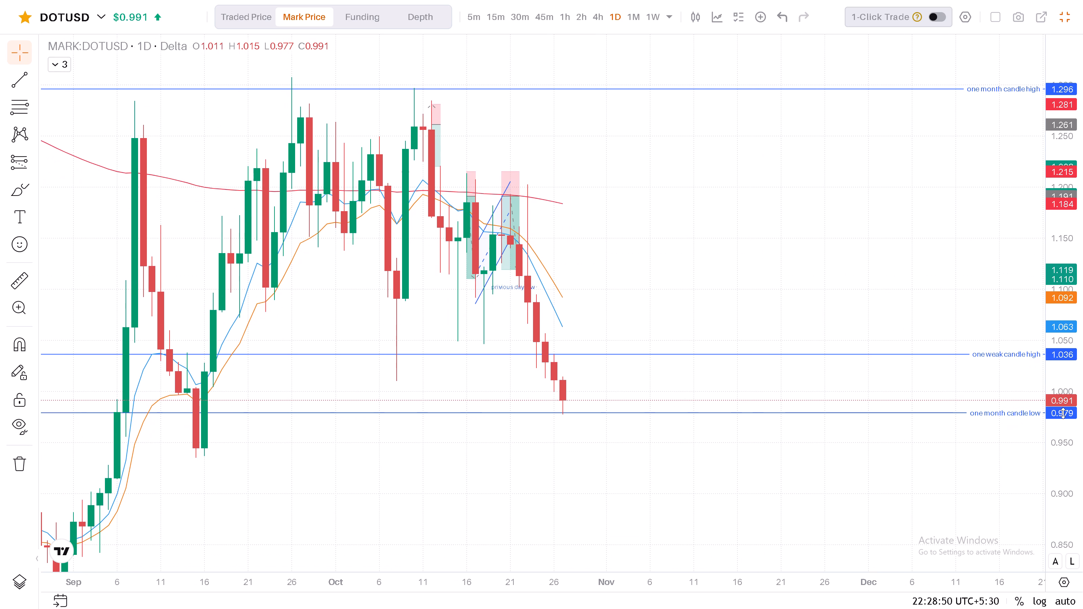
left_click_drag(1063, 413, 1063, 383)
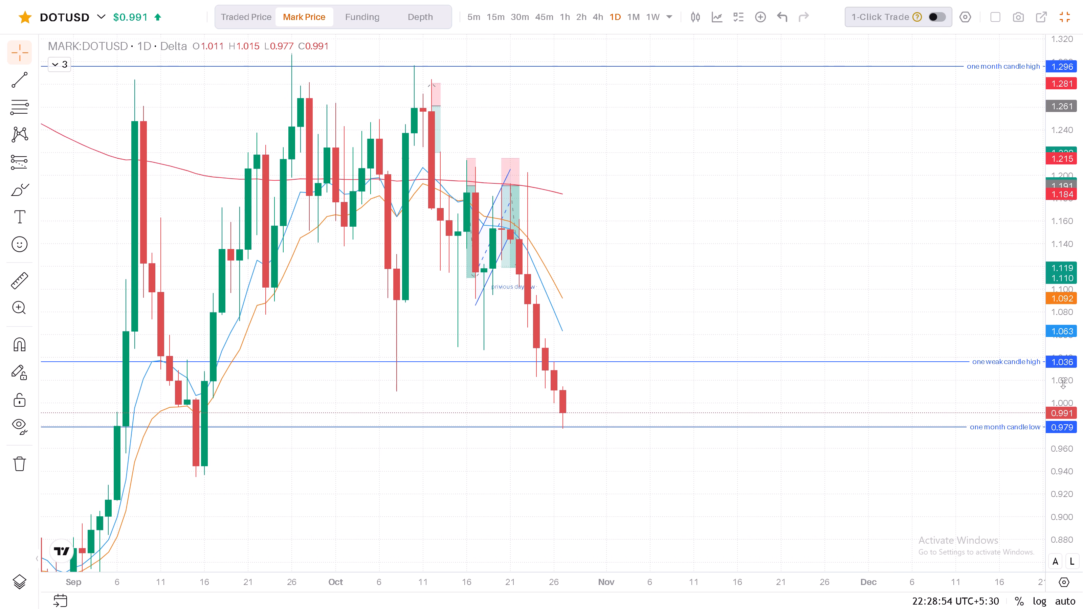
left_click_drag(1063, 383, 1073, 466)
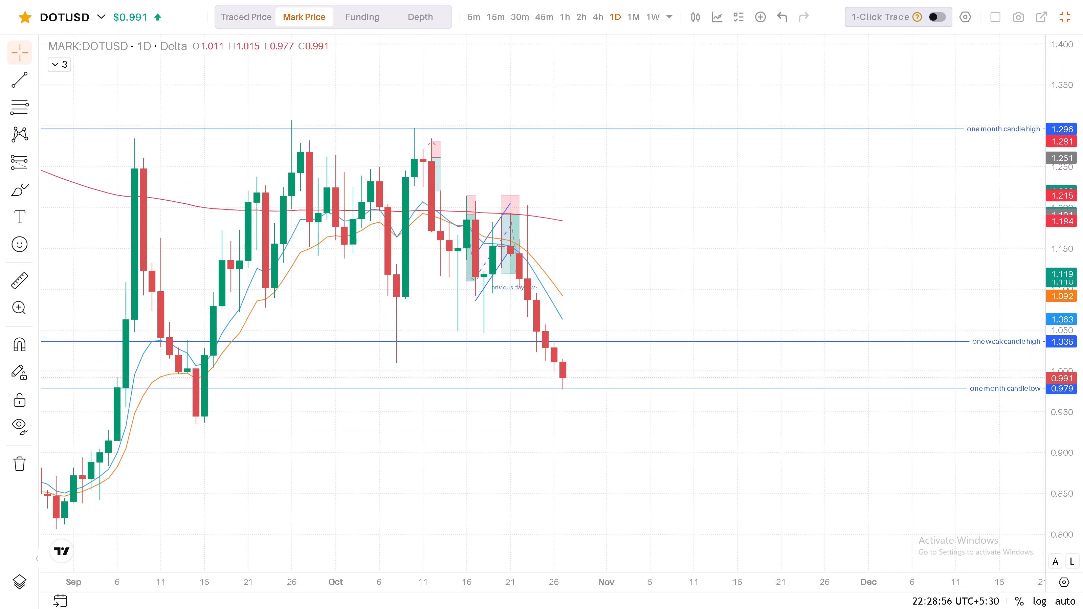
left_click(599, 16)
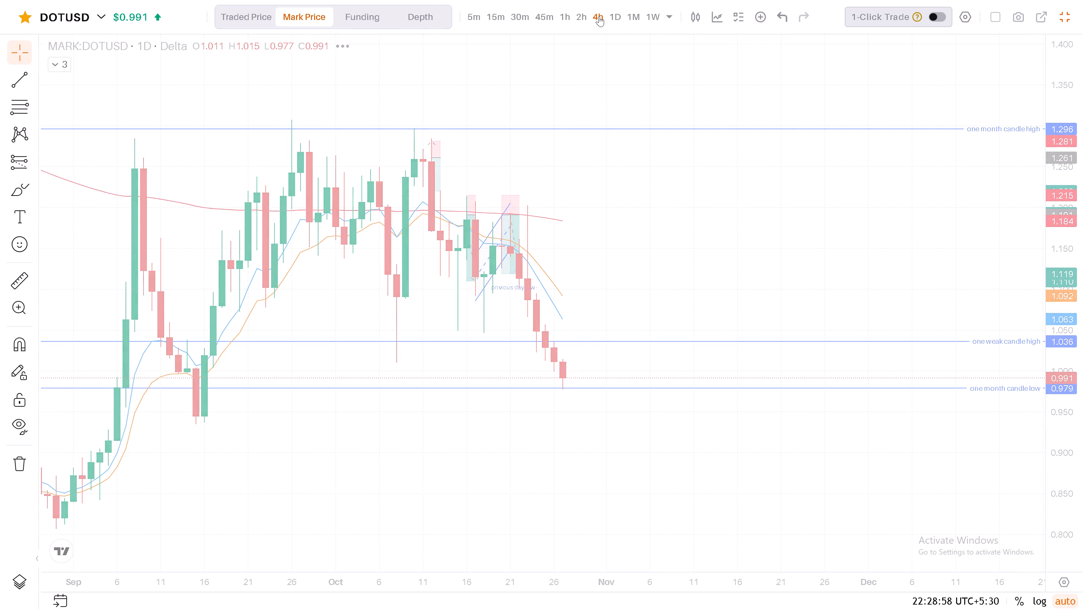
left_click_drag(1069, 381, 1071, 471)
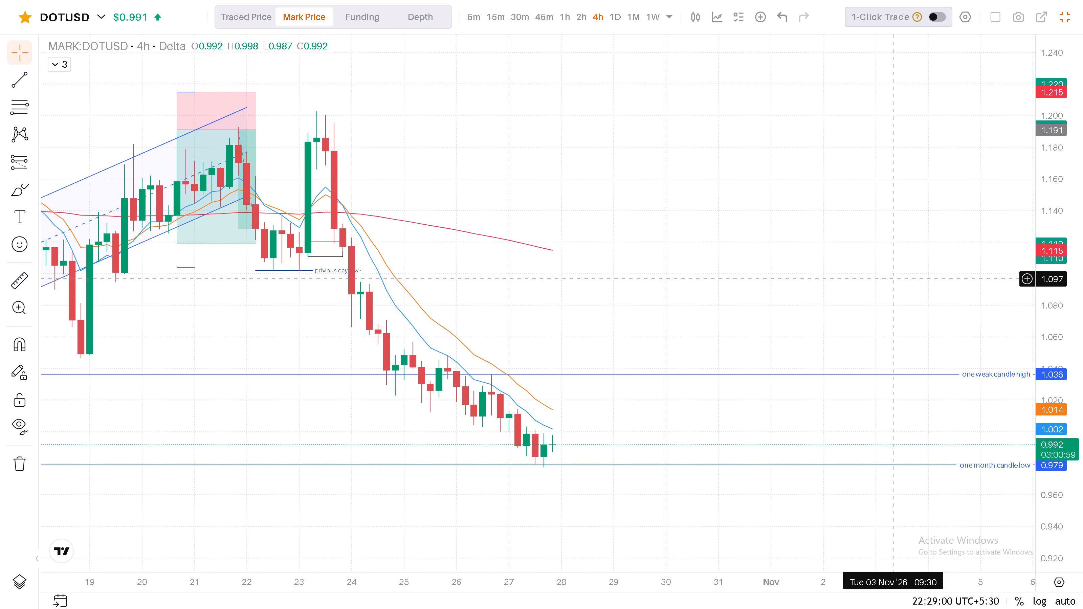
left_click_drag(889, 273, 836, 189)
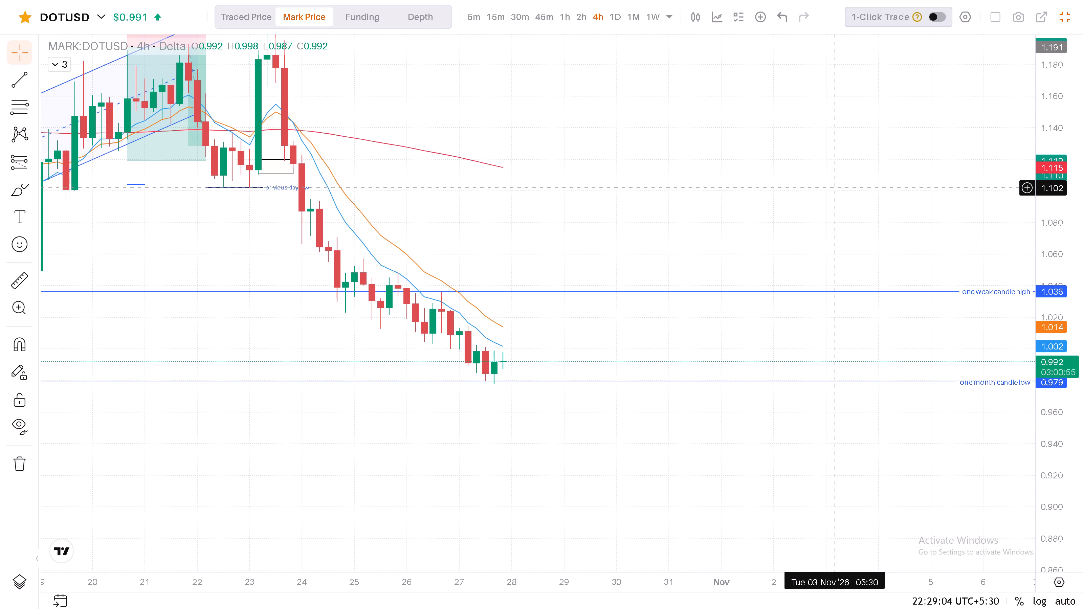
Examine DOTUSD's recent weekly candles against the one month candle high, one weak candle high and one month candle low lines.
left_click(658, 15)
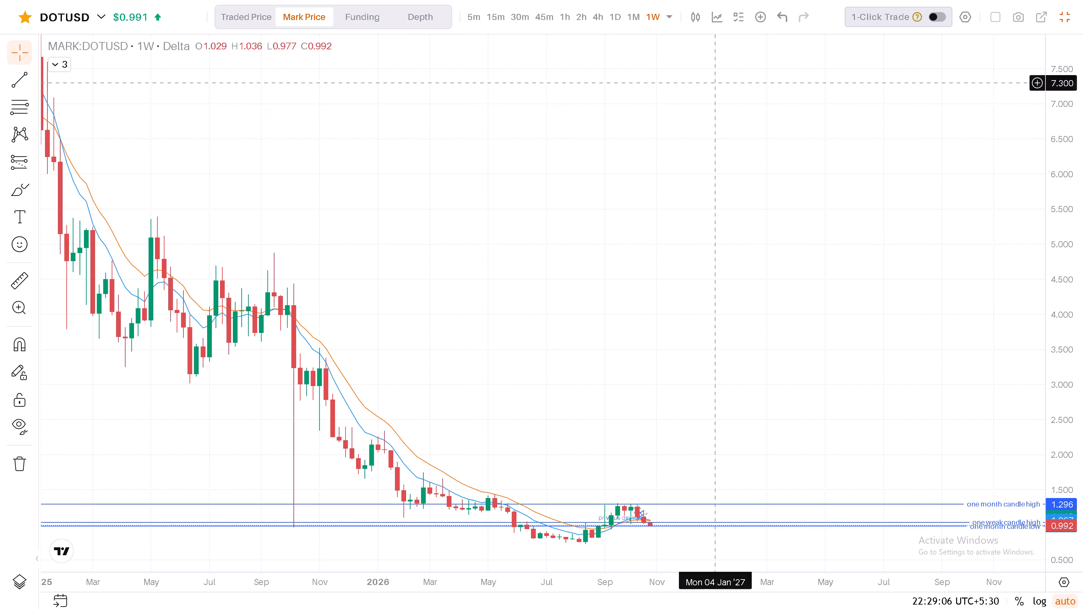
left_click_drag(1066, 486, 1045, 223)
left_click_drag(879, 408, 830, 186)
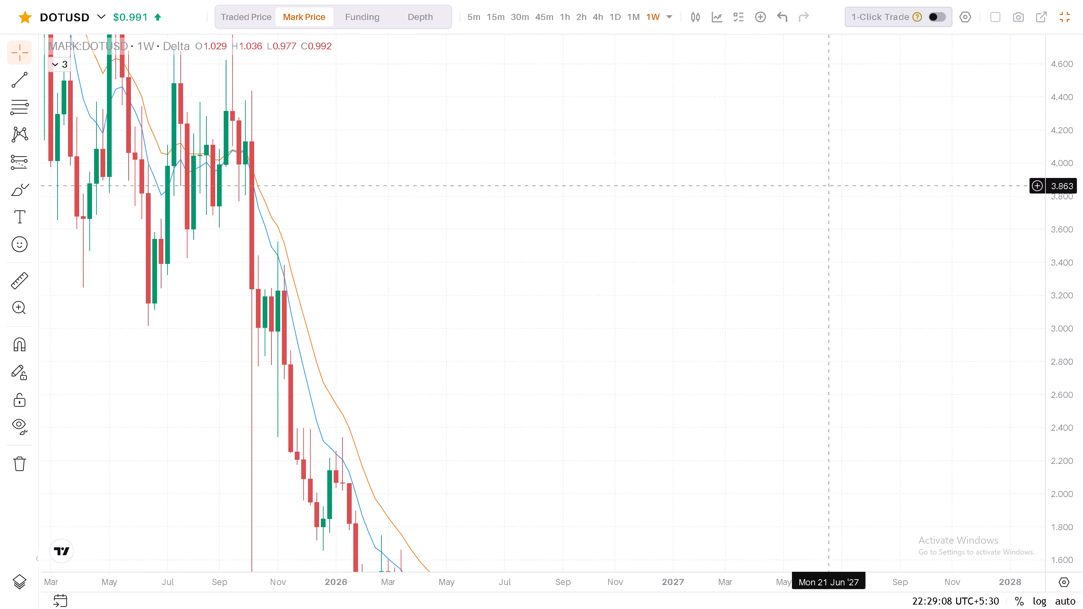
left_click_drag(835, 354, 826, 179)
left_click_drag(796, 316, 793, 223)
left_click_drag(1071, 482, 1056, 350)
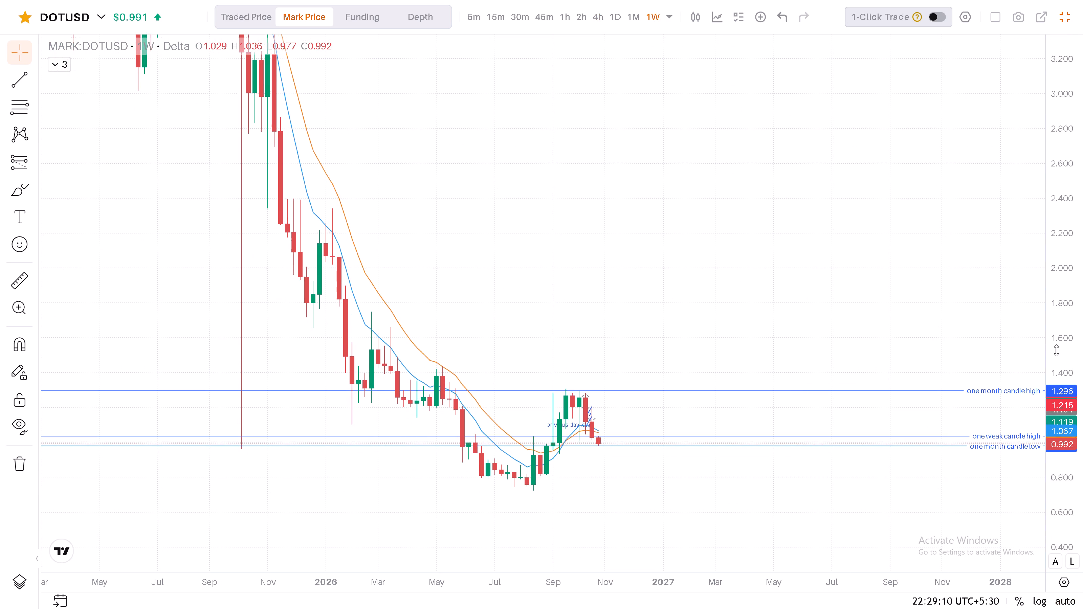
left_click_drag(1056, 350, 1050, 295)
left_click_drag(769, 381, 768, 188)
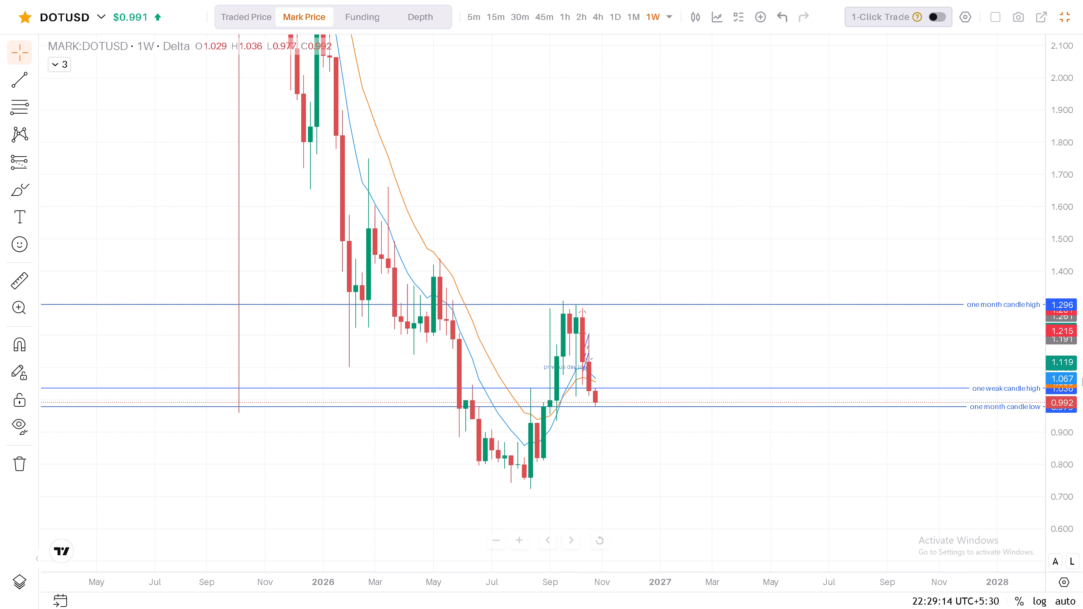
left_click_drag(1061, 376, 1082, 271)
left_click_drag(750, 299, 775, 190)
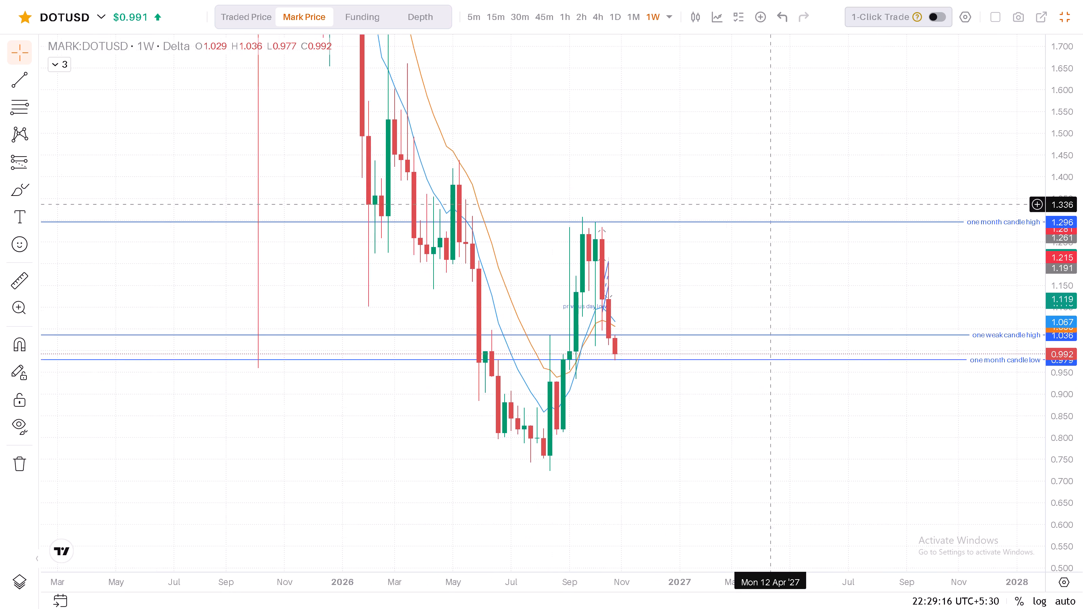
left_click_drag(775, 190, 776, 183)
left_click_drag(759, 246, 749, 208)
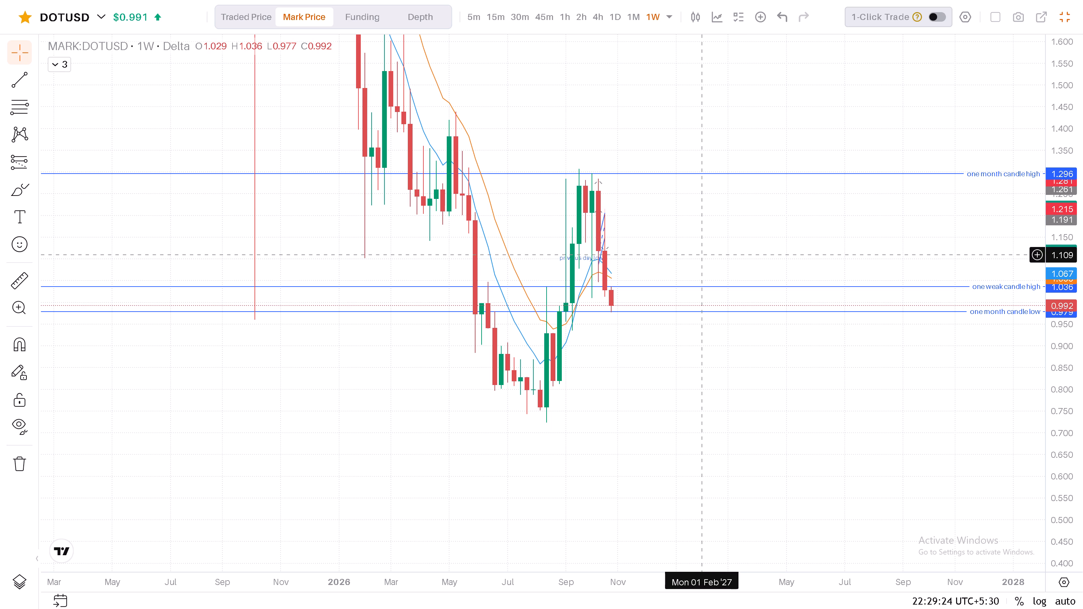
Check DOTUSD on the 4-hour chart and re-examine the weekly price swings around the one month candle low line.
left_click(596, 14)
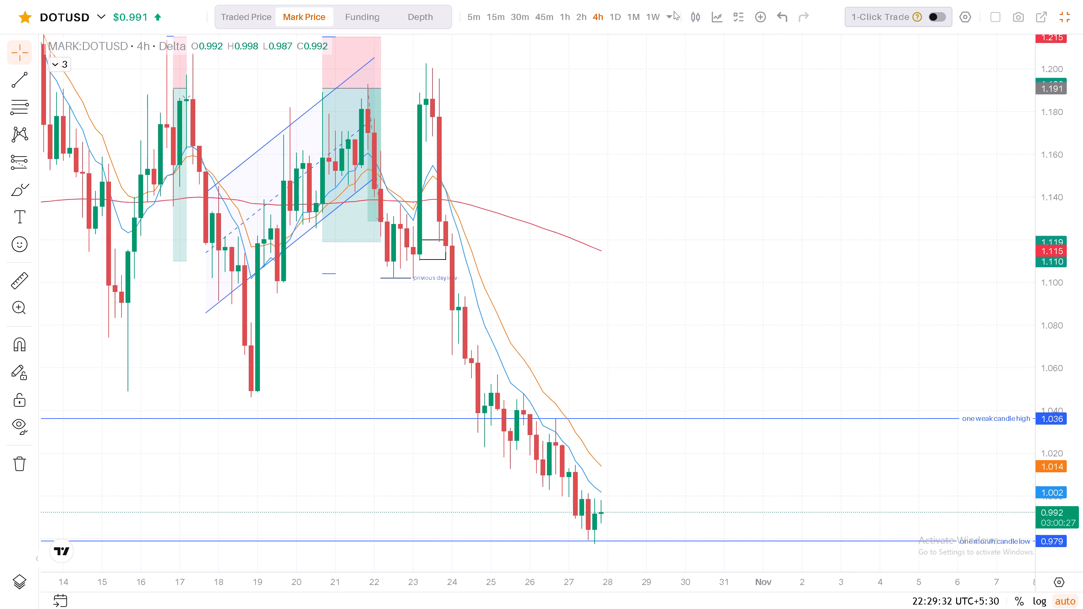
left_click(654, 18)
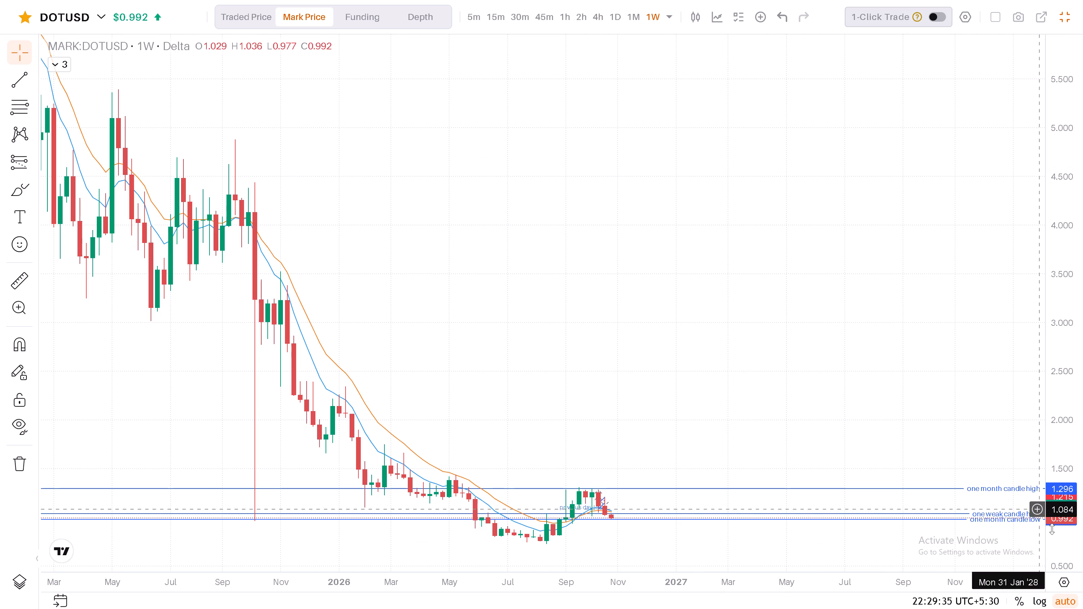
left_click_drag(1053, 530, 1036, 149)
left_click_drag(876, 329, 846, 58)
left_click_drag(776, 342, 796, 131)
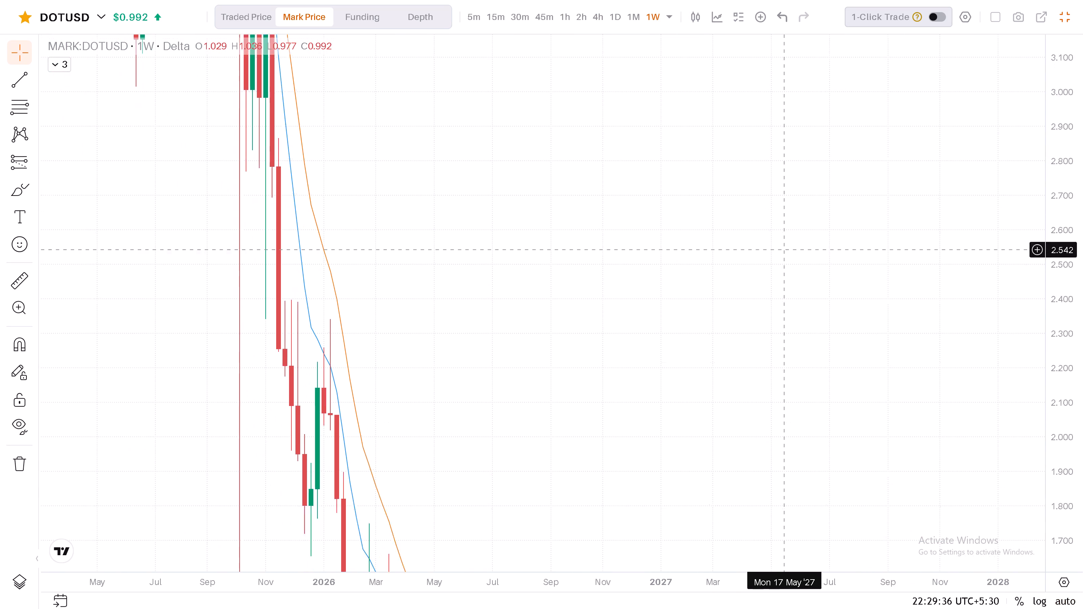
left_click_drag(796, 131, 798, 93)
left_click_drag(786, 312, 785, 72)
left_click_drag(783, 254, 774, 93)
left_click_drag(1063, 503, 1059, 304)
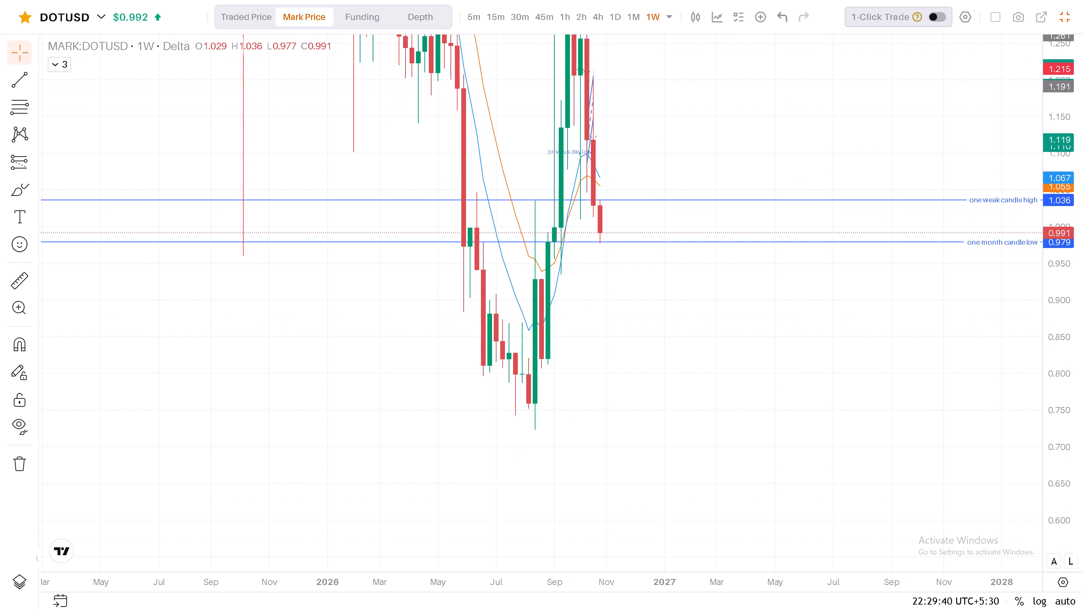
left_click_drag(713, 339, 719, 359)
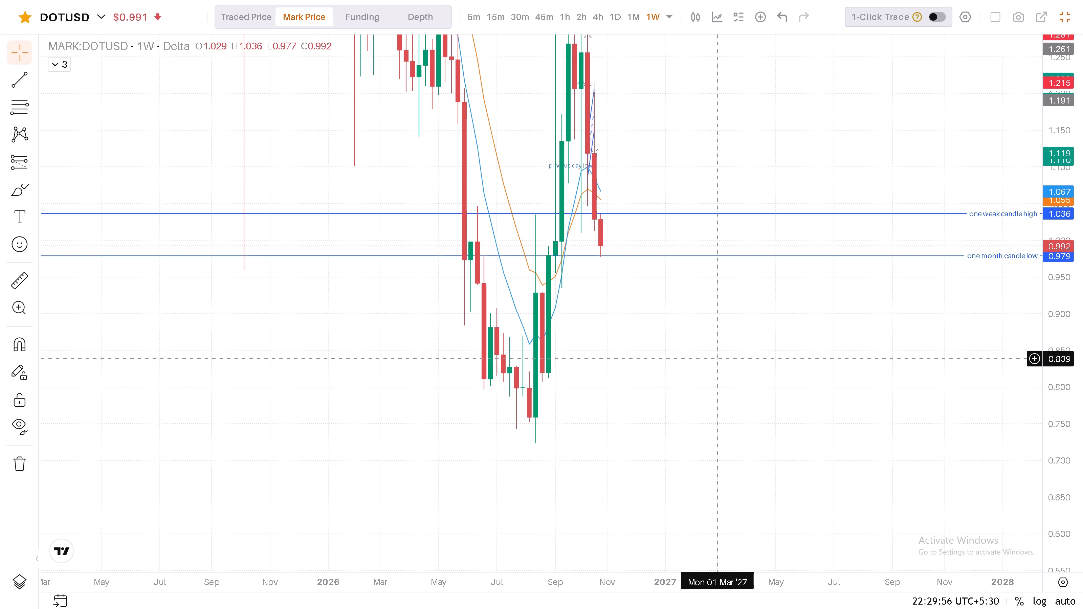
left_click_drag(1063, 247, 1058, 361)
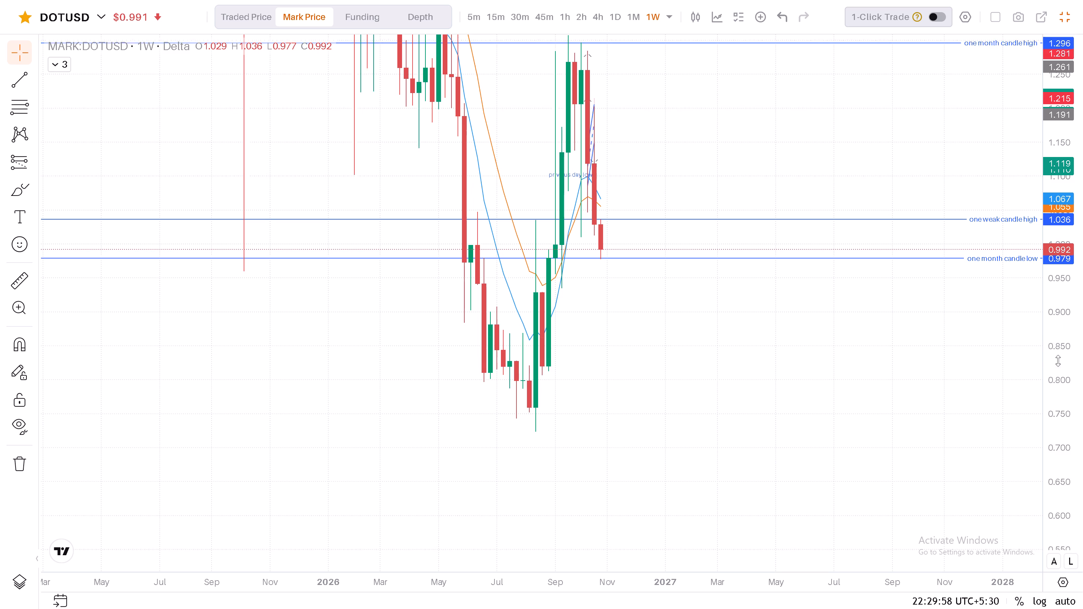
left_click_drag(1058, 361, 1041, 445)
left_click_drag(1041, 444, 1040, 441)
left_click_drag(1053, 301, 1055, 396)
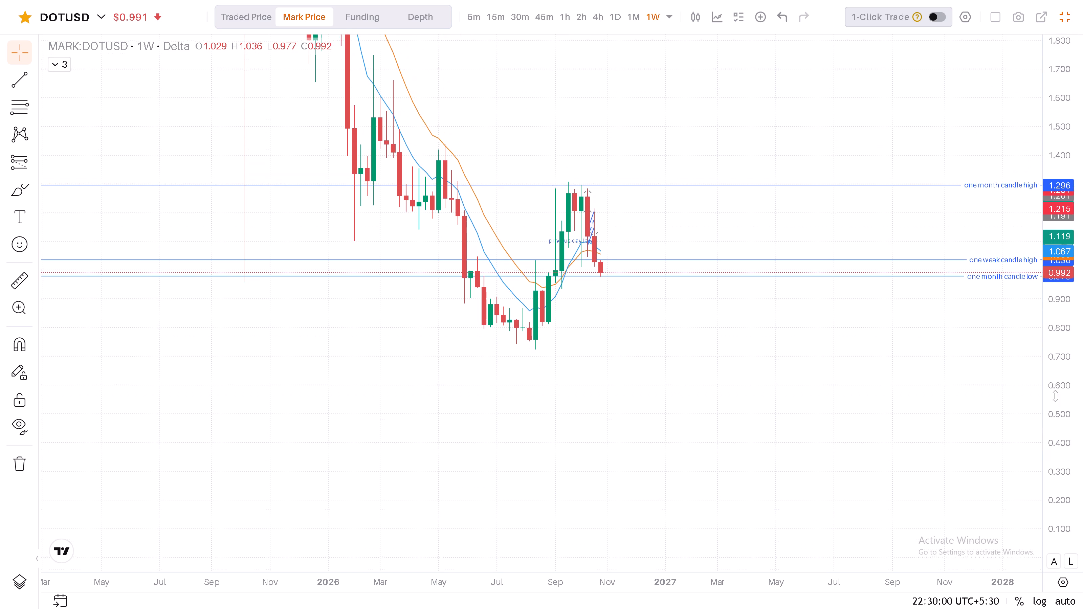
left_click_drag(1055, 396, 1052, 358)
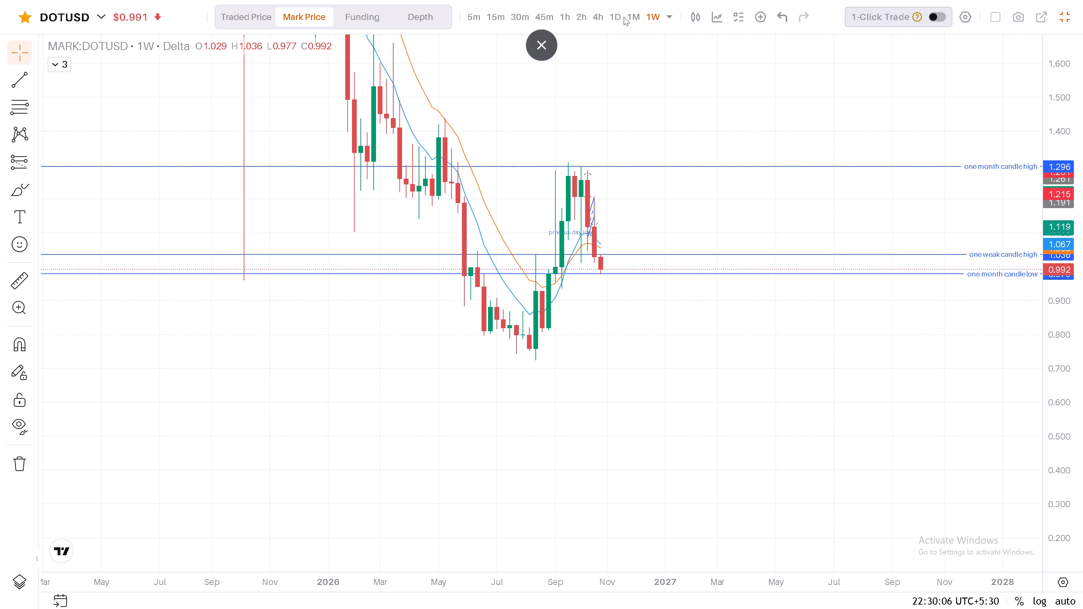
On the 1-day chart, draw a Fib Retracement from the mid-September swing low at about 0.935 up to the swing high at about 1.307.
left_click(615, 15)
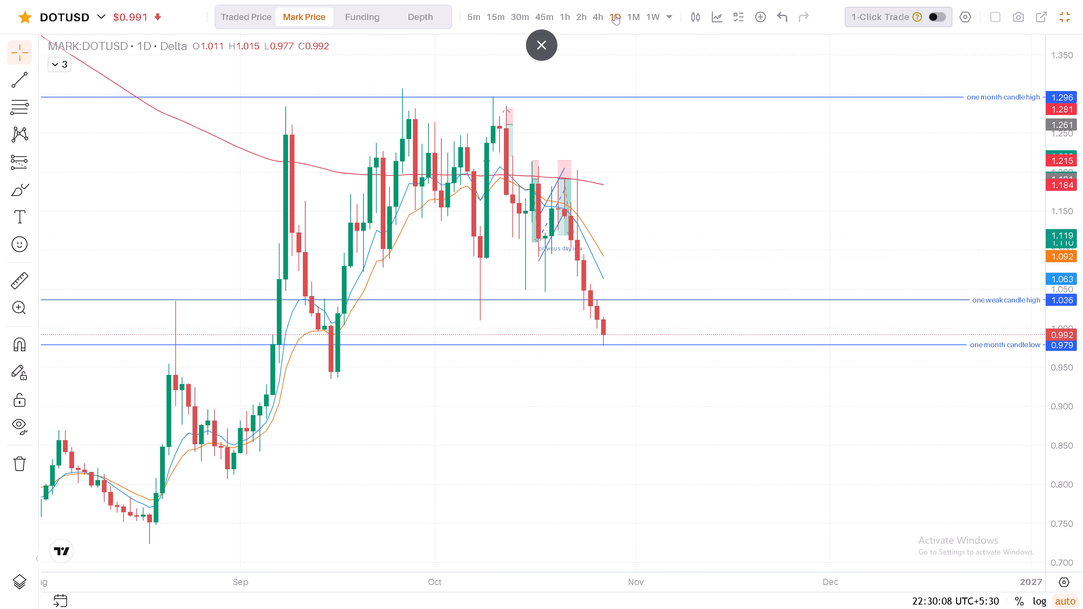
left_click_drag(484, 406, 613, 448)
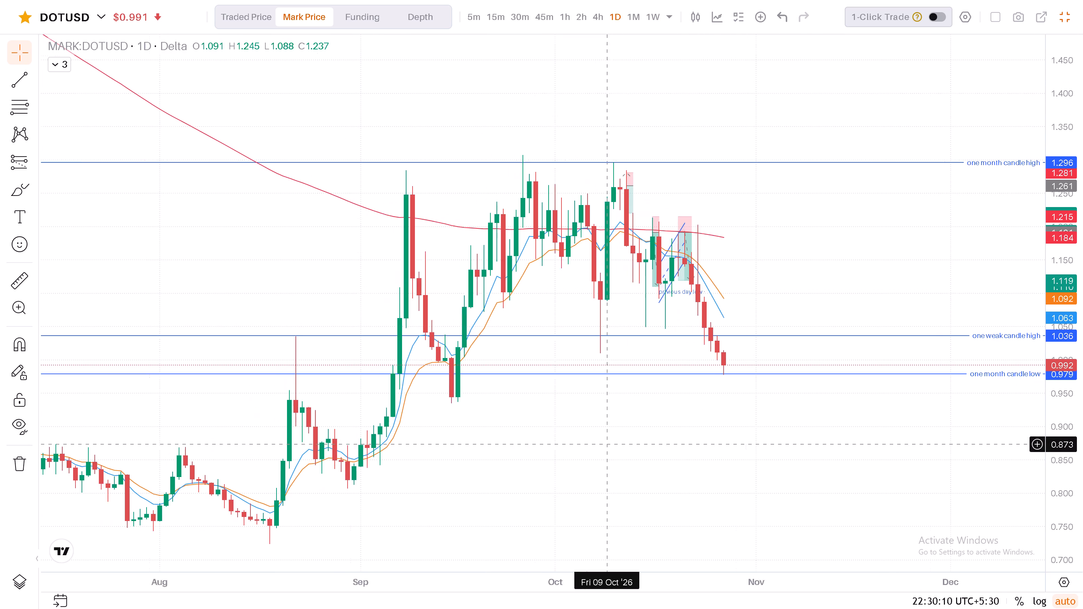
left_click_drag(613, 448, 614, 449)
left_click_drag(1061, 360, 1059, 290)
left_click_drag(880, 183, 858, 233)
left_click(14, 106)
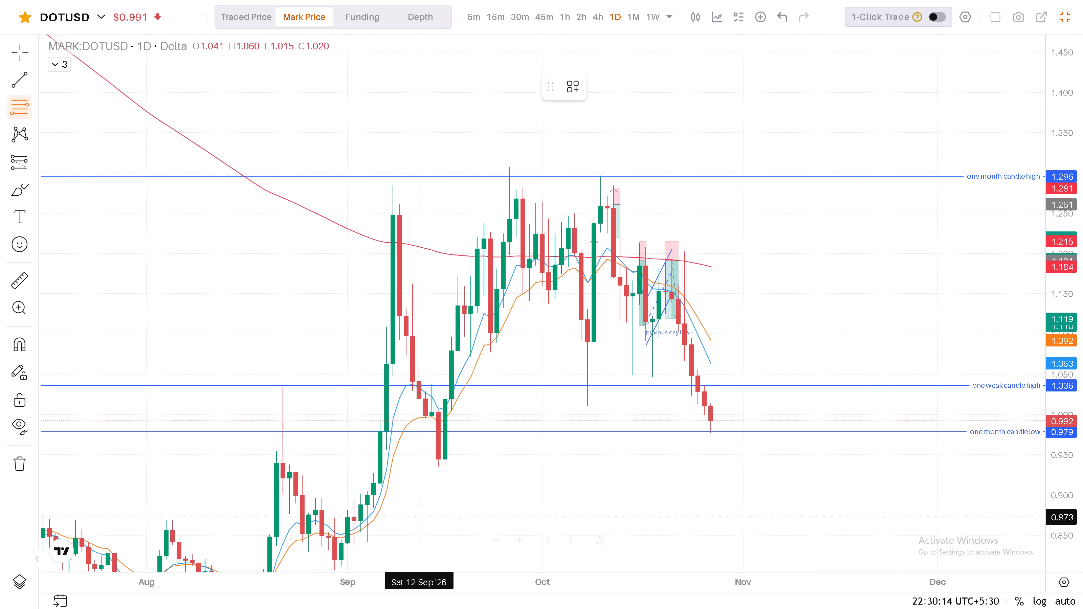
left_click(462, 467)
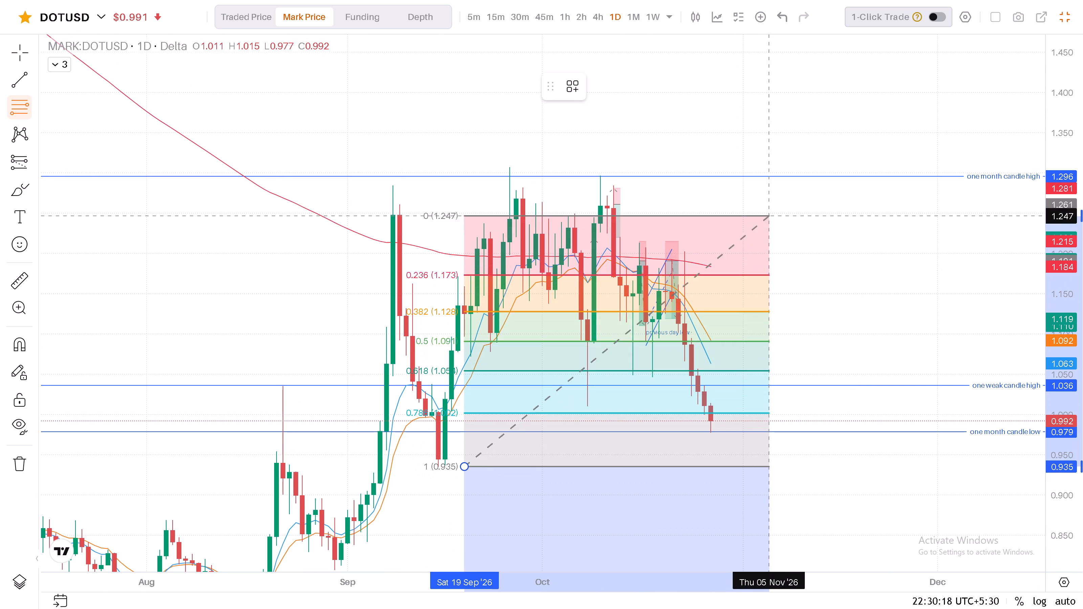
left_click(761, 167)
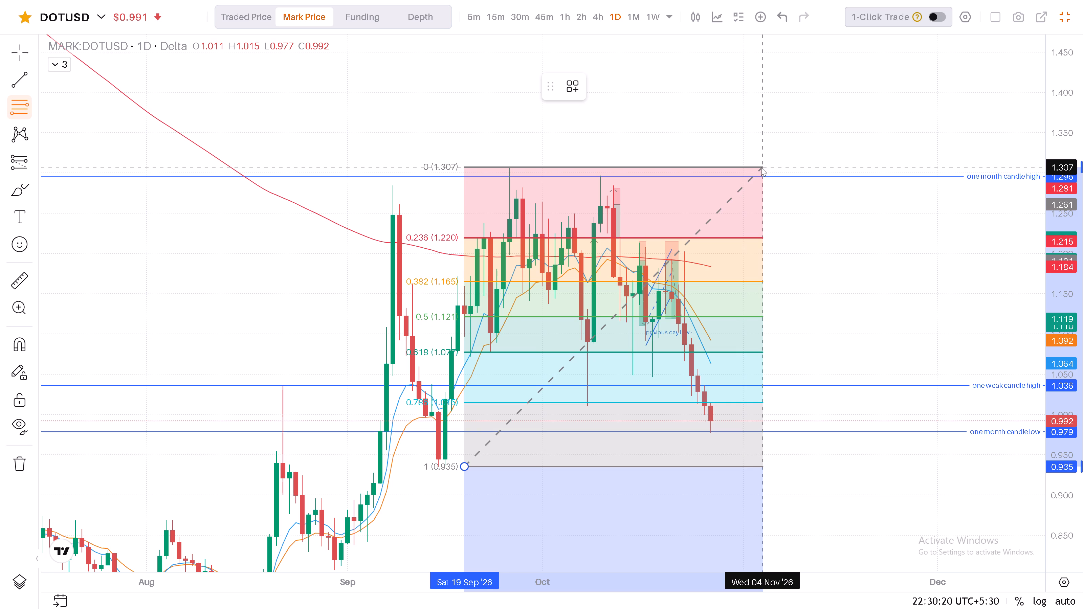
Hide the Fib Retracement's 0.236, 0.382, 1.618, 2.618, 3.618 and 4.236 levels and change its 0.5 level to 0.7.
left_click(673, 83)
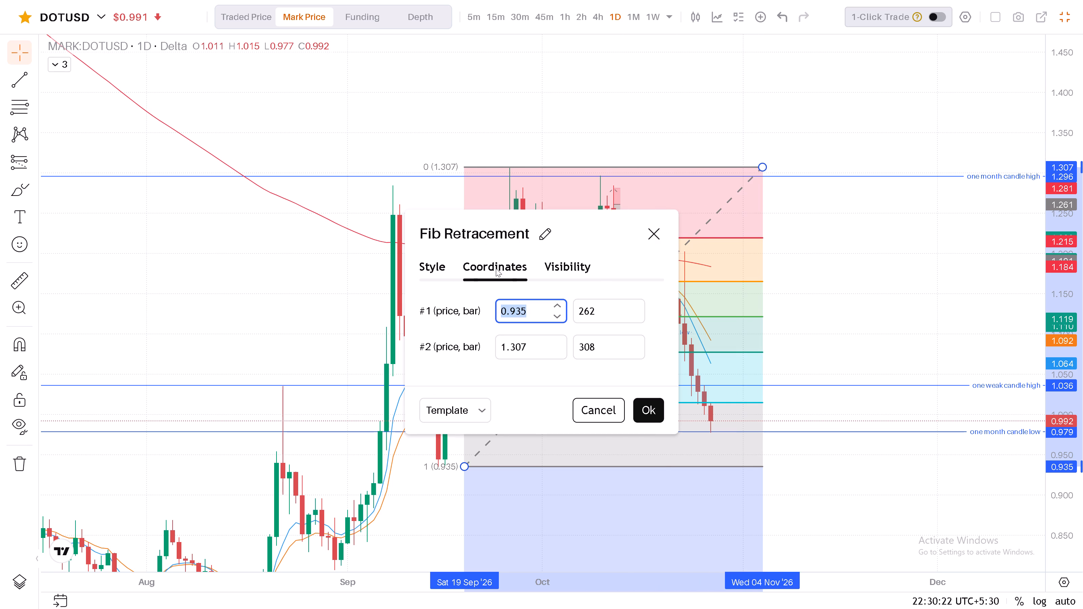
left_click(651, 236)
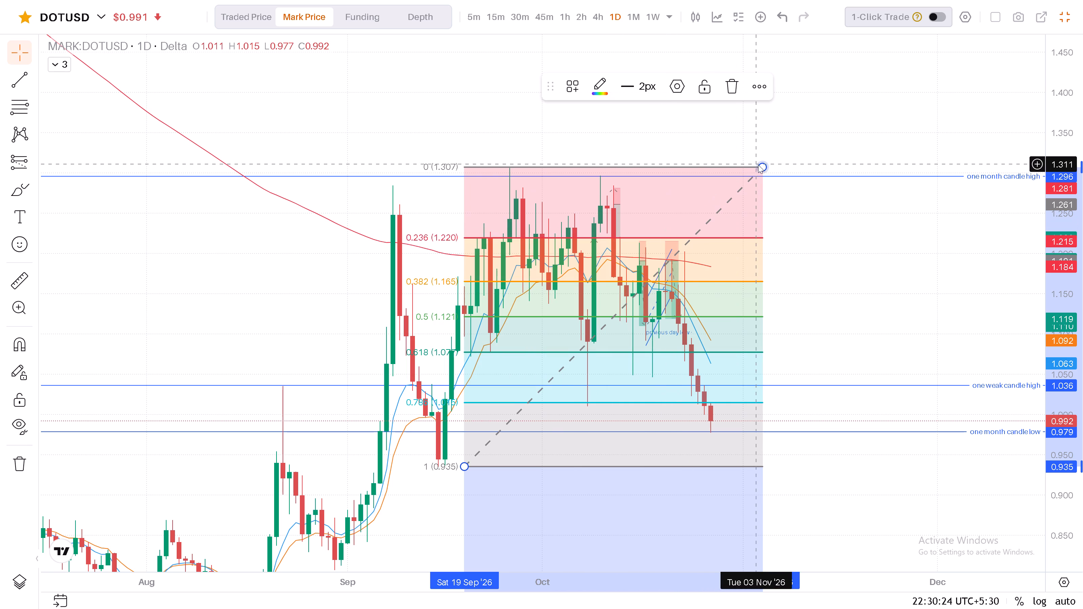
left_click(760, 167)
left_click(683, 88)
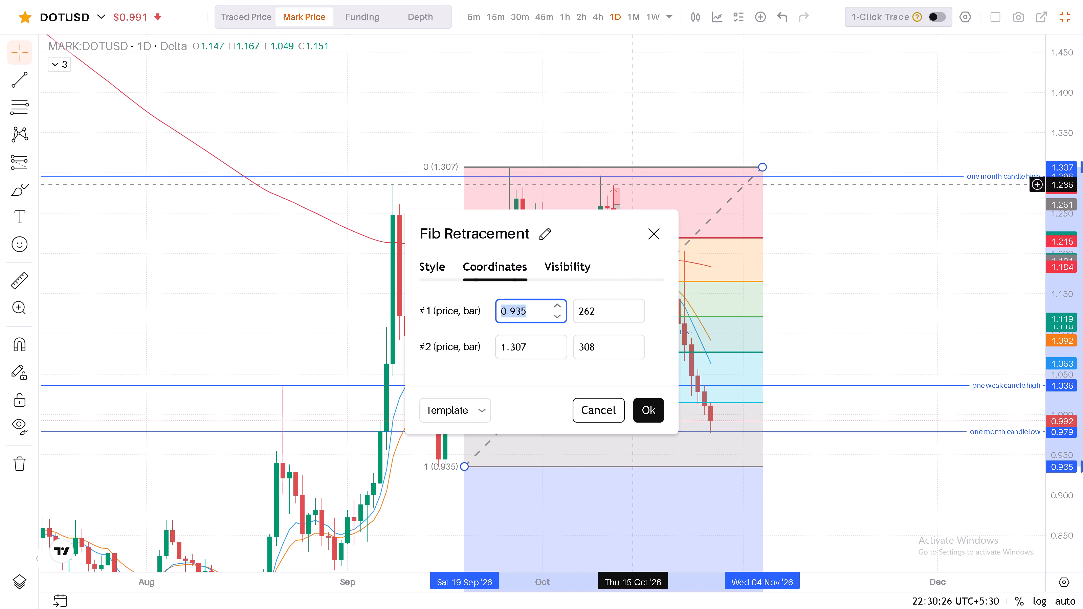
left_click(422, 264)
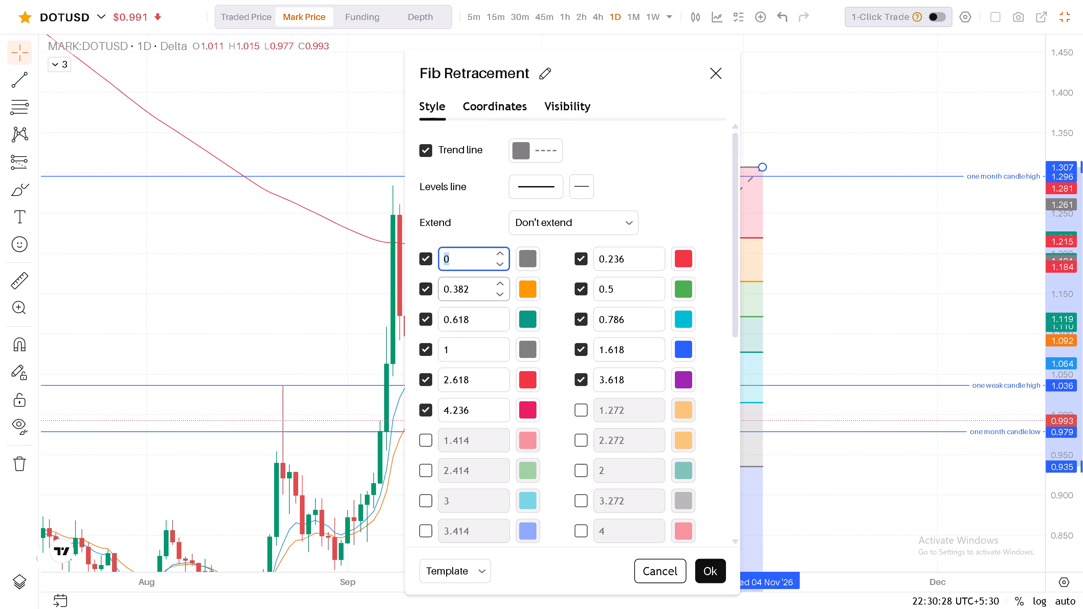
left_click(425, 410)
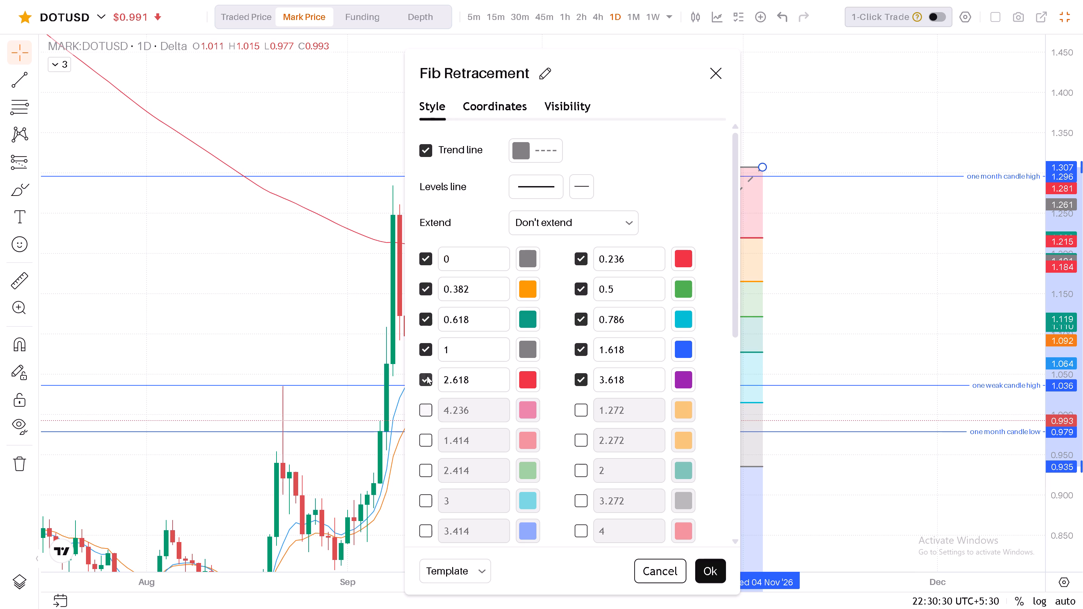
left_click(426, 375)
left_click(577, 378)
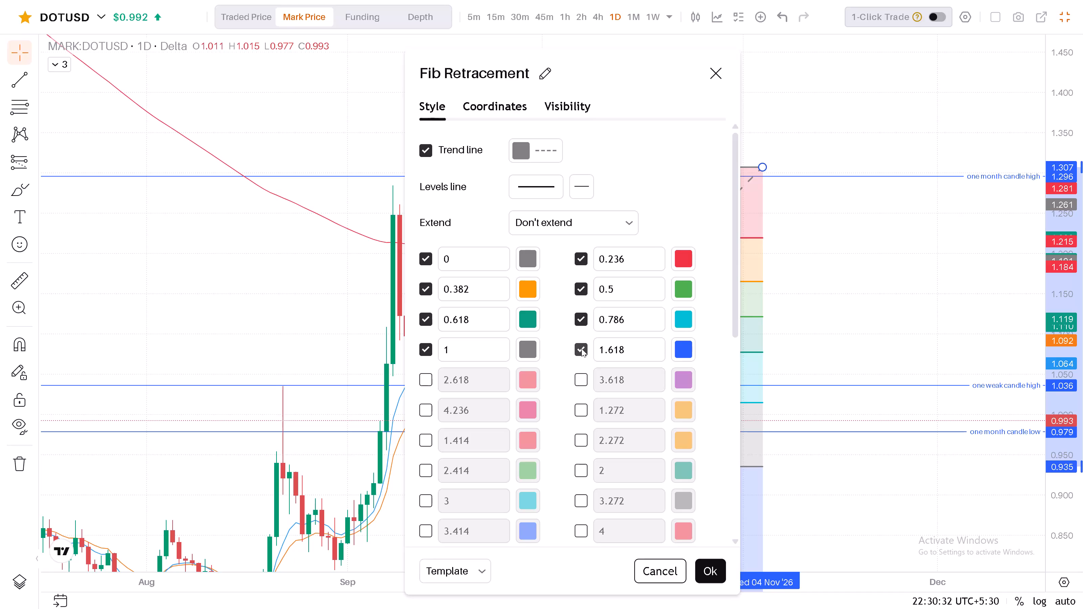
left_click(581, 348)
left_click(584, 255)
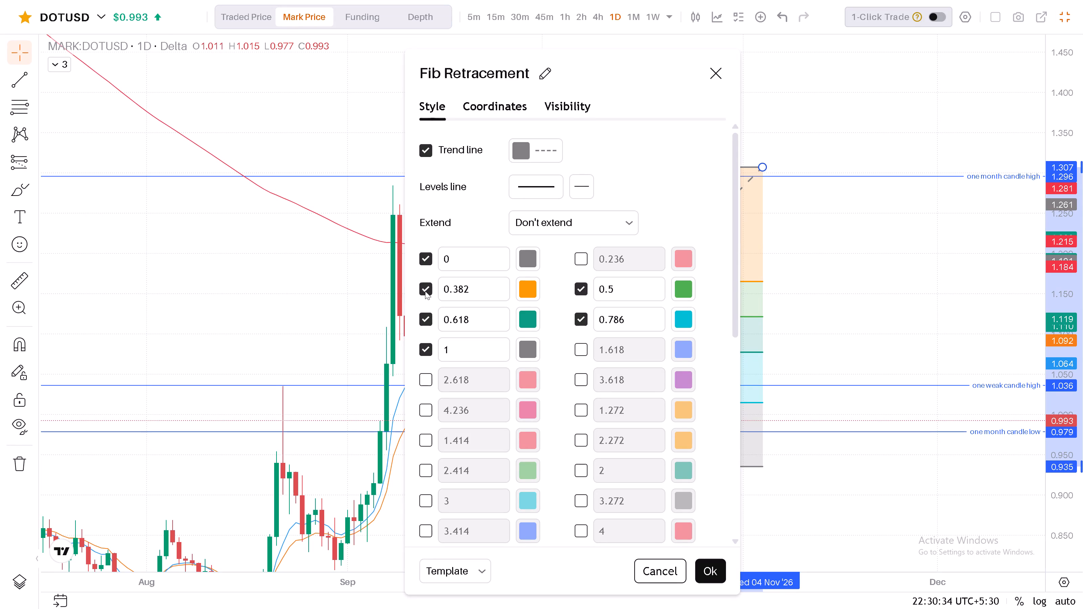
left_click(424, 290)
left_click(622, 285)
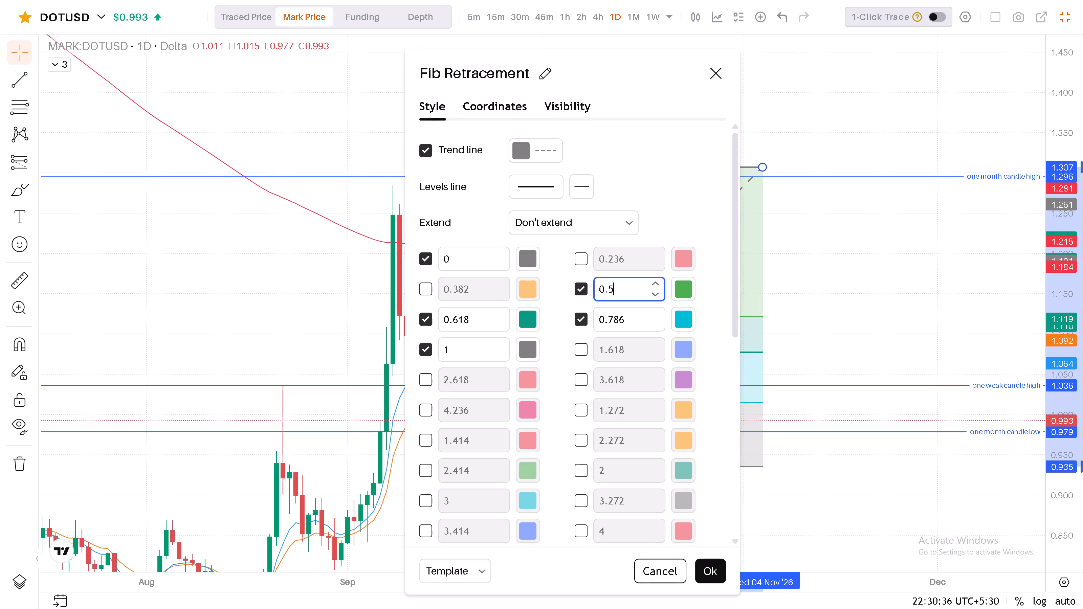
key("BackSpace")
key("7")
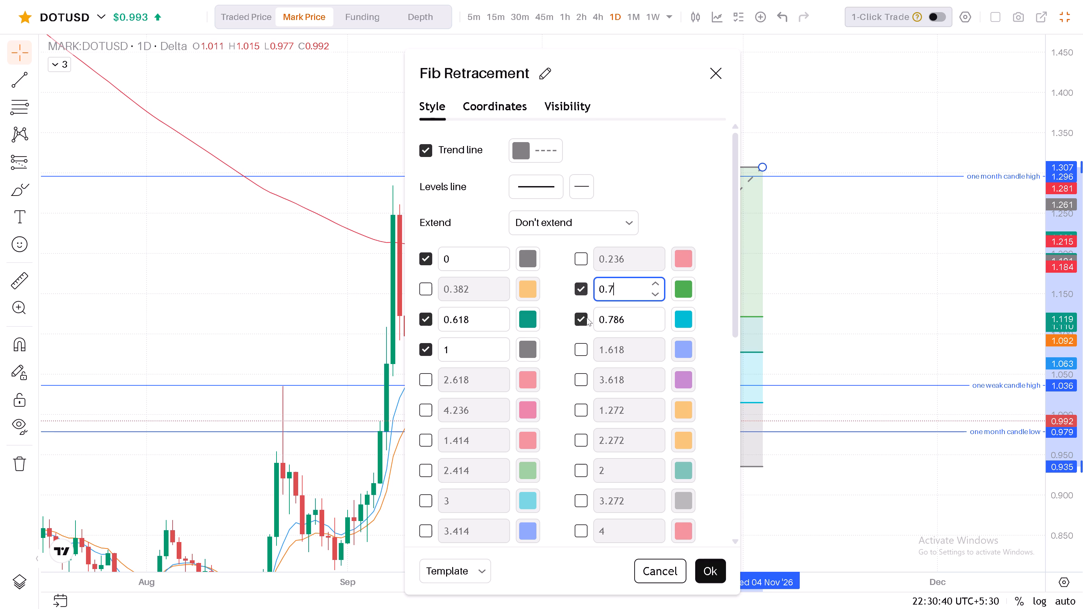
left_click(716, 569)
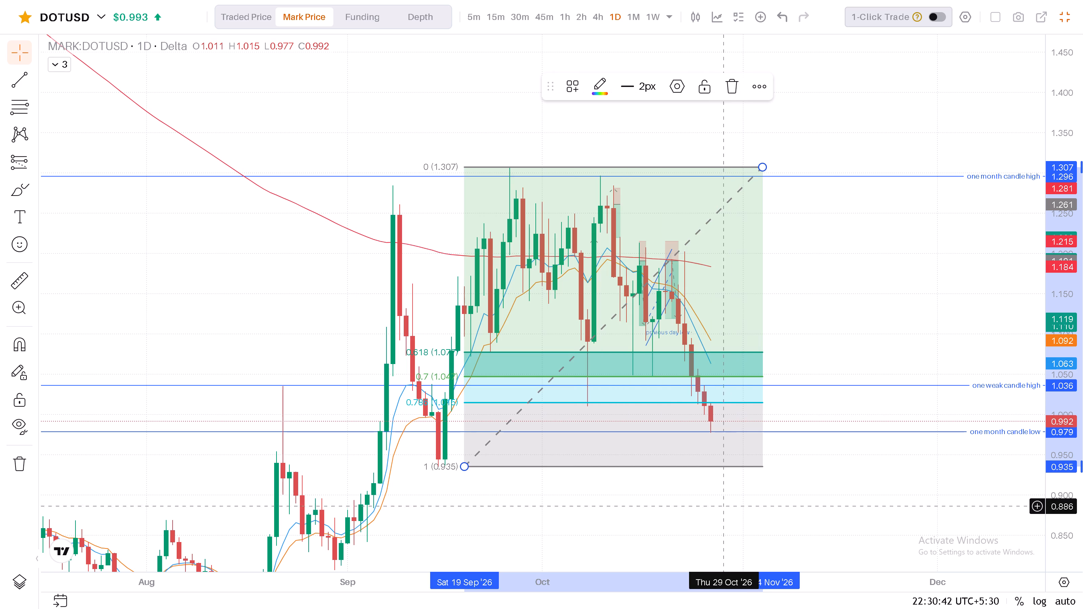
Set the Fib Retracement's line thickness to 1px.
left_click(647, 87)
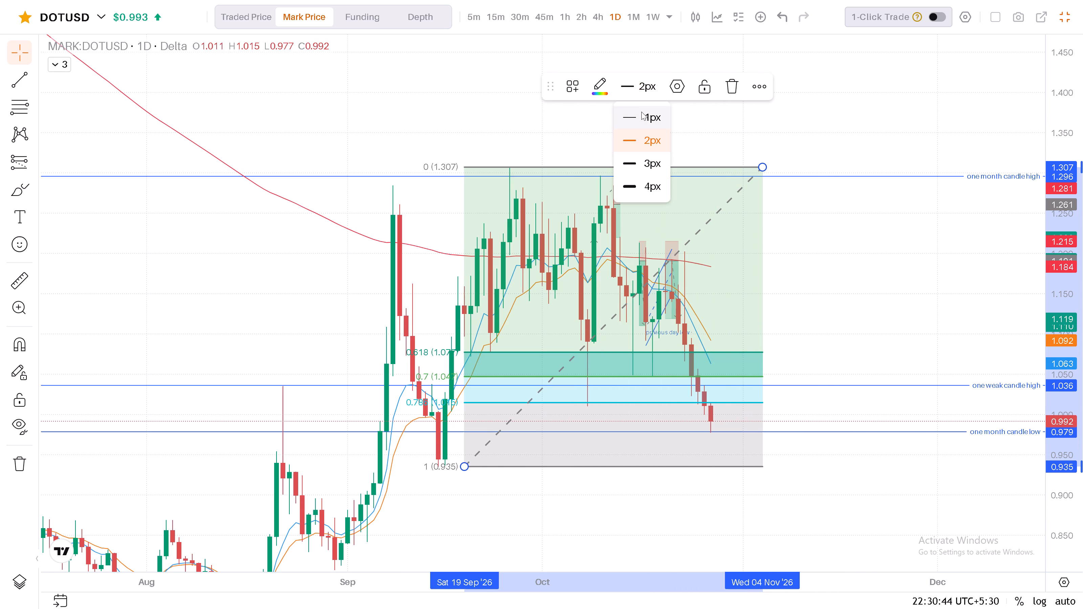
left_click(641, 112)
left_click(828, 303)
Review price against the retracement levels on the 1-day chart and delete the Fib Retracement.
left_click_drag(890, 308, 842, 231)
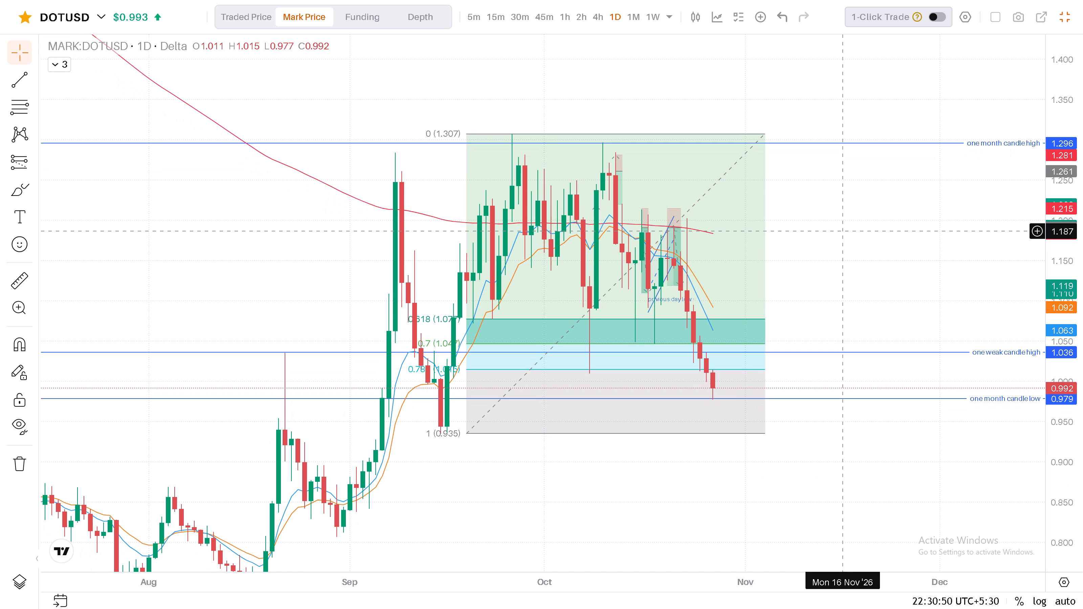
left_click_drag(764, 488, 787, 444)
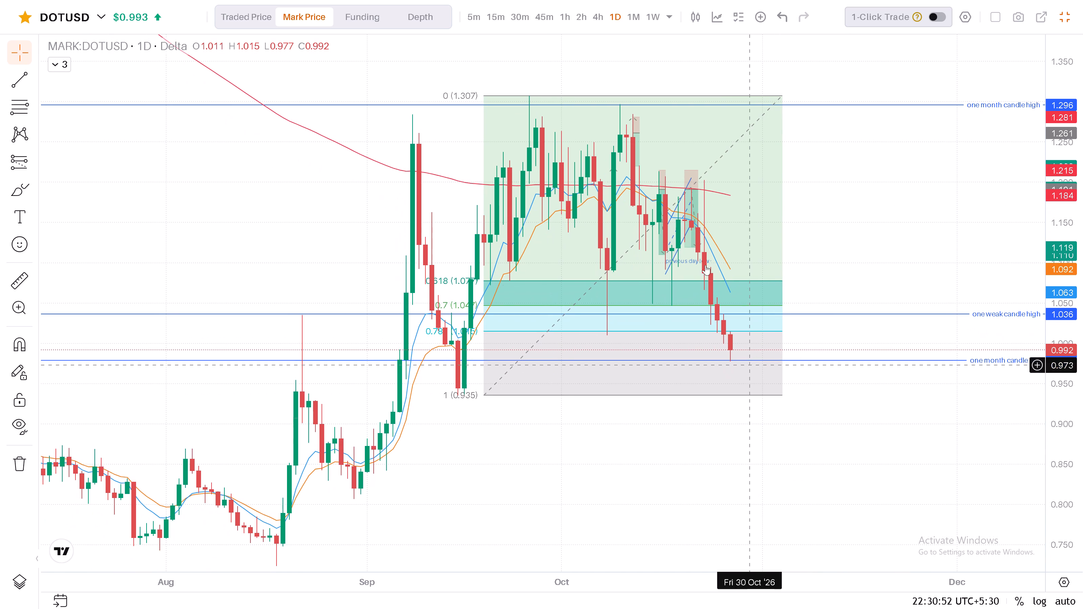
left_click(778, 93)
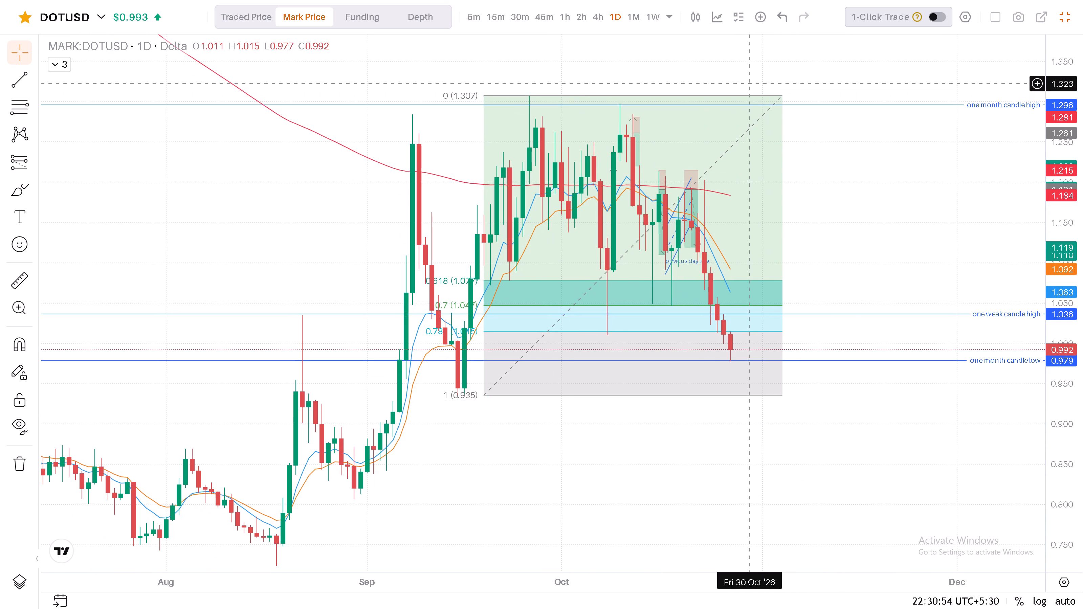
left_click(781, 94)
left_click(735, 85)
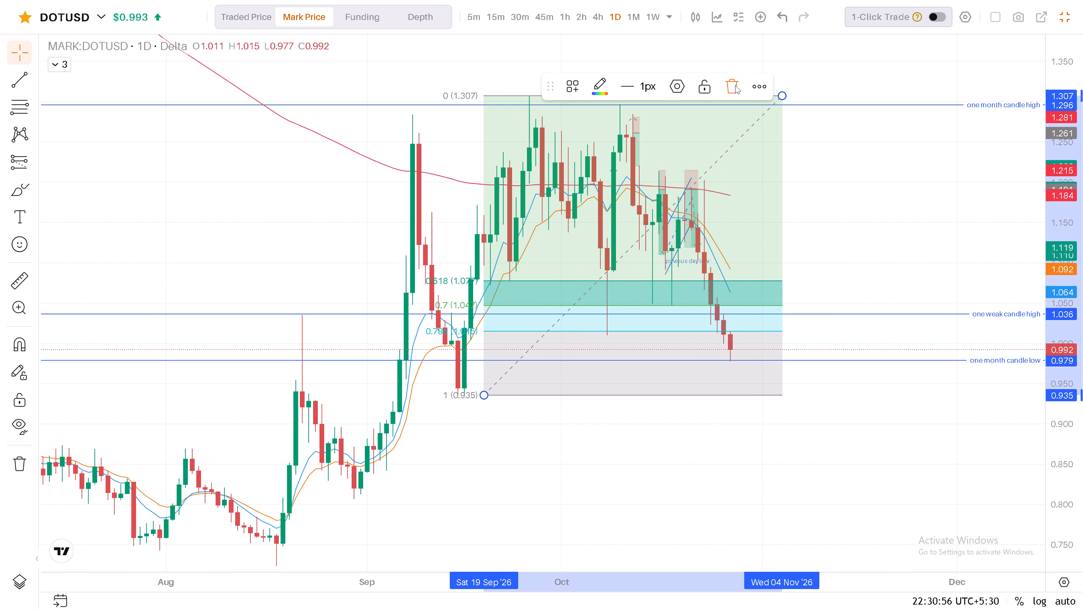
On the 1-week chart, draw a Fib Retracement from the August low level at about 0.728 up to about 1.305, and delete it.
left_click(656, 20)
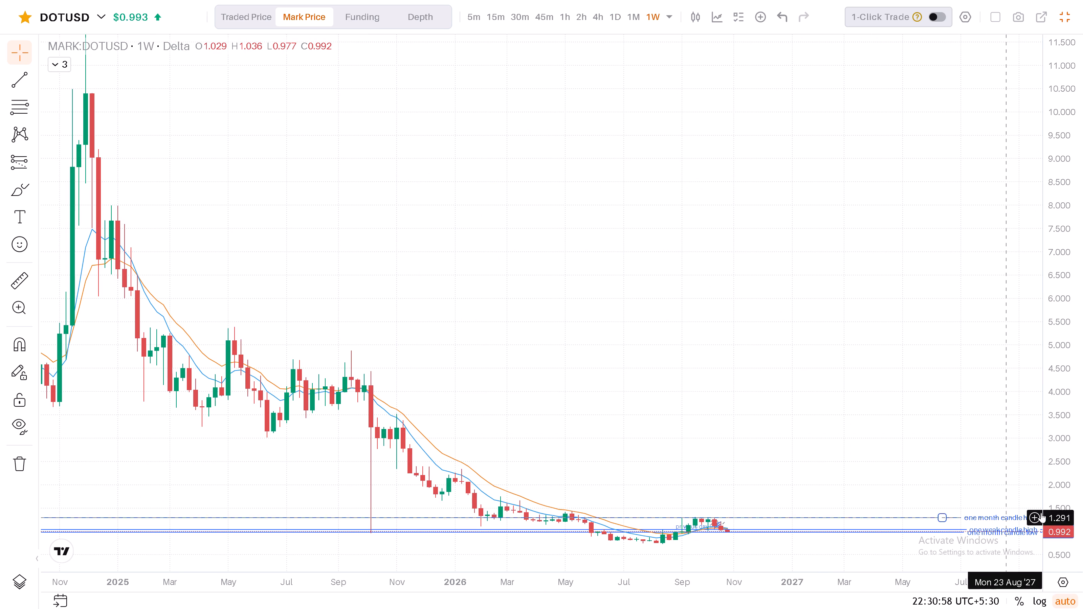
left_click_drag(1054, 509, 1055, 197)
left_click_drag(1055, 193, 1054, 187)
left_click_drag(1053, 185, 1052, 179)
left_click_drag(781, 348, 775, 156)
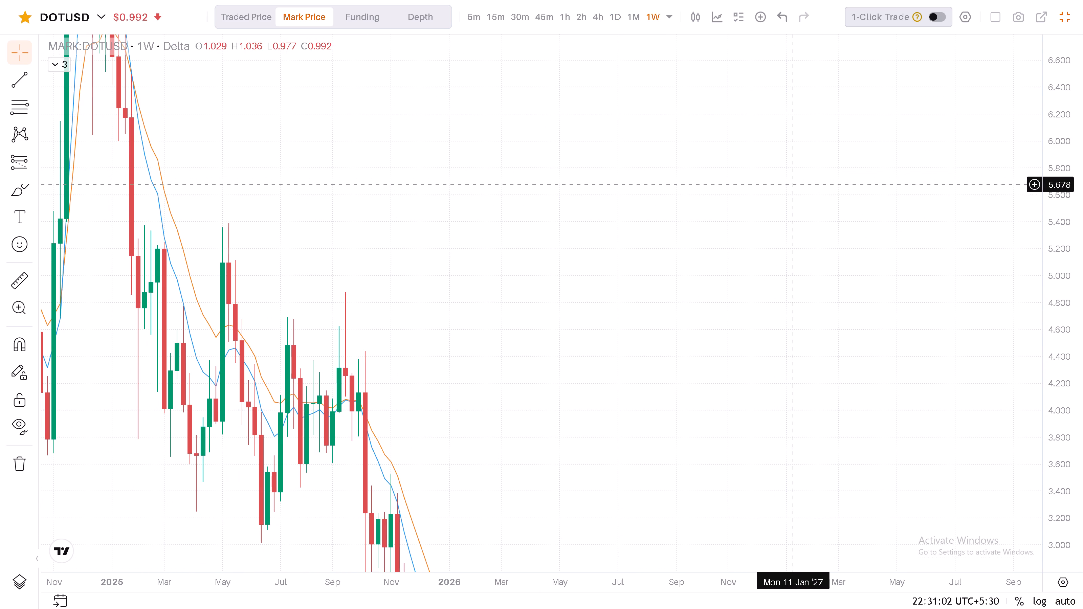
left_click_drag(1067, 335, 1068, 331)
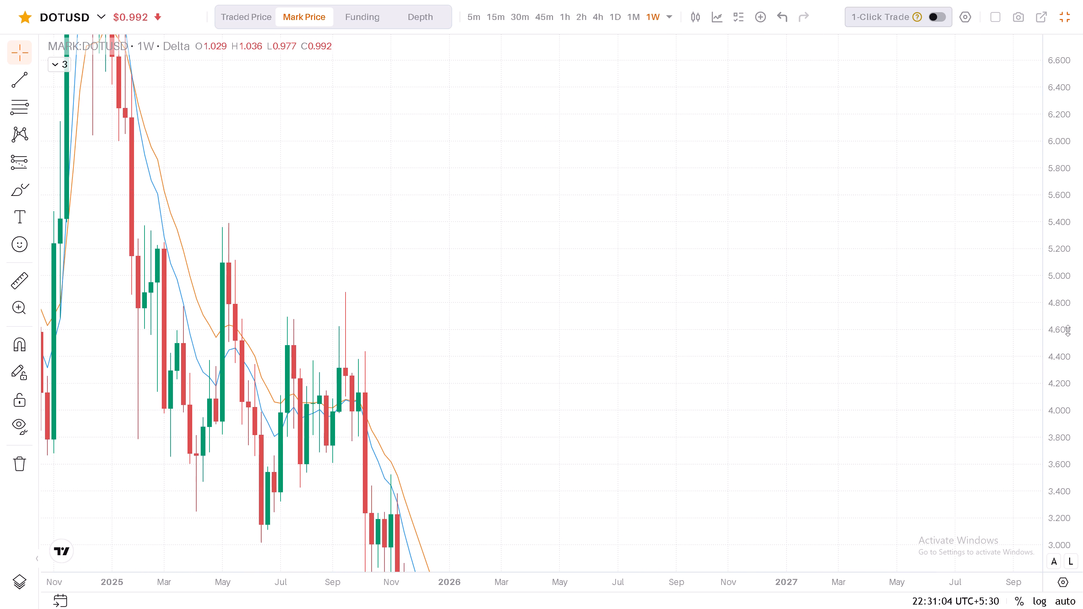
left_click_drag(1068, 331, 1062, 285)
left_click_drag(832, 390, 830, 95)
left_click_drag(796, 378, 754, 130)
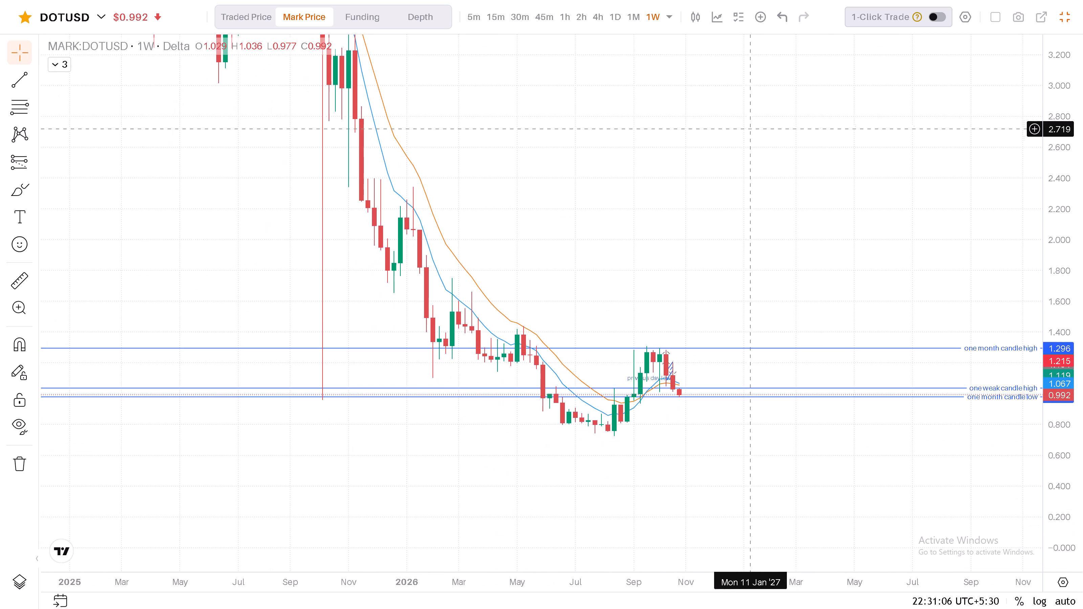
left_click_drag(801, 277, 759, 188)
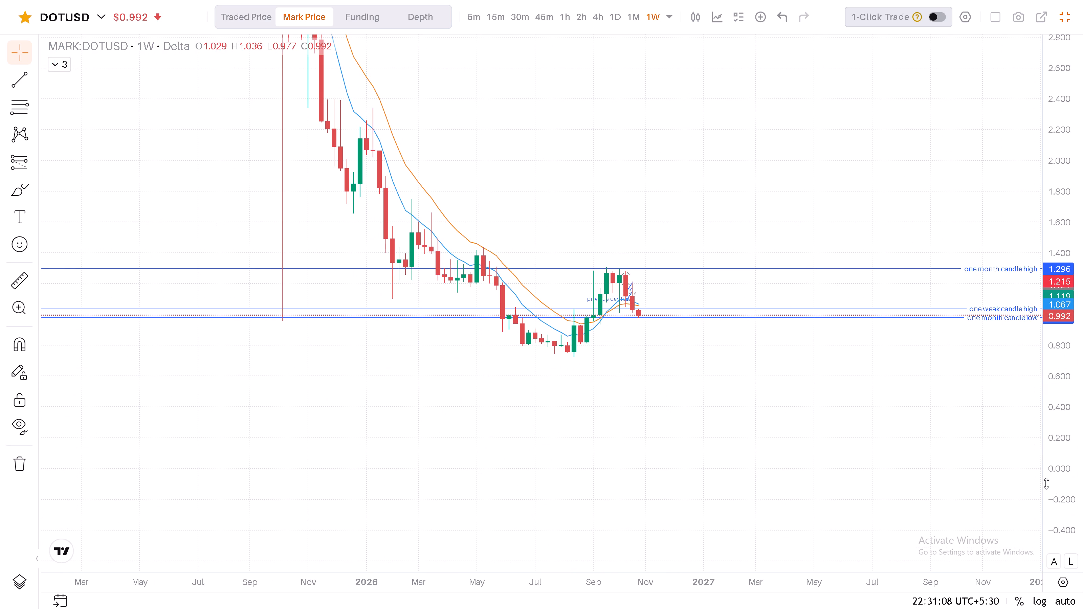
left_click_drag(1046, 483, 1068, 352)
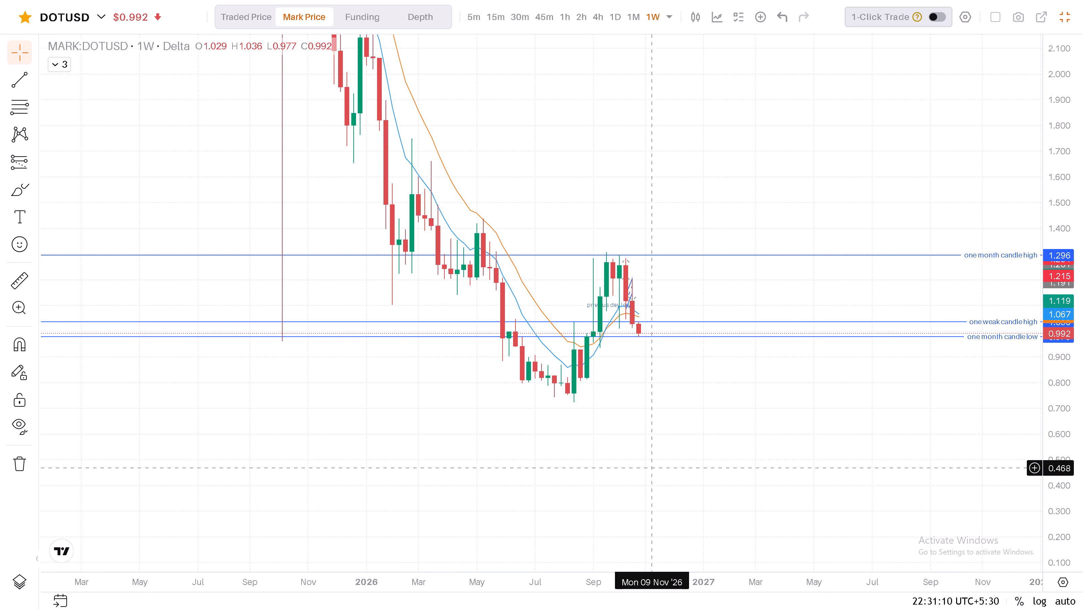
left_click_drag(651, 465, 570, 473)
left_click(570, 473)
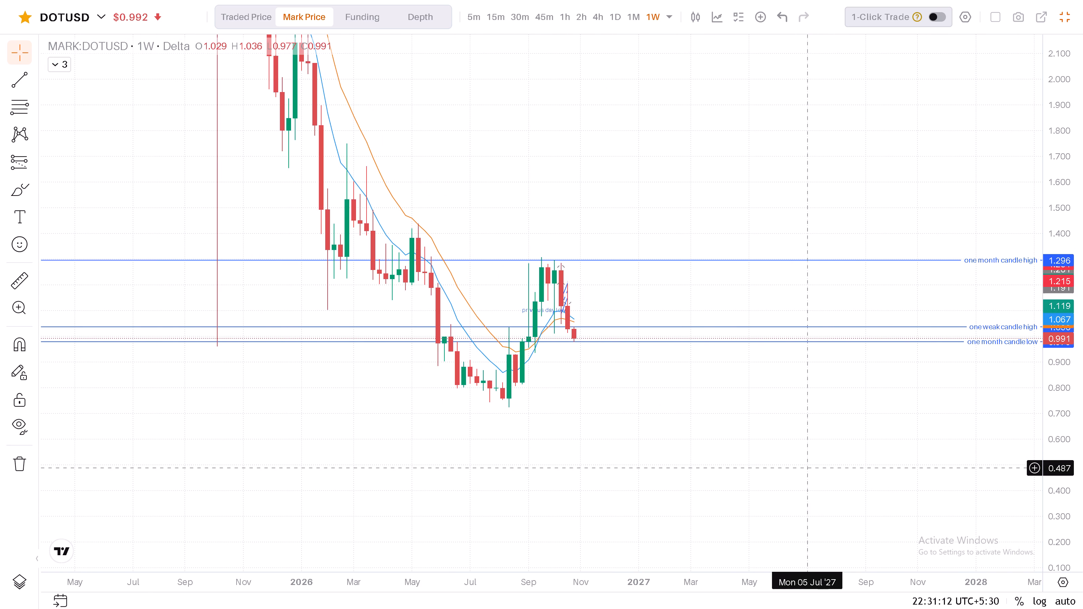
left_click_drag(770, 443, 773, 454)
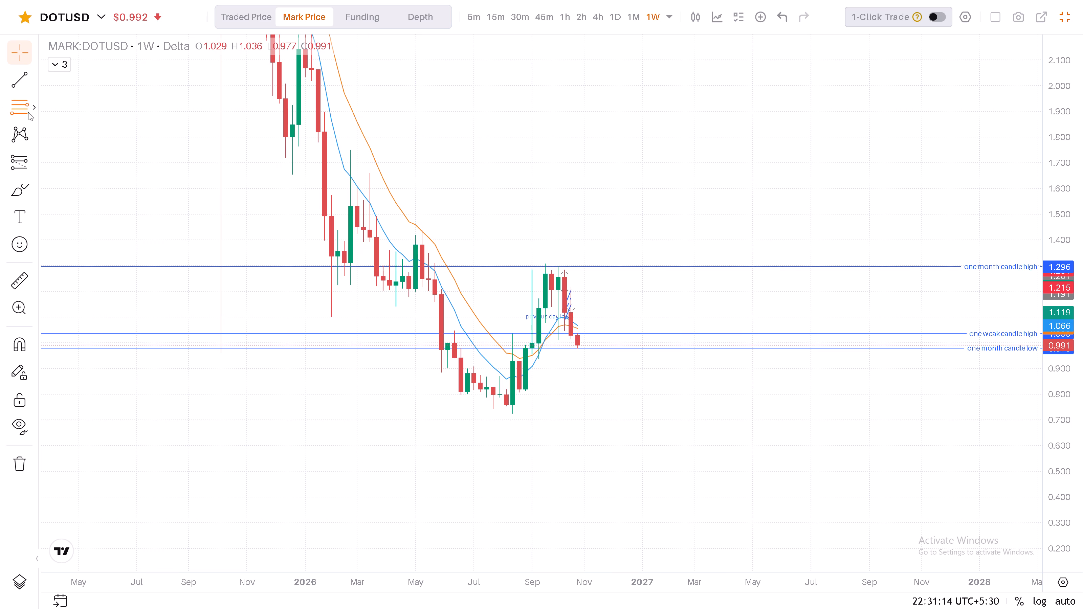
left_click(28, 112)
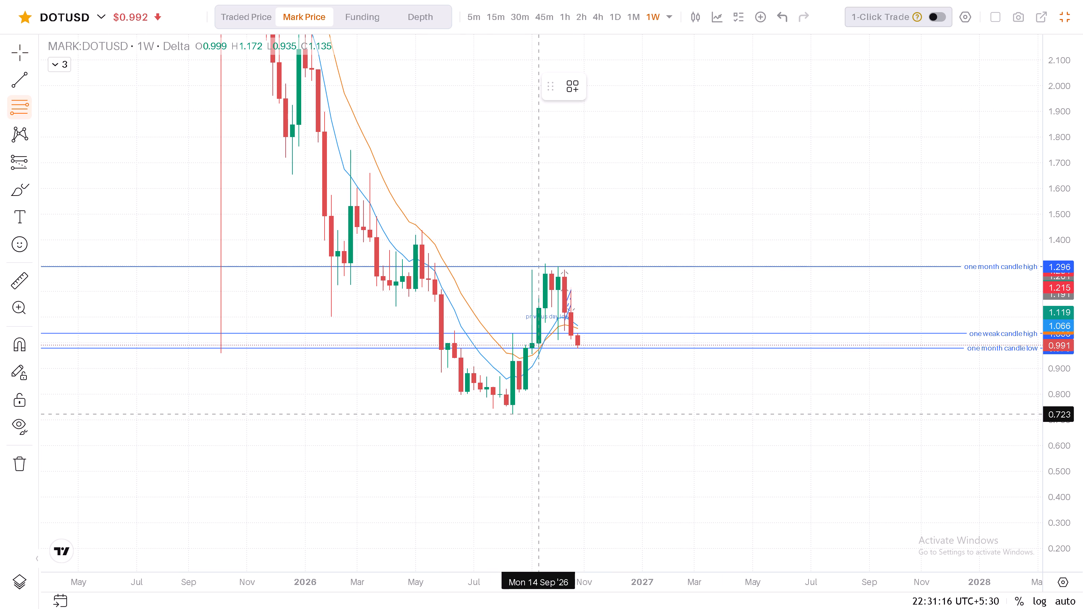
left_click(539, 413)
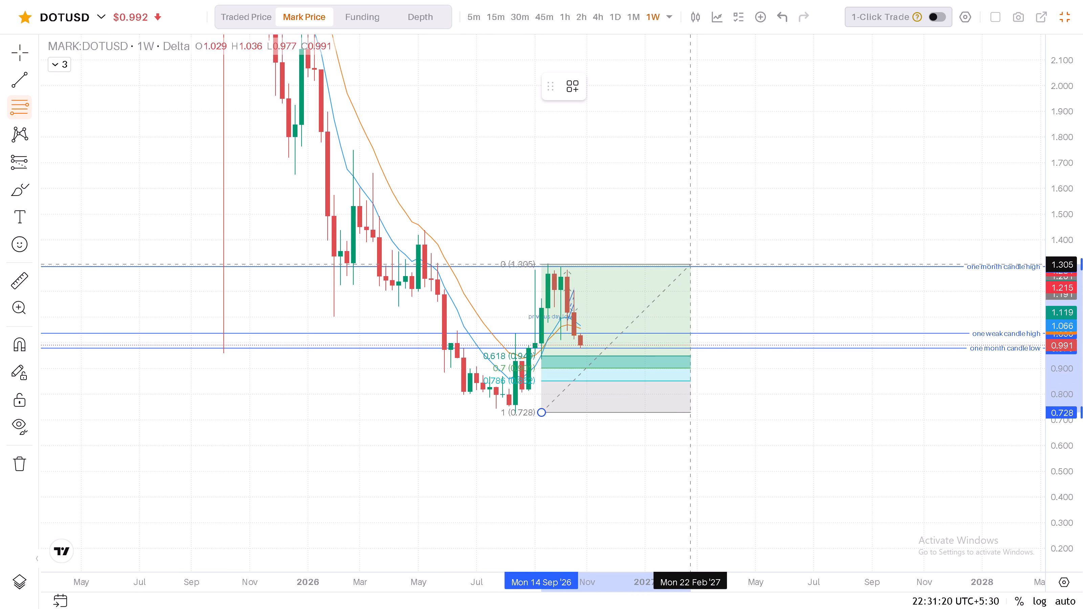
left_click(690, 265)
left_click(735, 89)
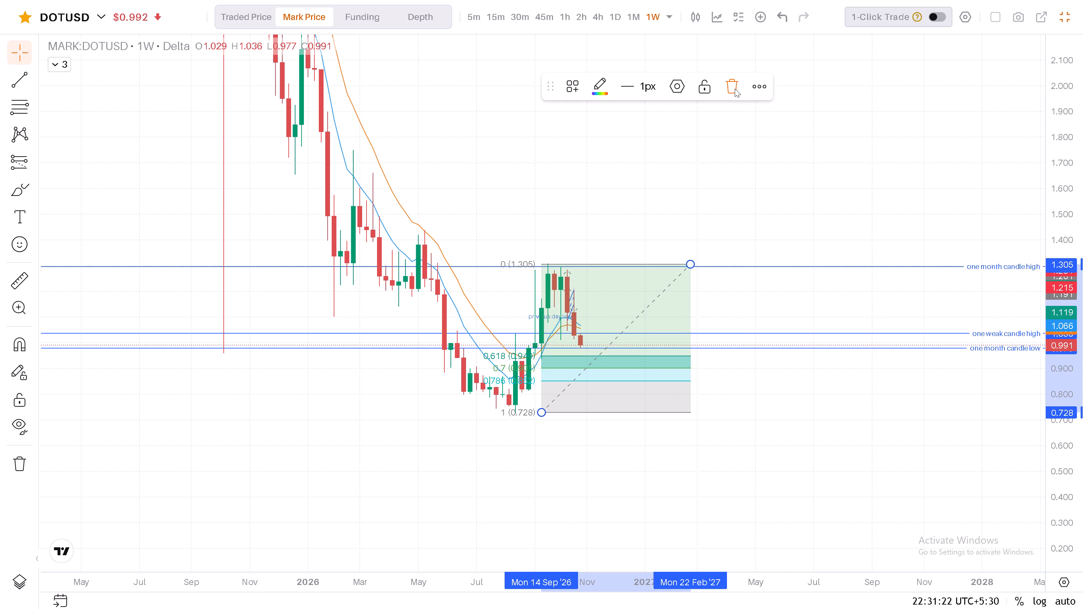
Examine DOTUSD's recent decline on the 1-day and 4-hour charts against the one-week candle high and one-month candle low.
left_click(618, 14)
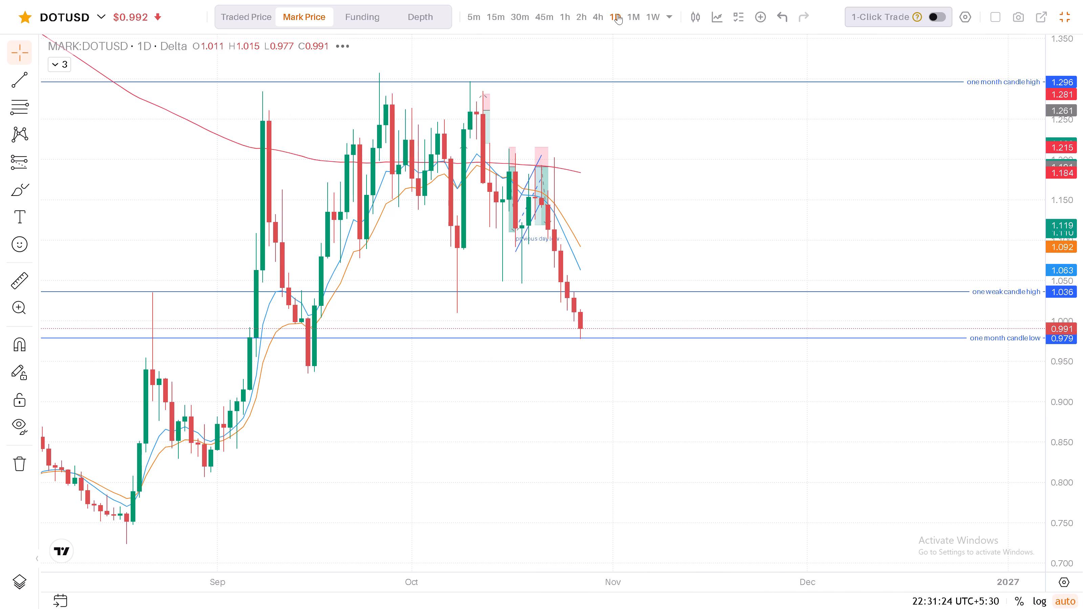
left_click(595, 15)
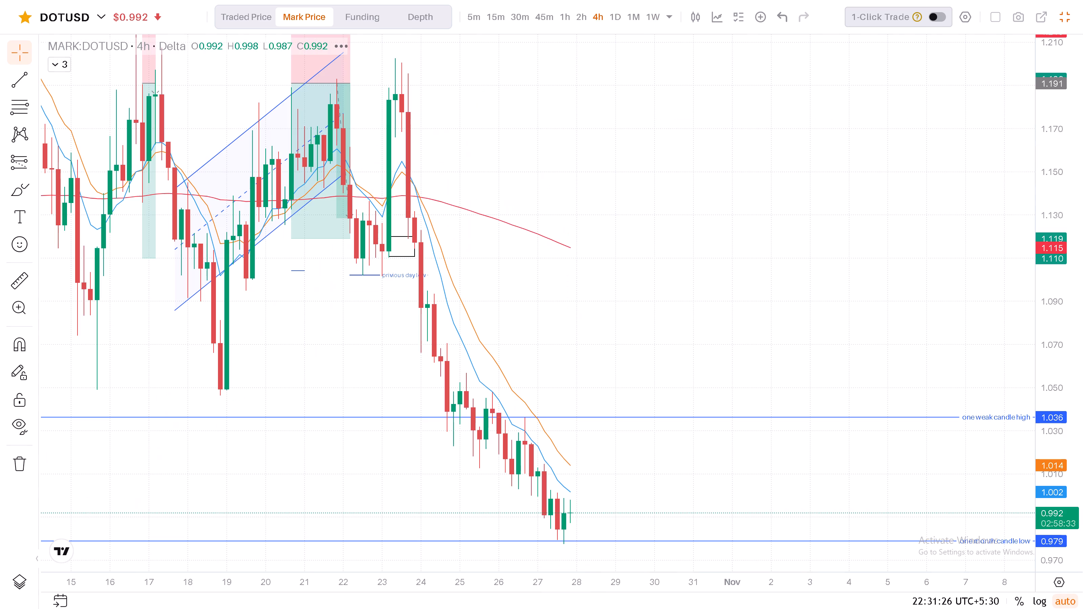
left_click_drag(1065, 283, 1070, 362)
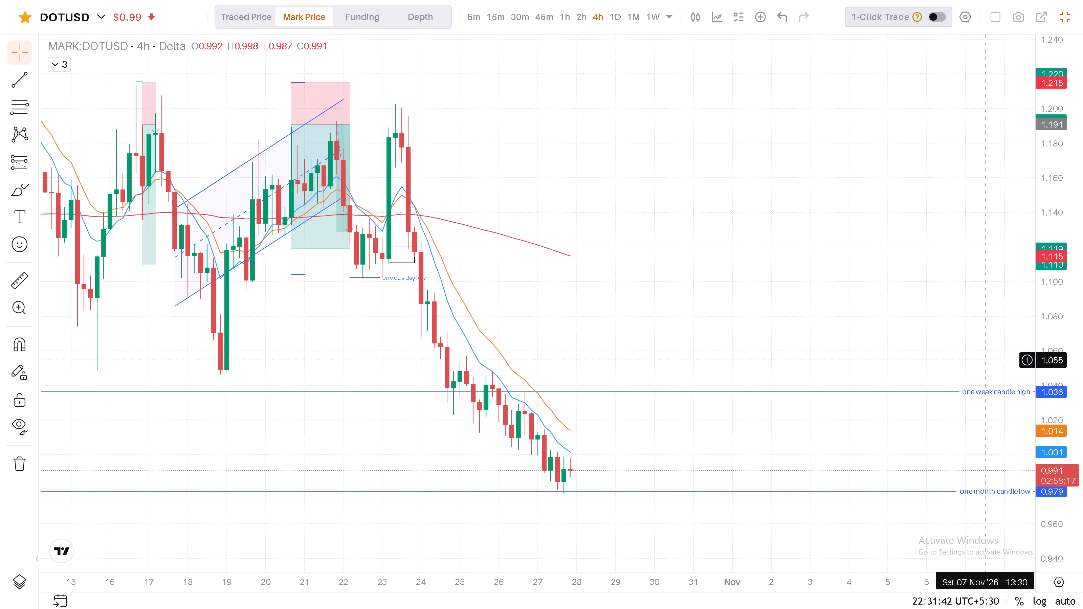
left_click_drag(805, 340, 928, 173)
left_click(929, 173)
left_click_drag(1066, 148, 1058, 262)
scroll(857, 435, "down", 14)
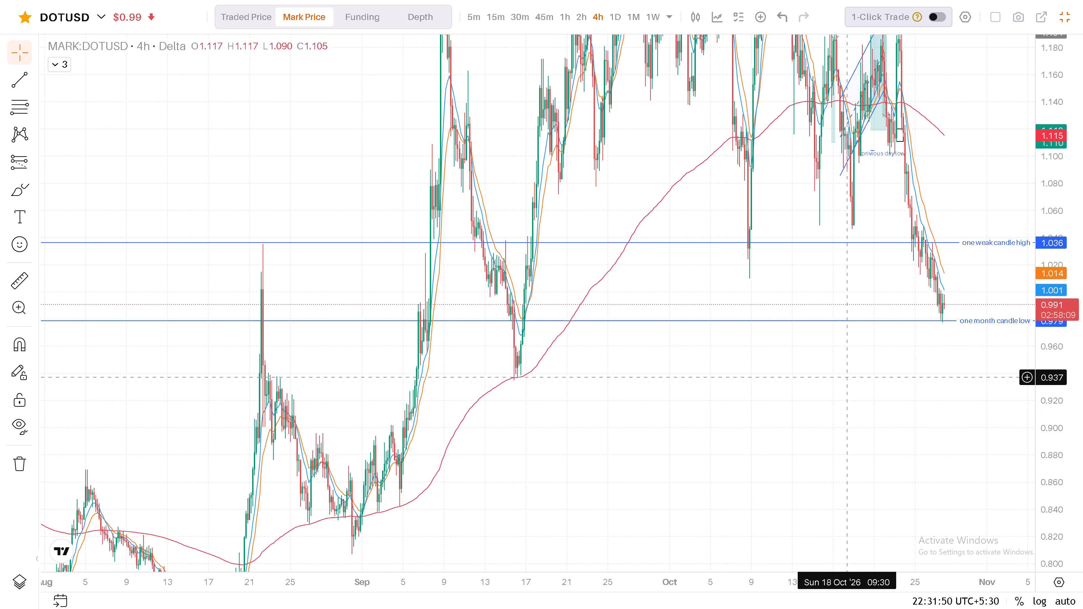
scroll(848, 377, "up", 5)
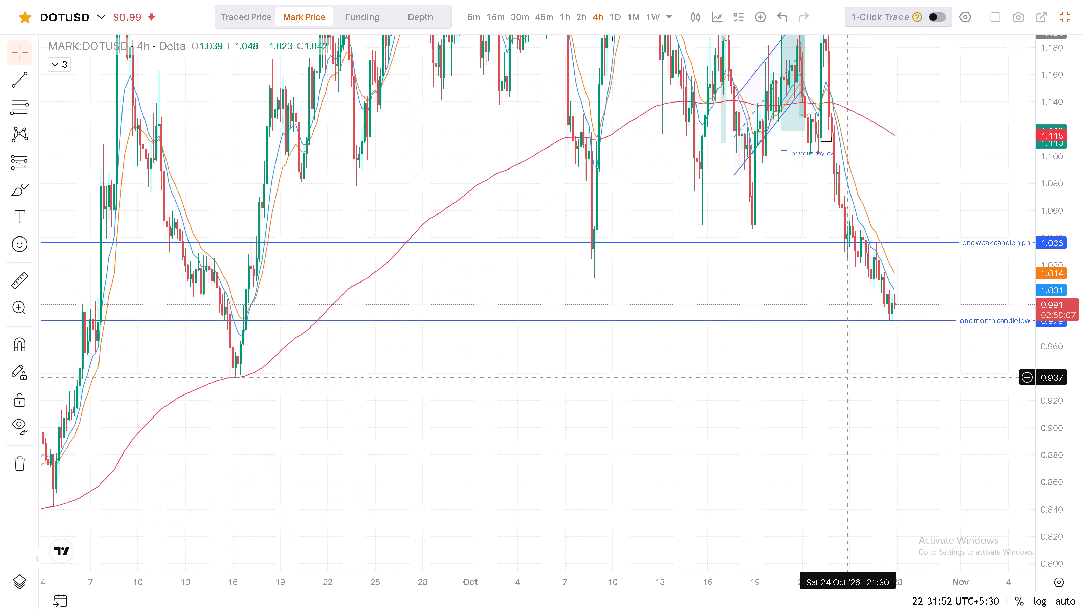
scroll(848, 377, "up", 9)
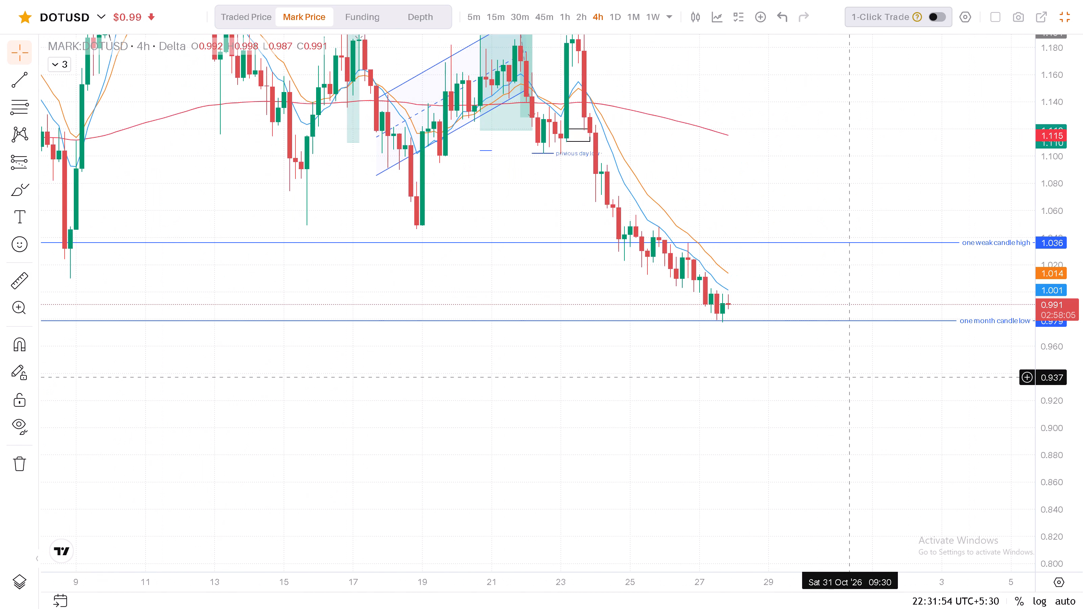
scroll(848, 377, "up", 2)
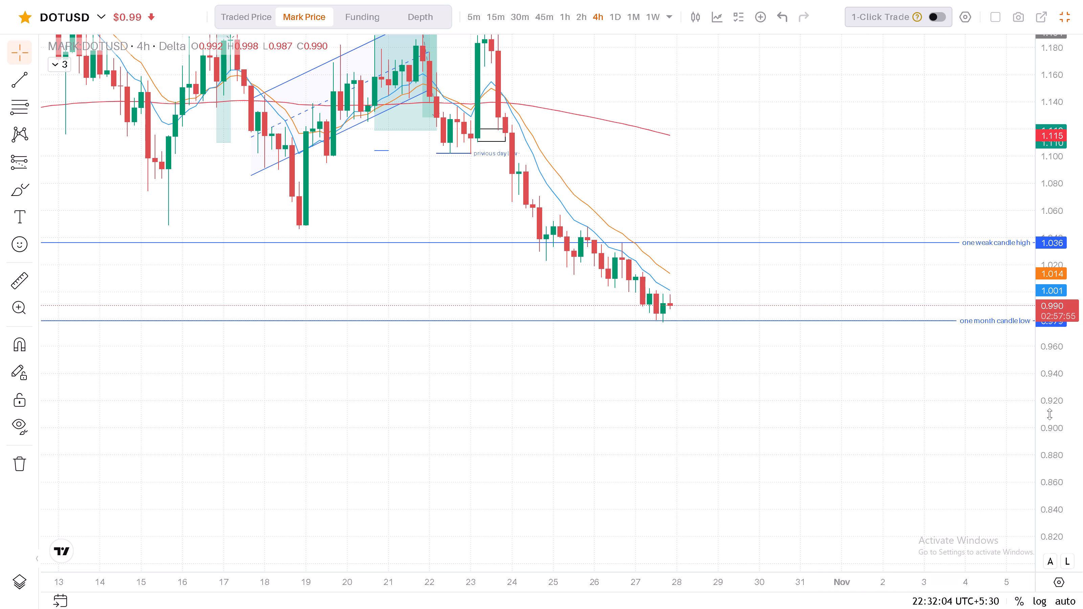
left_click_drag(1060, 433, 1056, 322)
left_click_drag(799, 392, 792, 412)
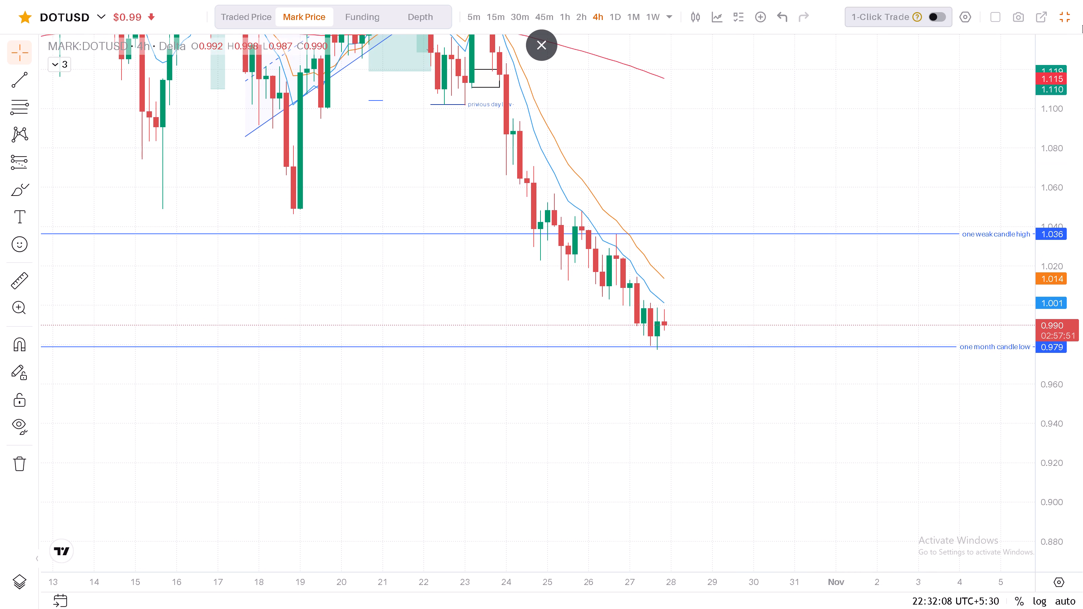
Leave the full-screen chart and review the open orders, stop orders and the positions' unrealised profit.
left_click(1066, 17)
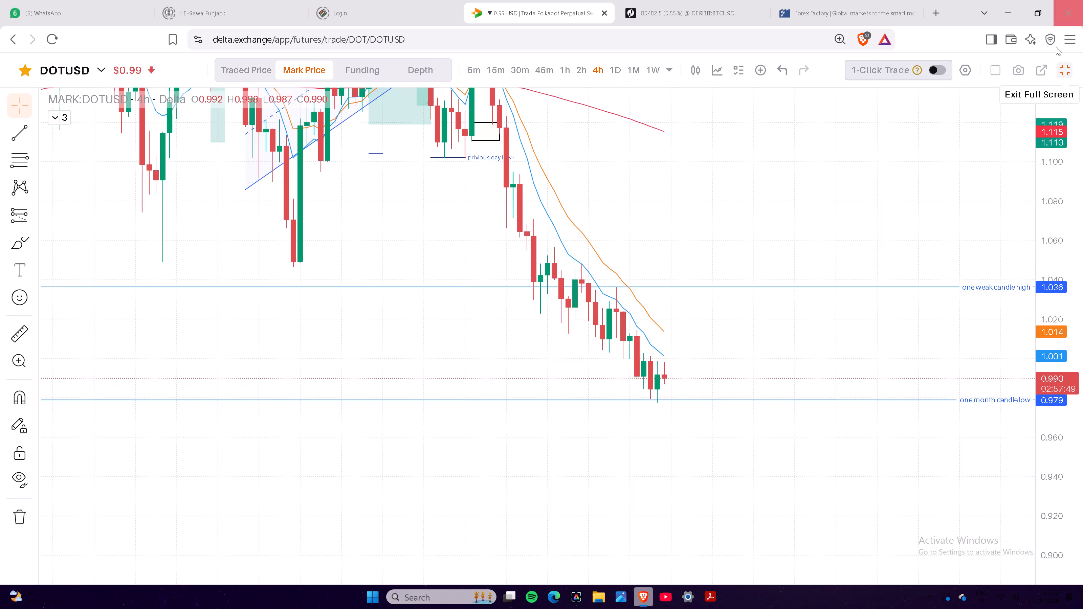
left_click_drag(870, 314, 891, 223)
scroll(960, 91, "down", 2)
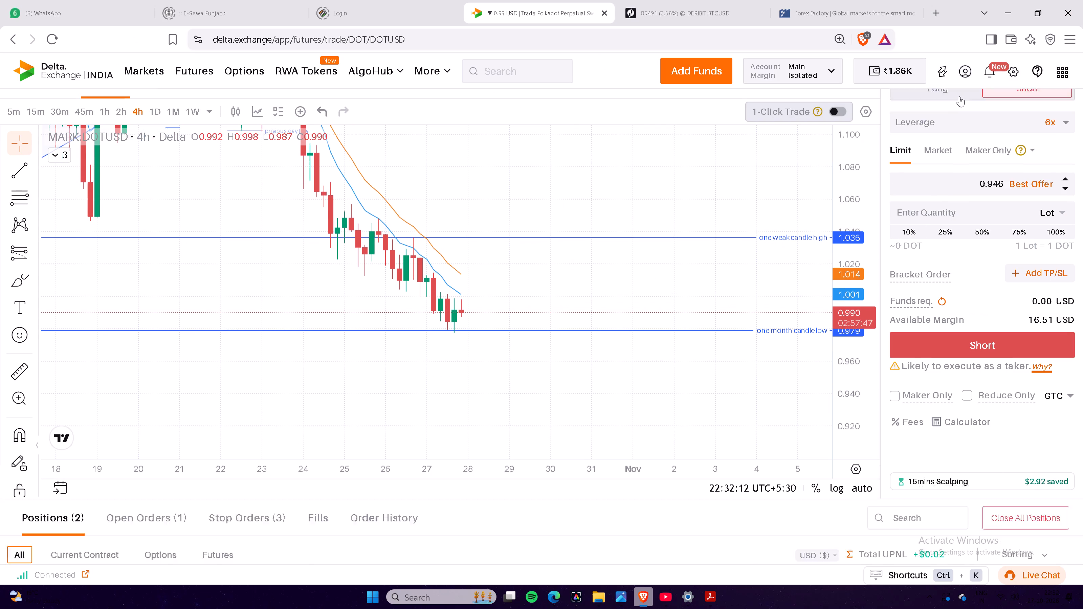
scroll(959, 96, "down", 2)
left_click(150, 321)
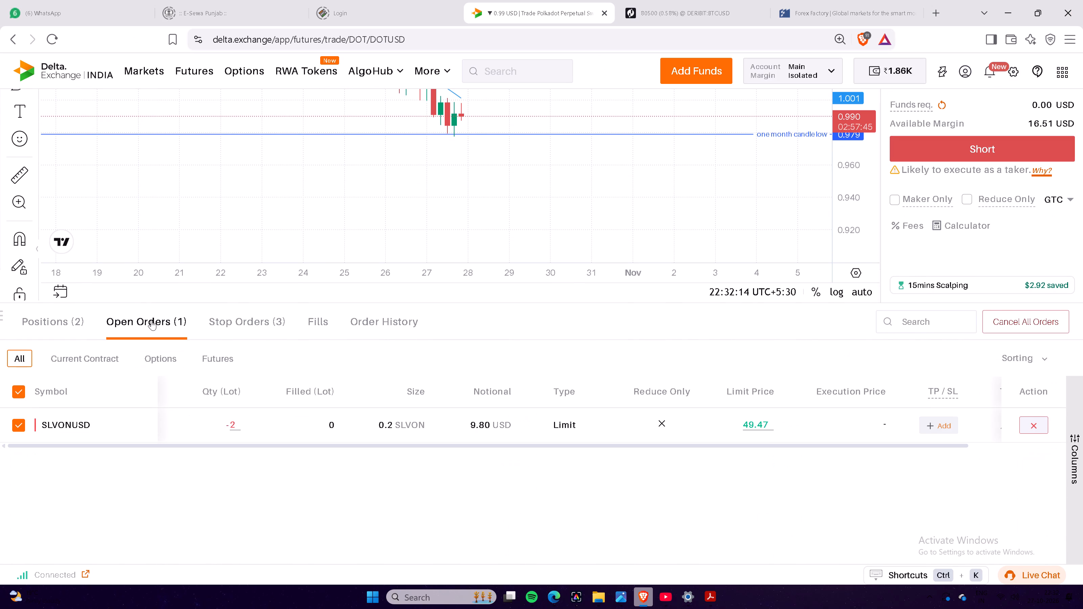
left_click(243, 316)
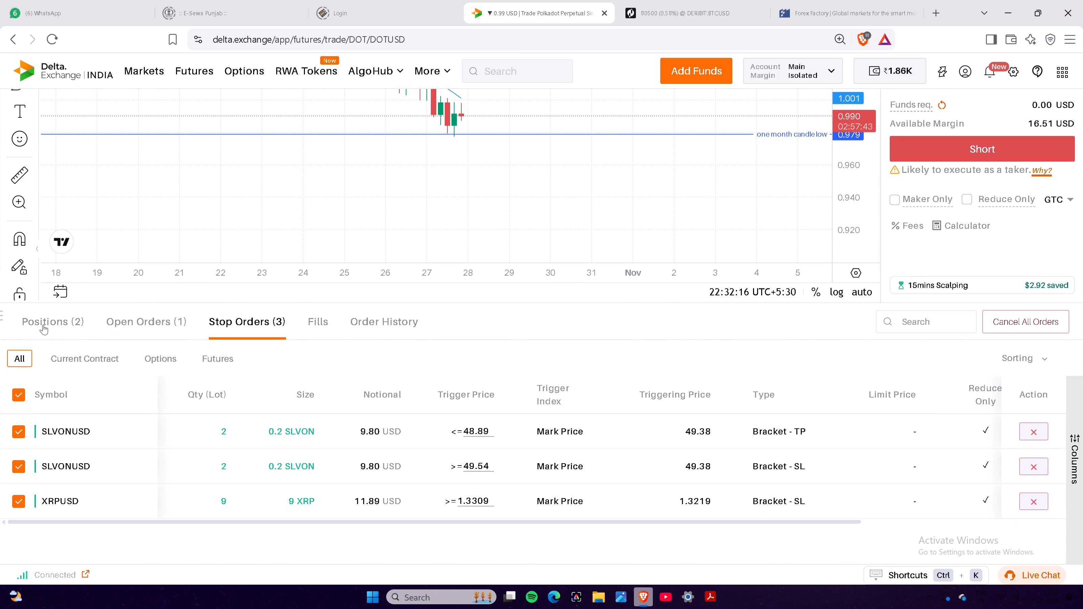
left_click(43, 324)
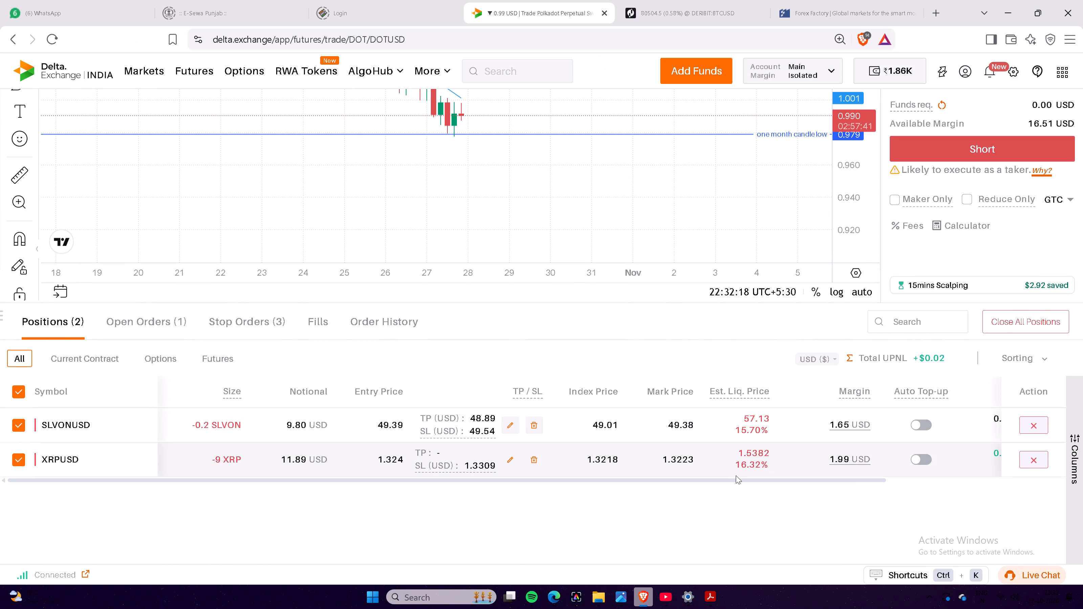
left_click_drag(732, 479, 919, 494)
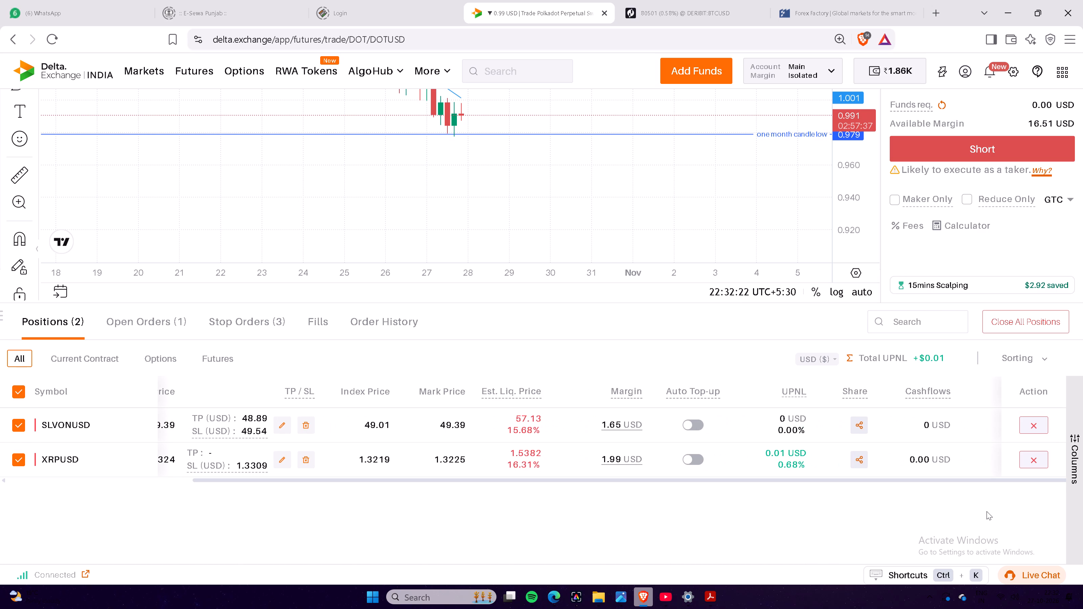
Return to the DOTUSD 4-hour chart in full screen and check price near the one-month candle low.
scroll(1007, 512, "up", 4)
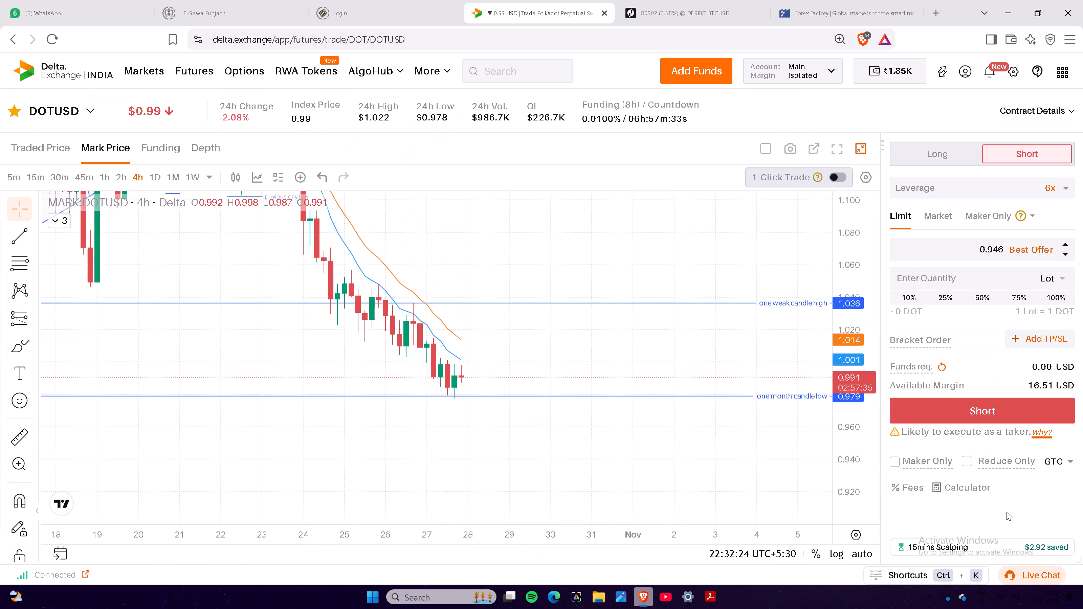
left_click_drag(863, 425, 855, 386)
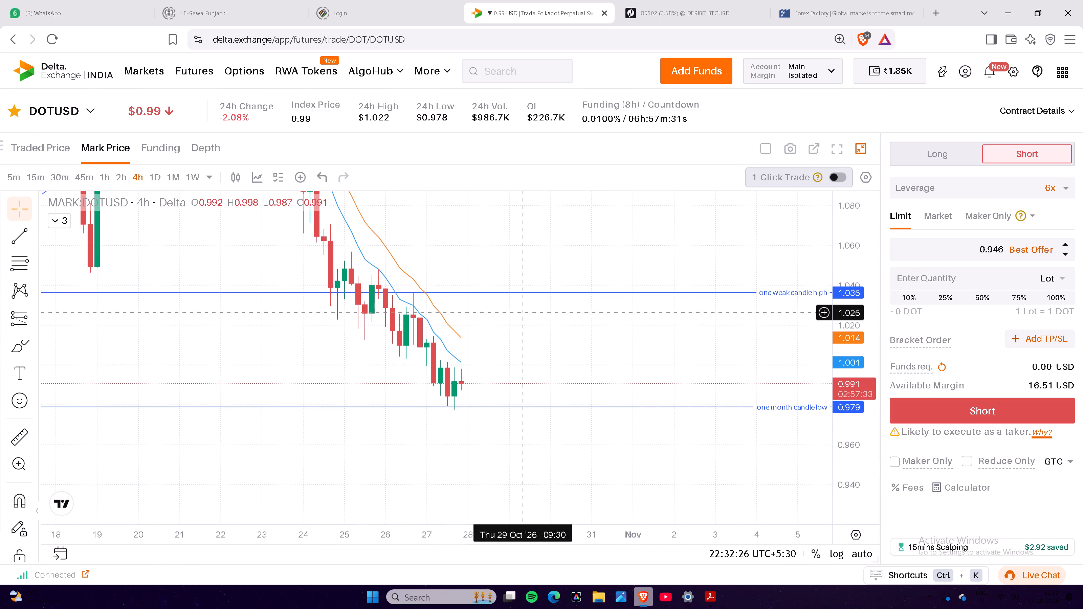
left_click_drag(519, 312, 671, 329)
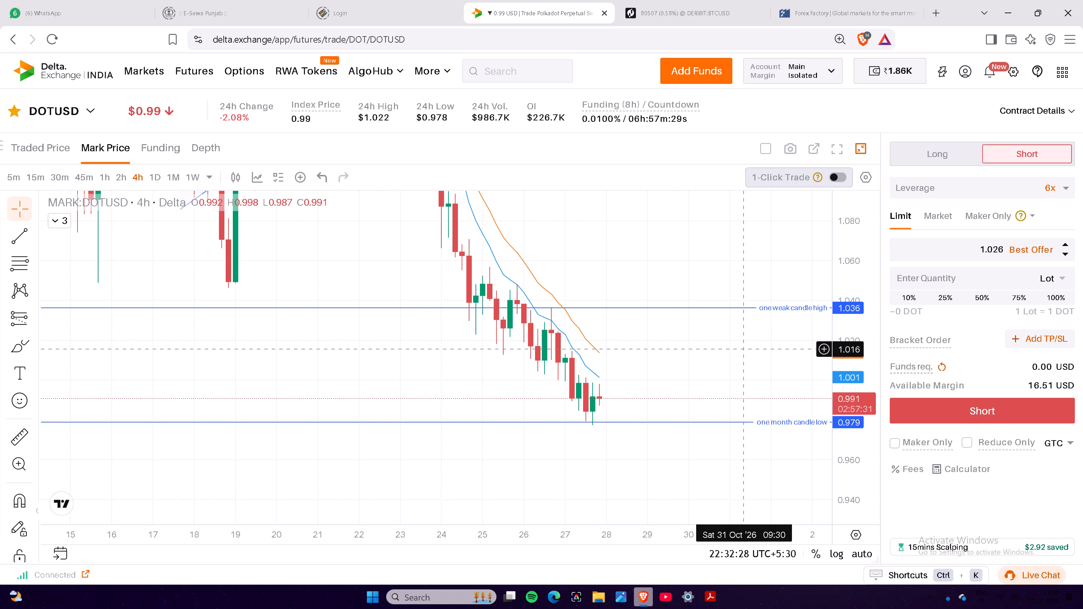
left_click_drag(735, 263, 744, 275)
left_click(834, 149)
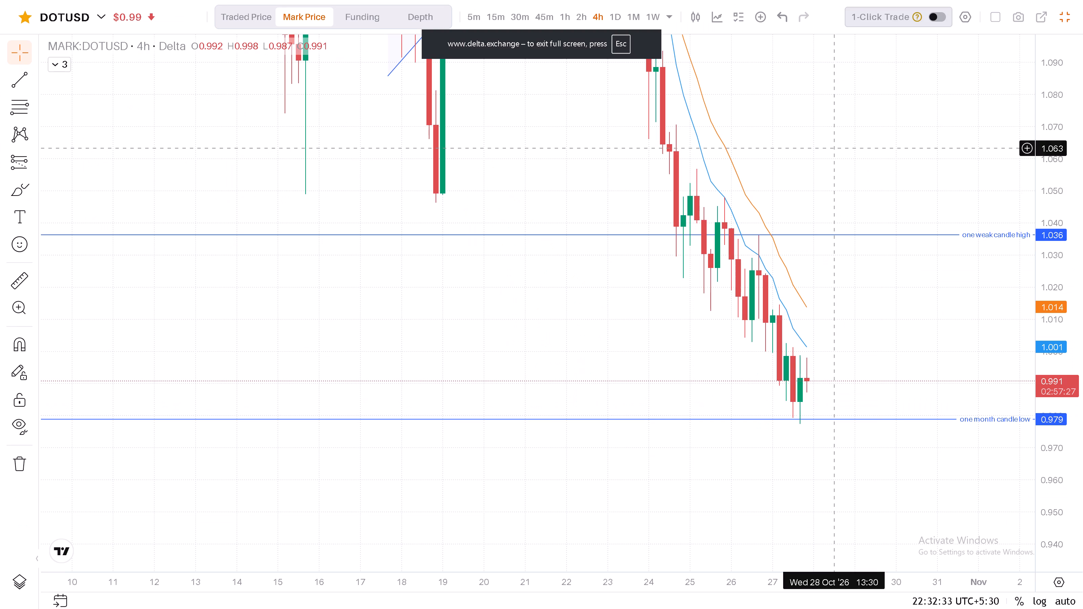
left_click_drag(1059, 137, 1042, 329)
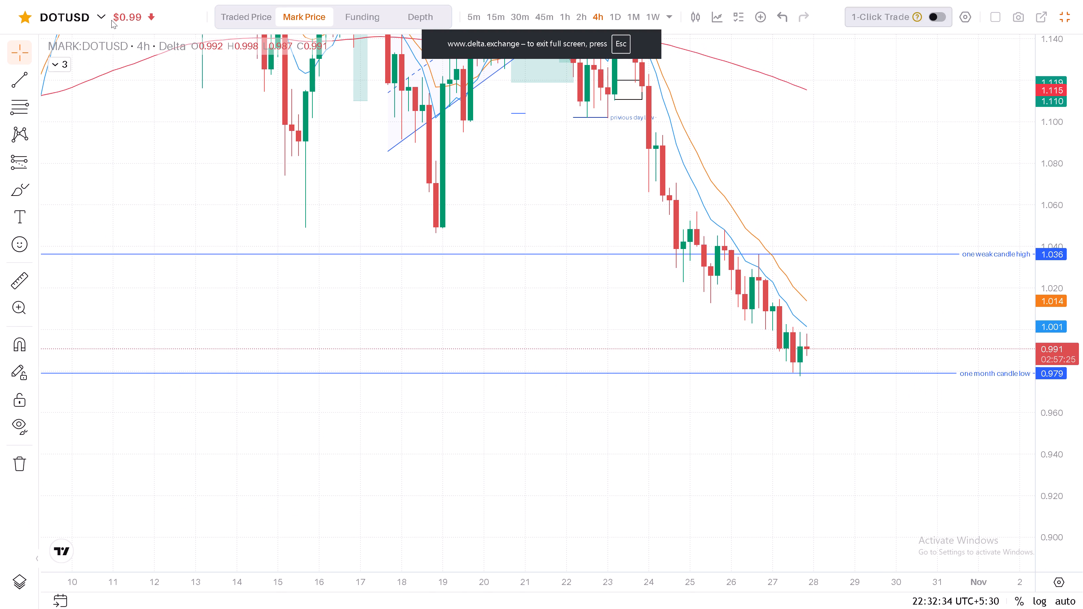
Open the LTCUSD chart from the watchlist.
left_click(101, 16)
left_click(41, 66)
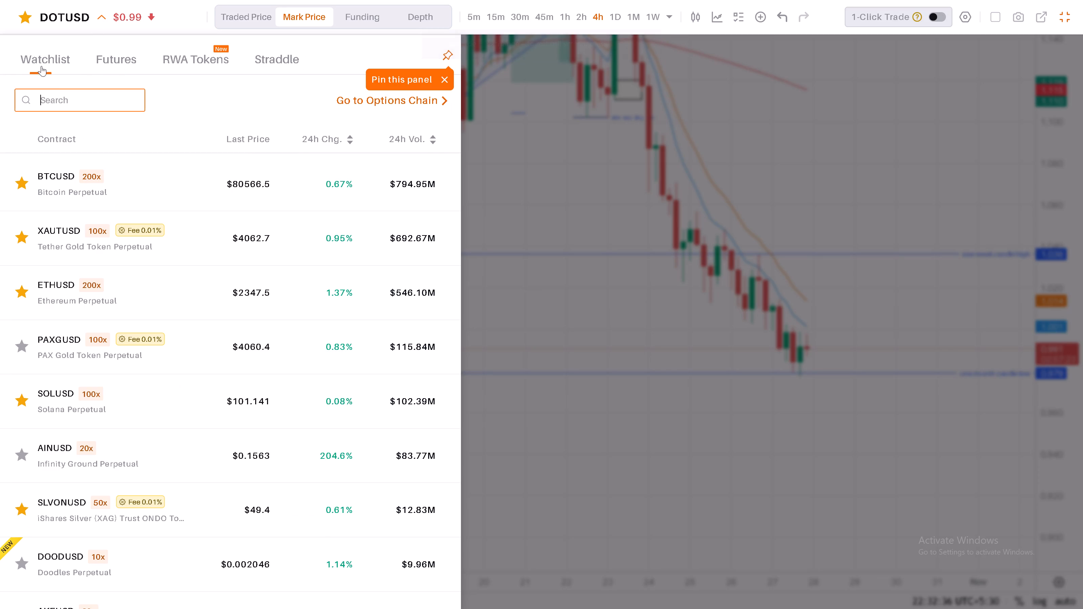
scroll(223, 330, "down", 3)
scroll(238, 390, "down", 1)
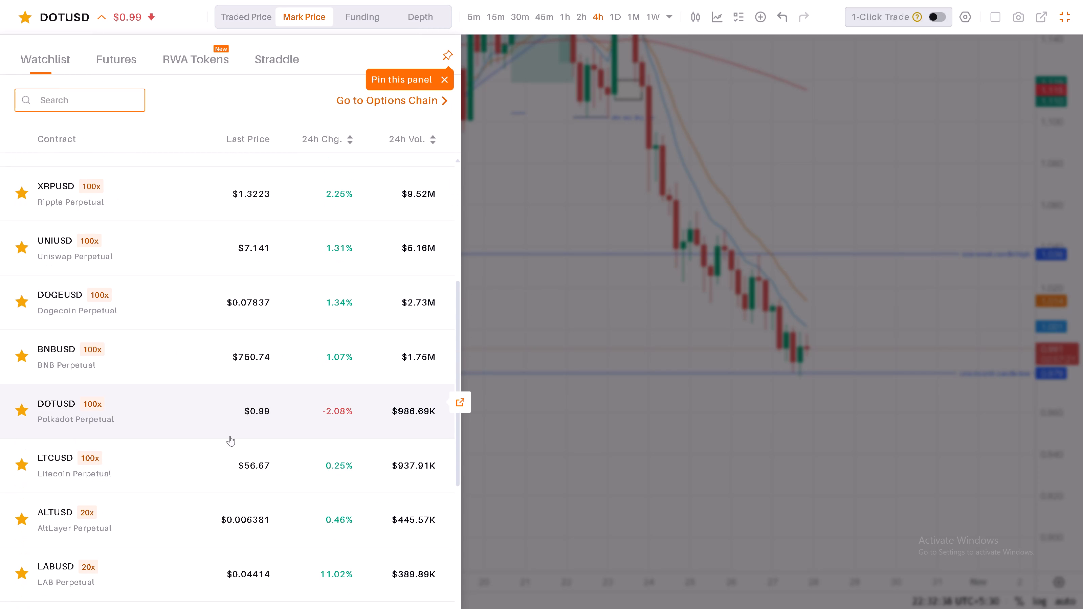
left_click(228, 455)
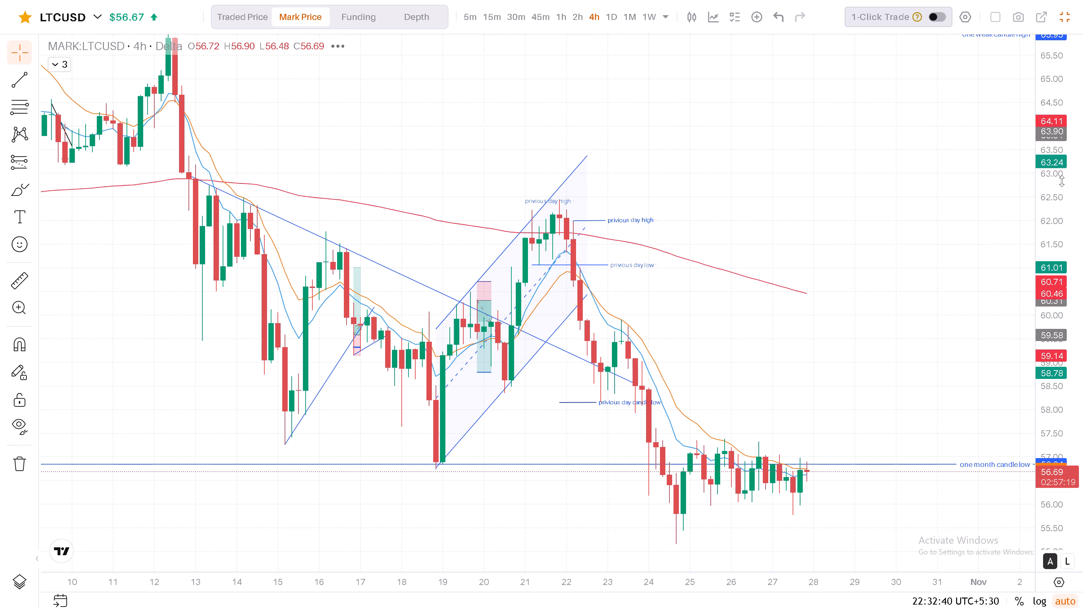
Examine LTCUSD's October decline on the 4-hour chart against the one-week candle high, one-month candle low and descending trend line.
left_click_drag(1054, 212, 1056, 311)
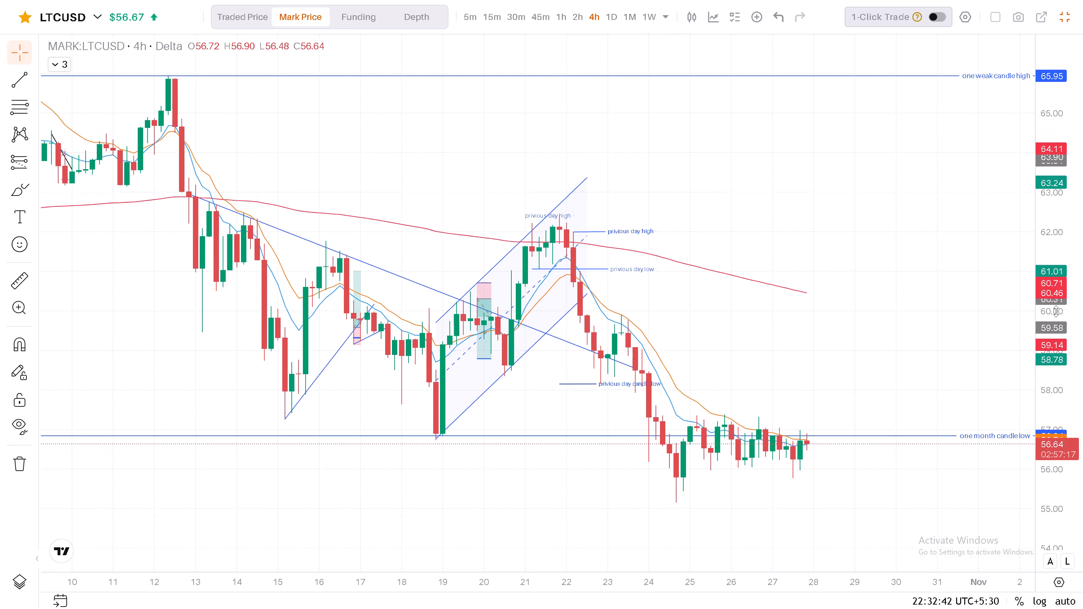
left_click_drag(1056, 311, 1055, 413)
scroll(973, 365, "down", 7)
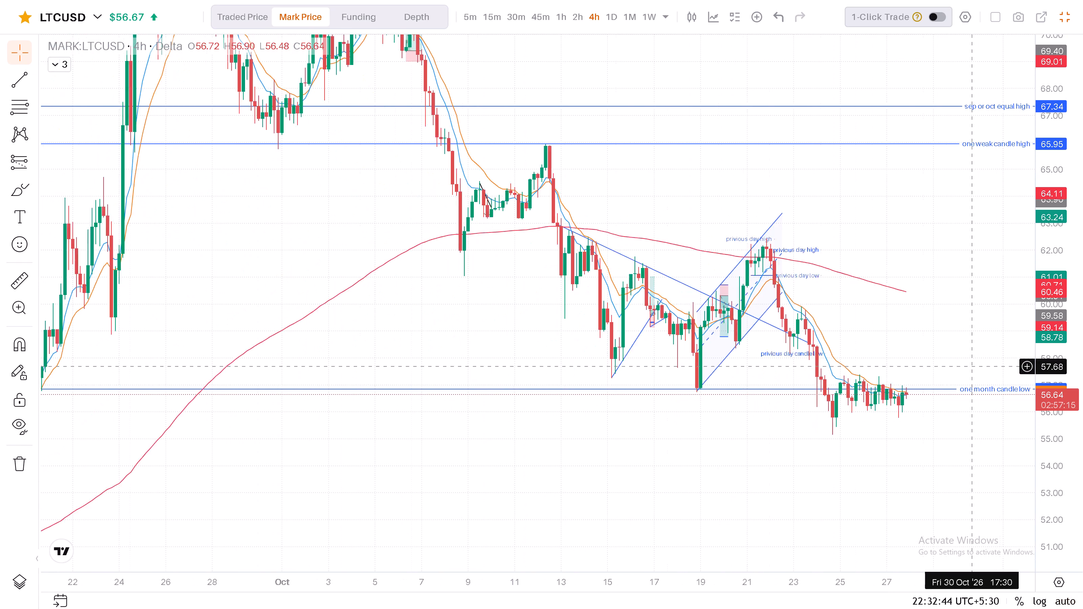
scroll(971, 373, "down", 2)
scroll(958, 483, "down", 1)
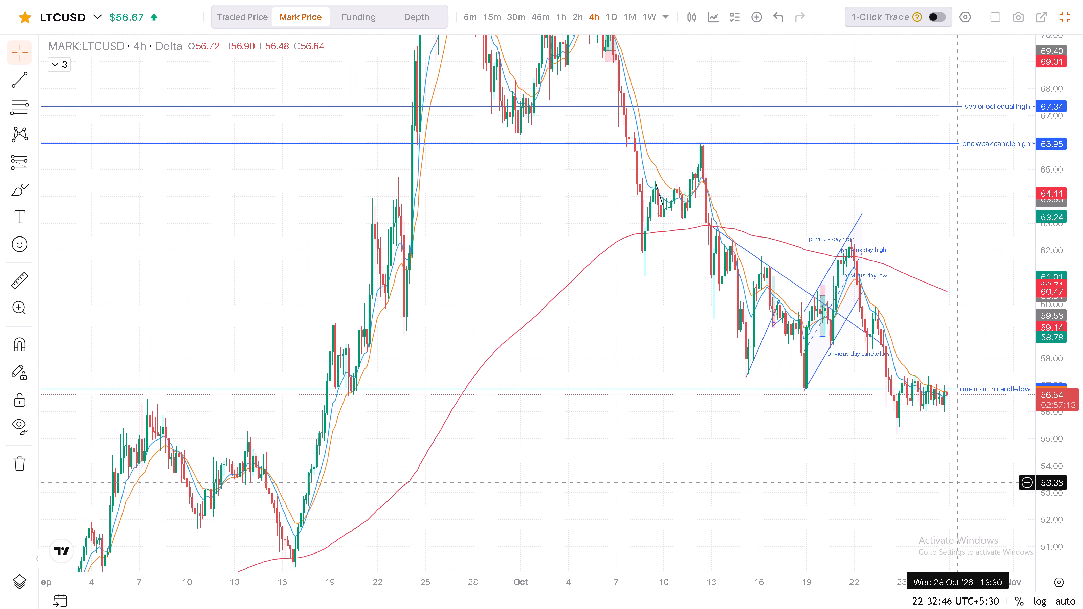
scroll(958, 483, "down", 2)
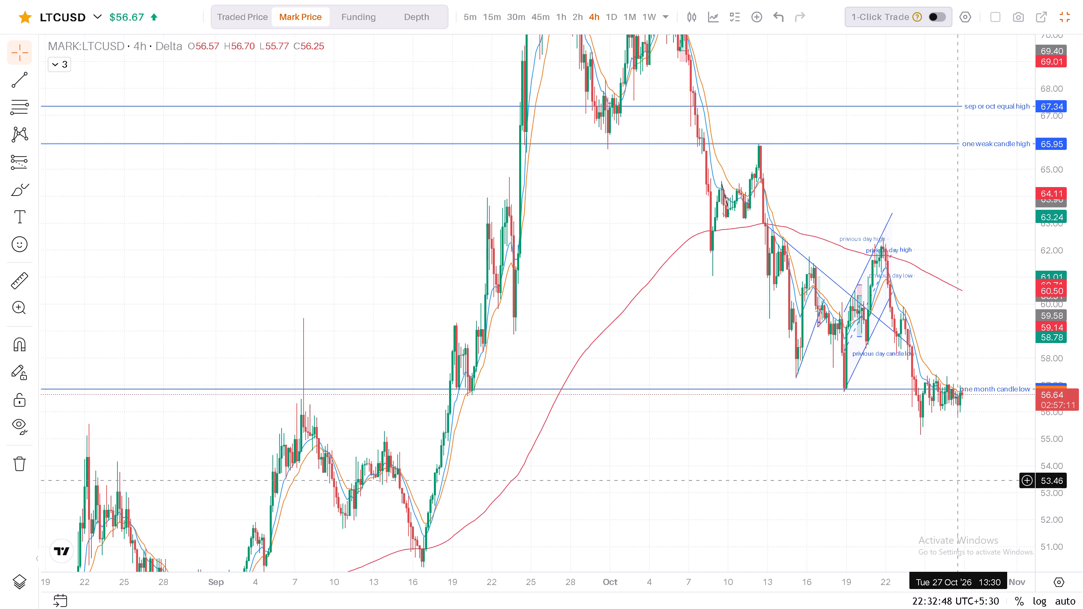
scroll(971, 413, "up", 3)
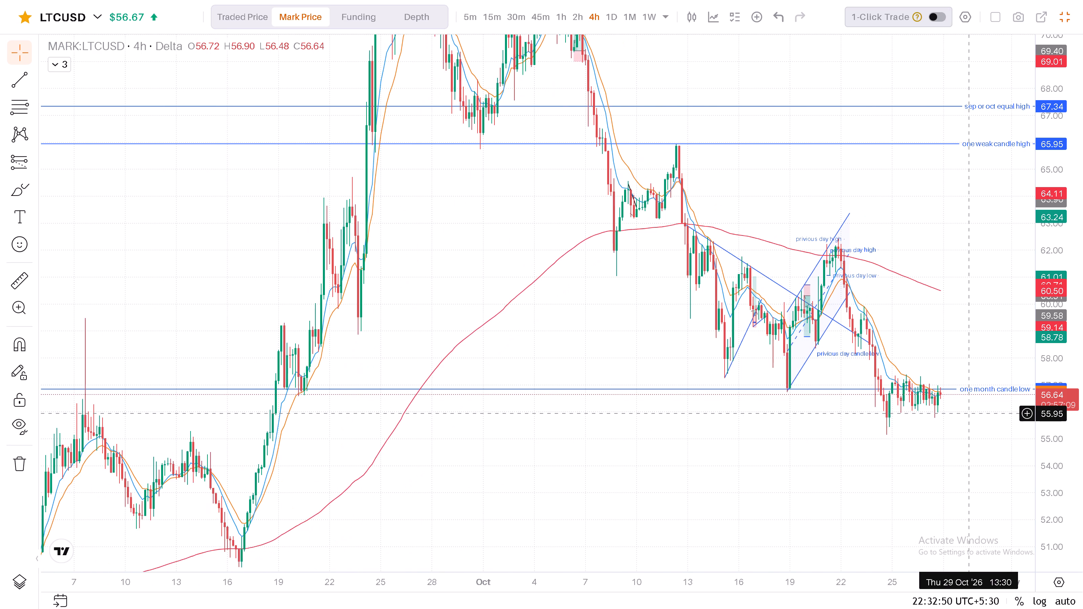
scroll(971, 413, "up", 8)
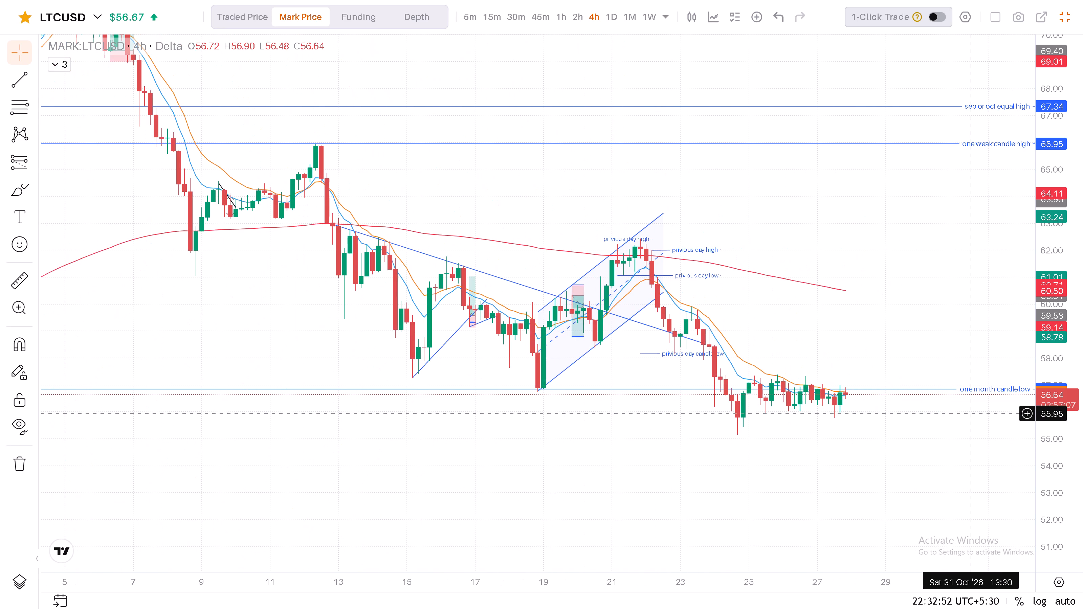
scroll(971, 413, "up", 3)
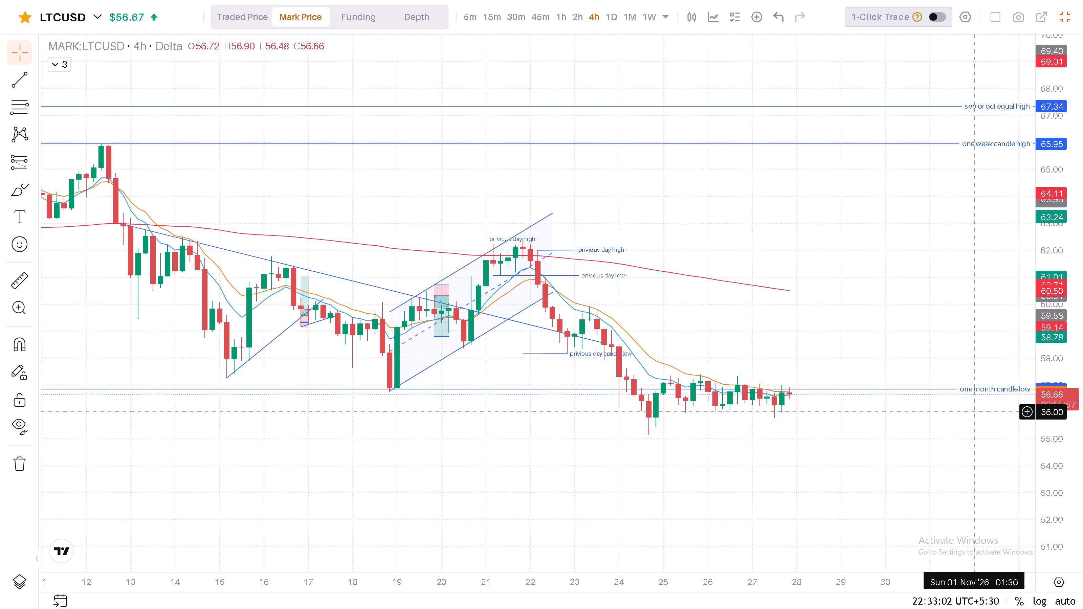
scroll(976, 418, "down", 3)
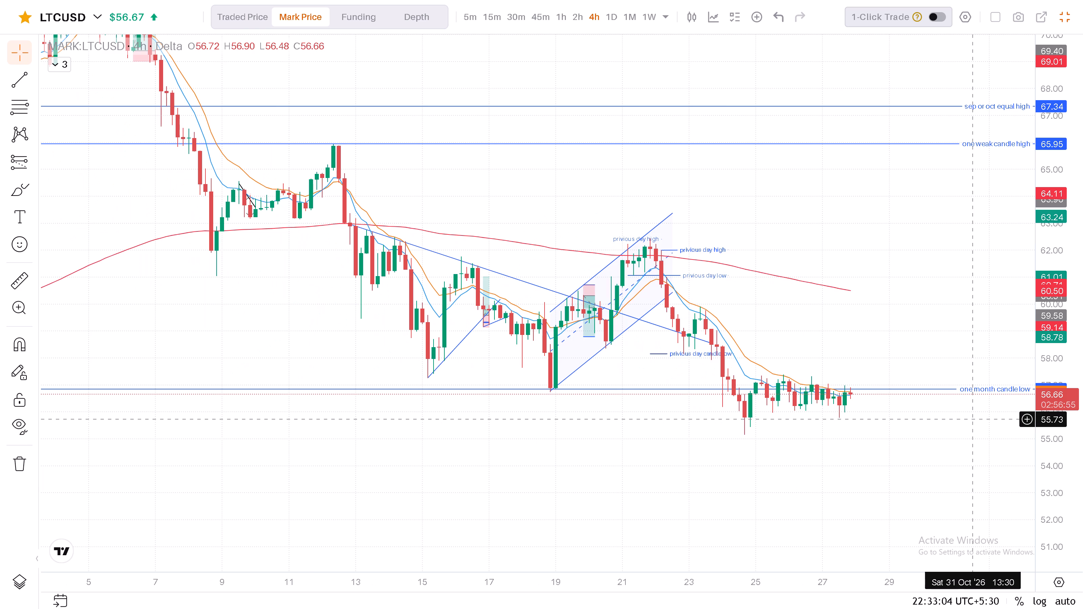
scroll(976, 420, "down", 6)
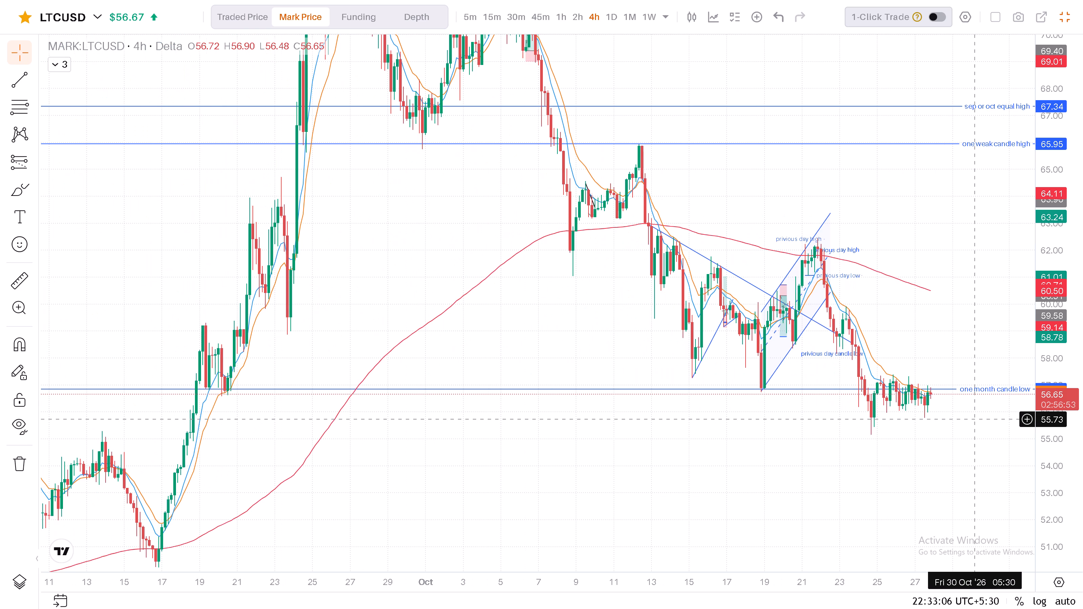
scroll(976, 420, "up", 7)
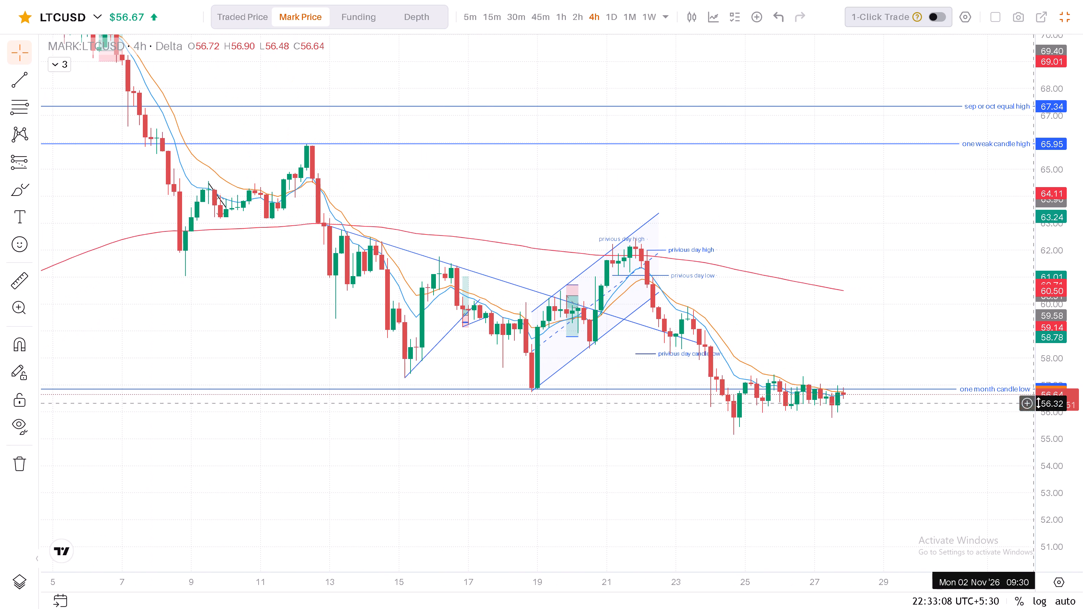
left_click_drag(1045, 399, 1051, 260)
left_click_drag(962, 316, 731, 141)
left_click_drag(730, 142, 716, 147)
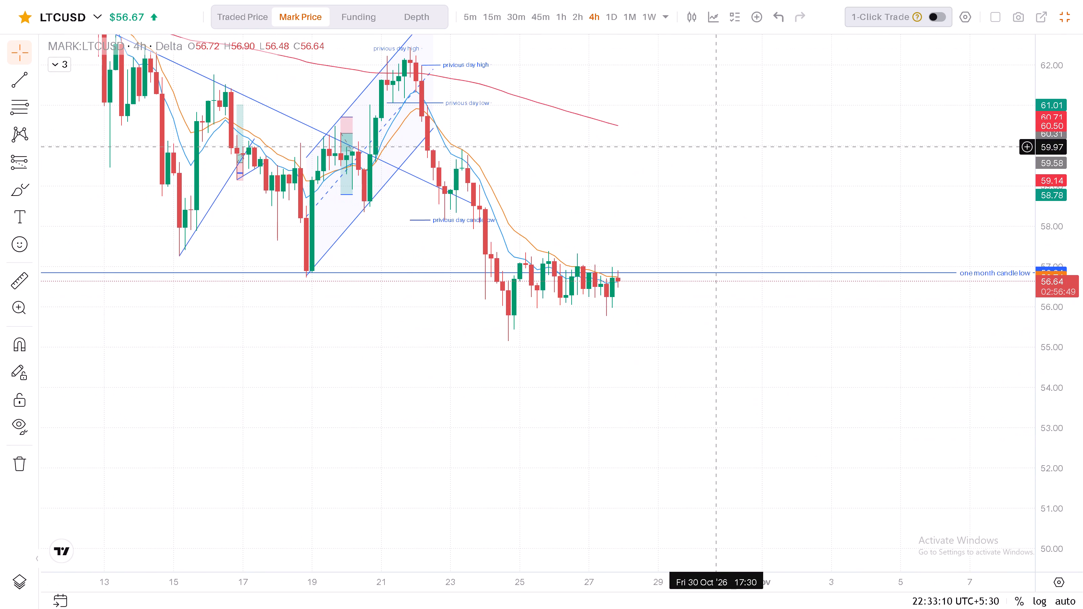
left_click_drag(701, 160, 876, 361)
scroll(878, 356, "down", 2)
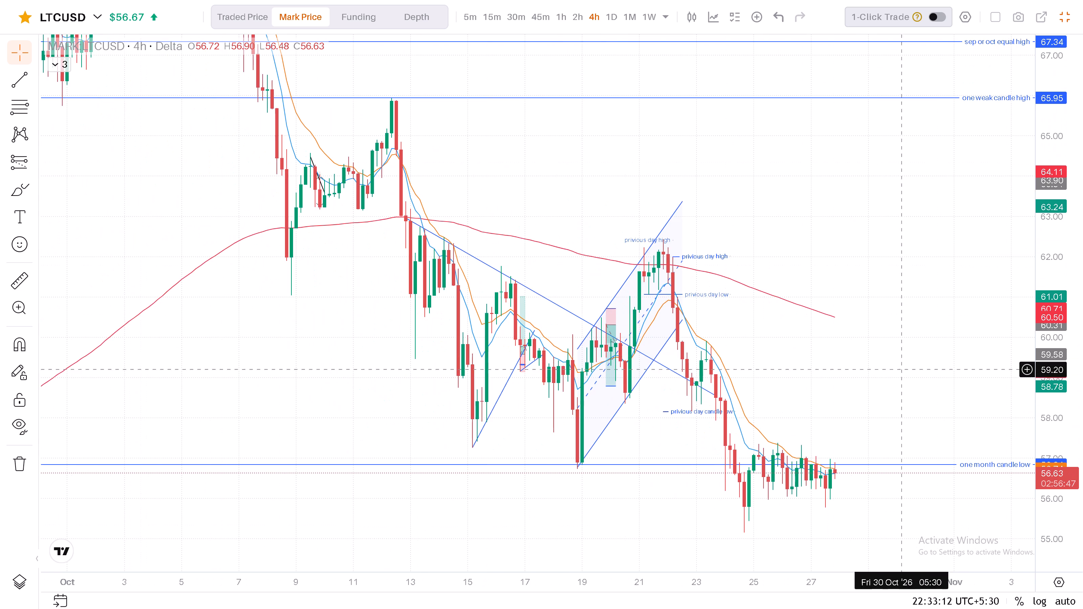
Extend the lower end of the descending trend line from the 12 October high past the latest candles to about 56.3 on 29 October.
left_click_drag(908, 371, 870, 258)
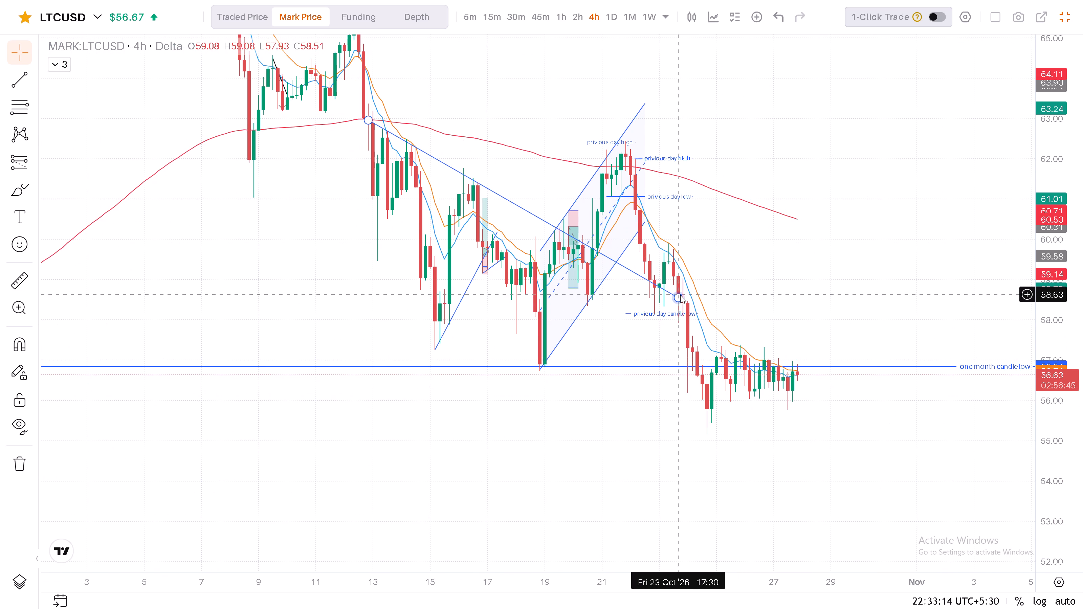
left_click_drag(681, 298, 814, 378)
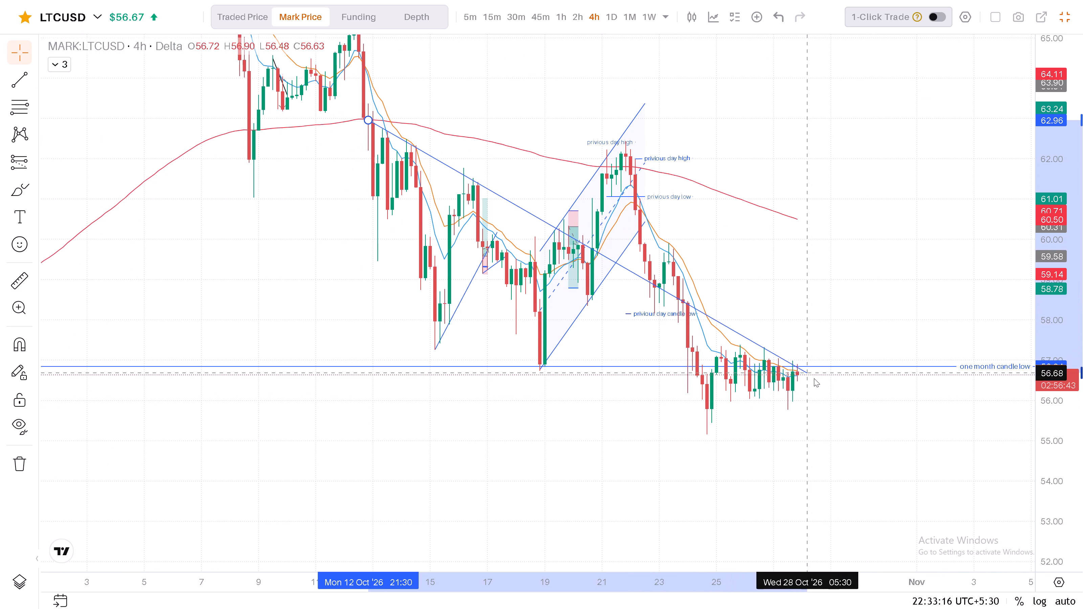
left_click_drag(814, 378, 832, 388)
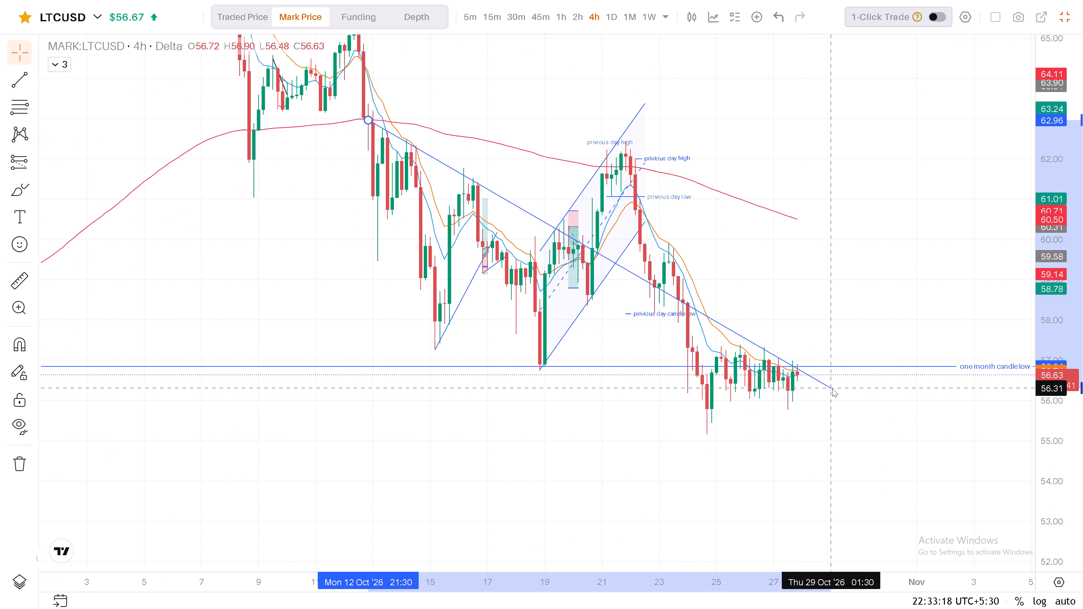
left_click_drag(832, 388, 838, 390)
left_click(848, 315)
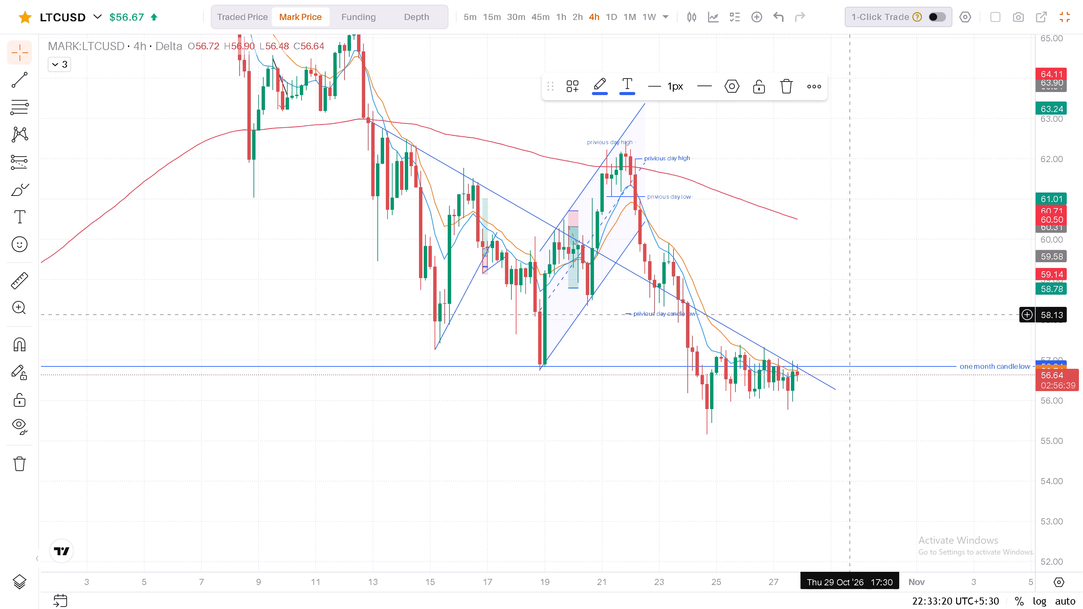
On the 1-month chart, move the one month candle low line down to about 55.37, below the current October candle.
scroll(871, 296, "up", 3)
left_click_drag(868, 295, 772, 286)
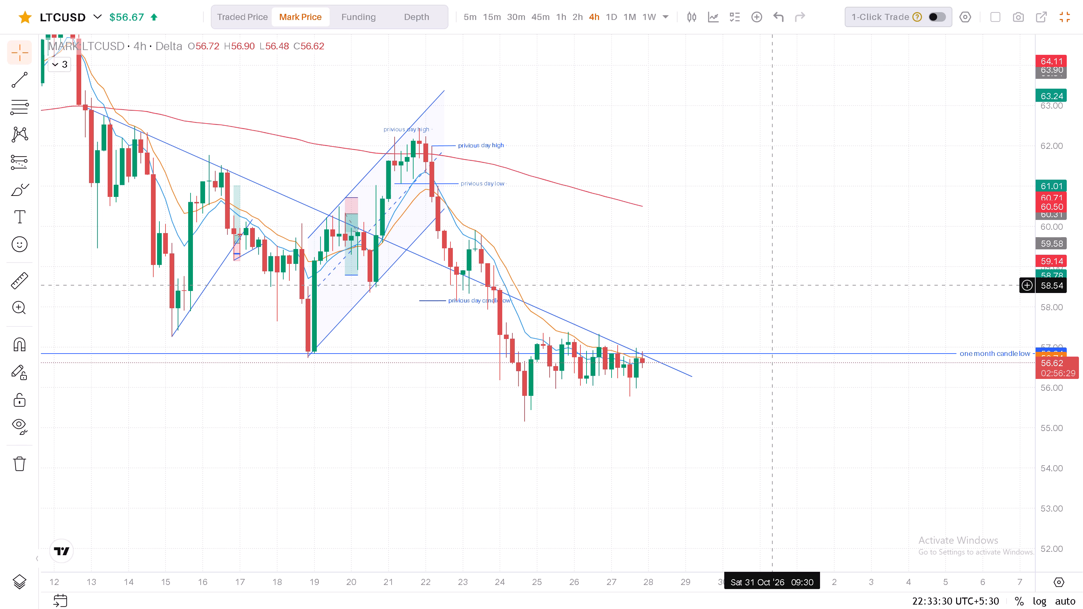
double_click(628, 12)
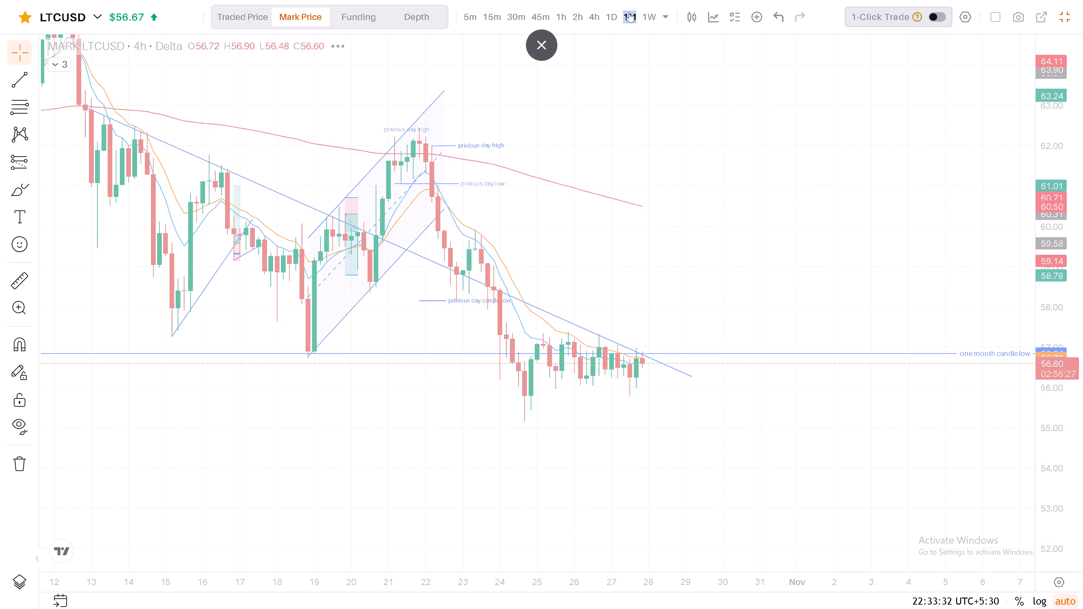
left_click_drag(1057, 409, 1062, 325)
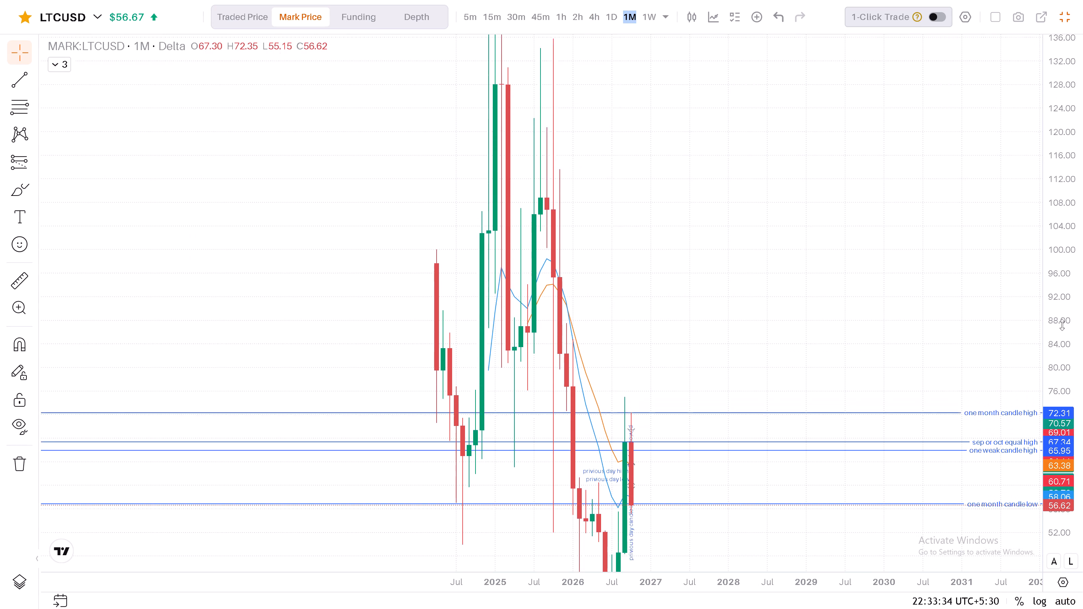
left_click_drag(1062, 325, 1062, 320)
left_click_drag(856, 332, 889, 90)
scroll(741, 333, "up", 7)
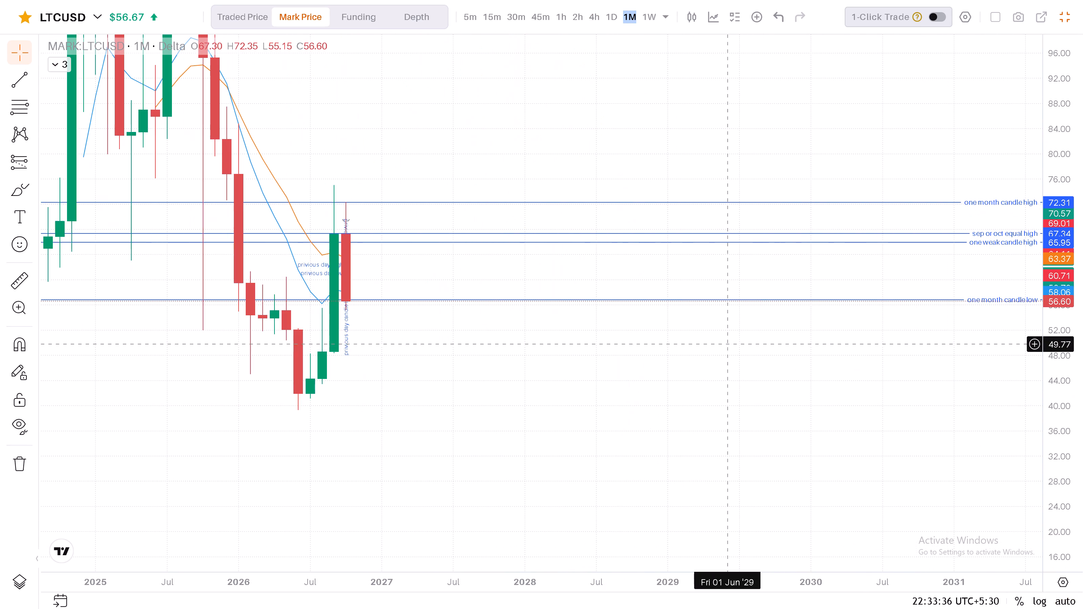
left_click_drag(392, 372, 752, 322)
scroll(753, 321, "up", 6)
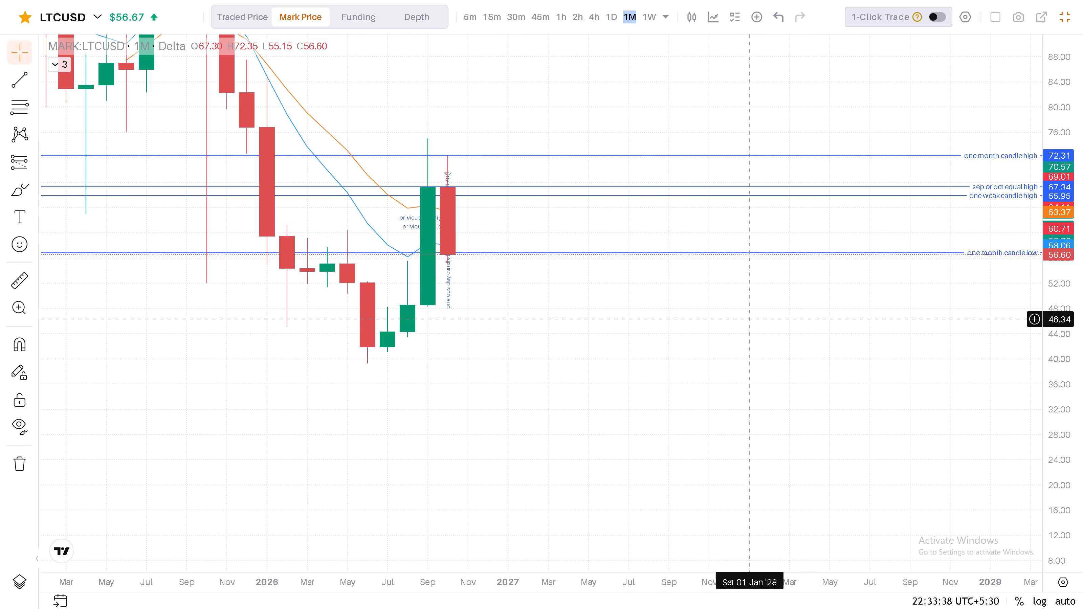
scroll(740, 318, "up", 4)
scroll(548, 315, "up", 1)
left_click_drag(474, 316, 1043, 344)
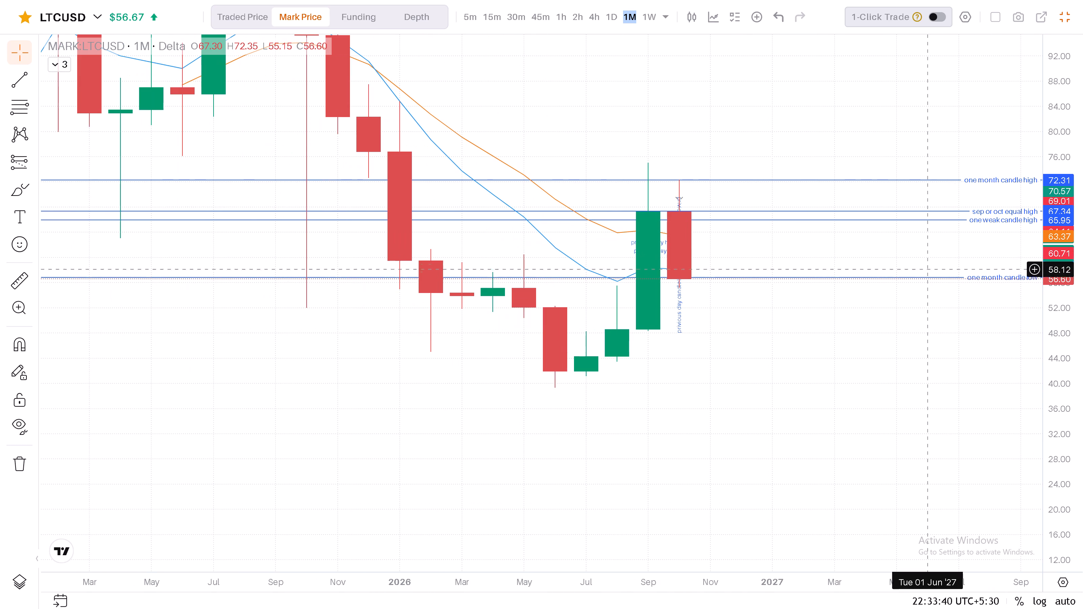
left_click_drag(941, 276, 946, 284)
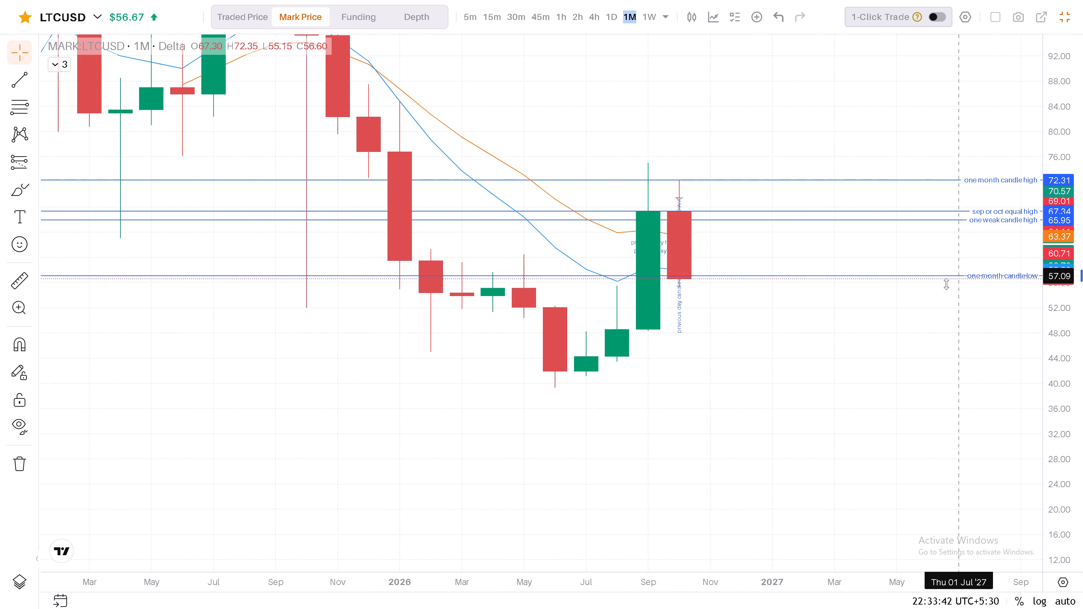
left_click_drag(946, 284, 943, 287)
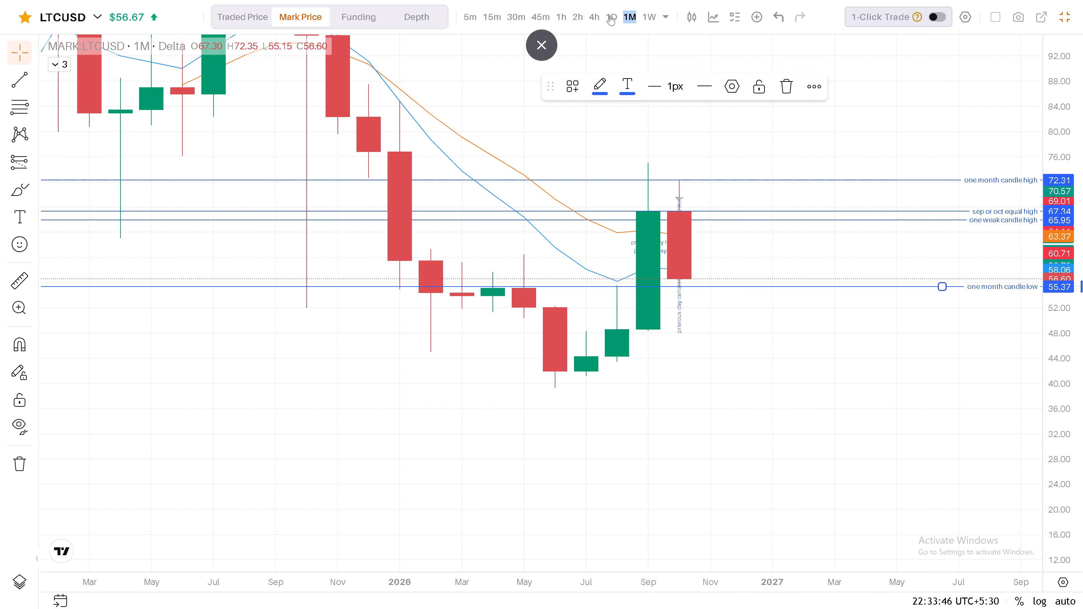
On the 1-day chart, align the one month candle low line with the 24 October candle's wick low at 55.17.
left_click(610, 15)
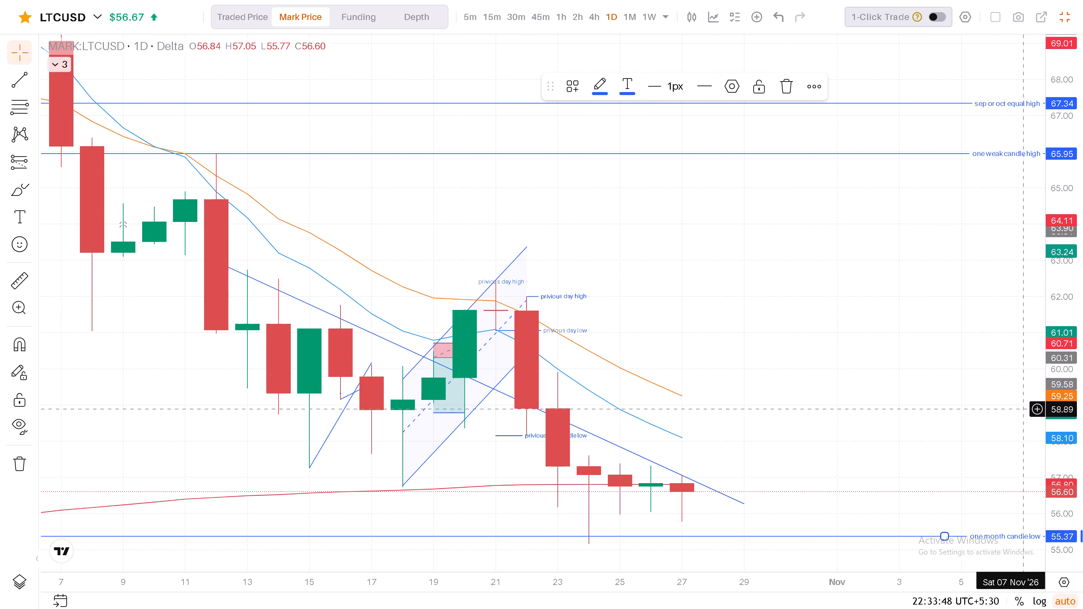
left_click_drag(1054, 436, 1062, 450)
scroll(901, 391, "down", 4)
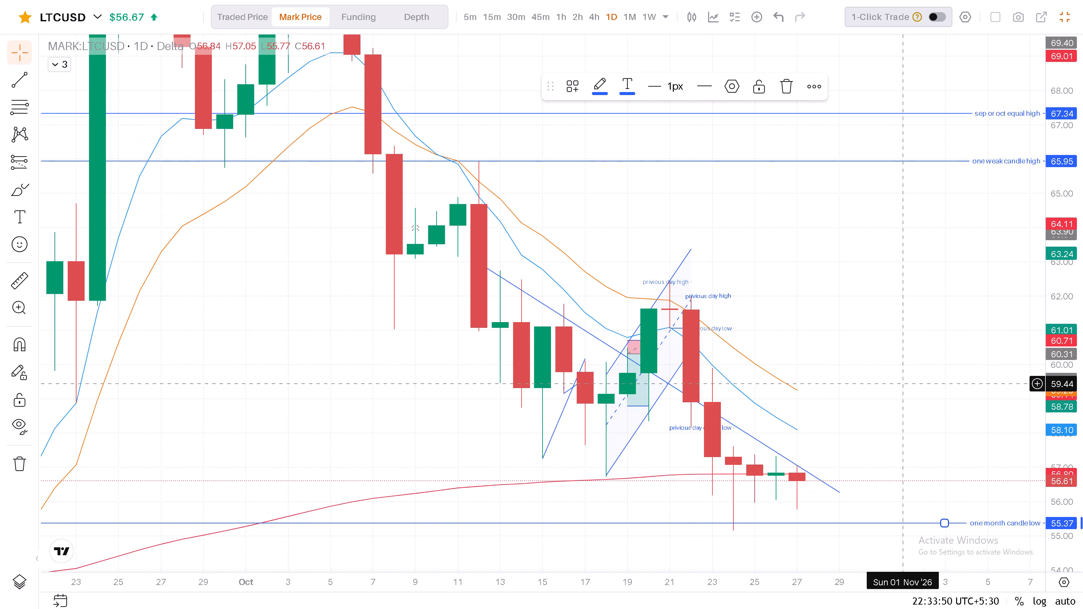
left_click_drag(899, 383, 768, 228)
scroll(766, 235, "down", 2)
left_click_drag(864, 179, 788, 185)
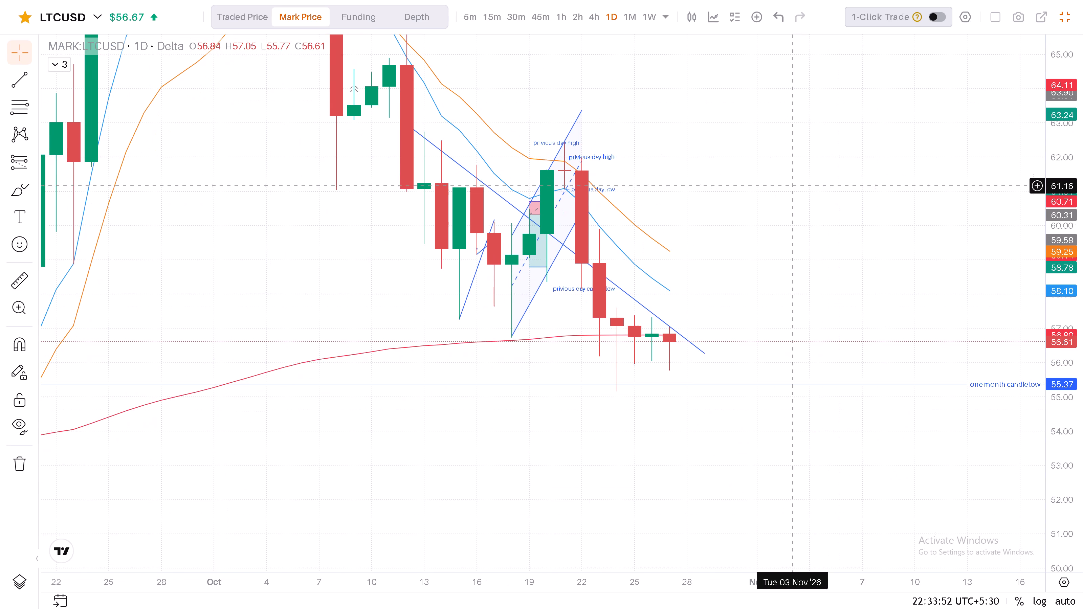
left_click_drag(941, 383, 946, 373)
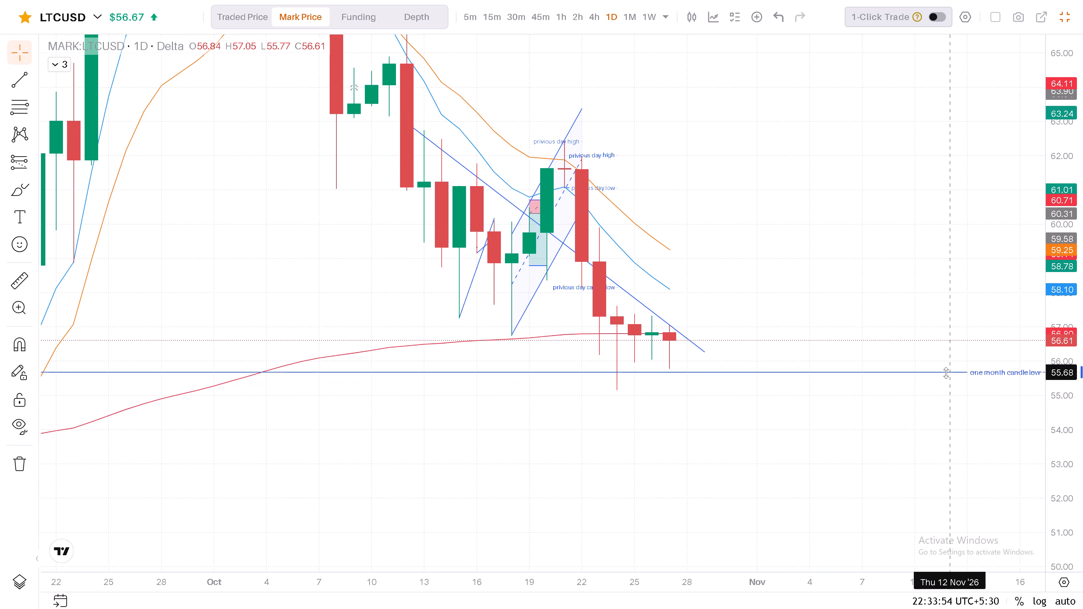
left_click_drag(946, 373, 950, 390)
left_click(904, 286)
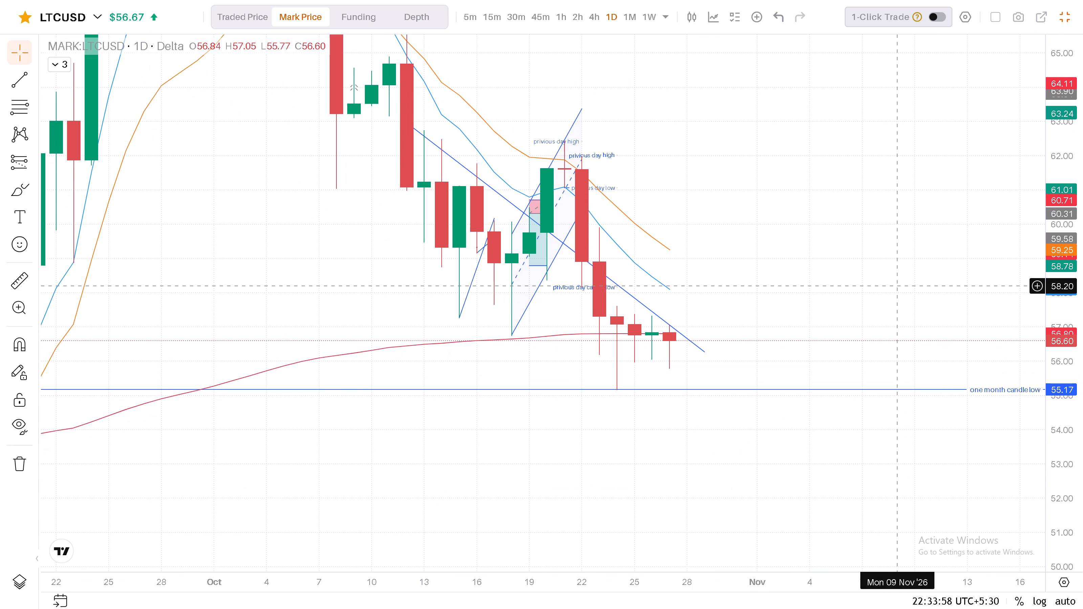
On the 1-week chart, move the one weak candle high line down to 62.46, over the 19 October candle.
left_click(645, 14)
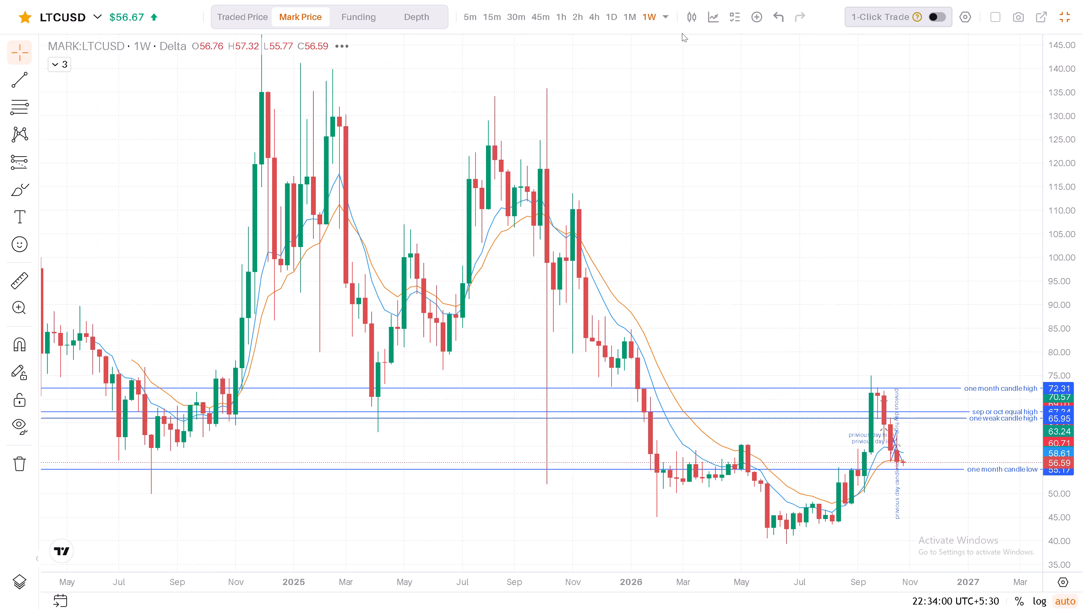
left_click_drag(1050, 455, 1055, 389)
scroll(854, 251, "up", 2)
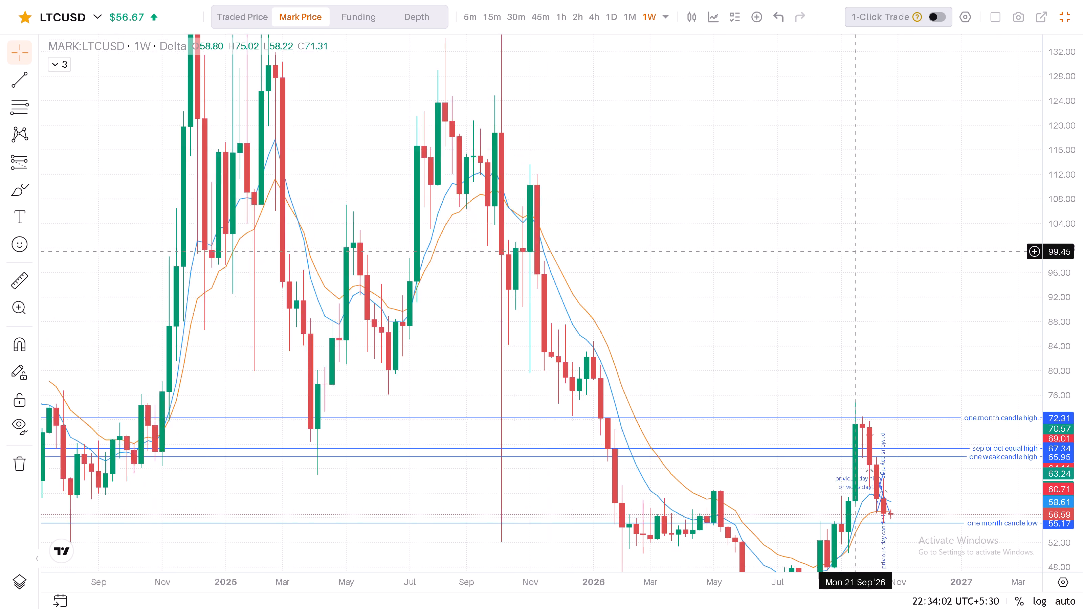
scroll(854, 251, "up", 10)
left_click_drag(699, 268, 681, 95)
left_click(681, 95)
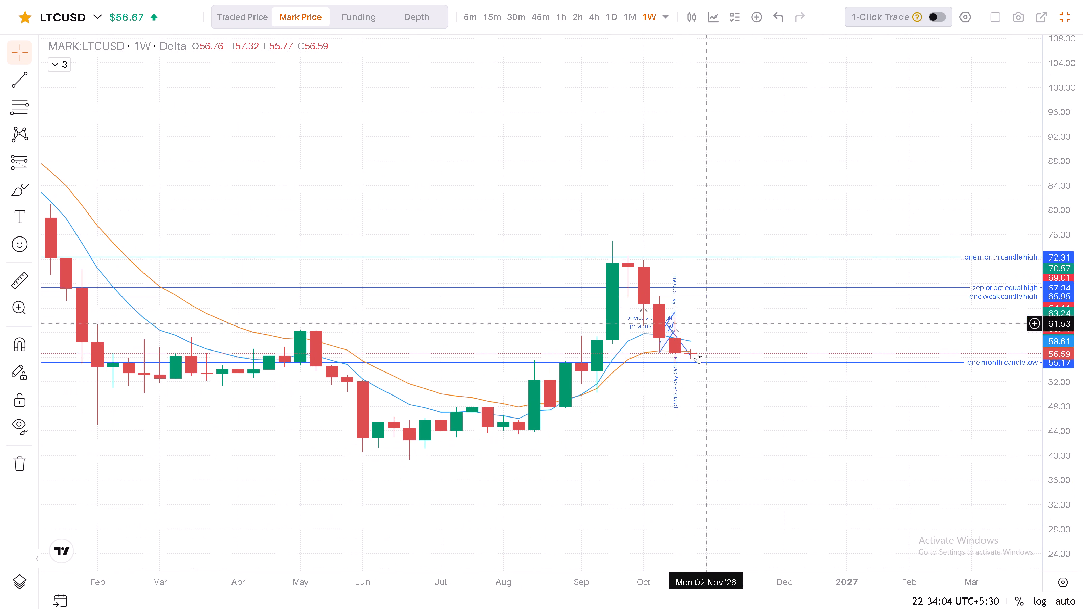
scroll(773, 412, "up", 4)
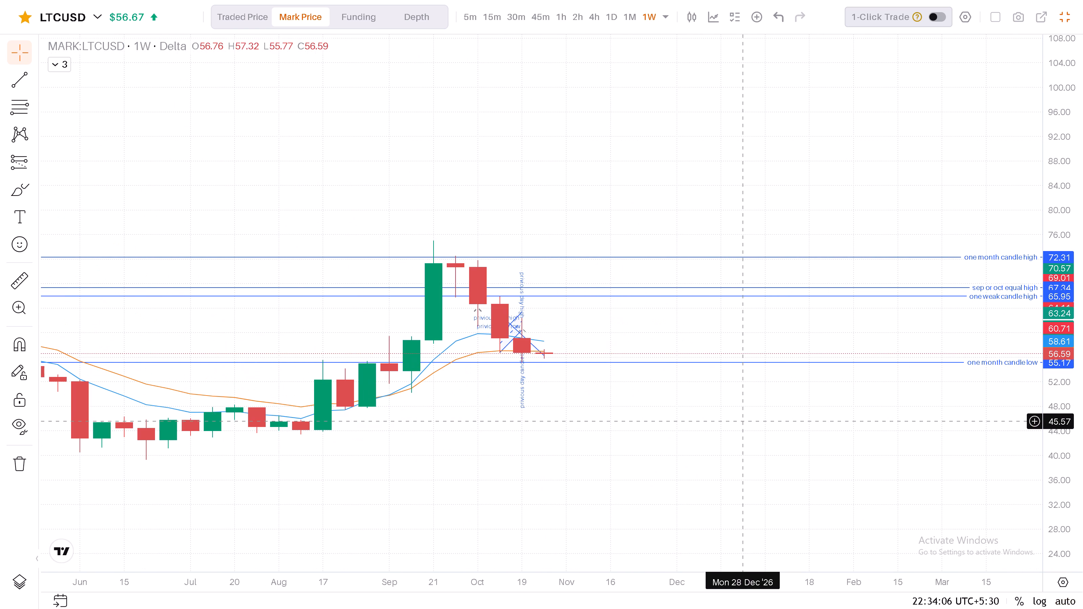
left_click_drag(1056, 482, 1069, 186)
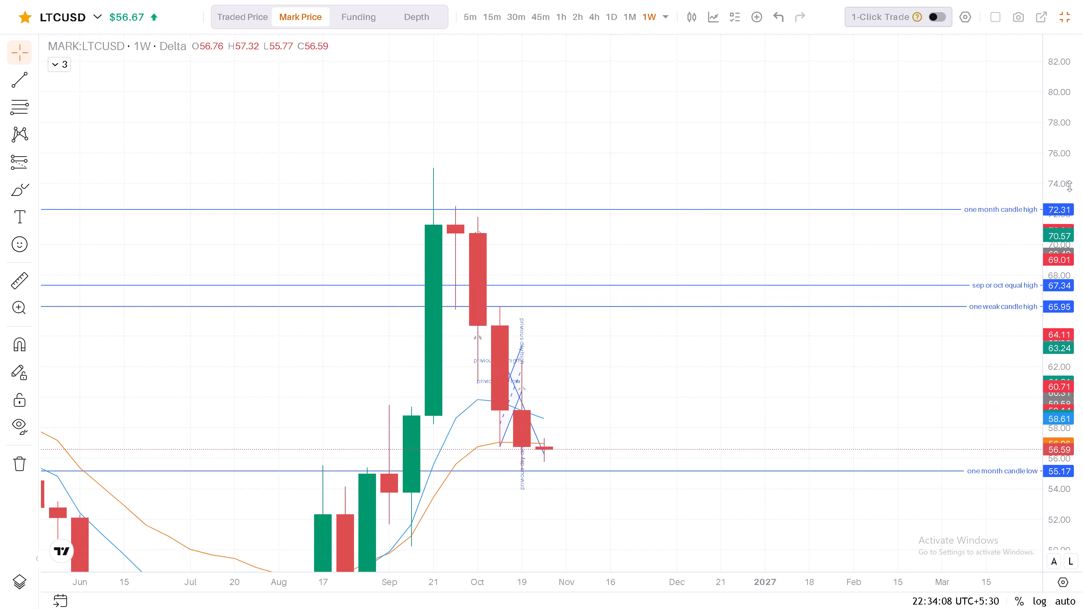
left_click_drag(1069, 186, 1079, 130)
left_click_drag(926, 362, 933, 306)
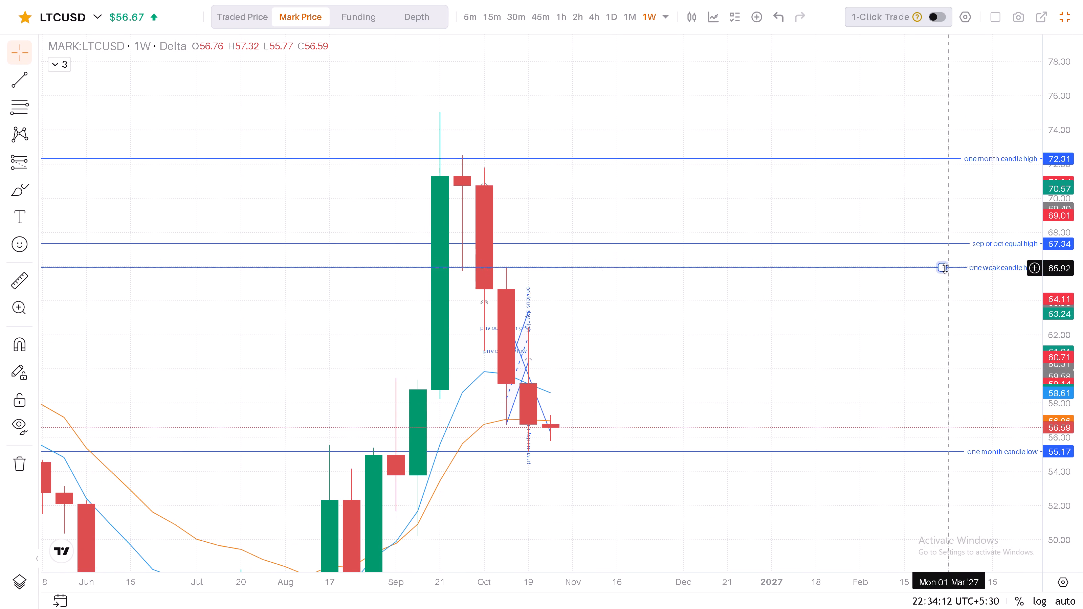
left_click_drag(945, 268, 958, 328)
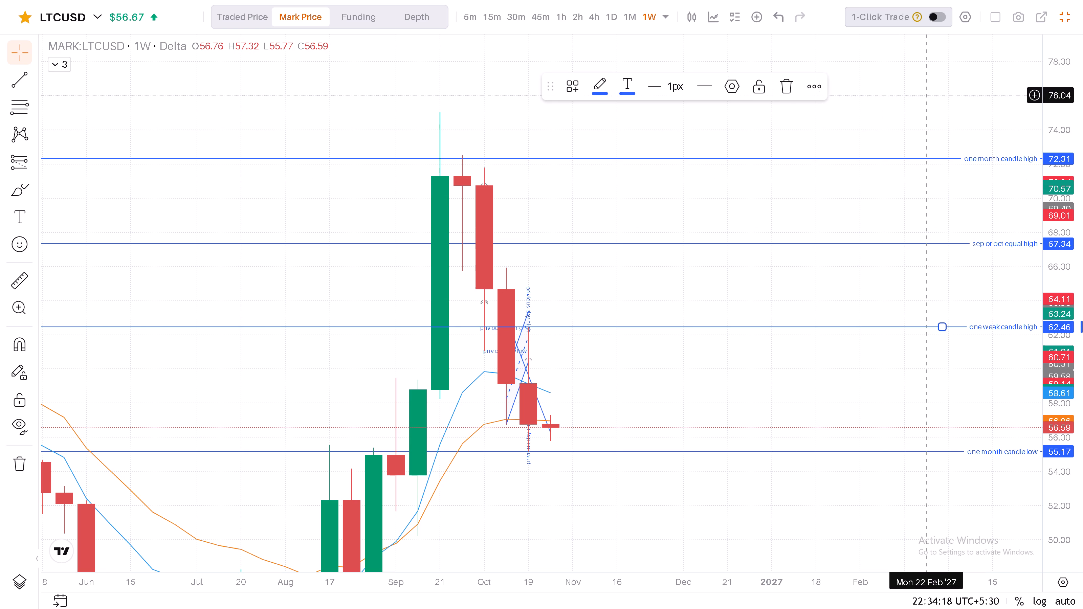
left_click(938, 95)
Examine LTCUSD's latest candles on the 1-week, 1-month and 1-day charts against the candle high and low levels and the descending trend line.
scroll(857, 287, "down", 4)
left_click_drag(1052, 174, 1052, 177)
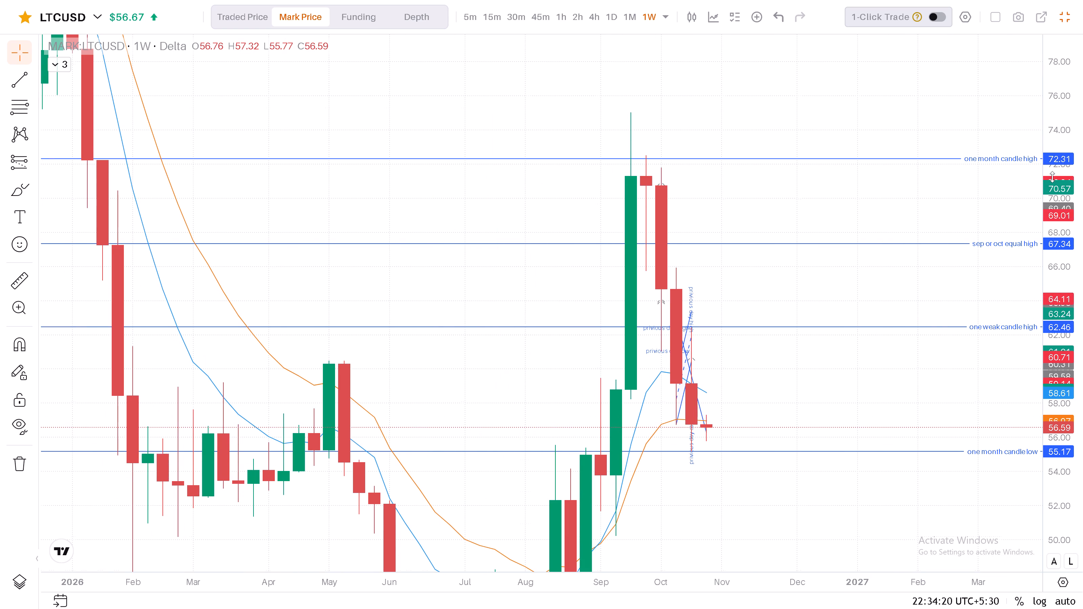
left_click_drag(1052, 177, 1043, 379)
left_click(635, 17)
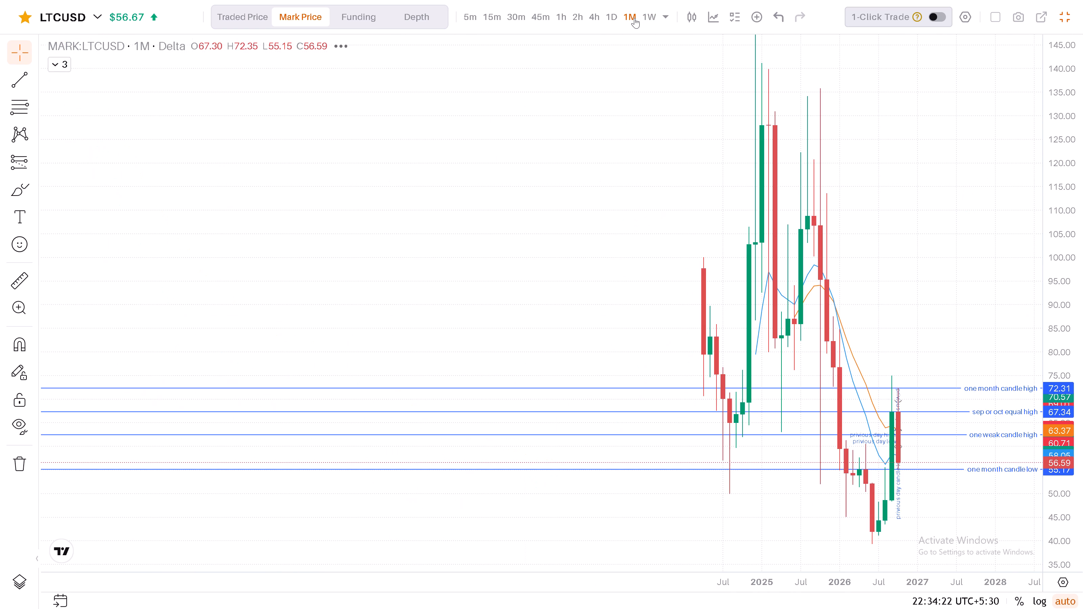
left_click(609, 14)
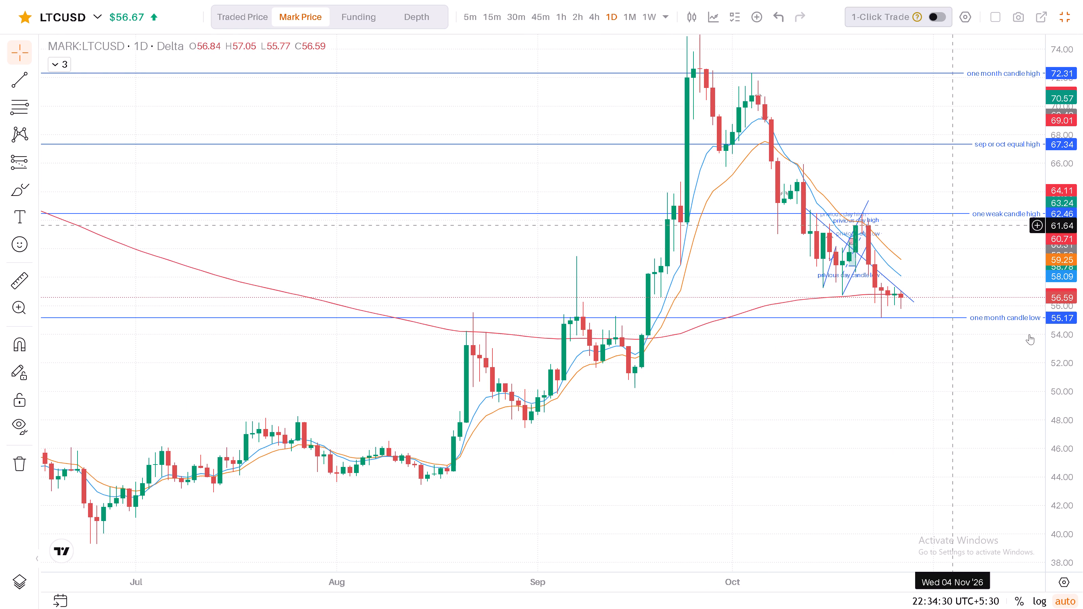
left_click_drag(1054, 409, 1069, 205)
scroll(963, 214, "up", 1)
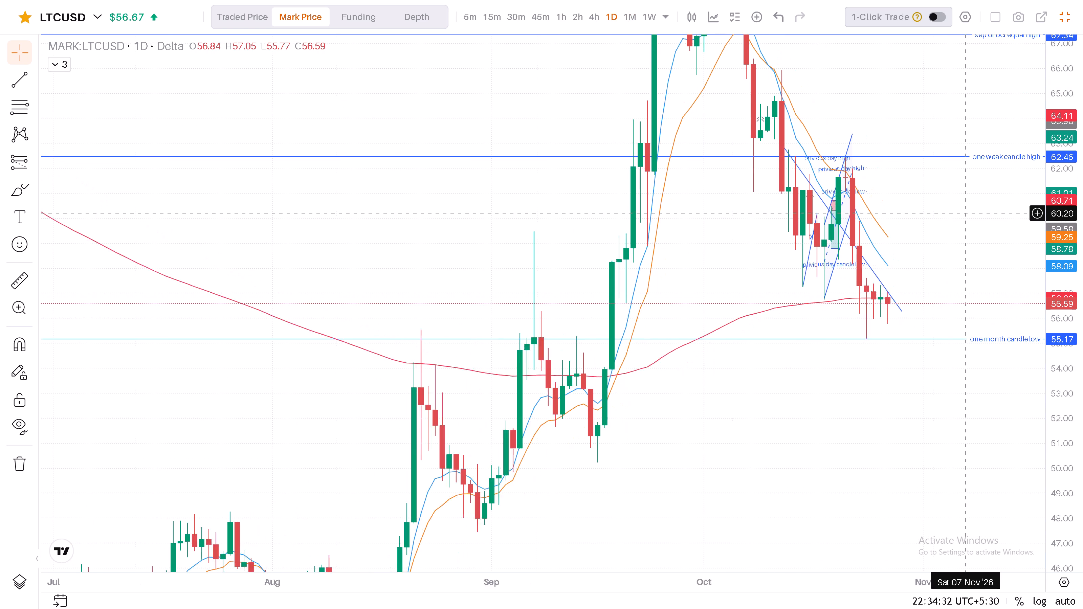
scroll(962, 214, "up", 3)
left_click_drag(957, 219, 732, 269)
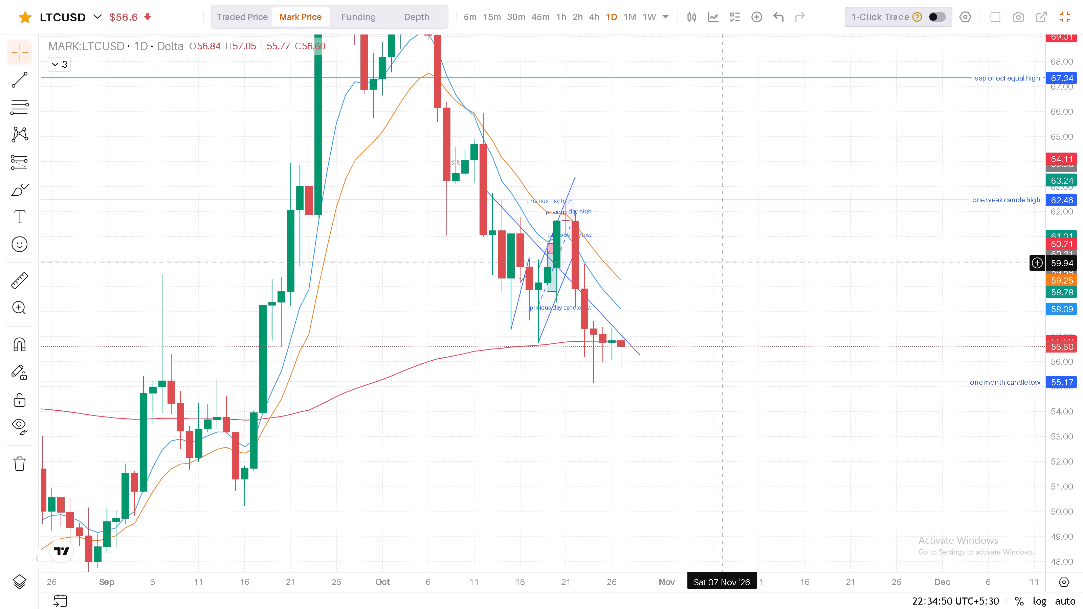
left_click_drag(724, 263, 732, 215)
left_click_drag(718, 230, 707, 250)
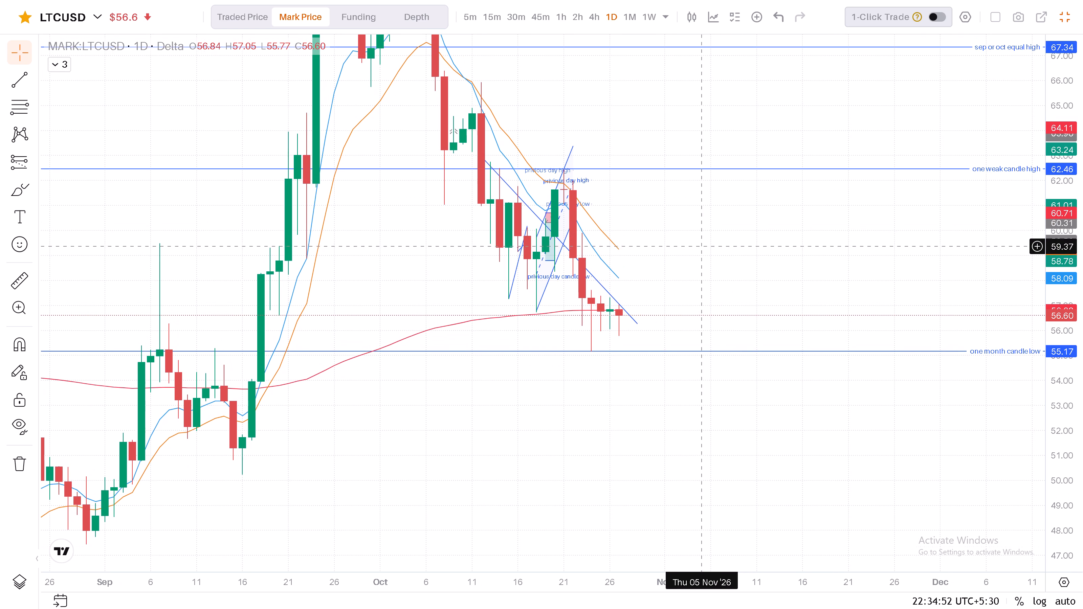
left_click_drag(661, 245, 664, 251)
left_click_drag(686, 248, 683, 257)
left_click(683, 257)
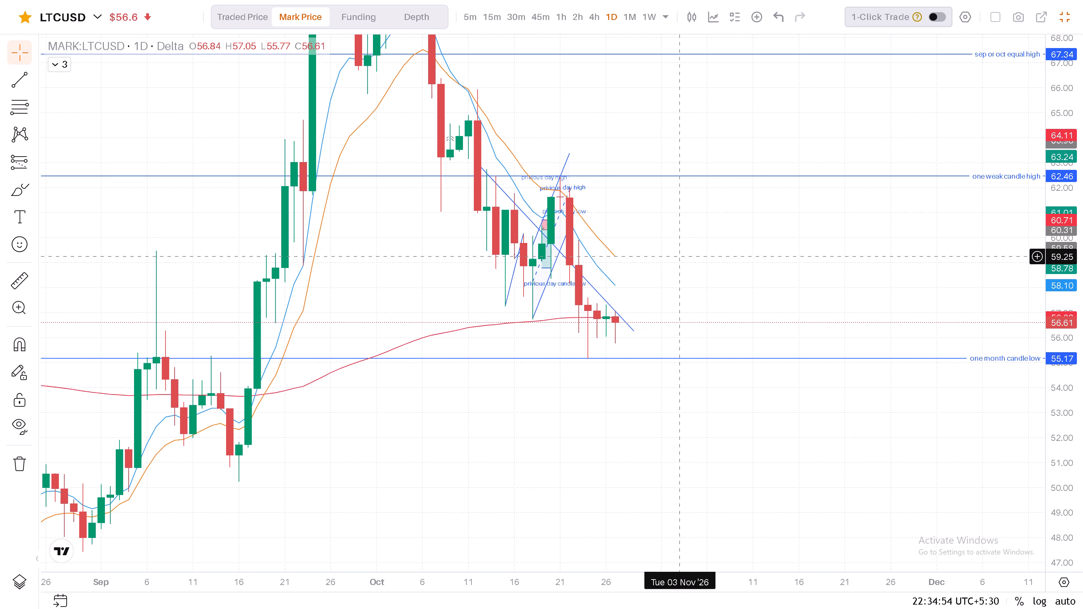
left_click_drag(1071, 453, 1063, 379)
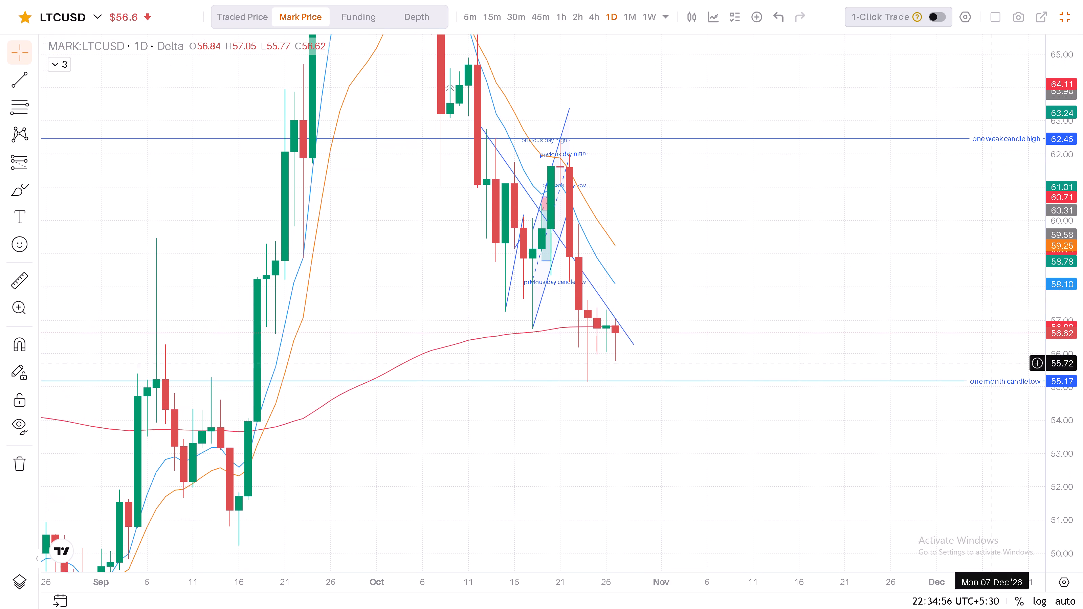
scroll(680, 303, "up", 5)
left_click_drag(504, 306, 650, 245)
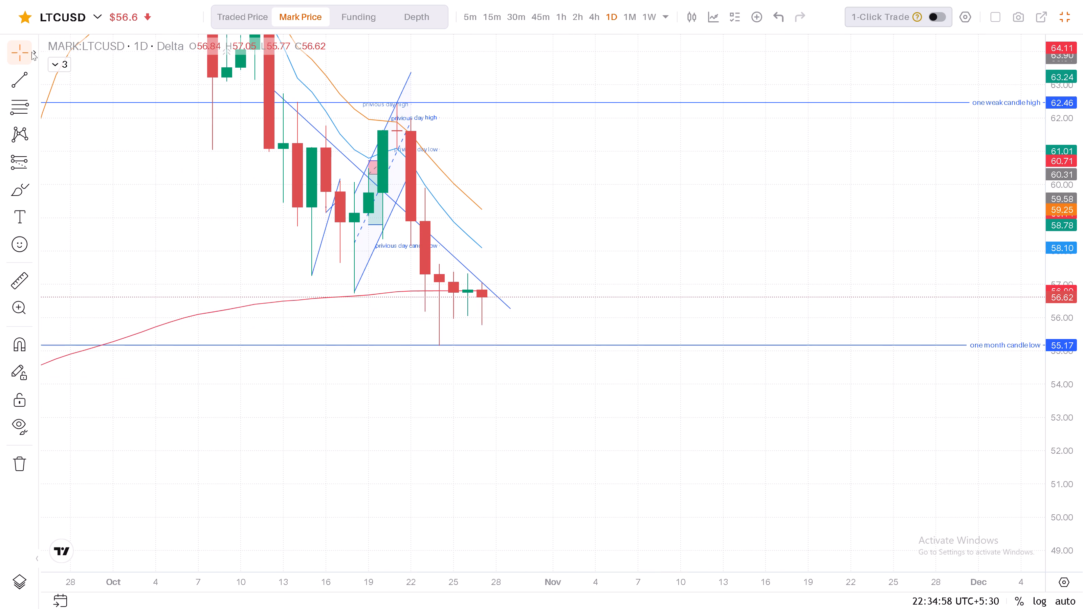
On the 1-day chart, draw a horizontal ray at 57.32 starting from the 26 October candle's high.
left_click(13, 75)
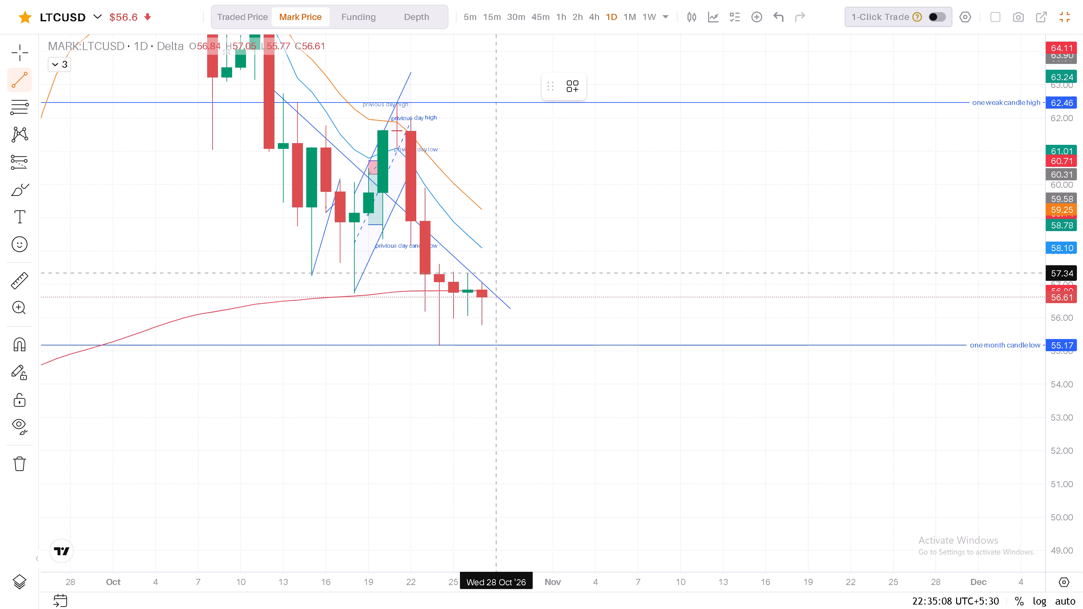
left_click(34, 80)
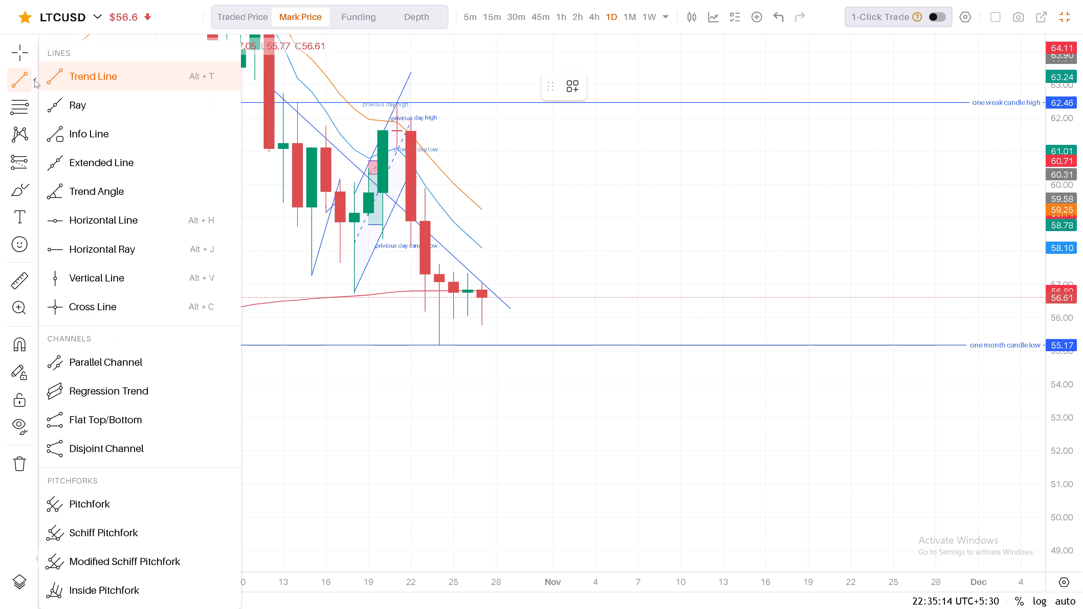
left_click(133, 248)
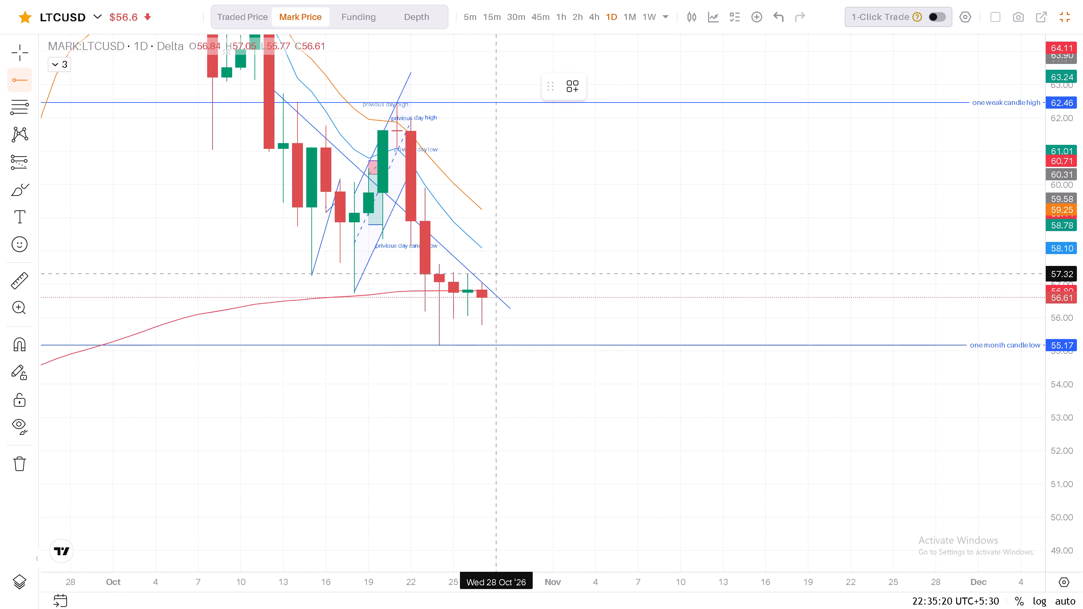
left_click(494, 274)
key("Left")
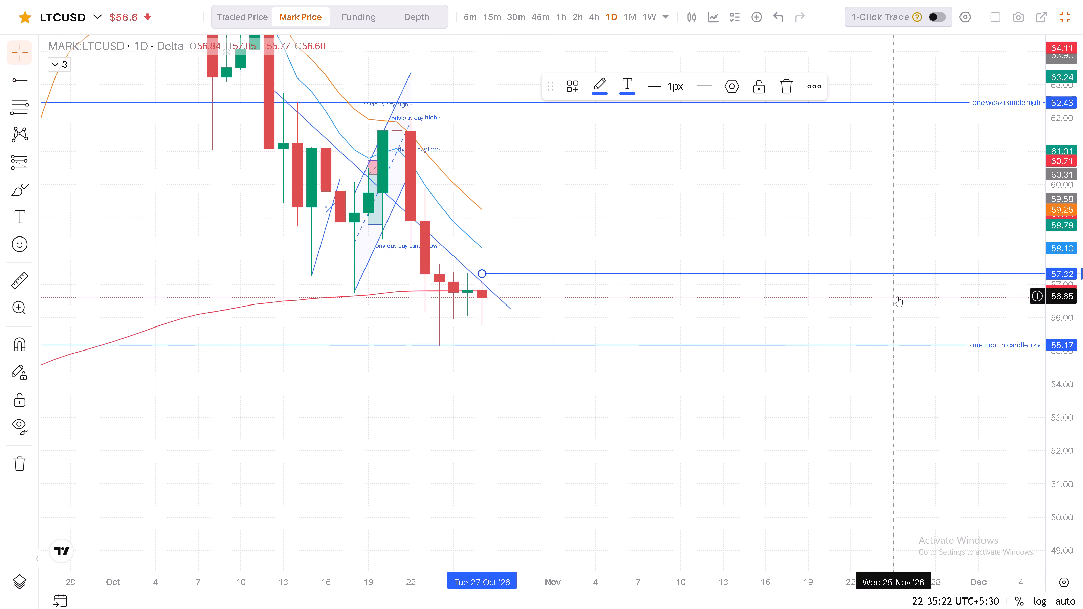
key("Left")
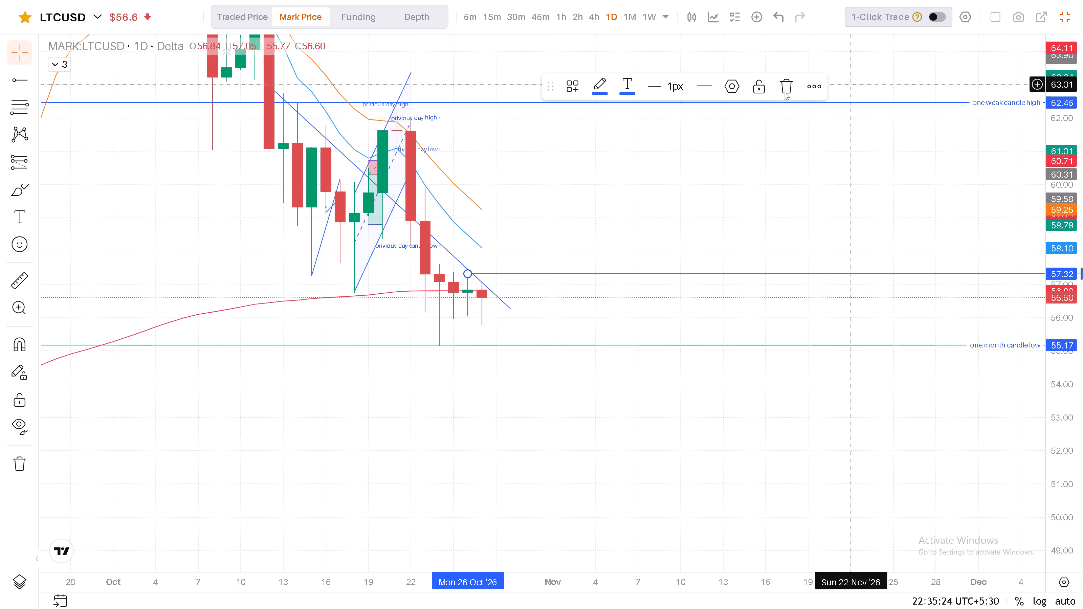
Label the 57.32 horizontal ray "privious day candle high" in bold text.
left_click(739, 87)
left_click(474, 267)
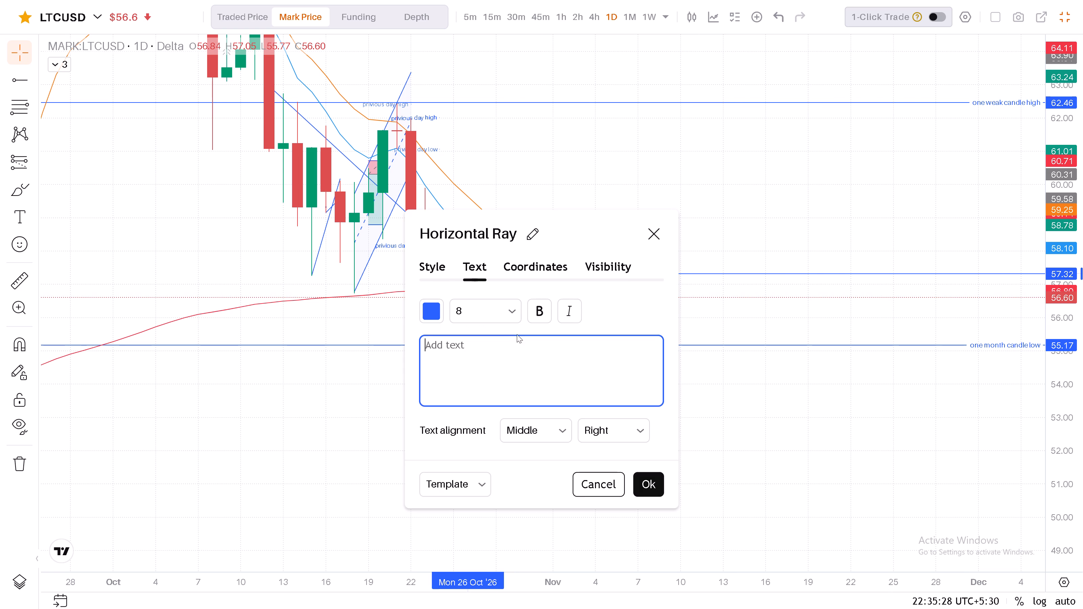
left_click(514, 344)
type("privious day")
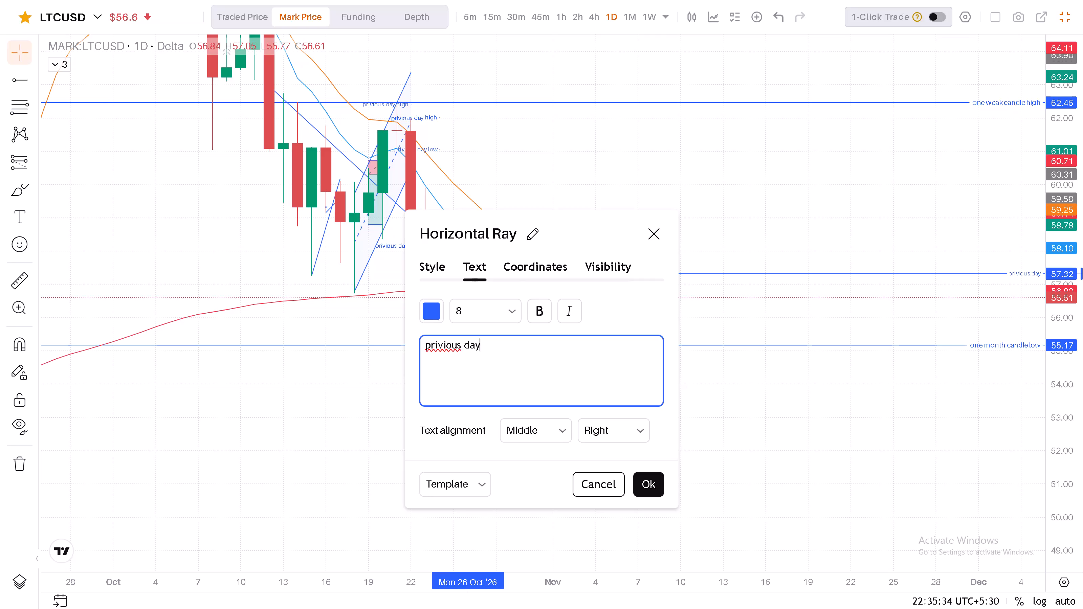
key("space")
type("candle")
key("space")
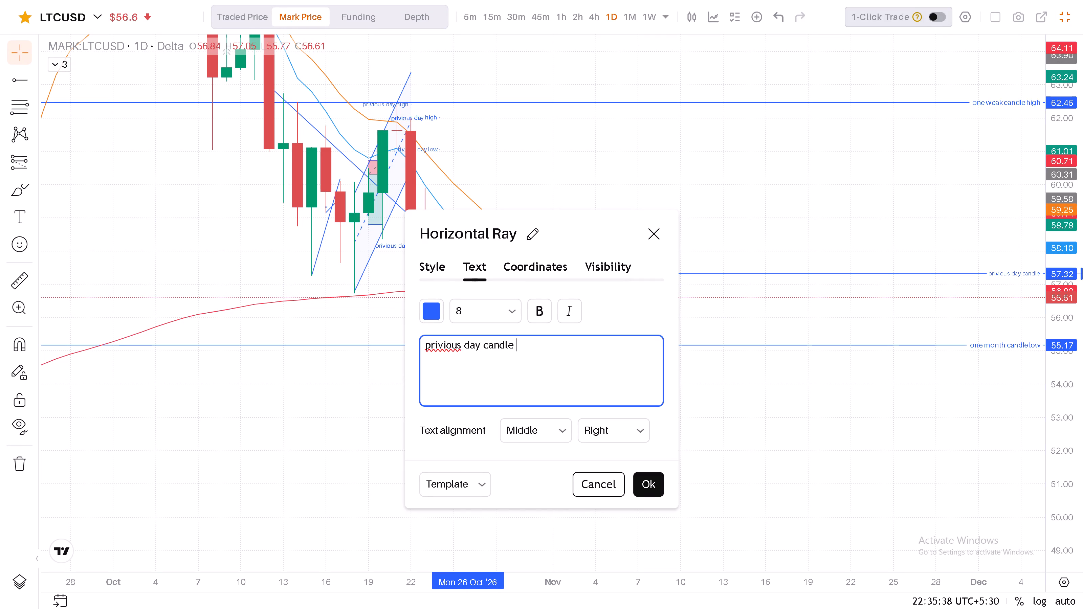
type("high")
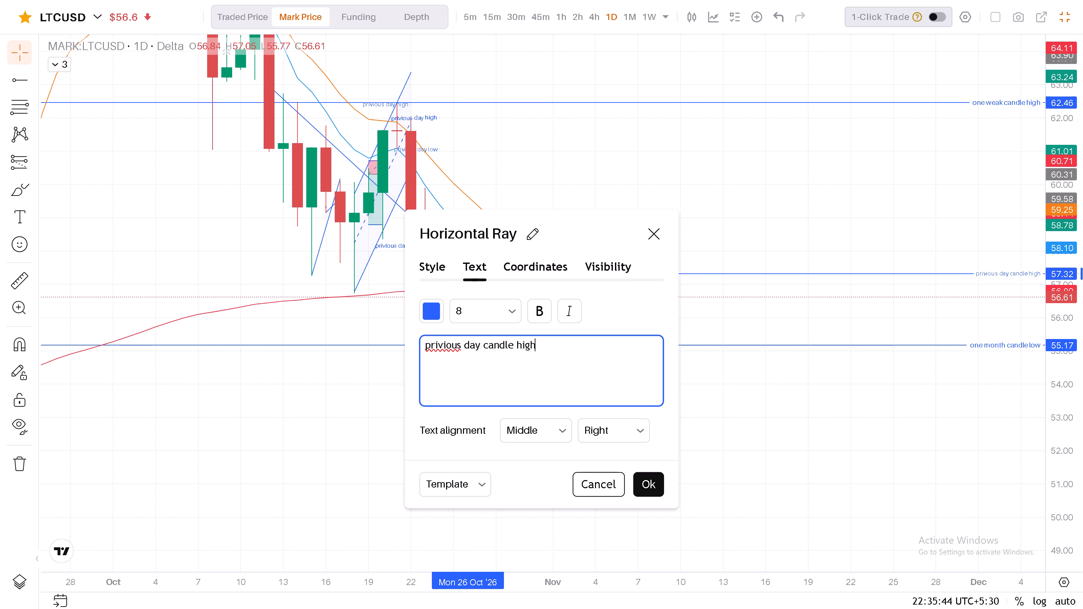
left_click_drag(551, 338, 426, 328)
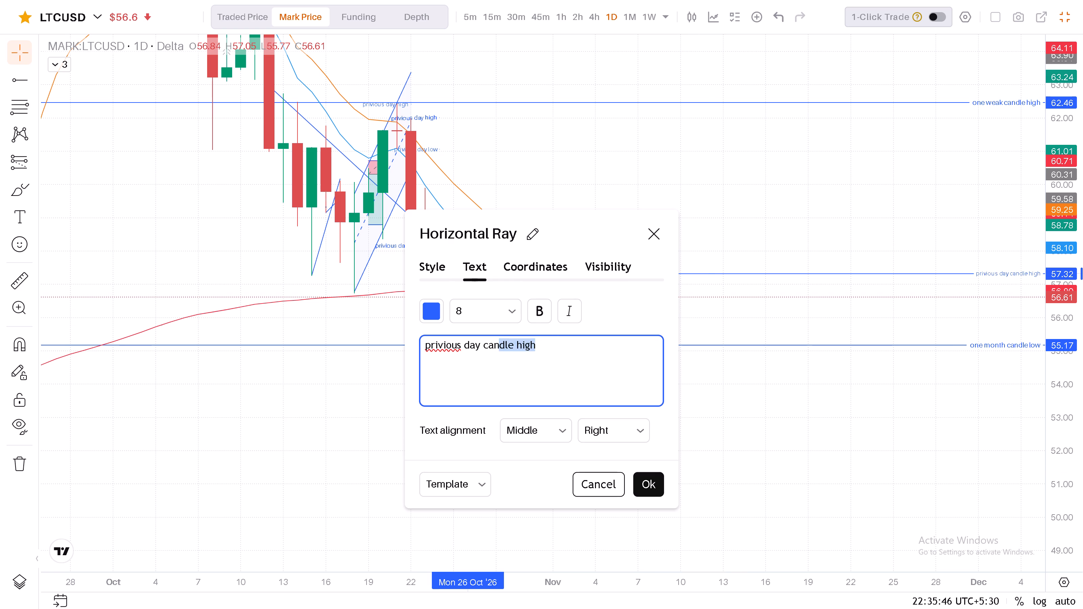
left_click_drag(426, 328, 245, 319)
left_click(535, 313)
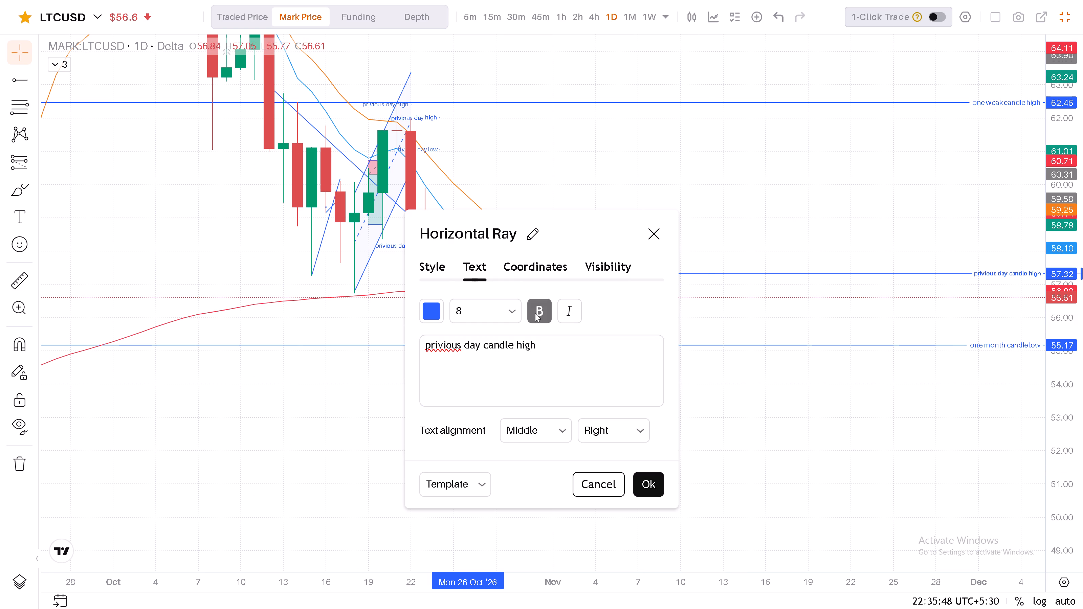
left_click(535, 313)
left_click(536, 313)
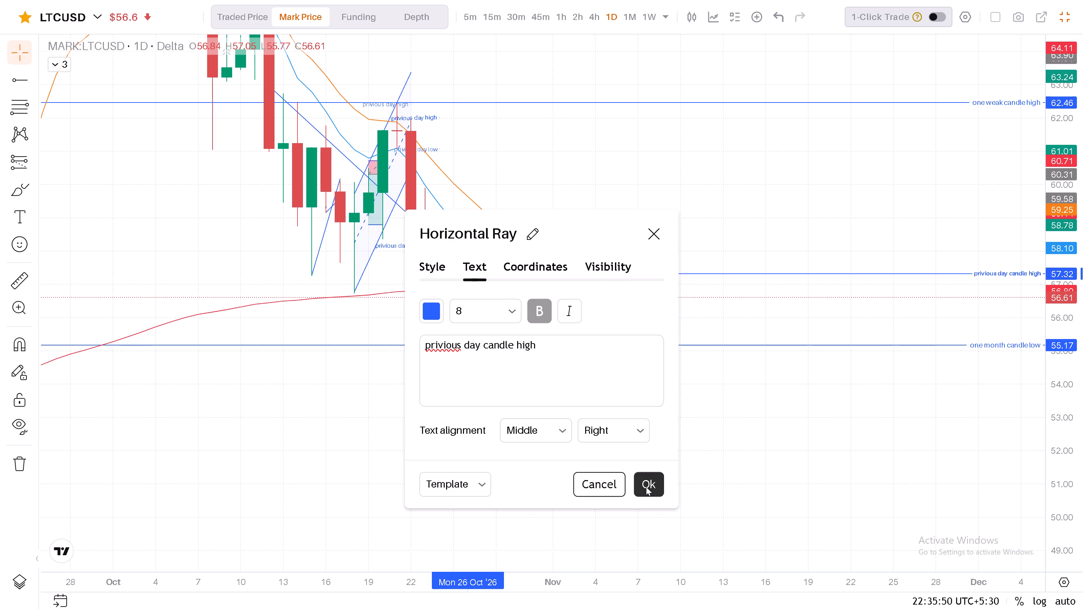
left_click(646, 487)
left_click(727, 453)
Draw a second horizontal ray at 56.04 starting from the 26 October candle's low.
left_click_drag(624, 440, 697, 424)
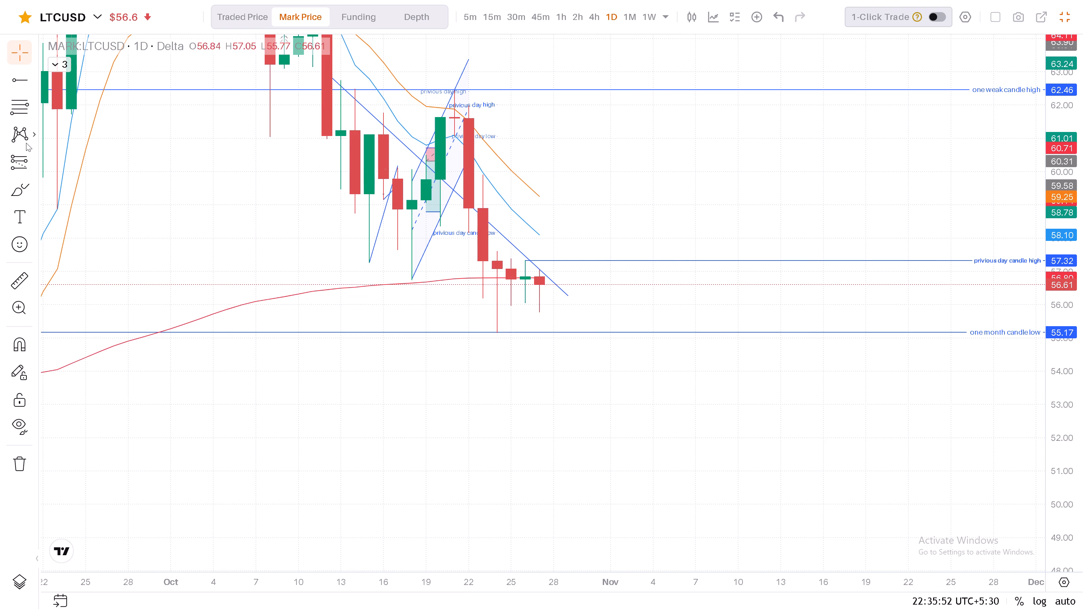
left_click(14, 82)
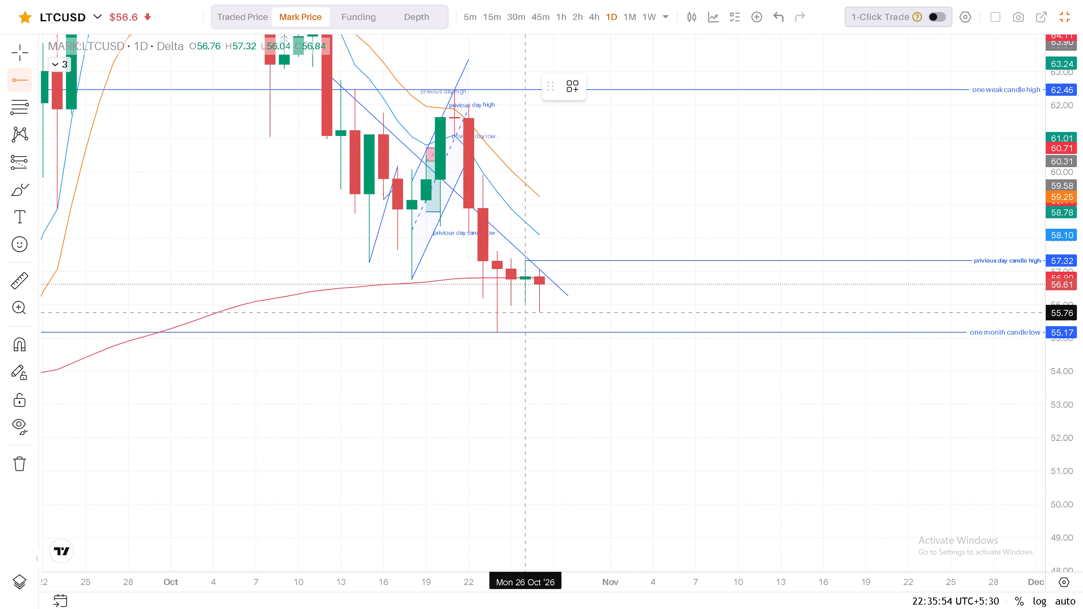
left_click(537, 303)
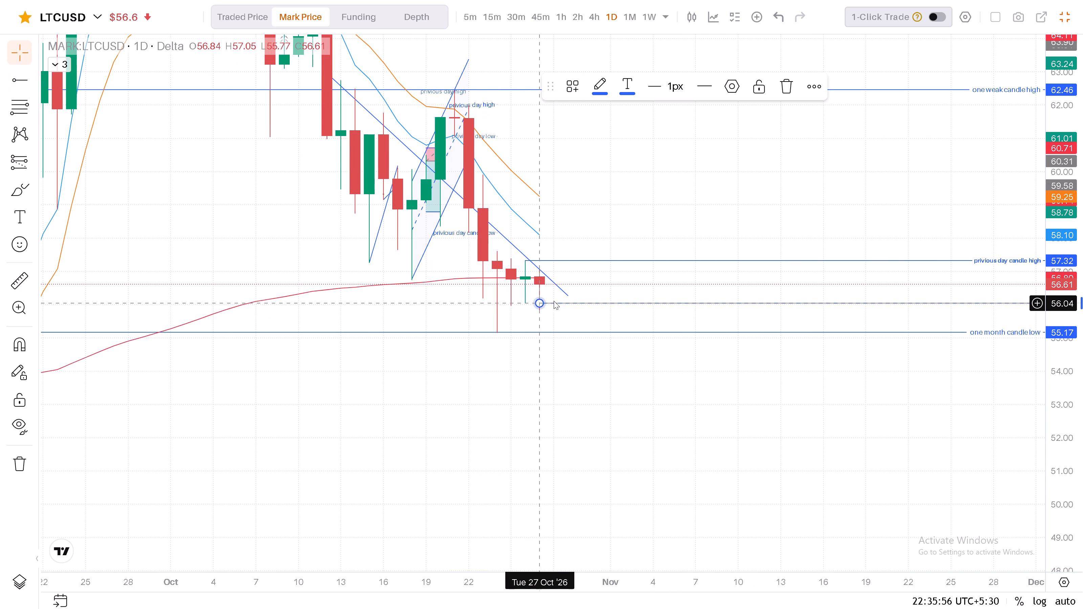
key("Left")
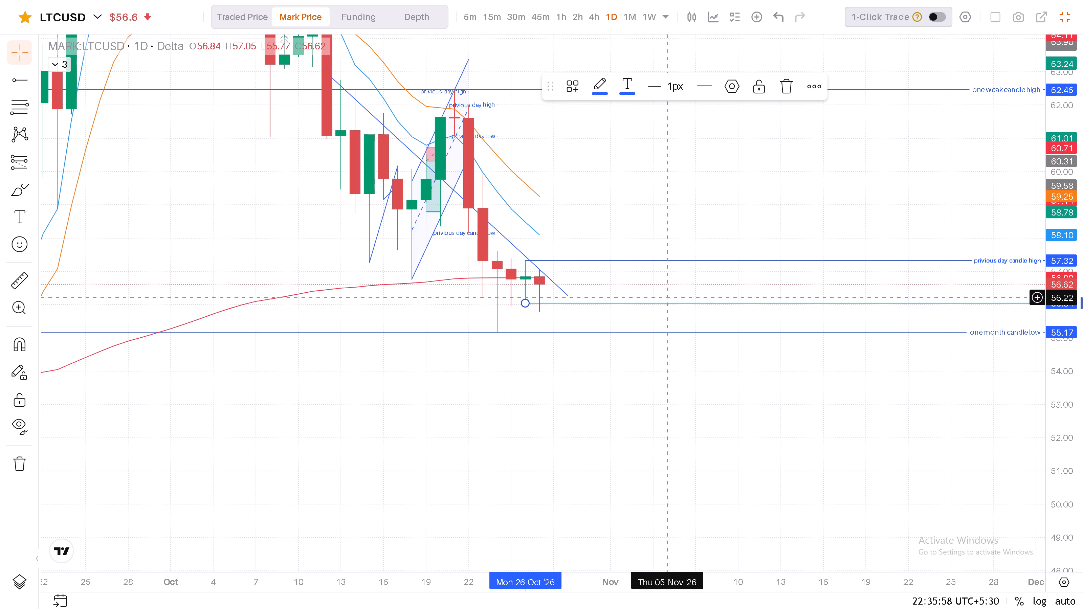
Label the 56.04 horizontal ray "privious day candle low".
left_click(735, 86)
left_click(465, 308)
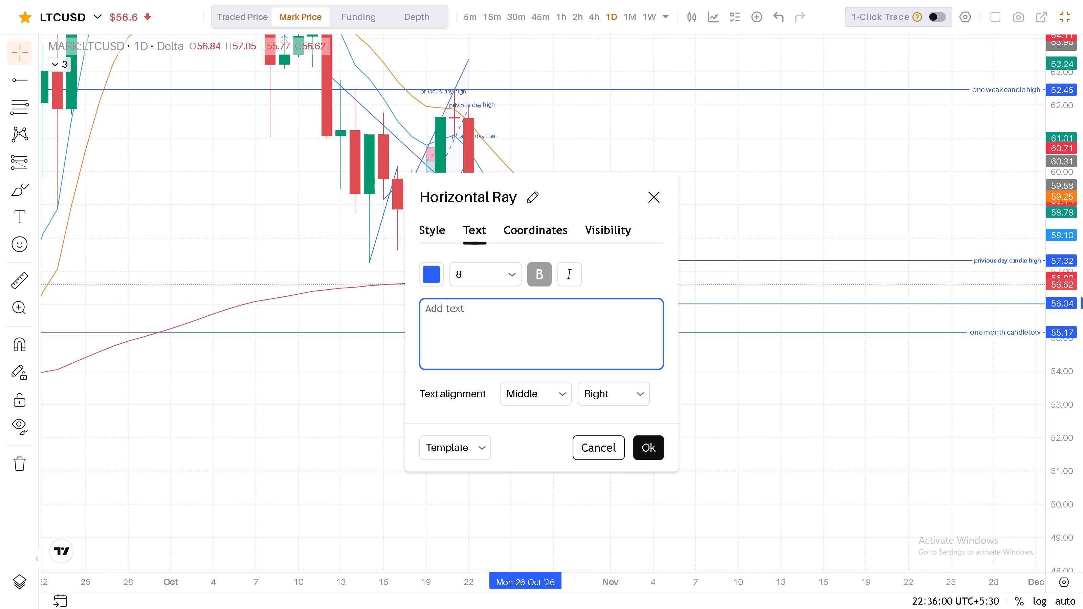
type("pr")
type("ivious da")
type("y ca")
type("nd")
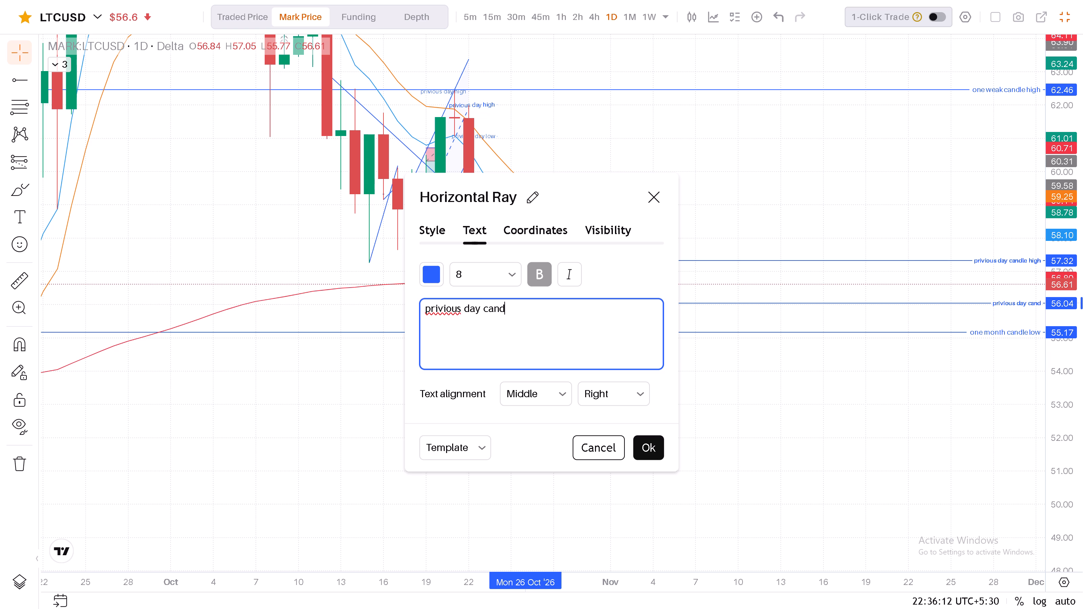
key("l")
type("e")
key("space")
type("lo")
key("w")
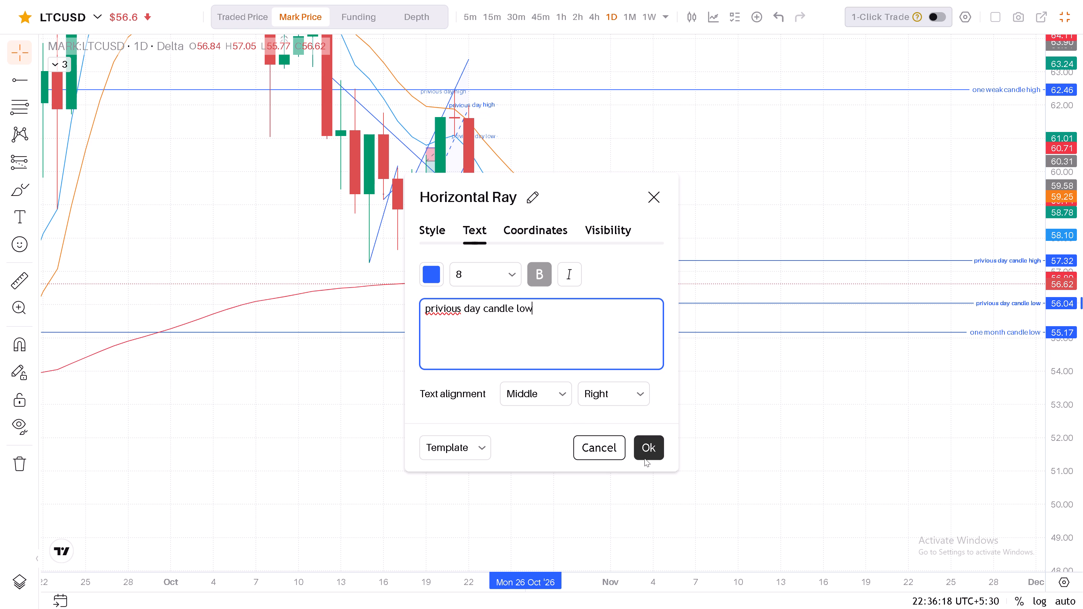
left_click(645, 449)
left_click(662, 400)
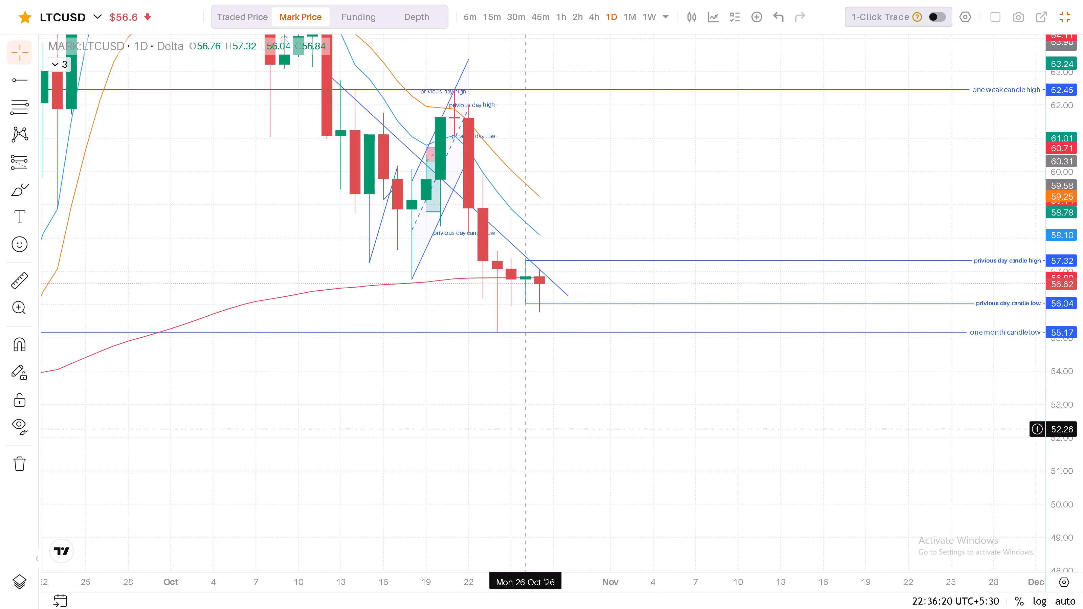
Examine LTCUSD on the 1-day and 4-hour charts against the previous day candle levels and the descending trend line.
left_click_drag(623, 409, 662, 444)
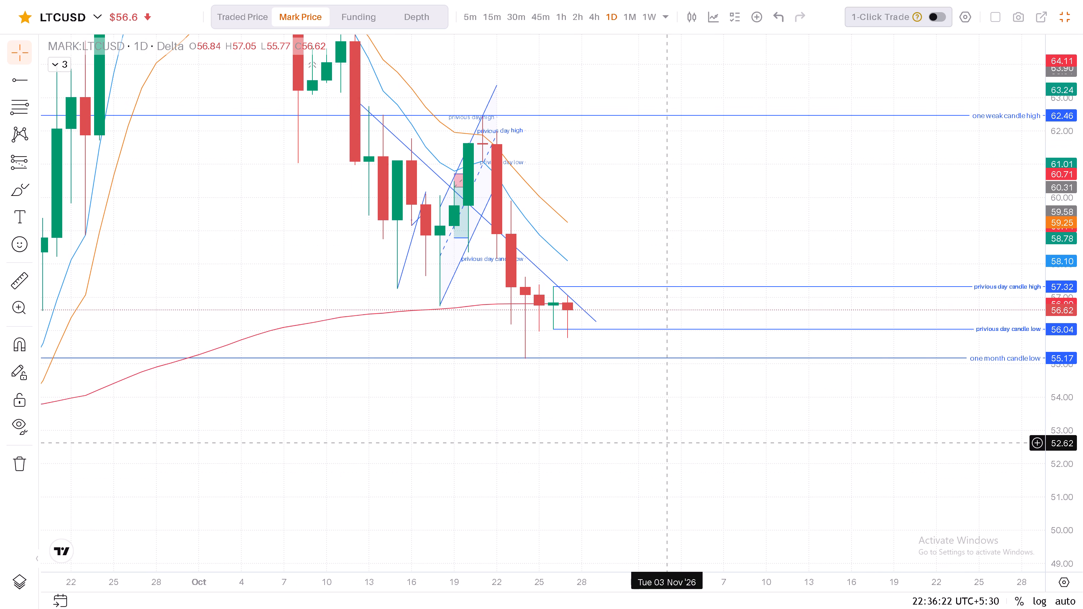
left_click_drag(662, 444, 662, 444)
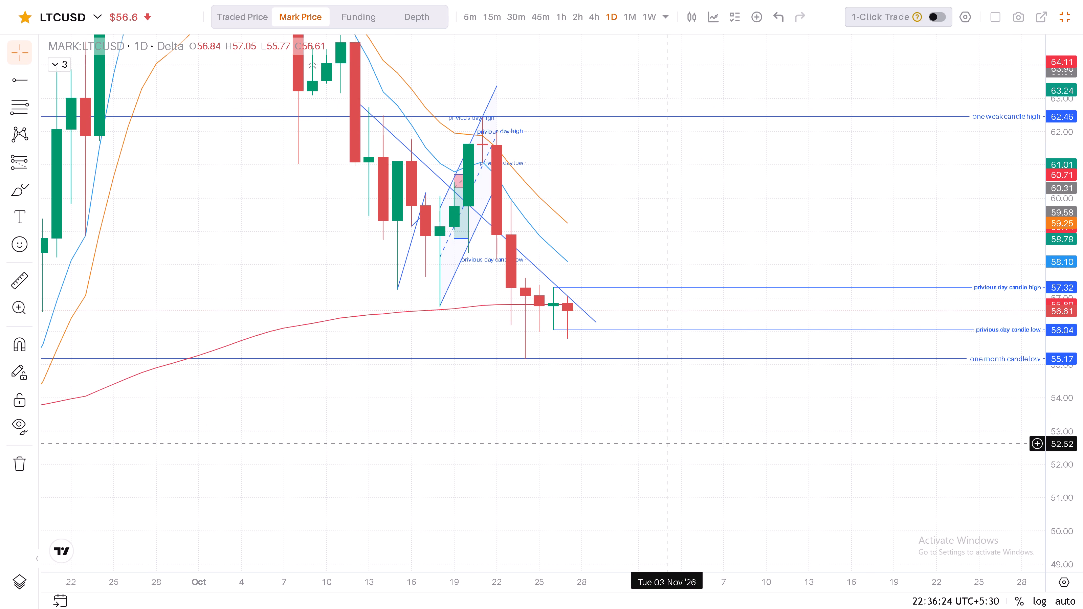
left_click_drag(666, 444, 691, 444)
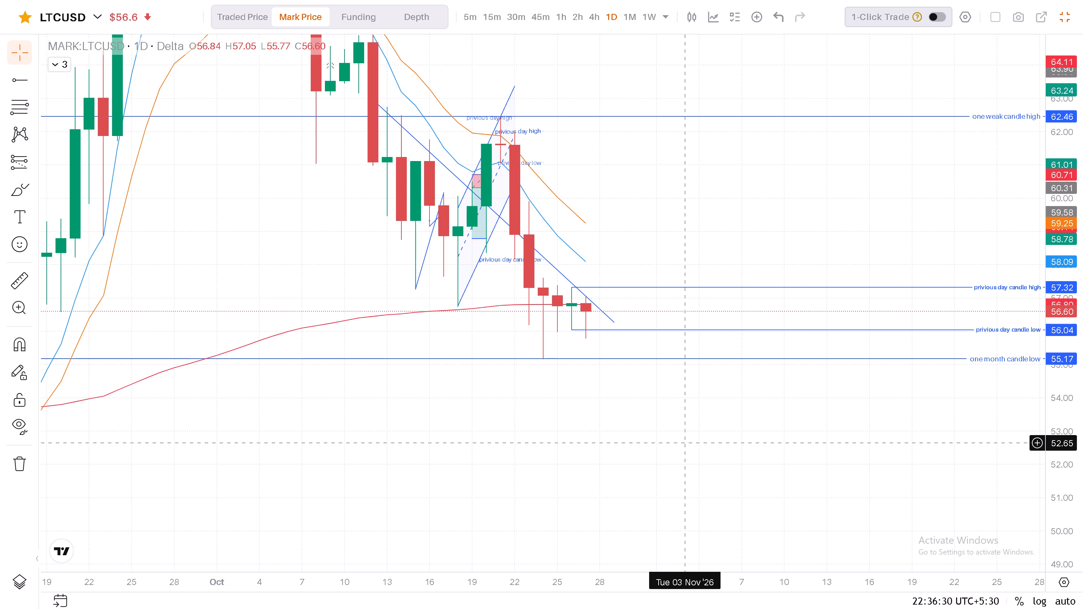
left_click(598, 19)
left_click(615, 23)
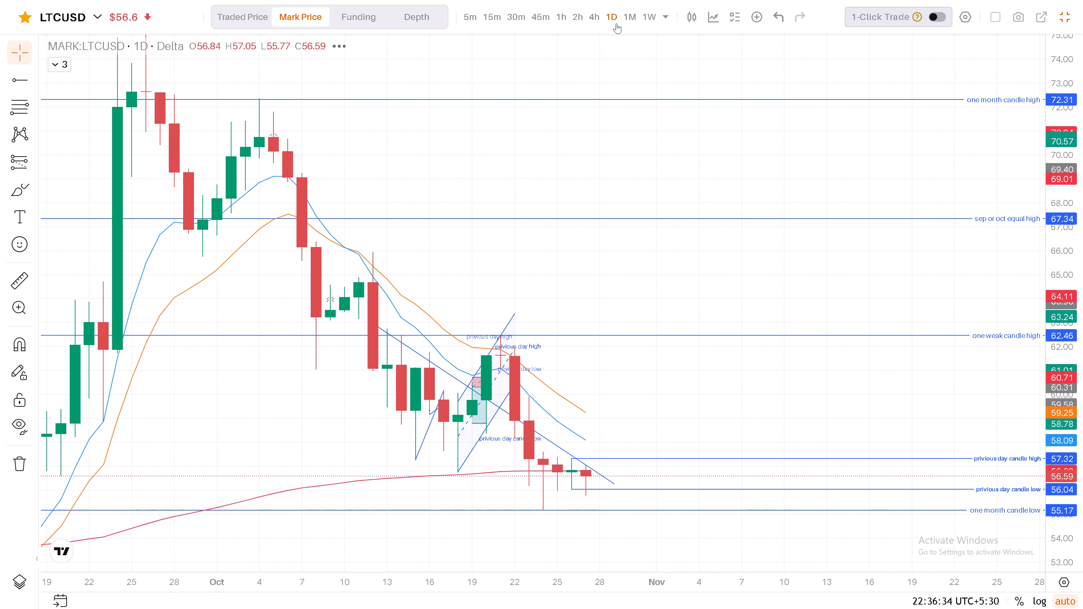
left_click(592, 16)
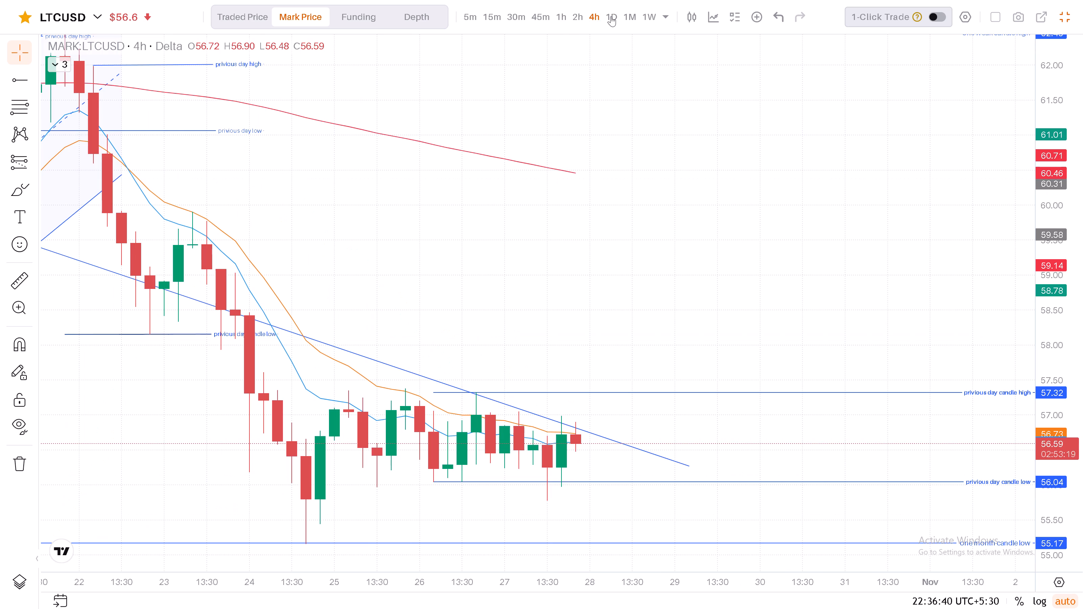
left_click(612, 16)
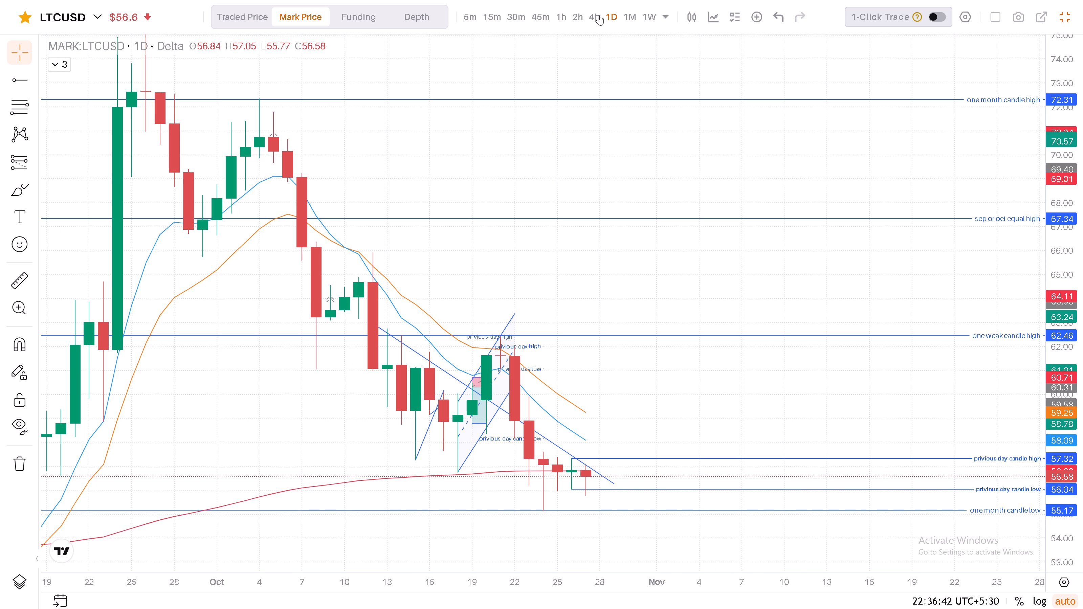
left_click(599, 15)
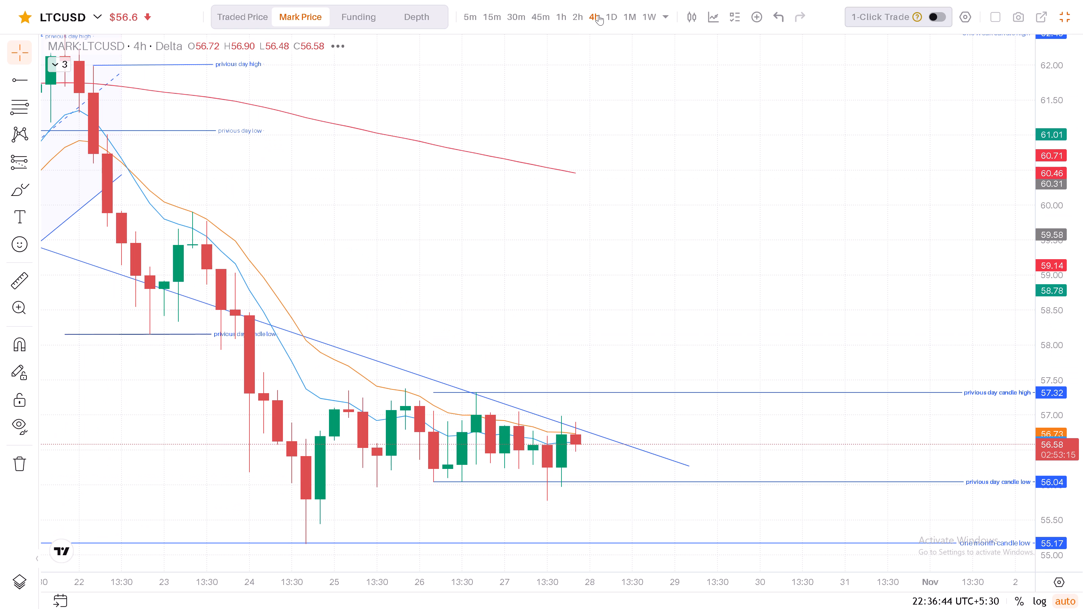
scroll(1022, 384, "down", 4)
left_click_drag(843, 341, 837, 175)
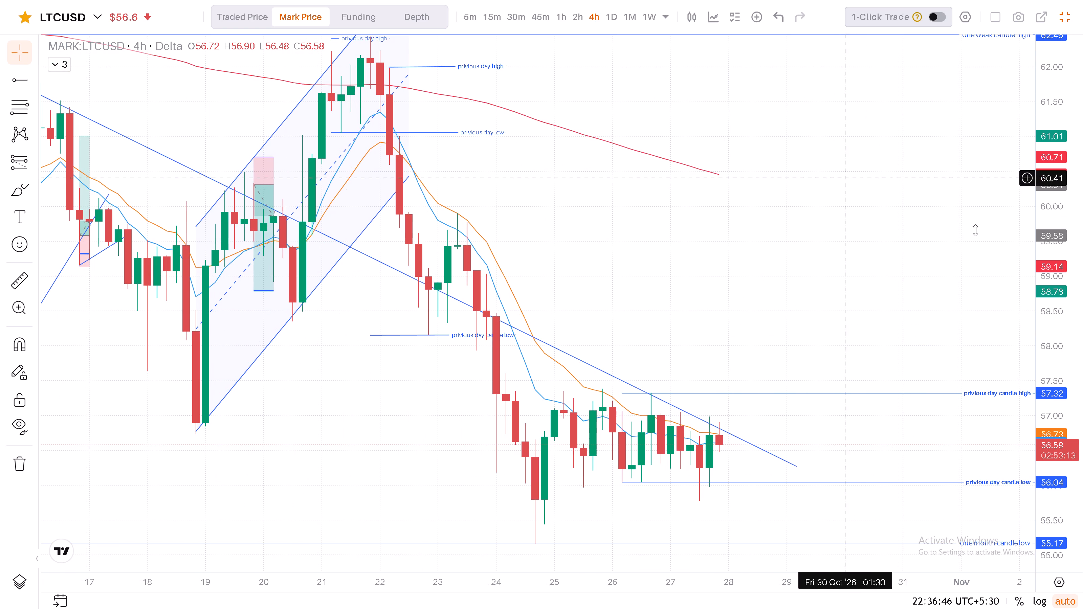
left_click_drag(1057, 310, 1057, 352)
left_click_drag(788, 327, 768, 293)
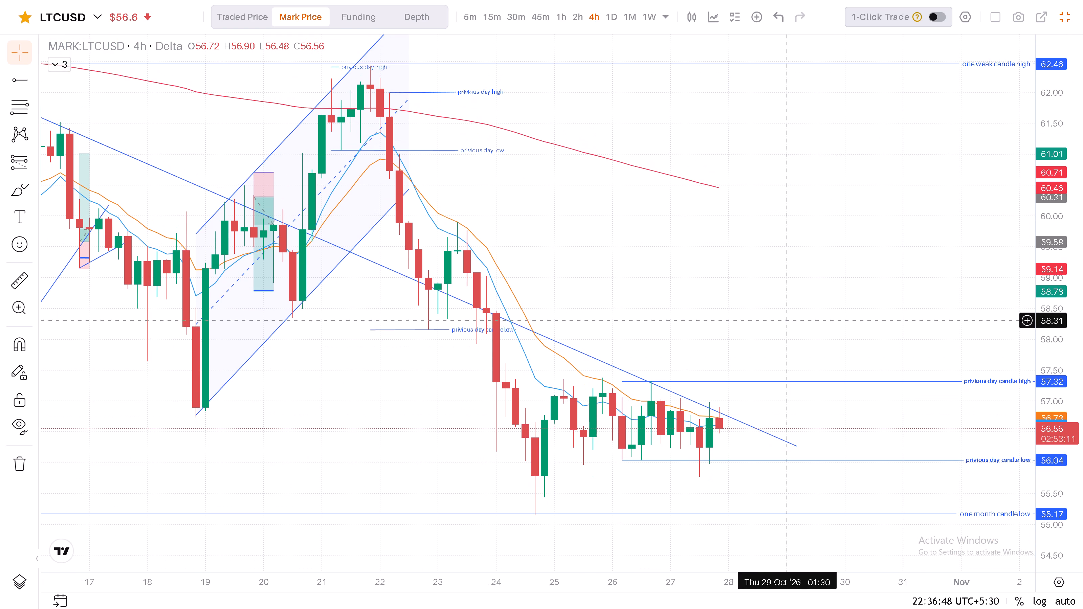
left_click_drag(768, 293, 697, 215)
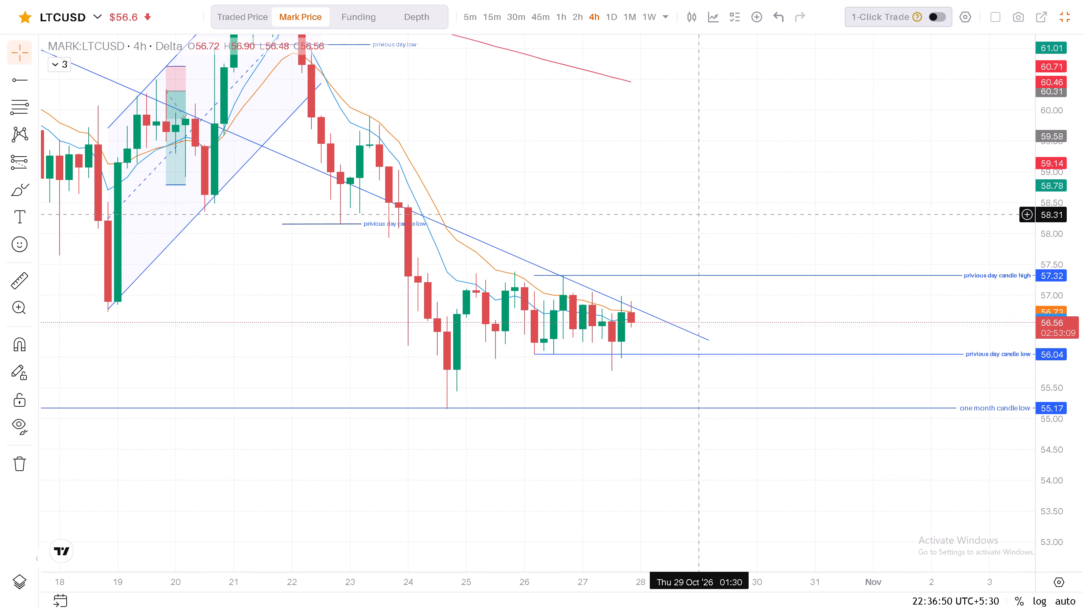
left_click_drag(681, 235, 673, 205)
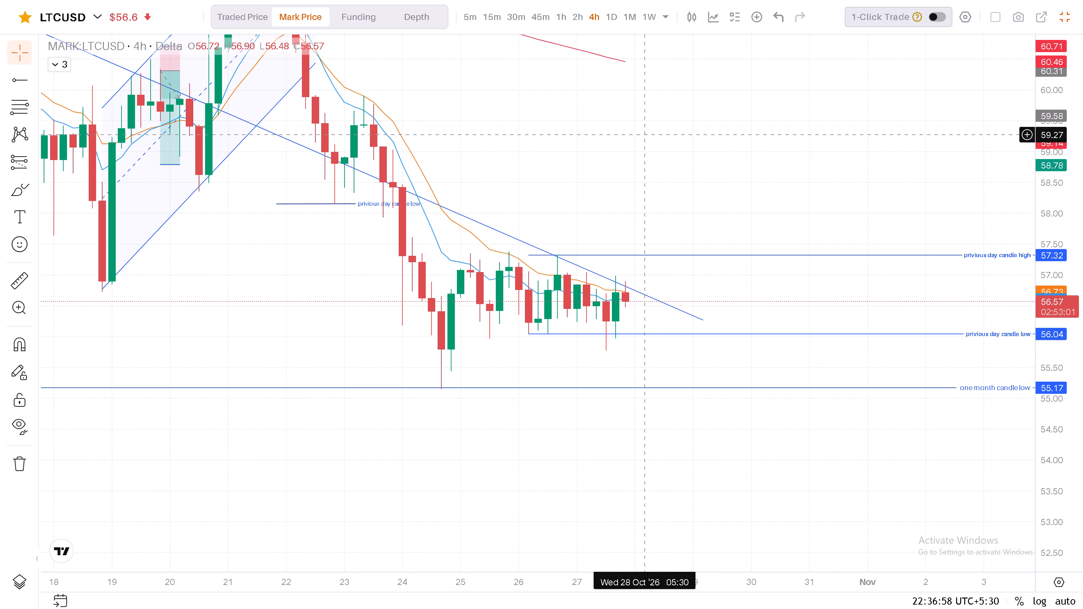
left_click_drag(617, 146, 573, 146)
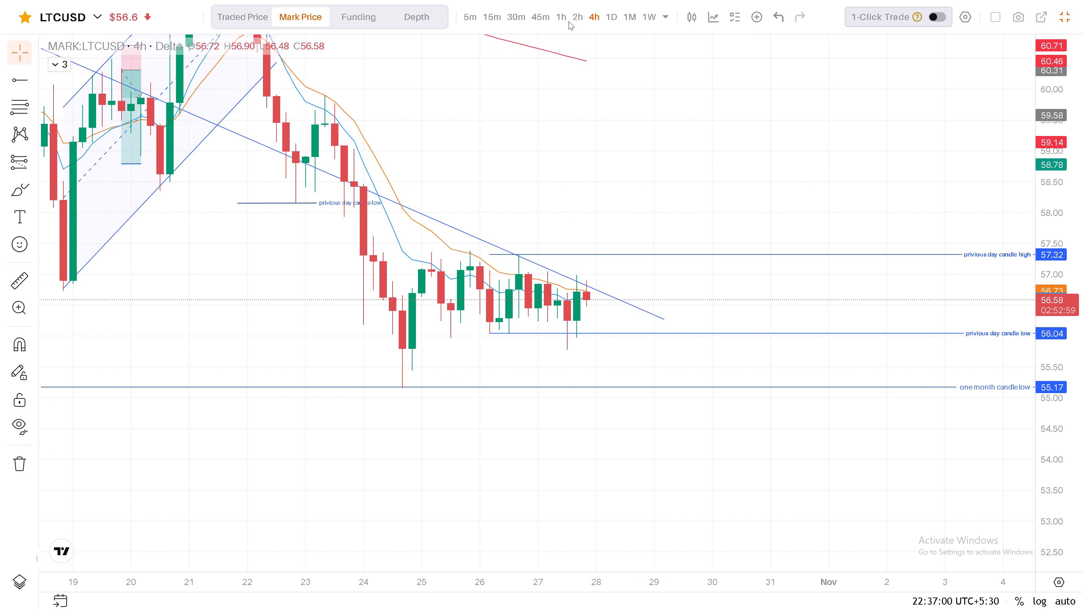
Examine LTCUSD's recent candles on the 2-hour and 1-hour charts around the descending trend line and the 57.32 and 56.04 levels.
left_click(578, 18)
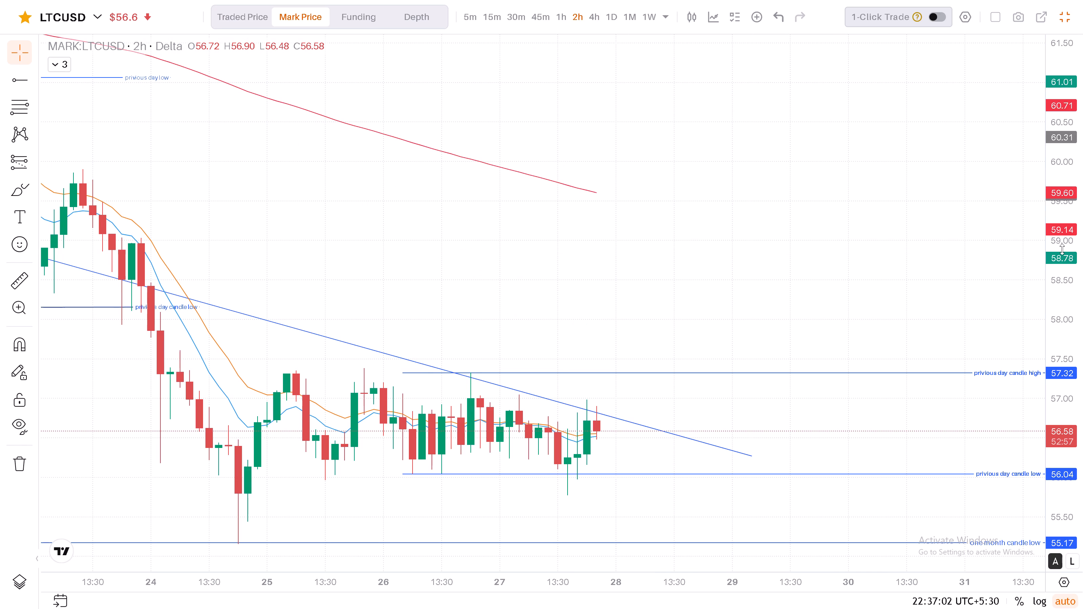
left_click_drag(1059, 249, 1068, 332)
left_click_drag(847, 286, 821, 190)
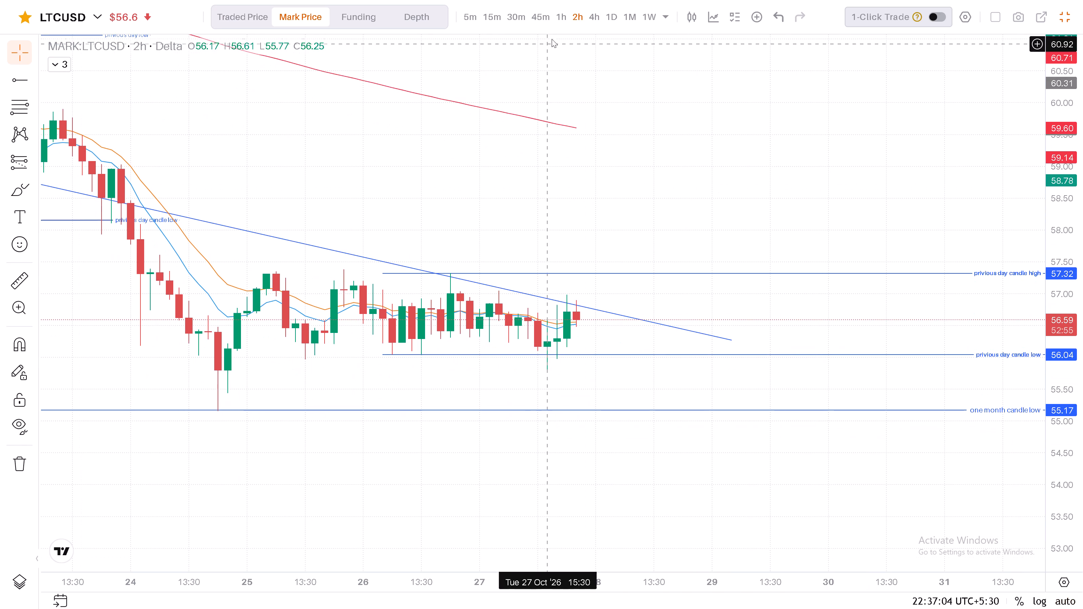
left_click(561, 15)
left_click_drag(1060, 254, 1072, 331)
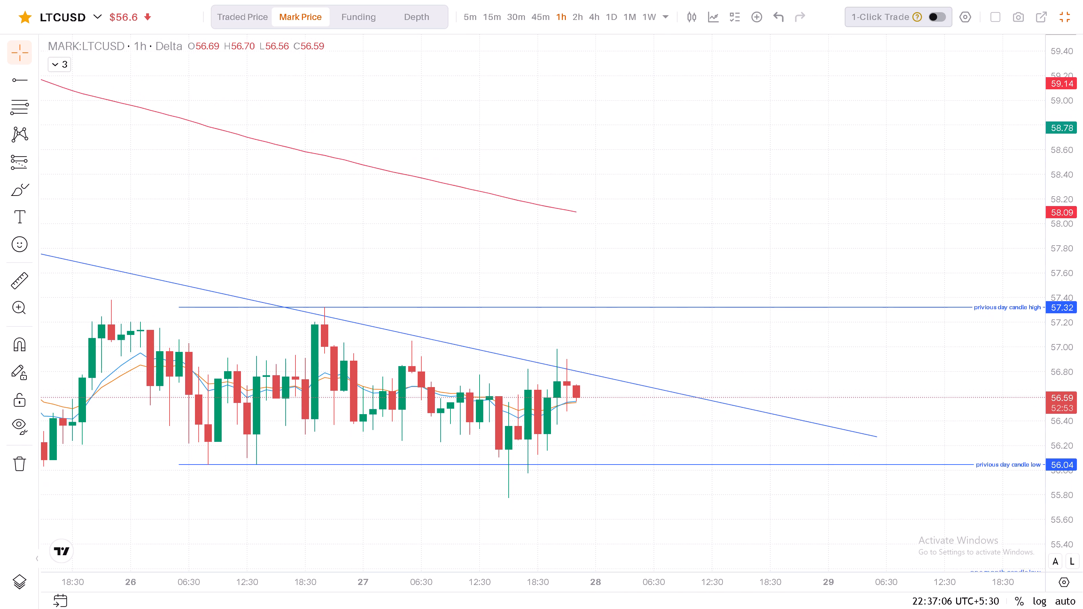
left_click_drag(864, 369, 867, 205)
left_click(867, 205)
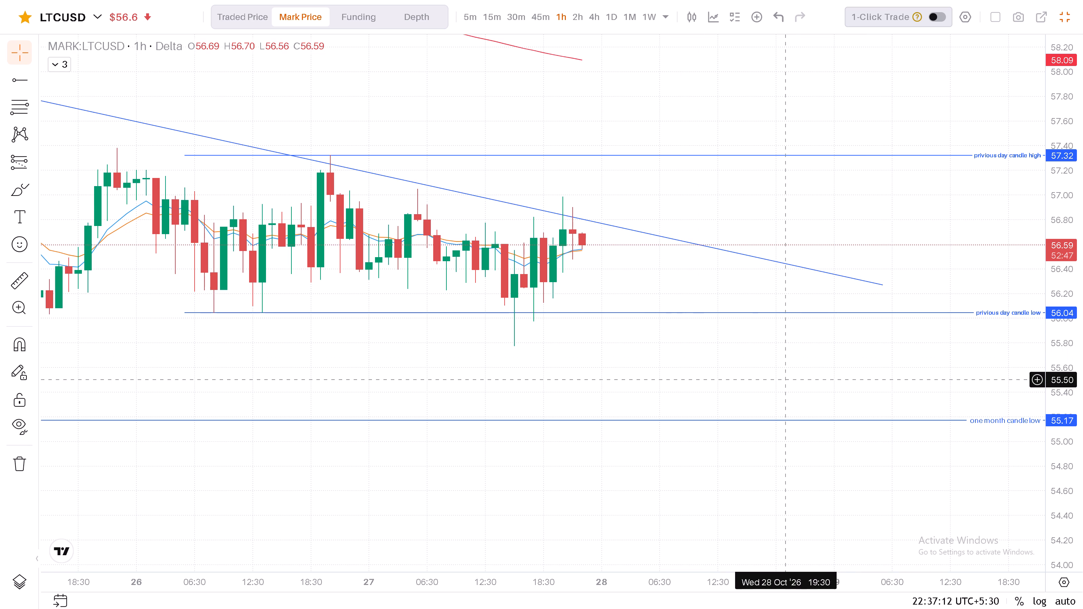
scroll(781, 379, "down", 4)
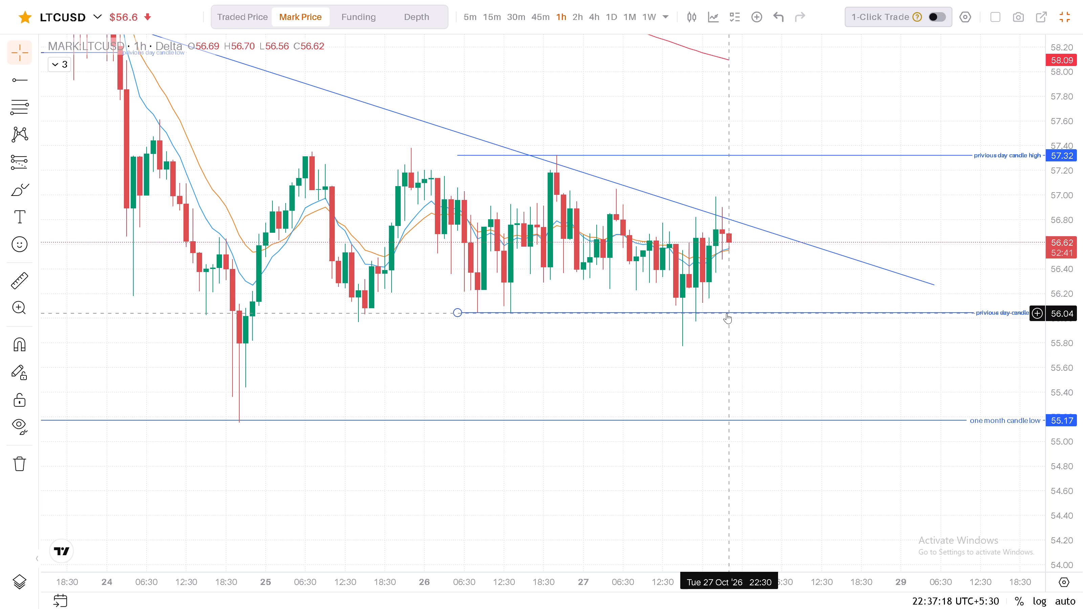
scroll(727, 313, "up", 3)
left_click_drag(691, 350, 795, 377)
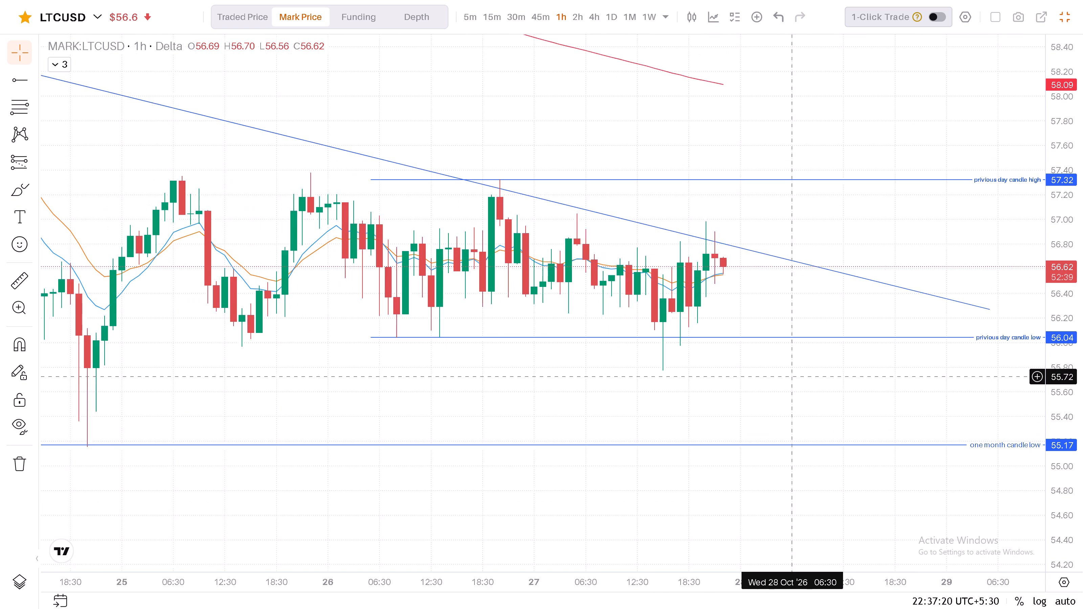
left_click_drag(795, 377, 859, 411)
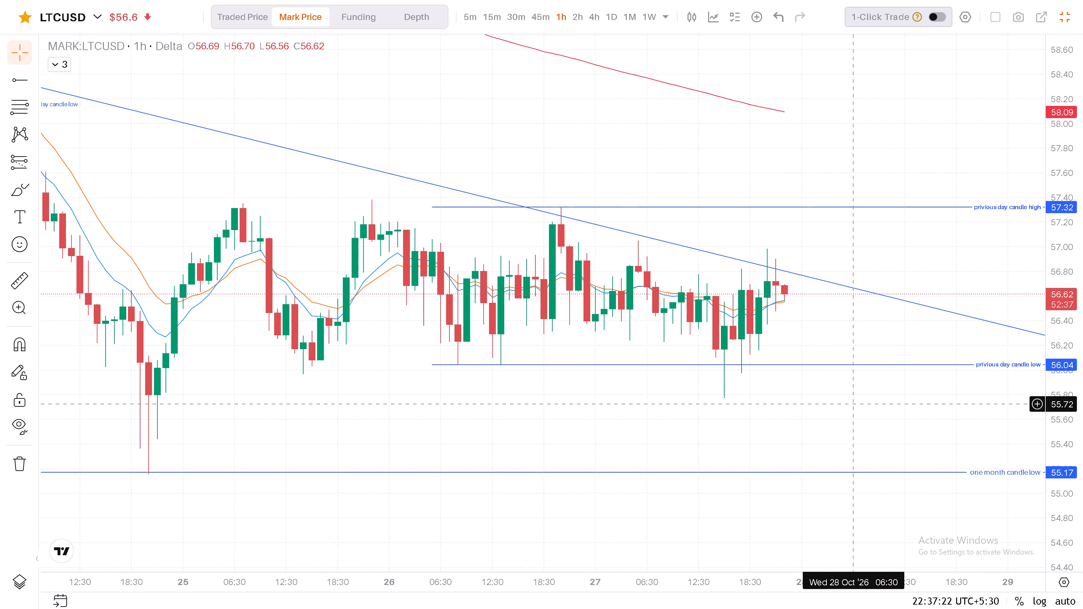
left_click_drag(859, 411, 859, 412)
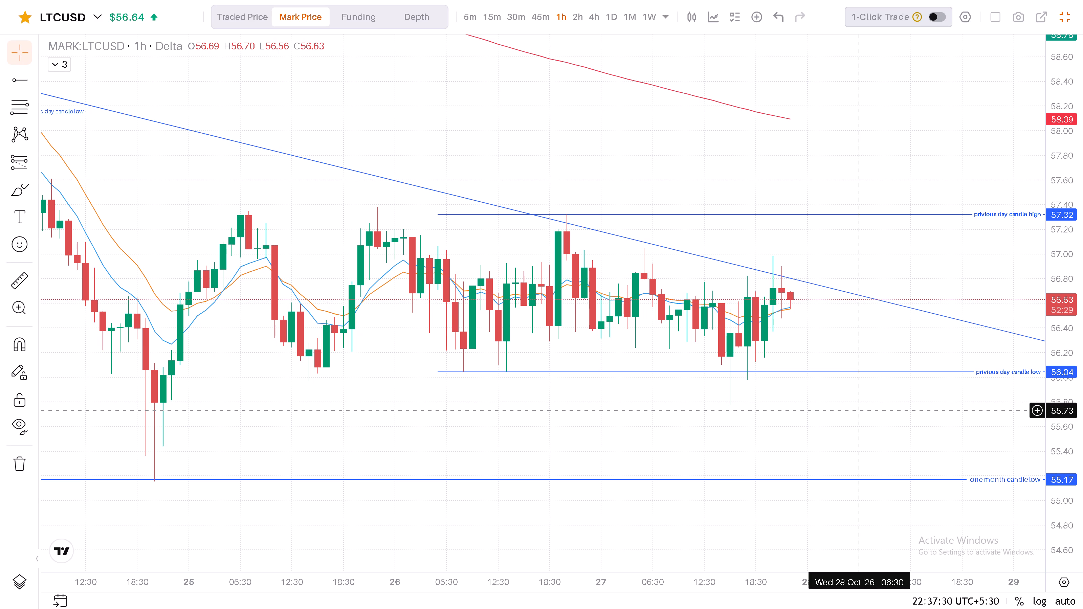
scroll(818, 251, "up", 2)
left_click_drag(820, 251, 832, 271)
scroll(832, 272, "down", 3)
scroll(924, 263, "down", 2)
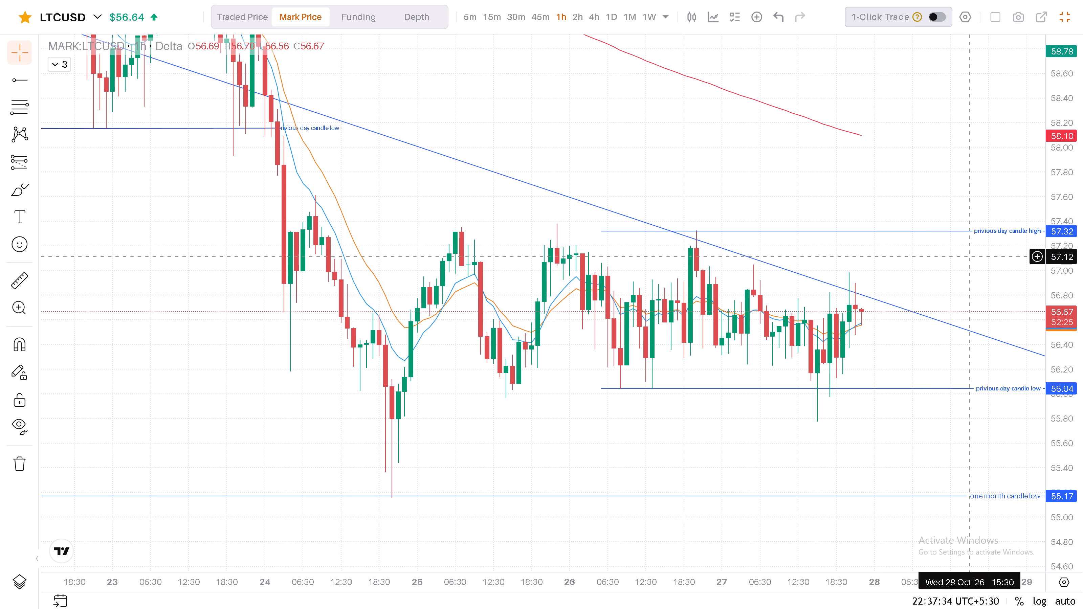
left_click_drag(970, 256, 953, 287)
On the 30-minute chart, draw a trend line from the 25 October high at 57.35 to about 56.94 late on 27 October.
left_click(517, 14)
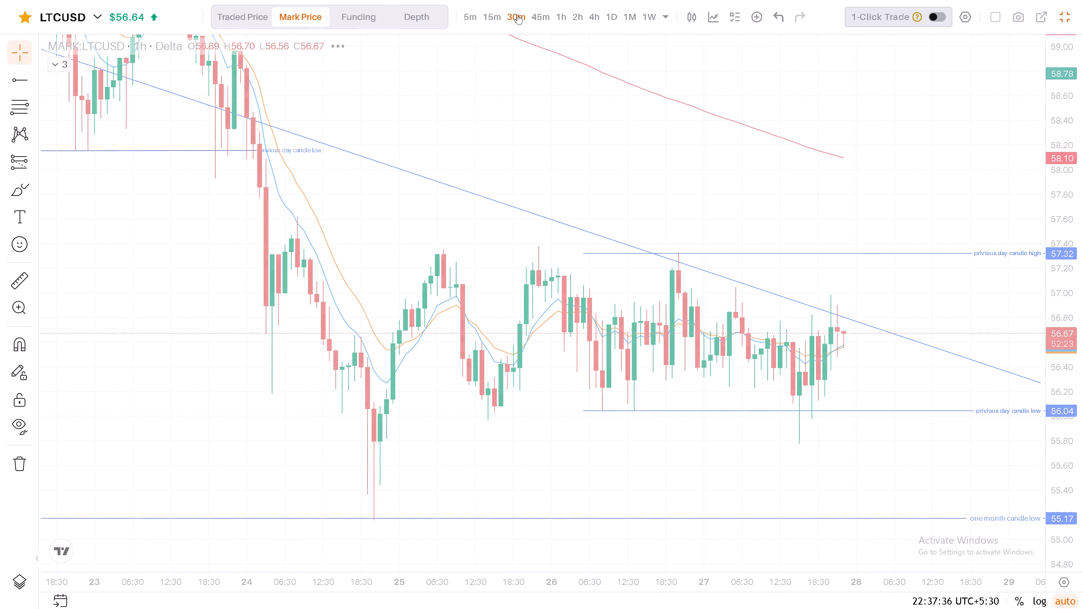
left_click_drag(1073, 246, 1059, 369)
left_click_drag(902, 299, 913, 282)
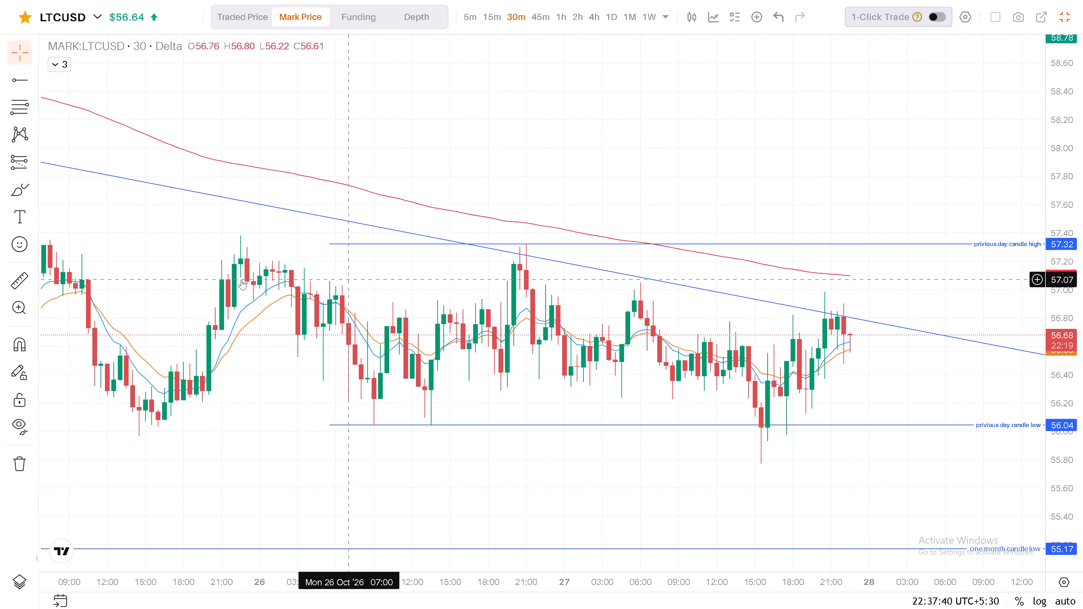
left_click_drag(241, 235, 367, 235)
left_click(373, 230)
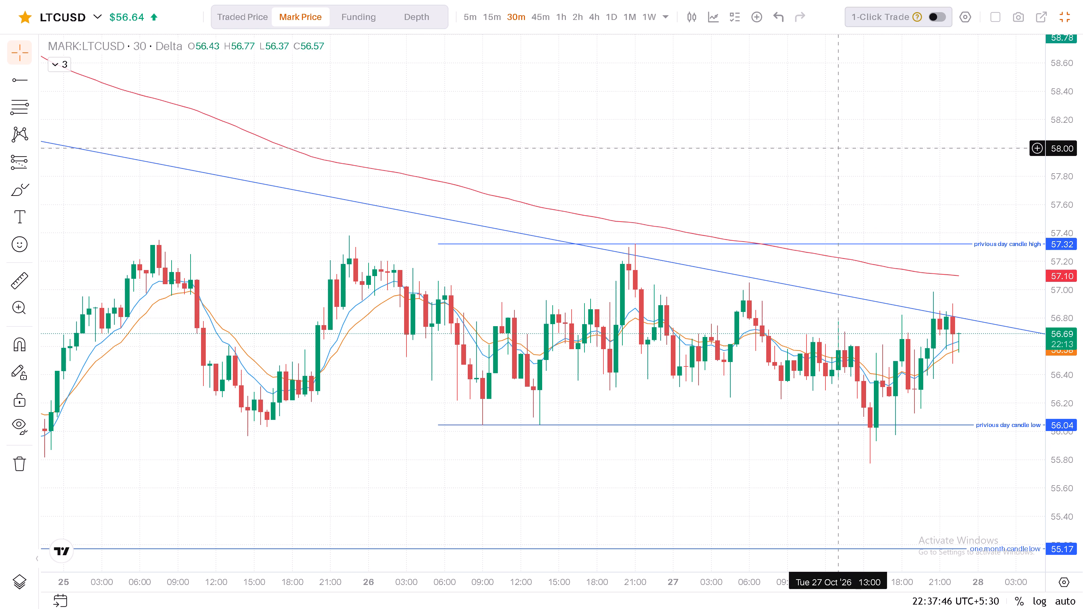
left_click(35, 78)
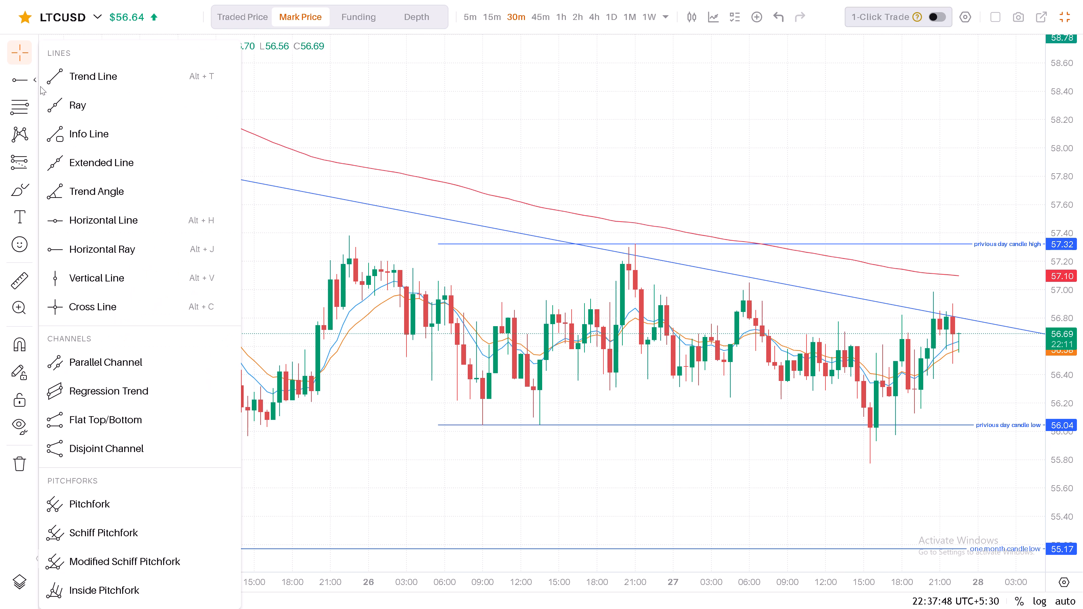
left_click_drag(78, 77, 81, 78)
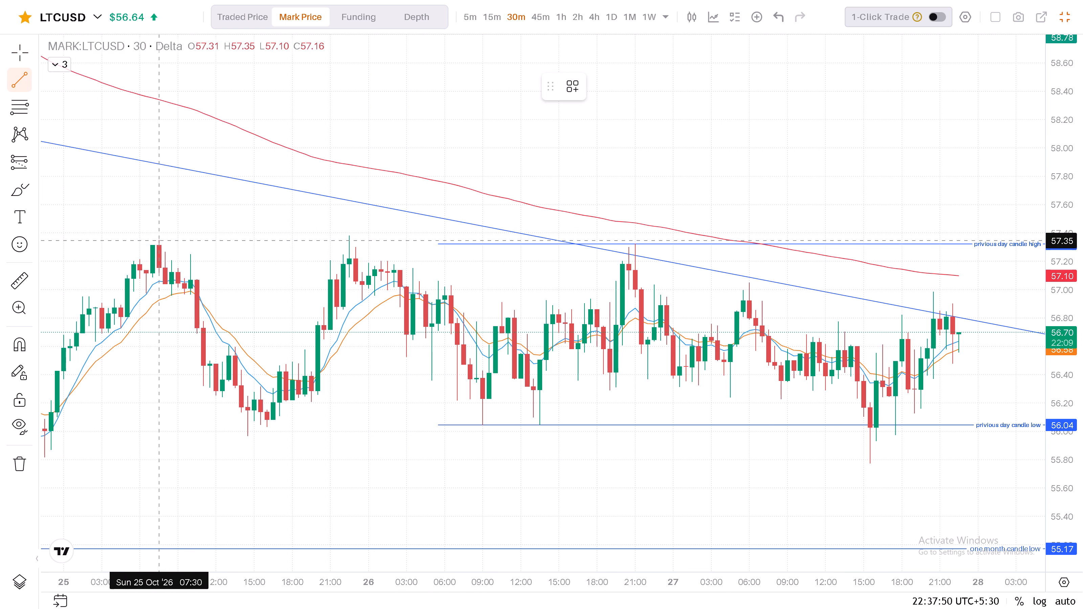
left_click(162, 241)
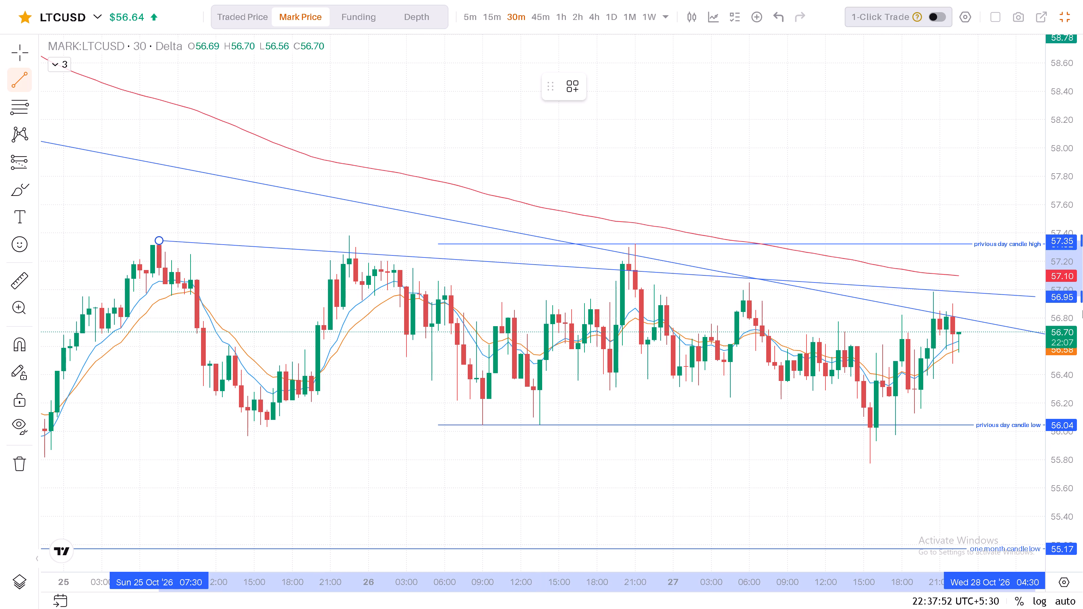
left_click(974, 299)
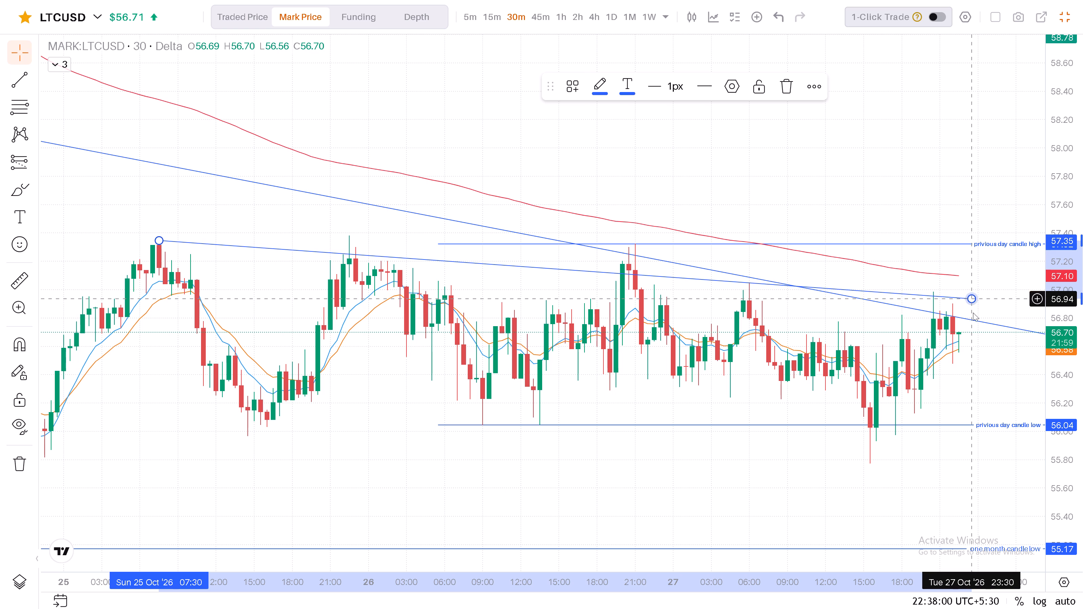
left_click(973, 369)
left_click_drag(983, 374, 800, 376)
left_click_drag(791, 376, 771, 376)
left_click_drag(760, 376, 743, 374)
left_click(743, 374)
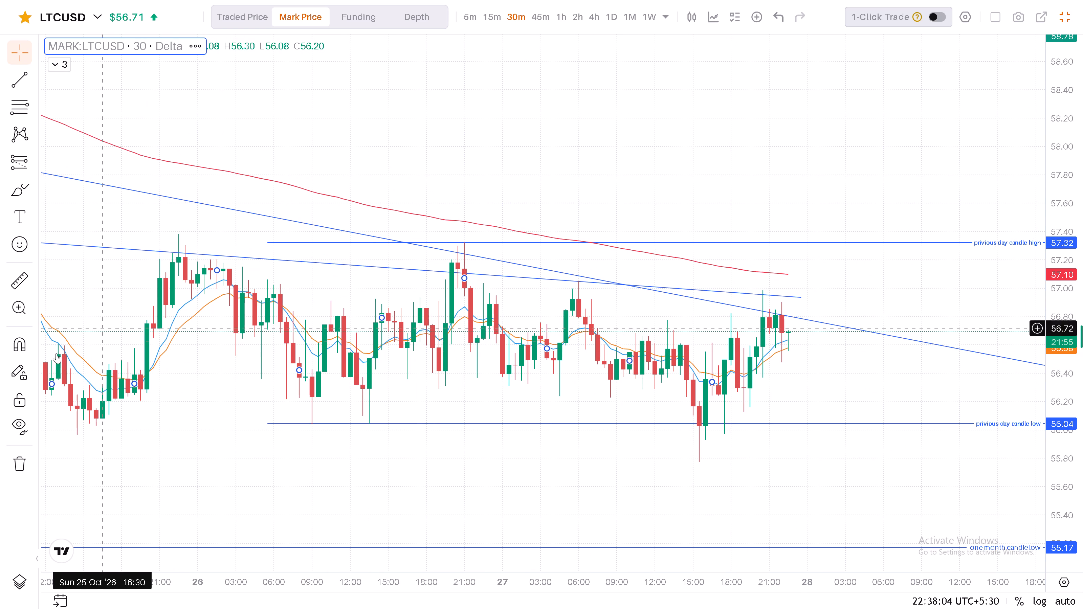
Examine LTCUSD on the 15-minute chart around the two descending trend lines and the previous day candle high and low.
double_click(14, 399)
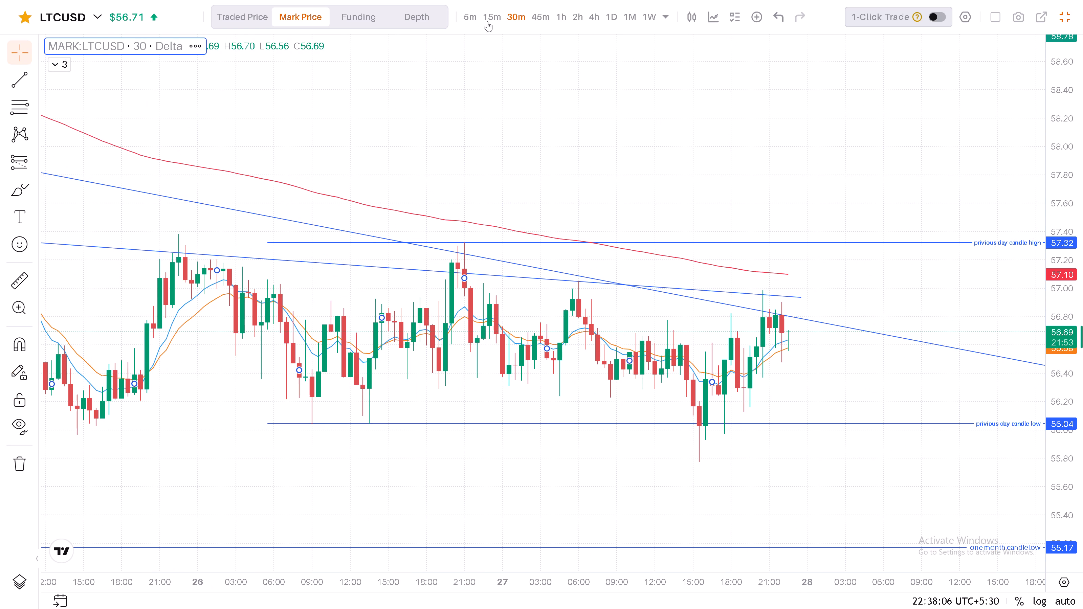
left_click(495, 10)
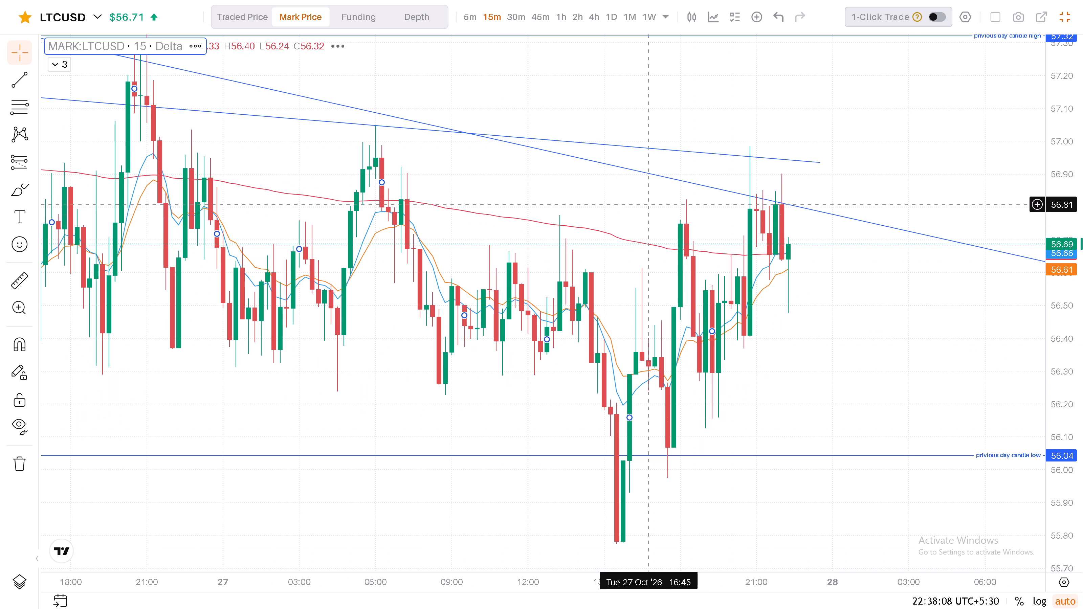
left_click_drag(1076, 154, 1021, 373)
left_click(1021, 373)
scroll(888, 382, "down", 5)
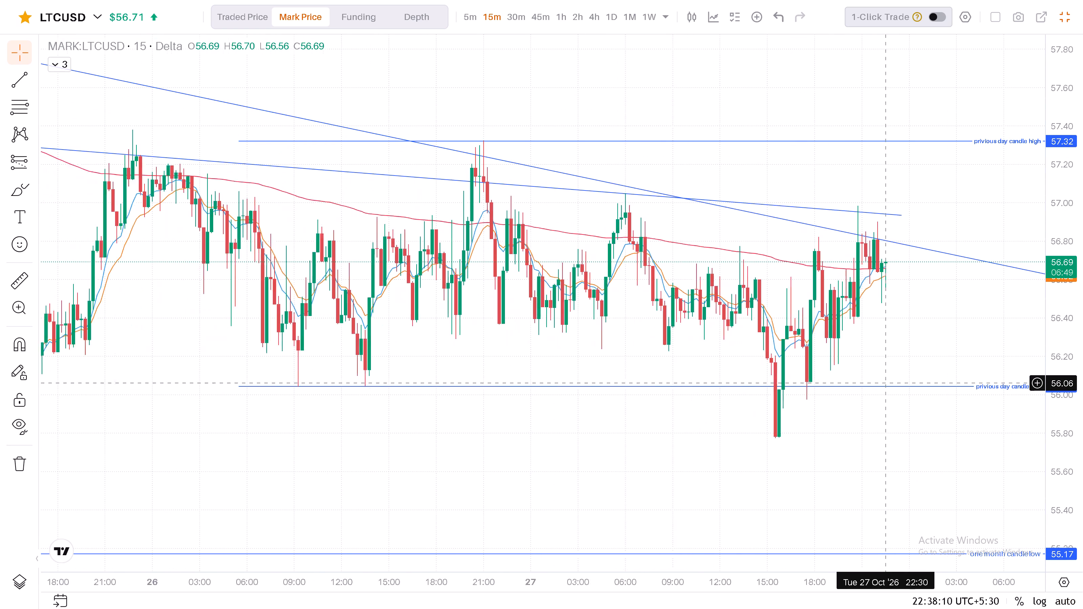
scroll(887, 384, "down", 5)
scroll(886, 384, "up", 3)
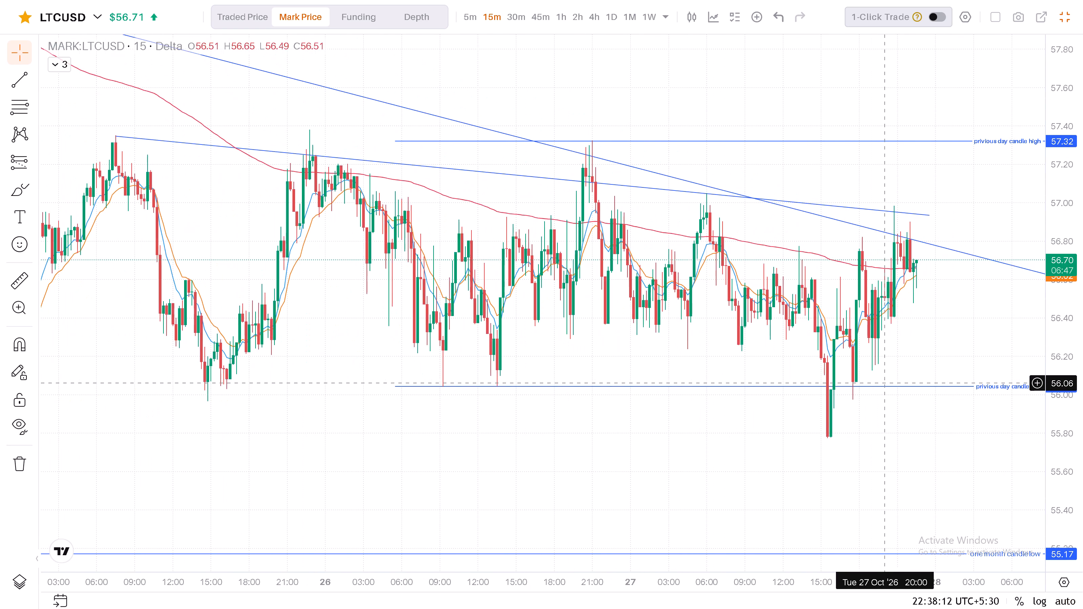
scroll(886, 384, "up", 9)
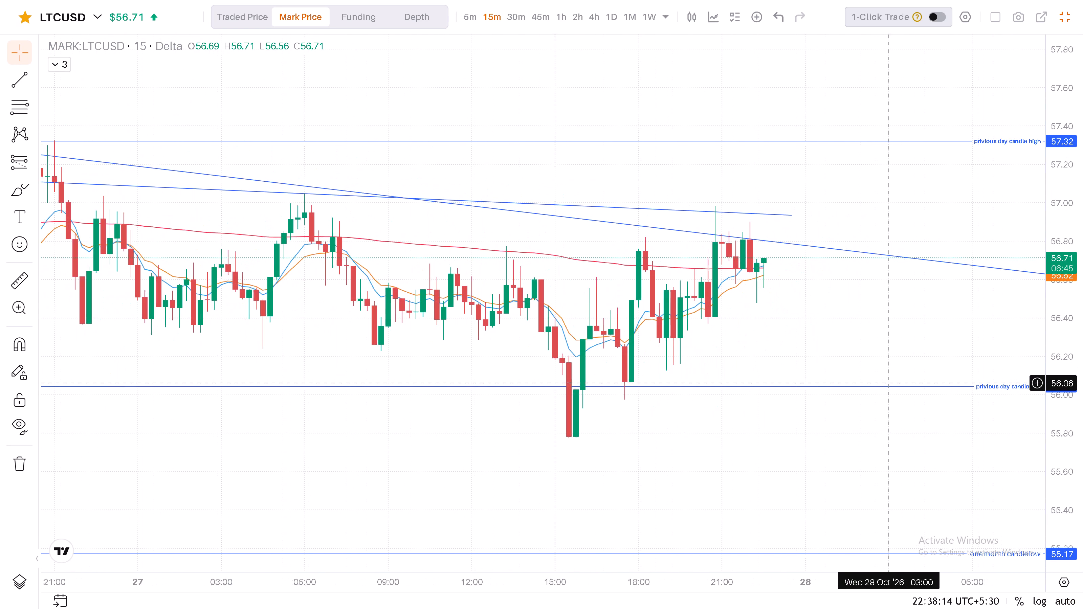
scroll(886, 384, "up", 2)
left_click_drag(786, 345, 781, 364)
left_click(781, 364)
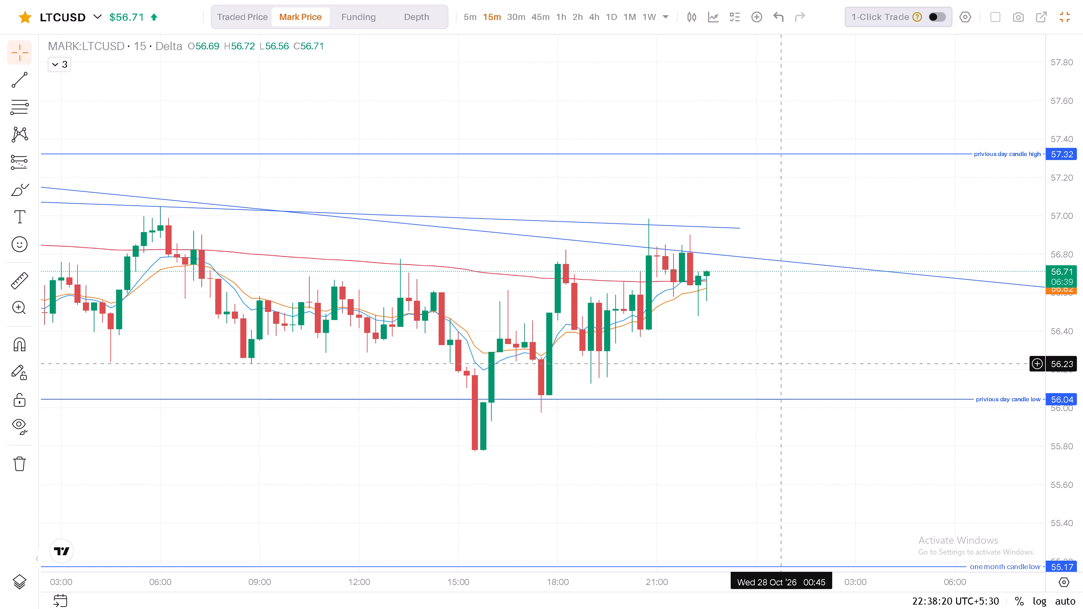
Open the SLVONUSD position's chart in full screen and examine recent 15-minute candles against its entry, stop-loss and take-profit levels.
left_click(1066, 16)
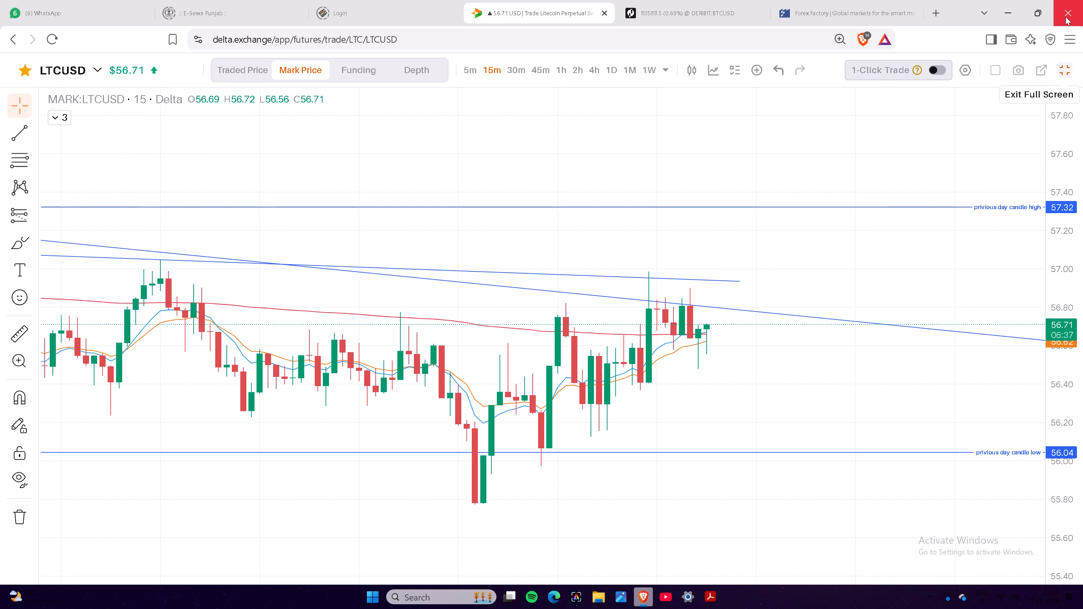
scroll(918, 127, "down", 5)
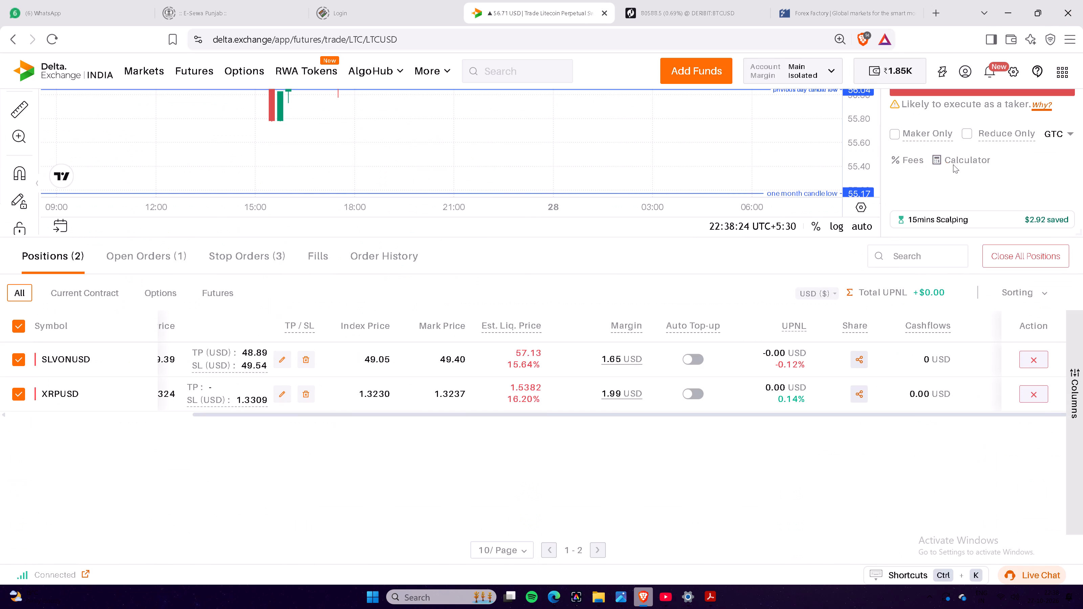
double_click(49, 360)
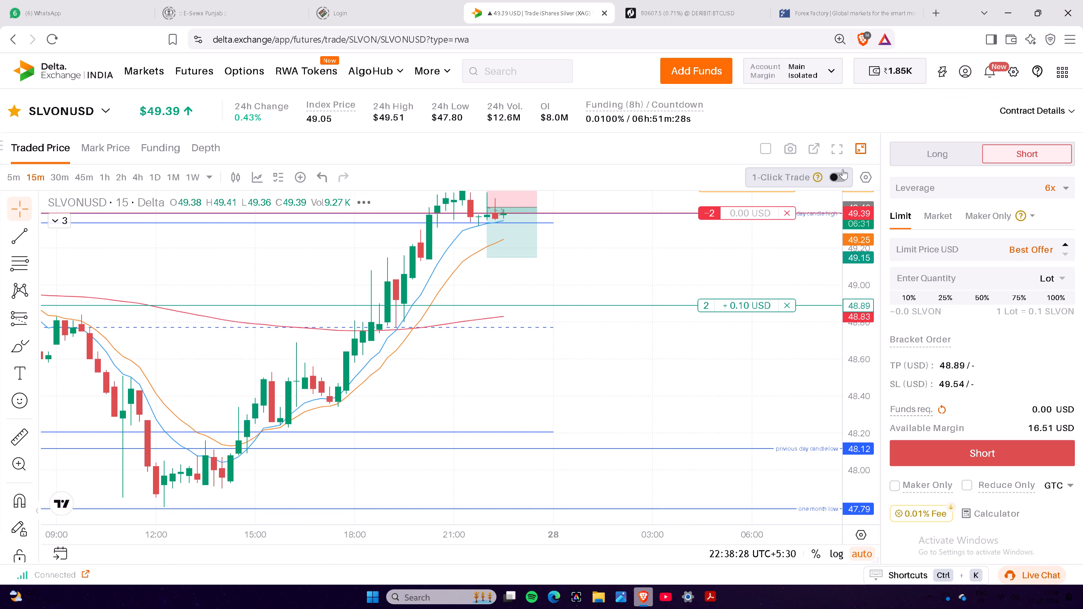
double_click(844, 146)
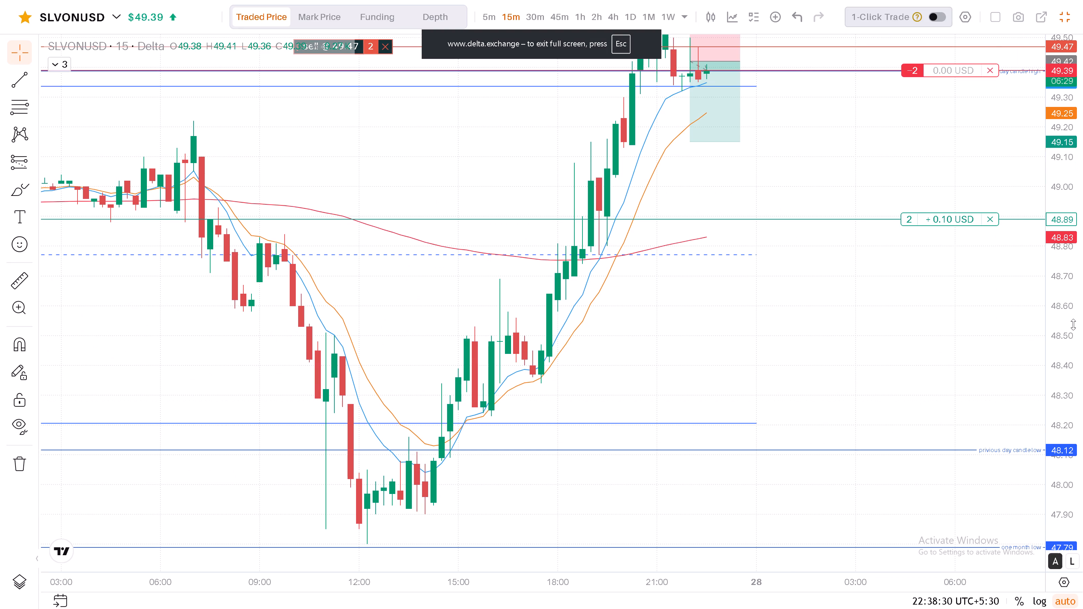
left_click_drag(1074, 321, 1082, 277)
left_click_drag(962, 156, 844, 393)
left_click(844, 393)
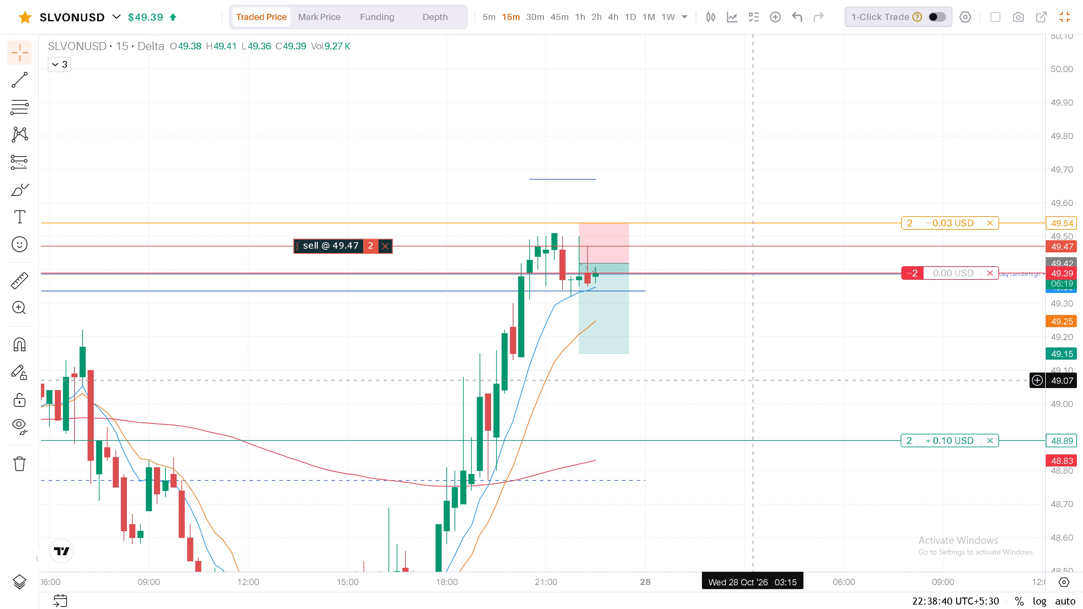
left_click_drag(760, 379, 768, 335)
left_click(768, 335)
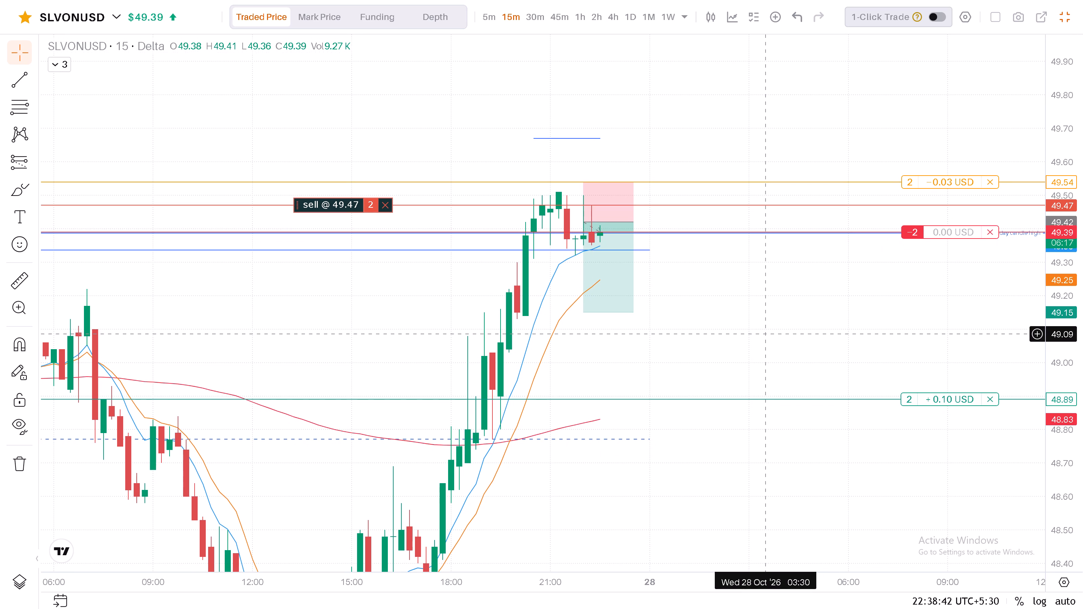
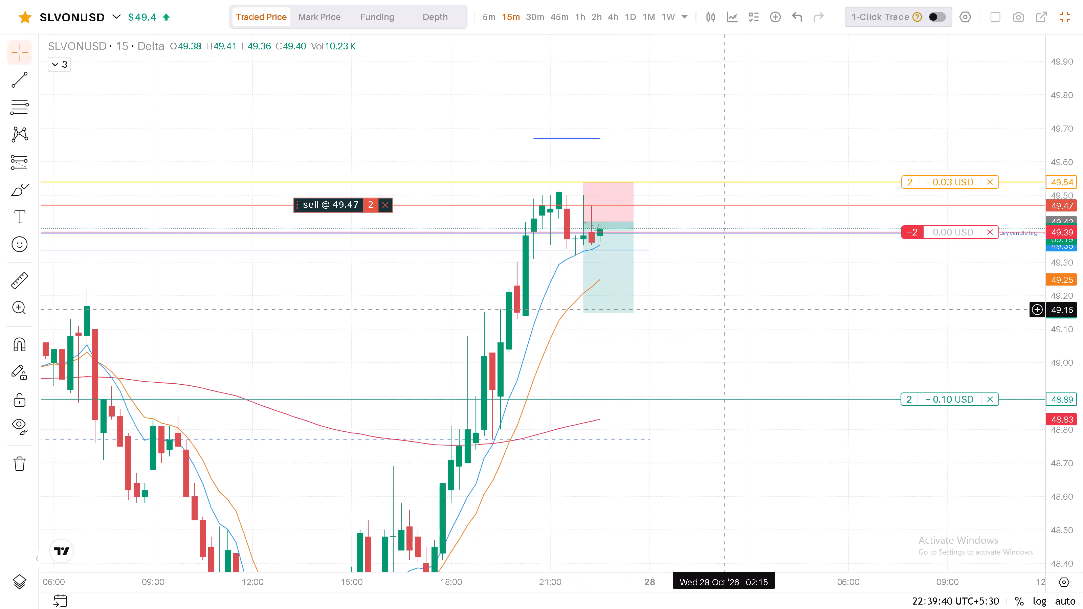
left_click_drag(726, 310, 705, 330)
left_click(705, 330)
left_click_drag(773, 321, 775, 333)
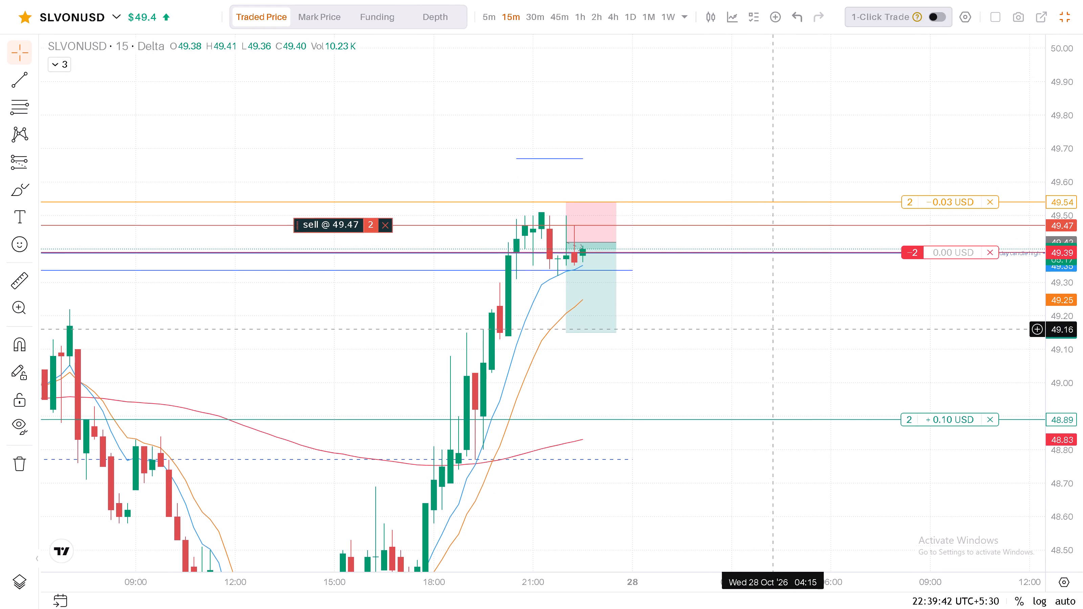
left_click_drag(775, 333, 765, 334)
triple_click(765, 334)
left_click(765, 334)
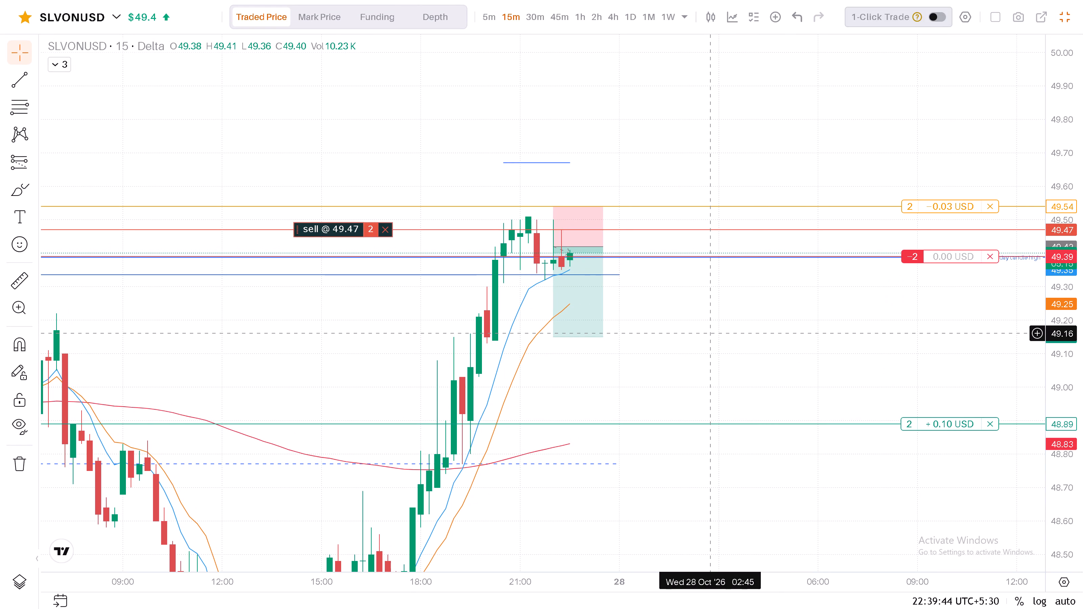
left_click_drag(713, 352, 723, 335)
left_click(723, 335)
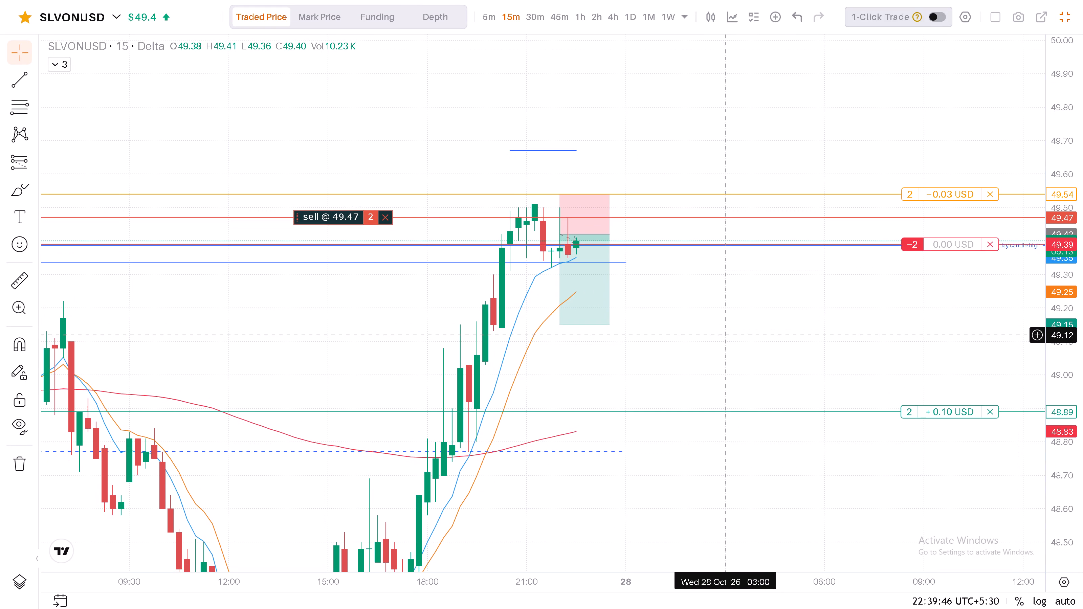
Examine the SLVONUSD 15-minute price action from 25 to 27 October against the open short position, its exit orders and the marked price levels.
left_click_drag(742, 328, 748, 136)
left_click_drag(1054, 170, 1035, 385)
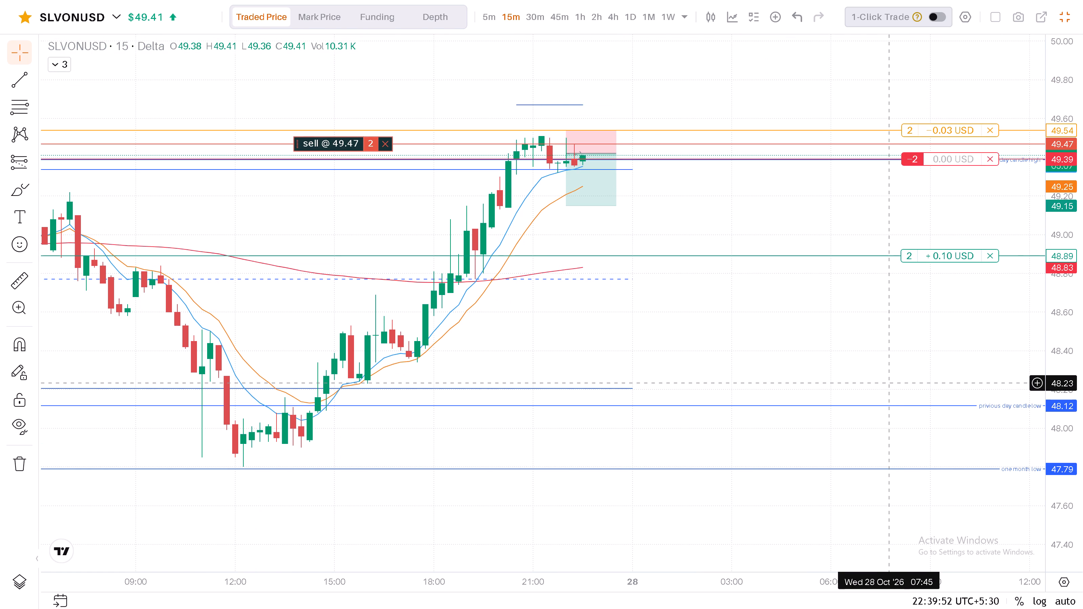
scroll(892, 383, "down", 12)
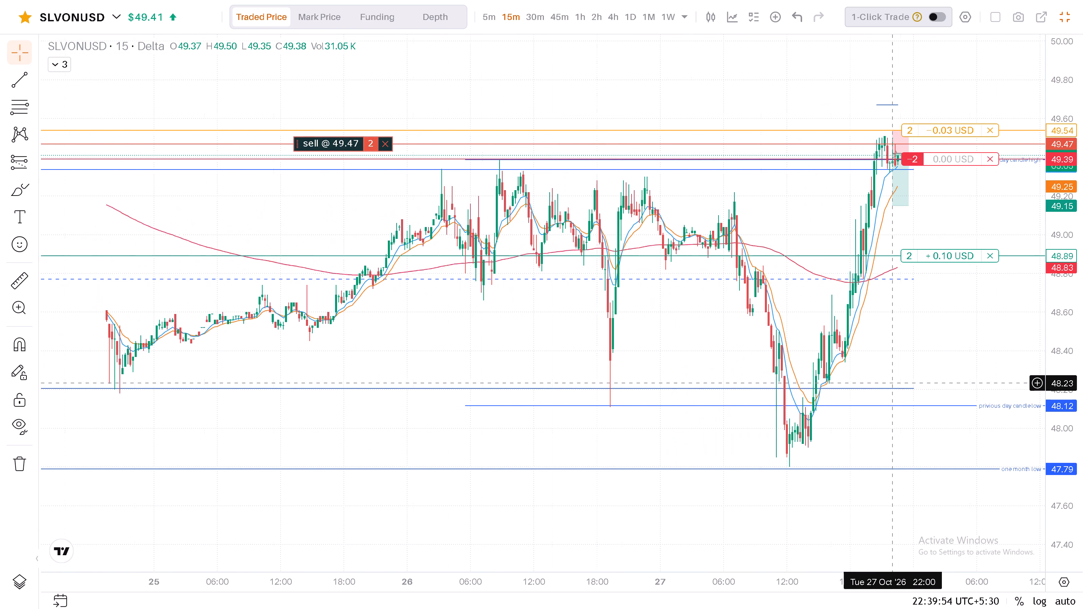
scroll(892, 383, "up", 9)
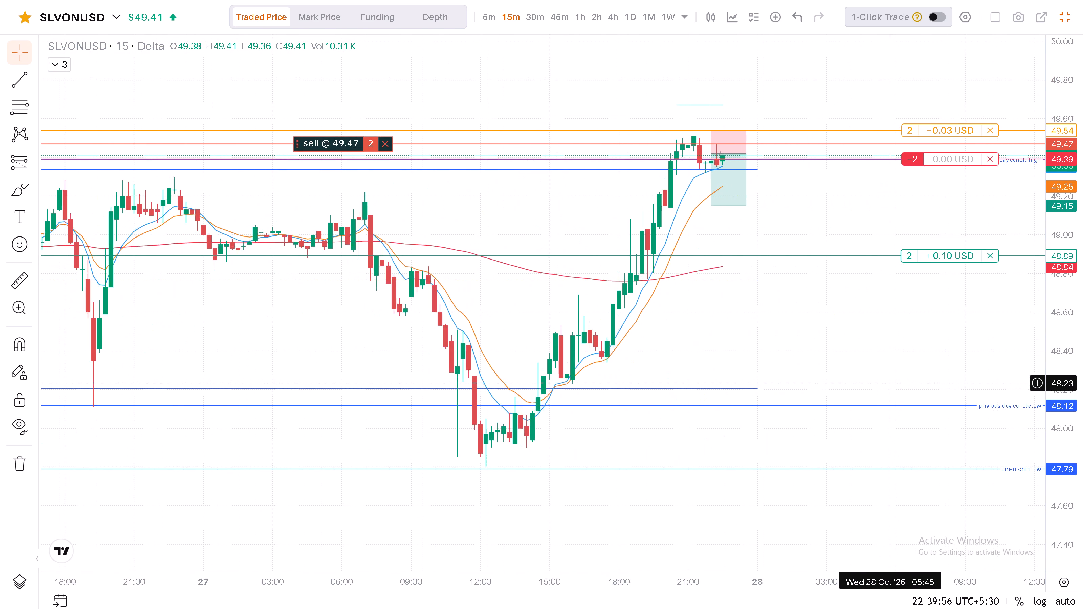
scroll(892, 383, "up", 1)
left_click_drag(1058, 429, 1069, 290)
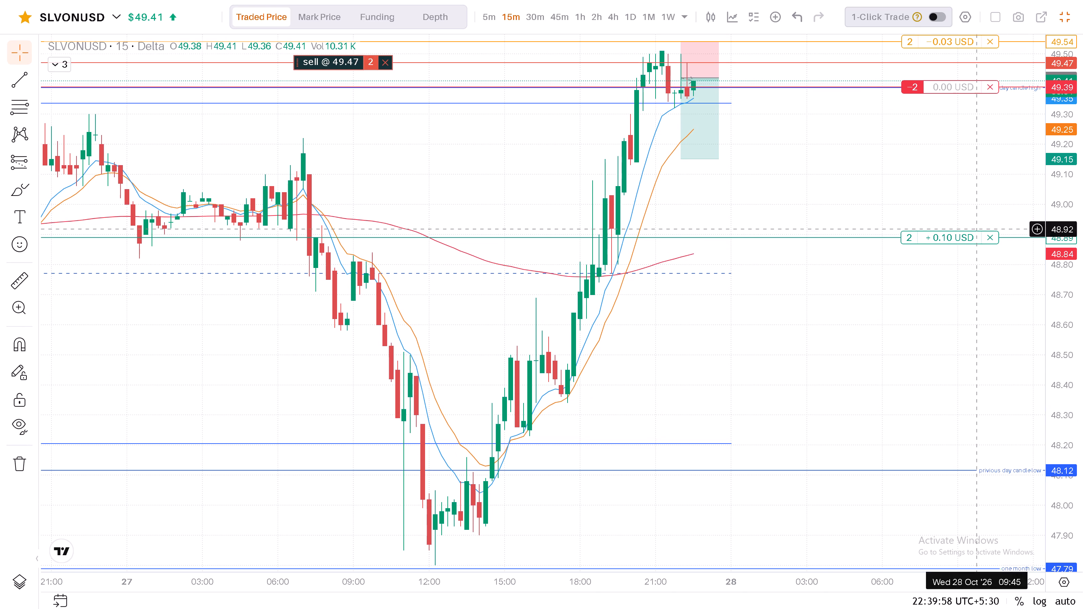
left_click_drag(794, 167, 778, 338)
scroll(778, 338, "up", 2)
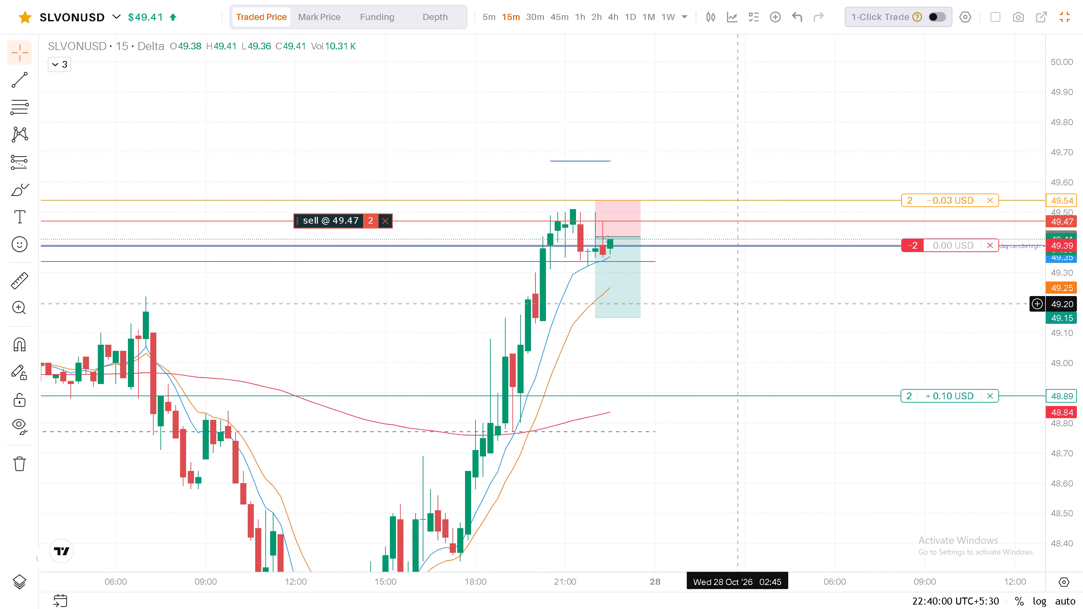
left_click_drag(738, 304, 826, 338)
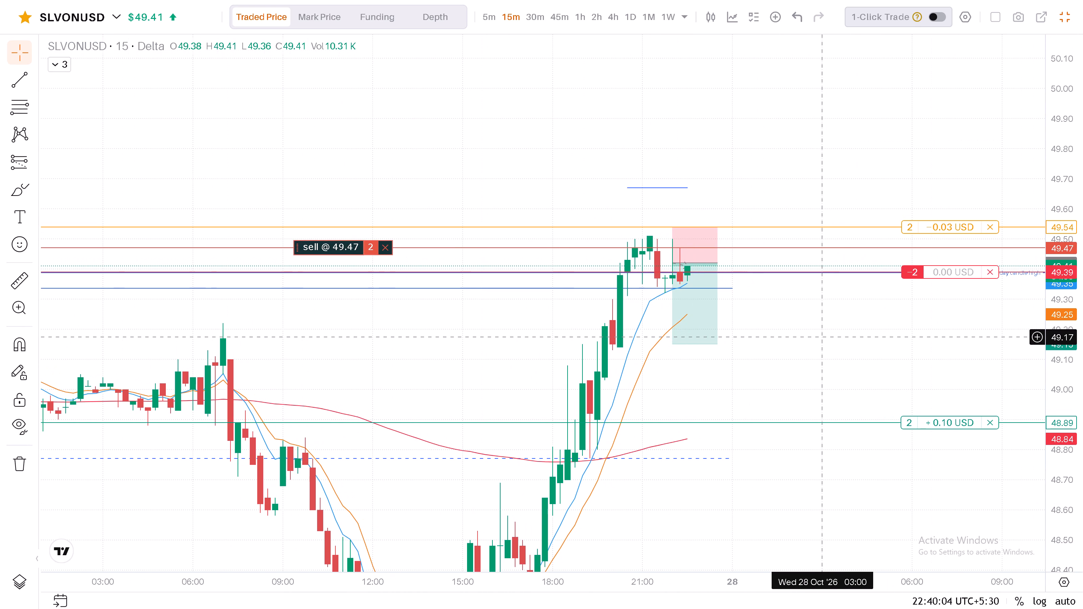
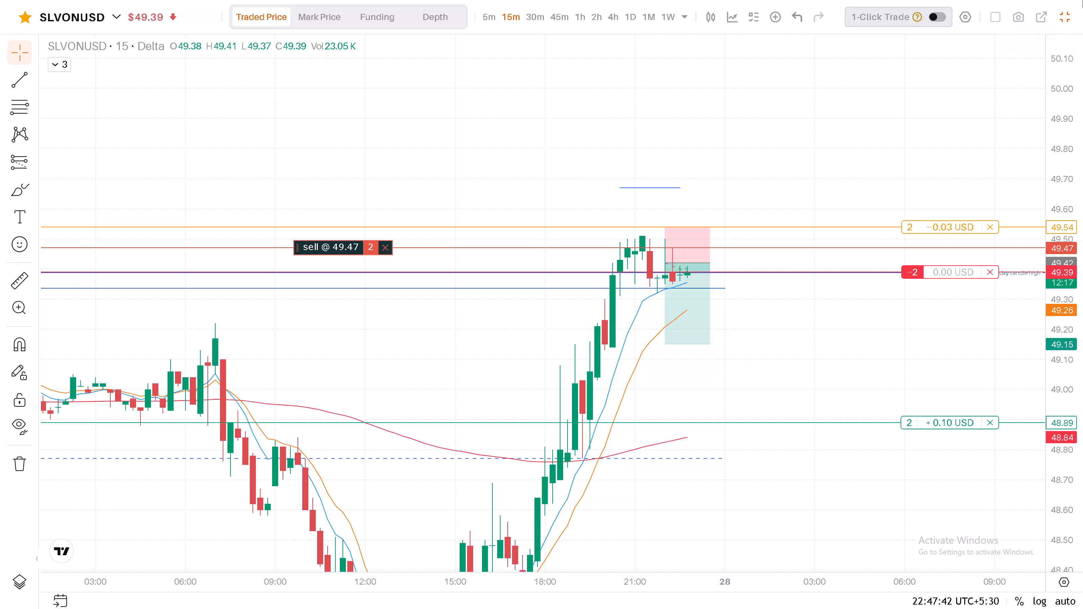
Exit the full-screen SLVONUSD chart and open the XRPUSD chart from the open positions.
left_click(1067, 14)
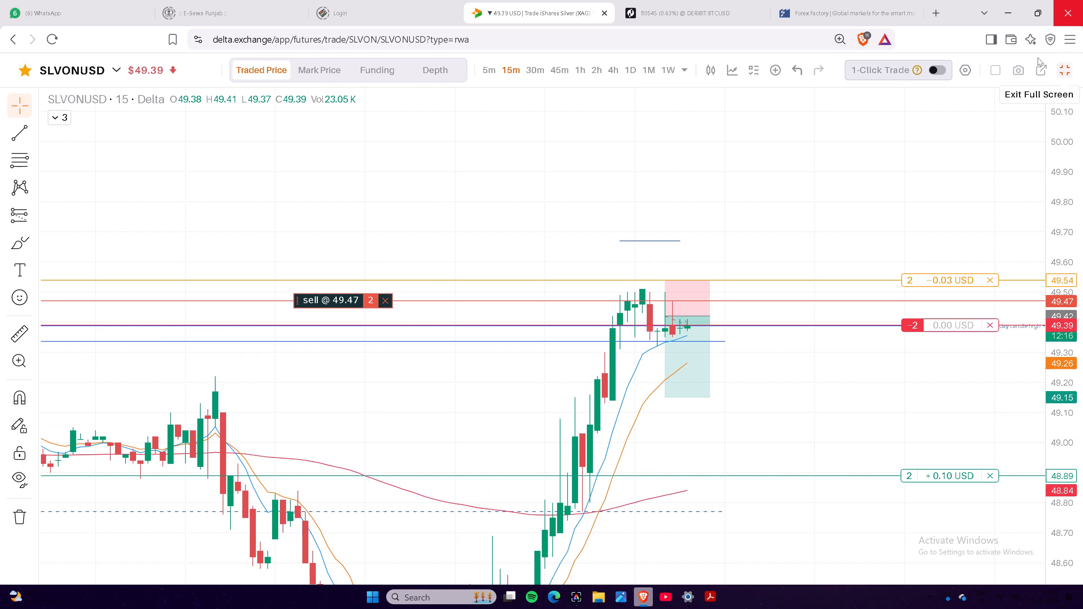
scroll(826, 107, "down", 4)
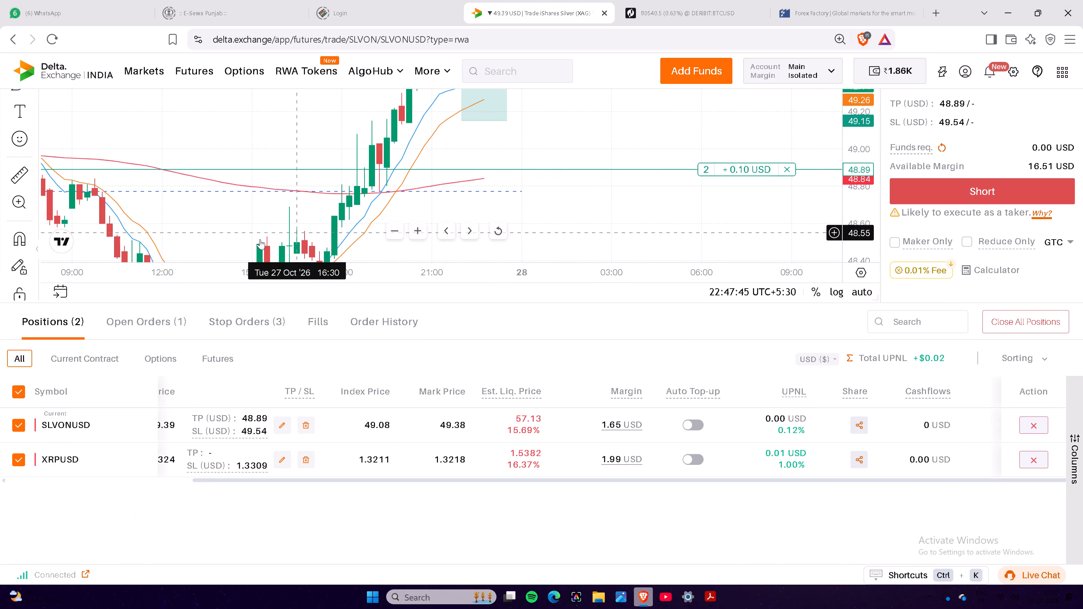
left_click(60, 459)
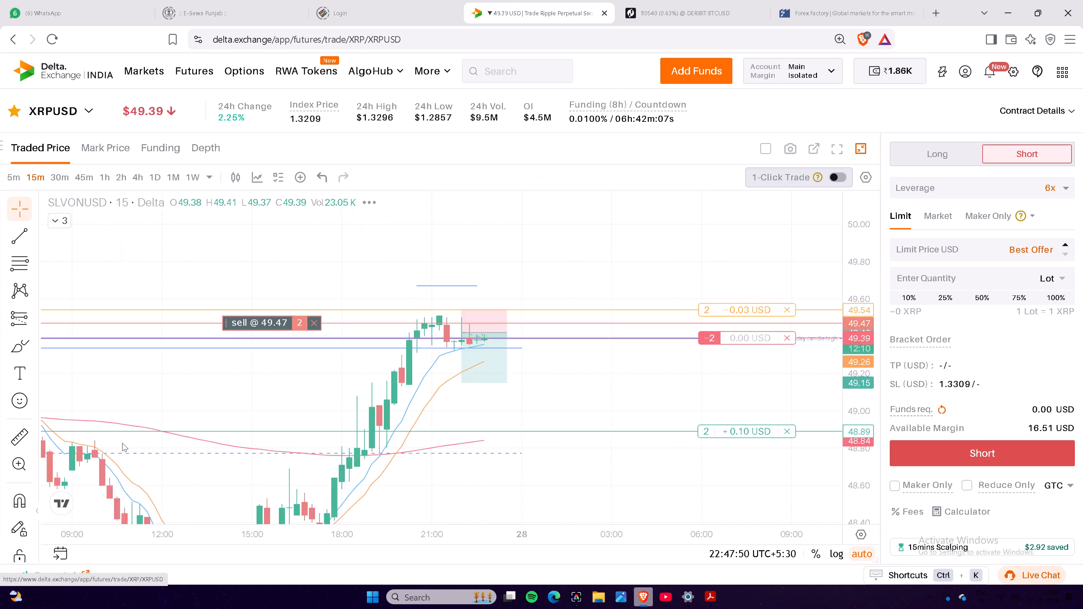
Examine the latest XRPUSD 15-minute candles against the open short position's entry and stop-loss levels.
left_click_drag(868, 312, 867, 311)
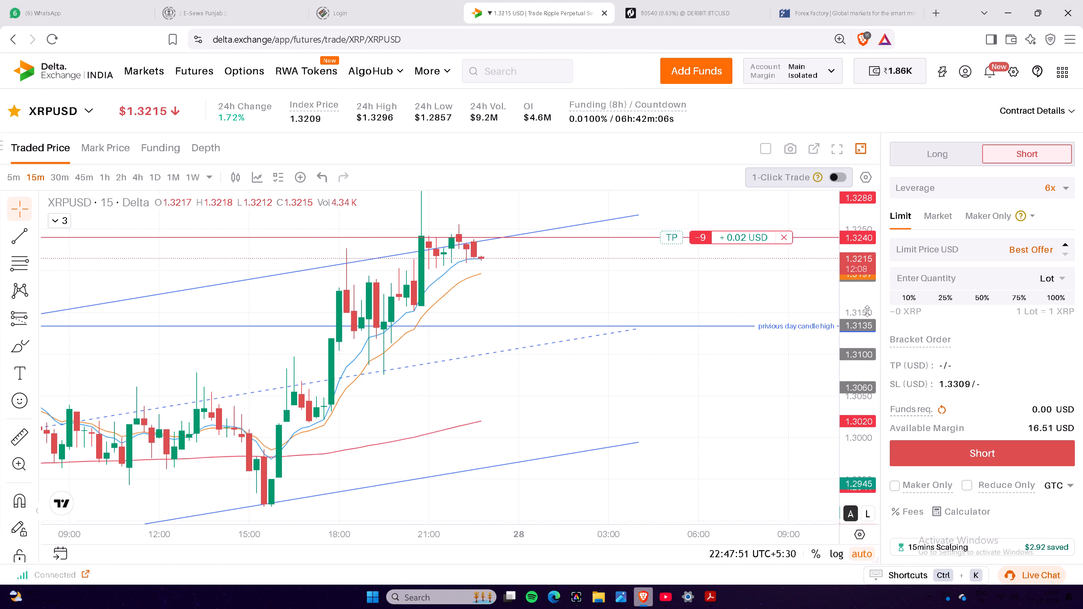
left_click_drag(867, 311, 861, 281)
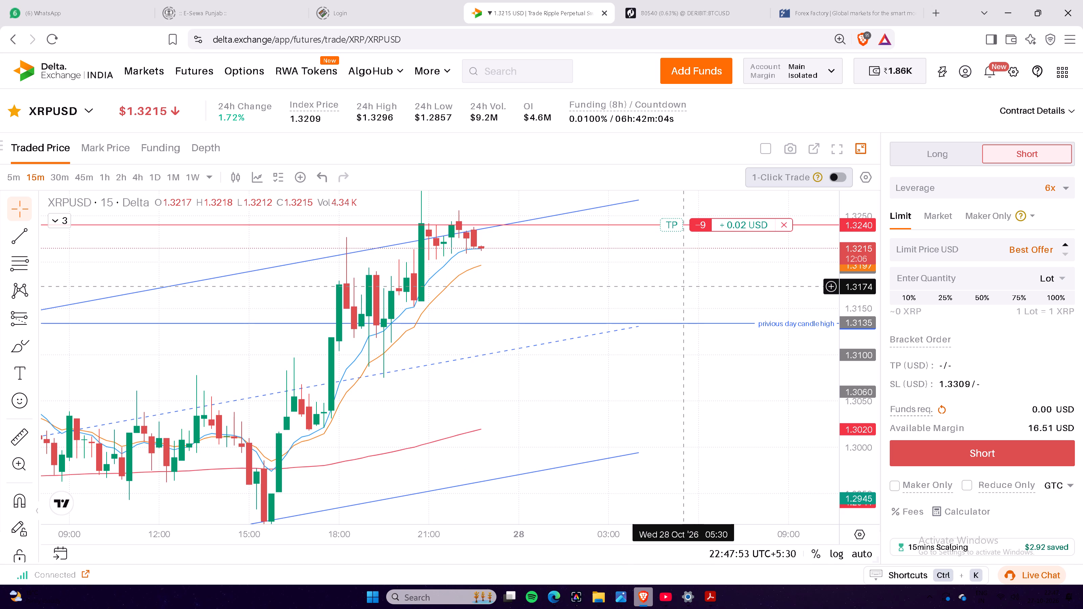
left_click_drag(683, 287, 702, 384)
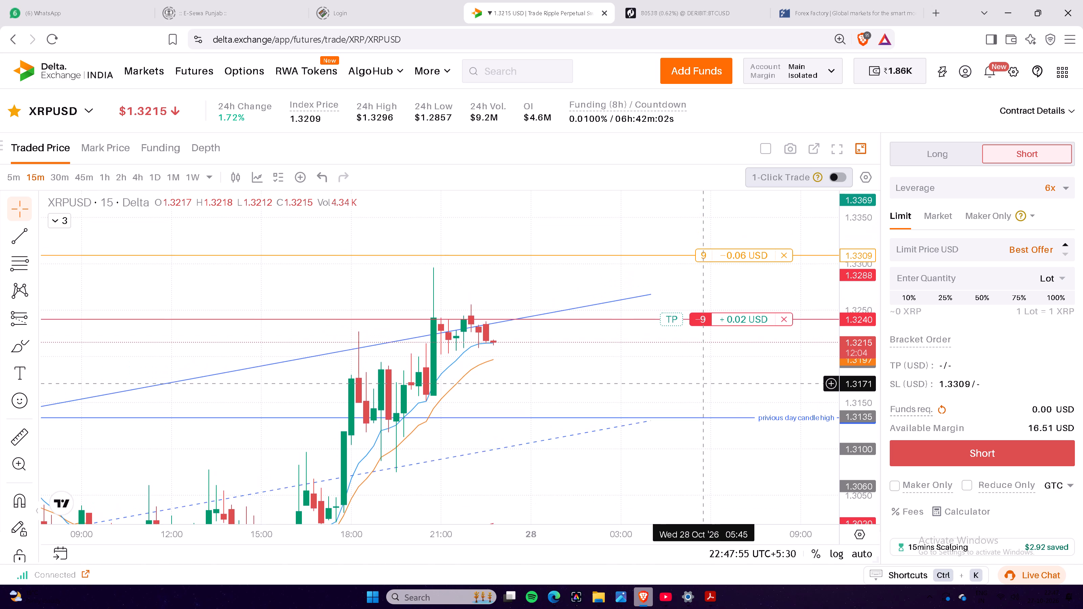
left_click_drag(702, 384, 703, 408)
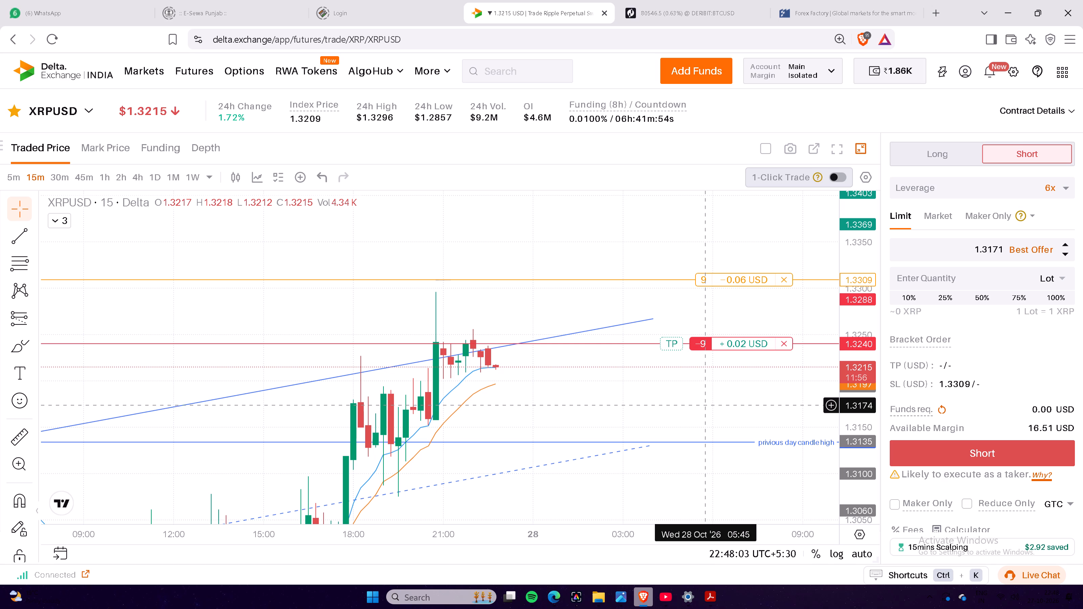
left_click_drag(761, 399, 732, 329)
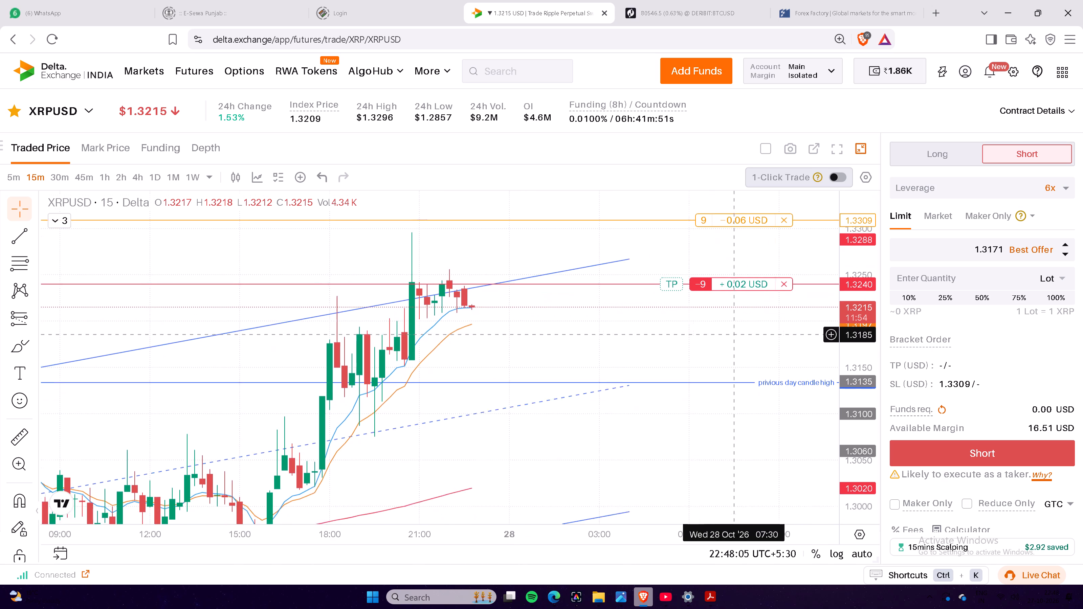
left_click_drag(732, 329, 735, 290)
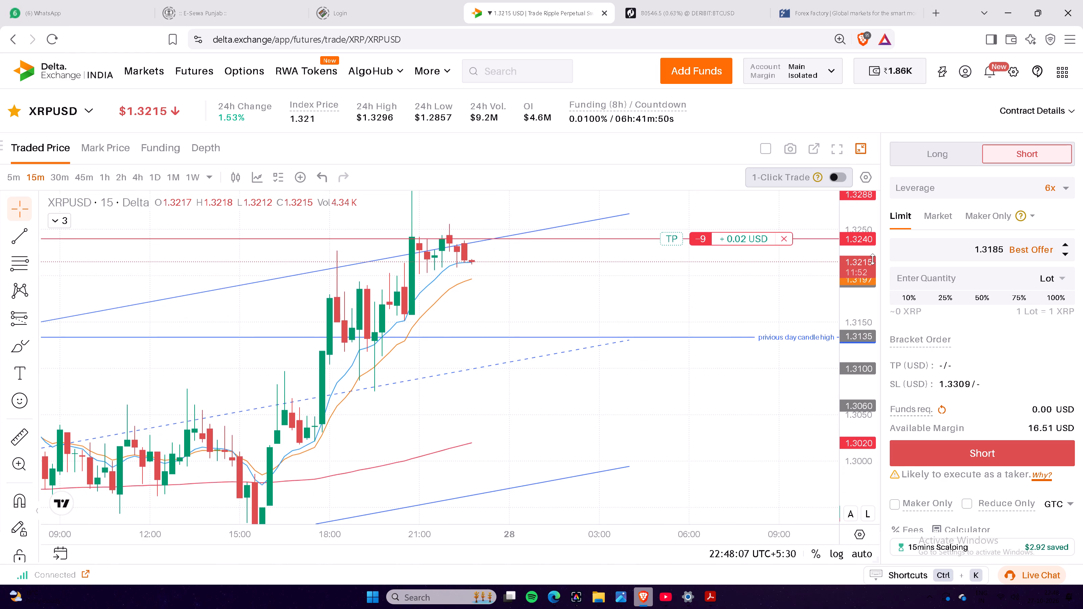
left_click_drag(872, 259, 886, 405)
left_click(886, 406)
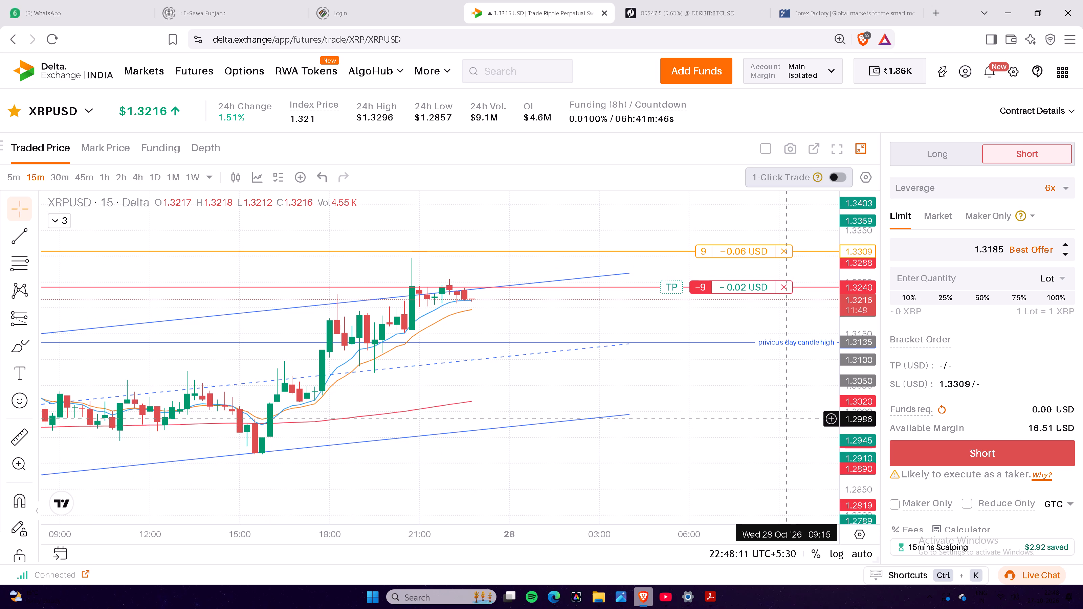
Examine XRPUSD's wider 15-minute price action on 26 and 27 October against the rising channel, previous day candle high and short position.
scroll(783, 419, "down", 3)
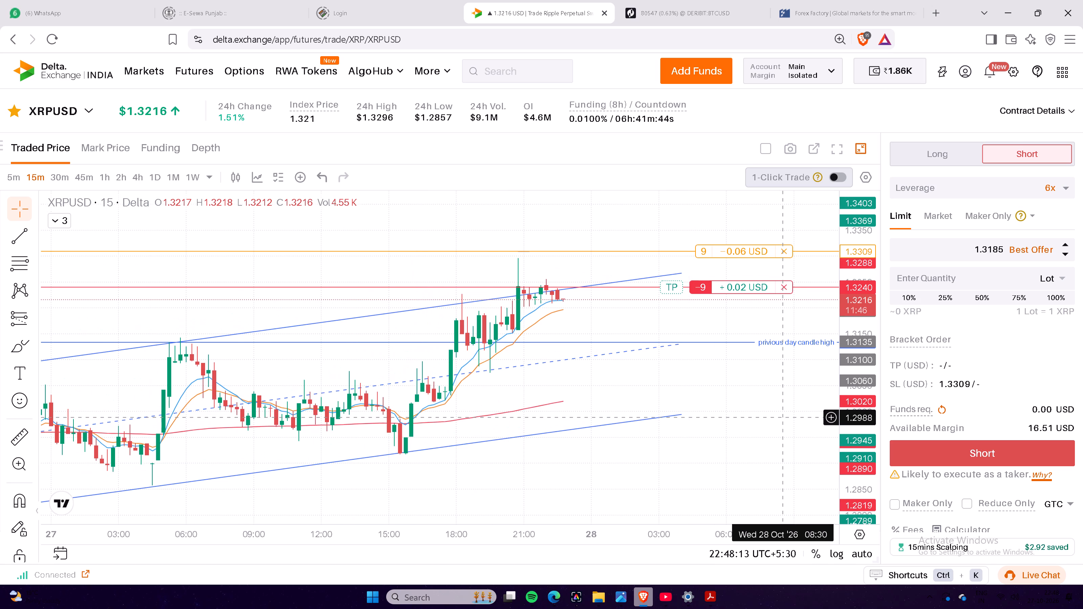
scroll(783, 418, "down", 3)
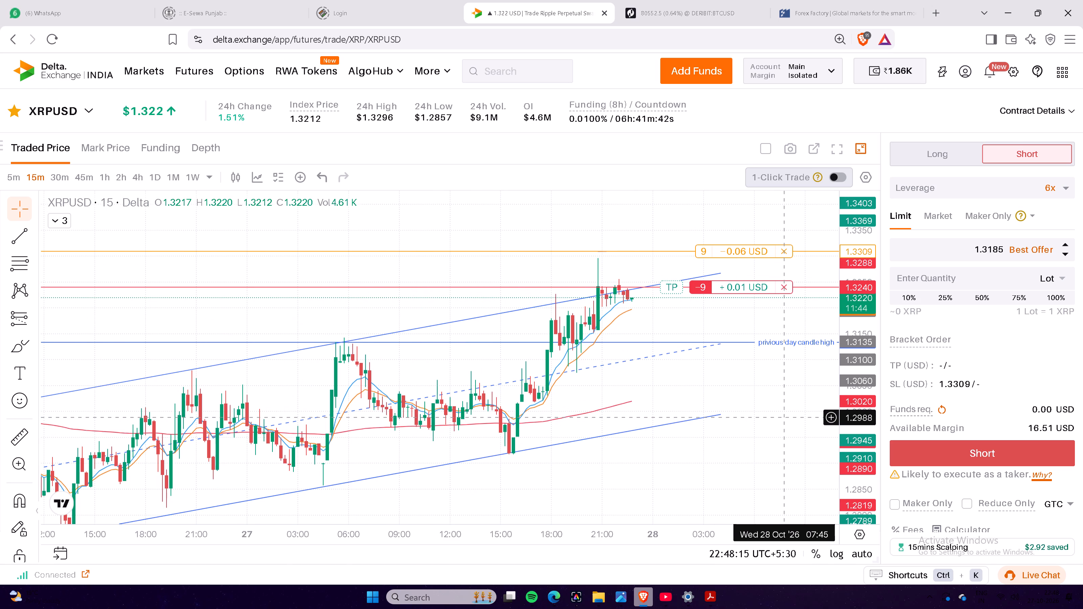
scroll(783, 418, "up", 2)
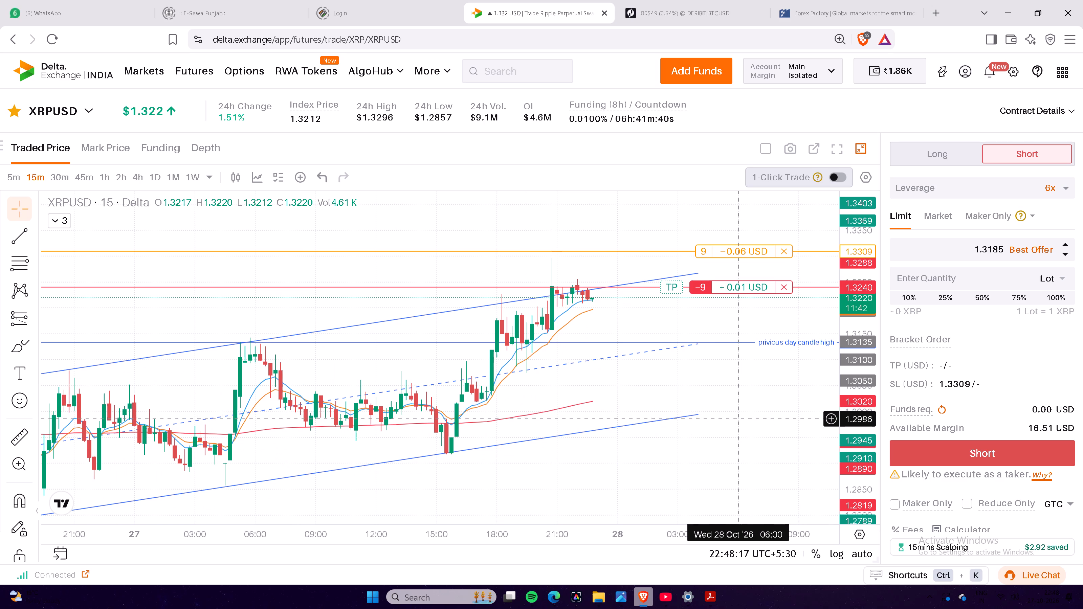
left_click_drag(724, 423, 698, 431)
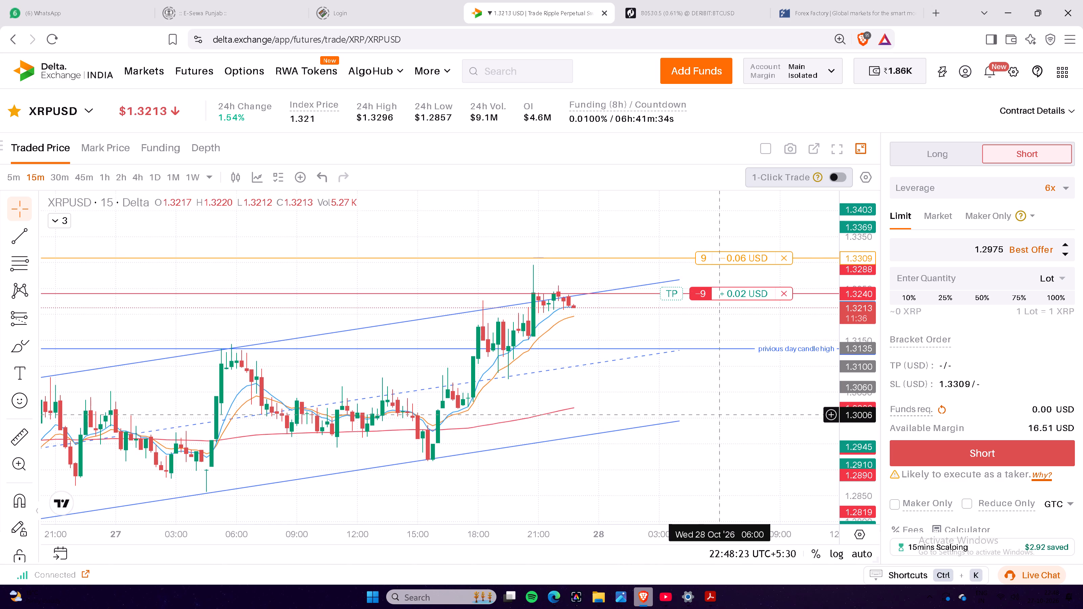
left_click_drag(768, 395, 759, 405)
left_click_drag(859, 380, 859, 366)
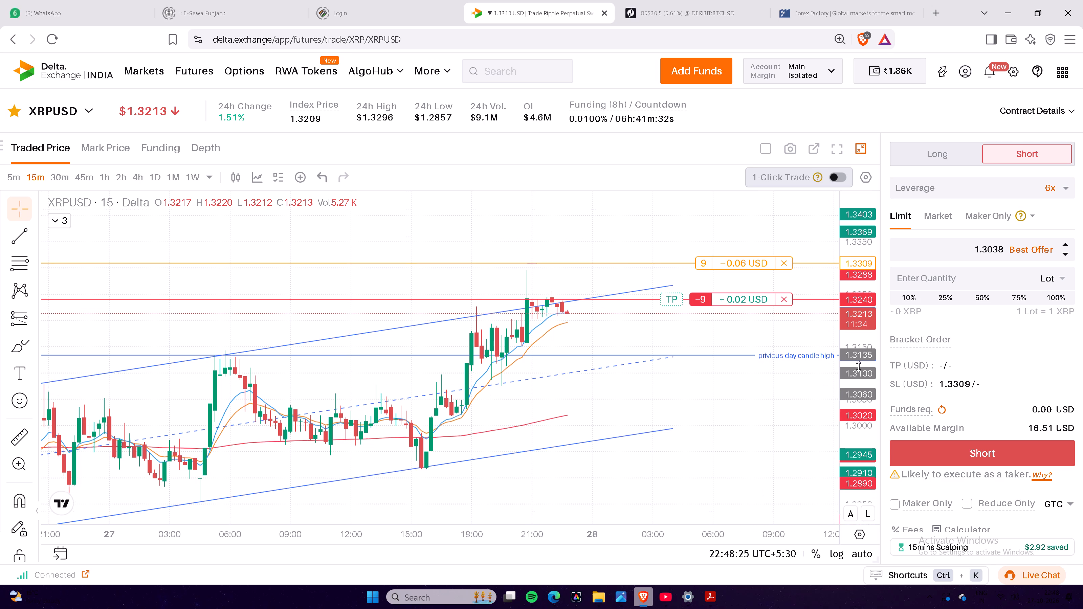
left_click_drag(859, 366, 855, 344)
double_click(855, 344)
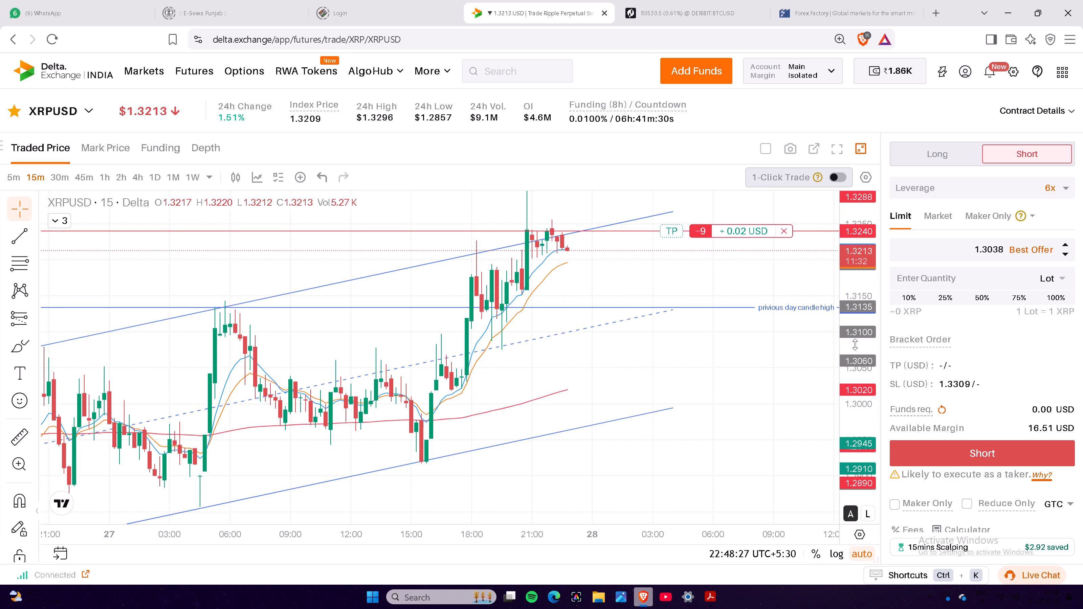
left_click_drag(855, 344, 855, 330)
left_click_drag(667, 267, 686, 358)
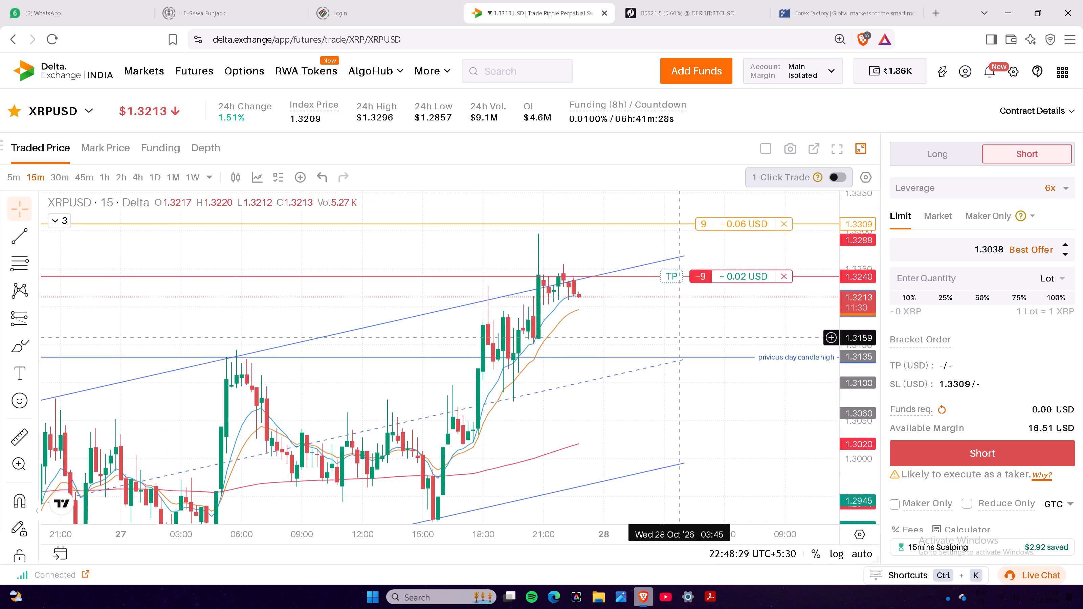
left_click_drag(686, 358, 691, 377)
scroll(637, 360, "down", 4)
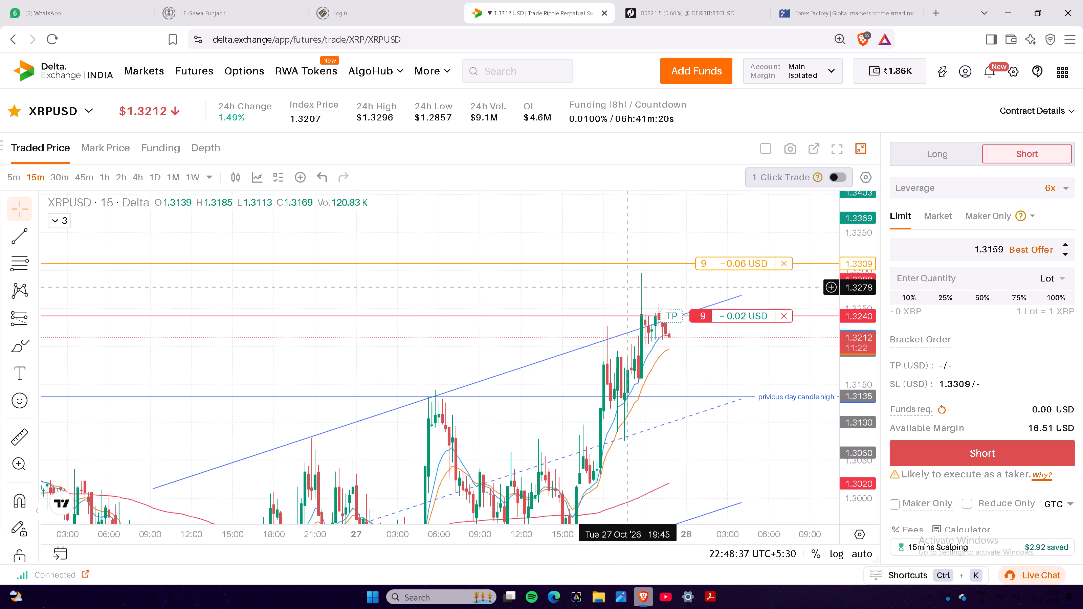
scroll(708, 350, "up", 3)
left_click_drag(725, 362, 708, 372)
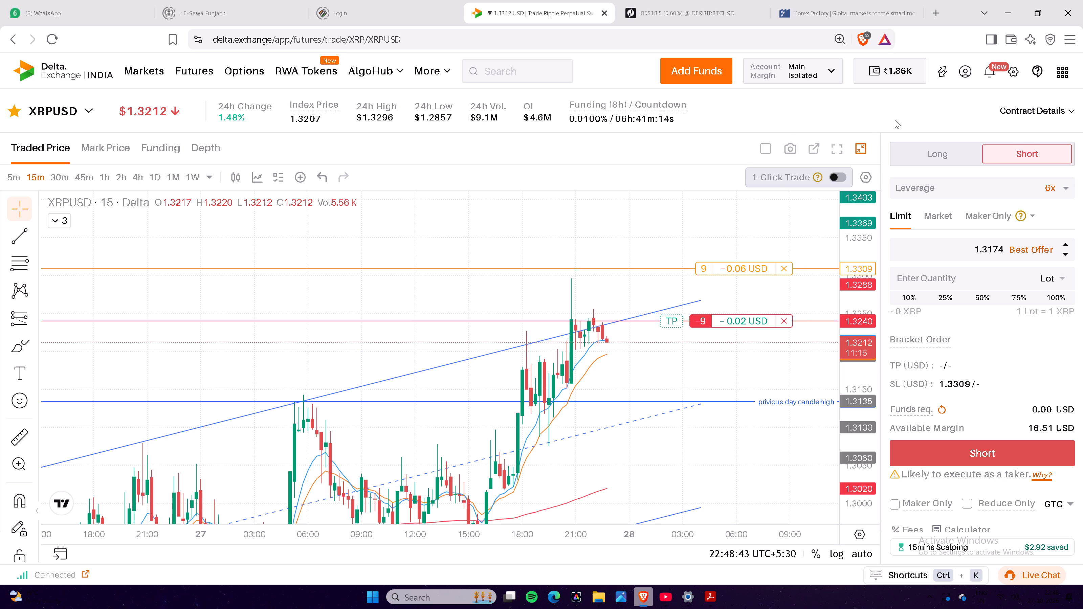
Return to the SLVONUSD chart from the open positions.
scroll(908, 131, "down", 5)
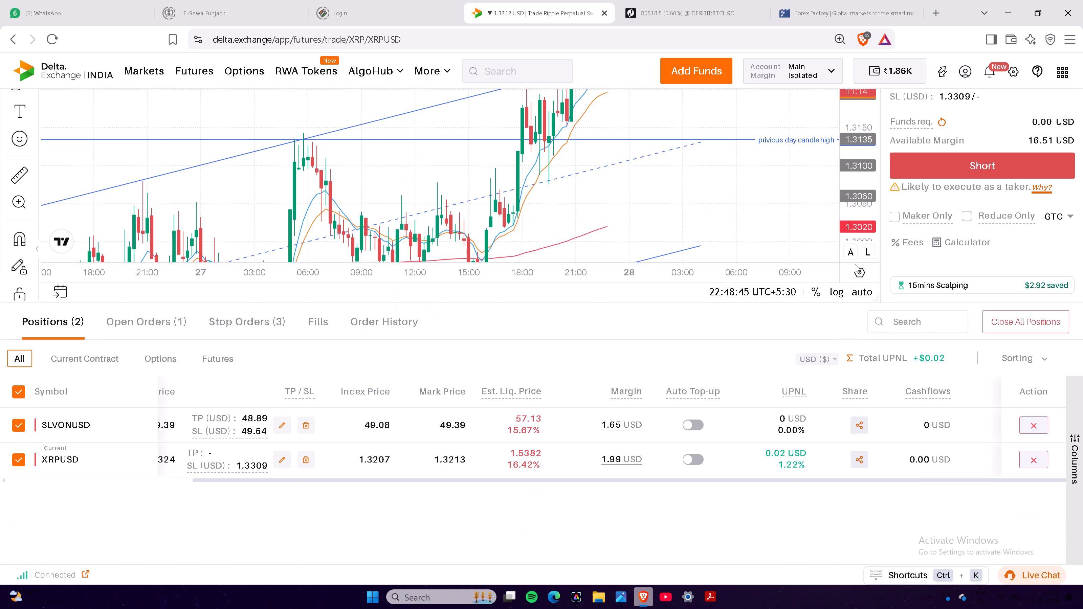
left_click(65, 427)
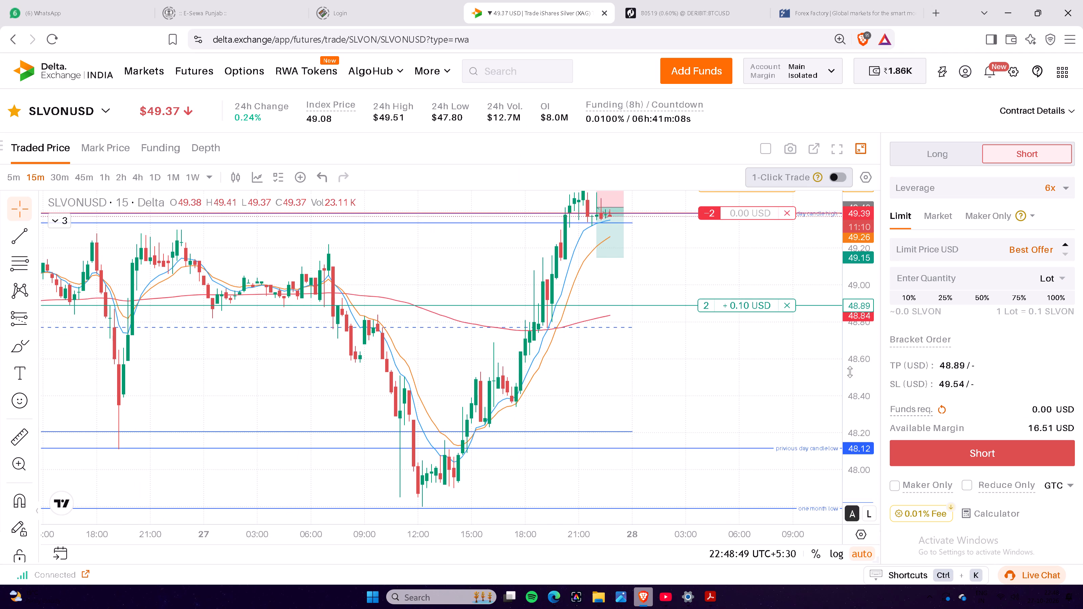
Examine the latest SLVONUSD 15-minute candles against the open short position, its stop and target, and the pending sell order at 49.47.
left_click_drag(854, 378, 852, 348)
left_click(852, 348)
left_click_drag(738, 257, 702, 409)
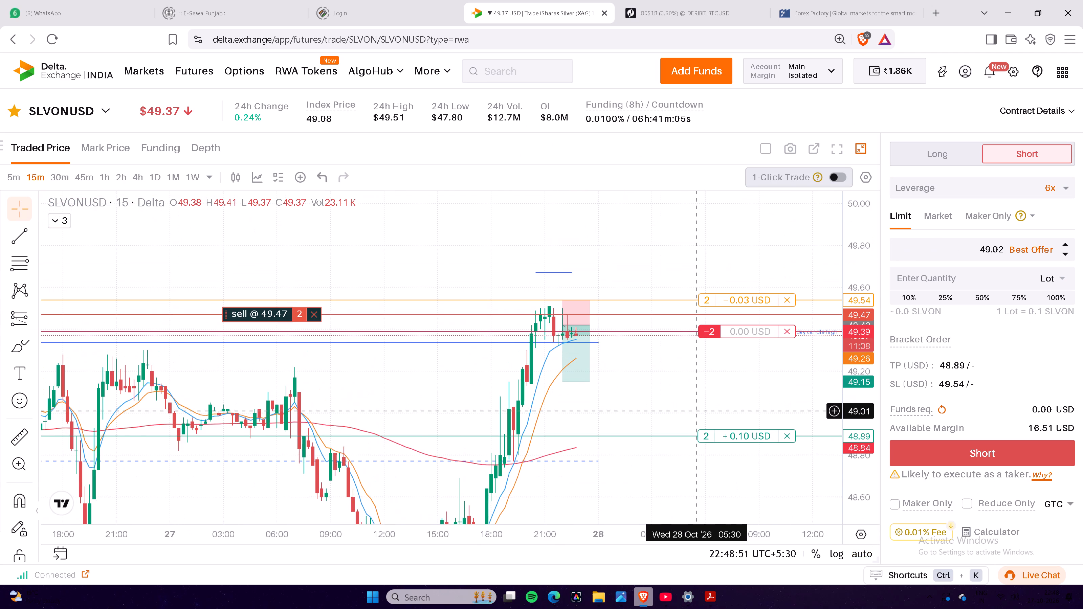
scroll(696, 412, "up", 4)
left_click_drag(600, 402, 654, 395)
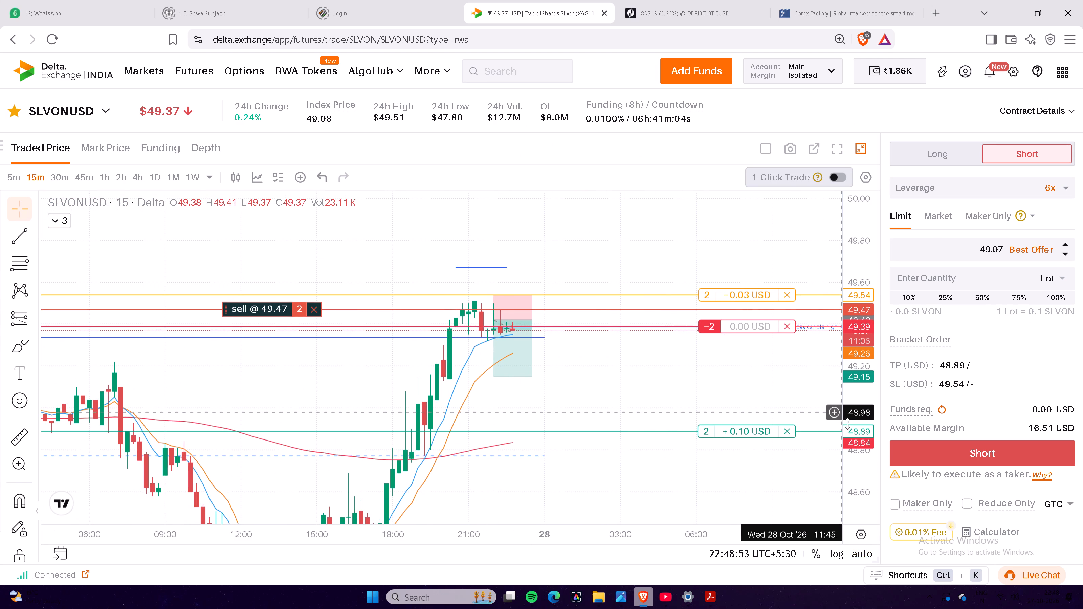
left_click_drag(854, 424, 850, 319)
left_click(850, 319)
left_click_drag(616, 392, 644, 387)
left_click_drag(670, 396, 661, 377)
left_click(661, 377)
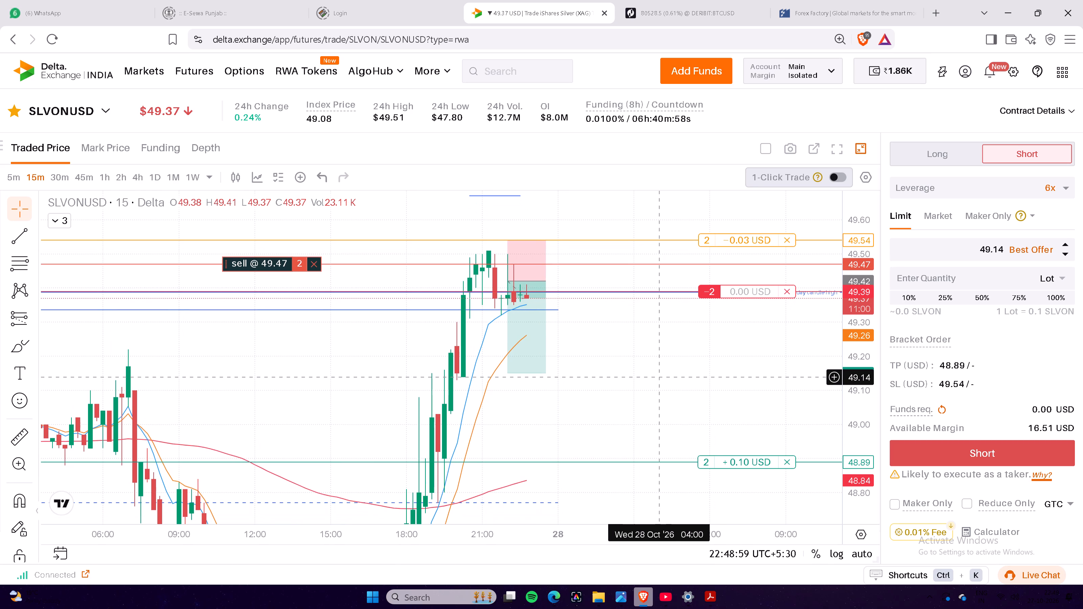
left_click_drag(655, 385, 657, 362)
left_click(657, 362)
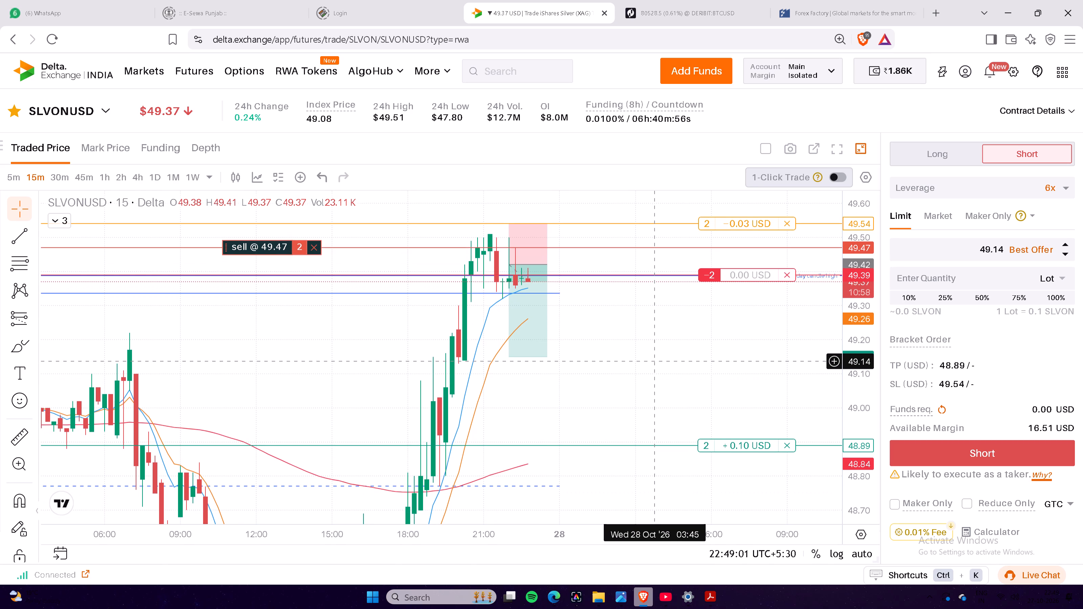
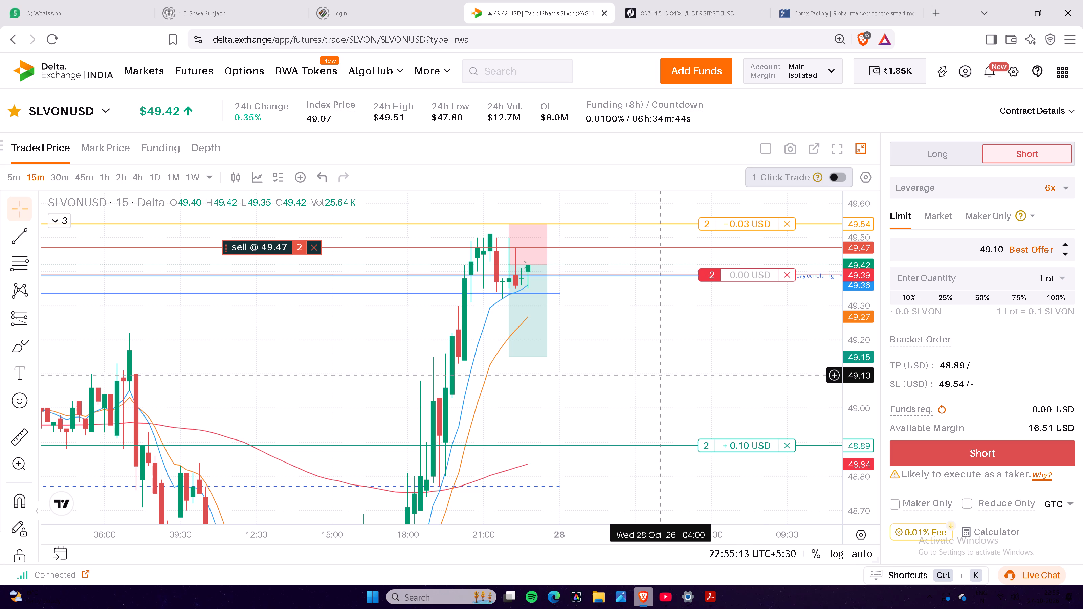
Examine the latest SLVONUSD 15-minute candles in full-screen mode against the short position's entry, stop-loss and the pending sell order at 49.47.
scroll(876, 363, "up", 2)
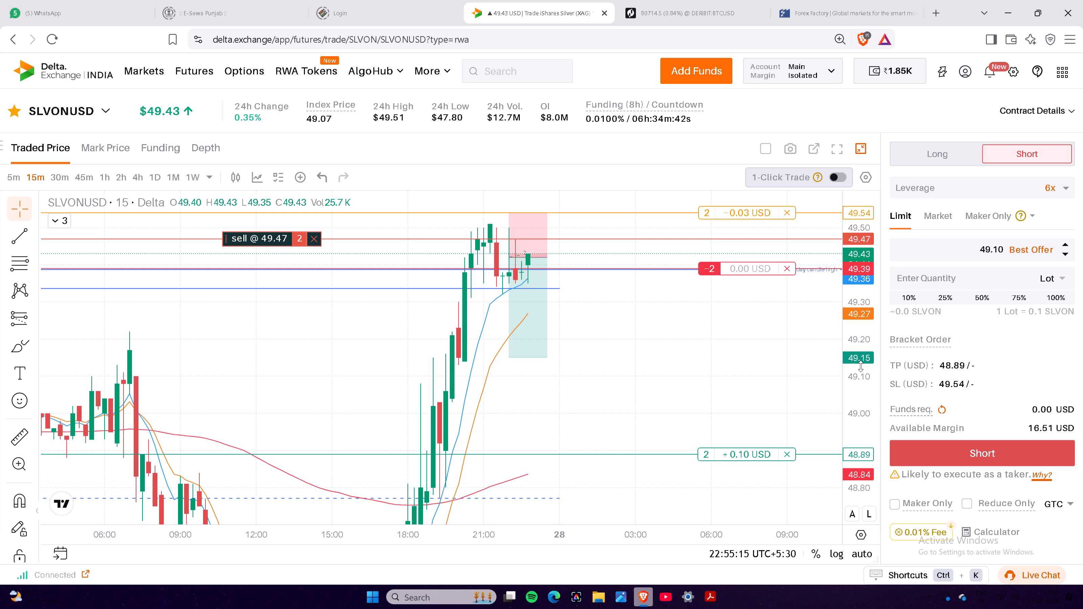
left_click(834, 152)
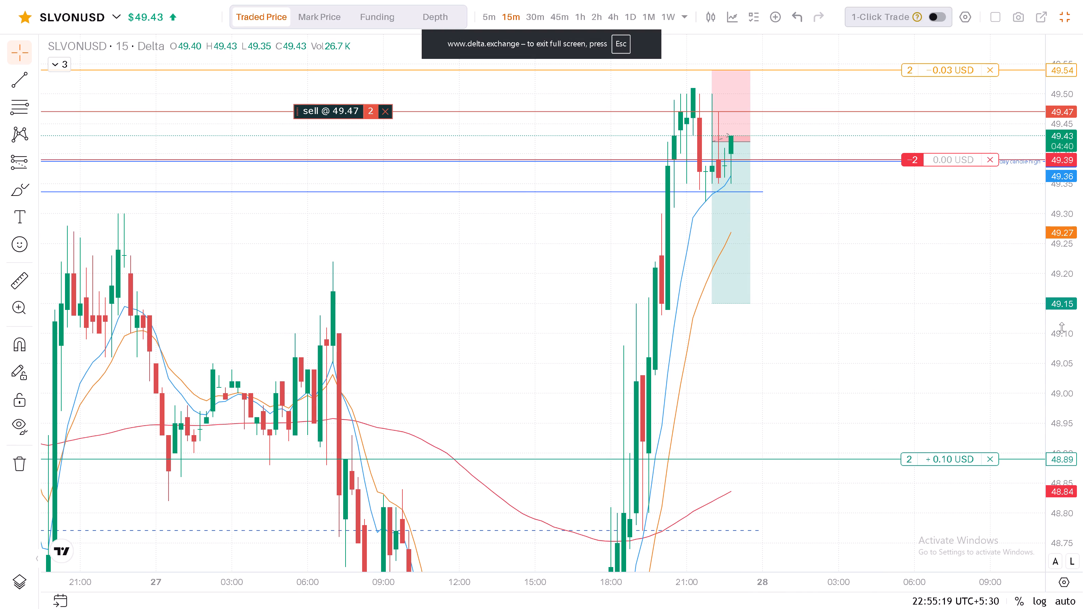
left_click_drag(1062, 327, 1063, 292)
scroll(857, 250, "up", 4)
left_click_drag(789, 238, 788, 431)
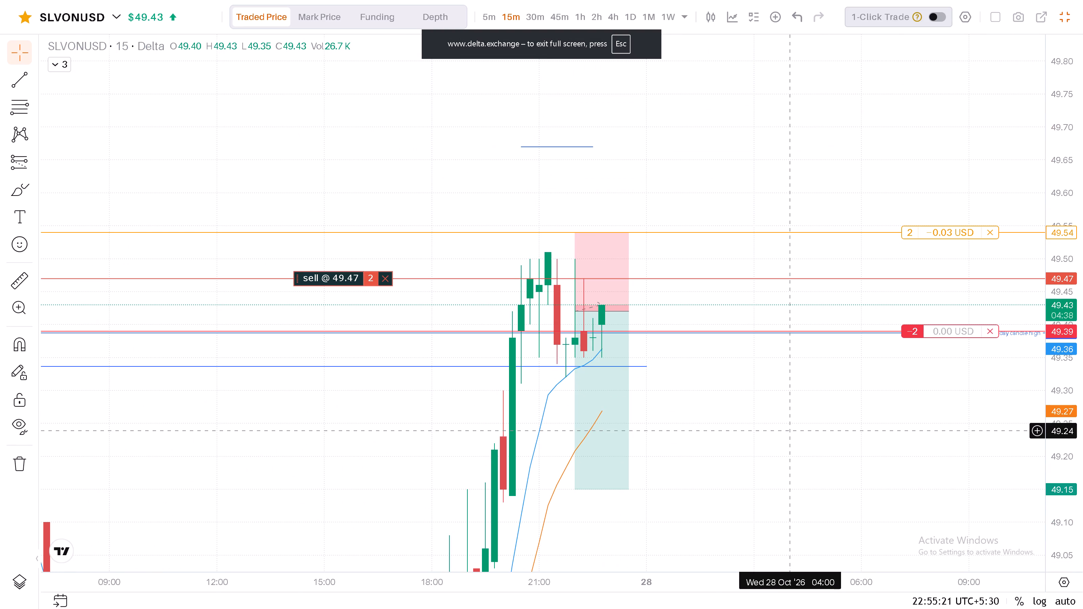
left_click_drag(788, 431, 779, 413)
left_click(779, 413)
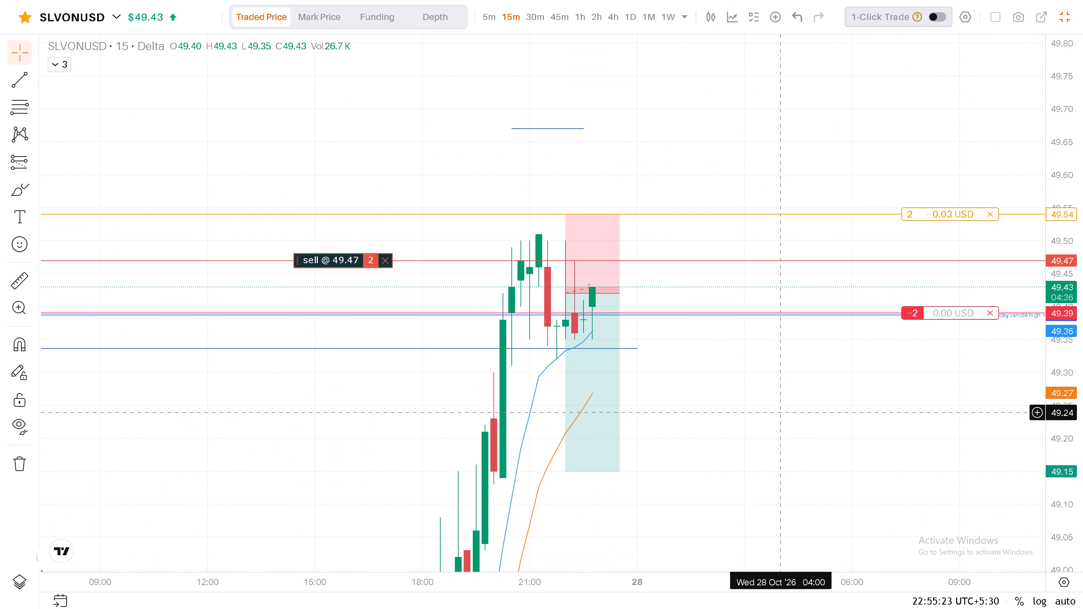
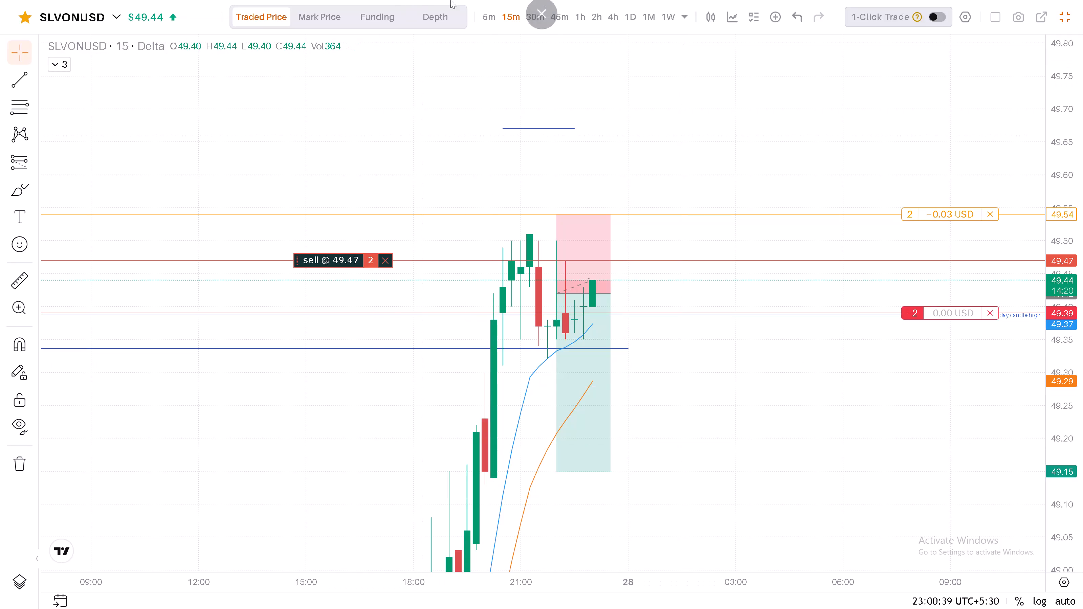
Switch the SLVONUSD chart to the 5-minute timeframe.
left_click(485, 17)
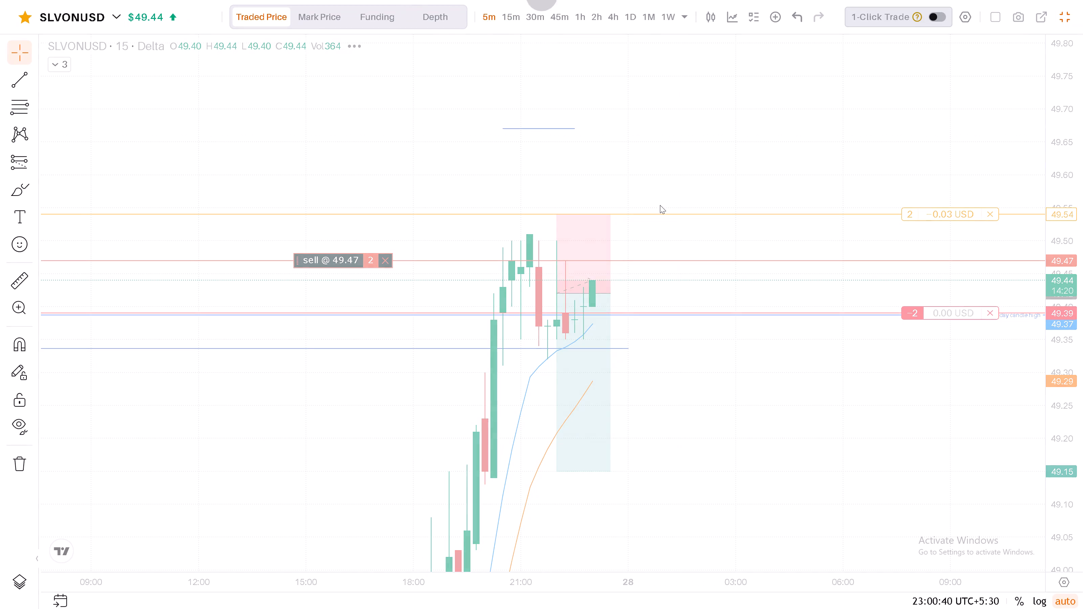
Examine the recent SLVONUSD 5-minute candles against the short position's entry, stop-loss and the pending sell order at 49.47, and leave full-screen mode.
left_click_drag(1058, 242, 1067, 194)
left_click_drag(1067, 189, 1067, 186)
left_click(1067, 184)
middle_click_drag(1067, 182, 1067, 178)
left_click(1067, 178)
left_click_drag(778, 175, 793, 293)
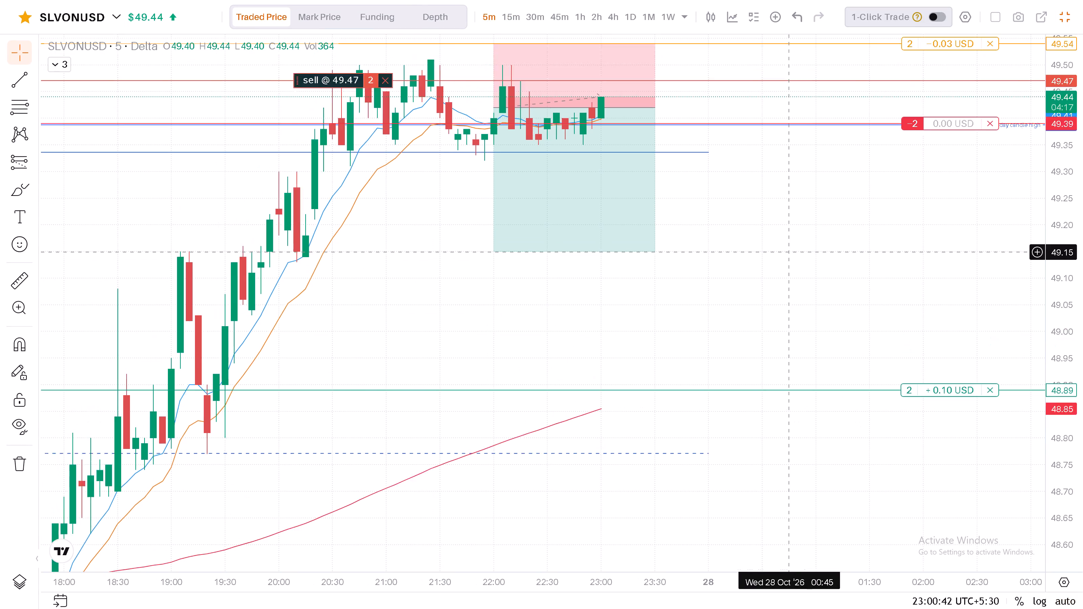
left_click_drag(793, 293, 798, 313)
left_click_drag(1044, 386, 1059, 340)
left_click(1059, 340)
left_click_drag(1064, 400, 1062, 272)
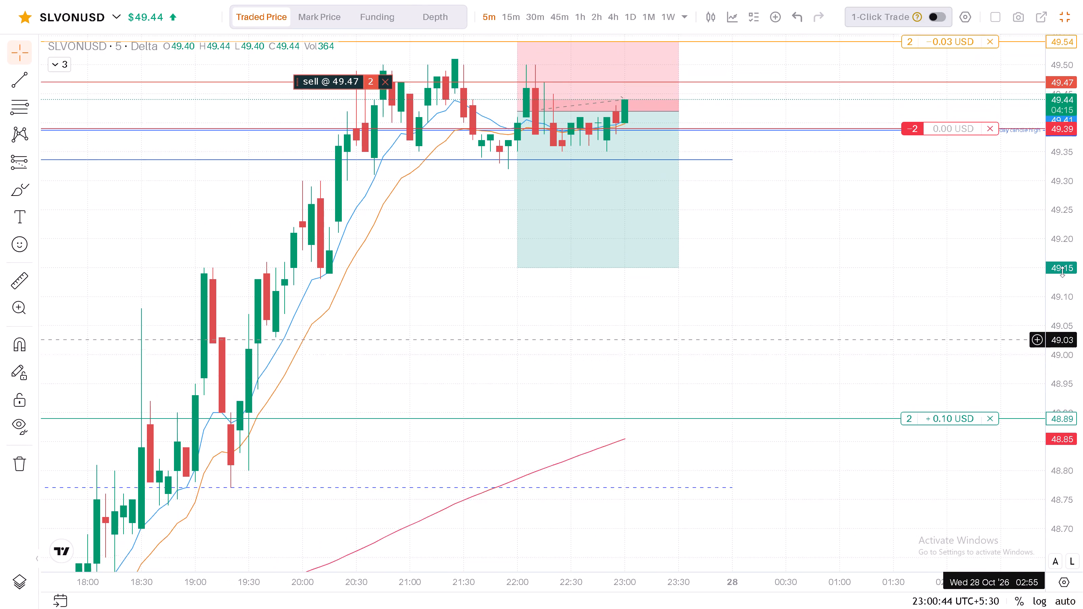
left_click_drag(1062, 272, 1057, 246)
left_click(1057, 245)
left_click(1056, 243)
left_click_drag(708, 151, 695, 390)
left_click_drag(827, 383, 824, 402)
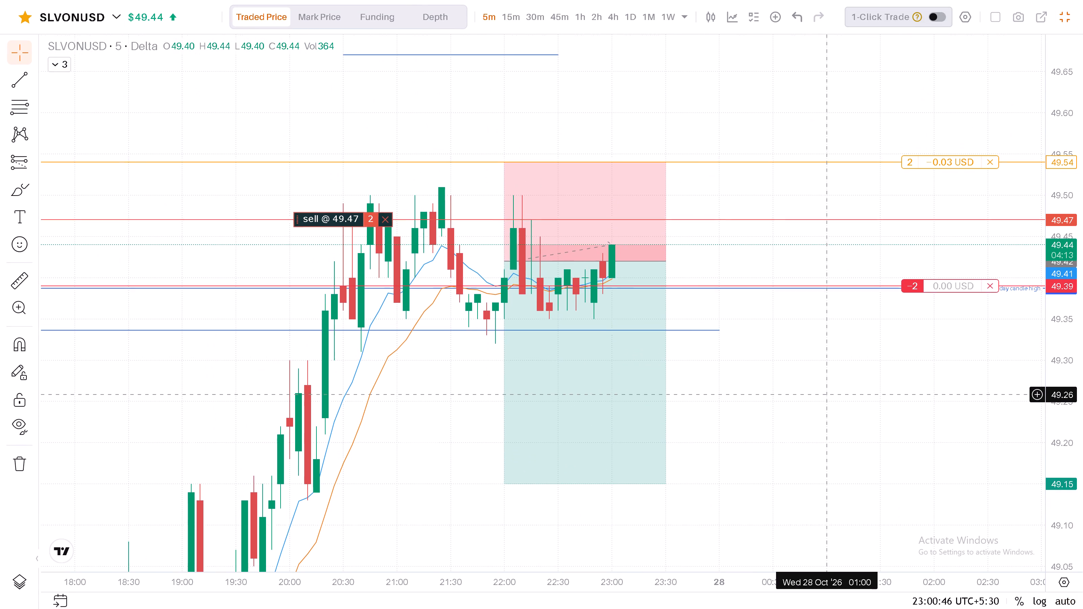
left_click_drag(824, 402, 823, 407)
left_click(823, 407)
left_click_drag(892, 406, 883, 422)
left_click(883, 422)
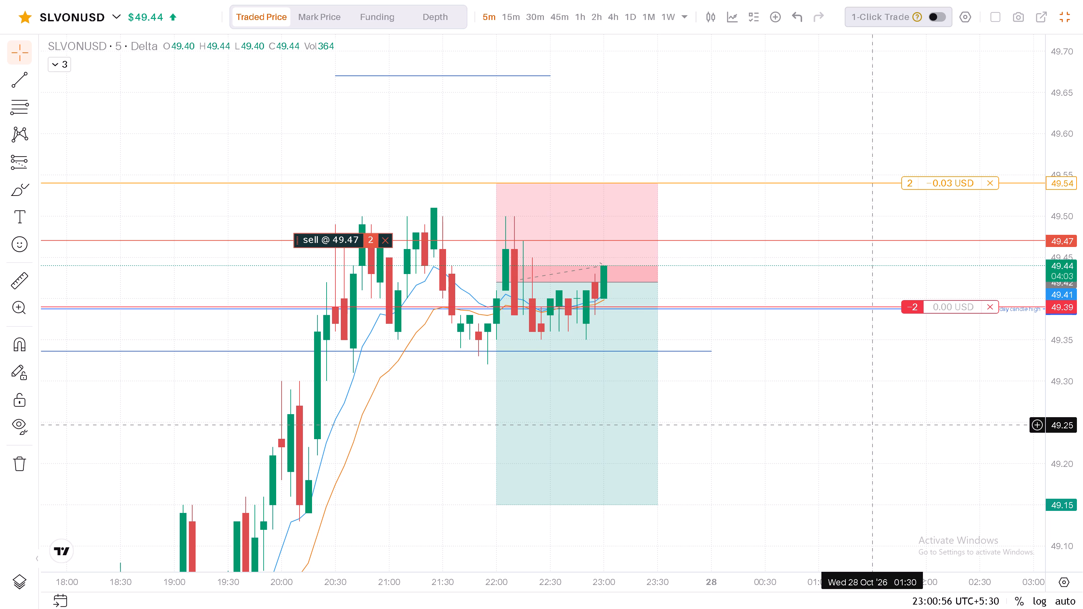
scroll(872, 427, "down", 5)
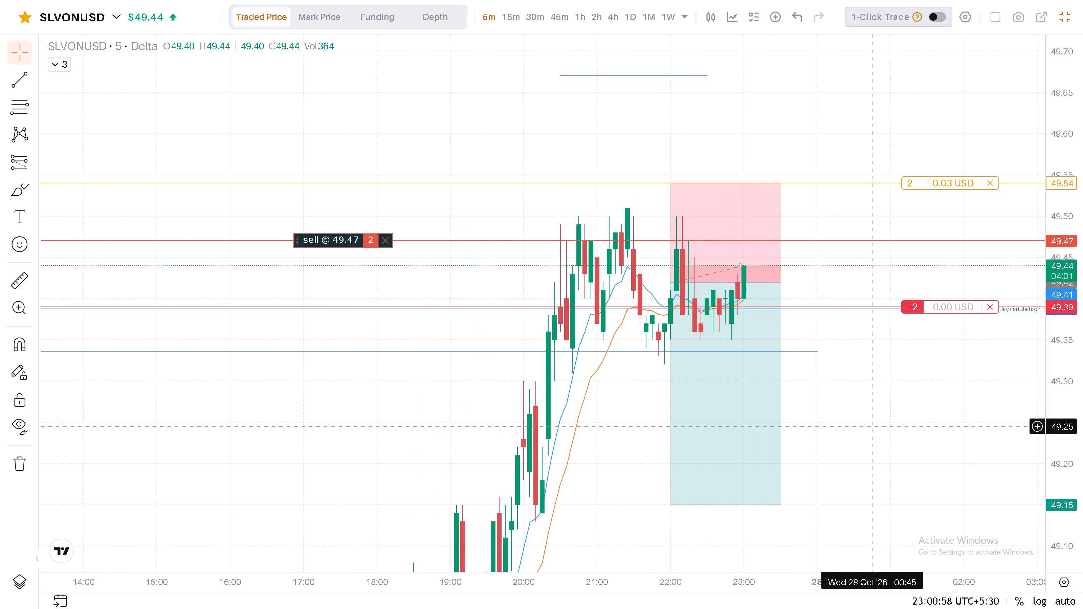
scroll(872, 427, "down", 1)
scroll(872, 427, "up", 6)
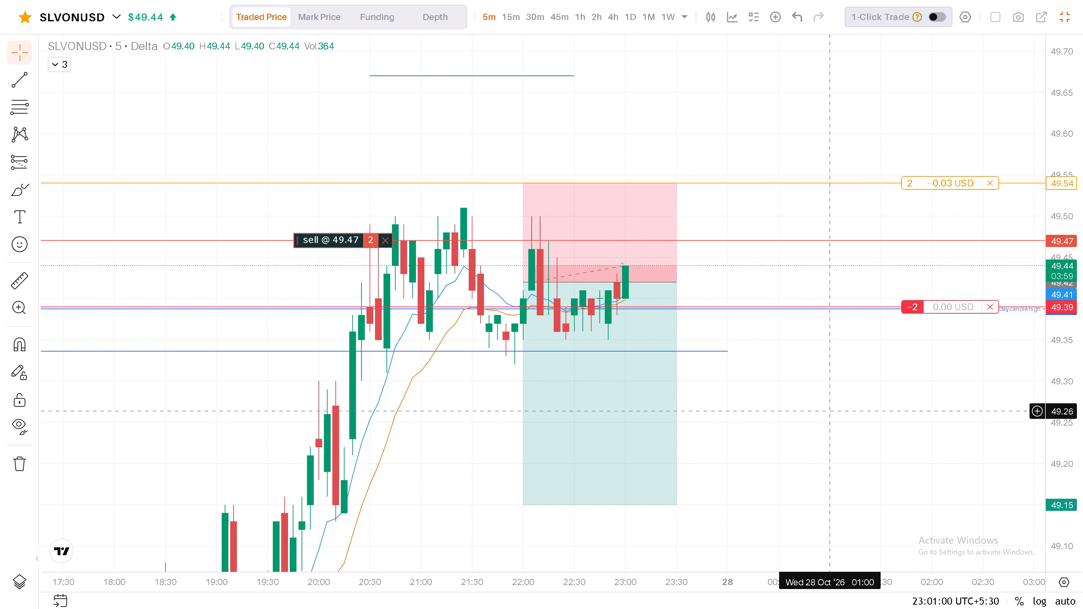
left_click_drag(827, 411, 811, 417)
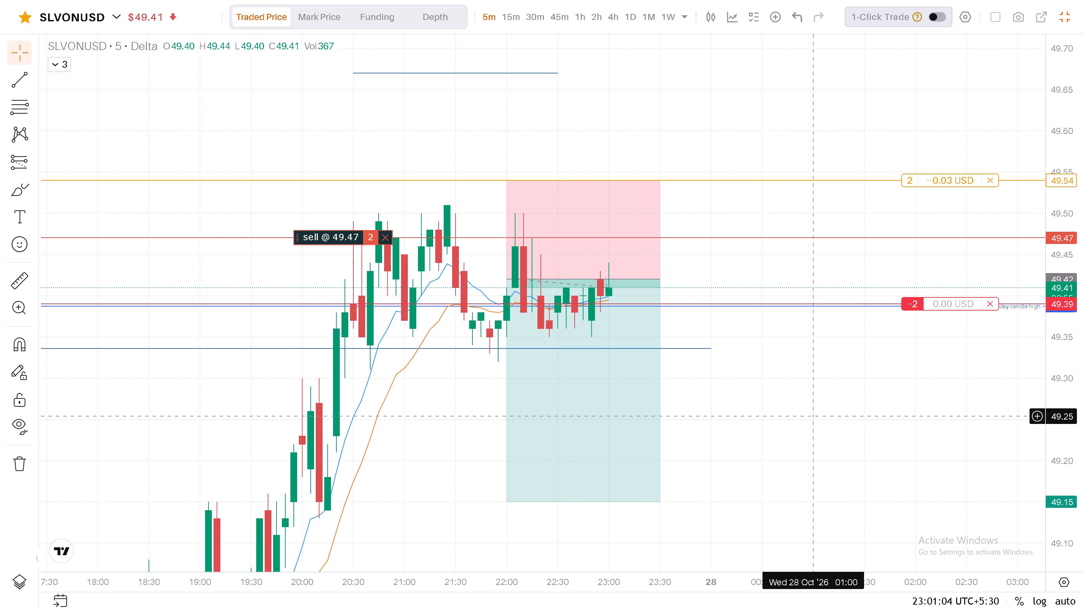
left_click_drag(811, 416, 799, 388)
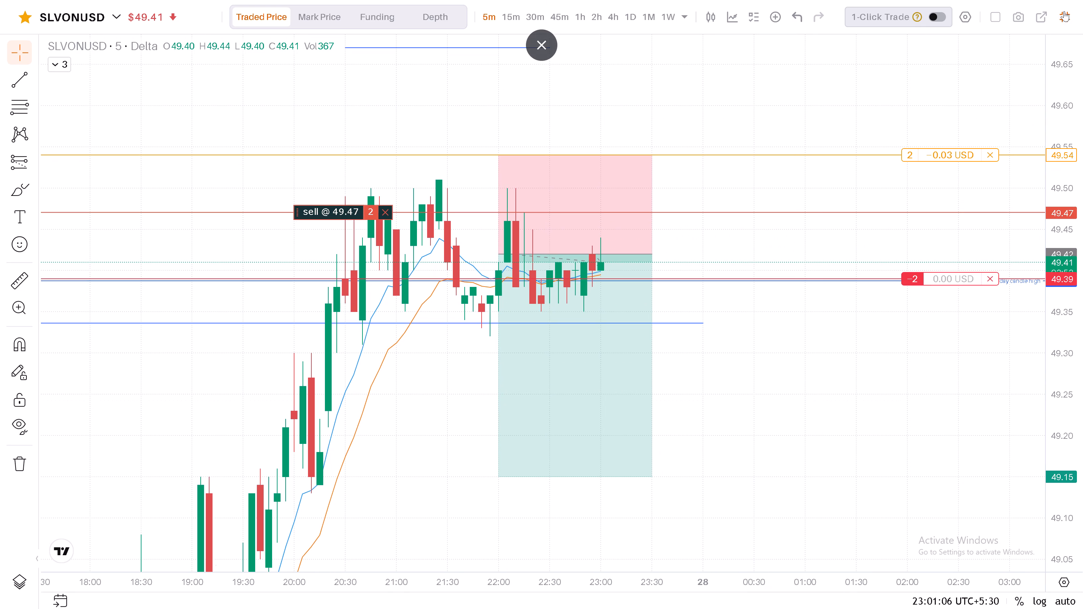
left_click(1069, 13)
left_click_drag(581, 413, 620, 406)
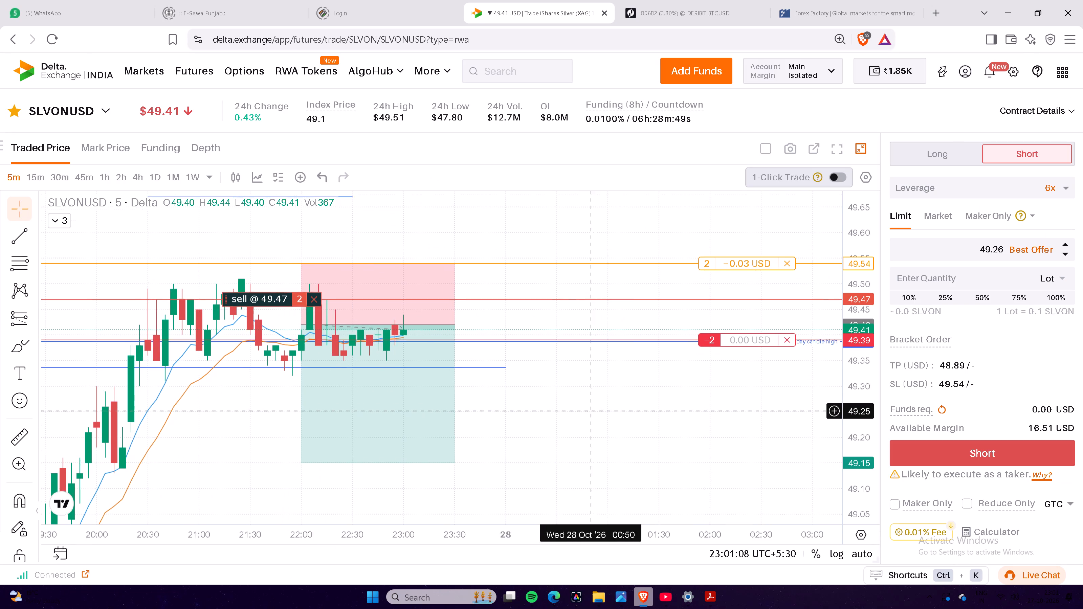
left_click_drag(620, 406, 677, 388)
left_click(679, 387)
left_click_drag(852, 423, 860, 382)
left_click(860, 382)
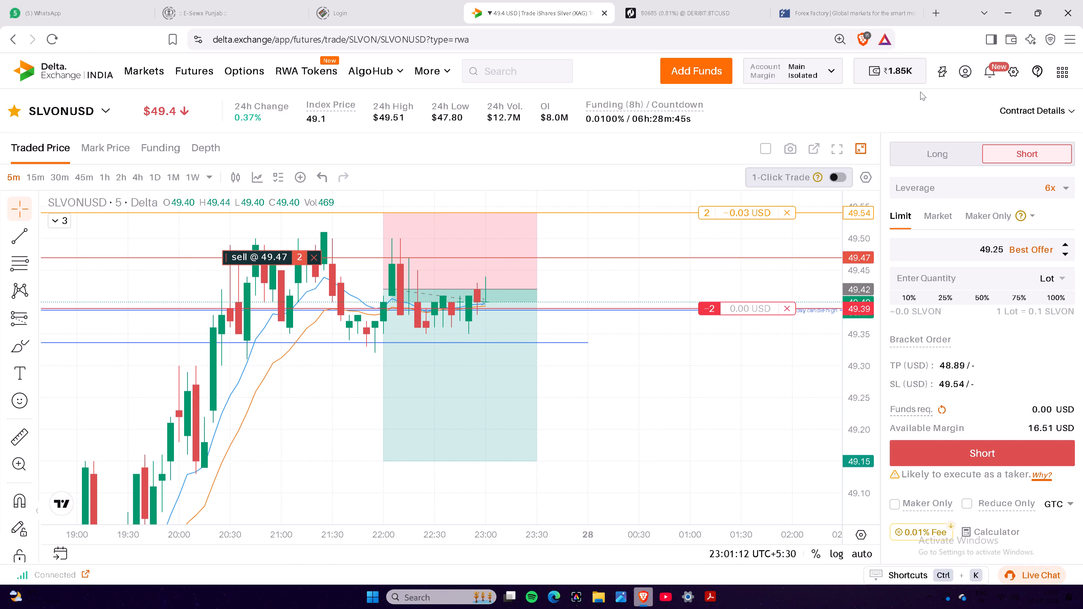
Open the XRPUSD chart from the list of open positions and show it in full-screen mode.
scroll(920, 96, "down", 4)
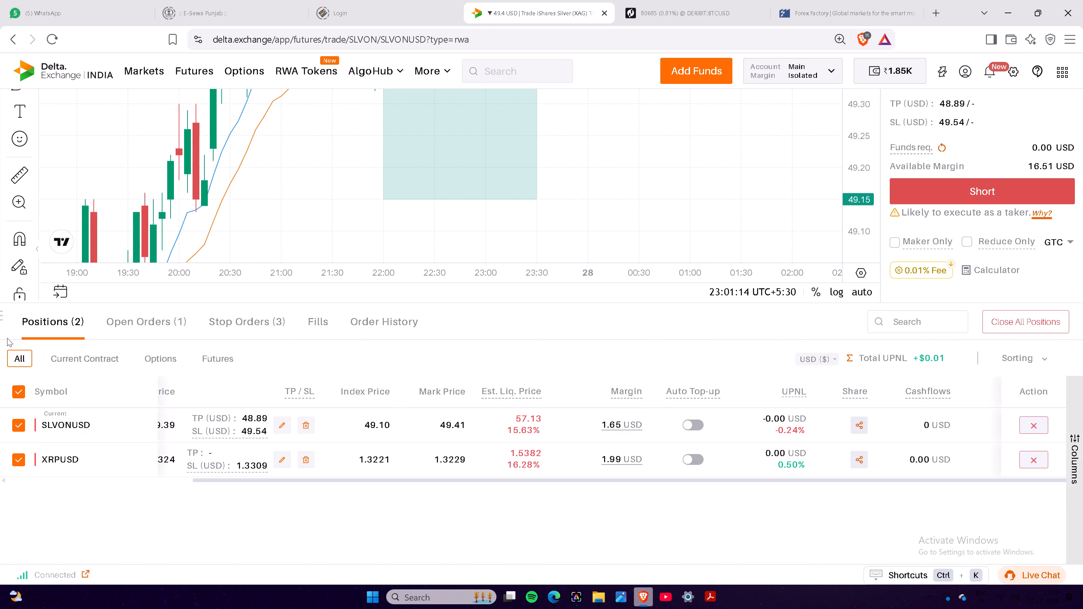
double_click(26, 322)
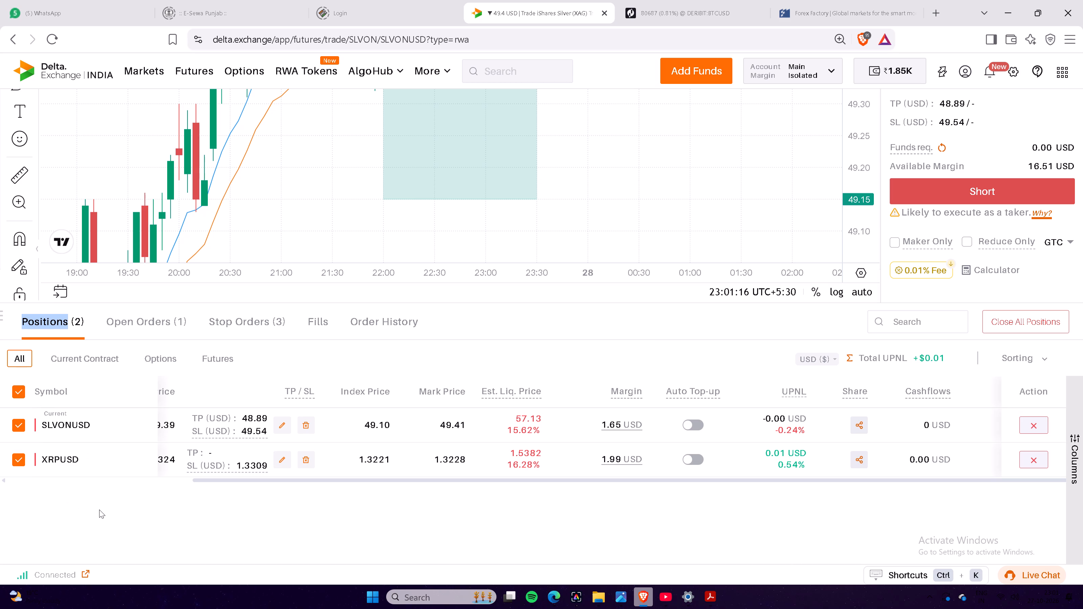
double_click(99, 510)
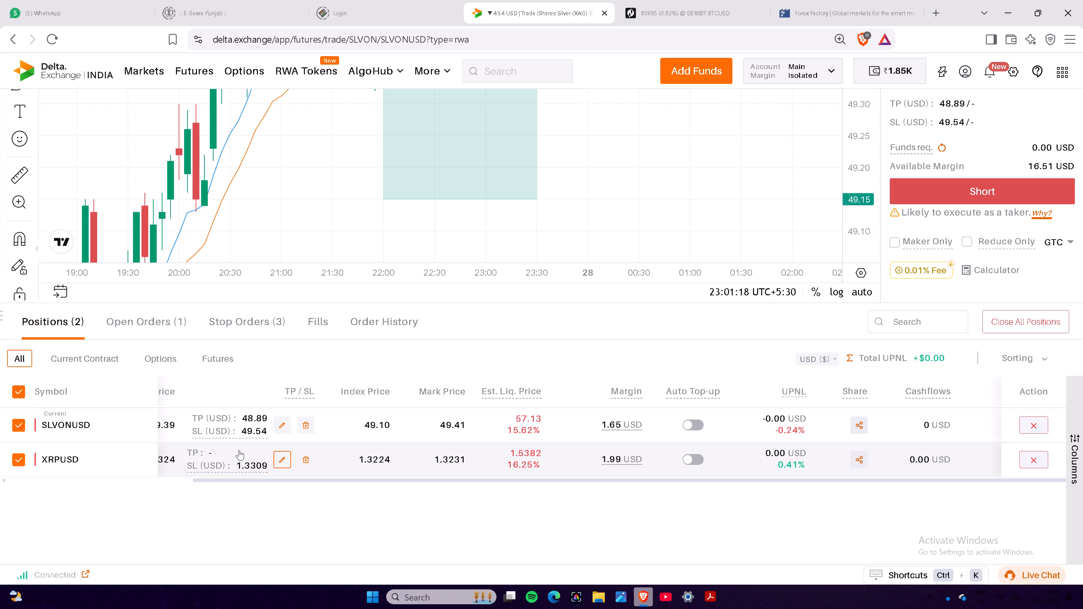
left_click(50, 458)
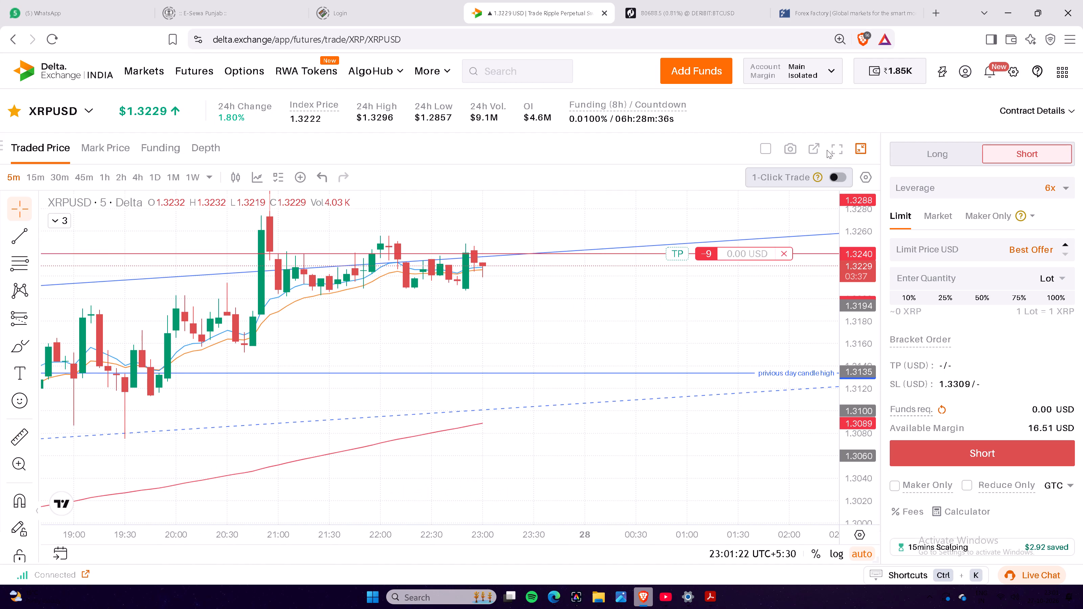
left_click(835, 149)
Place a Short Position projection on the XRPUSD chart at the 22:50 candle with its entry at 1.3240, keeping the default settings.
left_click_drag(1082, 294, 1082, 294)
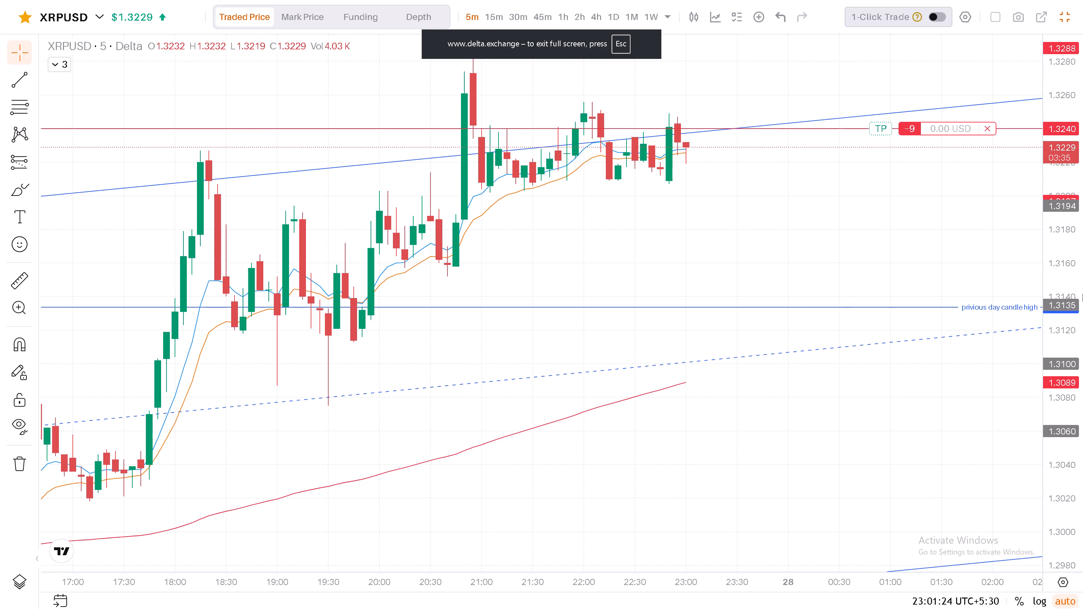
left_click_drag(1082, 294, 1074, 255)
left_click(1074, 255)
left_click_drag(791, 207, 742, 338)
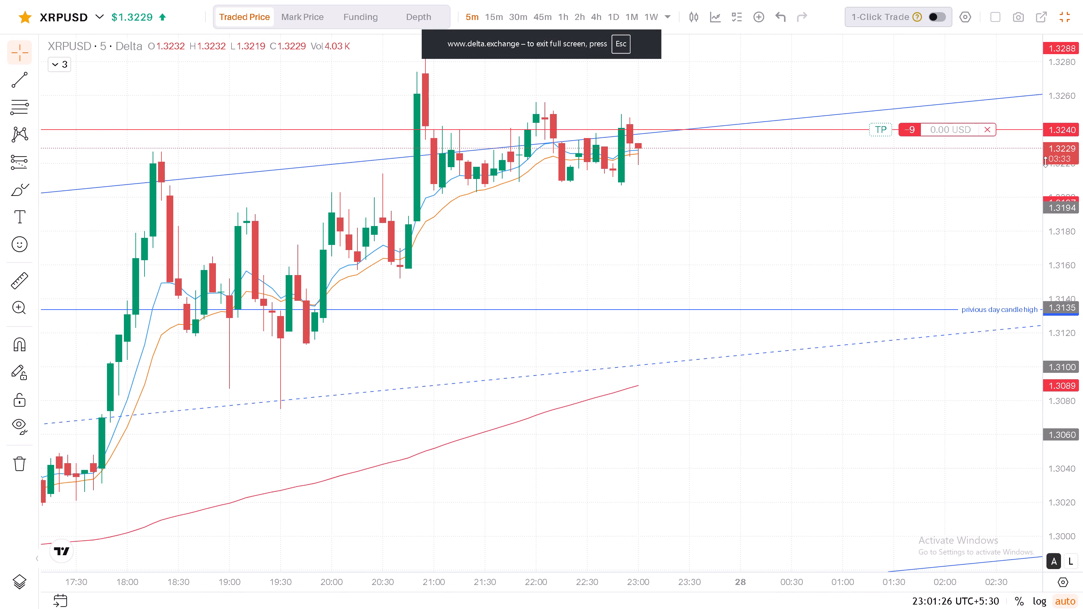
left_click_drag(1045, 162, 1040, 266)
left_click_drag(779, 225, 778, 225)
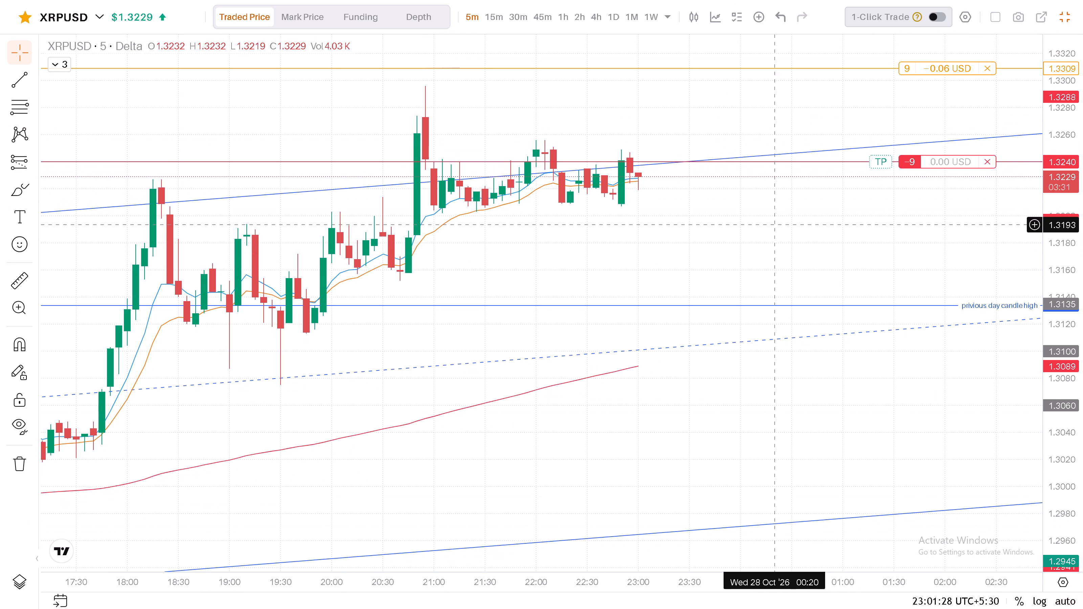
left_click_drag(778, 225, 806, 400)
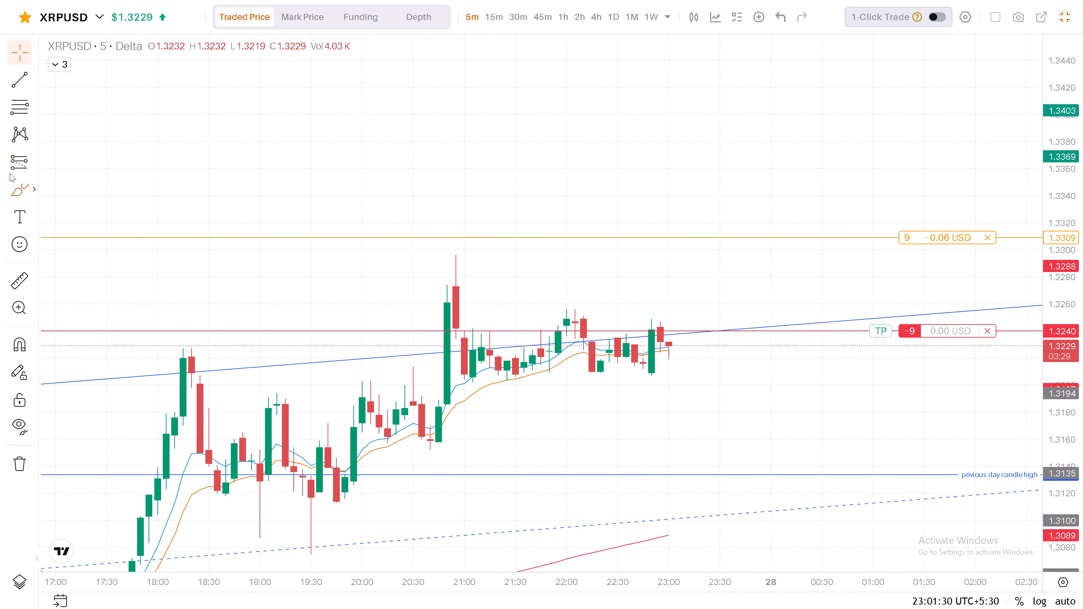
double_click(16, 162)
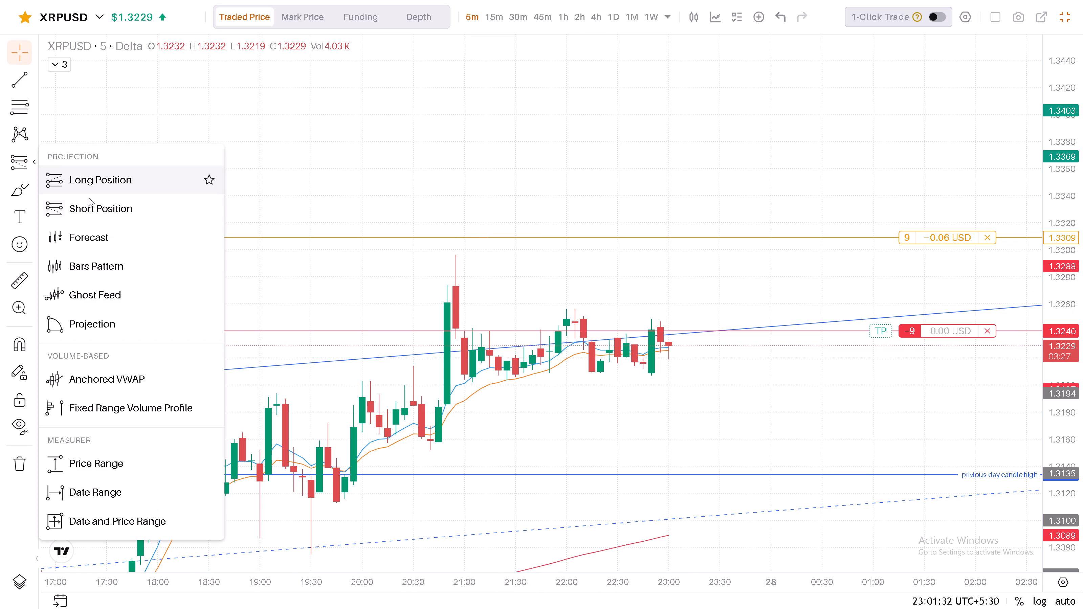
left_click(93, 208)
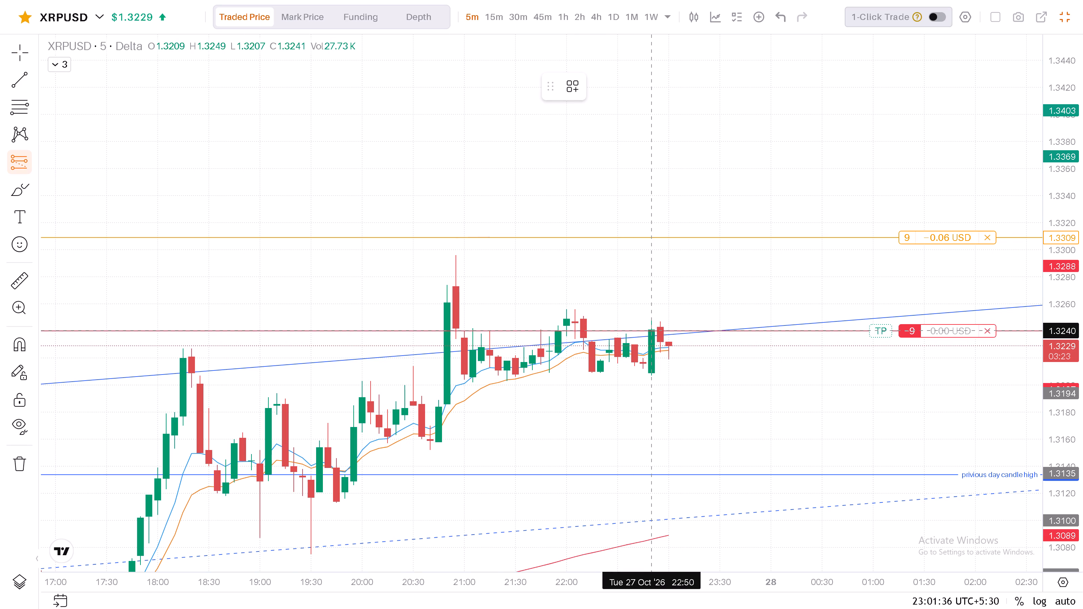
double_click(650, 331)
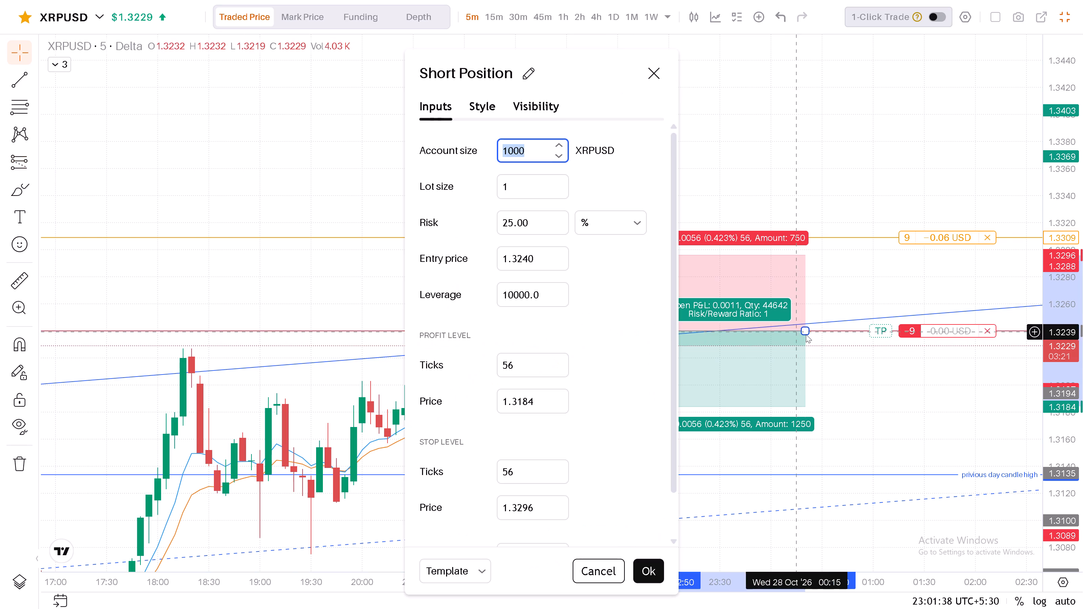
left_click(652, 68)
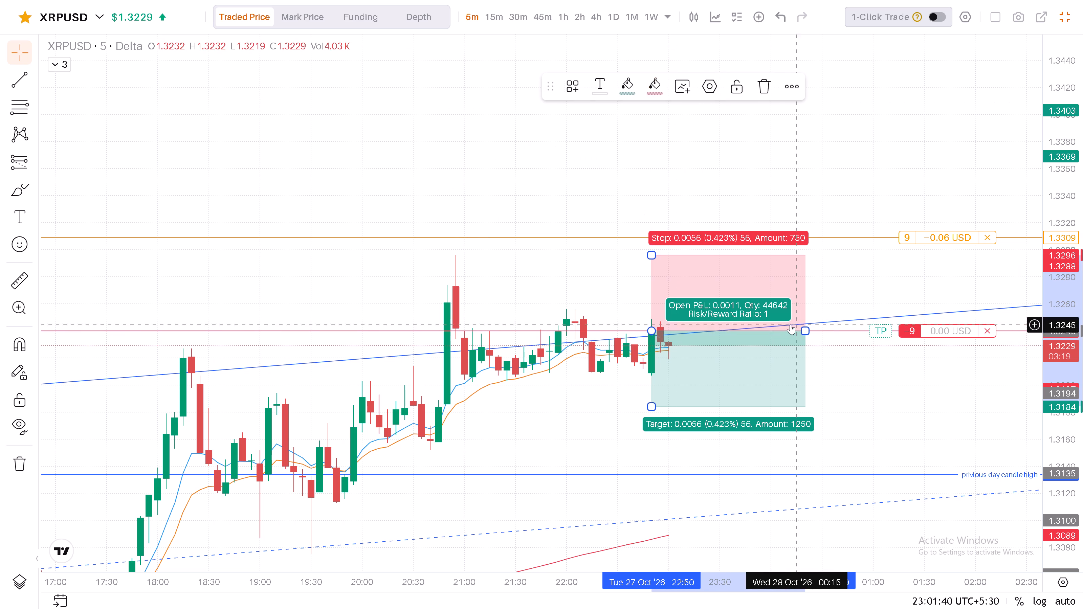
Narrow the short position projection to end at 23:20 and raise its stop level to 1.3309, on the stop-loss order line.
left_click_drag(802, 334, 706, 339)
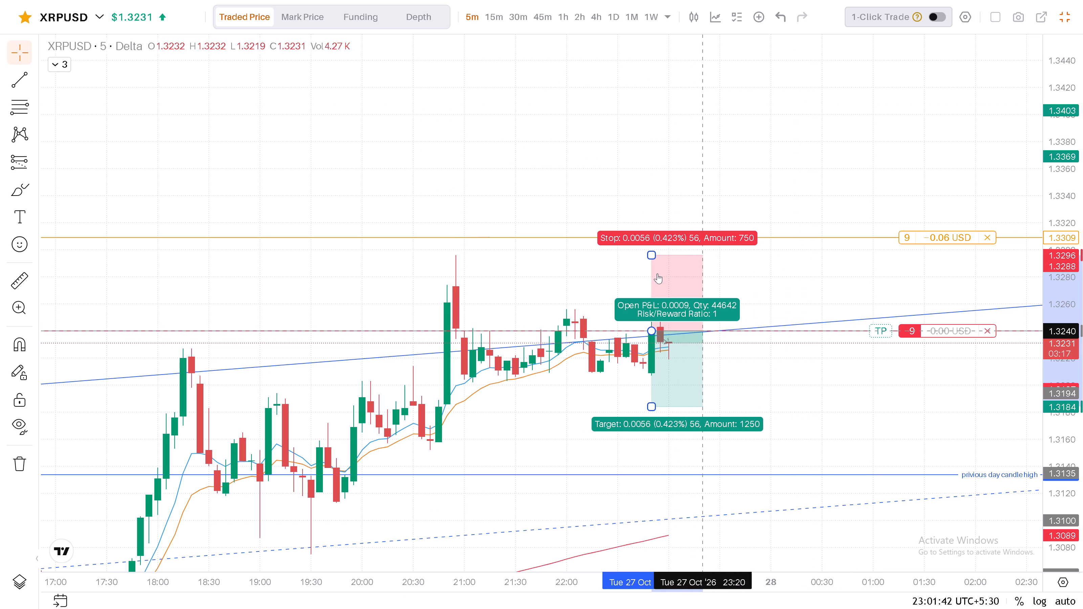
left_click_drag(654, 259, 653, 238)
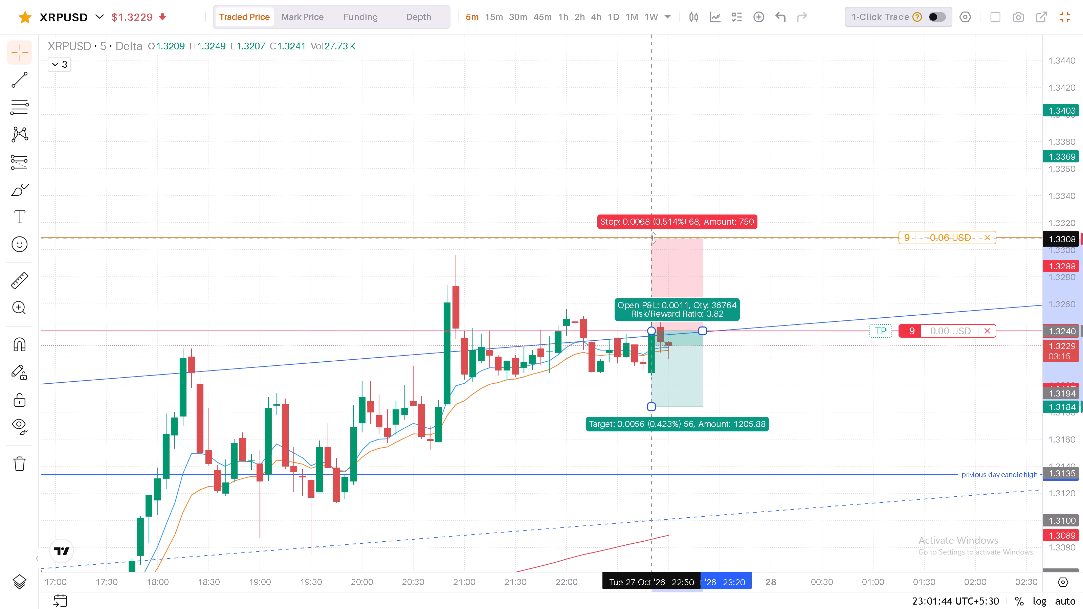
left_click_drag(653, 238, 653, 239)
left_click_drag(653, 239, 653, 238)
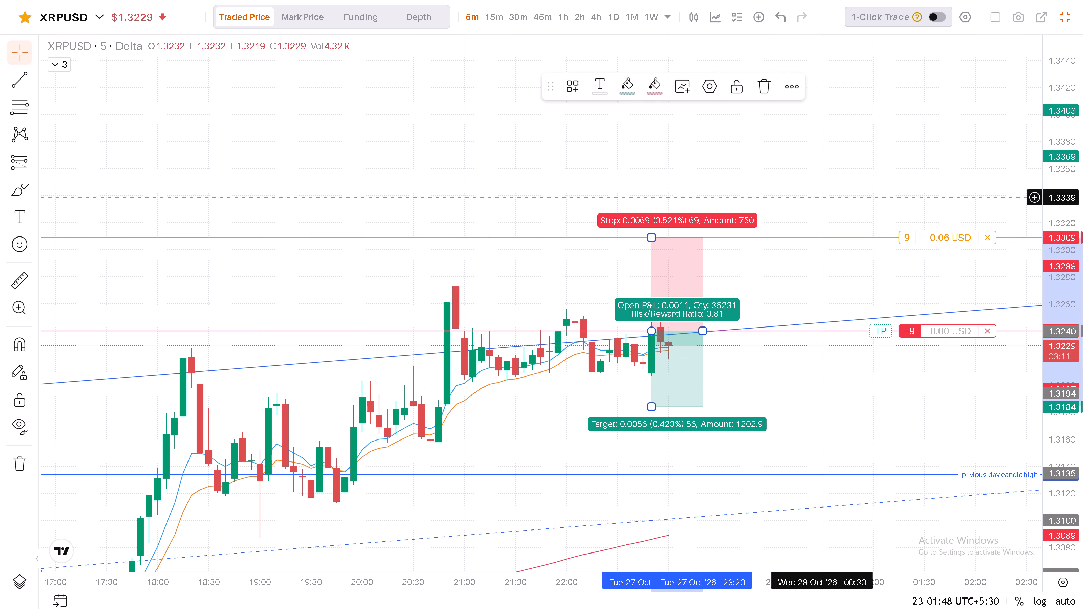
left_click(832, 191)
Examine several days of XRPUSD price history around the rising channel, the previous day candle high and the short position's levels.
left_click_drag(754, 273, 883, 121)
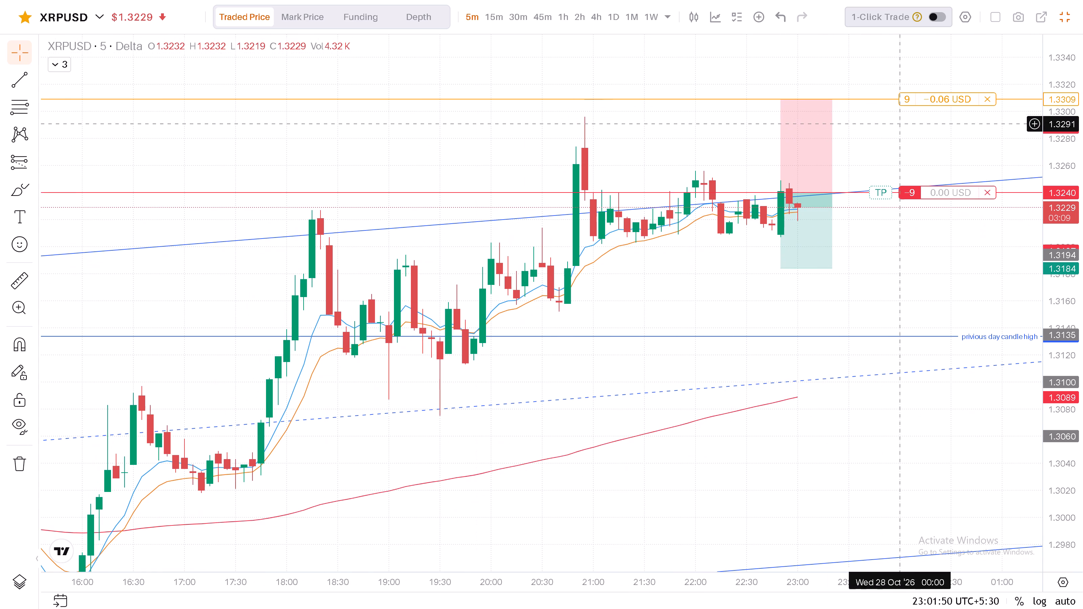
left_click_drag(1069, 148, 1057, 410)
scroll(852, 397, "down", 3)
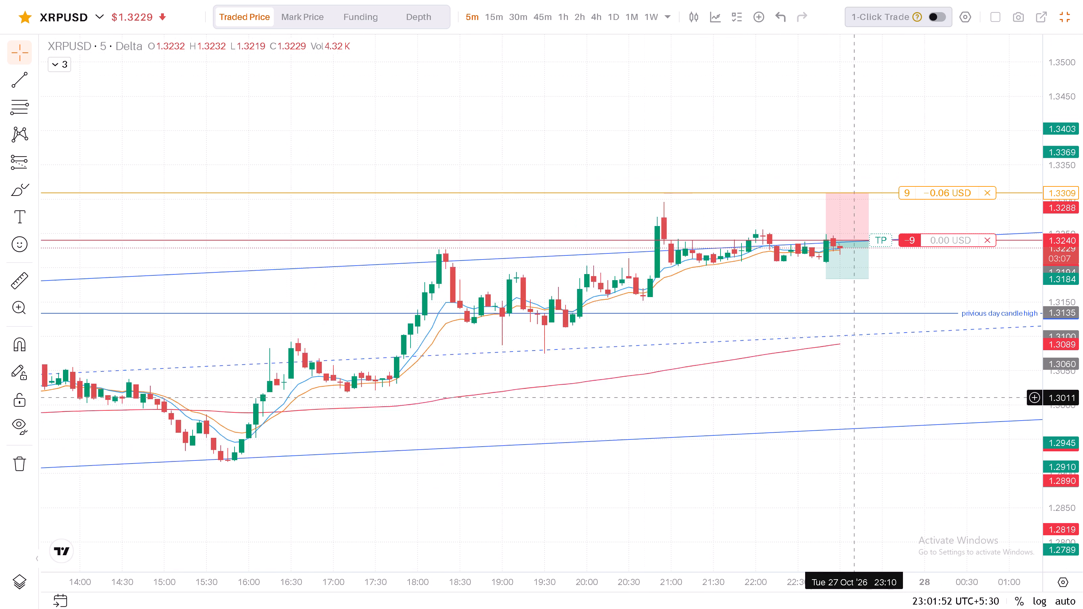
scroll(850, 399, "down", 17)
scroll(845, 393, "down", 6)
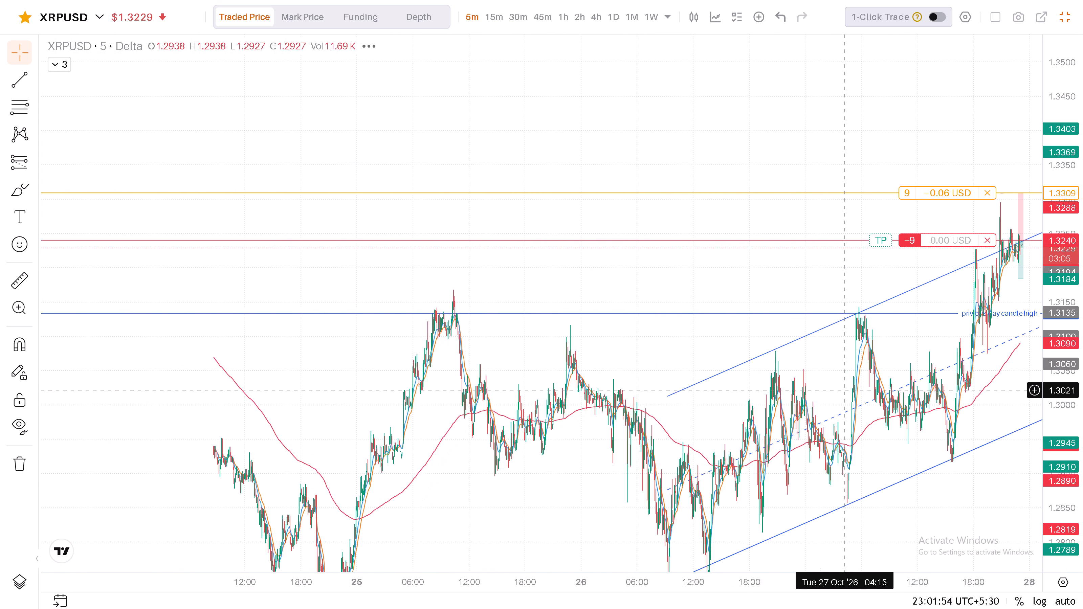
scroll(846, 389, "down", 3)
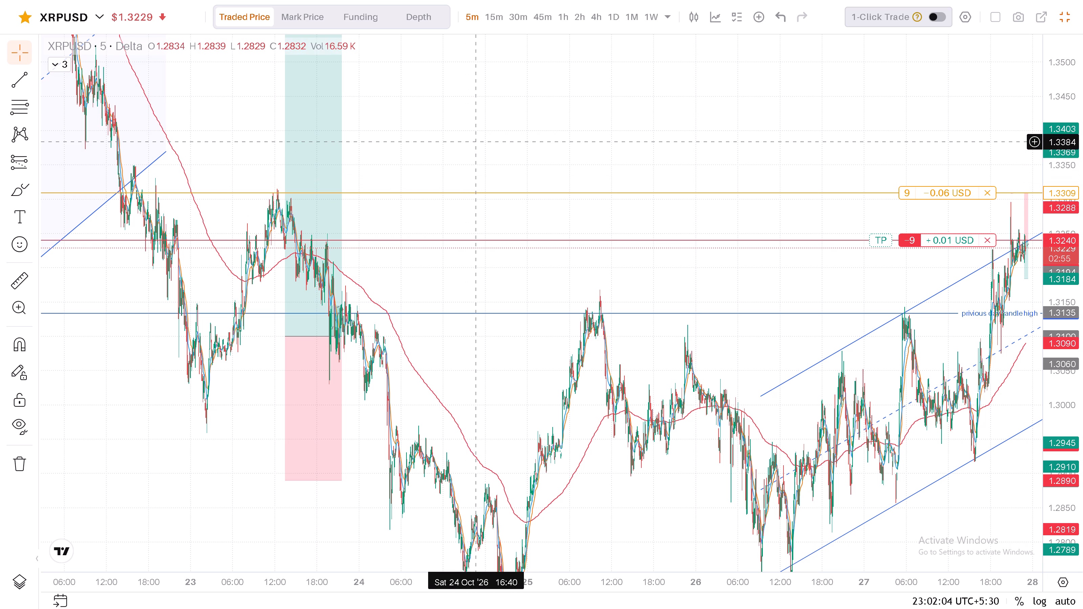
Extend the short position projection's target down to 1.3134, at the previous day candle high line.
scroll(477, 142, "up", 17)
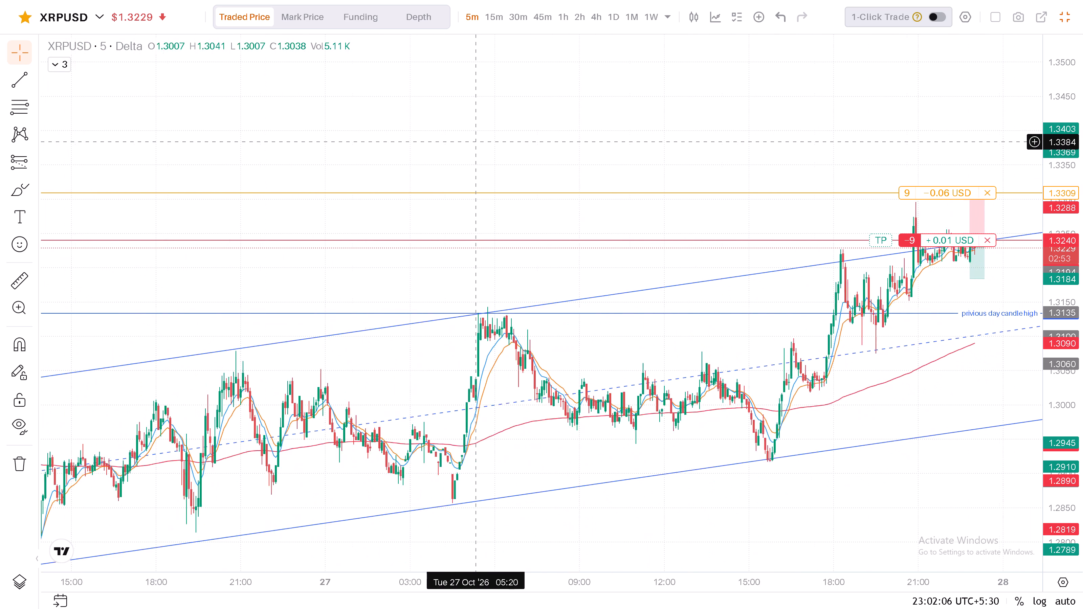
scroll(477, 142, "up", 2)
left_click_drag(792, 134, 419, 121)
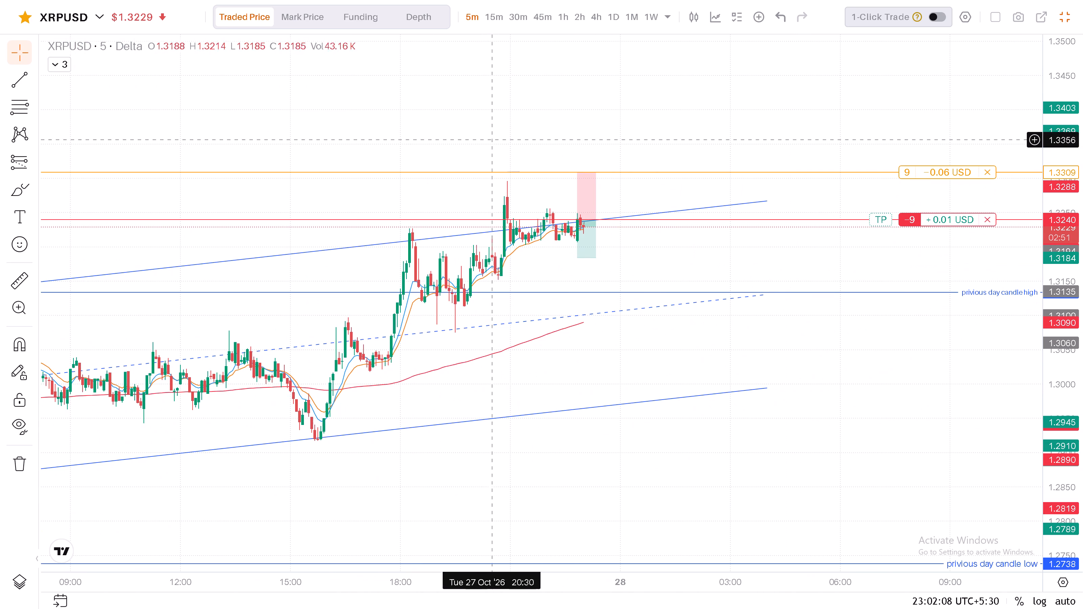
left_click_drag(1067, 403, 1061, 204)
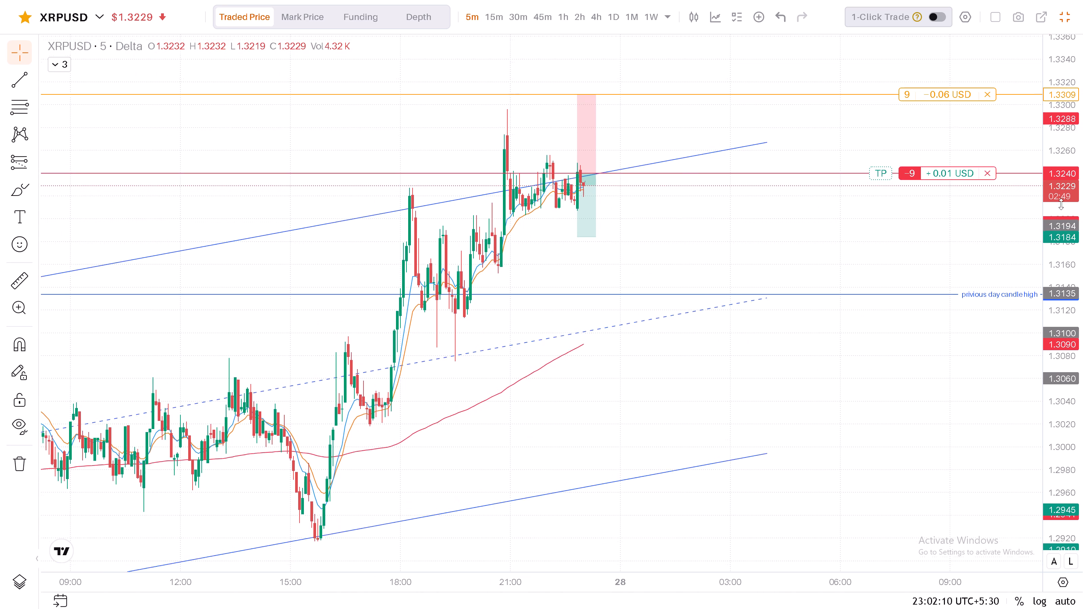
left_click_drag(1061, 204, 1061, 201)
scroll(822, 253, "up", 5)
left_click_drag(411, 216, 719, 247)
double_click(719, 247)
left_click_drag(603, 257, 614, 317)
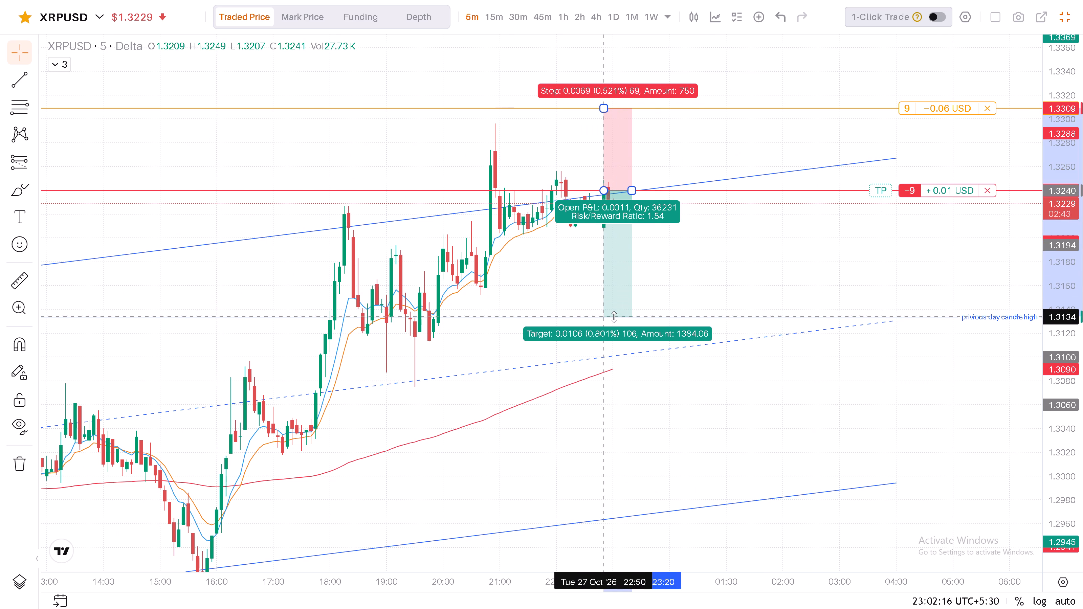
Fine-tune the short position projection's target to 1.3133 on the previous day candle high line.
left_click_drag(614, 317, 612, 318)
left_click(776, 280)
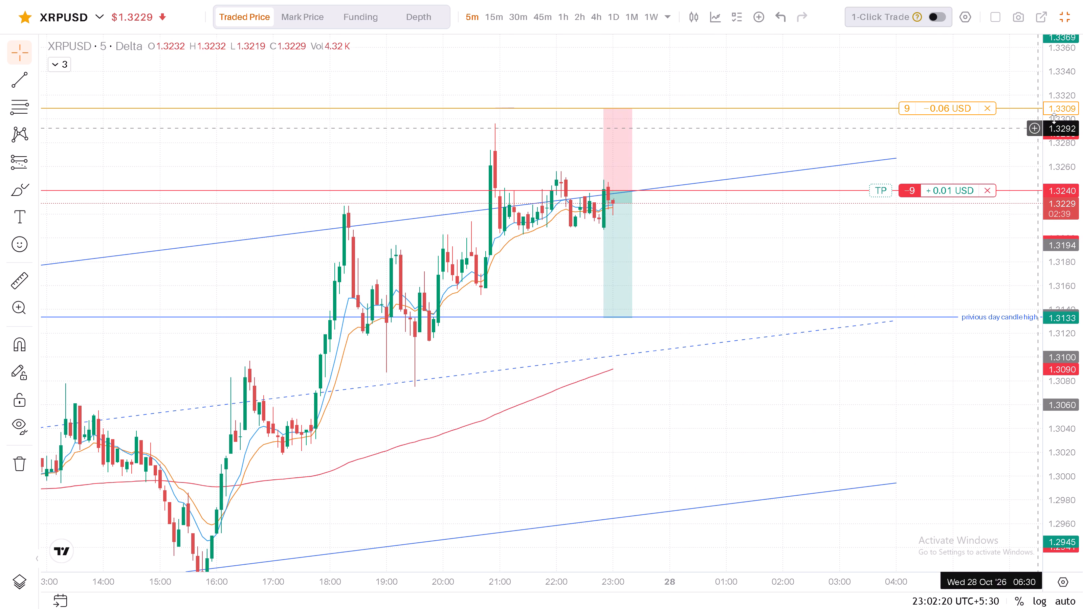
Add a take-profit order to the open XRPUSD short at 1.3062, below the channel's dashed midline.
left_click_drag(1062, 110, 1016, 350)
scroll(771, 344, "down", 2)
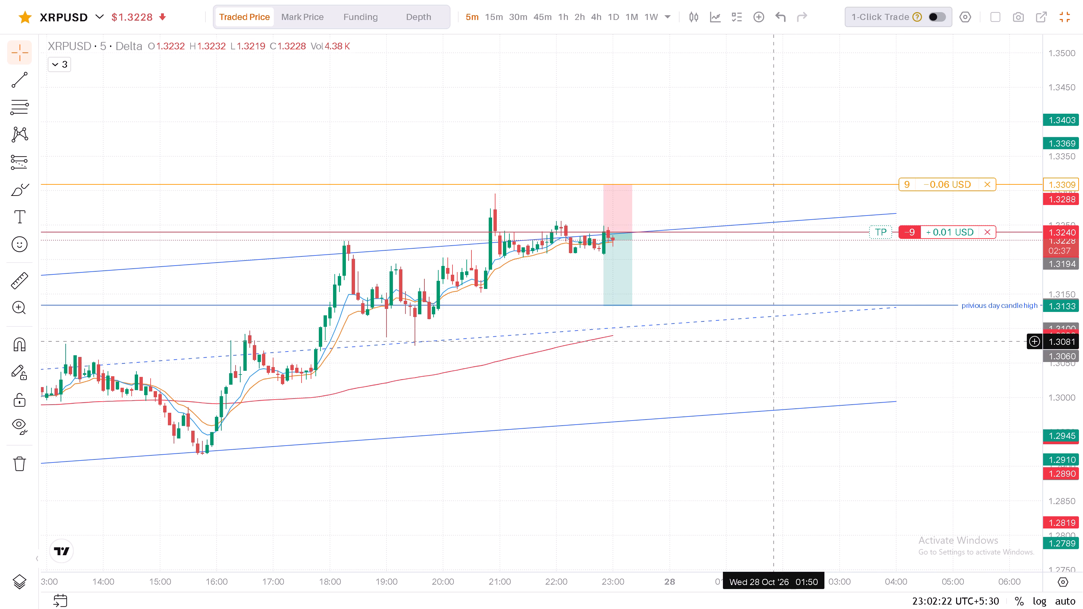
scroll(770, 346, "down", 1)
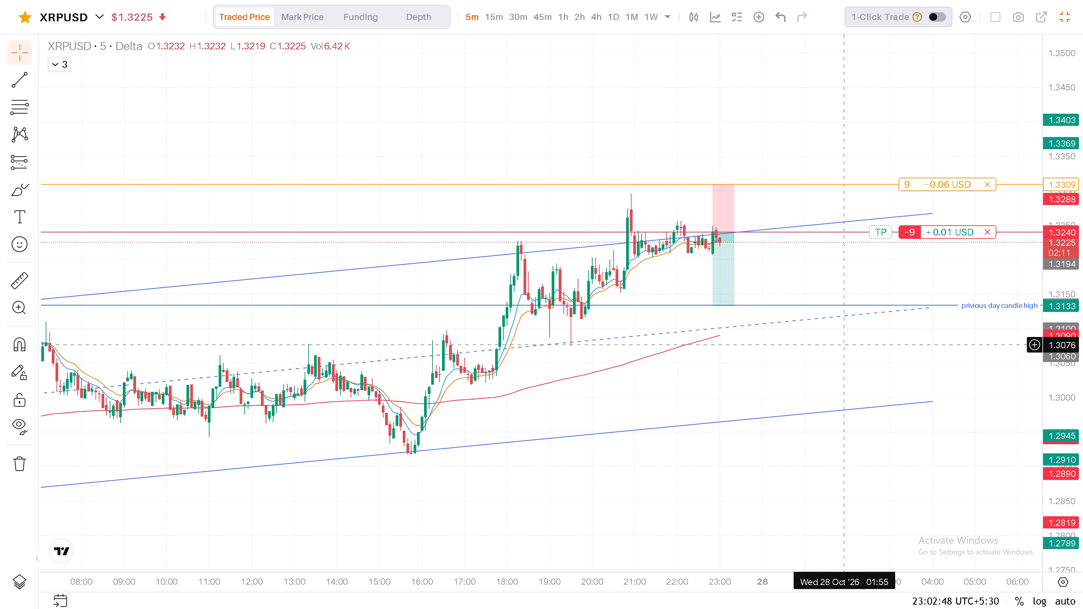
scroll(845, 339, "down", 1)
scroll(845, 339, "up", 1)
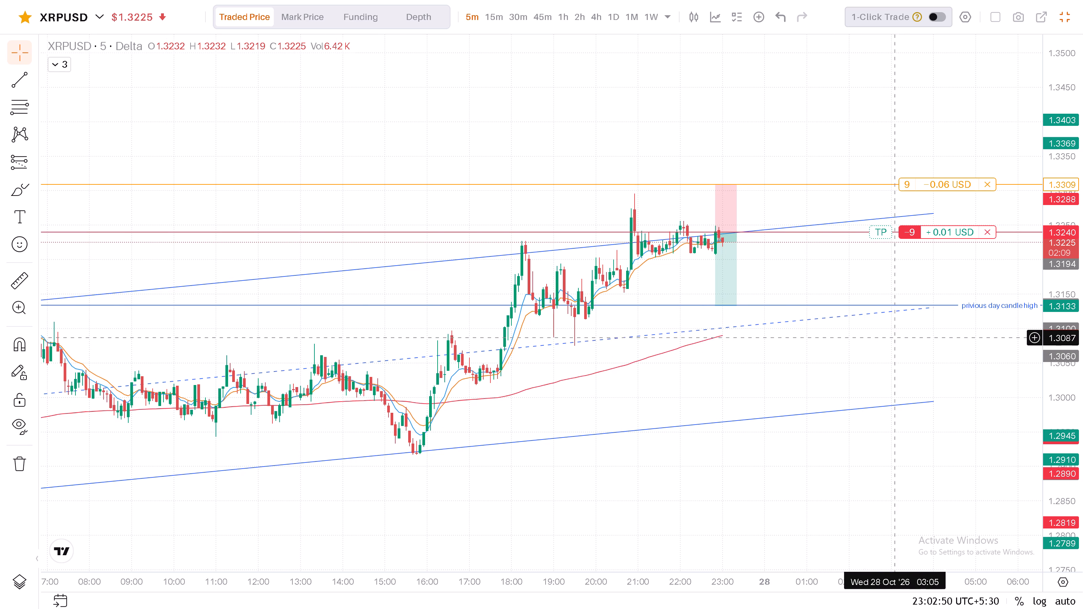
left_click_drag(897, 339, 798, 311)
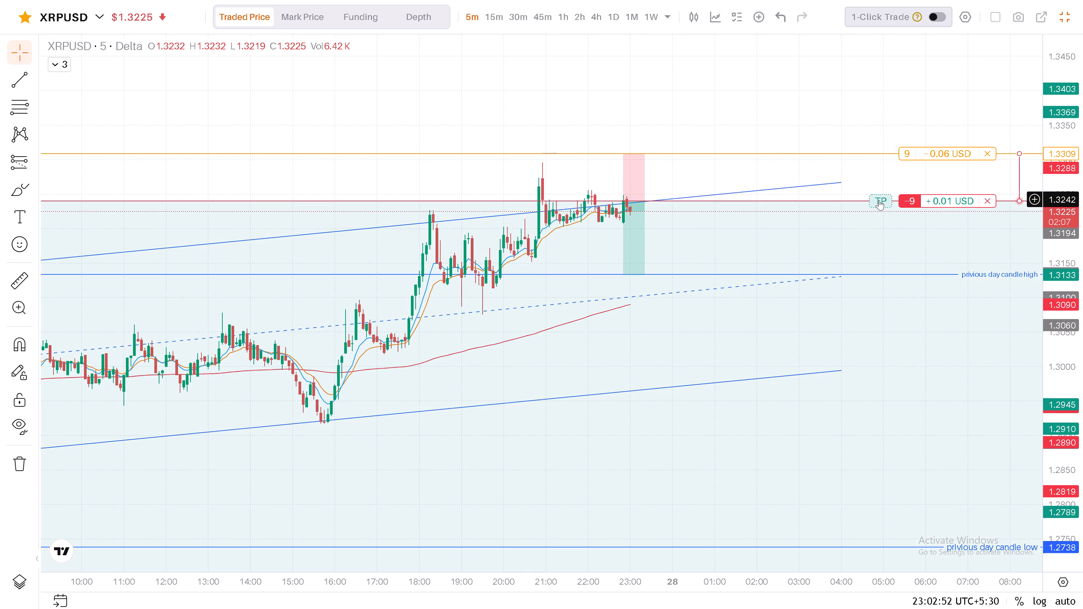
left_click_drag(879, 200, 879, 274)
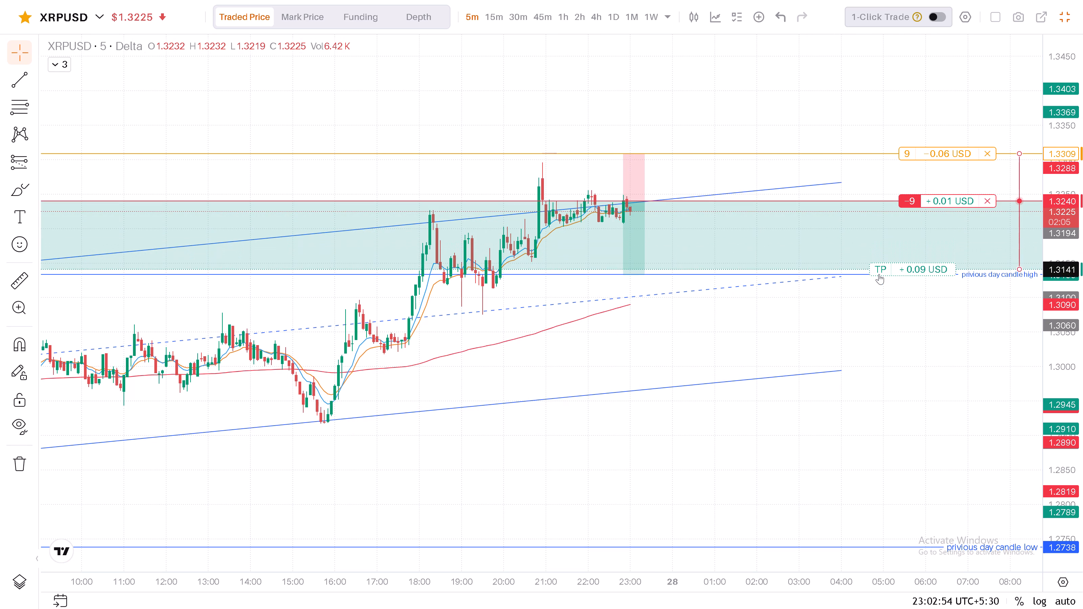
left_click_drag(879, 274, 879, 276)
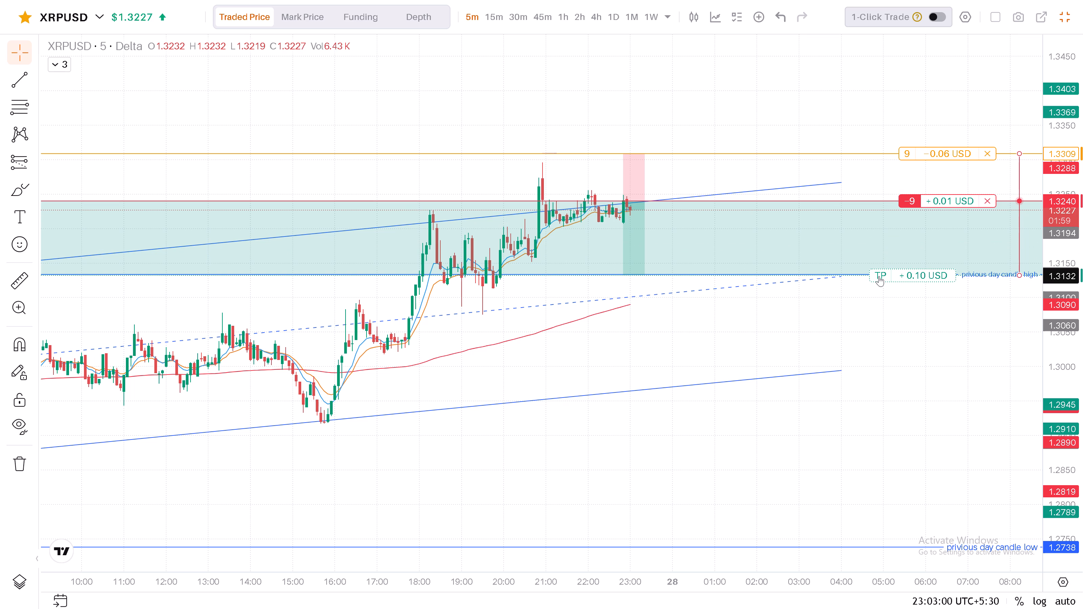
left_click_drag(879, 276, 883, 342)
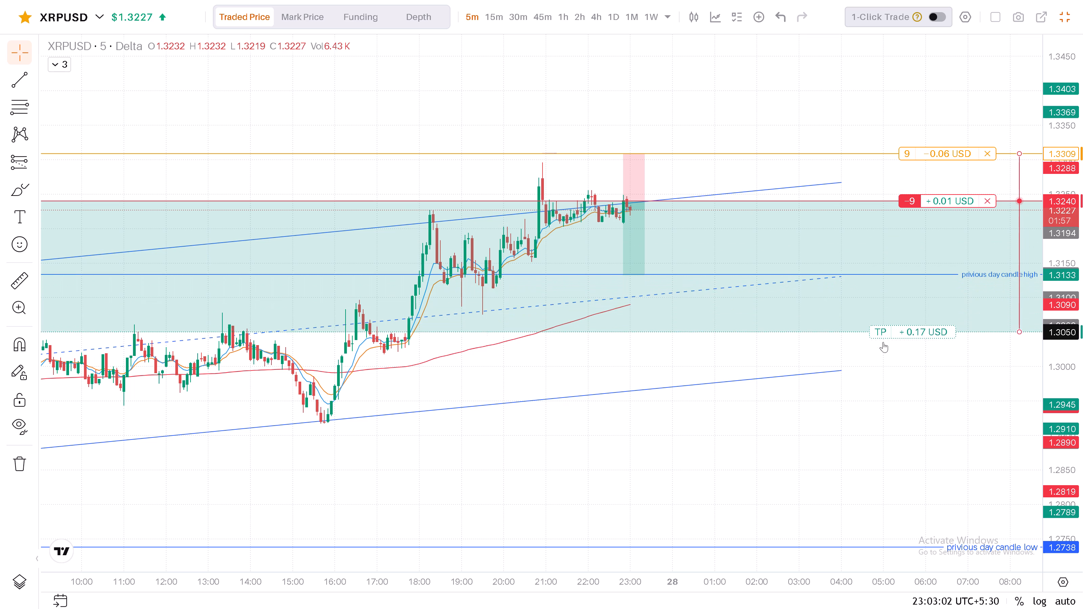
left_click_drag(883, 342, 887, 378)
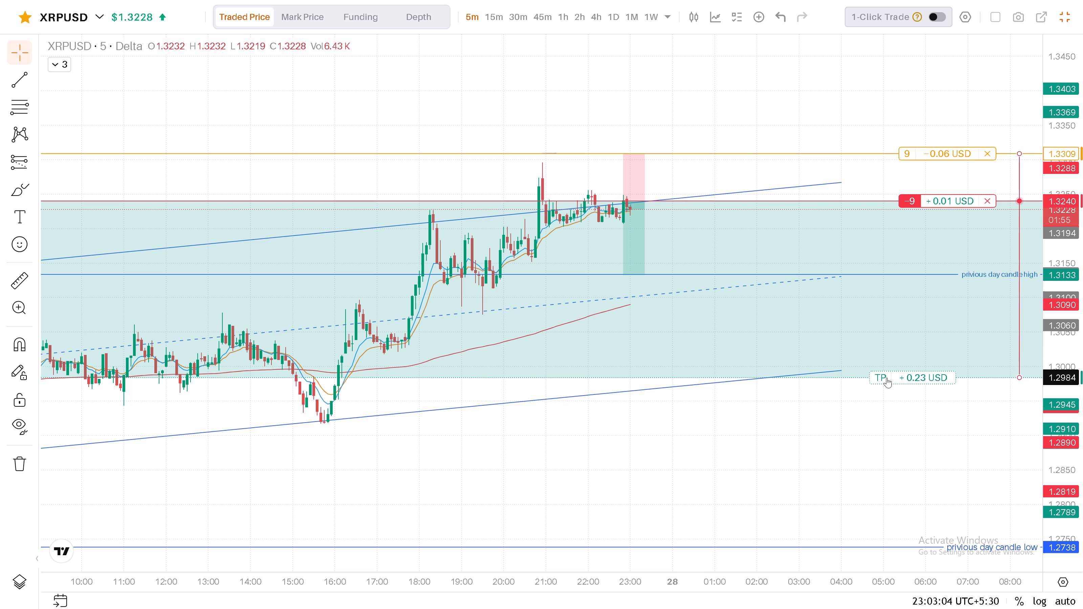
left_click_drag(887, 378, 889, 364)
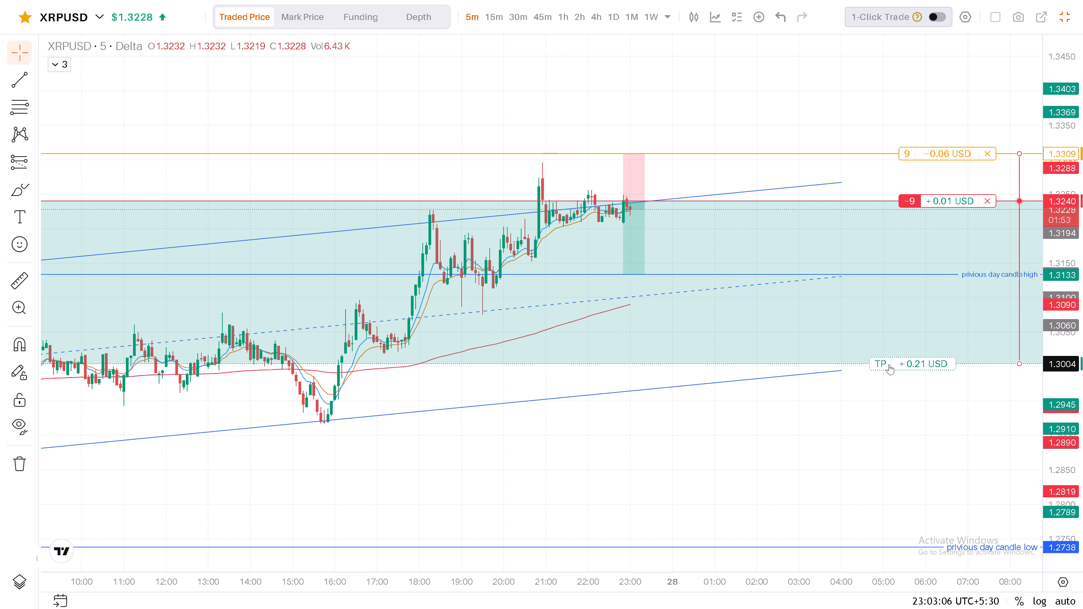
left_click_drag(889, 364, 889, 359)
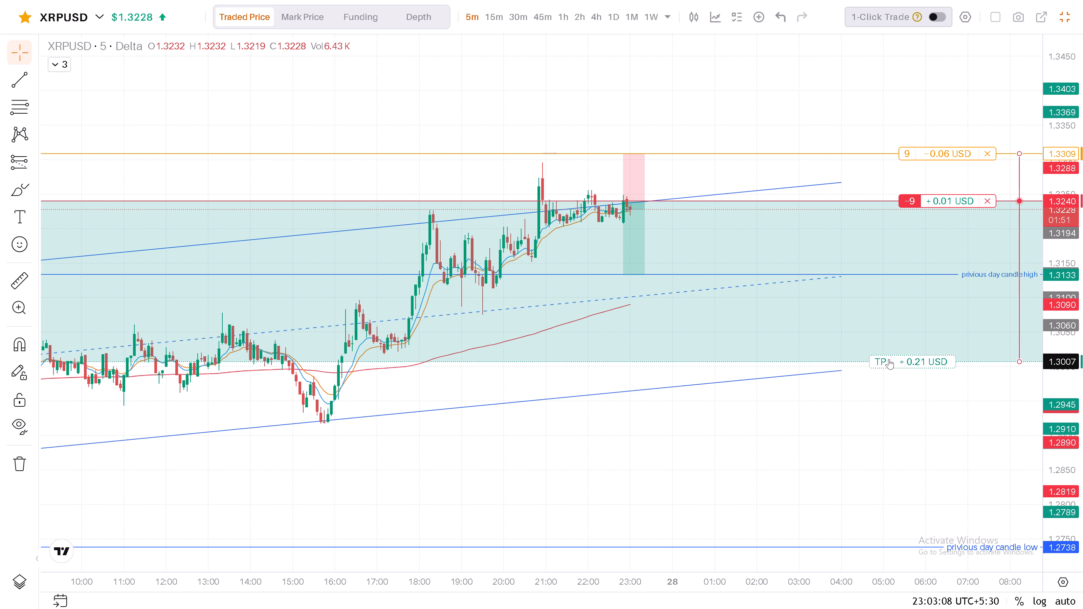
left_click_drag(889, 359, 889, 357)
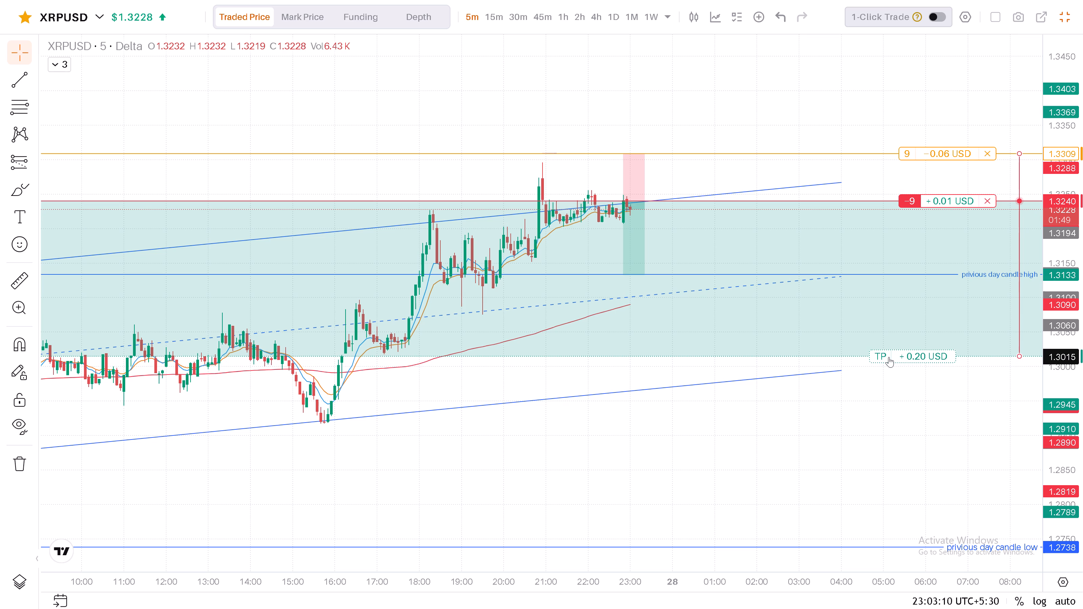
left_click_drag(889, 357, 890, 338)
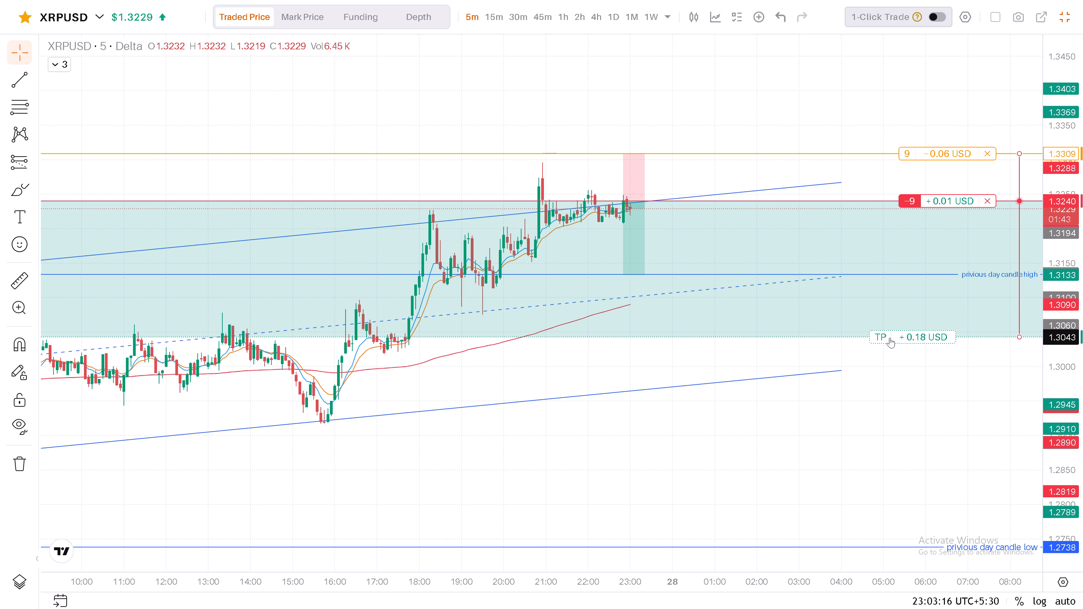
left_click_drag(890, 338, 889, 321)
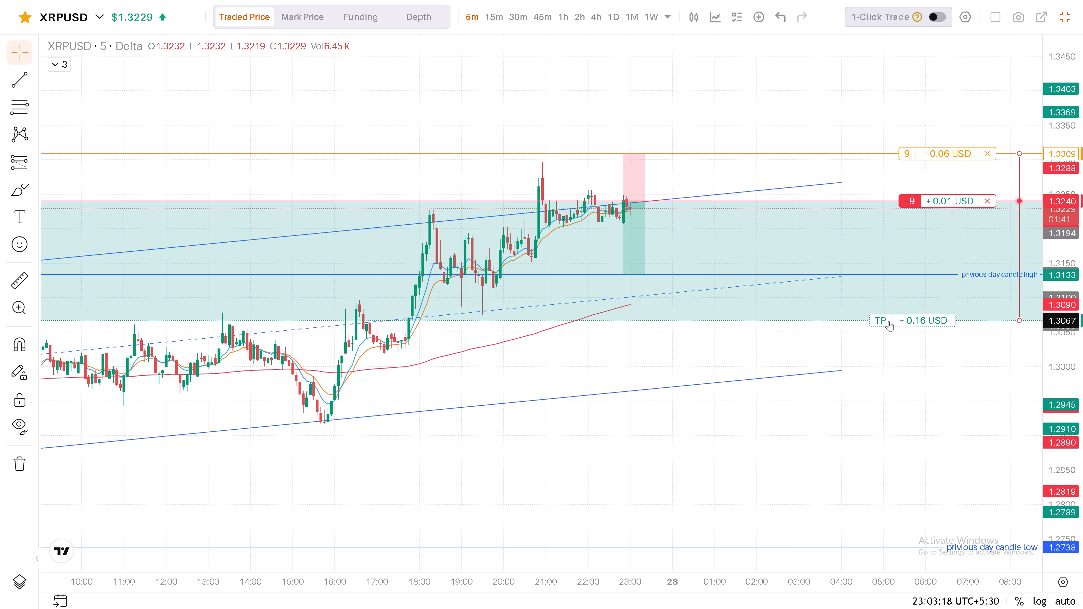
left_click_drag(889, 321, 891, 321)
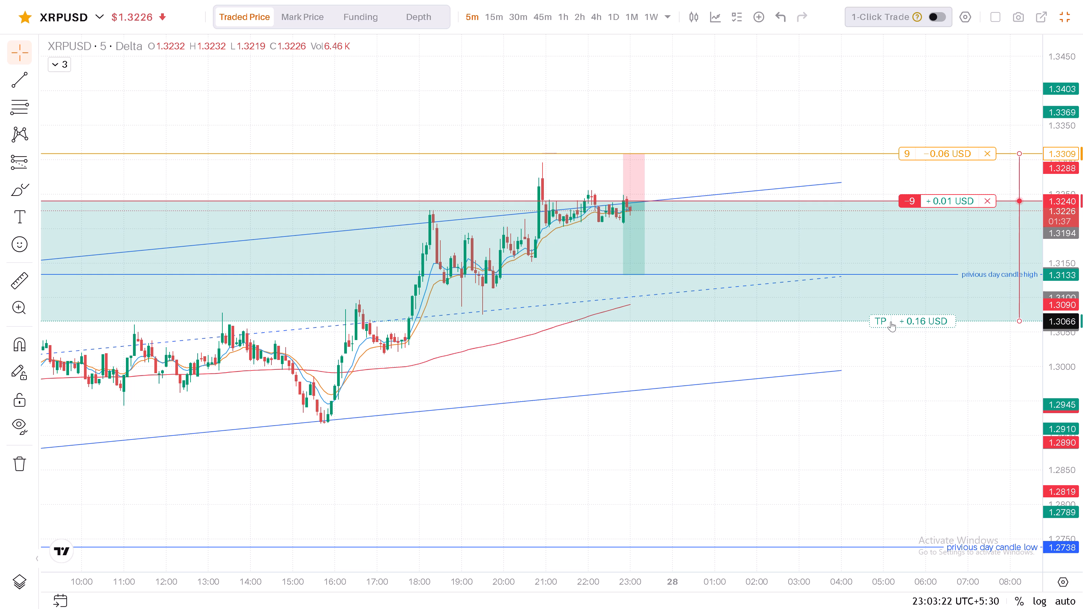
left_click_drag(891, 321, 894, 324)
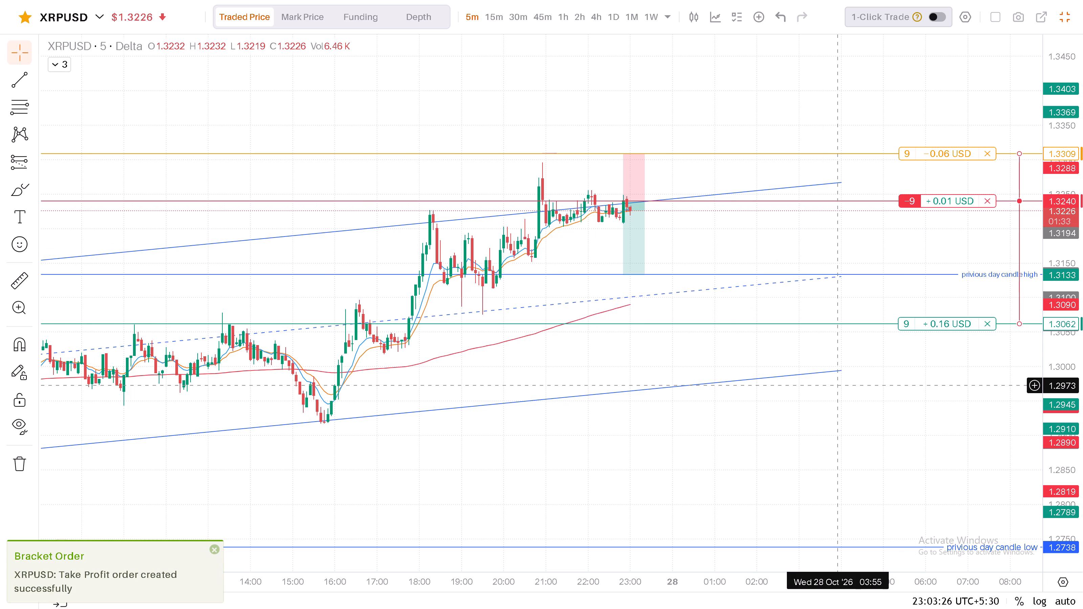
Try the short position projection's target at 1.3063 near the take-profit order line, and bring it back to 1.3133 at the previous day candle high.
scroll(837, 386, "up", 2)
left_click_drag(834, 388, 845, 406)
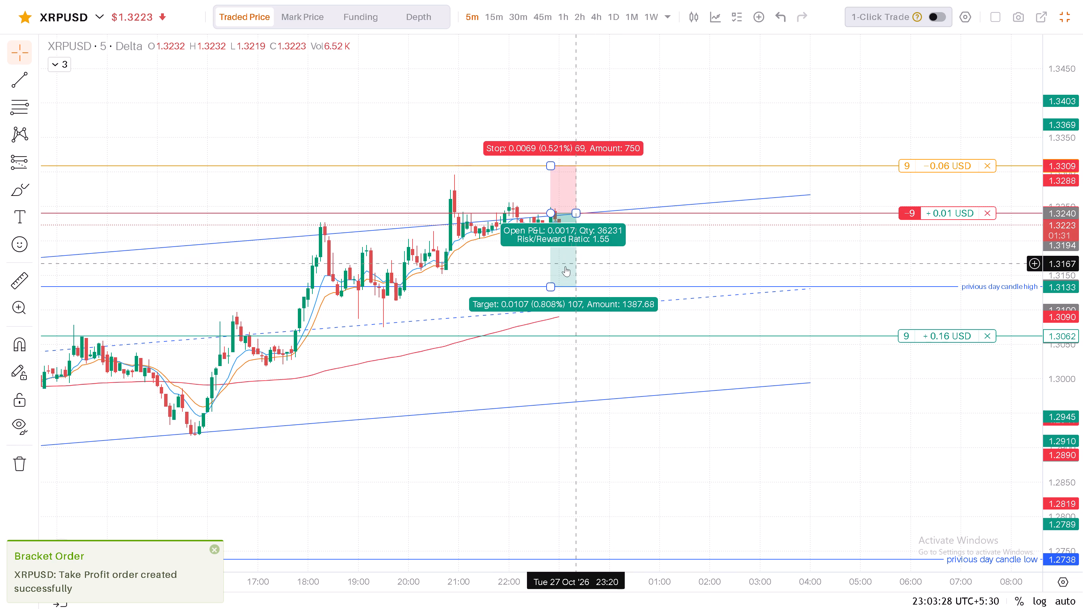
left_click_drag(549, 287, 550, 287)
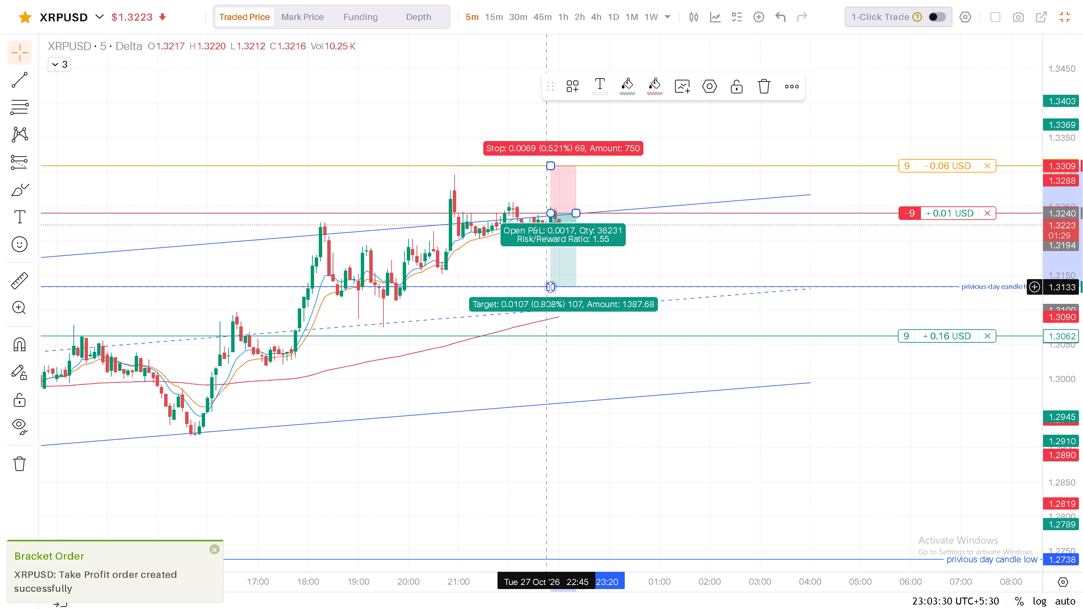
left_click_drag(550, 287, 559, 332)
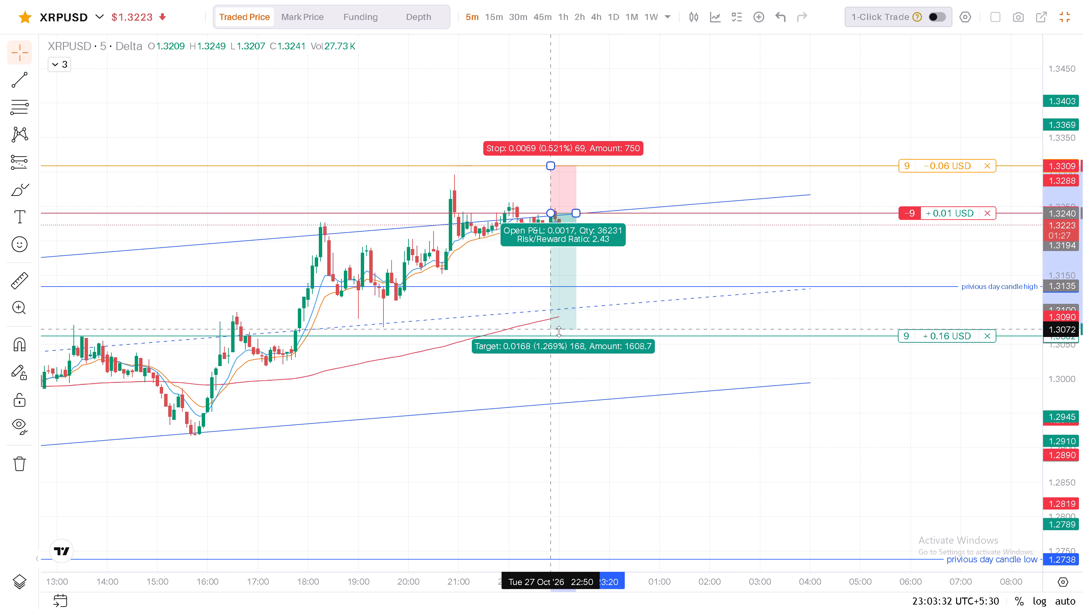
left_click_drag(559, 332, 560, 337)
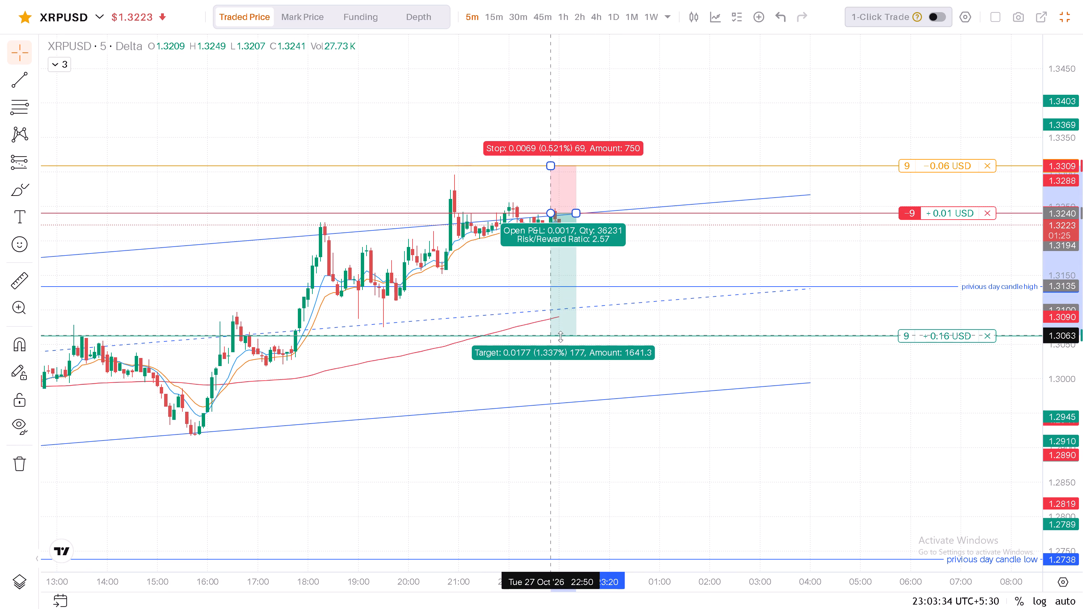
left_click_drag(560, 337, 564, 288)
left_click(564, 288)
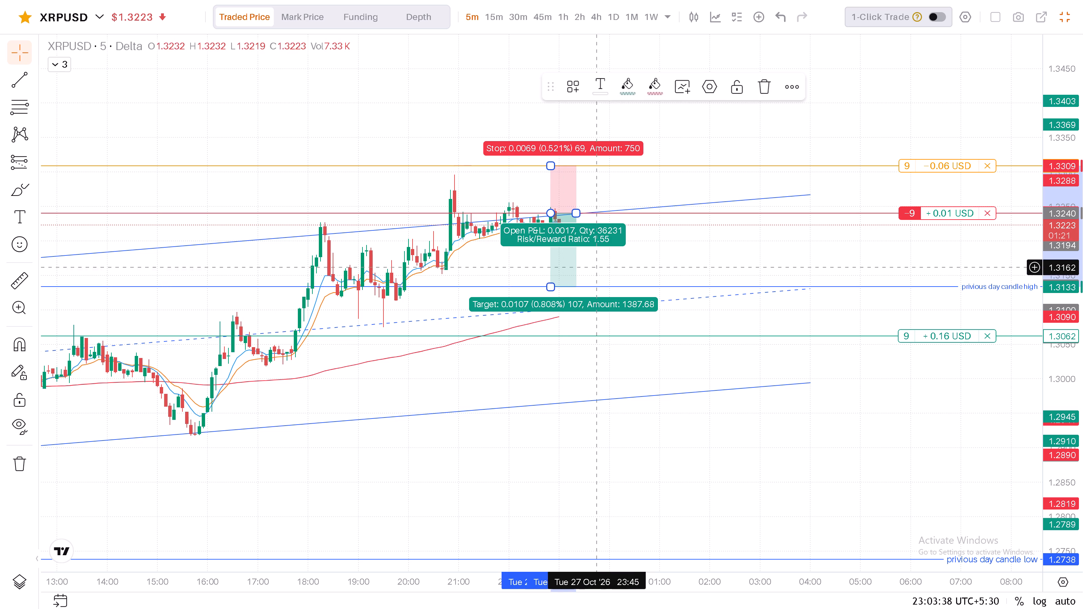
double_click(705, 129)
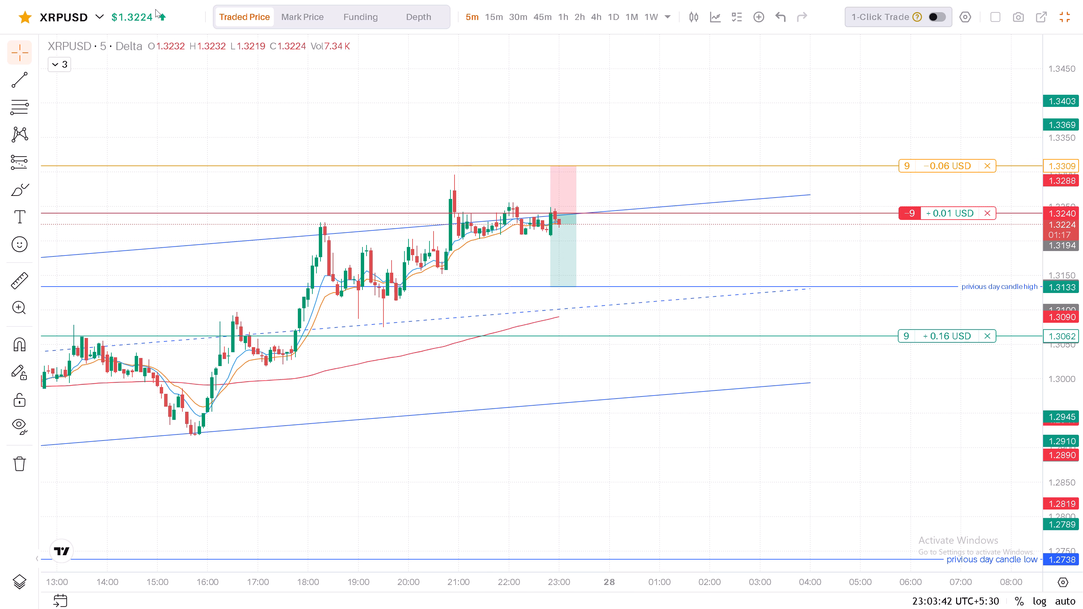
Switch to the open SLVONUSD position's full-screen chart and examine recent price action against its entry, stop-loss and take-profit levels.
left_click(1063, 17)
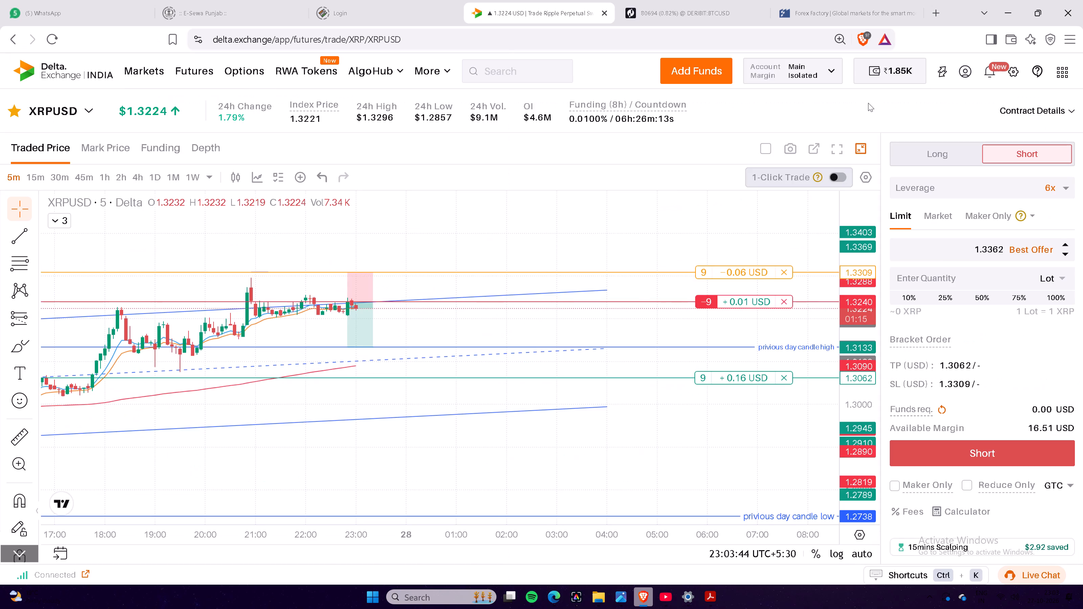
scroll(868, 103, "down", 4)
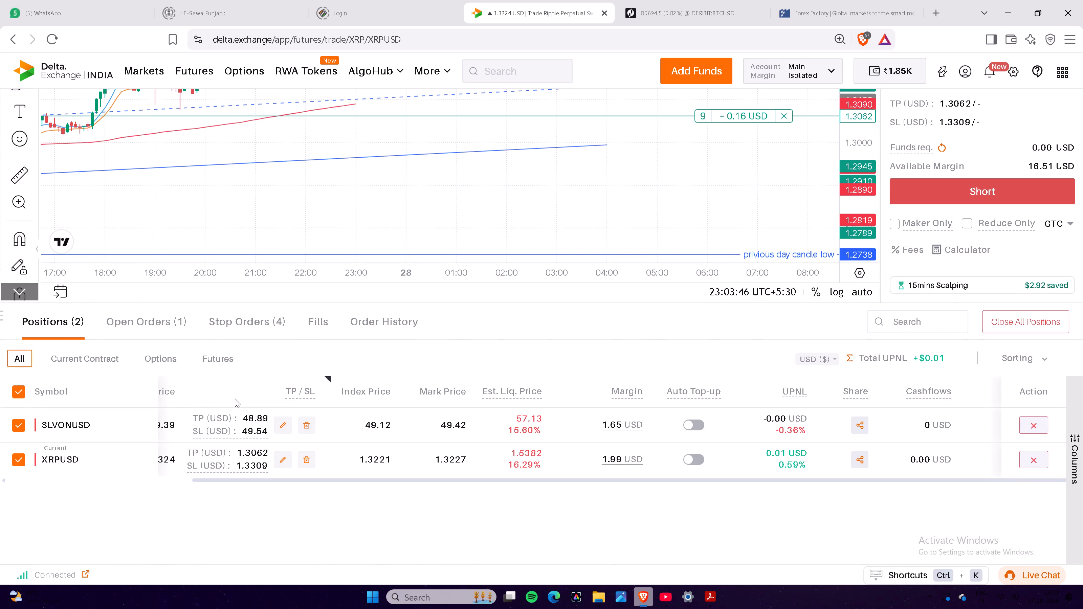
left_click(51, 428)
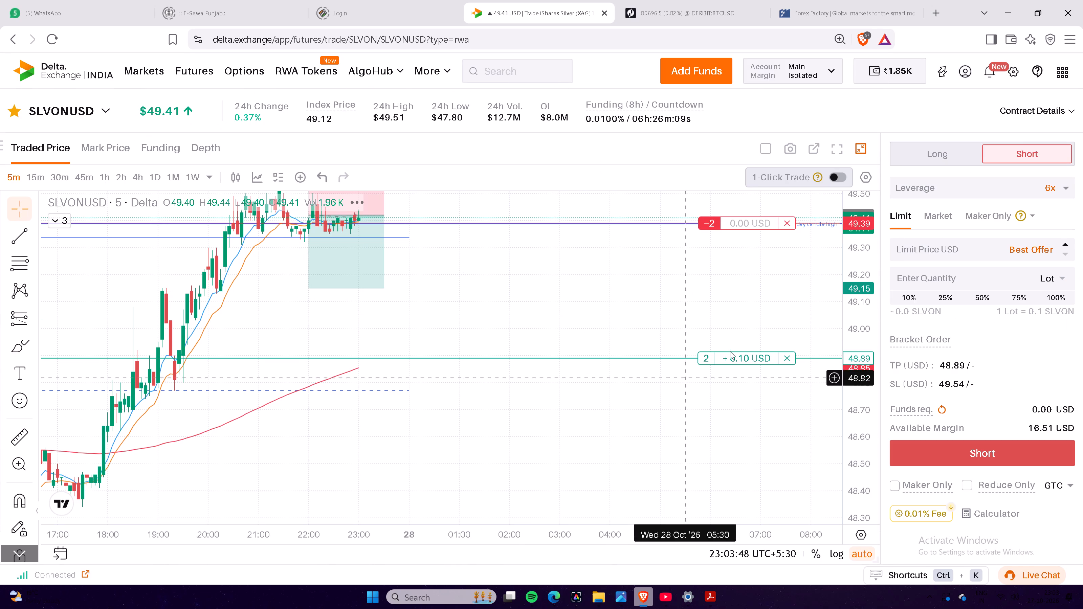
left_click(833, 150)
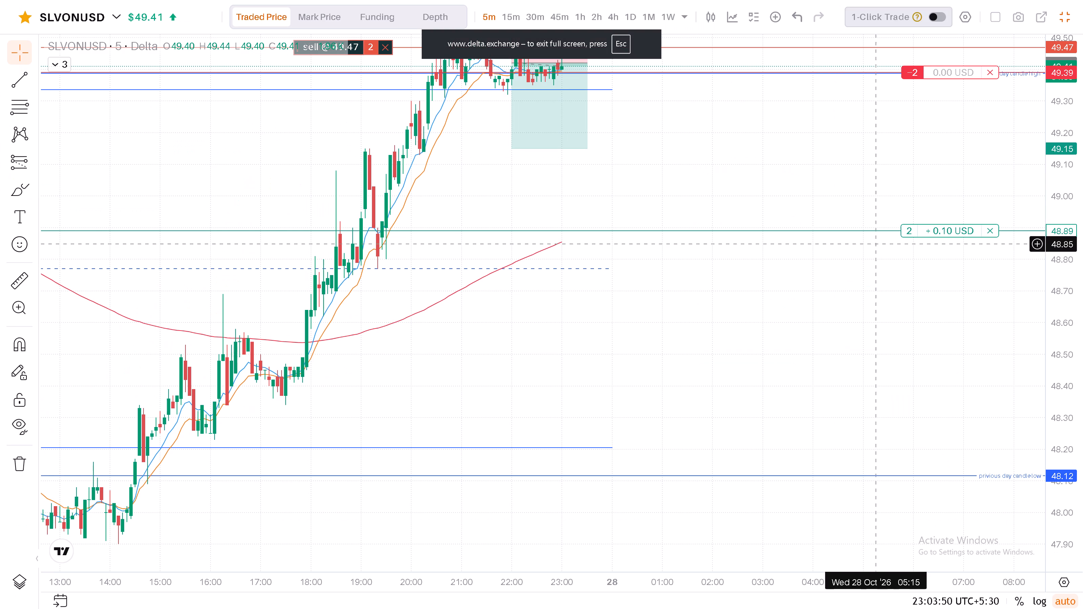
left_click_drag(1051, 342, 1061, 280)
left_click_drag(851, 145, 795, 404)
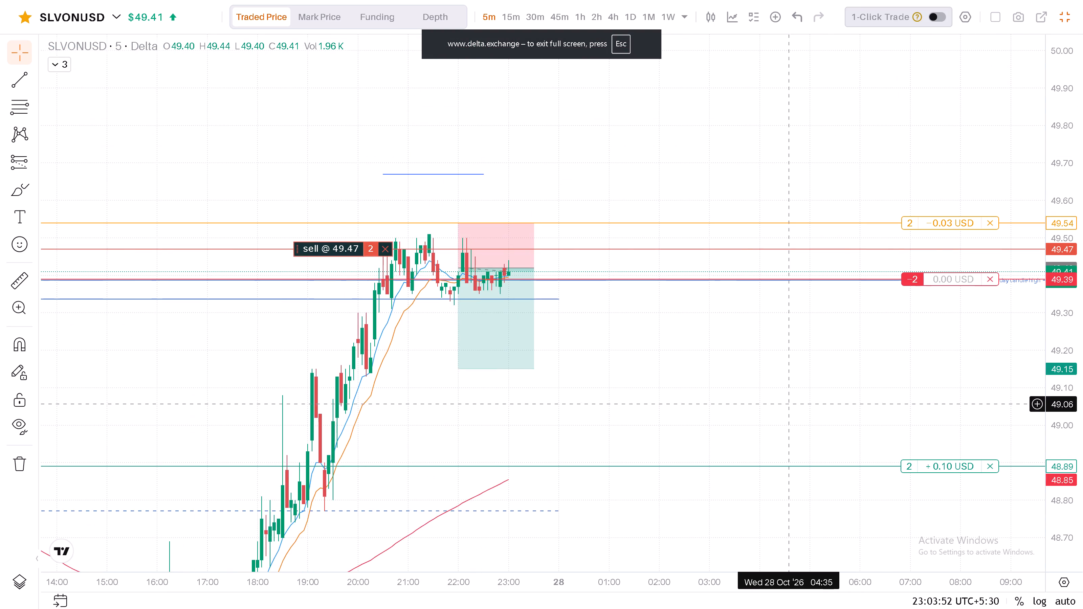
scroll(714, 394, "up", 3)
left_click_drag(584, 365, 932, 378)
scroll(899, 379, "down", 1)
left_click_drag(859, 350, 847, 371)
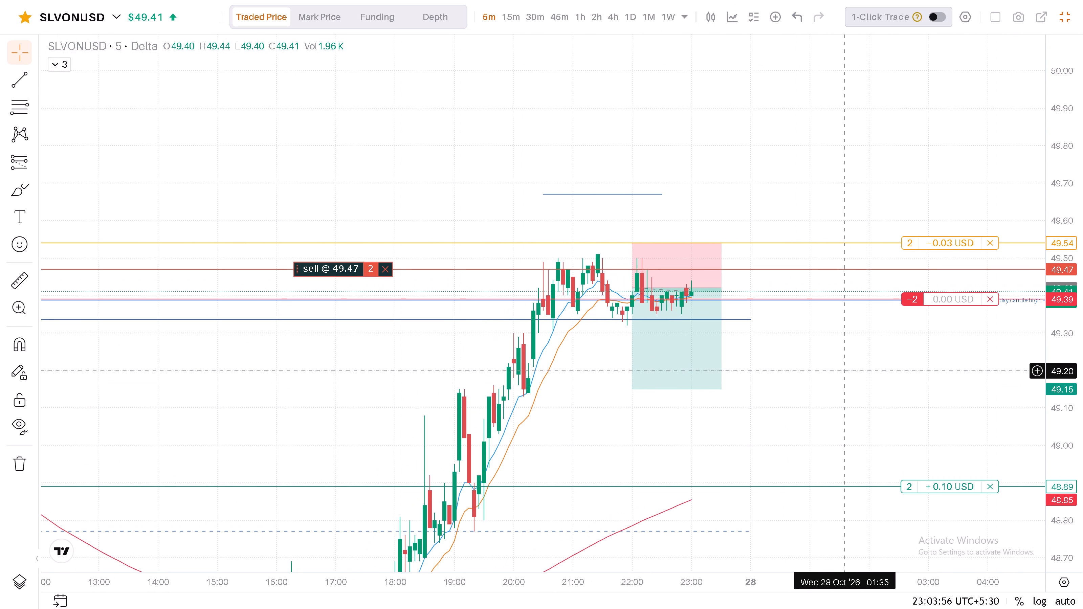
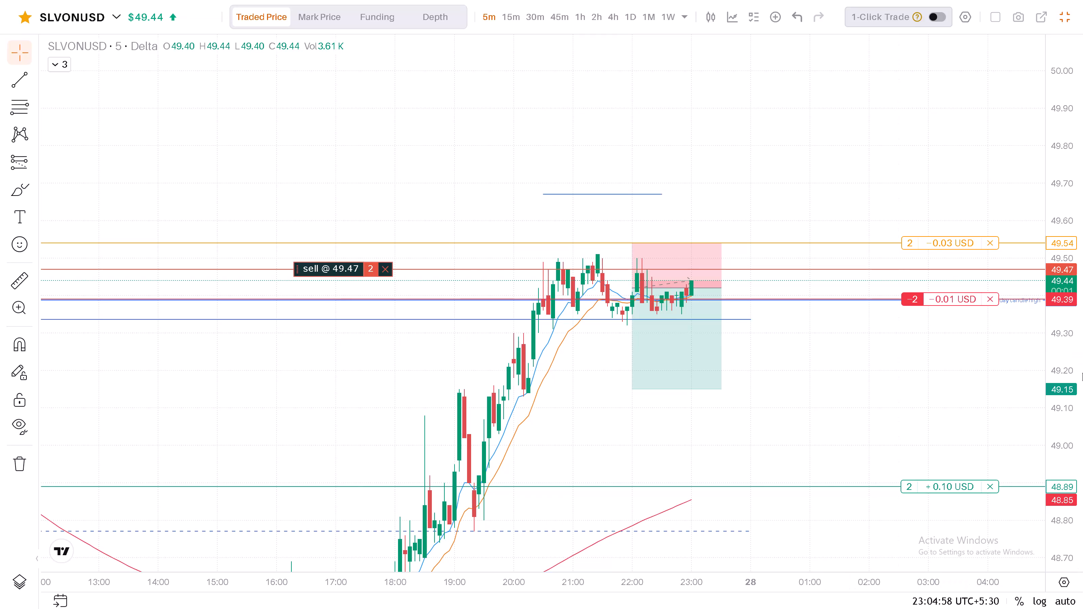
Examine SLVONUSD's recent 5-minute candles around the short's entry, the 49.54 stop-loss and the pending 49.47 sell order.
left_click_drag(1063, 389, 1073, 213)
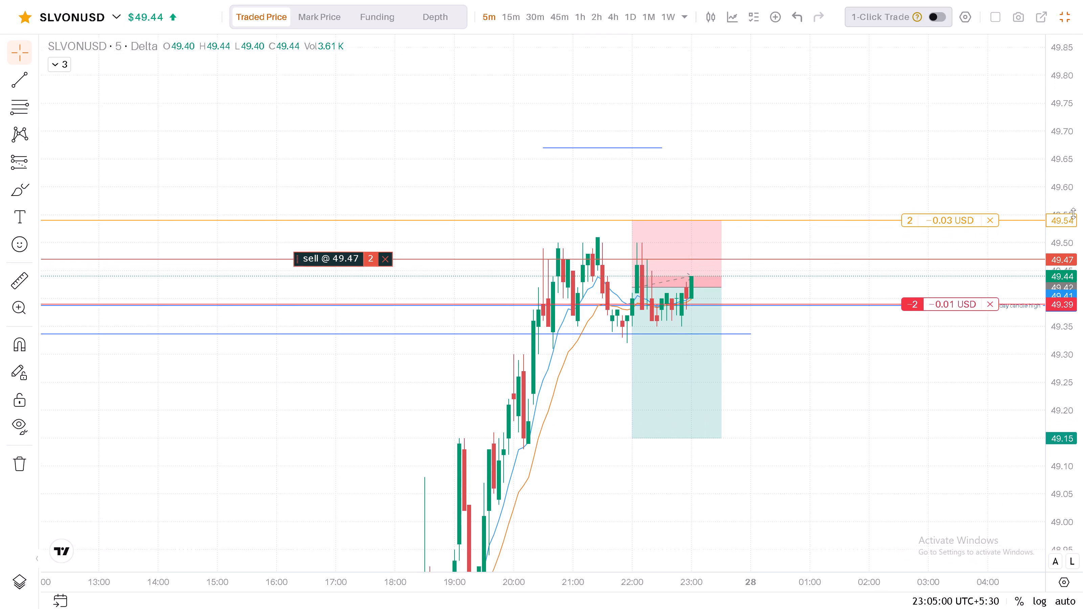
left_click_drag(1073, 213, 1075, 108)
left_click_drag(1073, 227, 1073, 224)
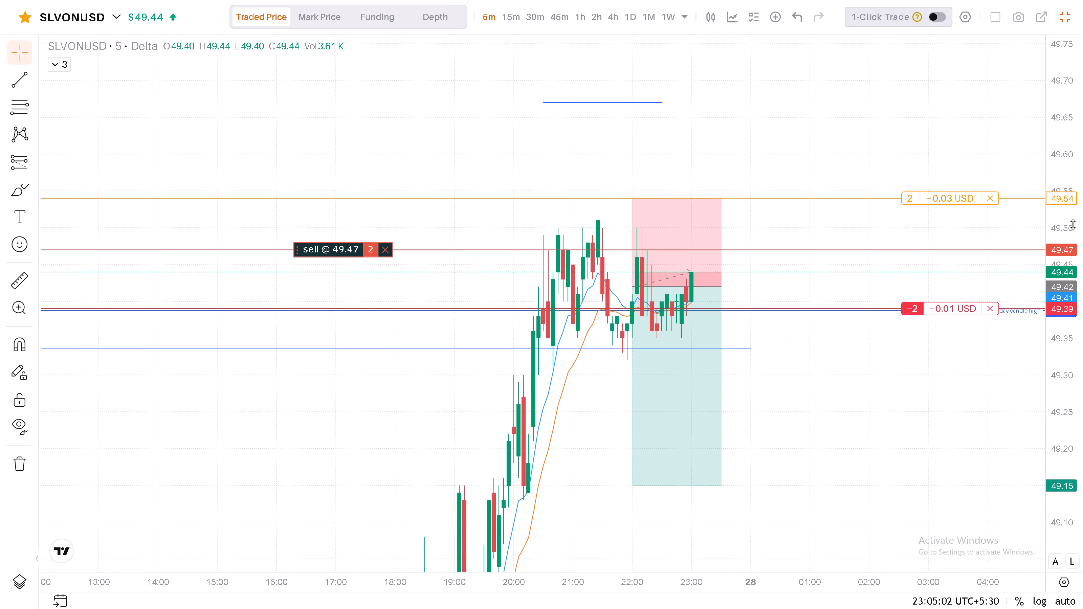
left_click_drag(1073, 224, 1060, 162)
left_click_drag(862, 418, 770, 403)
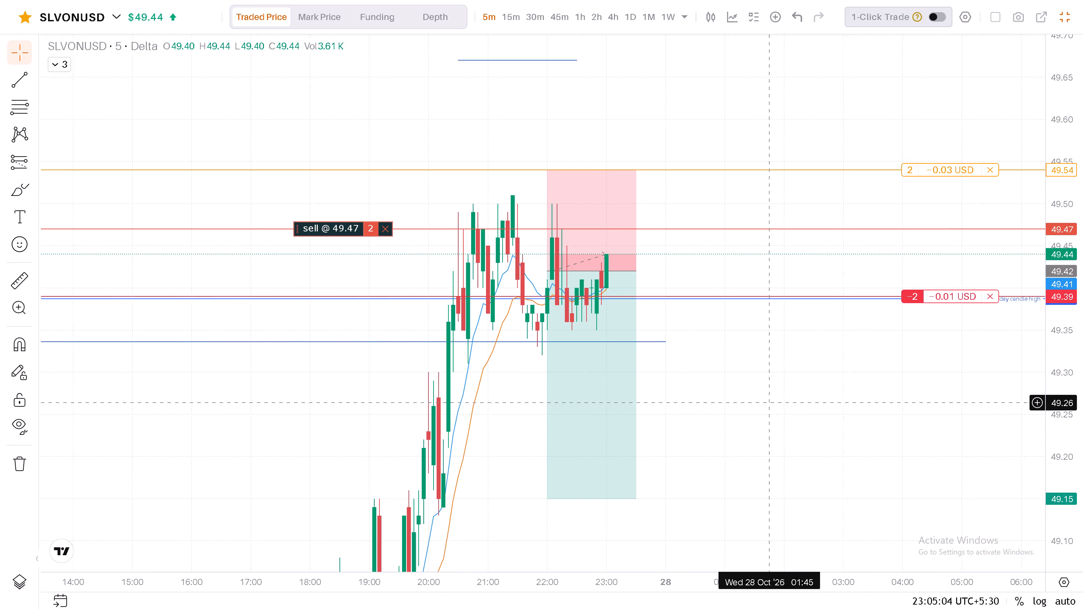
left_click_drag(770, 403, 767, 391)
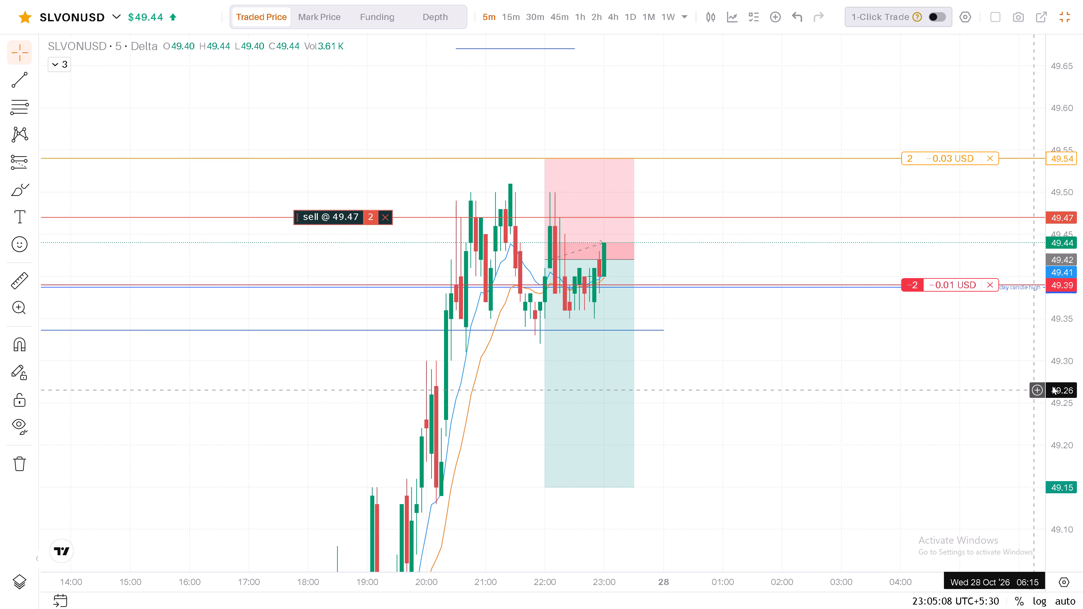
left_click_drag(1051, 393, 1061, 347)
scroll(797, 382, "up", 1)
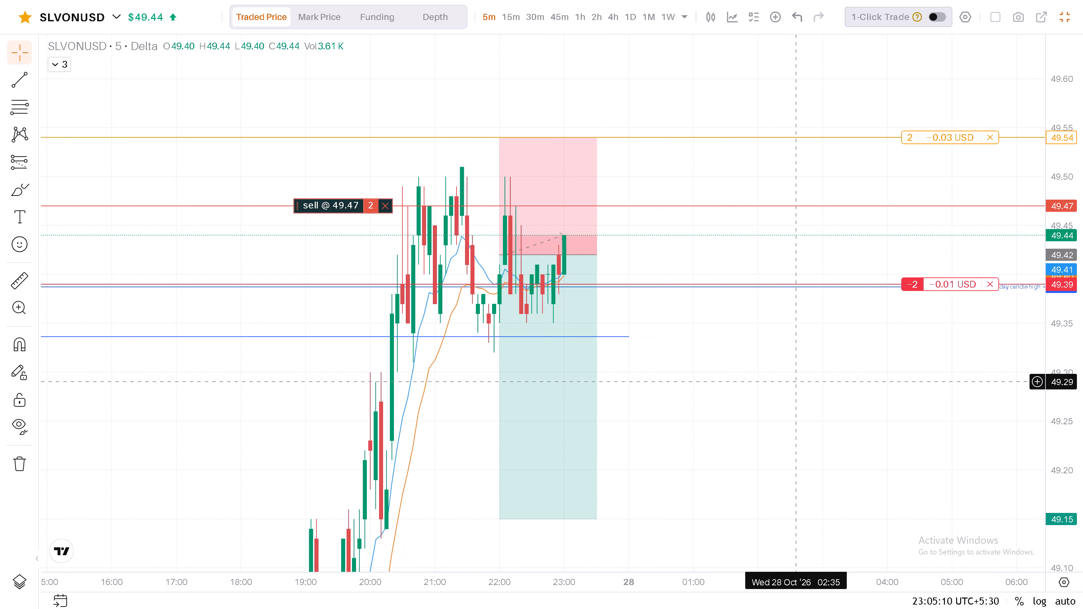
left_click_drag(708, 393, 884, 390)
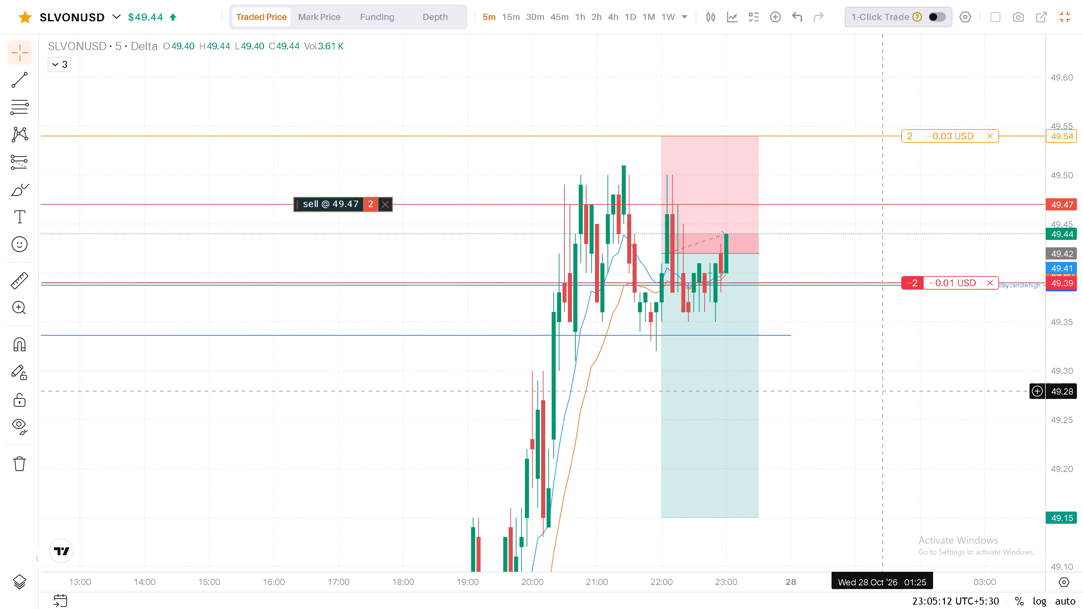
scroll(916, 435, "up", 1)
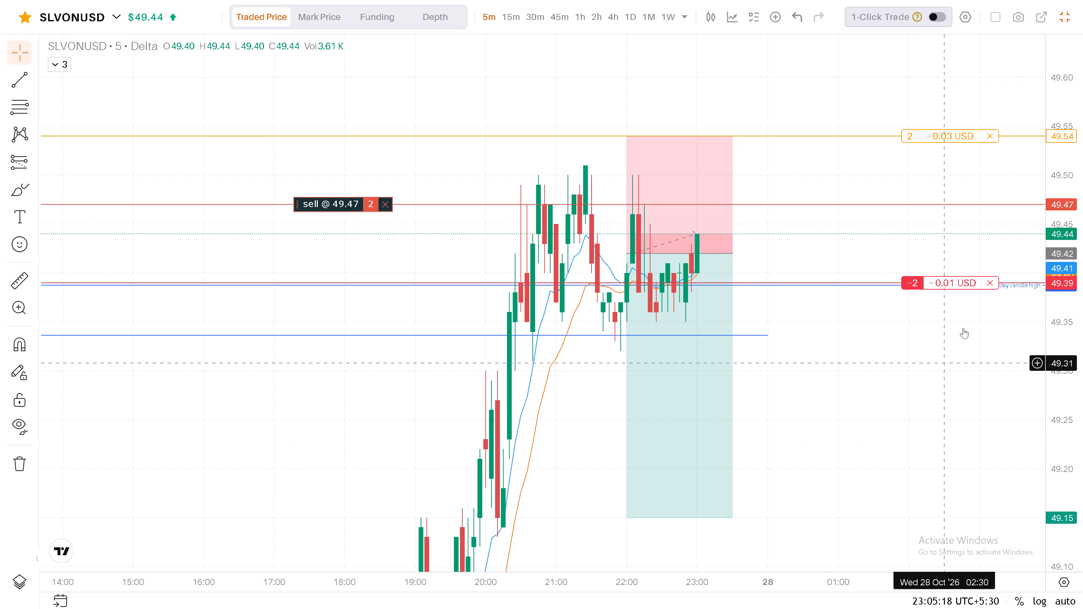
Leave full-screen view, check the SLVONUSD 5-minute chart down to the 48.89 take-profit line, and return to full screen.
left_click(1062, 15)
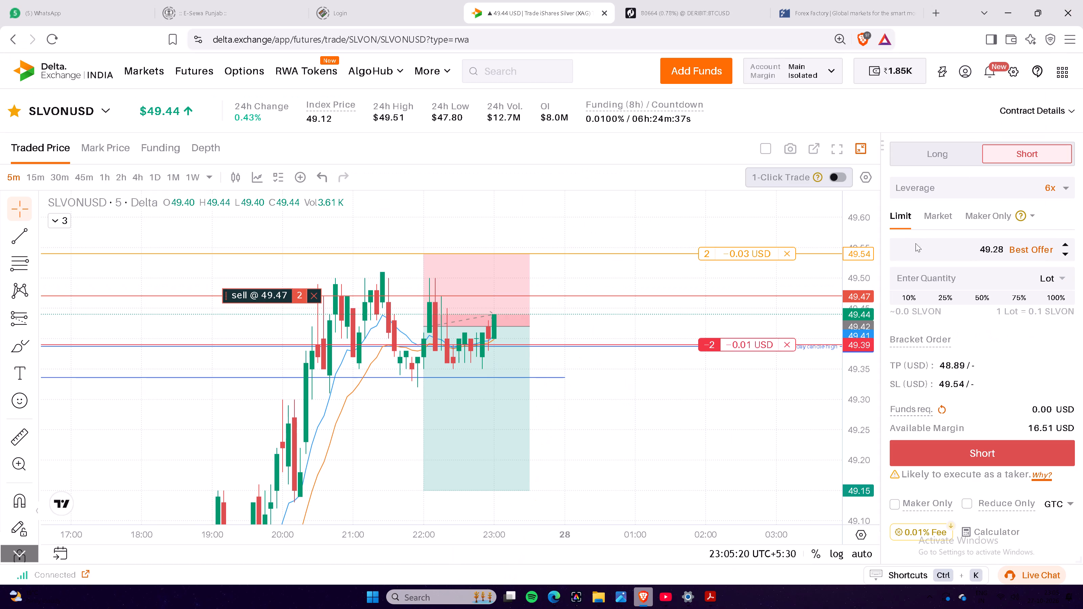
left_click_drag(857, 362, 873, 203)
double_click(873, 203)
left_click_drag(873, 203, 871, 219)
left_click_drag(870, 228, 853, 298)
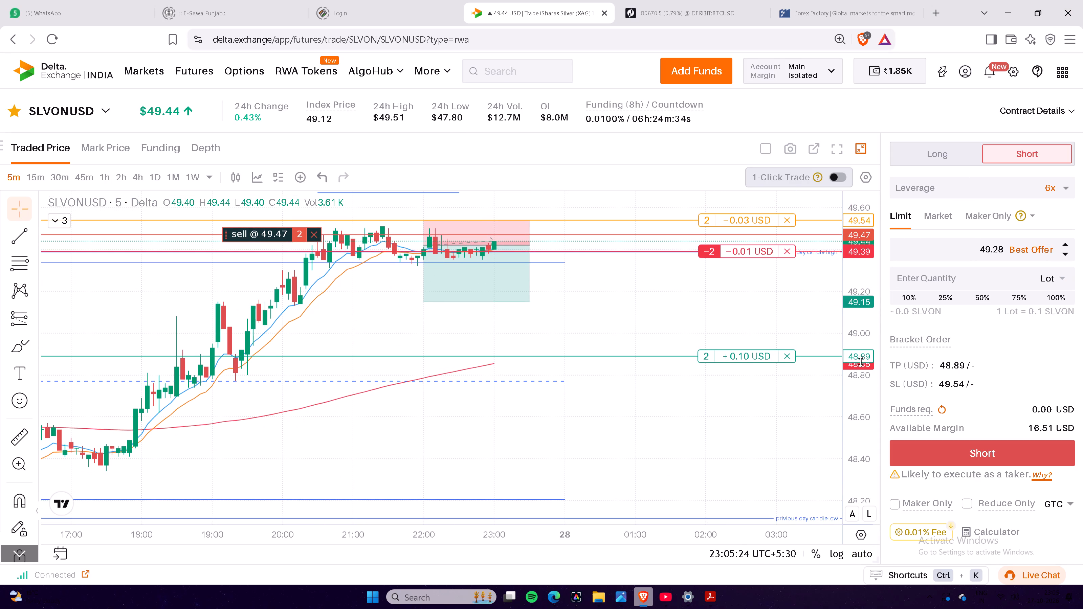
left_click_drag(861, 361, 861, 202)
left_click_drag(662, 254, 668, 443)
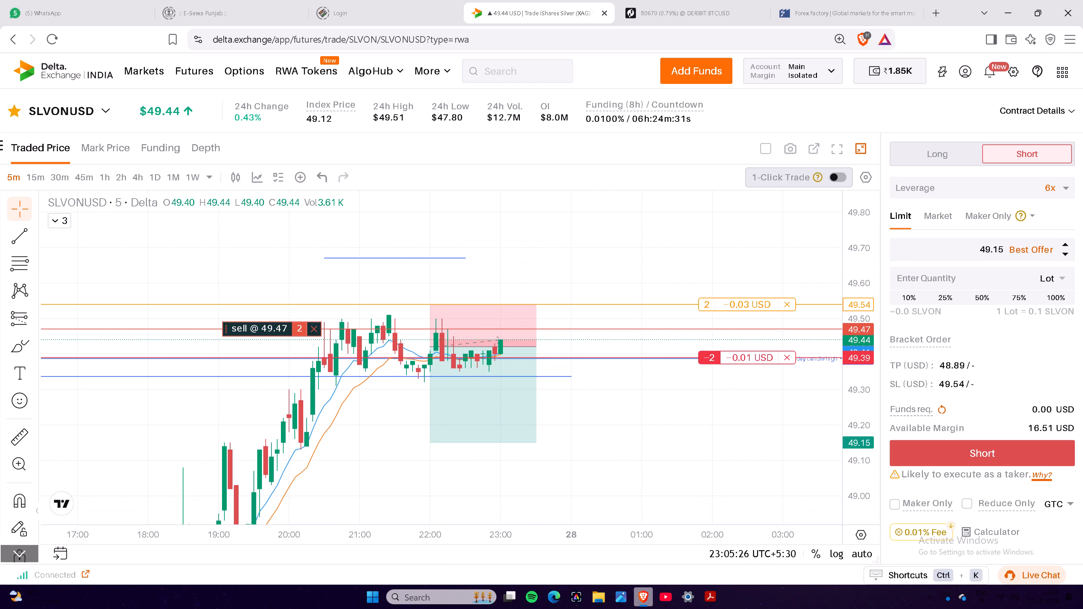
left_click(30, 176)
left_click(15, 177)
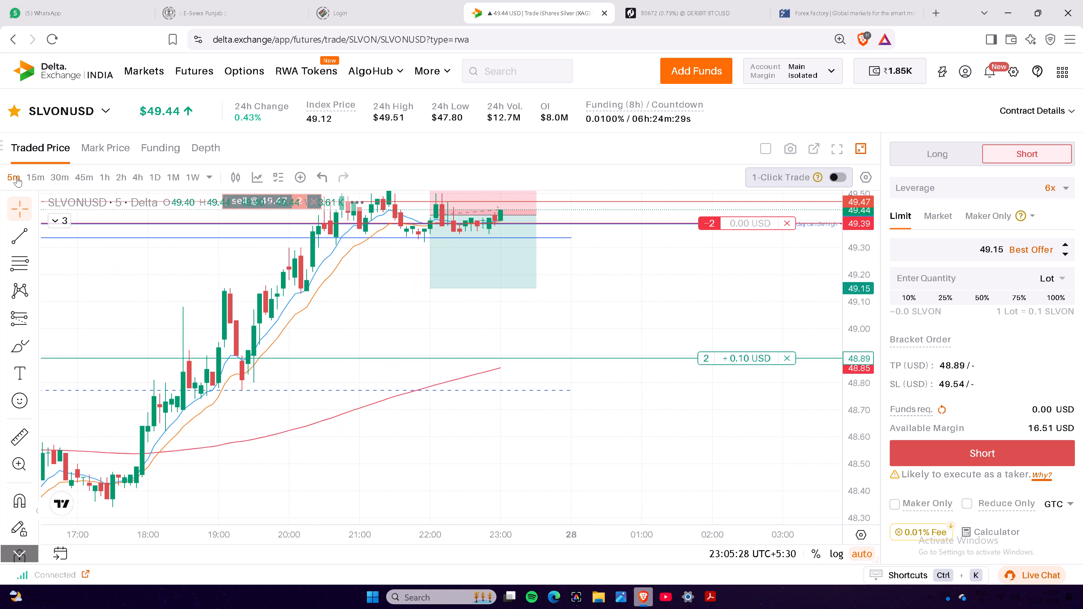
left_click_drag(865, 330, 854, 207)
left_click(852, 201)
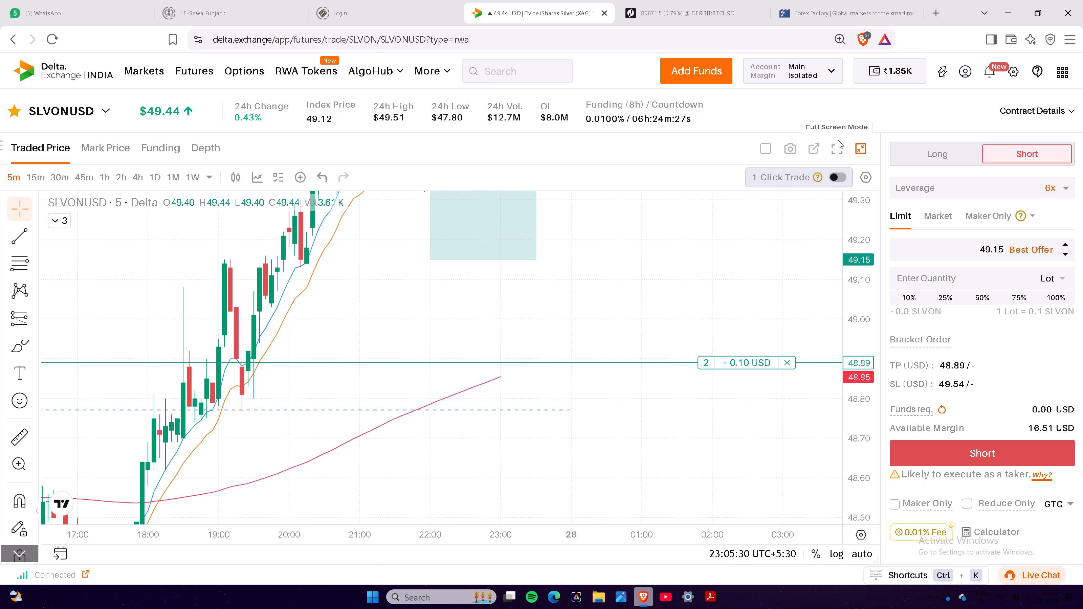
left_click(838, 140)
left_click(835, 150)
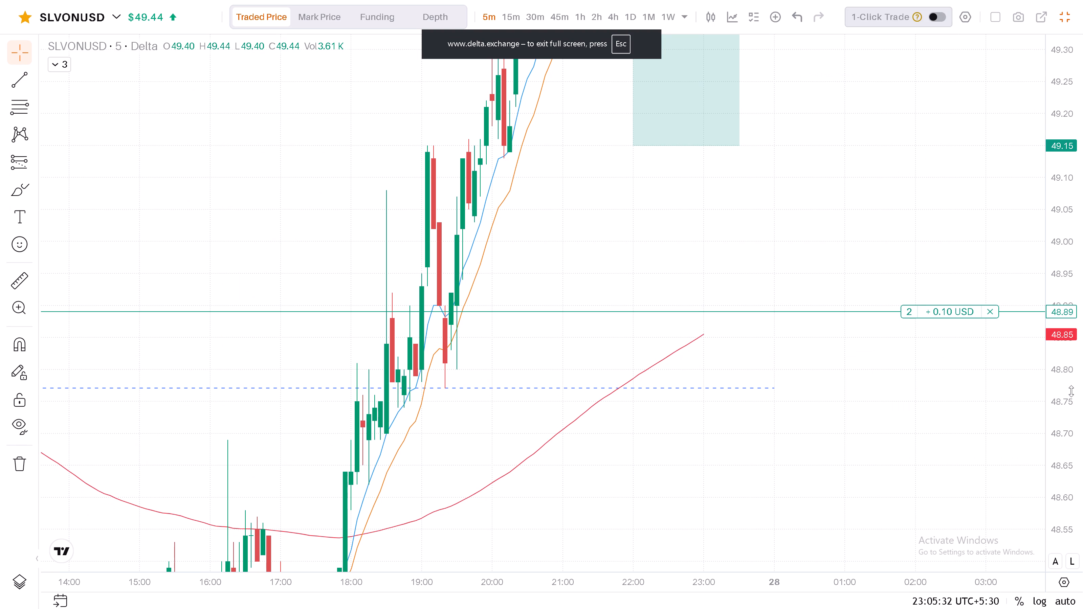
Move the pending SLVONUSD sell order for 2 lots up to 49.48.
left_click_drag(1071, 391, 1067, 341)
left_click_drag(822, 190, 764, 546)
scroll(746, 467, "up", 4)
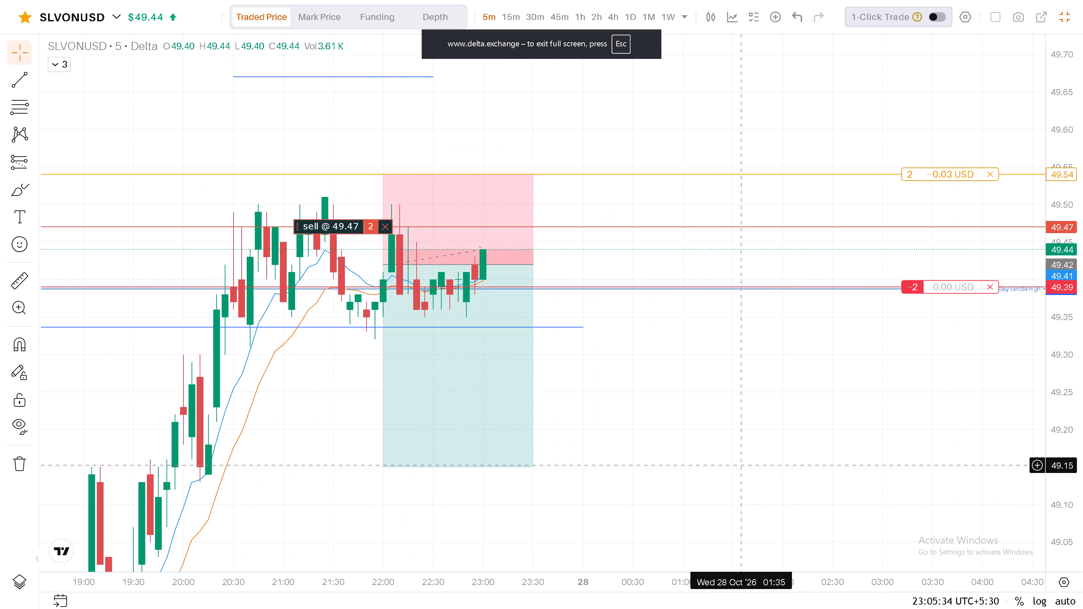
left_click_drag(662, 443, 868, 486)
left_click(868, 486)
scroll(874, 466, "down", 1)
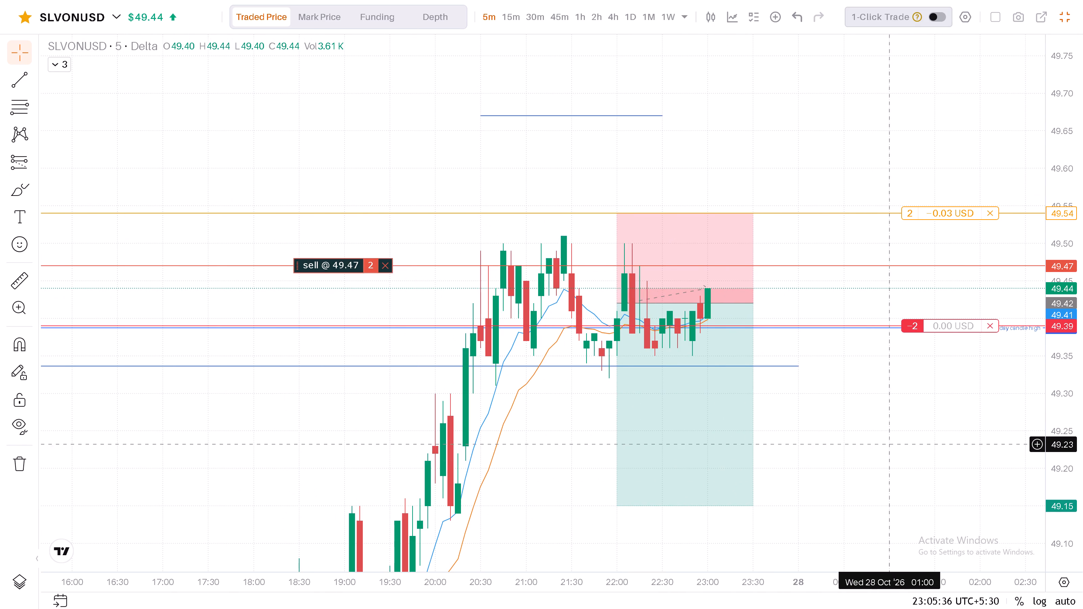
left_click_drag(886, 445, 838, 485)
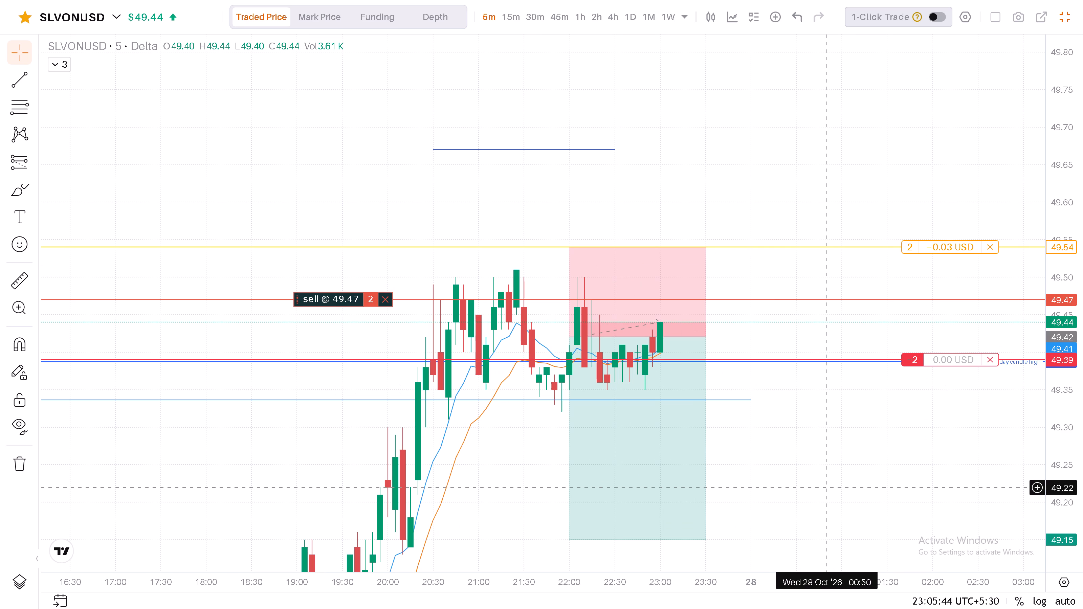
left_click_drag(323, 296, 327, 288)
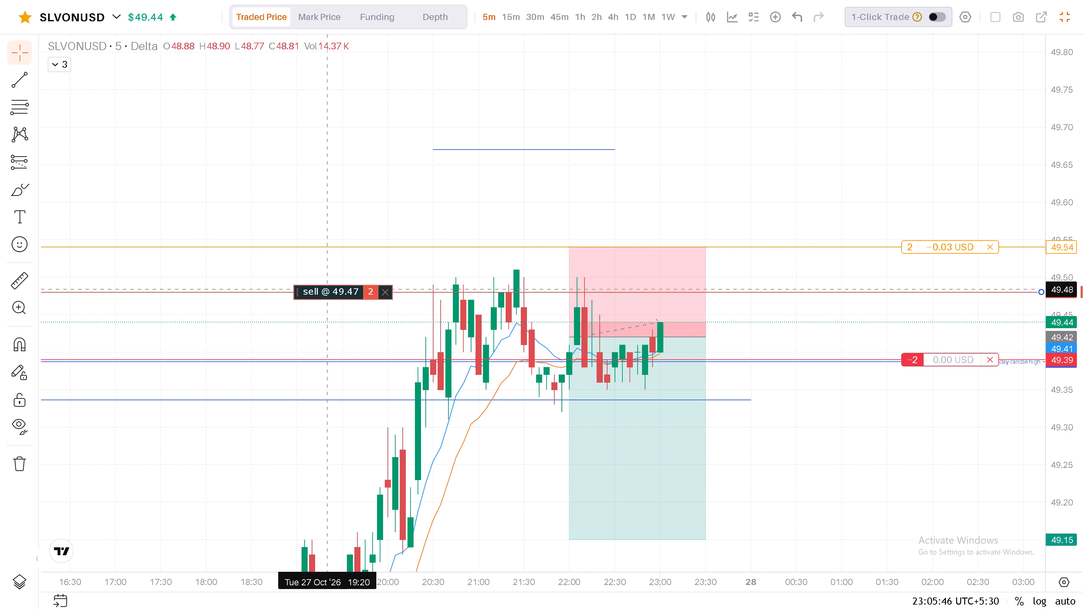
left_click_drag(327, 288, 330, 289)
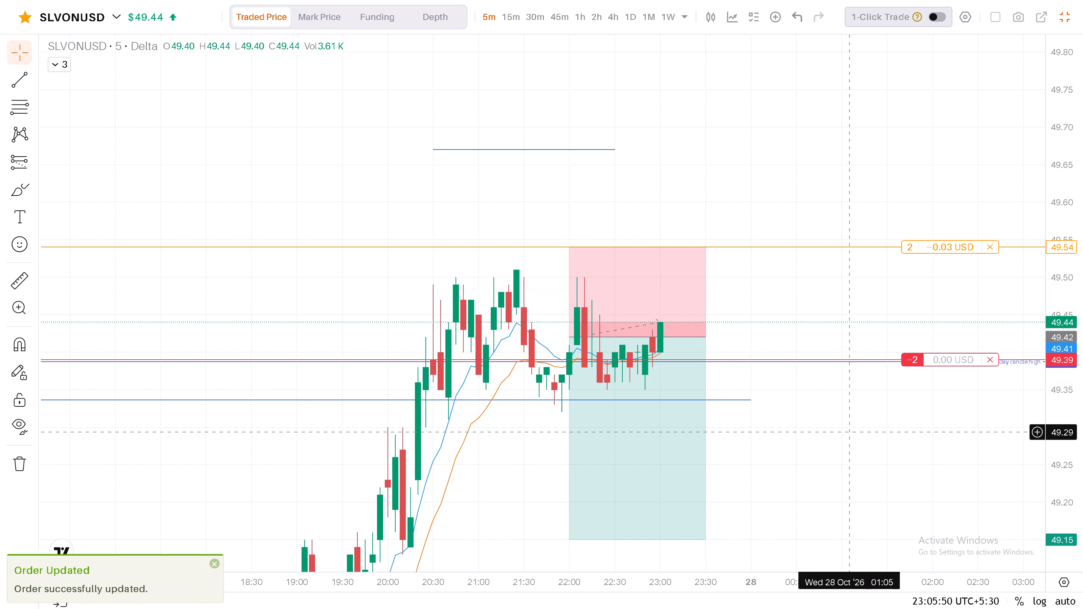
Watch how the latest SLVONUSD 5-minute candles develop relative to the pending 49.48 sell order and the stop-loss.
scroll(850, 432, "up", 1)
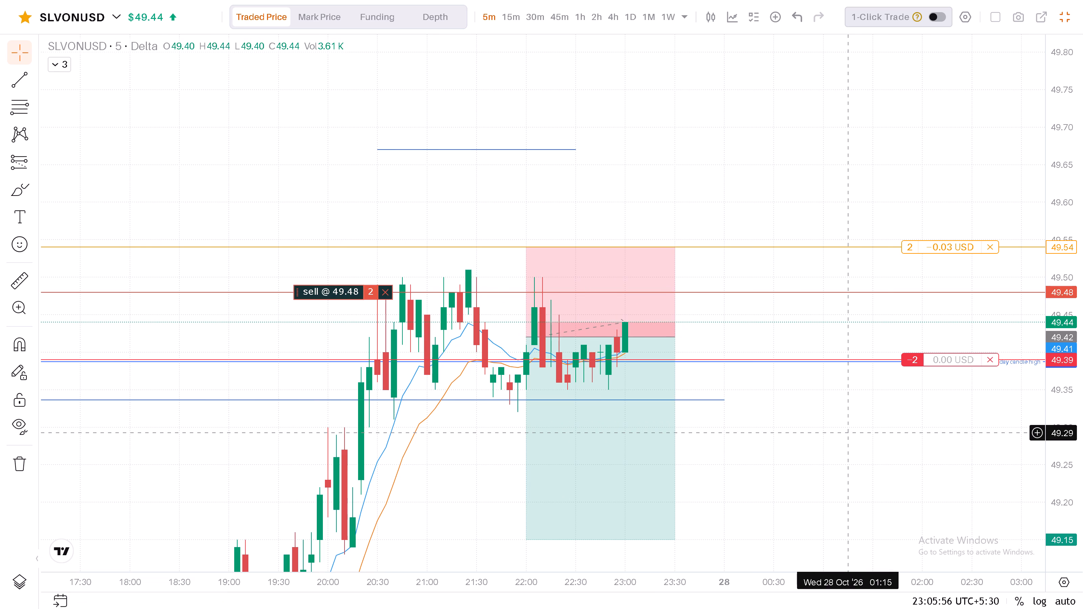
scroll(849, 433, "up", 1)
scroll(849, 433, "down", 2)
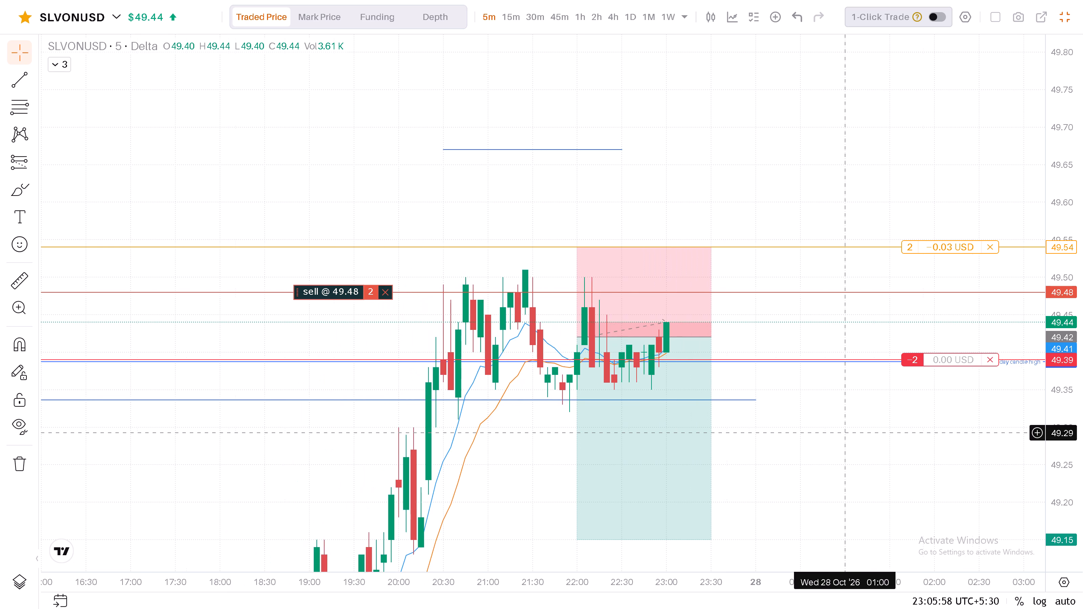
scroll(849, 433, "down", 2)
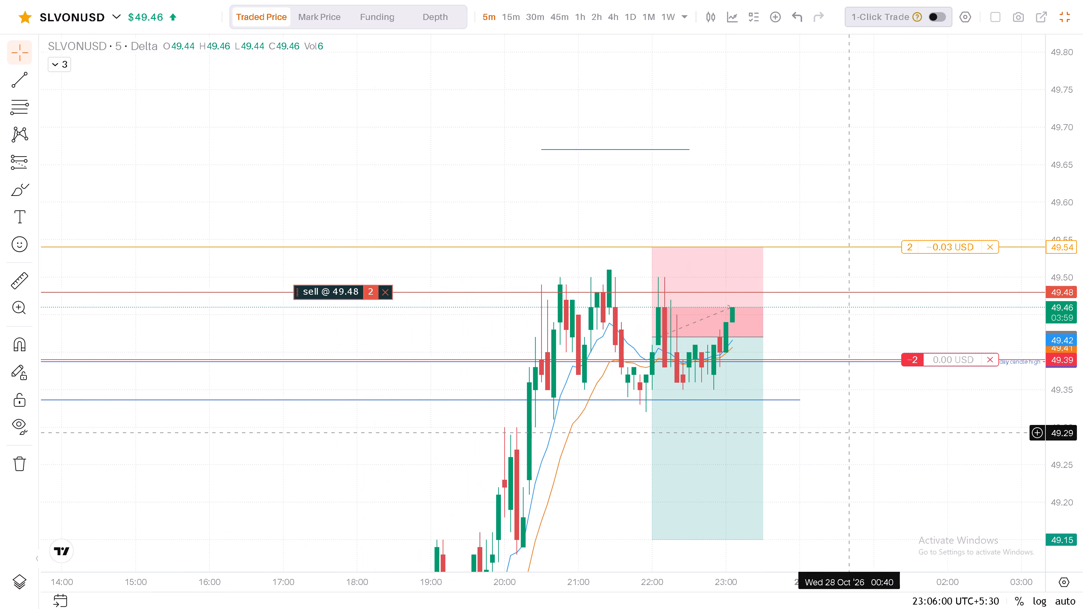
scroll(849, 433, "up", 2)
left_click_drag(856, 448, 844, 434)
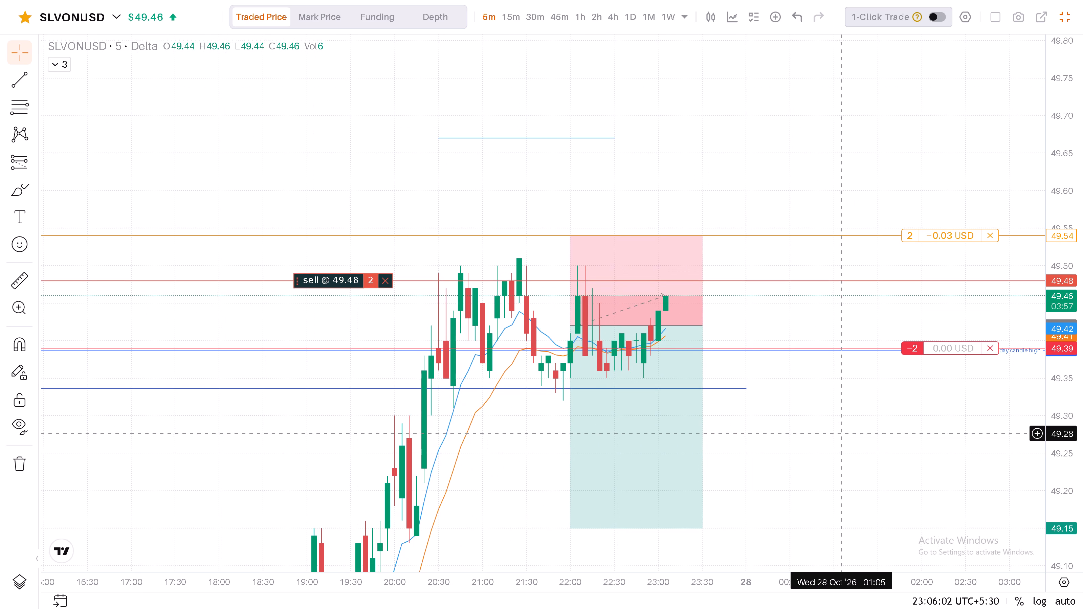
left_click_drag(844, 434, 833, 431)
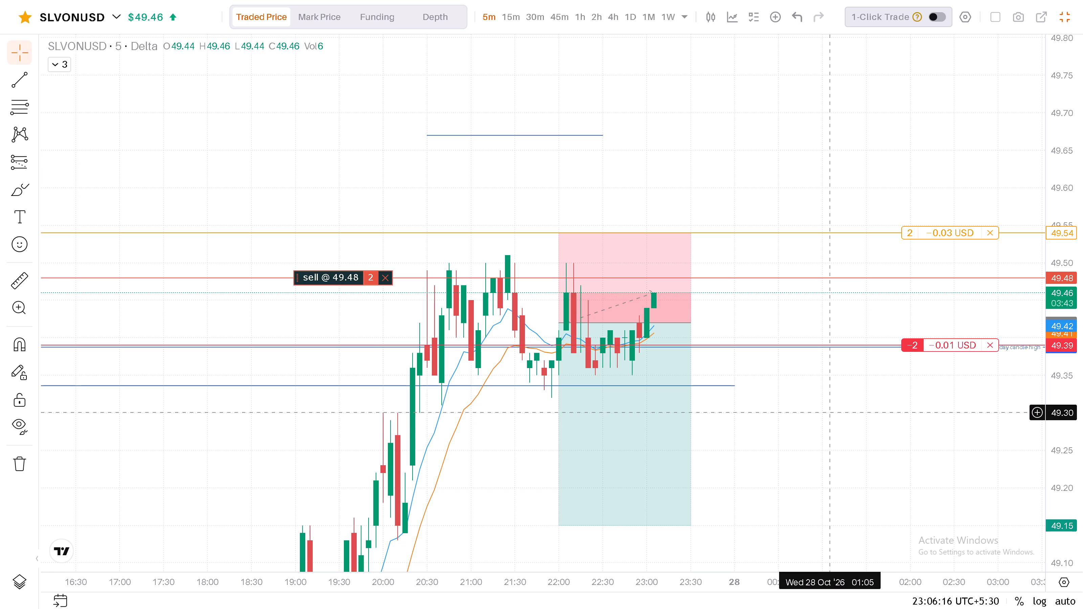
Cancel the pending SLVONUSD sell order for 2 lots at 49.48.
left_click_drag(832, 413, 853, 411)
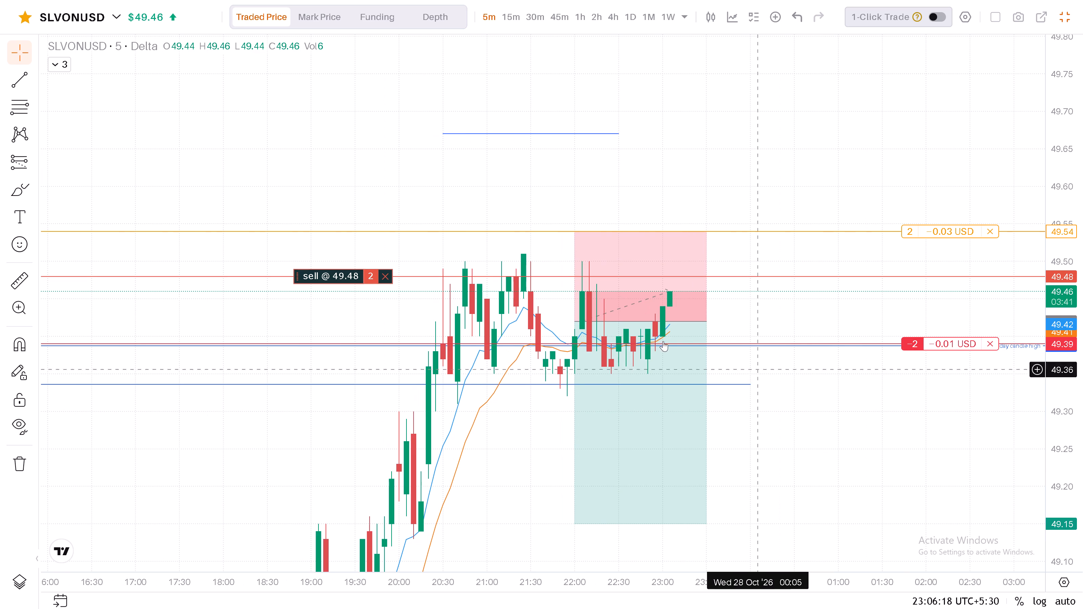
left_click(389, 277)
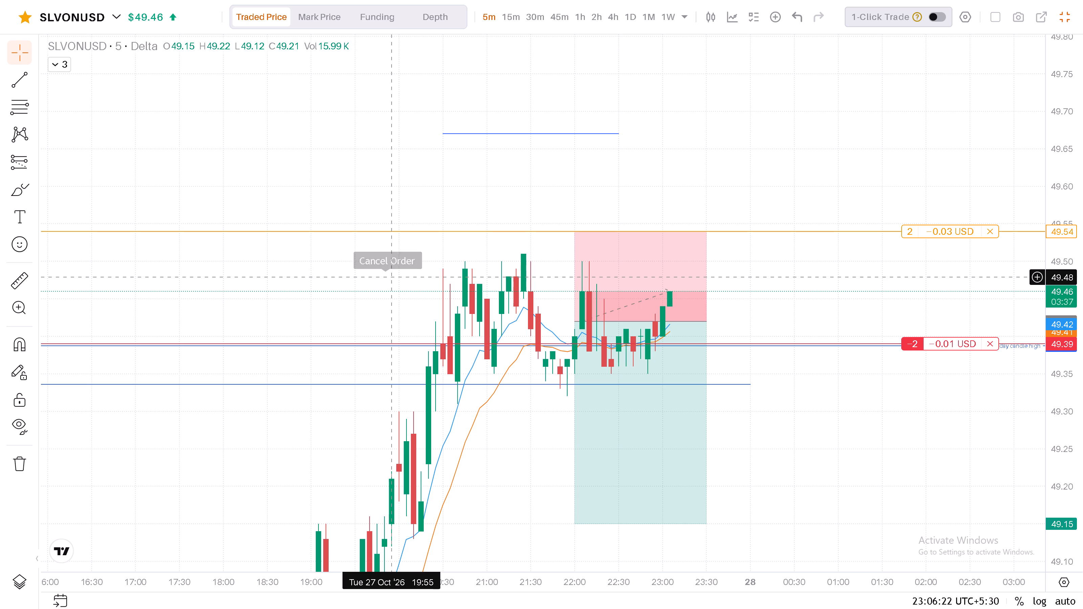
Examine the current SLVONUSD candle between the open short's entry and its 49.54 stop-loss.
left_click_drag(841, 414, 826, 396)
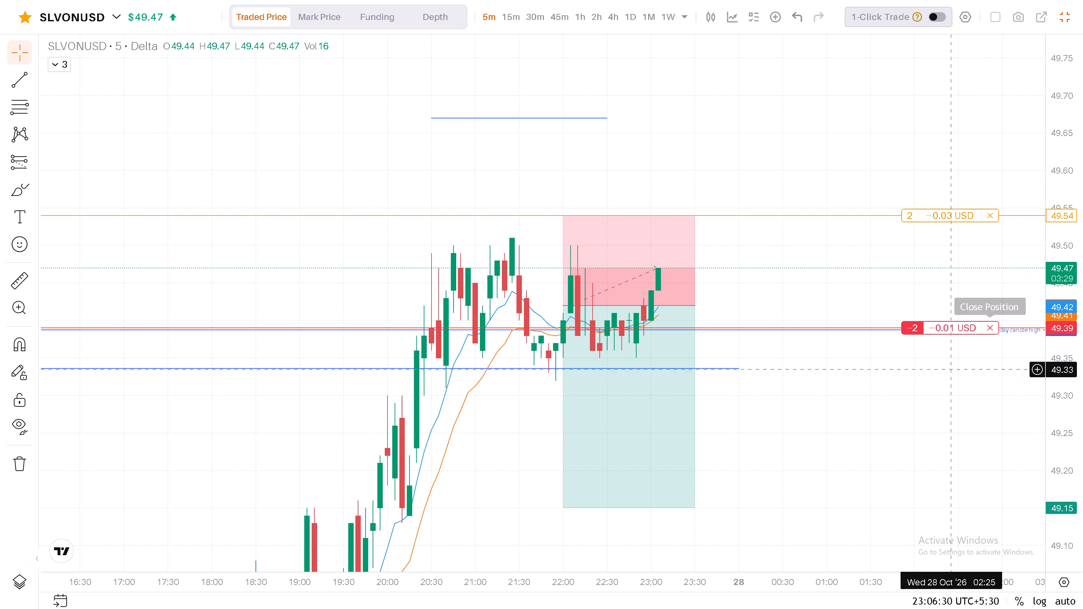
left_click_drag(872, 390, 880, 382)
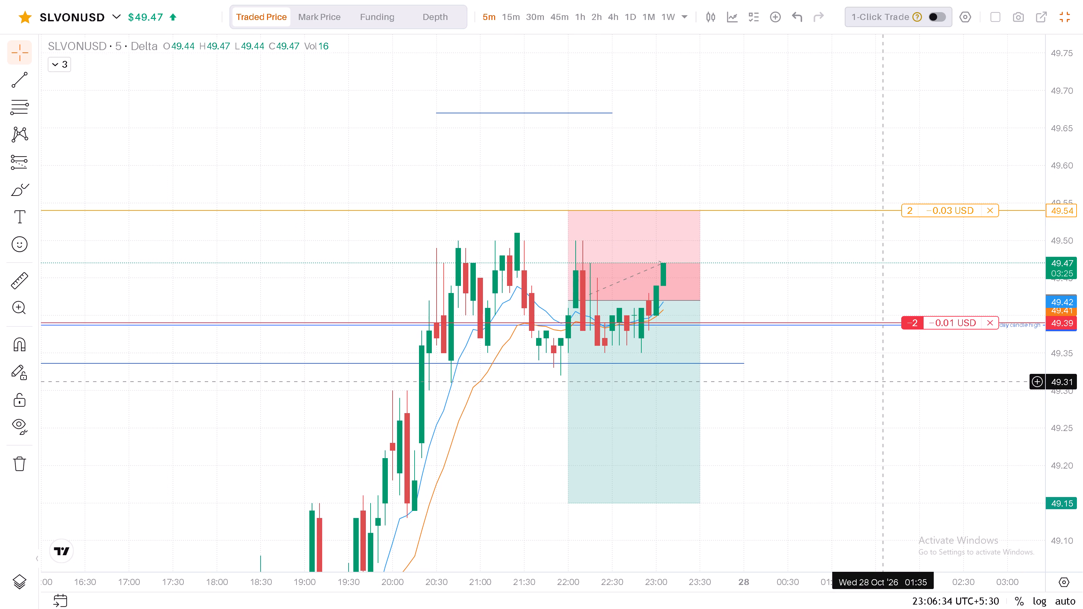
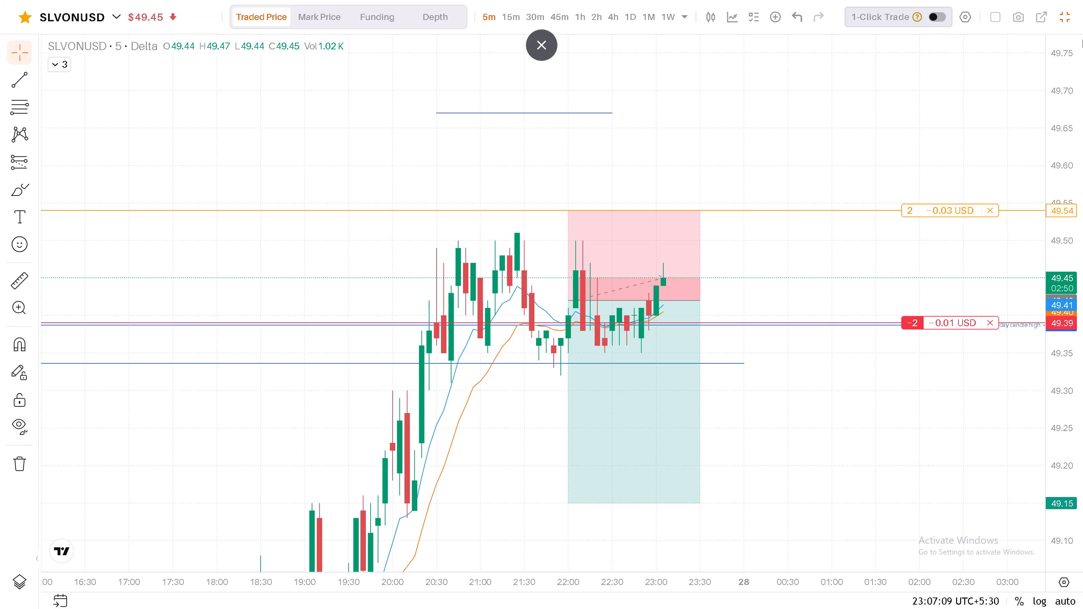
Place a limit short order for 2 lots of SLVONUSD at 49.46.
left_click(1066, 17)
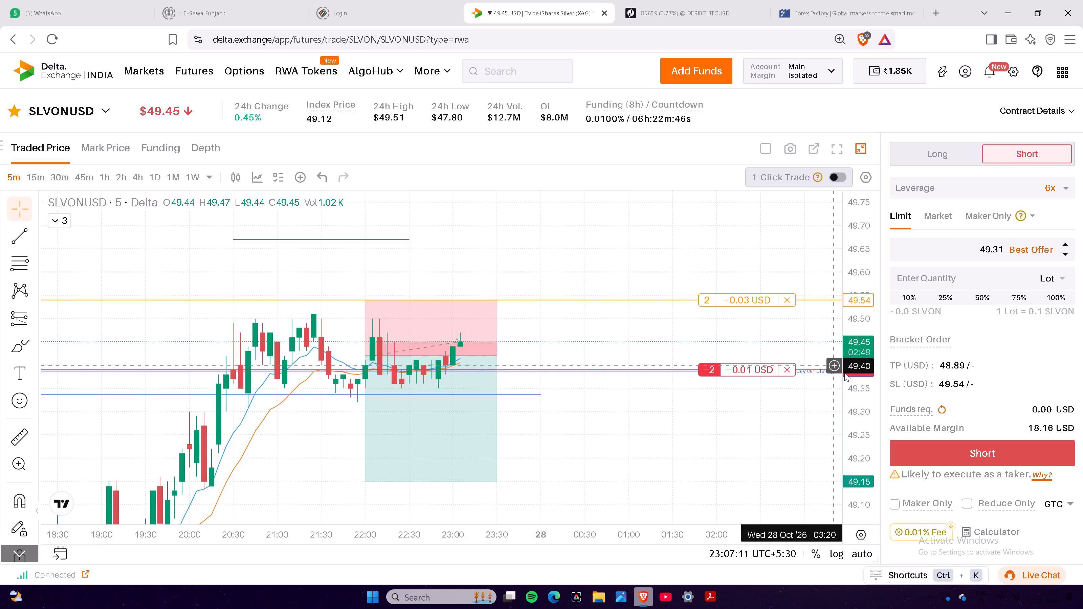
left_click_drag(861, 379, 874, 226)
left_click_drag(606, 305, 654, 269)
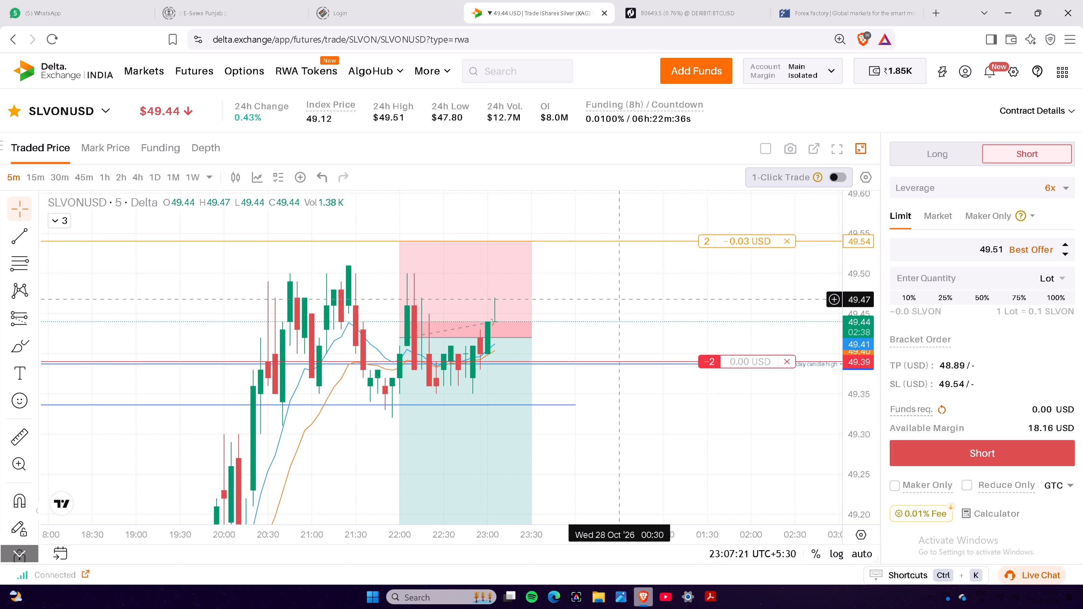
left_click(616, 299)
triple_click(616, 299)
triple_click(616, 299)
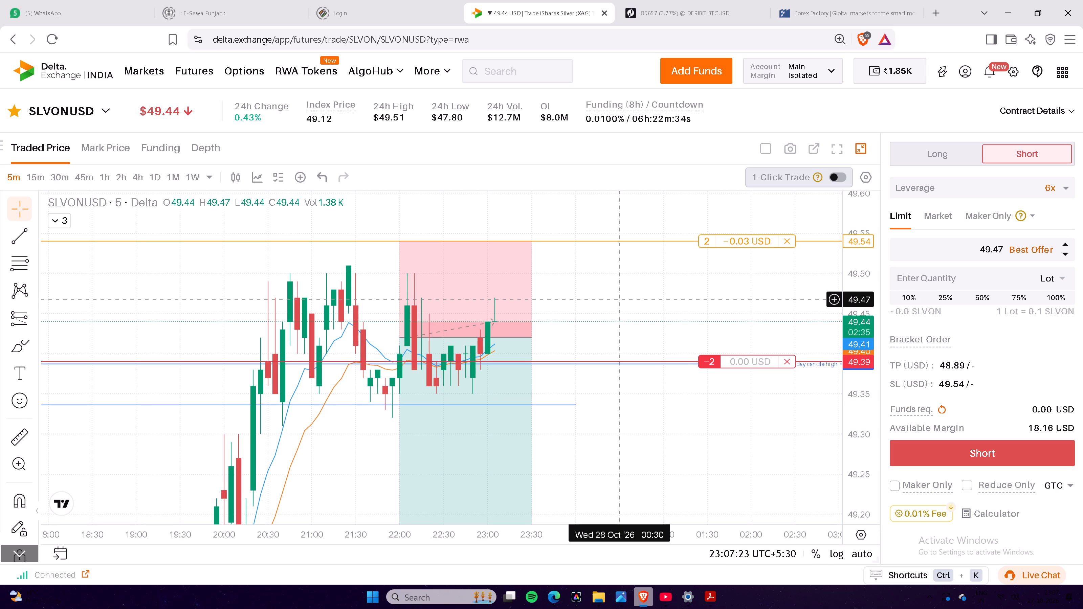
triple_click(616, 299)
left_click(616, 299)
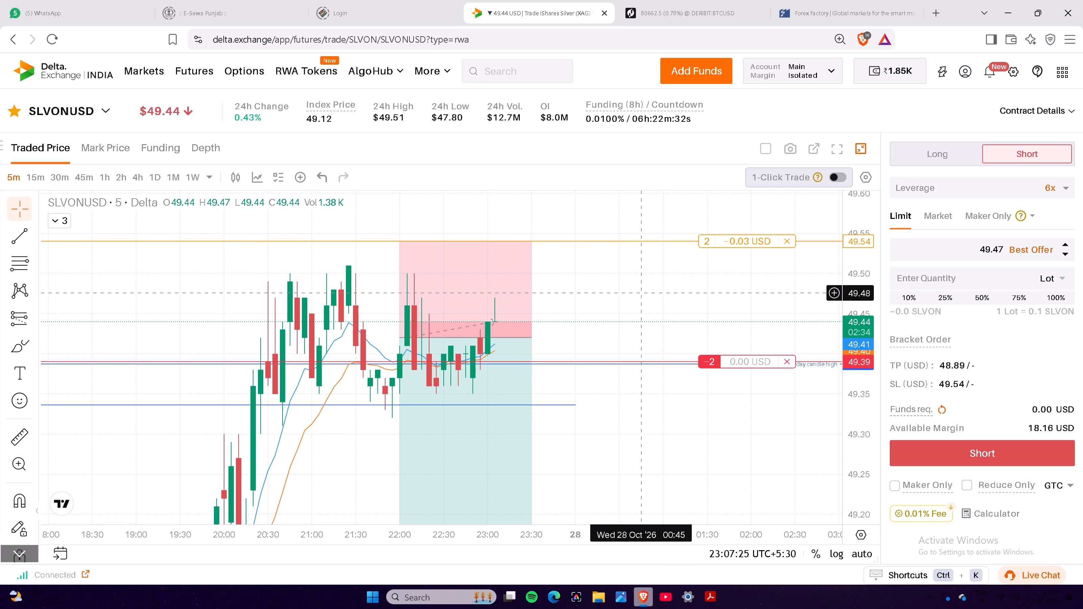
left_click(904, 293)
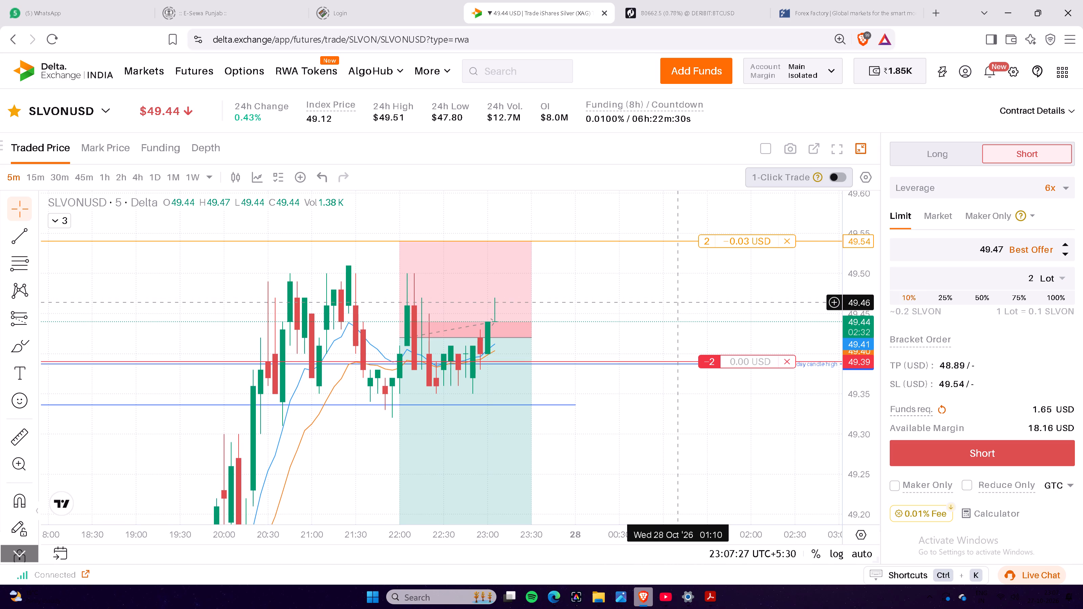
left_click(680, 302)
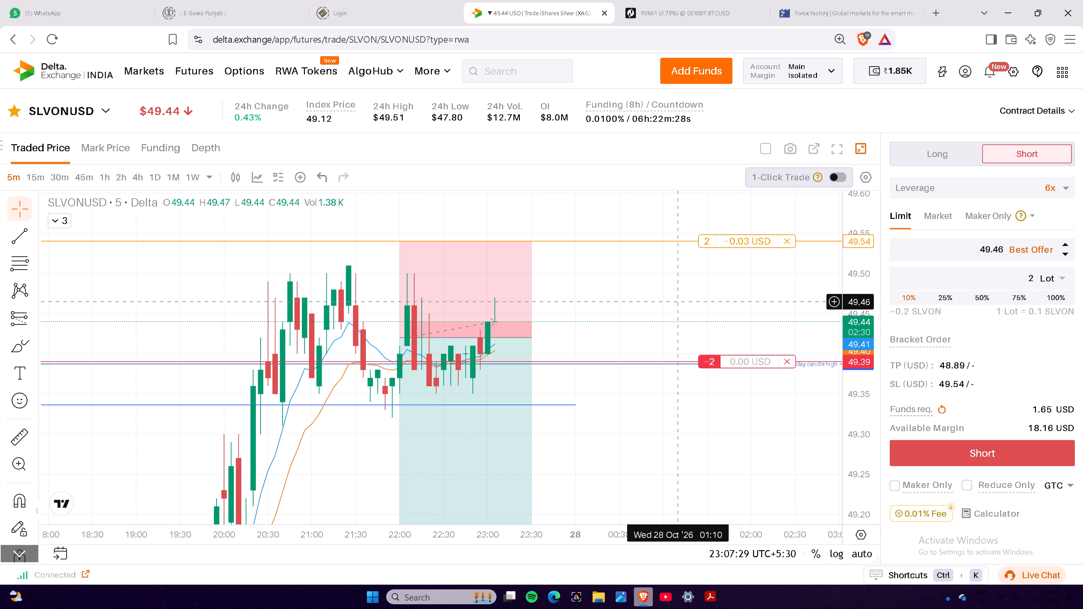
left_click(680, 302)
triple_click(680, 302)
left_click(680, 302)
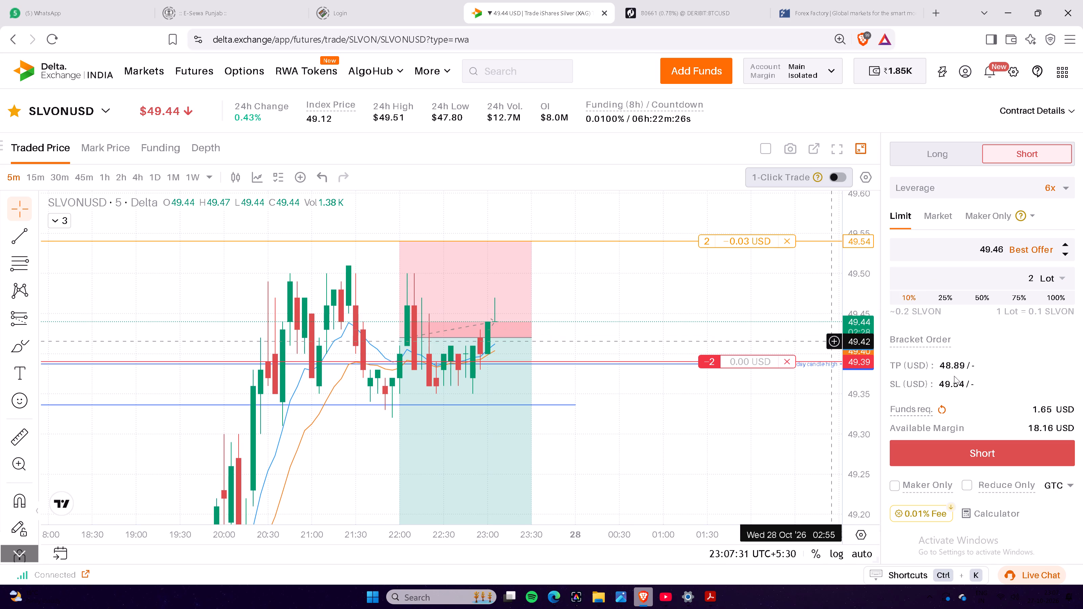
left_click(950, 453)
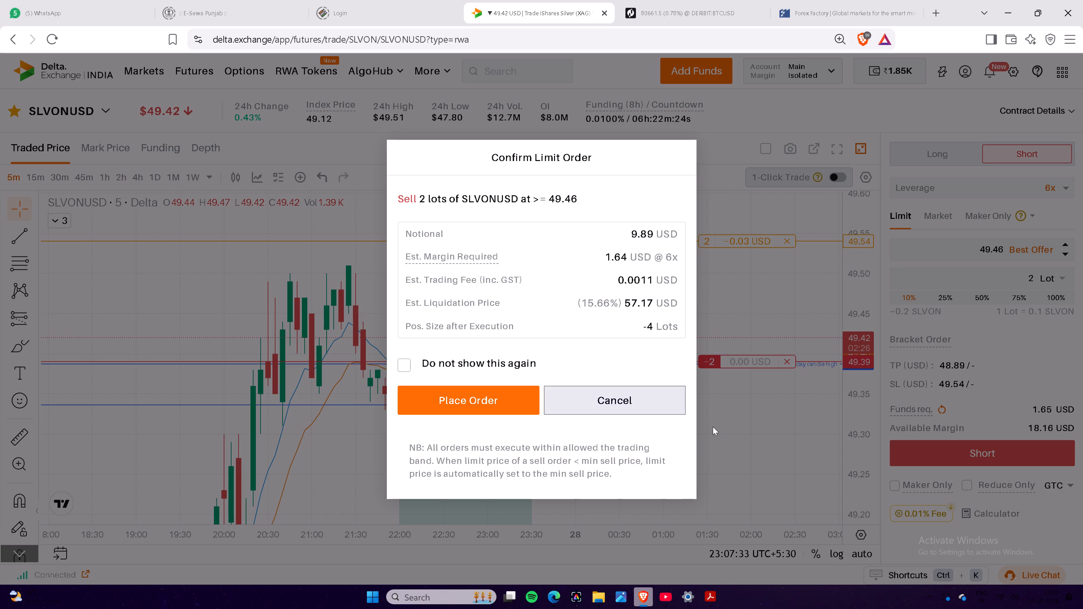
left_click(519, 411)
On the full-screen chart, move the pending SLVONUSD sell order for 2 lots up to 49.47.
left_click(844, 150)
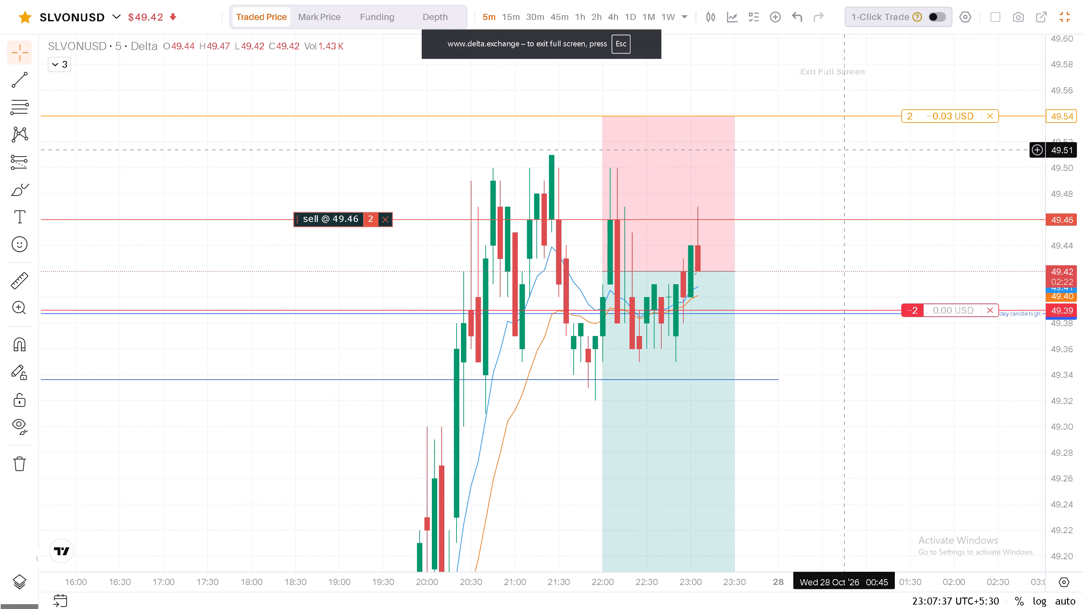
left_click_drag(1079, 271, 1042, 433)
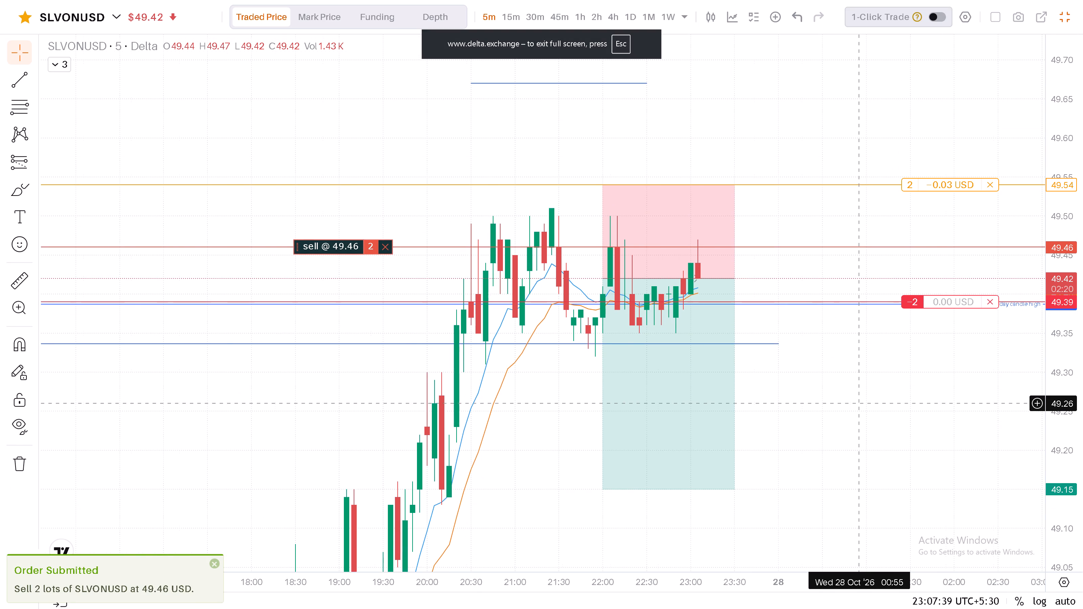
scroll(855, 404, "up", 3)
left_click_drag(842, 413, 922, 418)
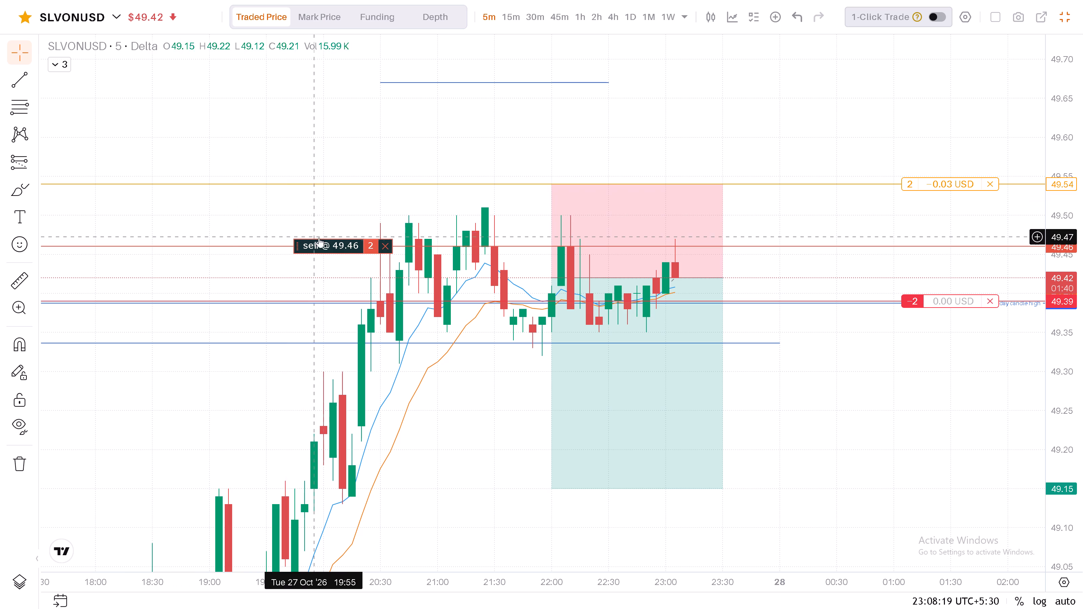
double_click(328, 243)
left_click_drag(331, 246, 335, 240)
left_click(335, 240)
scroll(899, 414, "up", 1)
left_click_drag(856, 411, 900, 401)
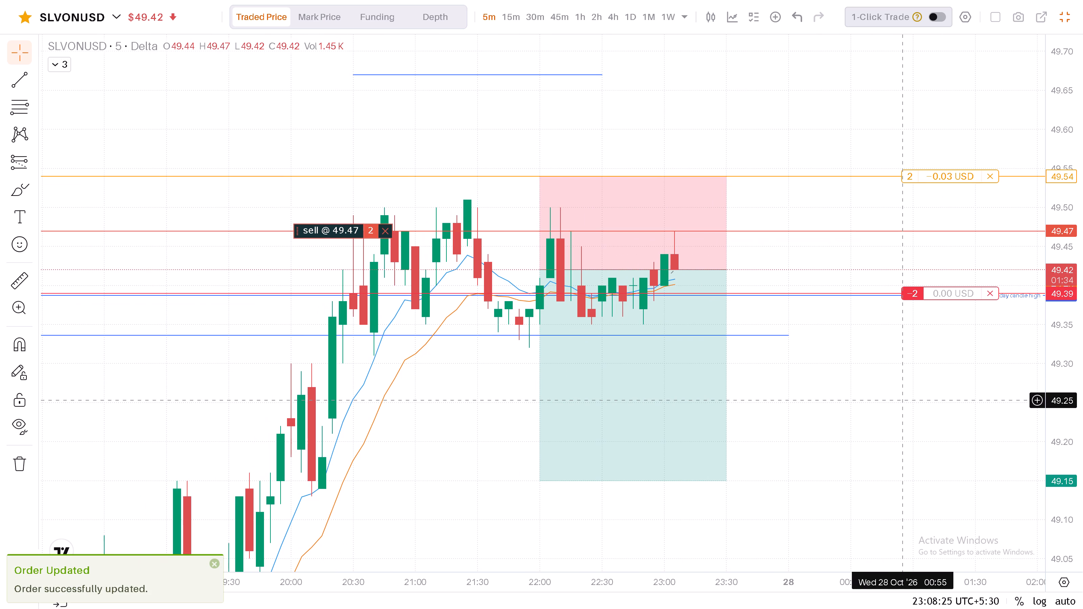
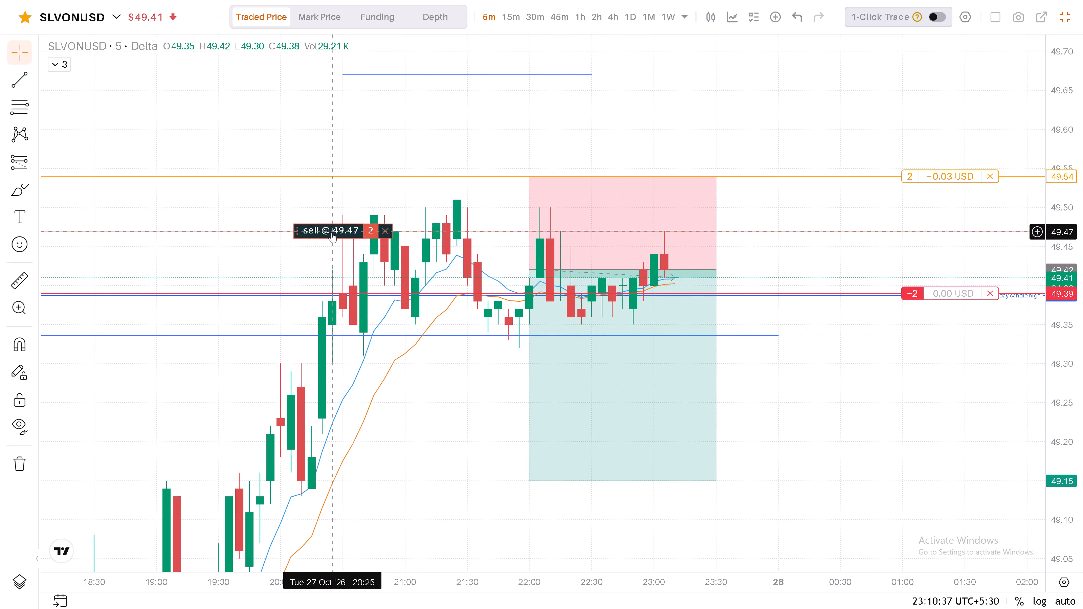
Move the pending SLVONUSD sell order for 2 lots up to 49.50 on the chart.
left_click_drag(332, 232, 339, 212)
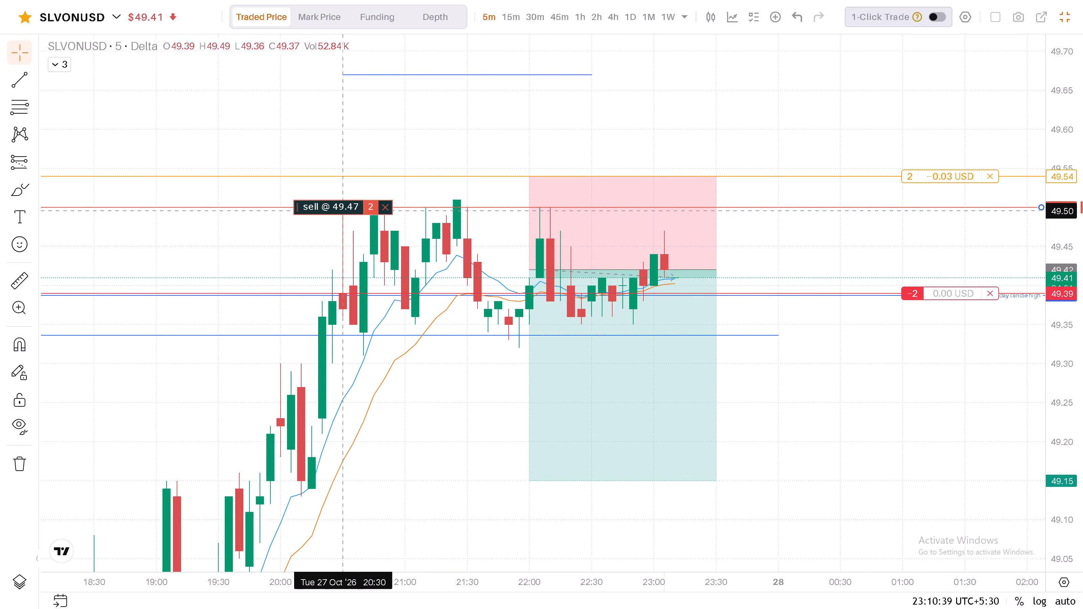
left_click_drag(339, 212, 340, 211)
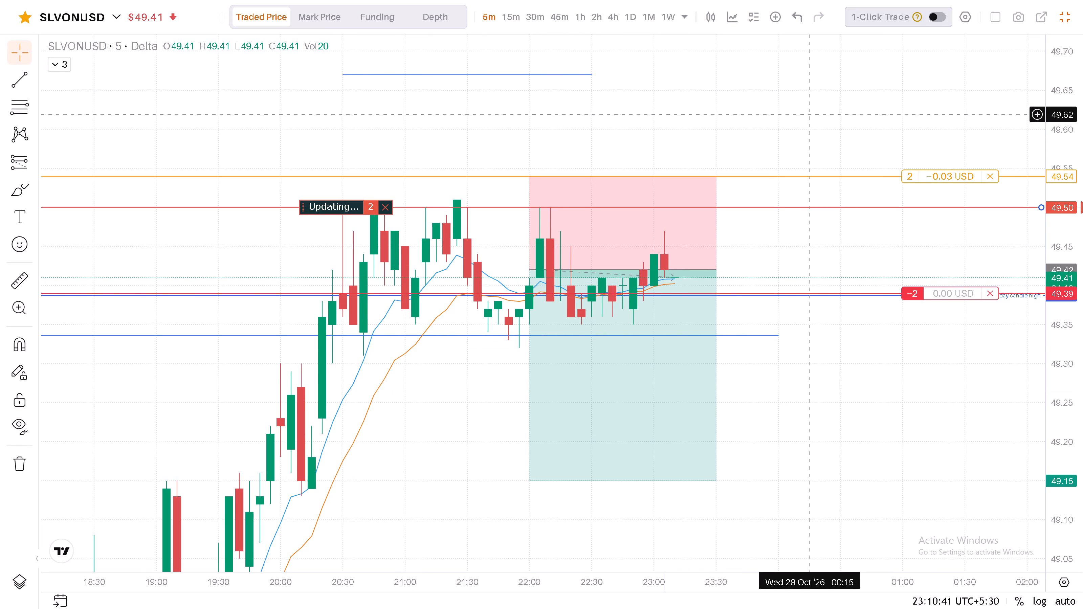
left_click_drag(799, 117, 872, 88)
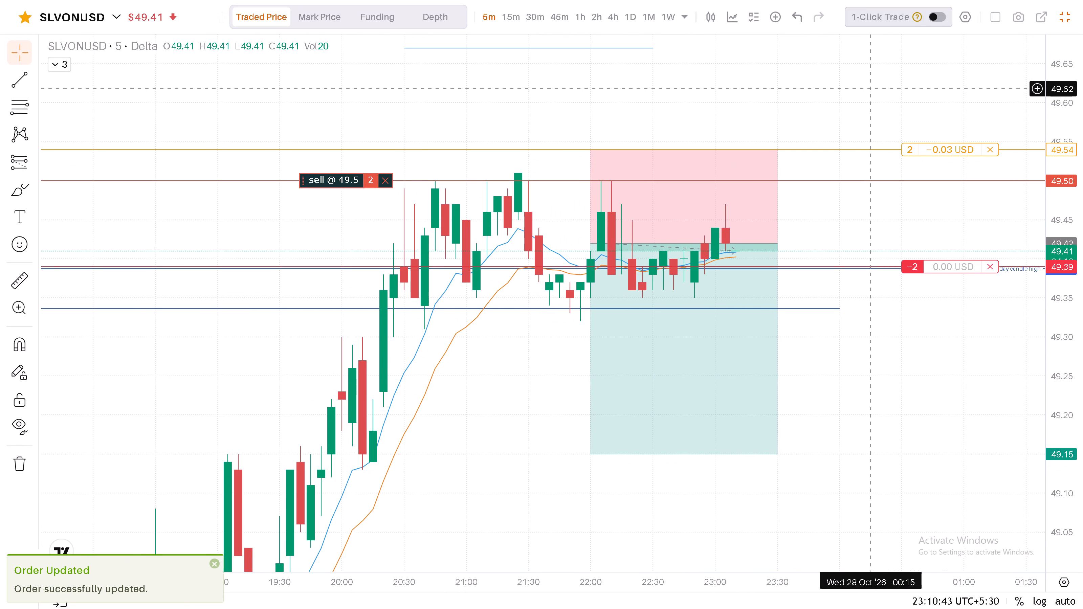
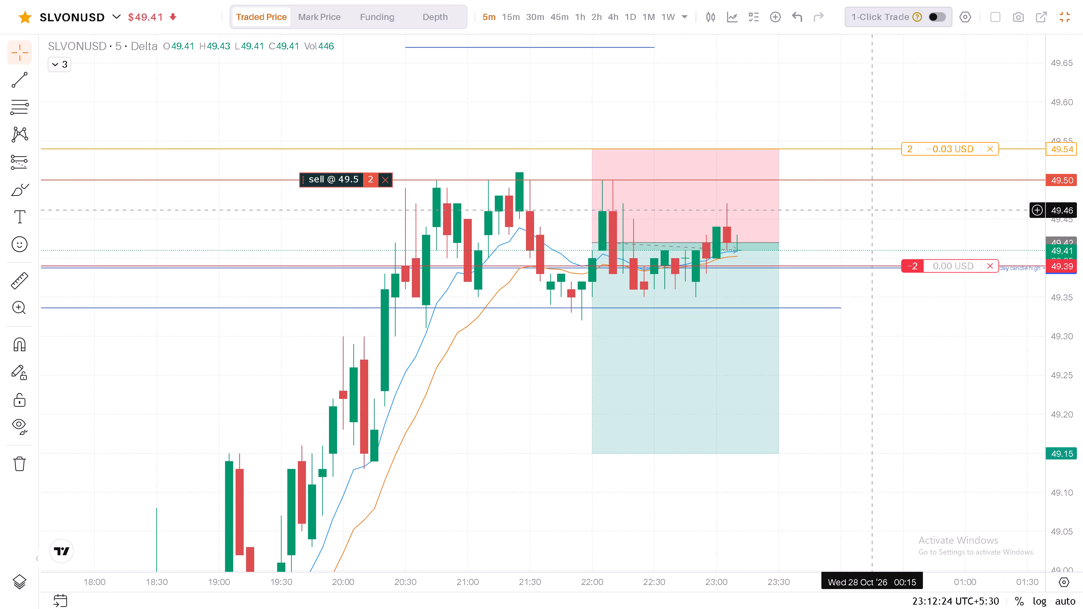
Lower the pending SLVONUSD sell order for 2 lots to 49.49 on the chart.
left_click_drag(871, 210, 889, 178)
left_click(889, 178)
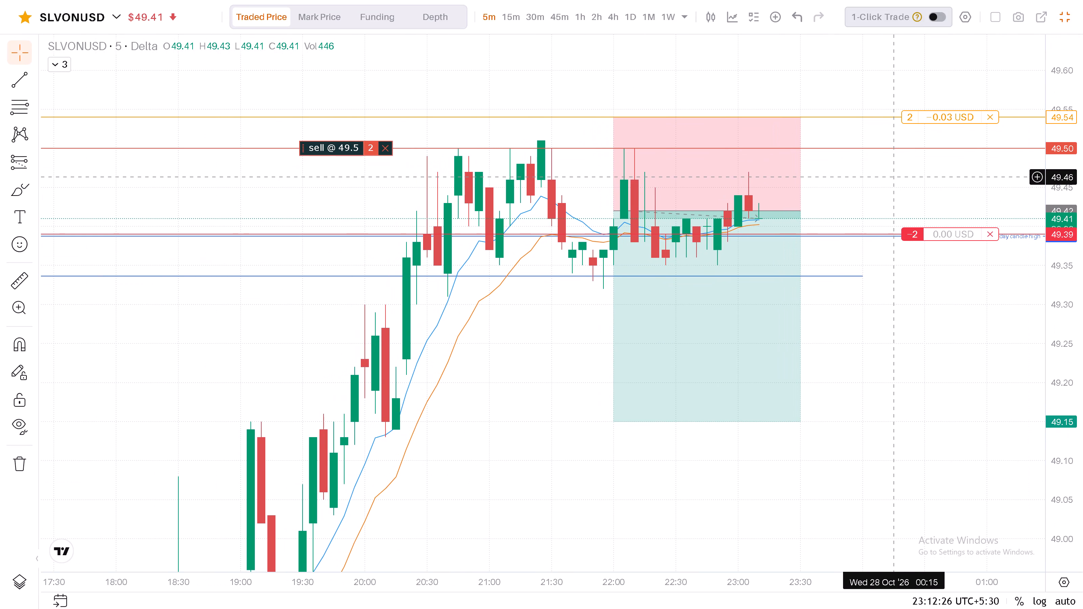
double_click(890, 178)
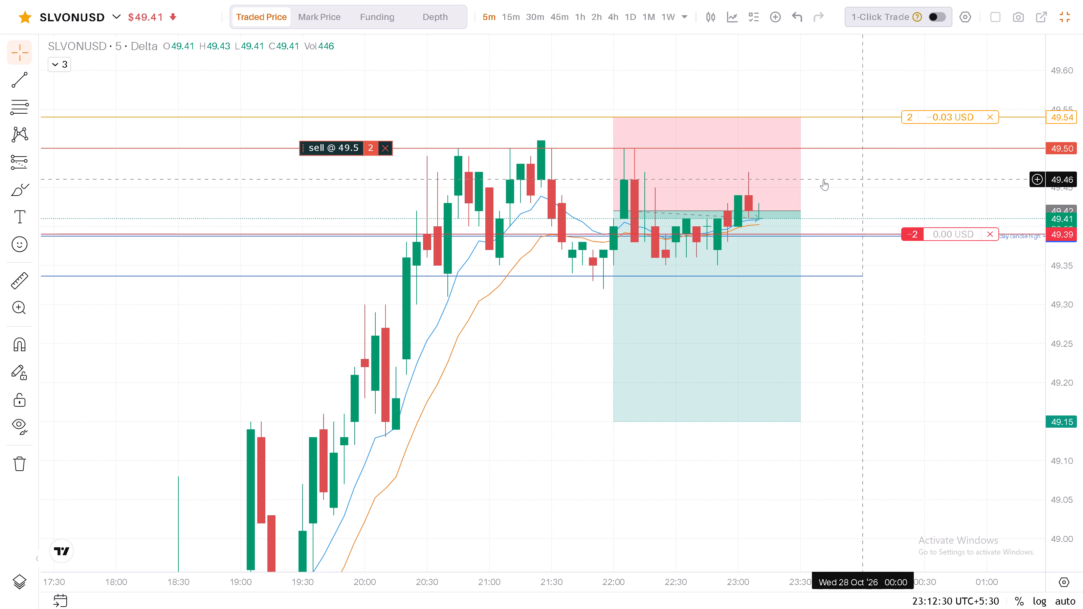
left_click(327, 150)
left_click_drag(335, 149, 337, 155)
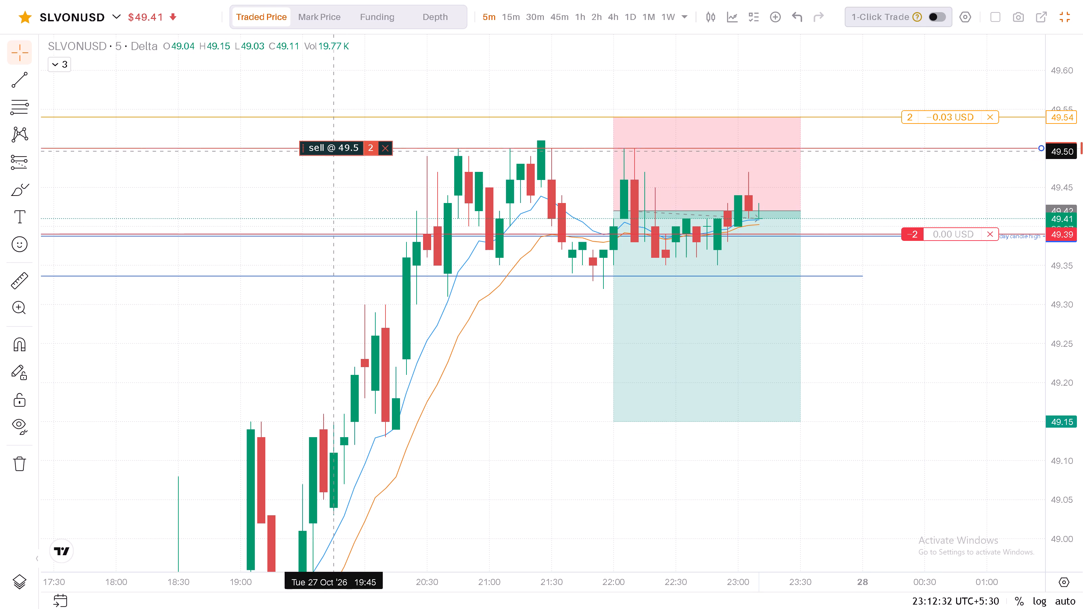
left_click_drag(337, 155, 337, 157)
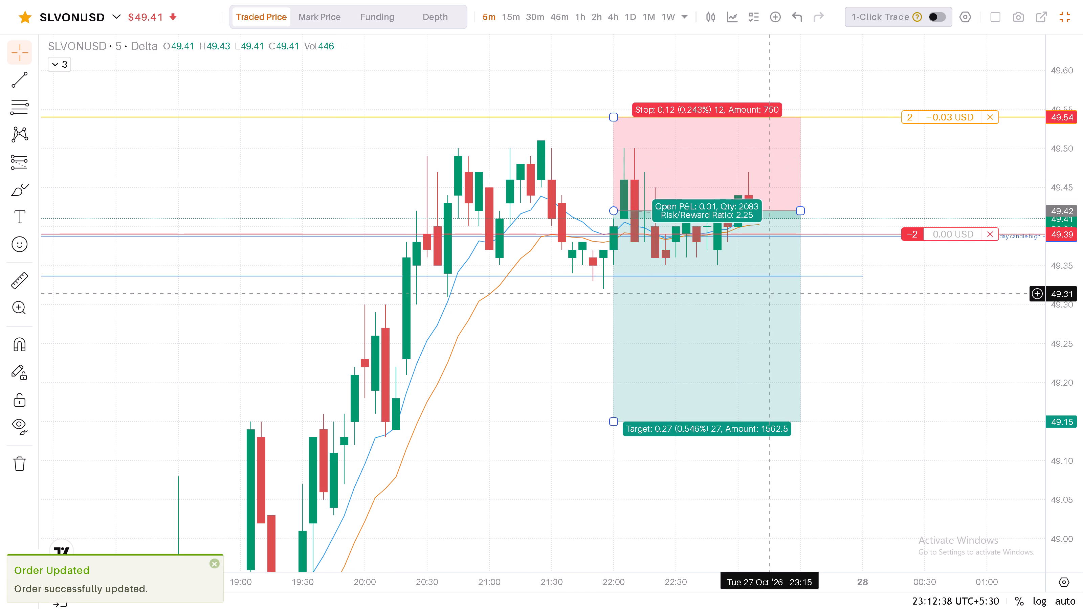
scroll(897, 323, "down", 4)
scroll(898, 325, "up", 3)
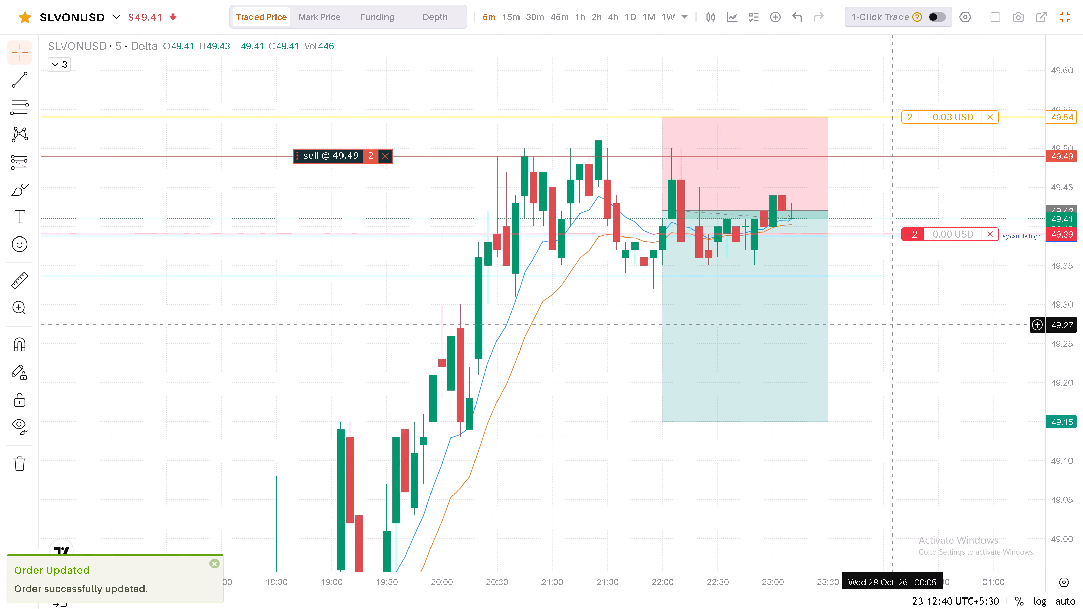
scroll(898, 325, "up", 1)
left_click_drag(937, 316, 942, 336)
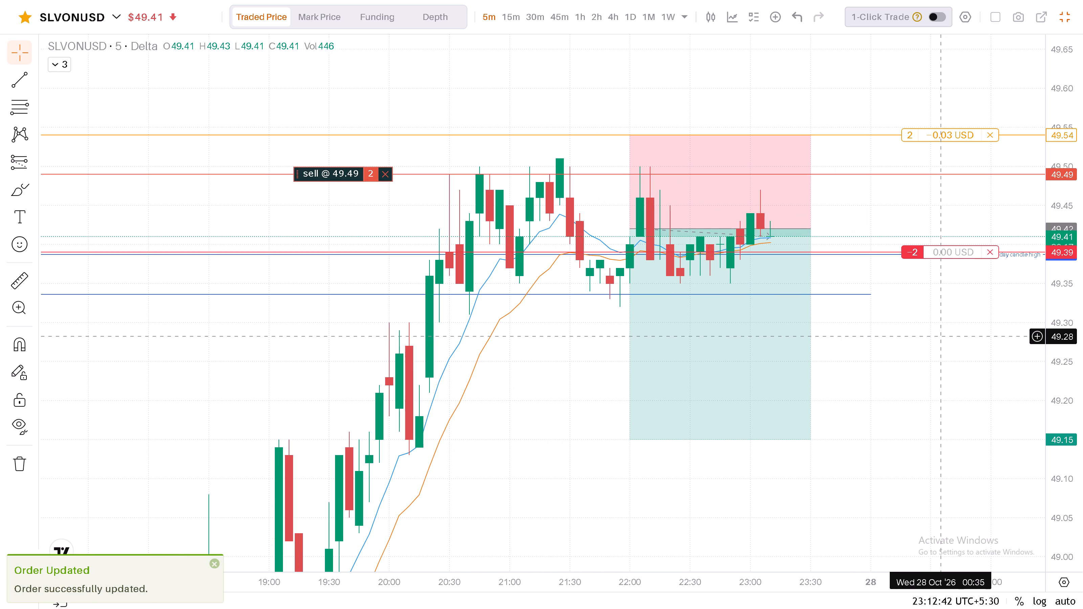
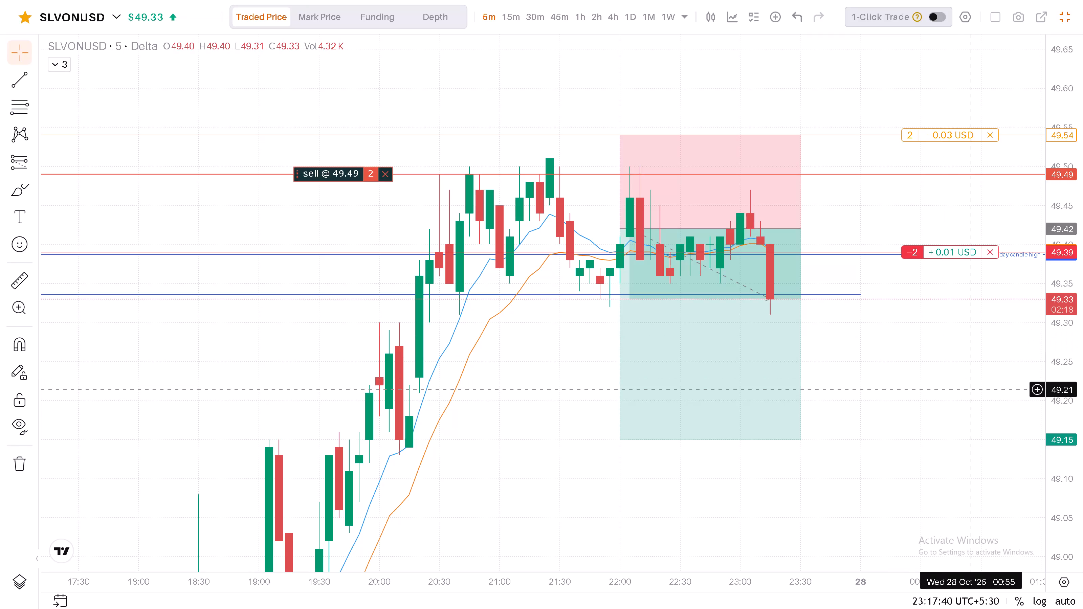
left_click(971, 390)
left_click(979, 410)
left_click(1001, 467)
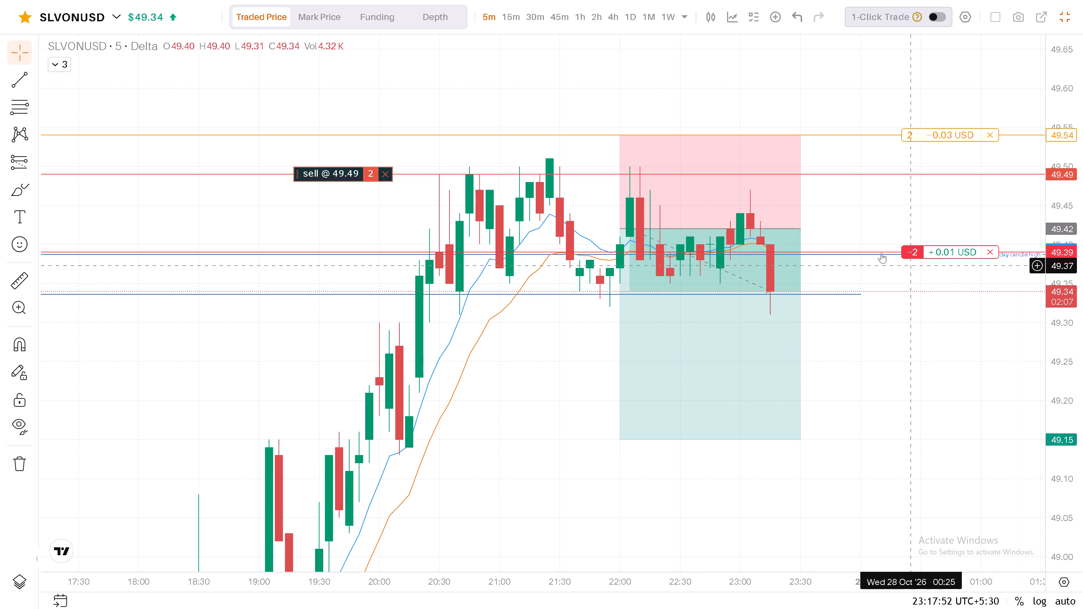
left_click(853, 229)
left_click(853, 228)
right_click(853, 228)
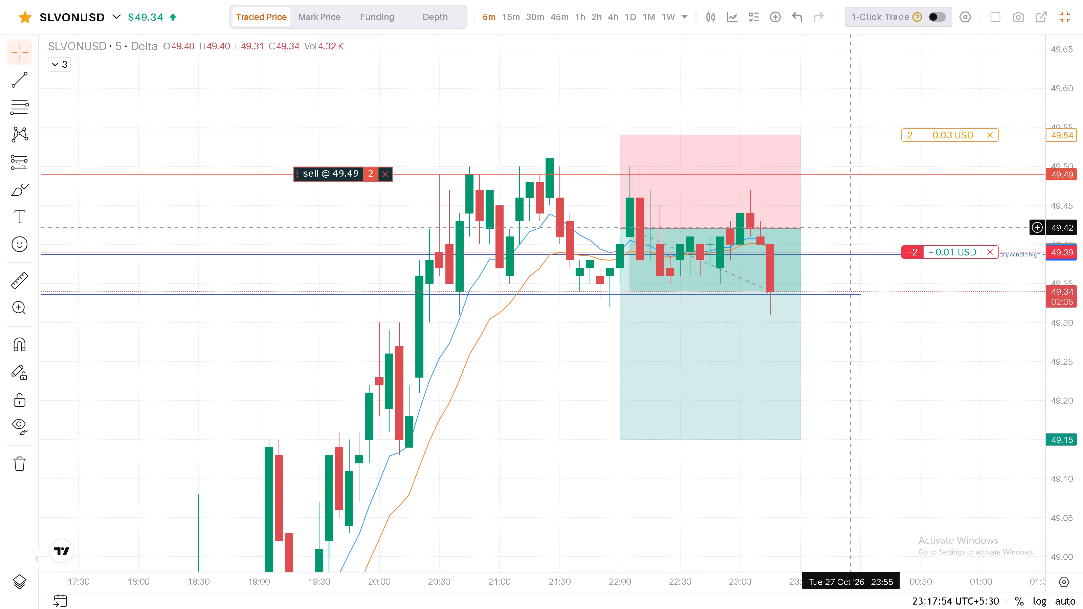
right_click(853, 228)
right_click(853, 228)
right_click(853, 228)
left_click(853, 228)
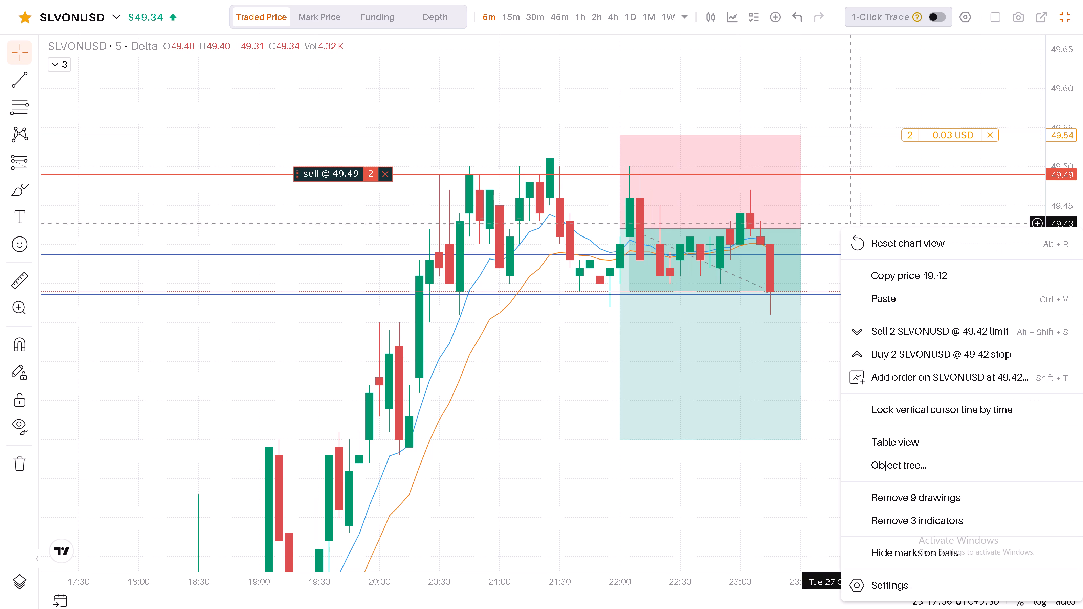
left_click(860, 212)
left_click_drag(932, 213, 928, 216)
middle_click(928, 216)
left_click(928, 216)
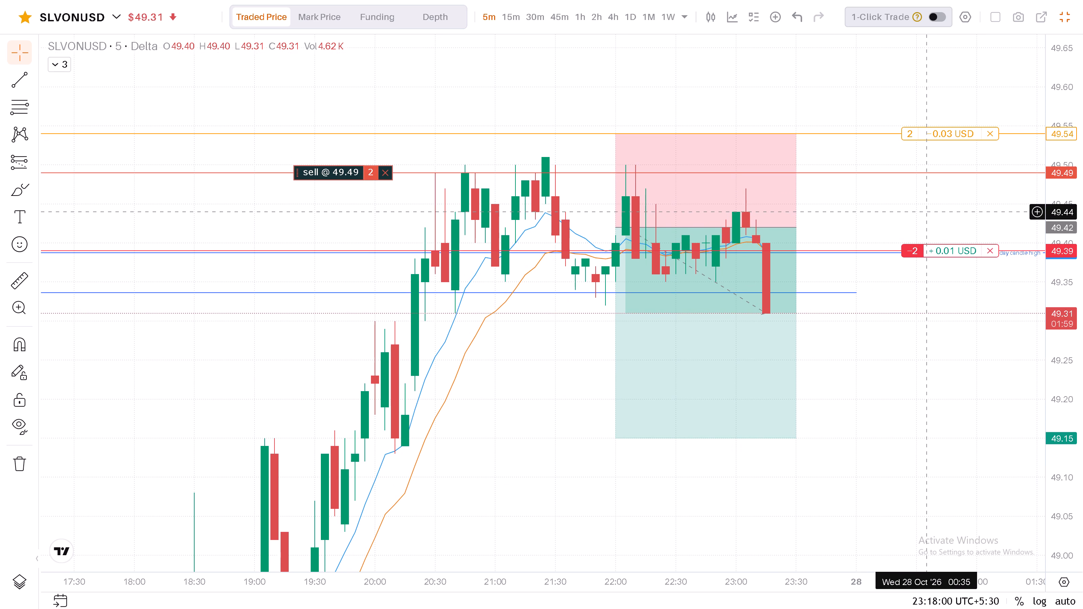
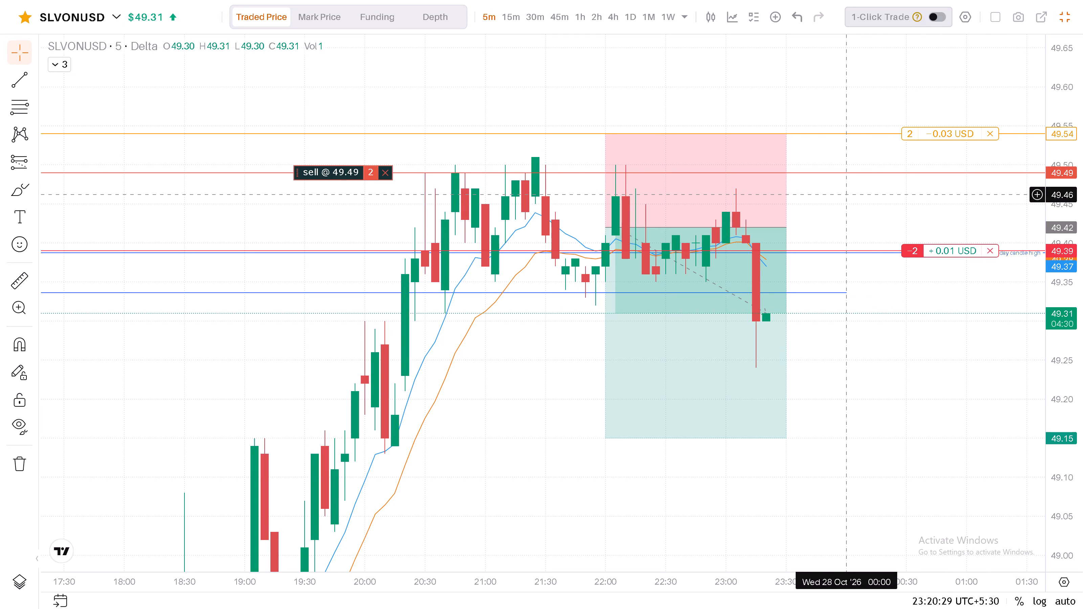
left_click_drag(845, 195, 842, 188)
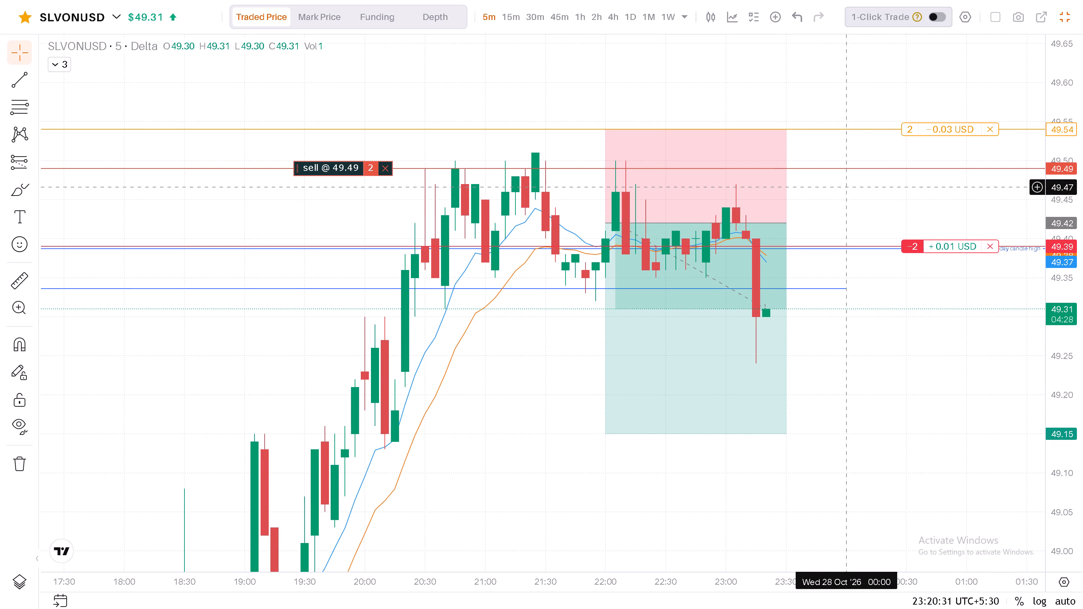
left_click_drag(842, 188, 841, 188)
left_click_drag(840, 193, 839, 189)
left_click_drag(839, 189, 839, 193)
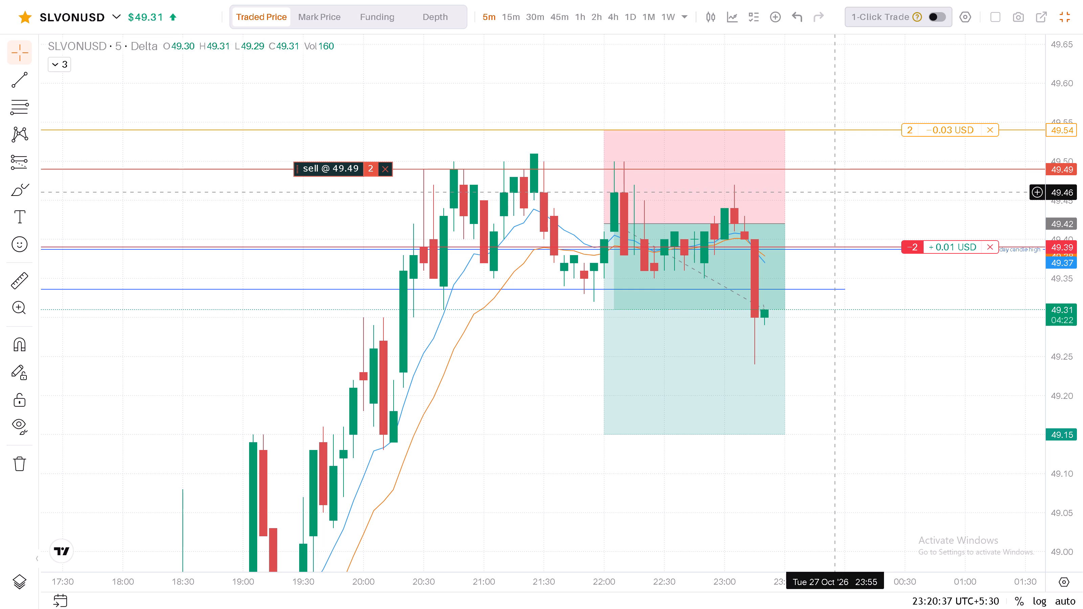
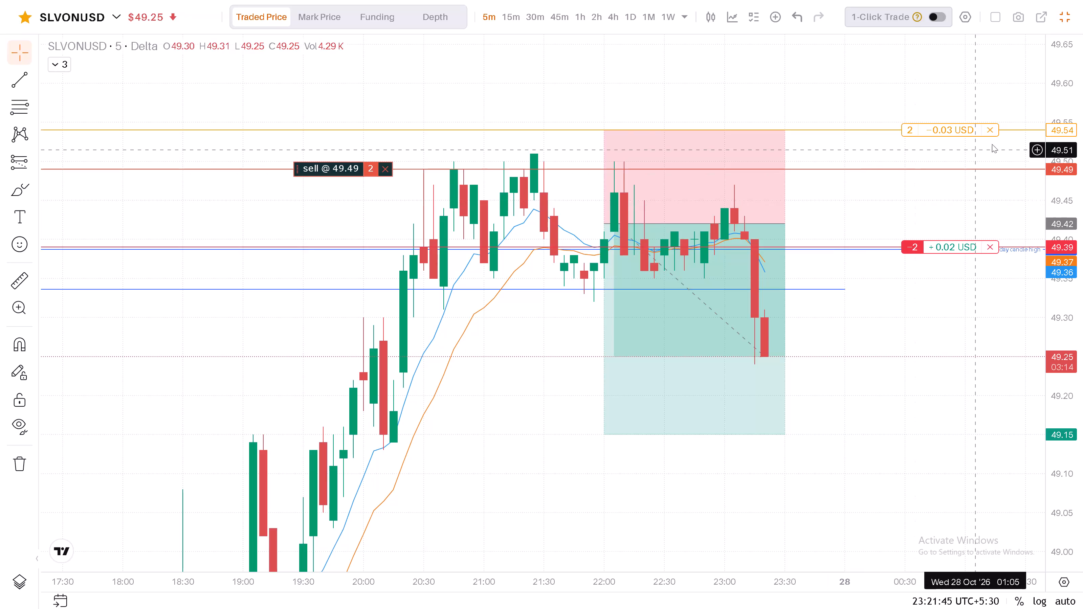
Examine SLVONUSD's recent 5-minute price action against the open short's entry, stop-loss and take-profit levels over a wider price and time range.
left_click_drag(1078, 119, 1040, 370)
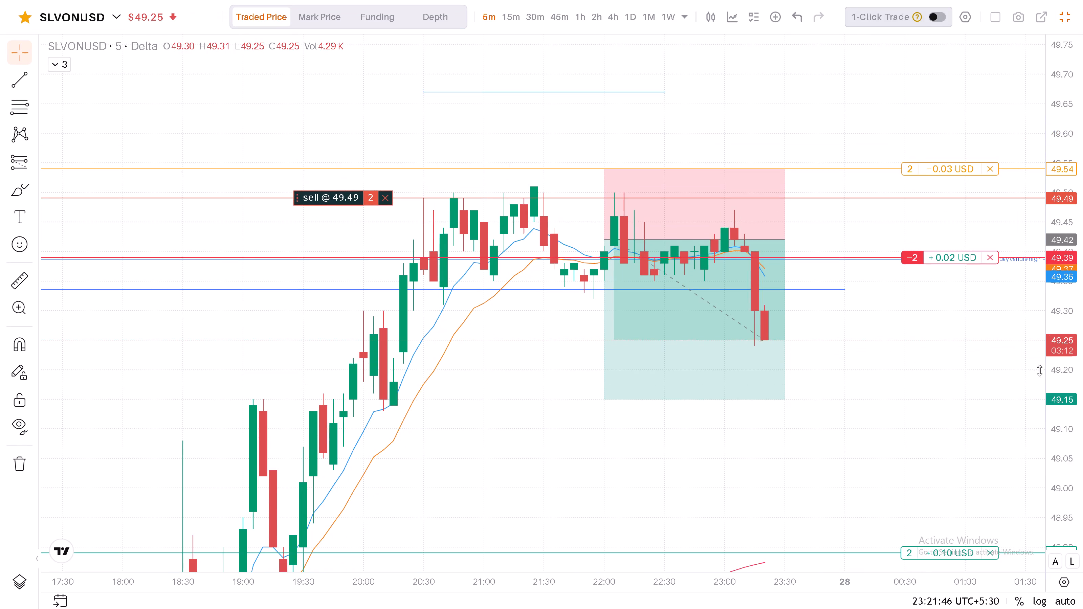
left_click_drag(1040, 370, 1028, 385)
scroll(954, 411, "down", 4)
left_click_drag(935, 407, 881, 281)
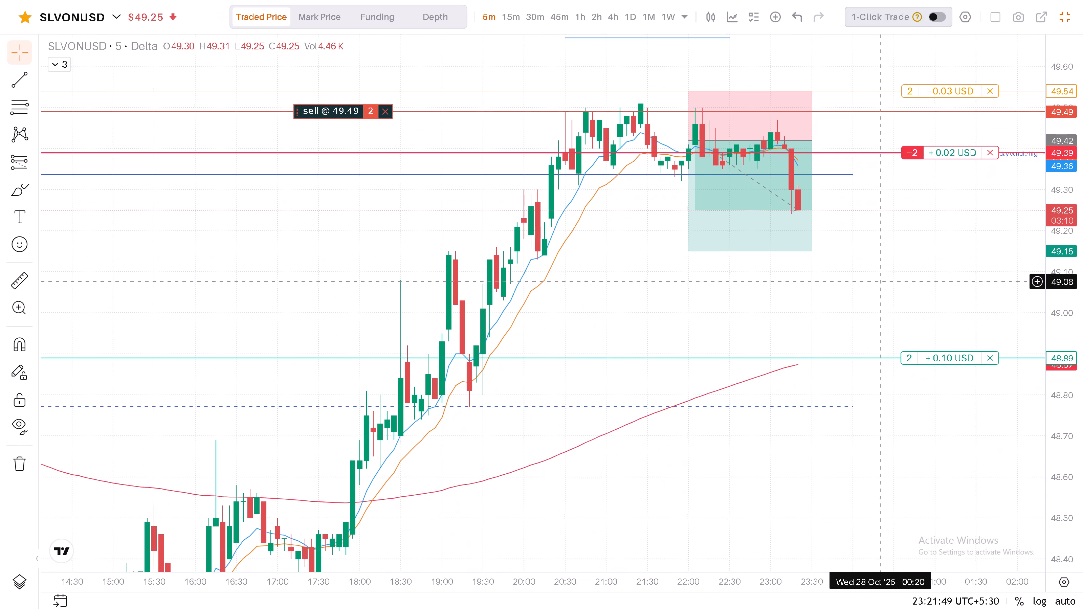
left_click_drag(881, 281, 860, 282)
left_click_drag(1063, 196, 1055, 291)
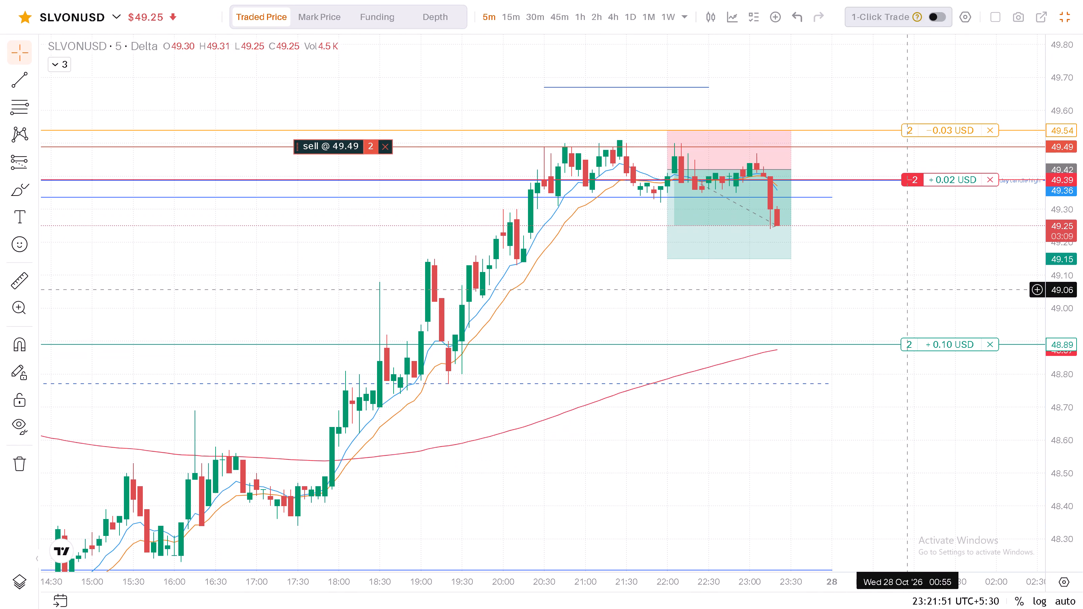
left_click_drag(910, 290, 823, 315)
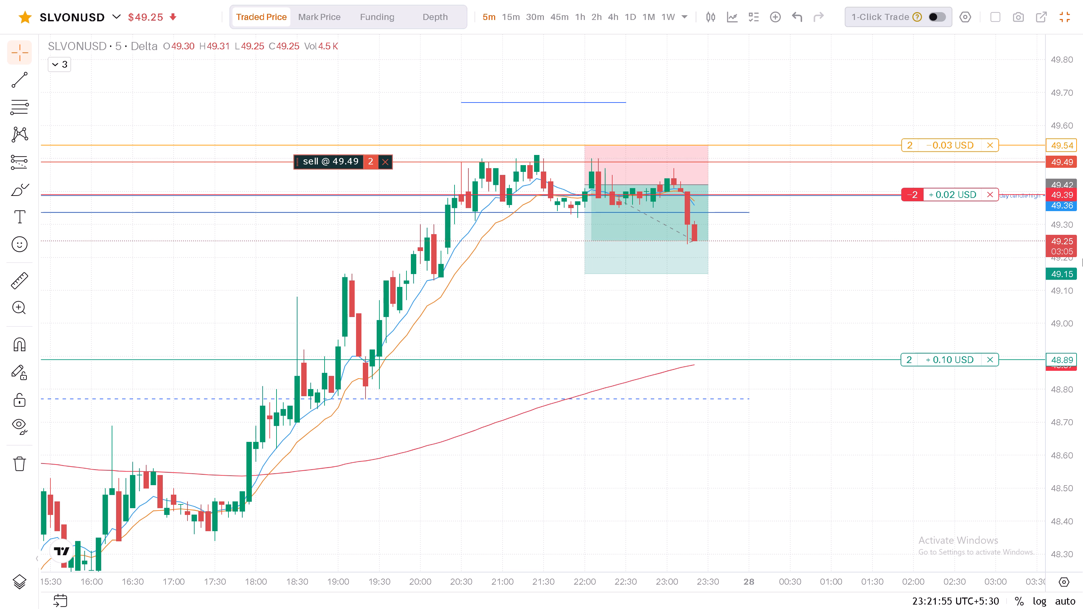
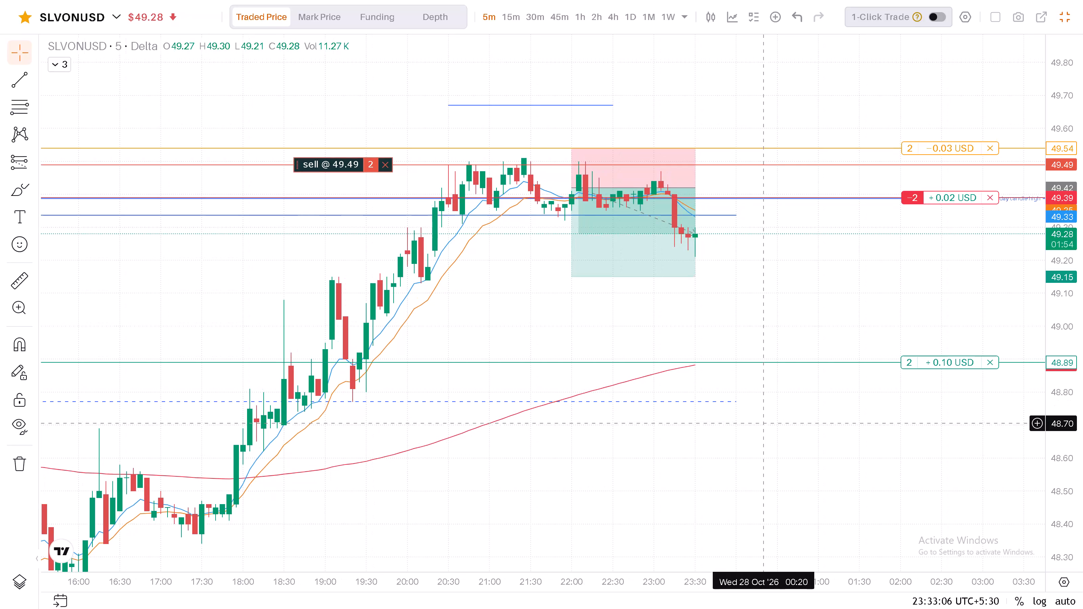
Examine SLVONUSD's recent 5-minute price action against the open short's entry, stop-loss and take-profit and the pending sell order.
left_click_drag(833, 263, 811, 296)
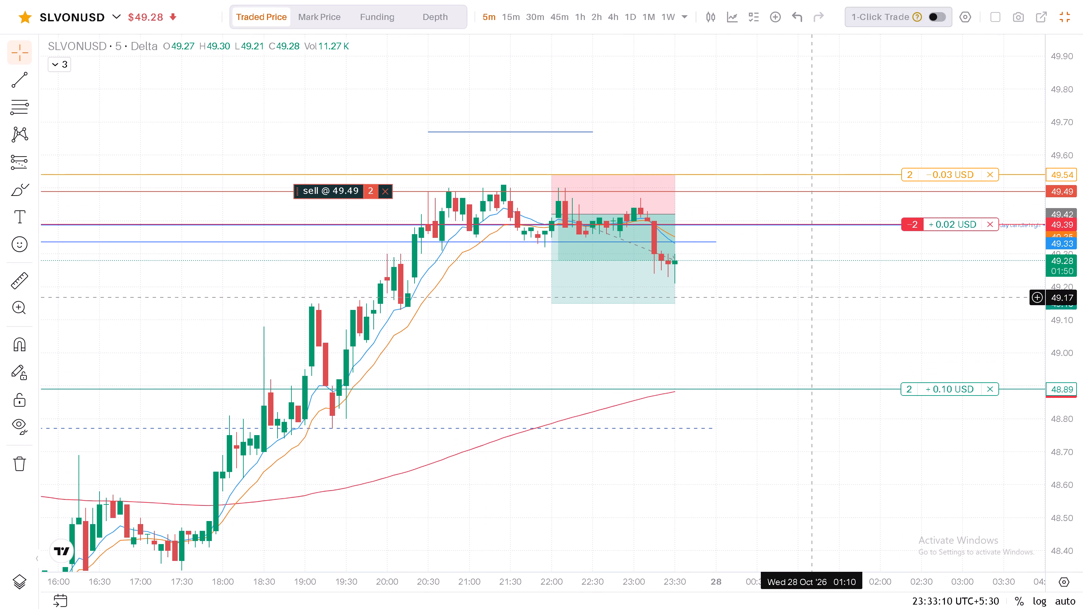
left_click_drag(809, 313, 808, 320)
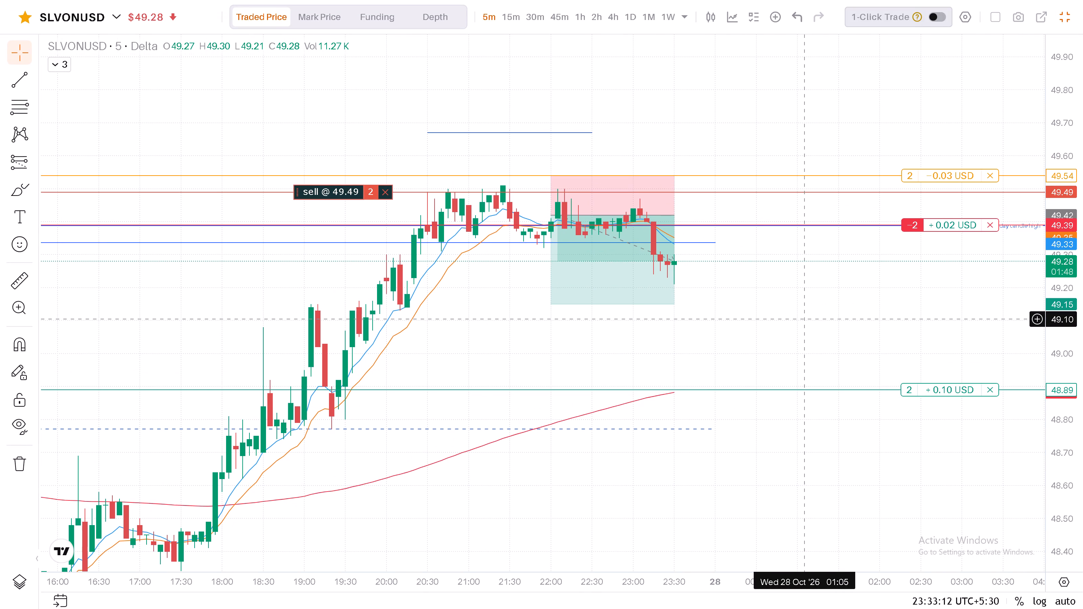
scroll(863, 306, "down", 3)
left_click_drag(939, 323, 888, 346)
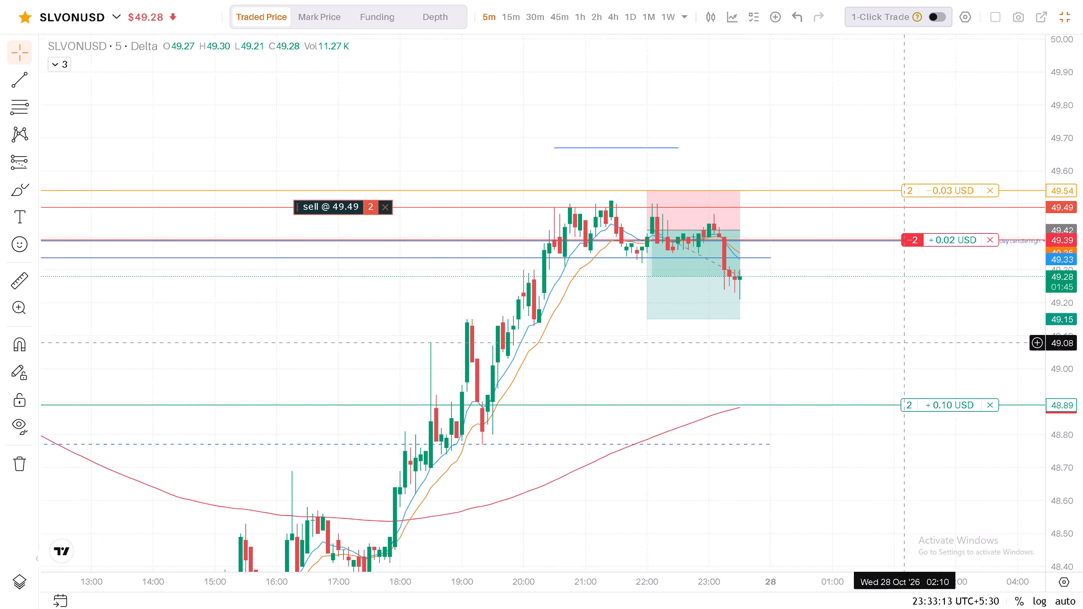
left_click_drag(888, 346, 881, 346)
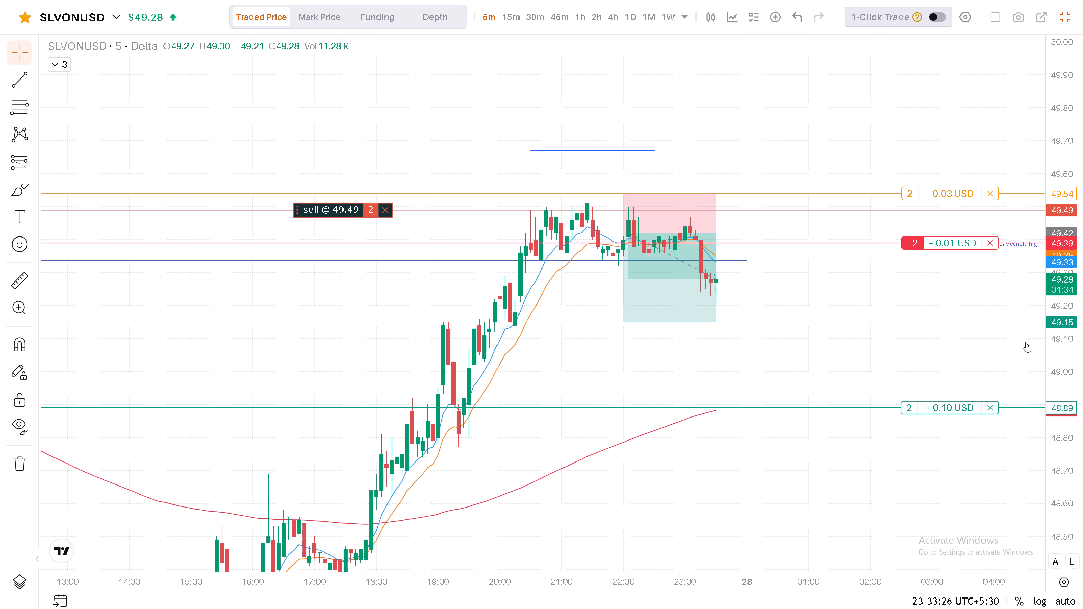
left_click_drag(887, 339, 872, 361)
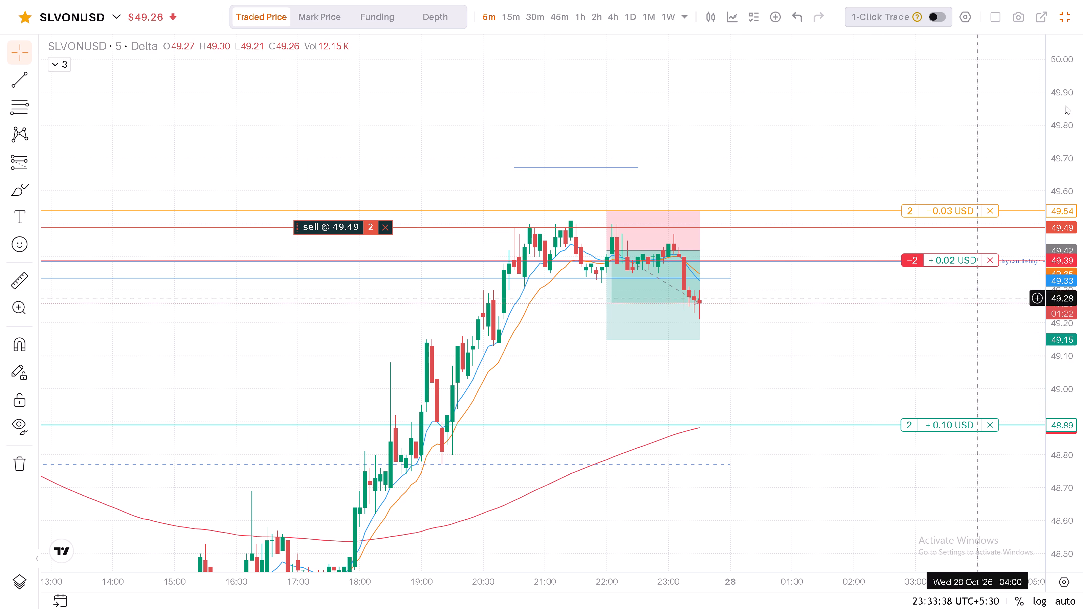
left_click_drag(817, 139, 782, 154)
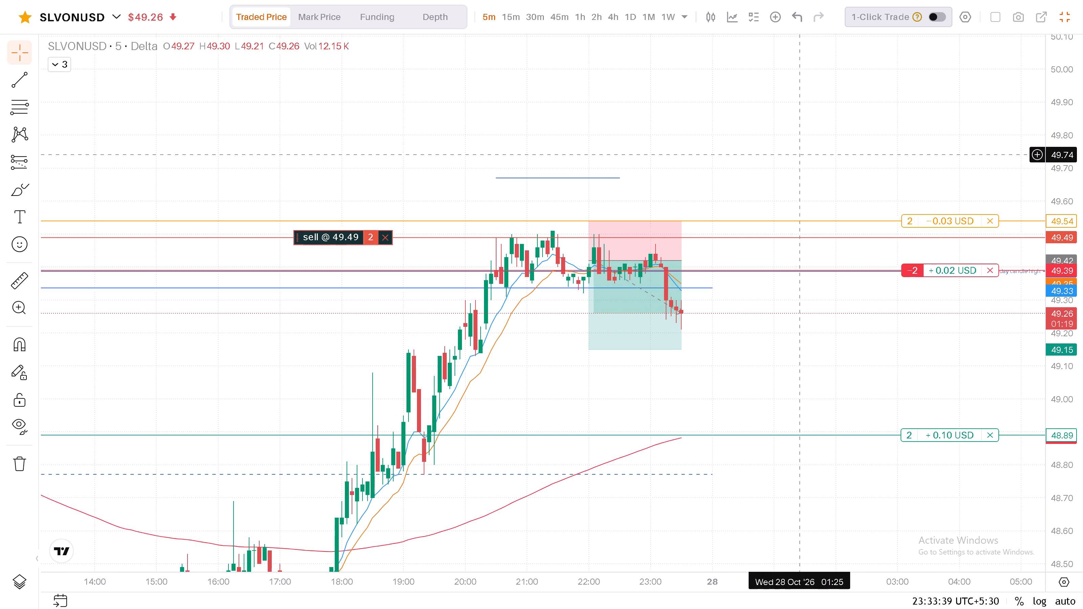
left_click_drag(782, 154, 792, 113)
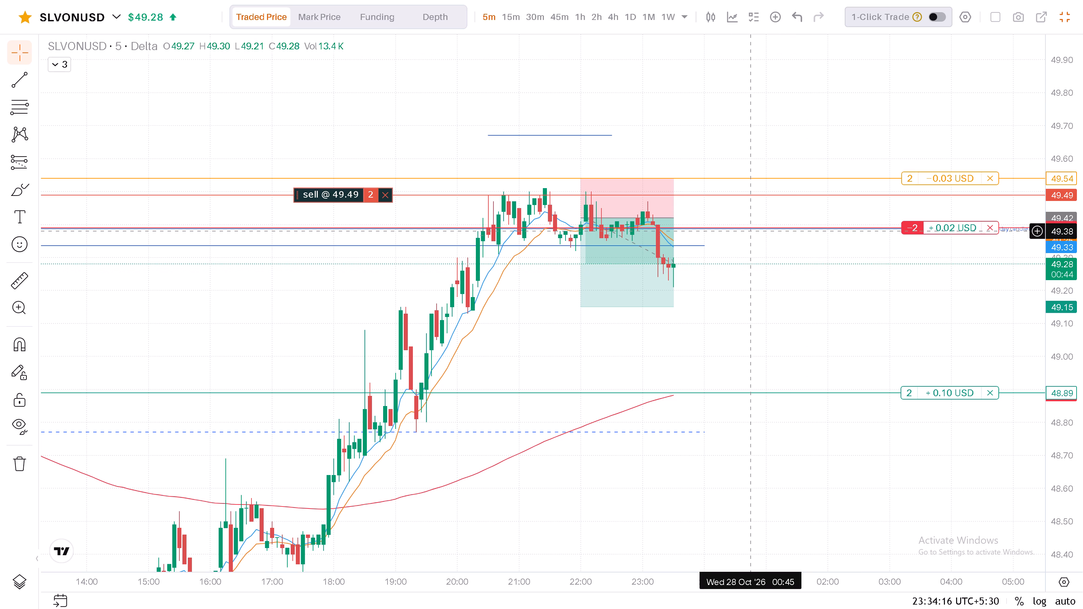
left_click_drag(774, 302, 755, 320)
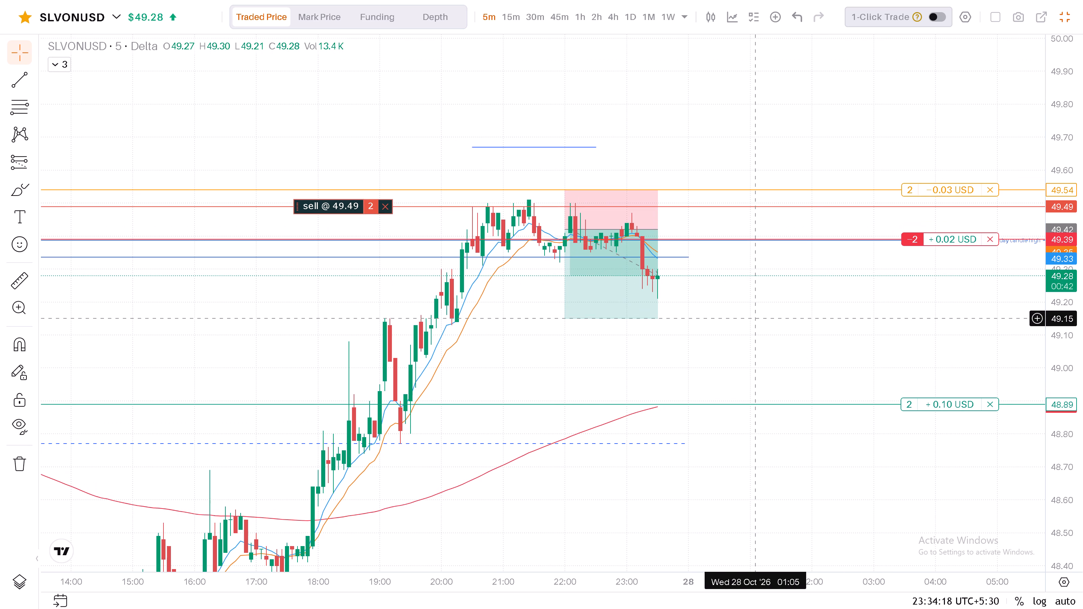
left_click_drag(783, 313, 775, 325)
left_click_drag(775, 325, 777, 322)
left_click_drag(779, 320, 765, 313)
double_click(766, 312)
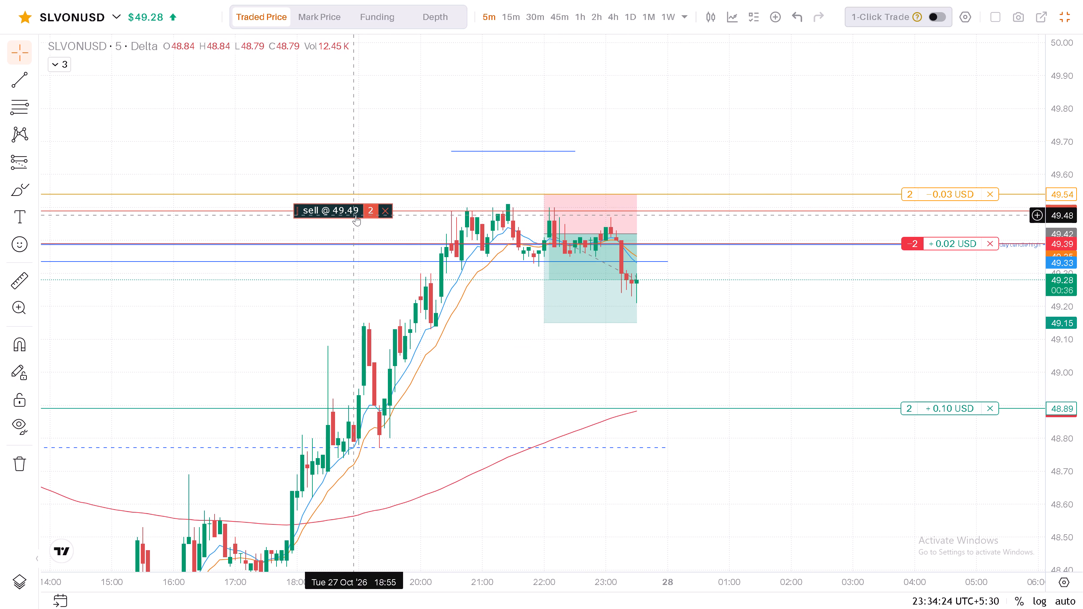
Move the pending SLVONUSD sell limit order for 2 lots to 49.46 on the chart.
left_click_drag(356, 216, 356, 220)
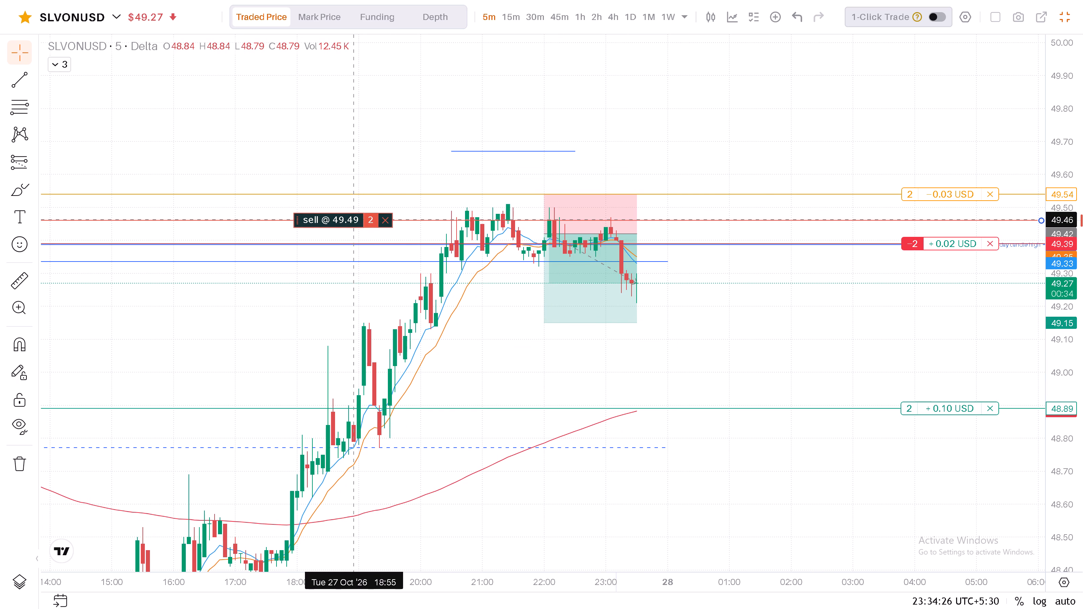
left_click_drag(356, 220, 355, 214)
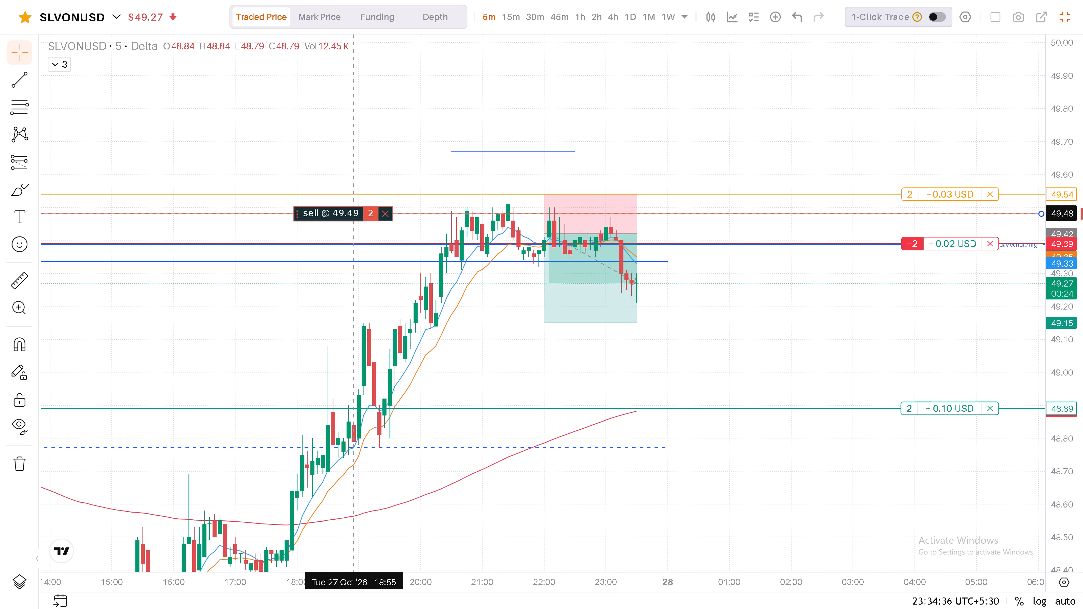
left_click_drag(355, 214, 358, 219)
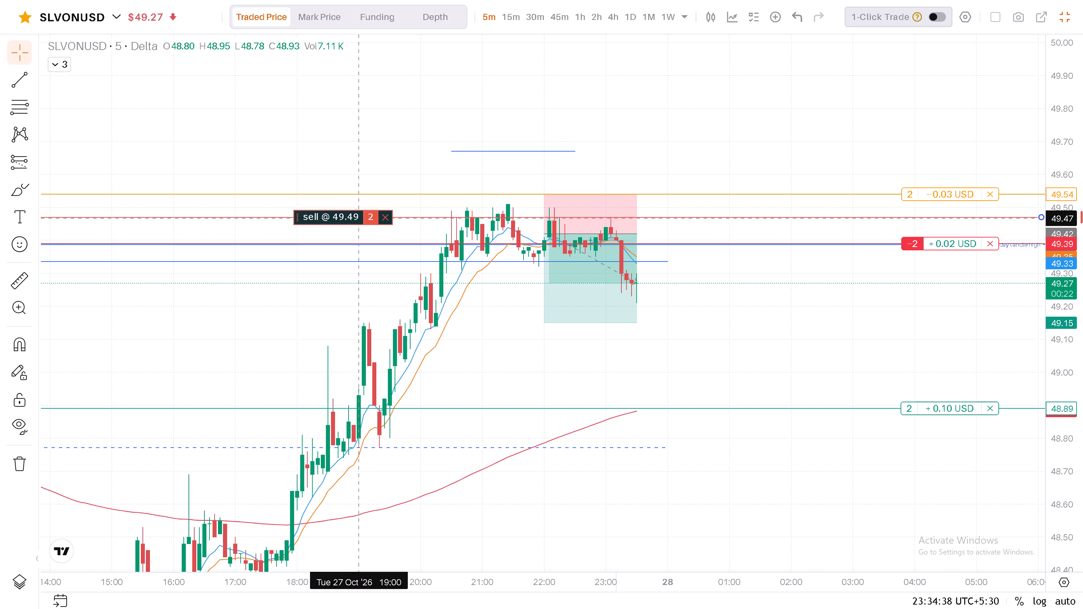
left_click_drag(358, 219, 360, 221)
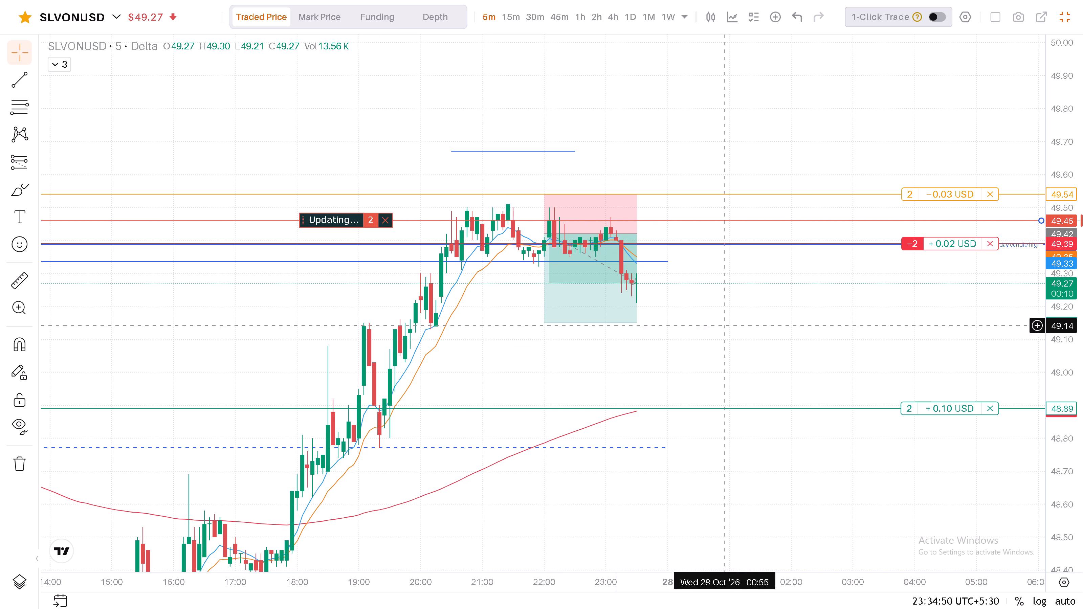
Leave the full-screen chart and review the open orders list and the details of both open positions.
left_click_drag(805, 331, 744, 330)
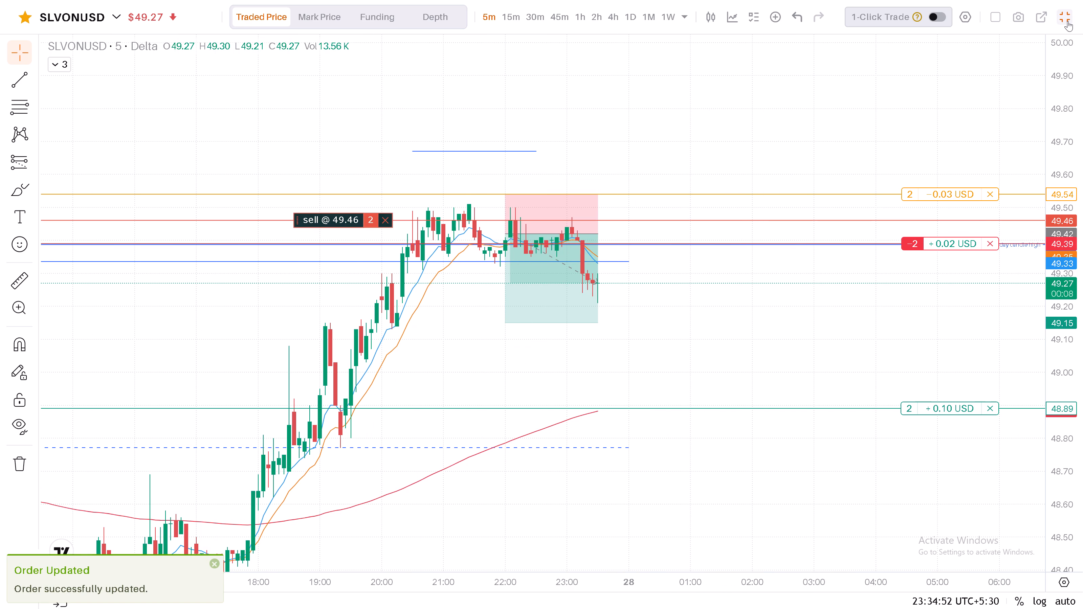
left_click(1068, 21)
scroll(939, 125, "down", 6)
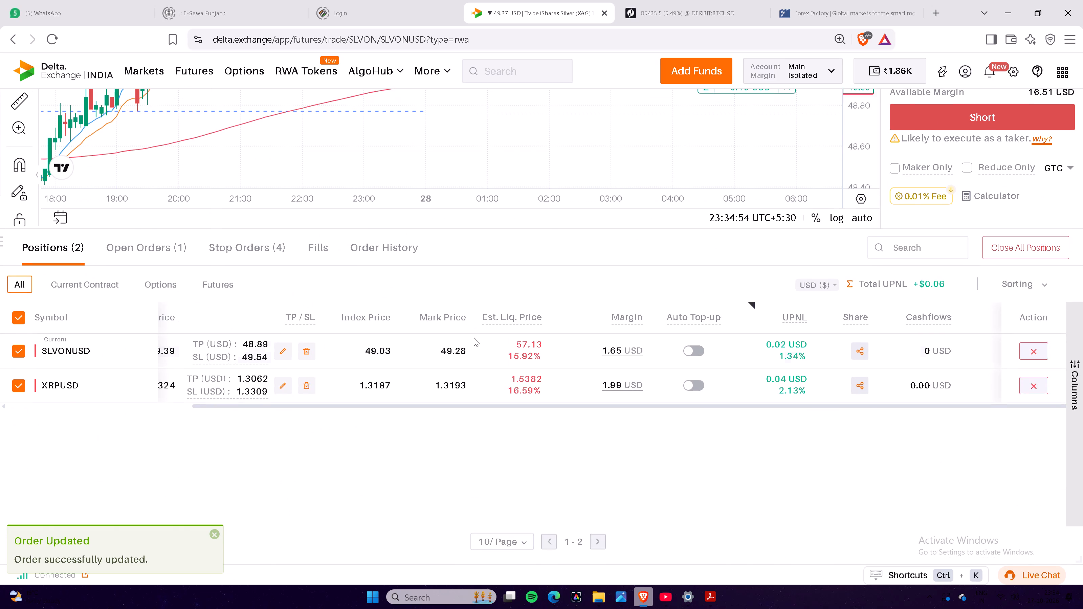
left_click(146, 243)
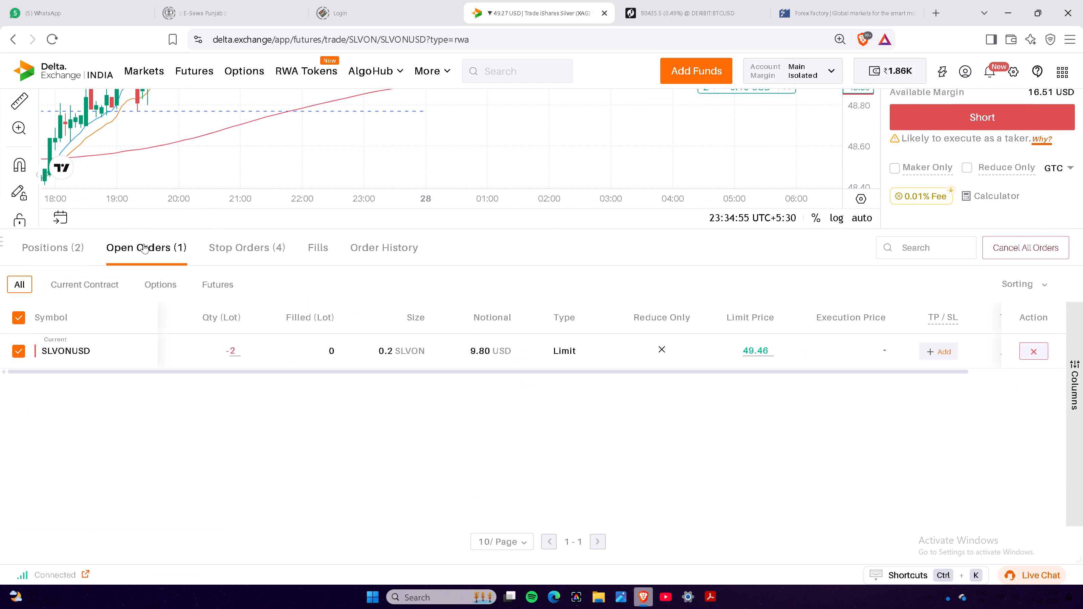
left_click(70, 248)
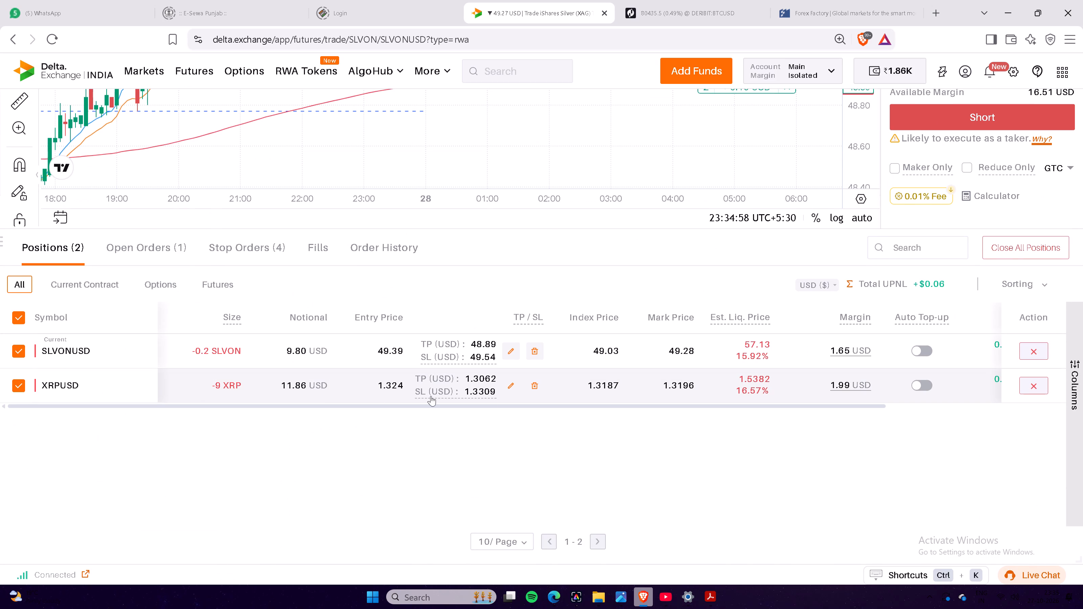
left_click_drag(544, 403, 755, 407)
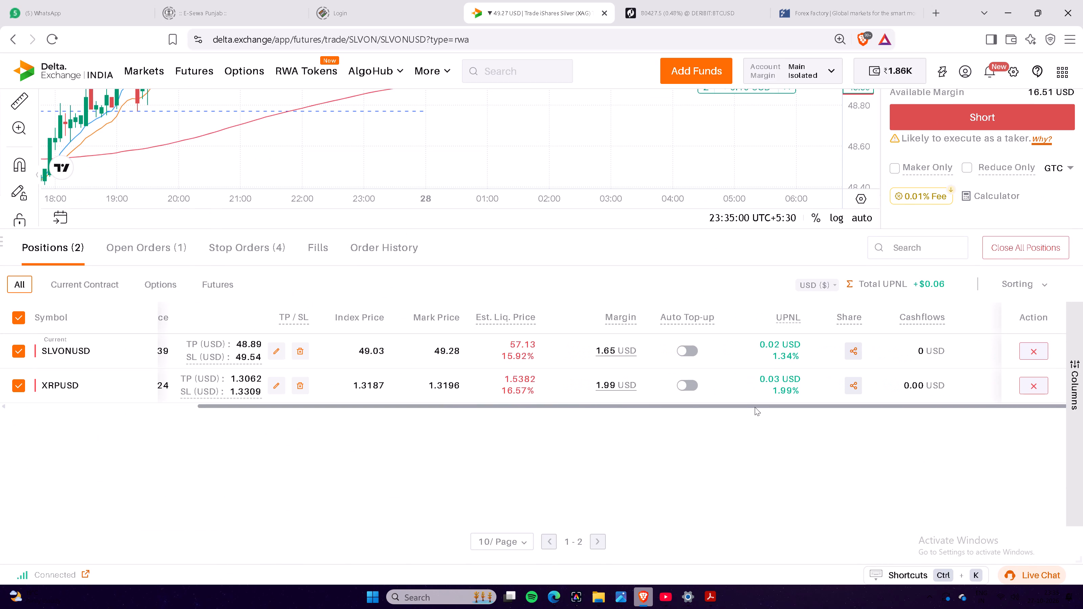
left_click_drag(755, 407, 775, 407)
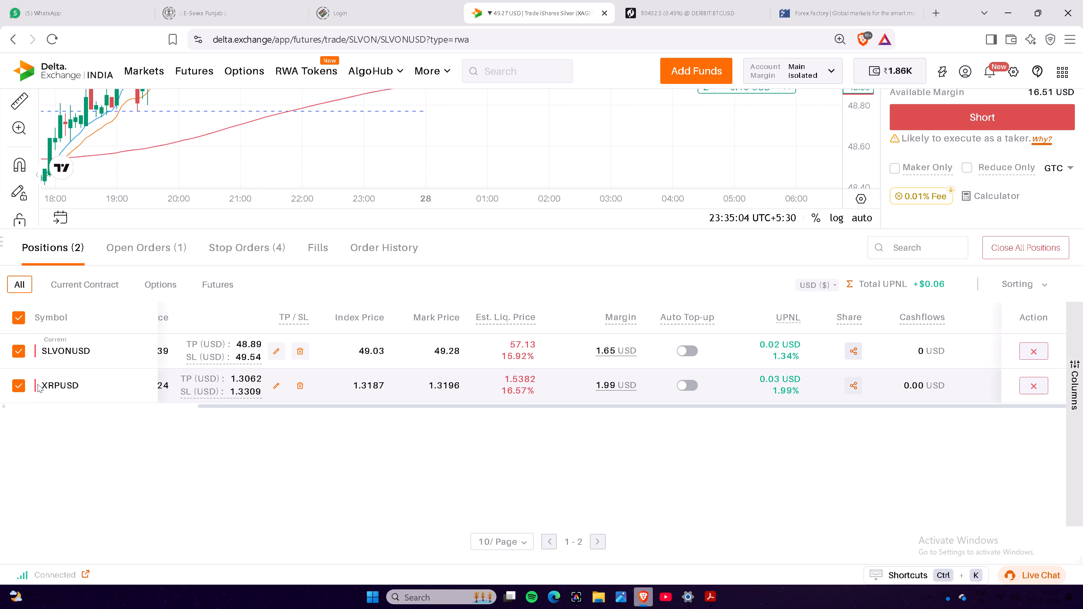
Open XRPUSD from the positions and examine its 5-minute chart against the short's entry, stop-loss, take-profit and trend lines.
left_click(47, 384)
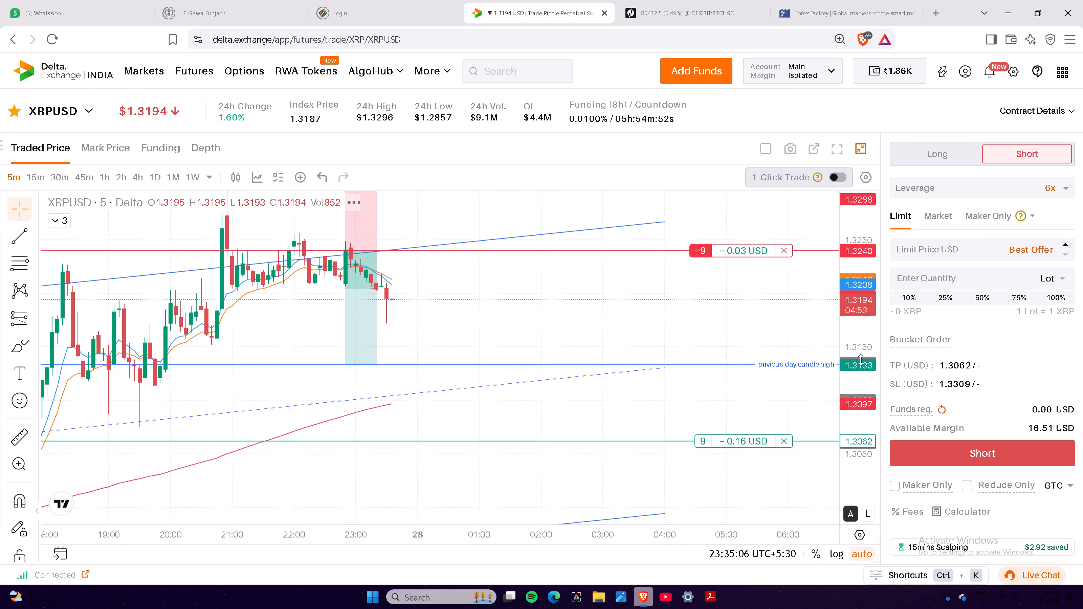
left_click_drag(871, 382, 863, 412)
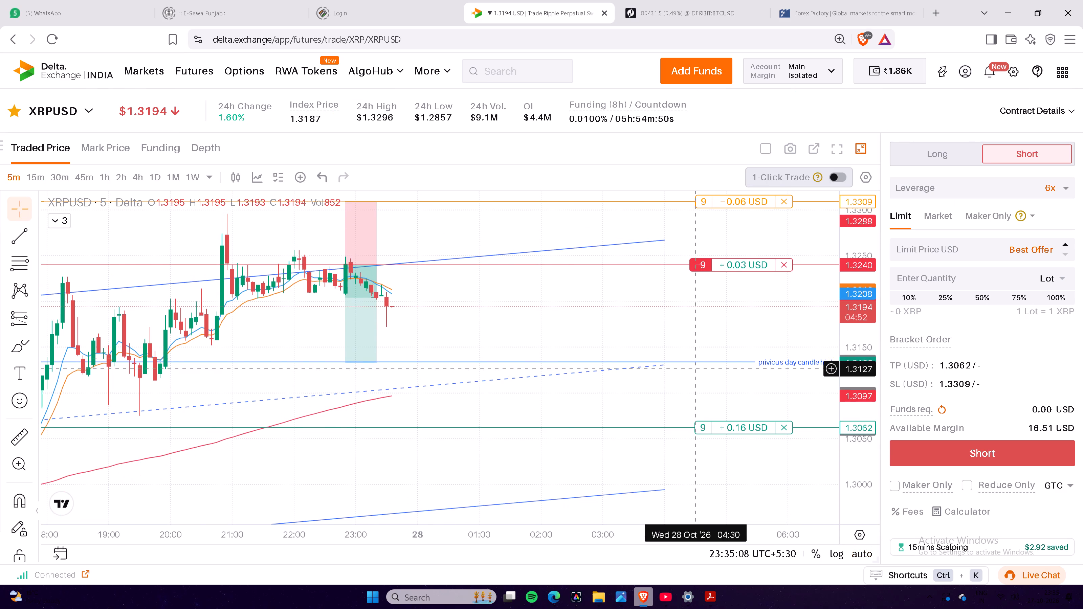
scroll(644, 358, "down", 5)
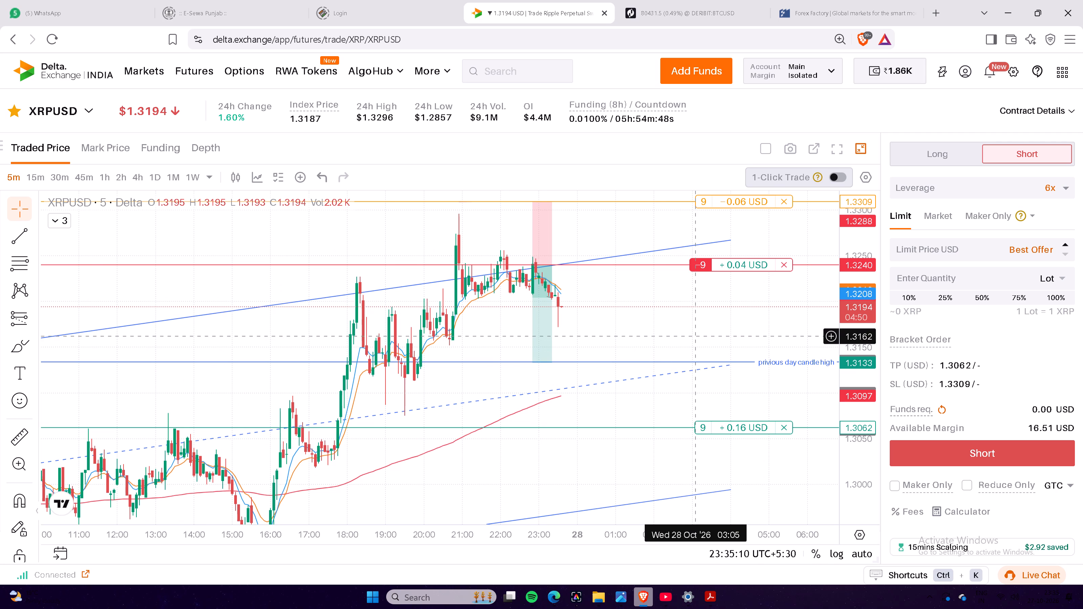
left_click_drag(697, 336, 690, 355)
left_click_drag(690, 355, 670, 327)
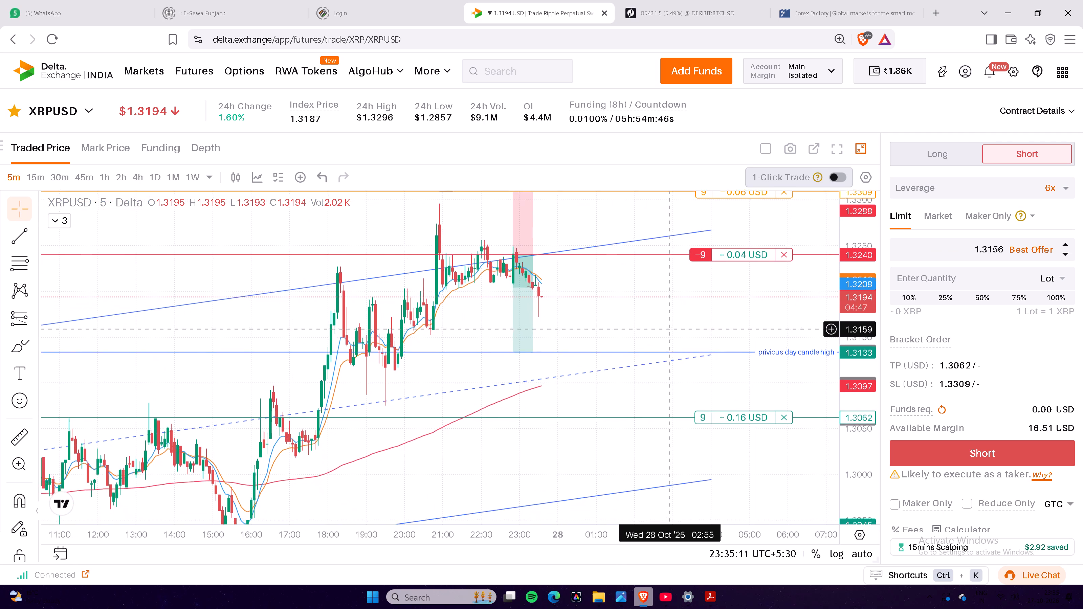
left_click_drag(670, 327, 655, 332)
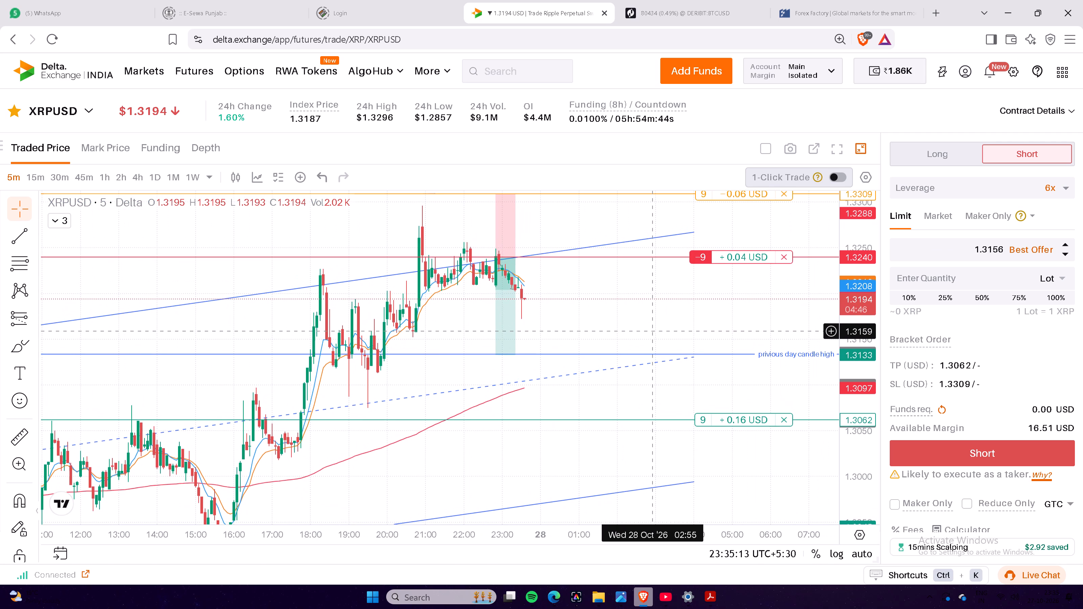
left_click_drag(655, 332, 658, 336)
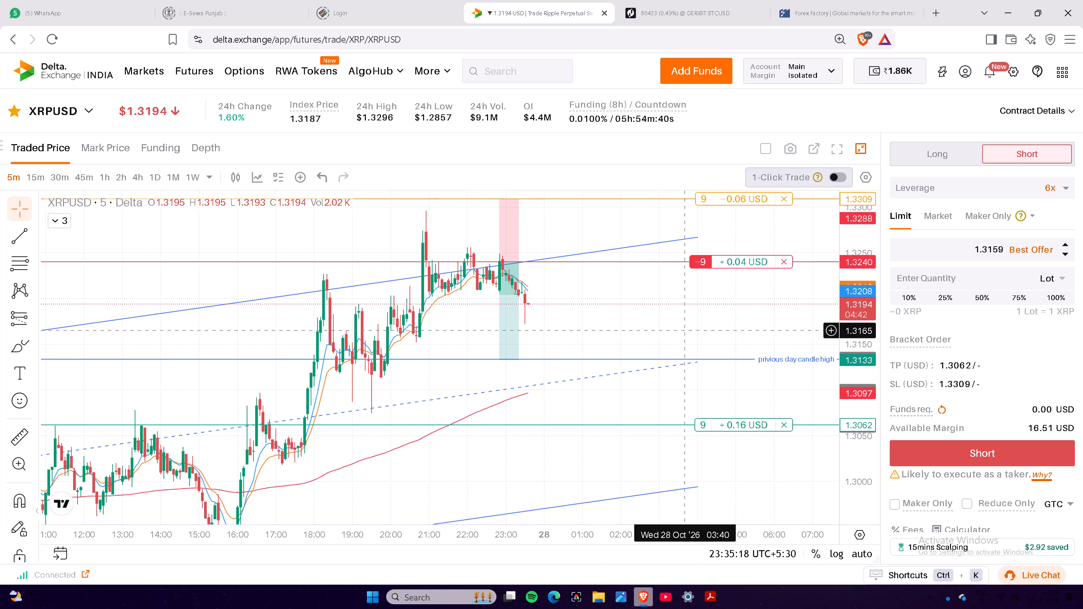
left_click_drag(854, 364, 850, 339)
double_click(850, 339)
left_click_drag(850, 339, 849, 317)
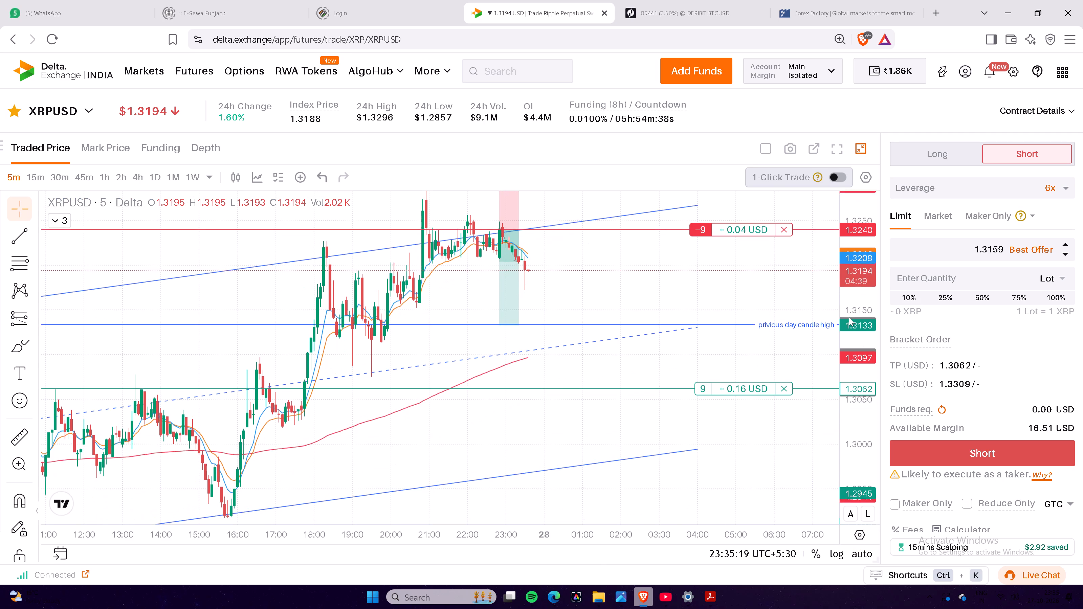
left_click_drag(849, 317, 853, 329)
left_click_drag(706, 310, 701, 391)
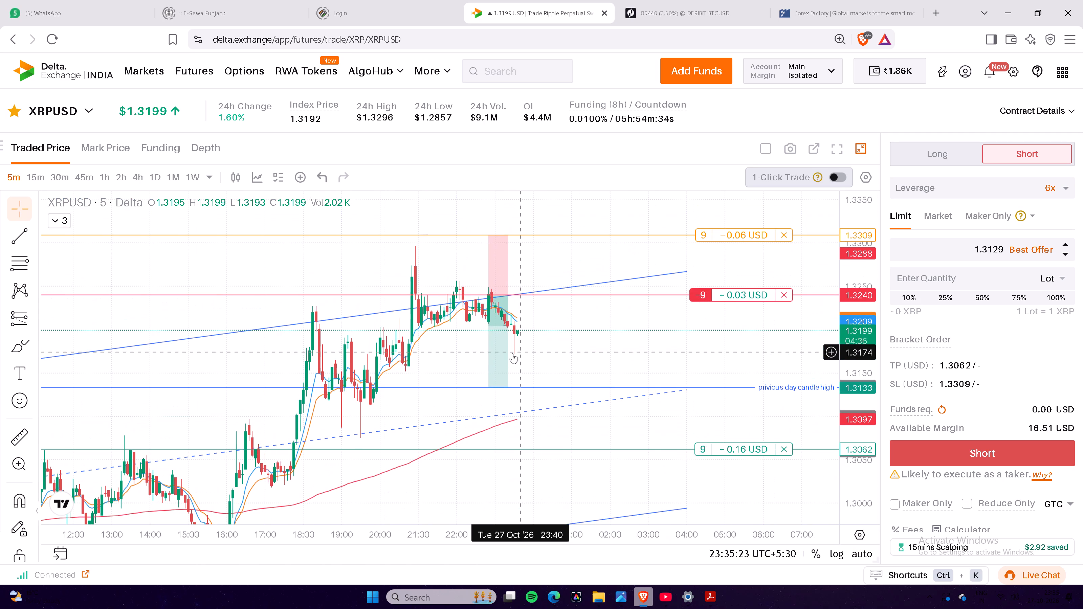
left_click_drag(664, 356, 664, 369)
left_click(664, 369)
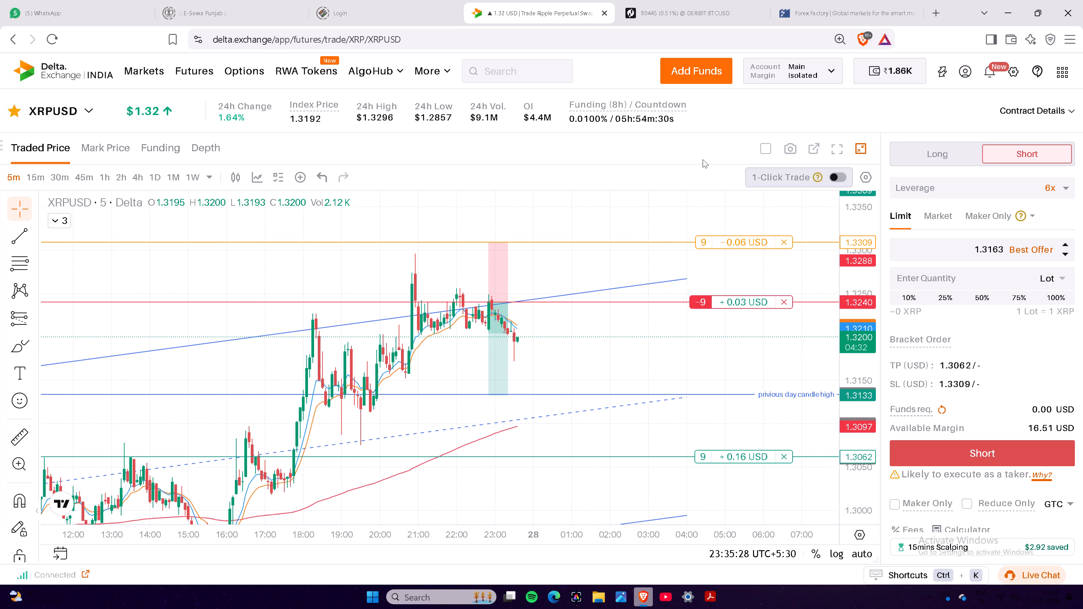
Open the MUBARAKUSD contract from the watchlist and show its chart full screen.
left_click(41, 105)
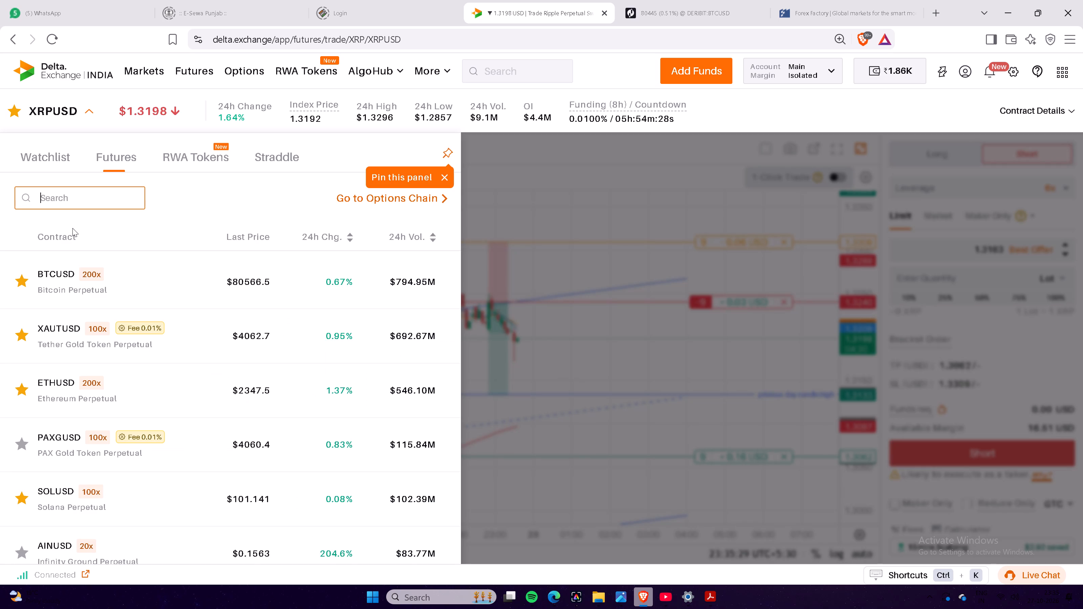
scroll(101, 269, "down", 4)
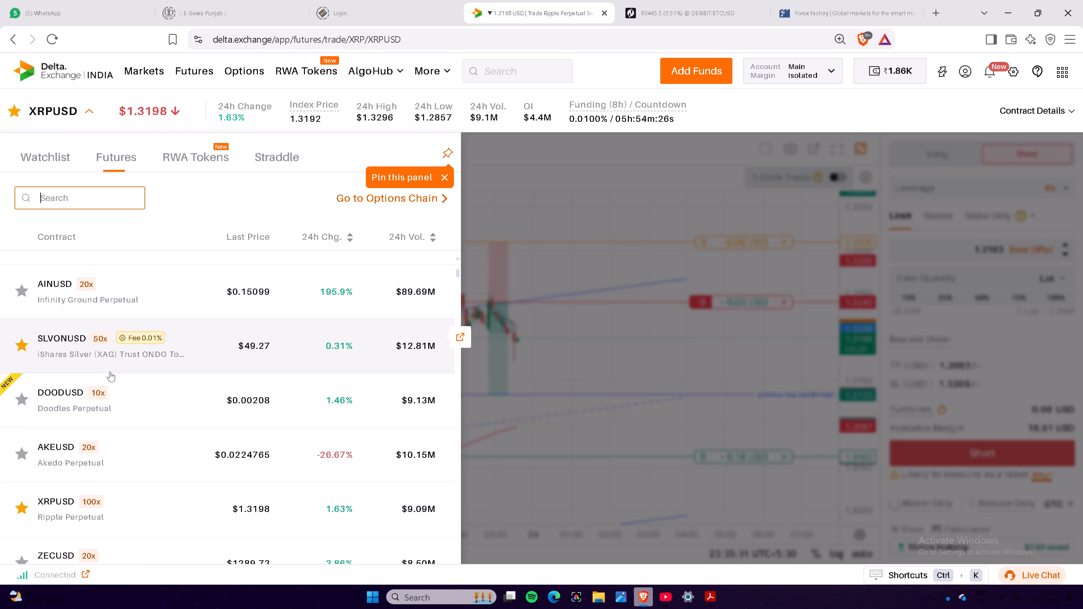
scroll(86, 416, "down", 1)
left_click(37, 165)
scroll(113, 389, "down", 6)
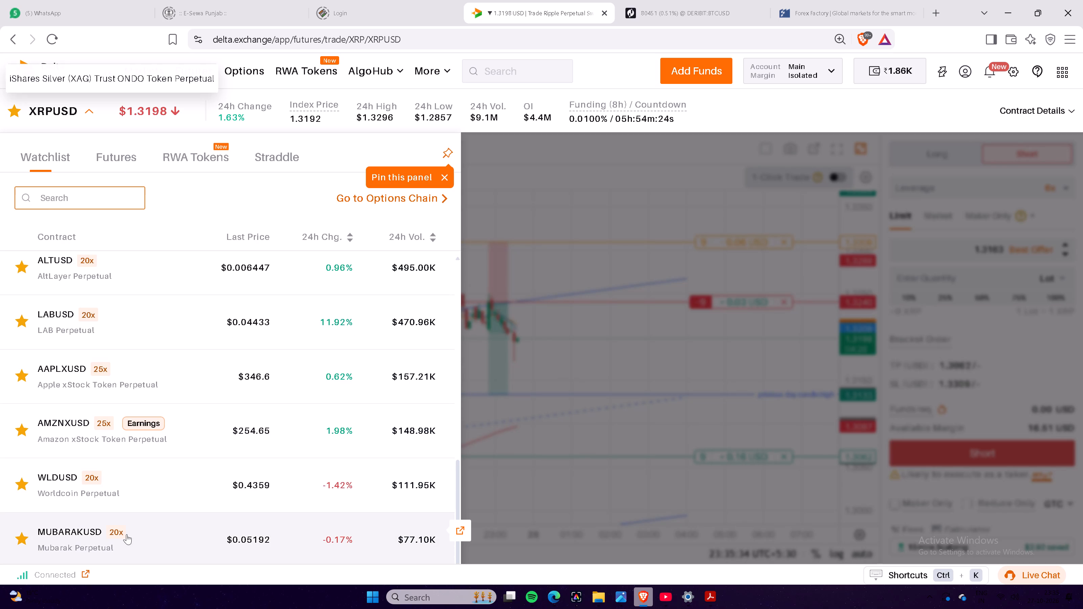
left_click(148, 530)
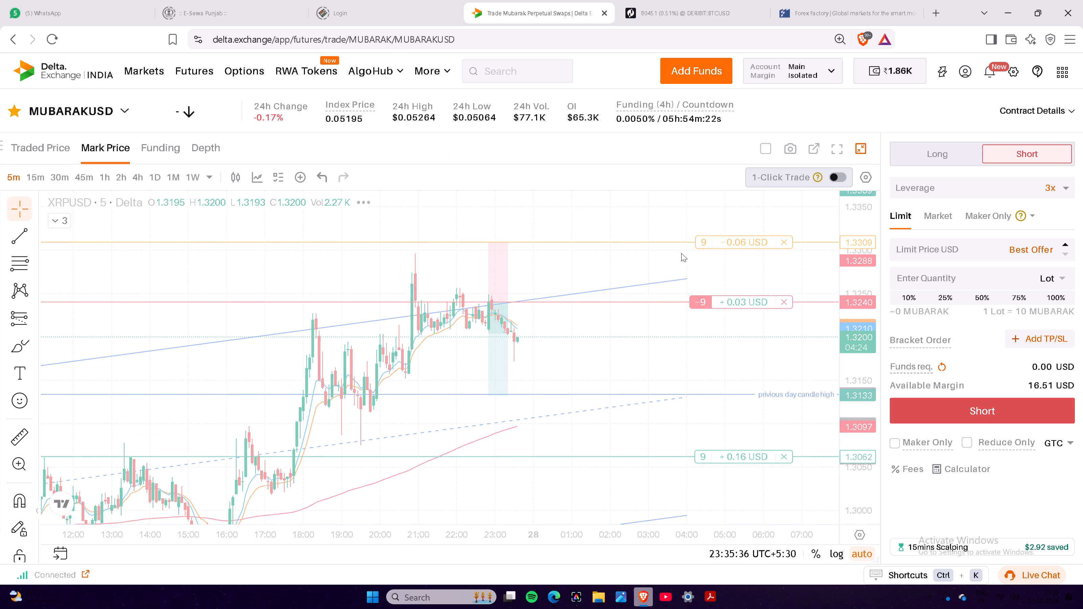
left_click(834, 148)
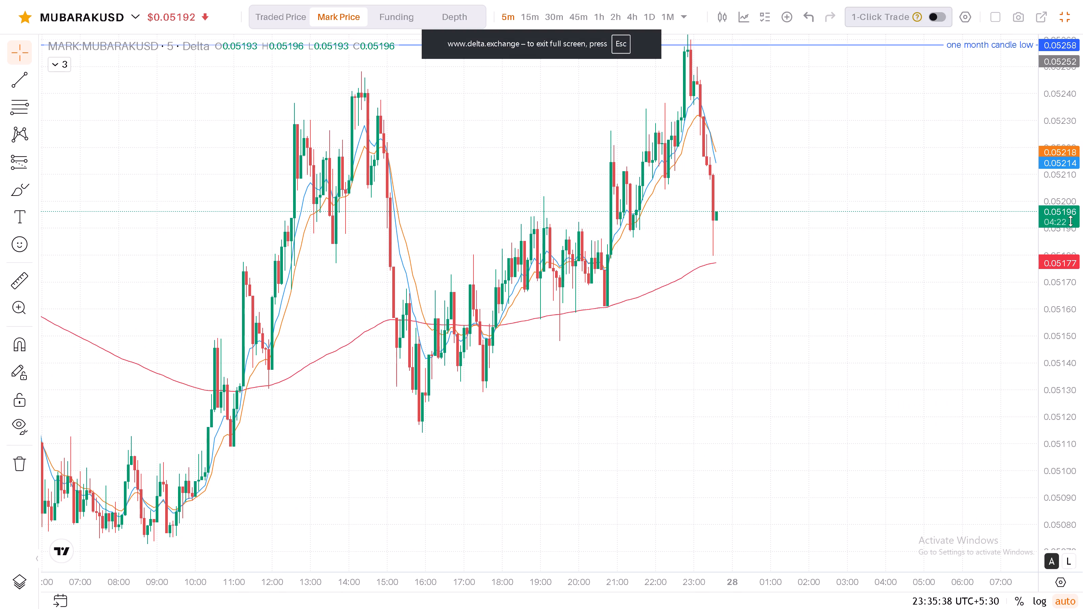
Examine the MUBARAKUSD 5-minute chart, comparing recent candles and earlier days' swings with the one month candle low line.
left_click_drag(1072, 205, 1074, 478)
scroll(885, 433, "down", 2)
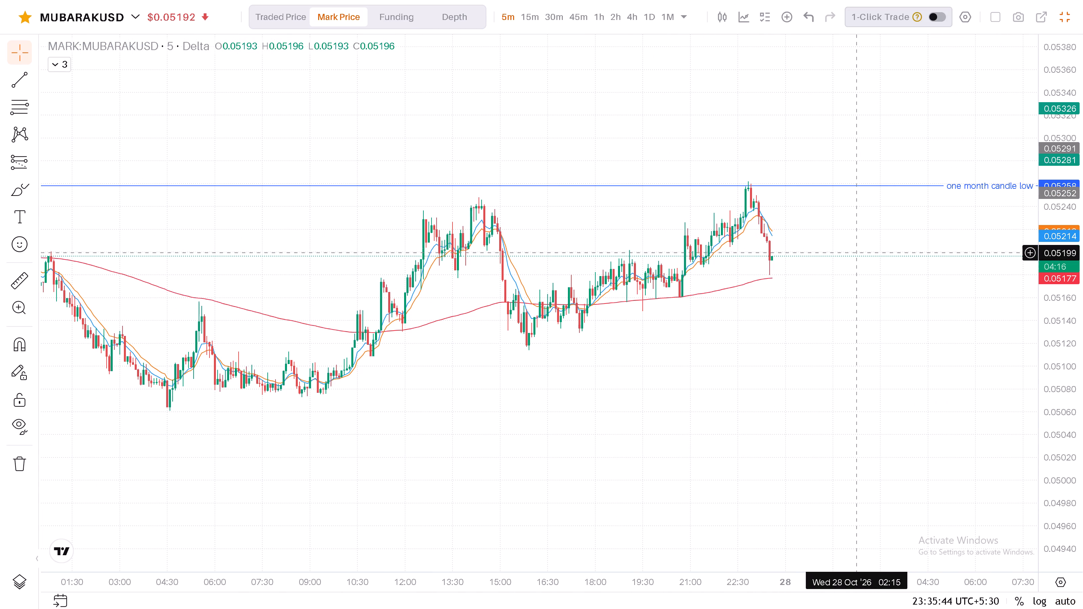
scroll(858, 286, "up", 3)
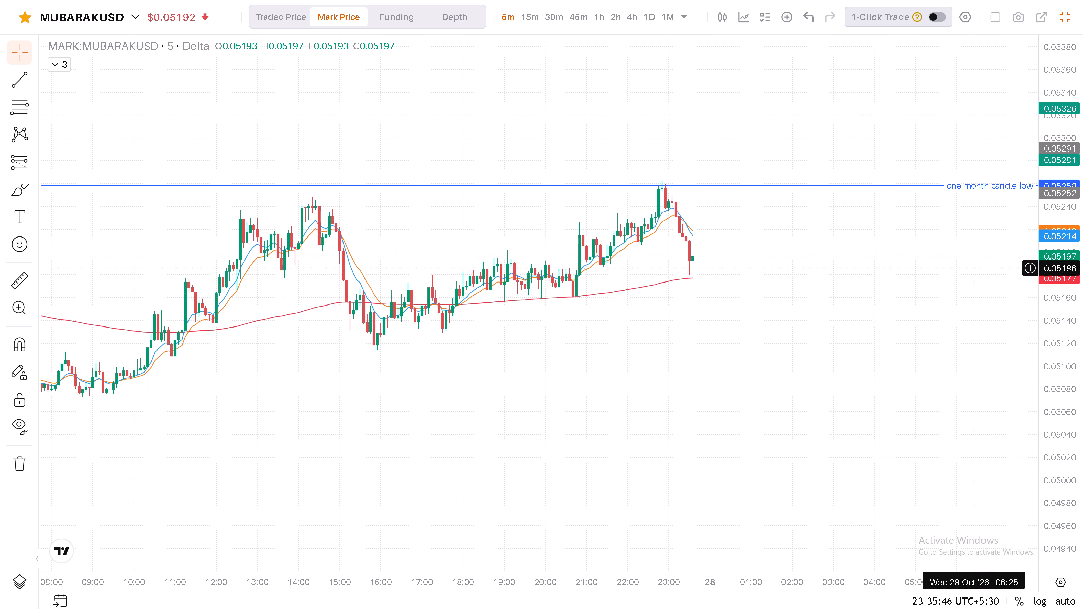
left_click_drag(1057, 309, 1056, 282)
left_click_drag(853, 327, 837, 360)
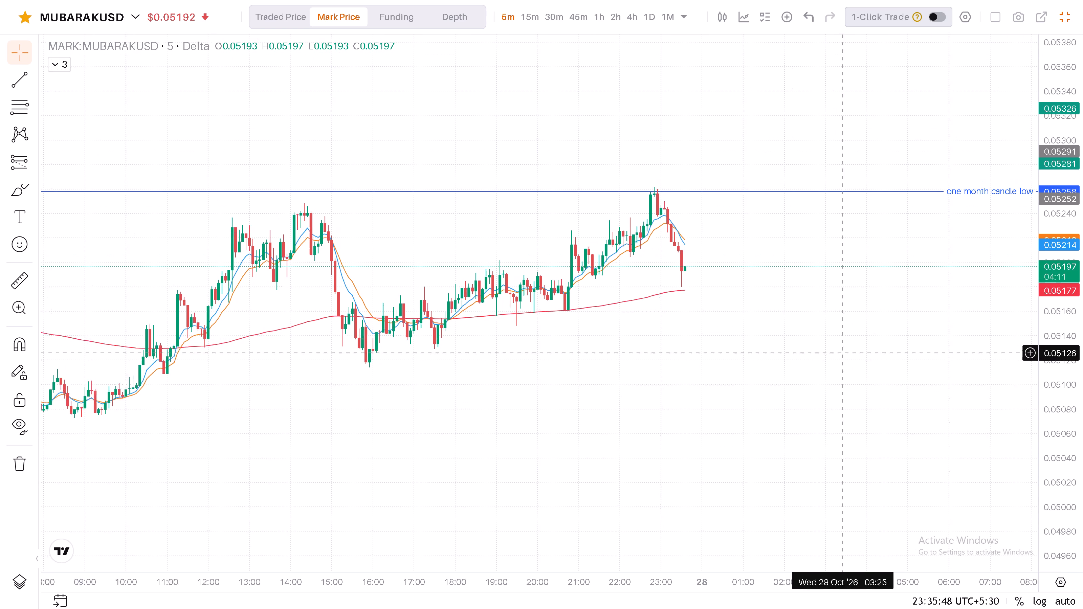
left_click_drag(837, 360, 826, 367)
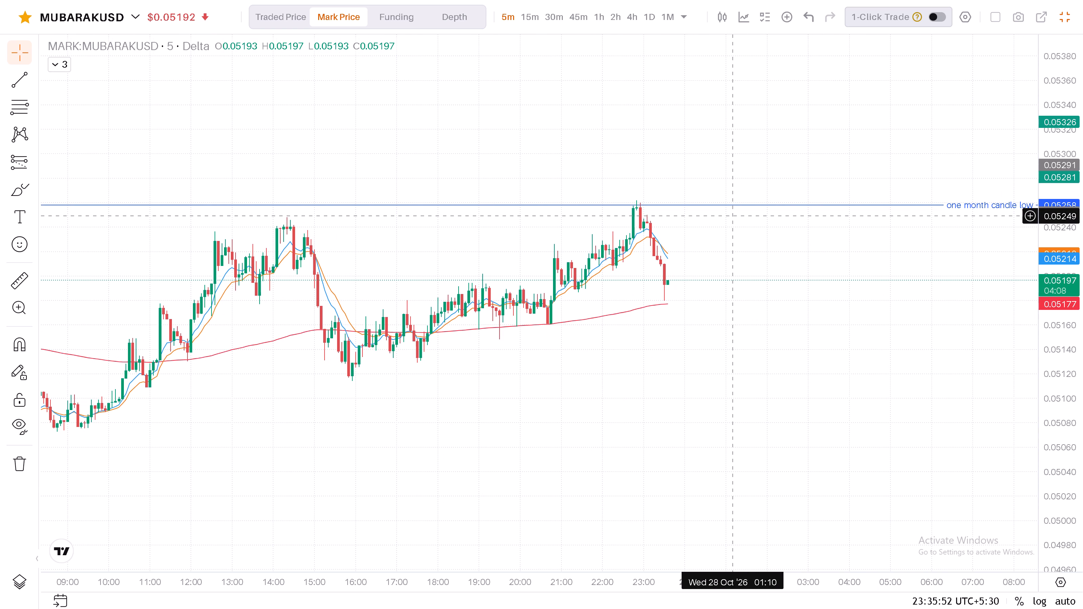
scroll(687, 404, "down", 4)
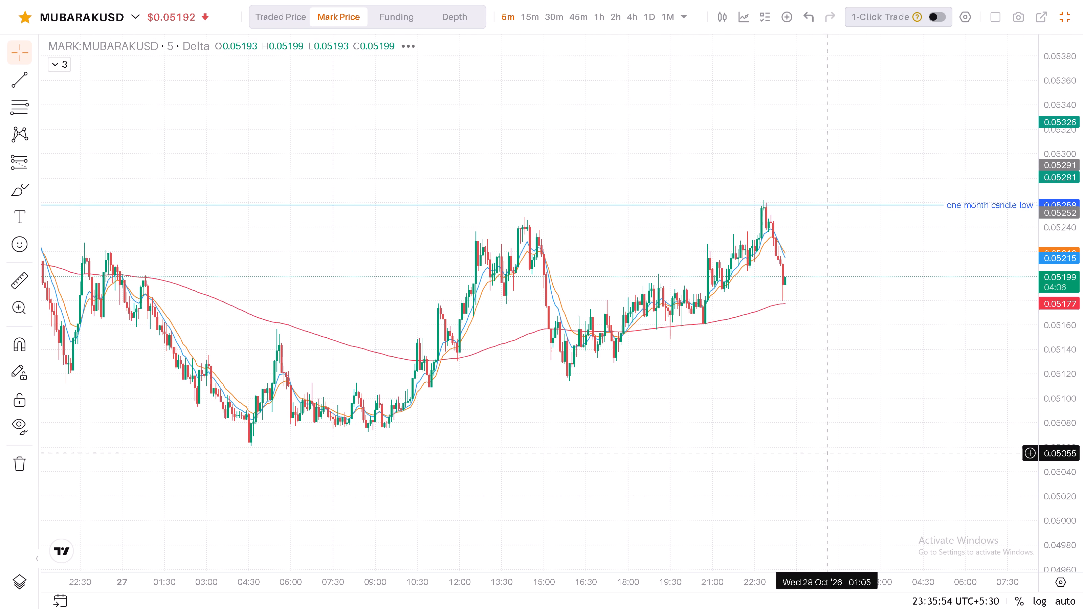
scroll(831, 454, "down", 2)
scroll(857, 429, "down", 8)
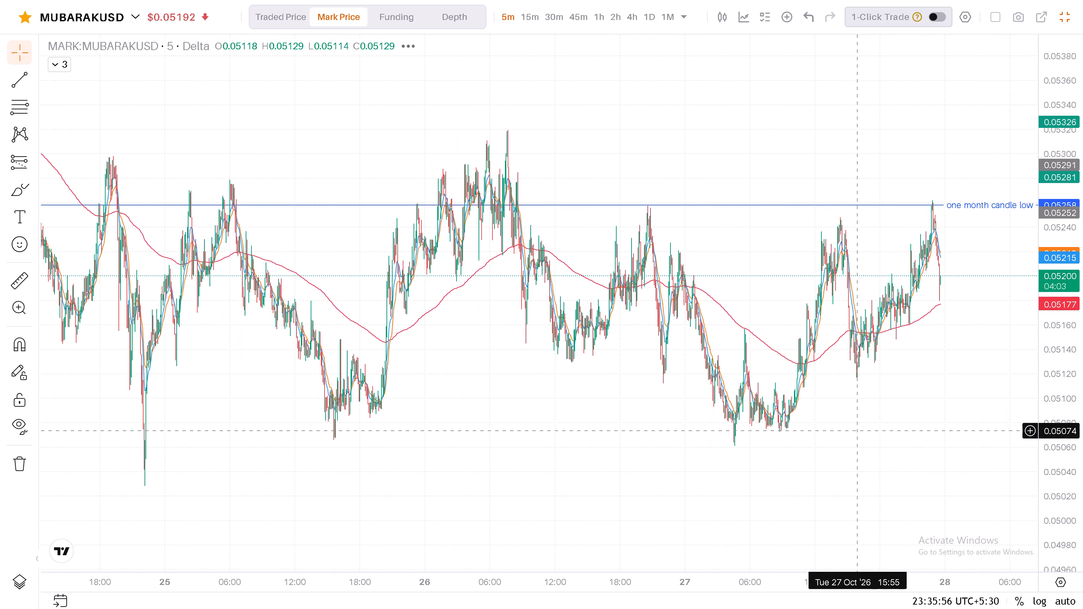
scroll(858, 431, "down", 4)
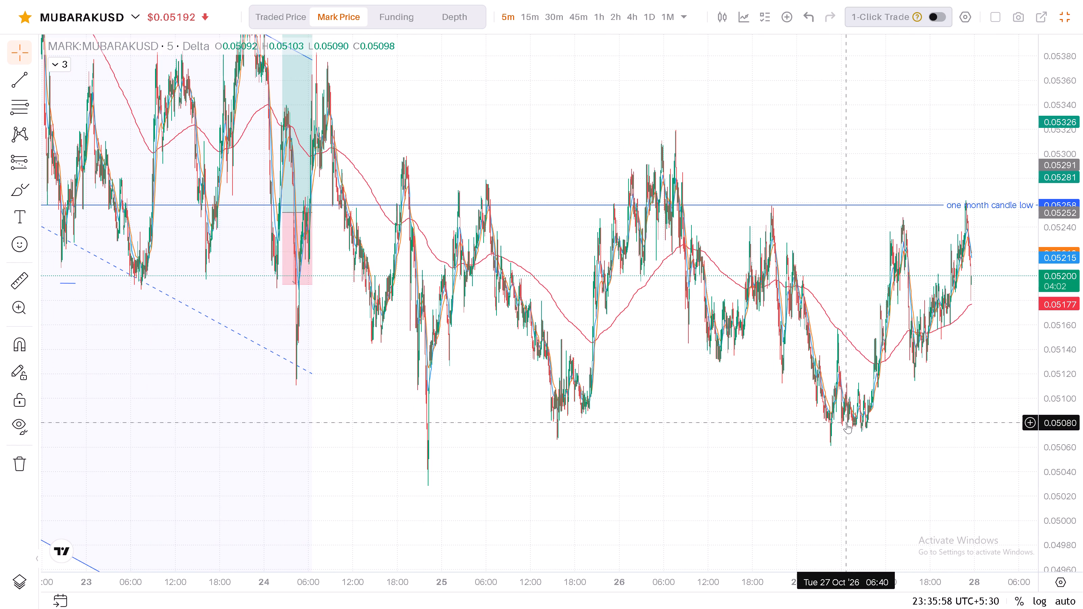
scroll(847, 423, "up", 5)
scroll(548, 256, "up", 4)
Switch MUBARAKUSD to the 15-minute timeframe and examine recent price action around the one month candle low line and moving averages.
left_click(524, 14)
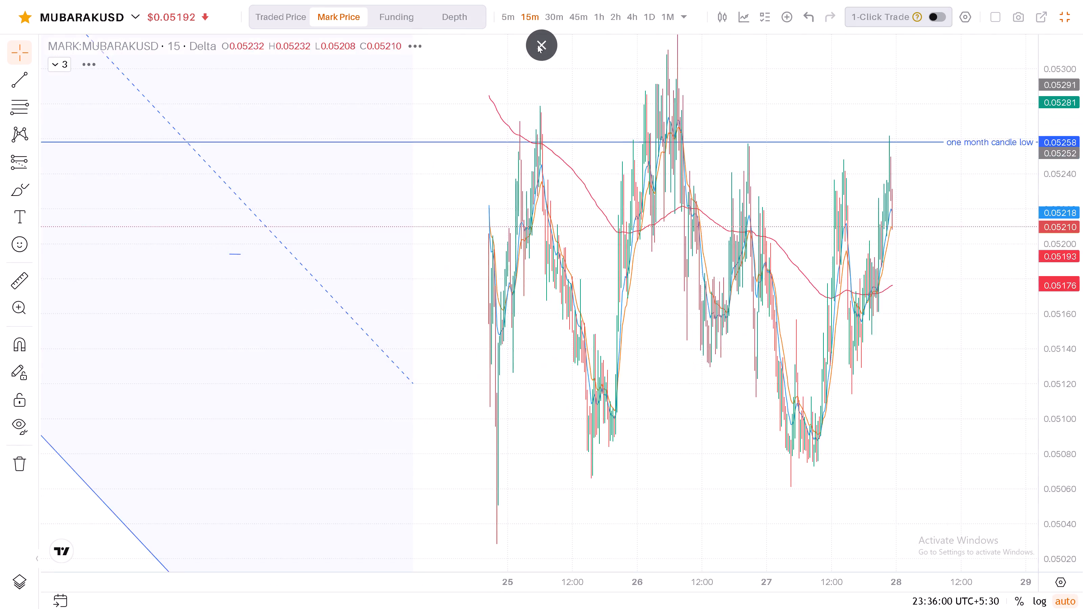
scroll(675, 268, "up", 6)
left_click_drag(1062, 280, 1061, 359)
scroll(871, 345, "up", 3)
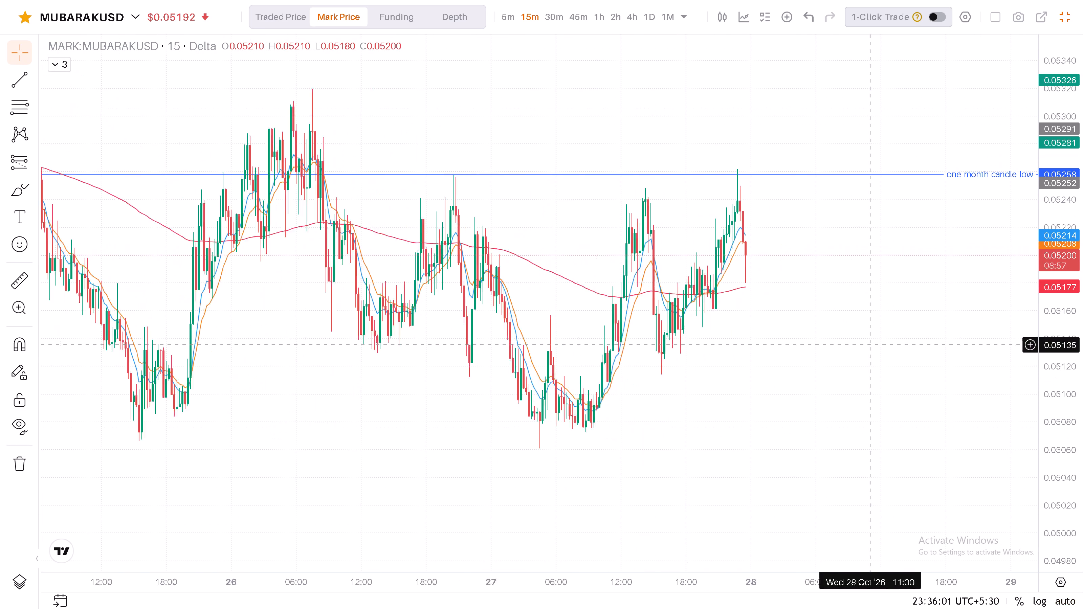
left_click_drag(1064, 186, 1054, 343)
scroll(833, 389, "up", 1)
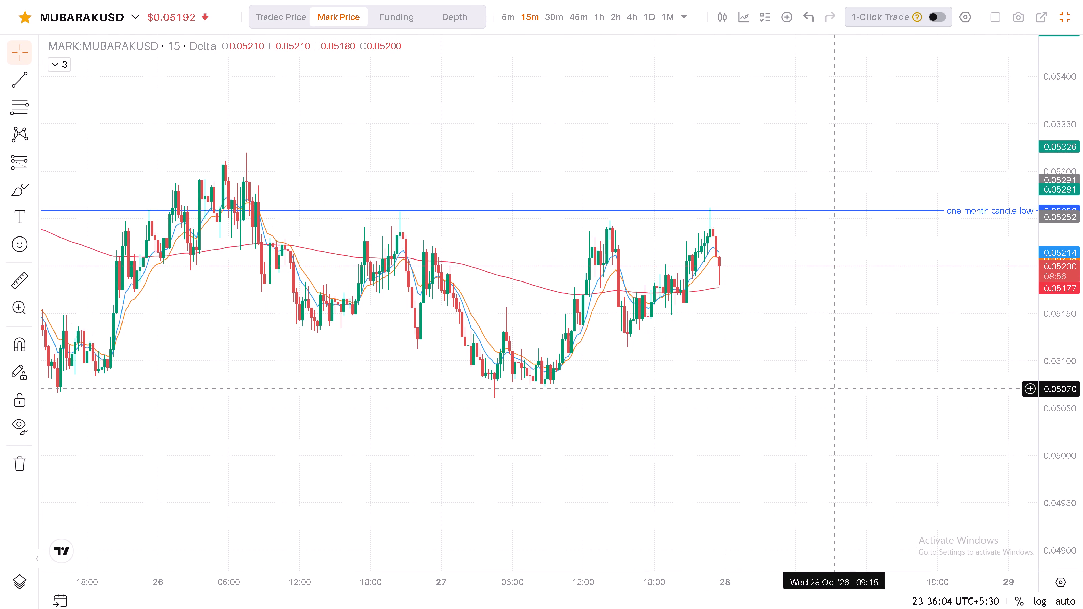
scroll(833, 389, "up", 2)
left_click_drag(645, 354, 739, 331)
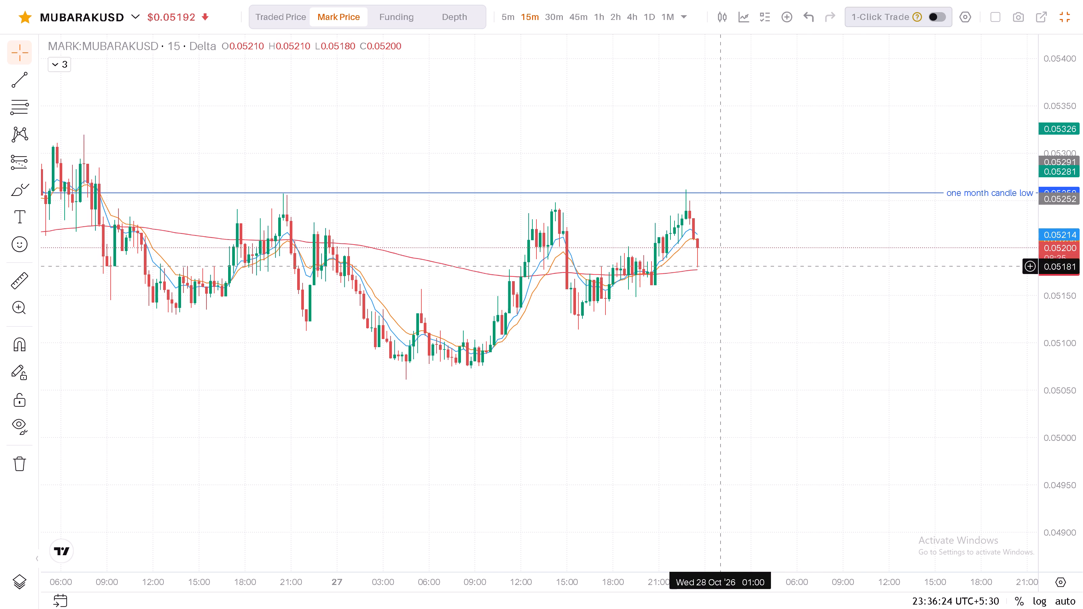
scroll(725, 291, "up", 2)
left_click_drag(790, 322, 769, 349)
left_click(769, 349)
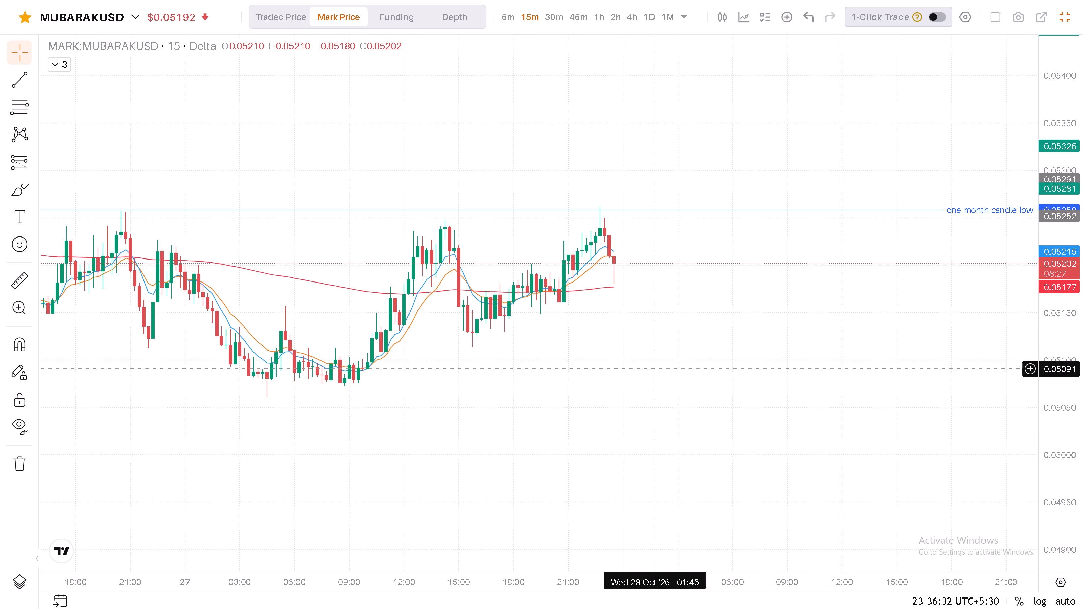
left_click_drag(639, 370, 675, 374)
left_click_drag(737, 374, 735, 389)
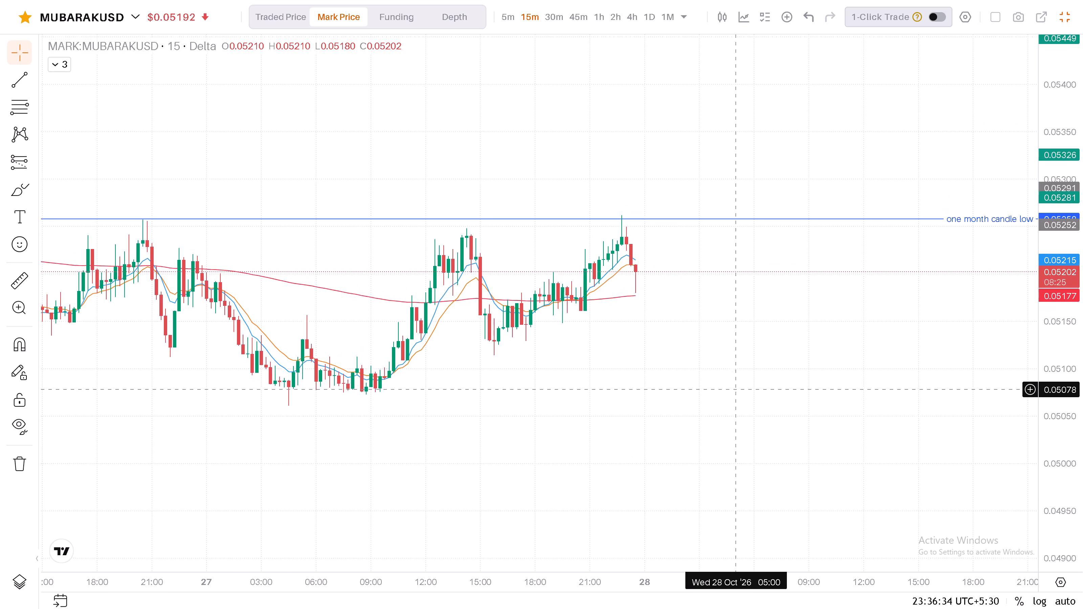
left_click_drag(735, 389, 734, 380)
double_click(734, 380)
double_click(734, 380)
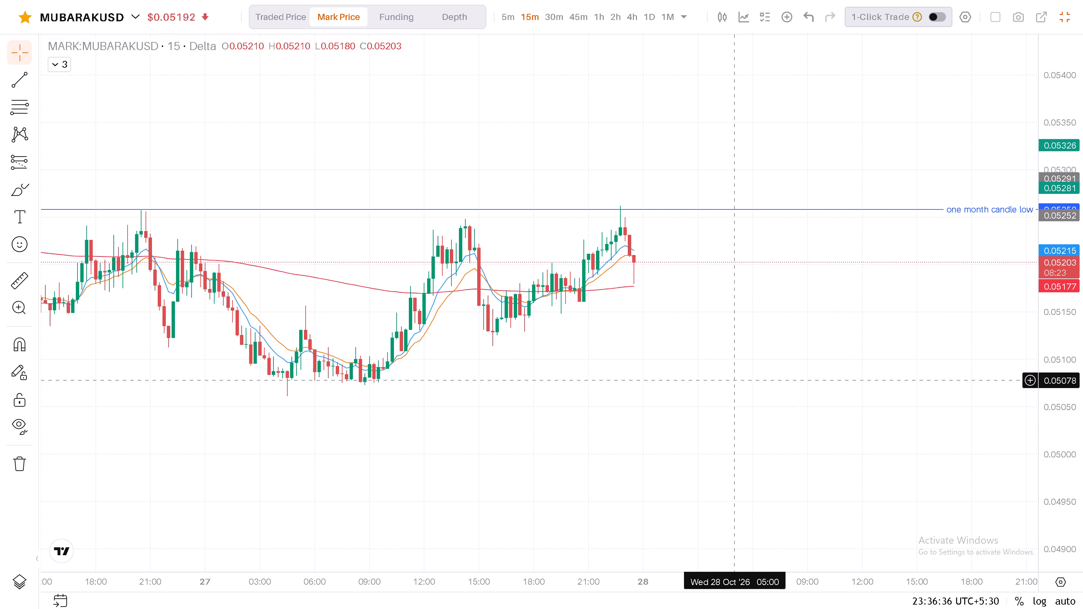
Return MUBARAKUSD to the 5-minute timeframe and examine the past days' swings and latest candles against the one month candle low line.
triple_click(512, 20)
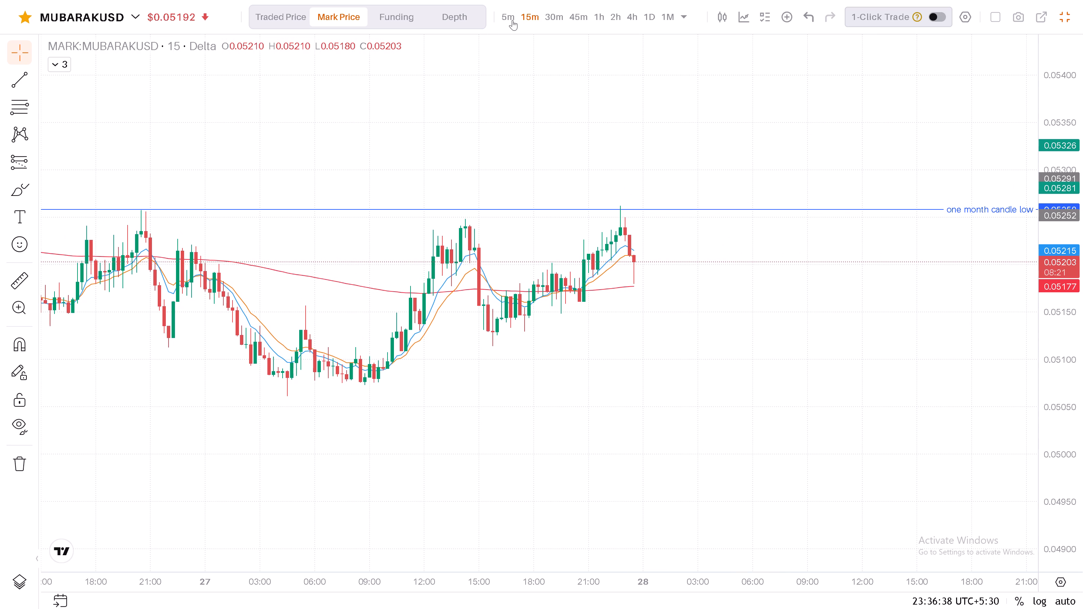
left_click_drag(1062, 213, 1039, 463)
left_click_drag(1044, 380, 1048, 407)
scroll(848, 400, "down", 13)
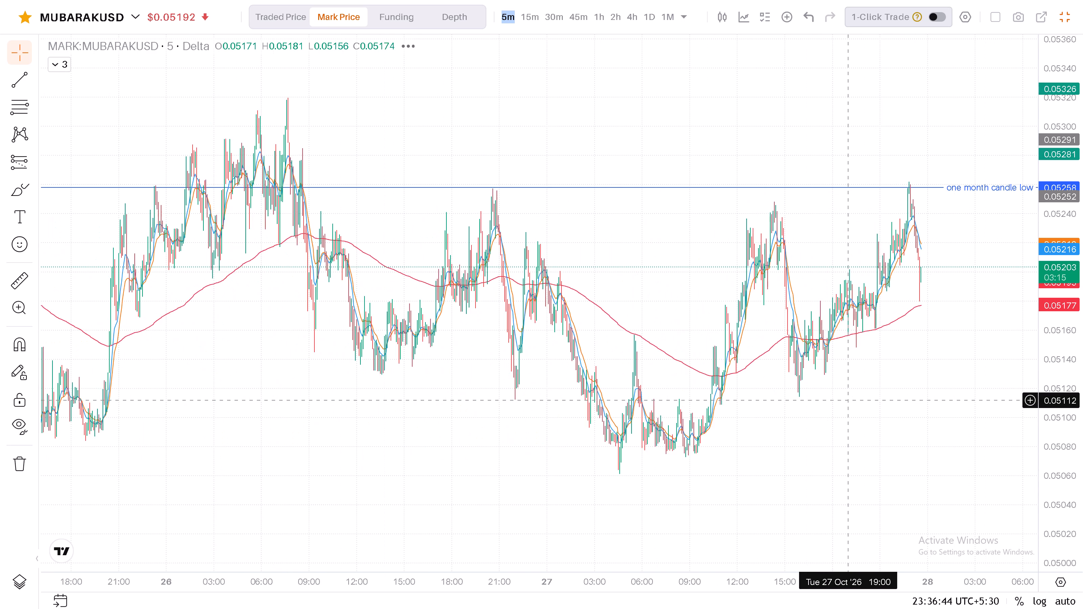
scroll(848, 401, "down", 9)
scroll(848, 401, "up", 3)
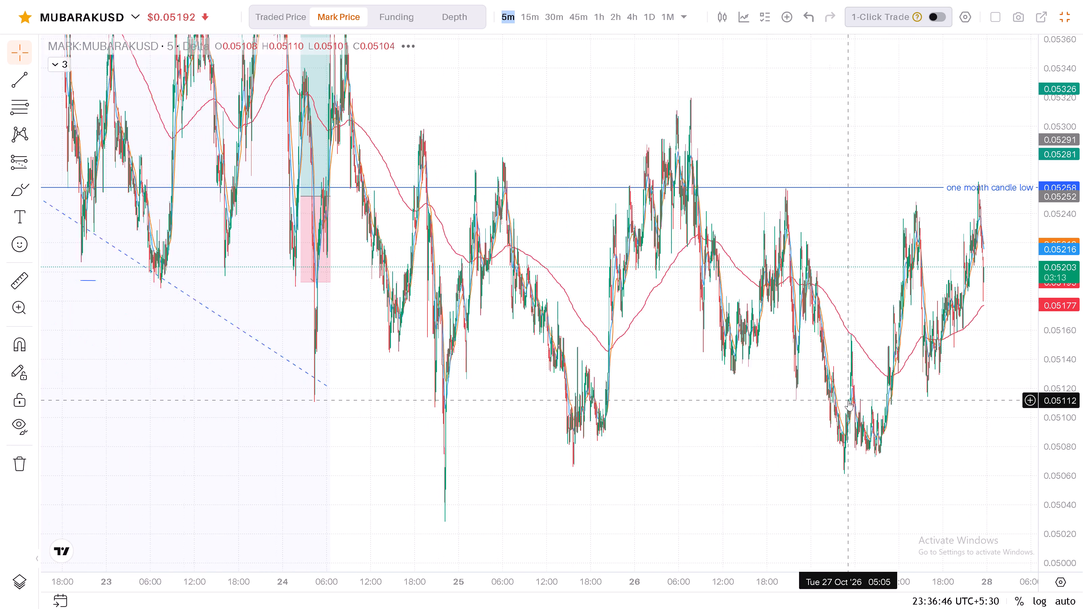
scroll(848, 401, "up", 13)
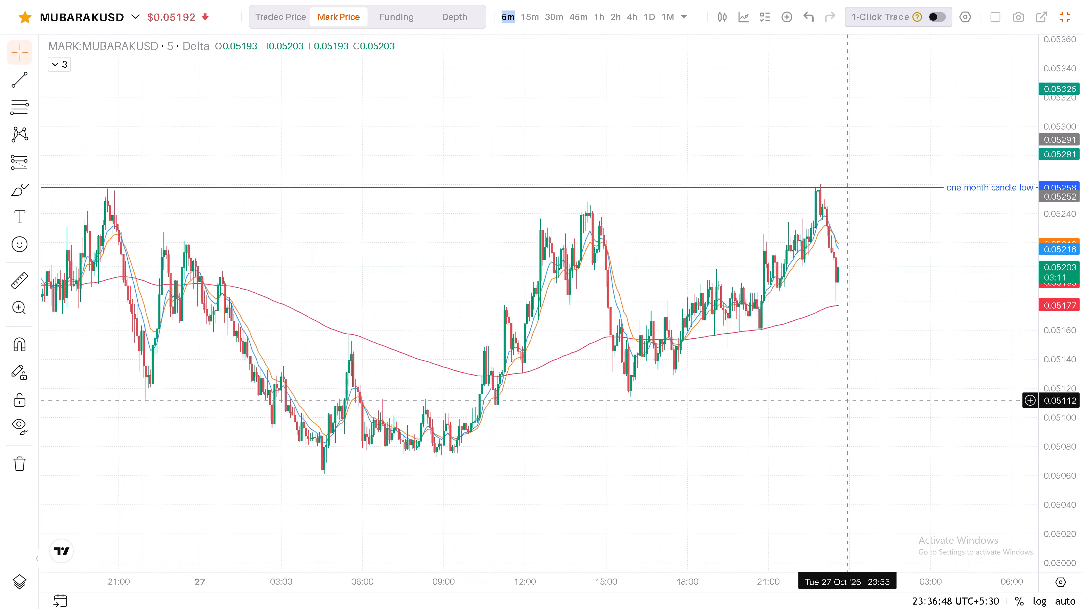
scroll(848, 401, "up", 4)
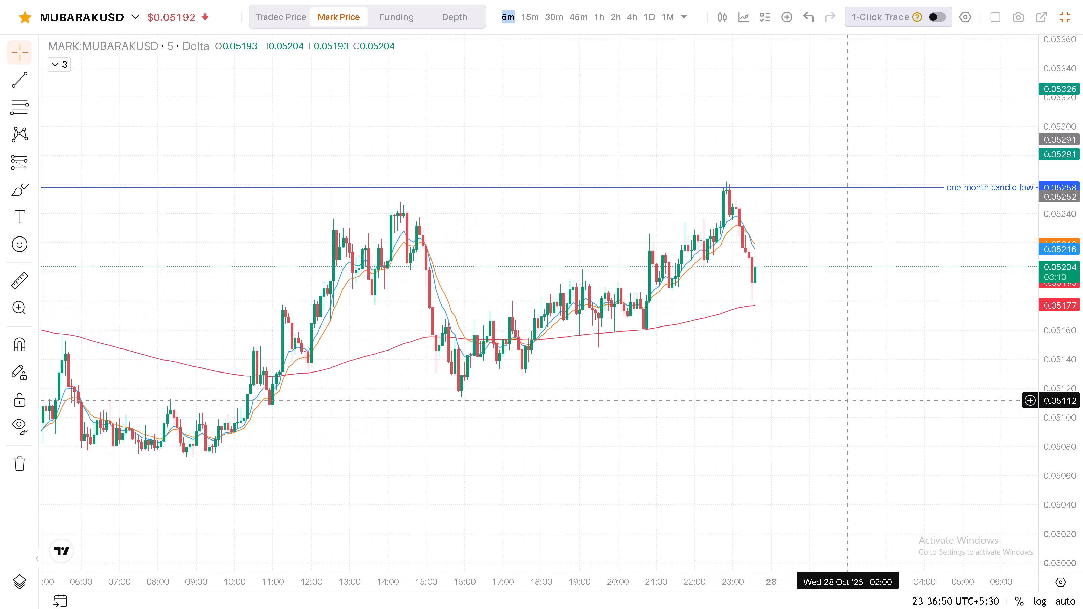
scroll(848, 401, "up", 1)
left_click_drag(839, 409, 783, 419)
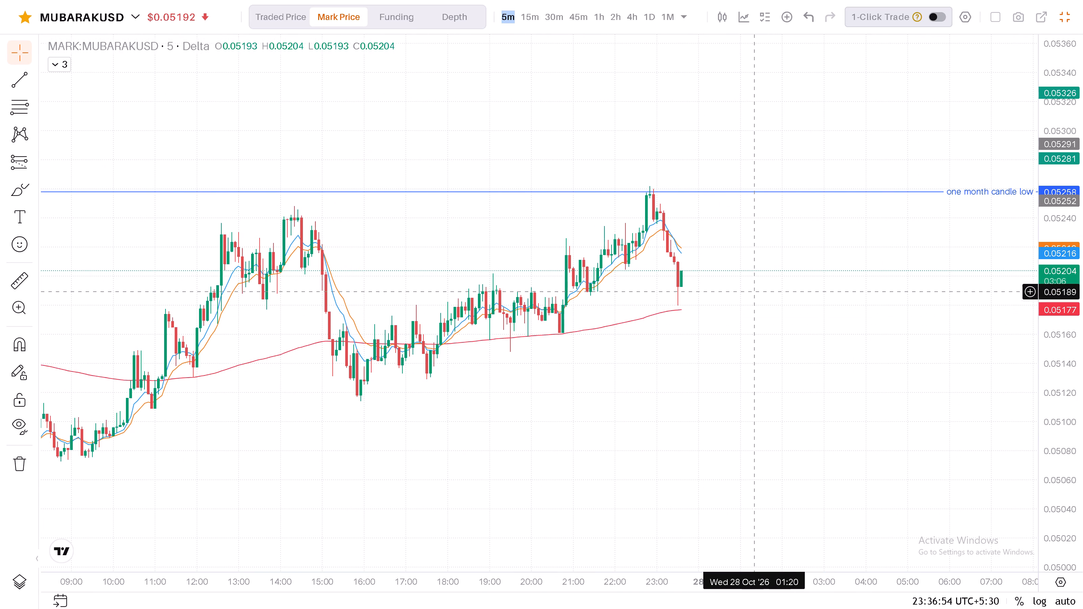
left_click_drag(758, 329, 775, 369)
triple_click(775, 369)
left_click(775, 369)
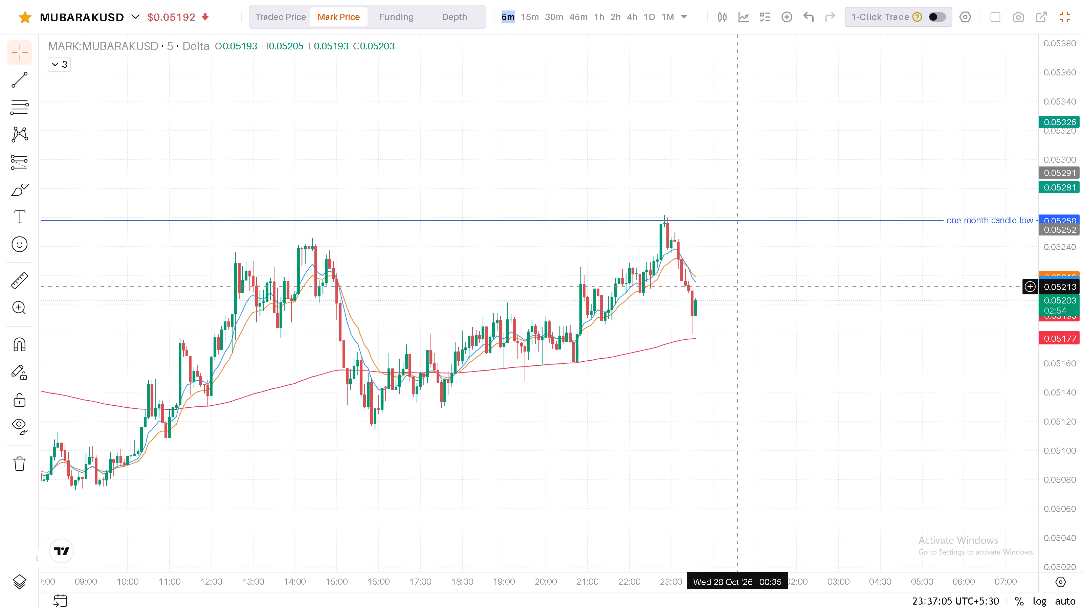
left_click_drag(781, 249, 709, 244)
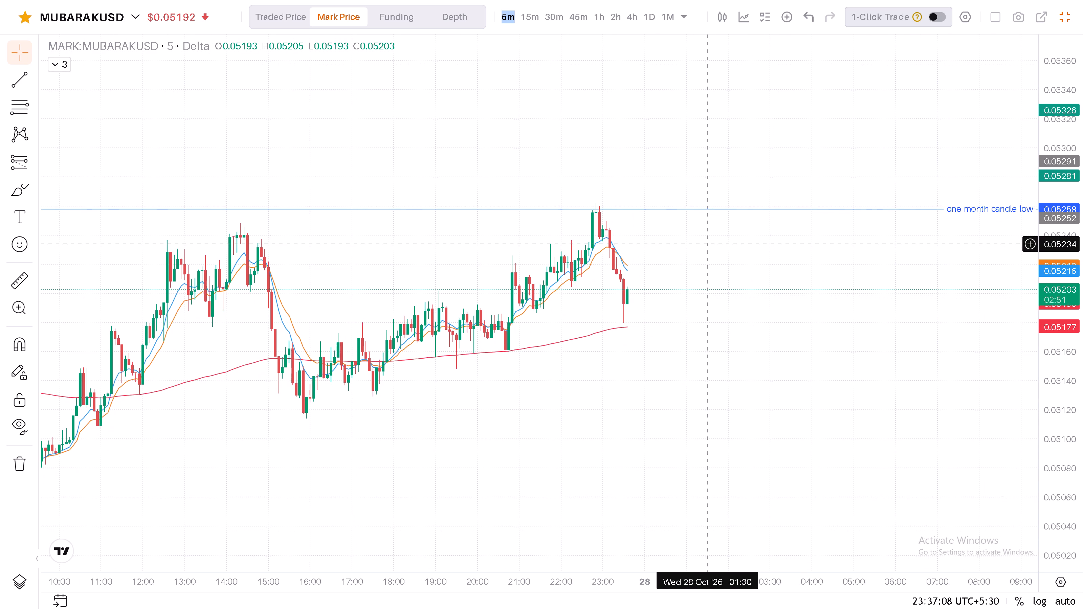
left_click_drag(709, 244, 711, 240)
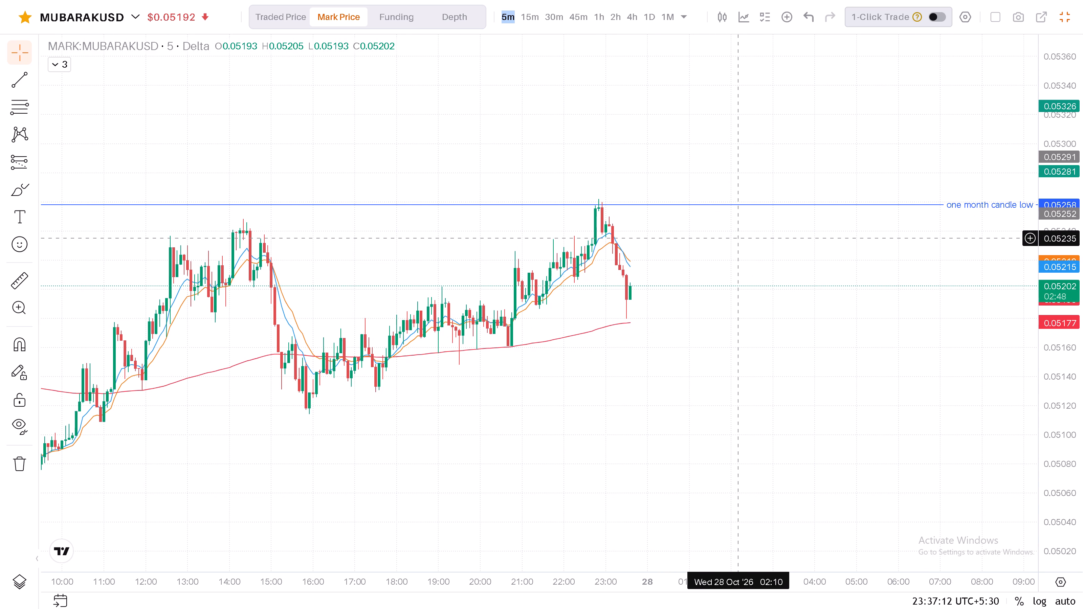
left_click_drag(739, 239, 752, 234)
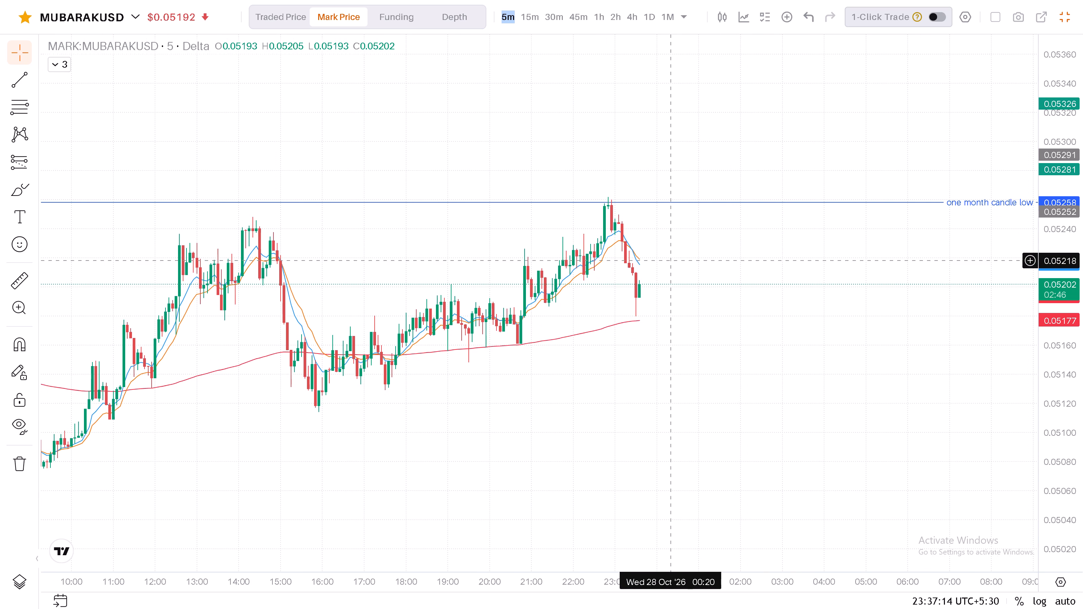
left_click_drag(675, 261, 706, 252)
double_click(706, 252)
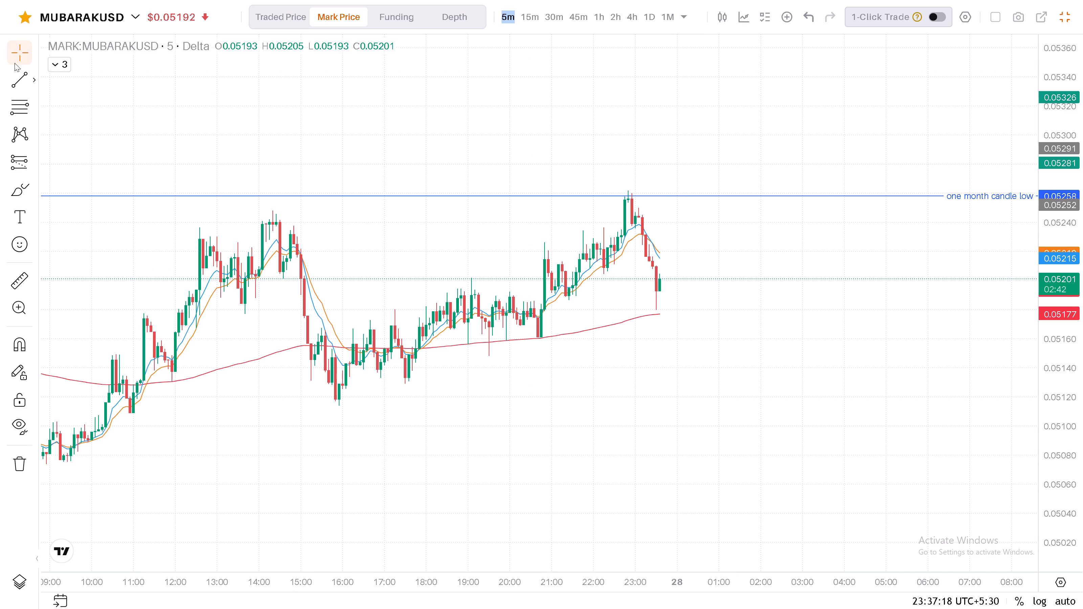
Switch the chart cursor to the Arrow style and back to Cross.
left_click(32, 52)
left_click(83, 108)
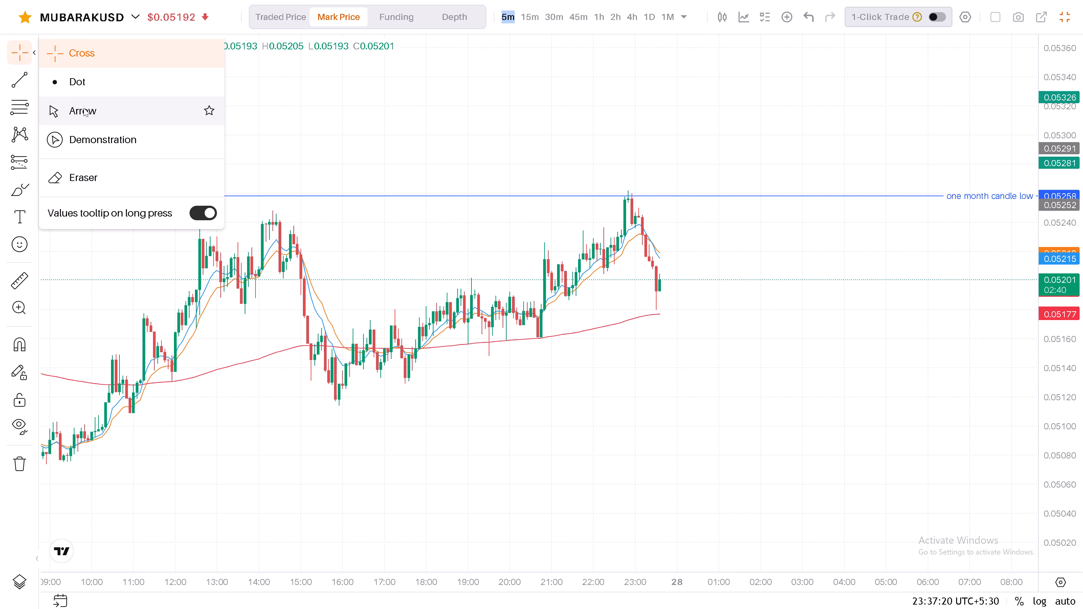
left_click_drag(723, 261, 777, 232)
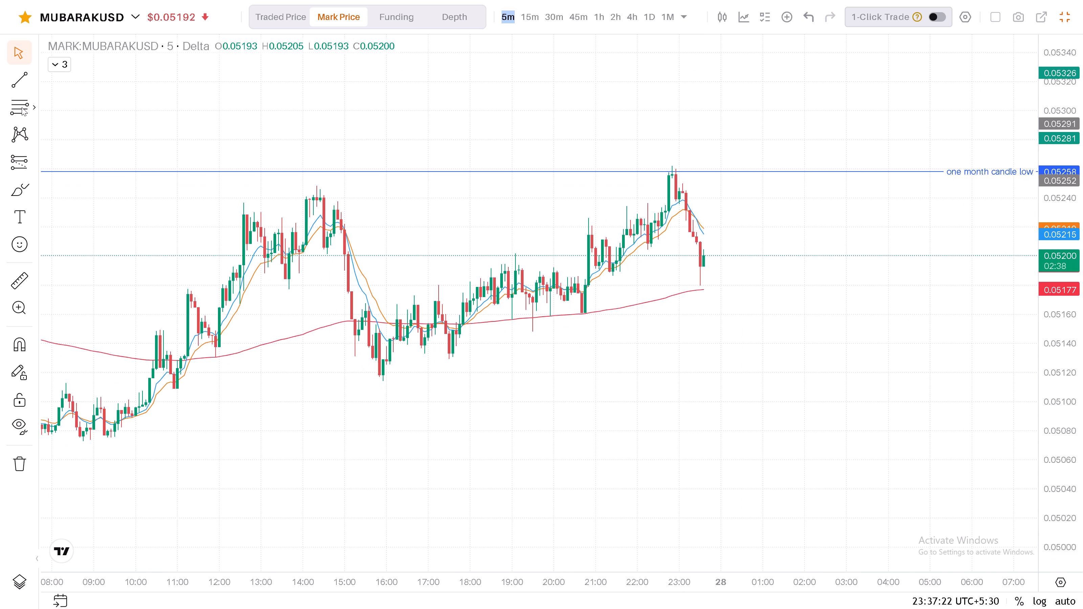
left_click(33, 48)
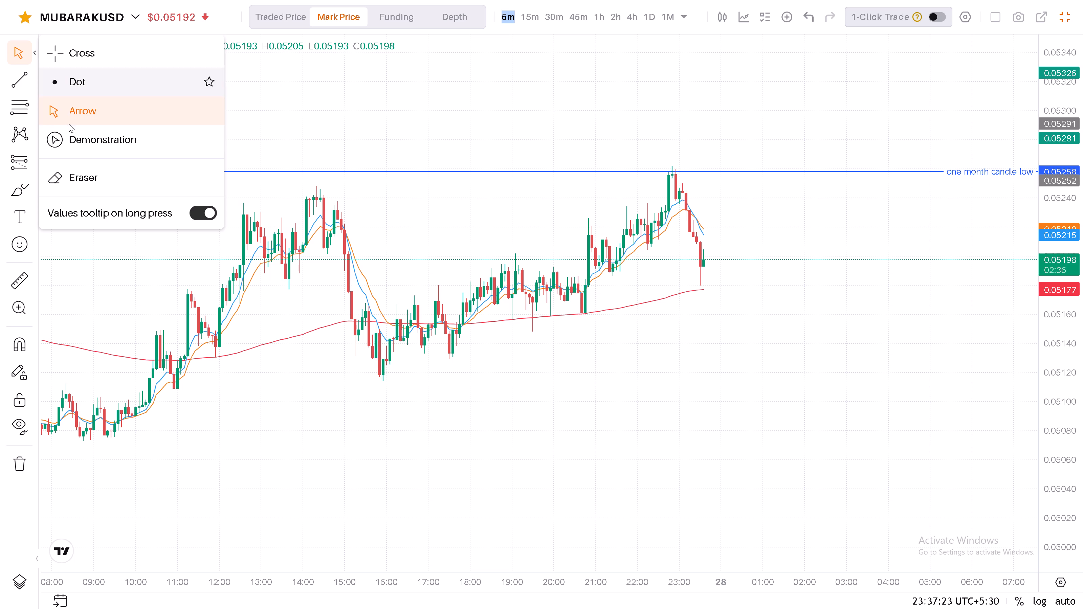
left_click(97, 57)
Examine the latest MUBARAKUSD 5-minute candles closely against the moving averages and the one month candle low line.
left_click_drag(850, 273, 844, 298)
left_click_drag(809, 232, 816, 259)
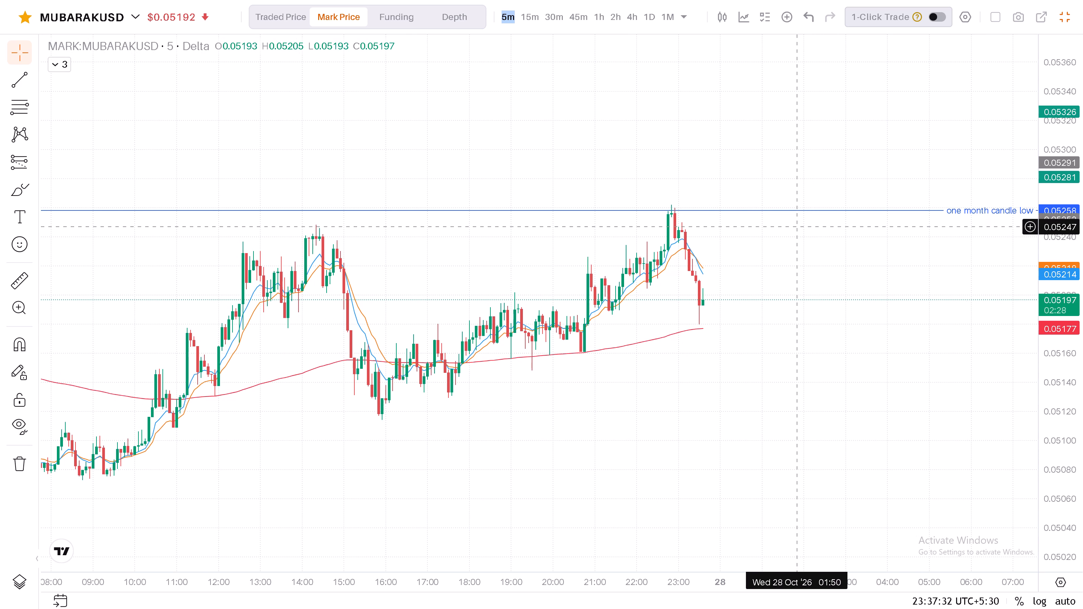
scroll(792, 221, "up", 4)
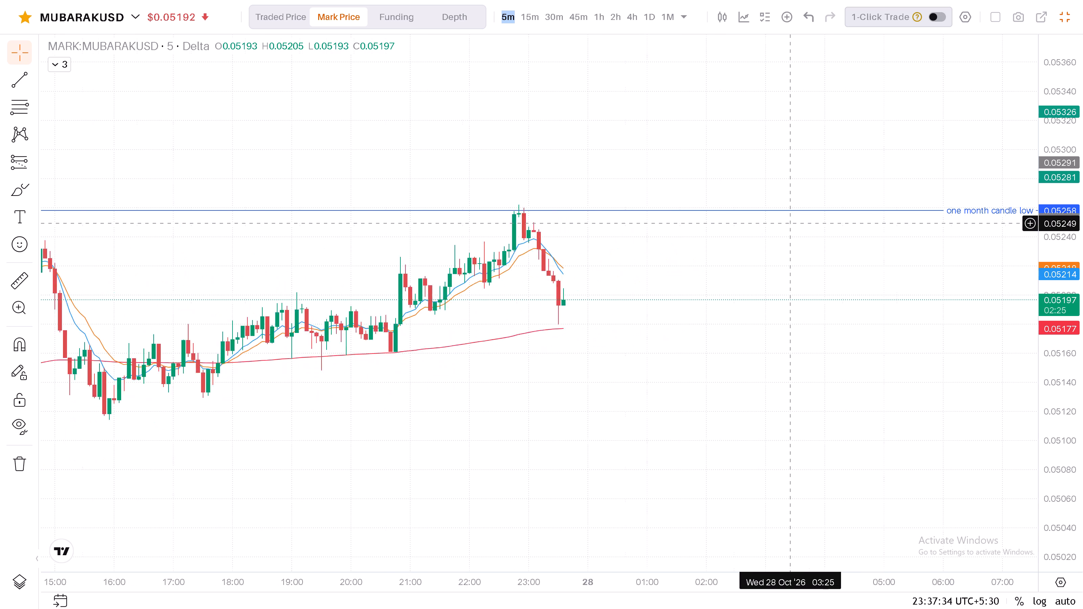
scroll(790, 223, "up", 1)
left_click_drag(1070, 380, 1050, 312)
left_click(1050, 312)
left_click_drag(584, 260, 610, 296)
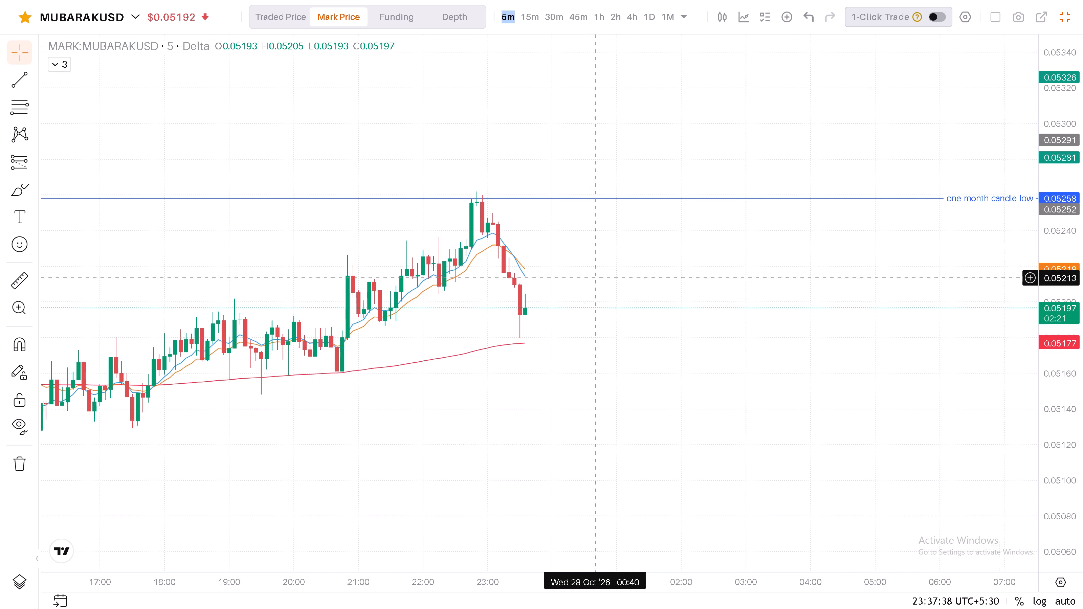
left_click_drag(610, 296, 702, 330)
double_click(702, 330)
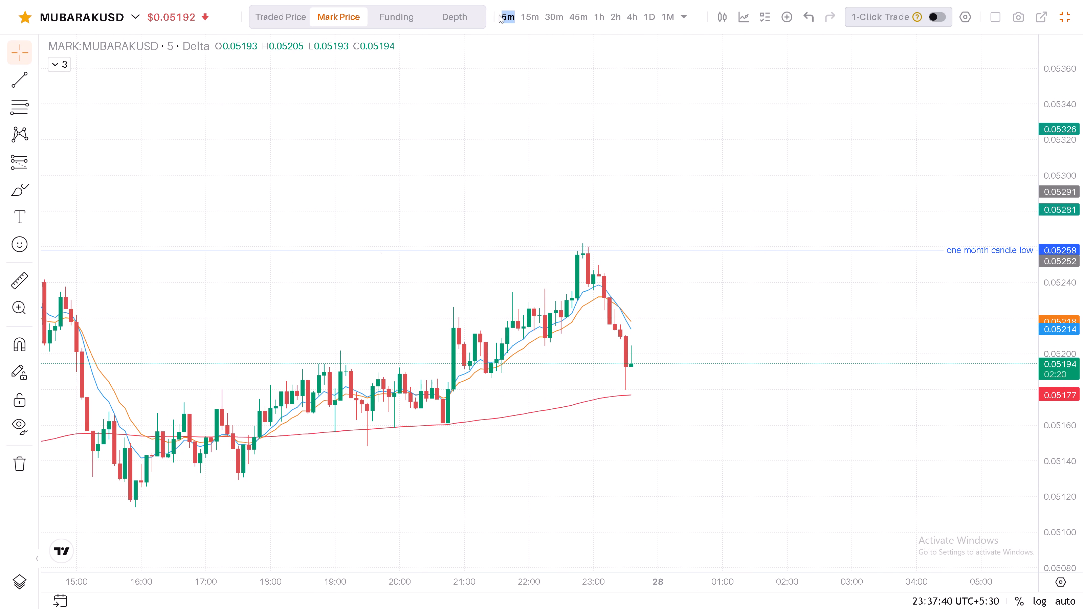
Switch MUBARAKUSD to the 15-minute timeframe and examine the past days' swings against the one month candle low line and moving averages.
left_click(532, 18)
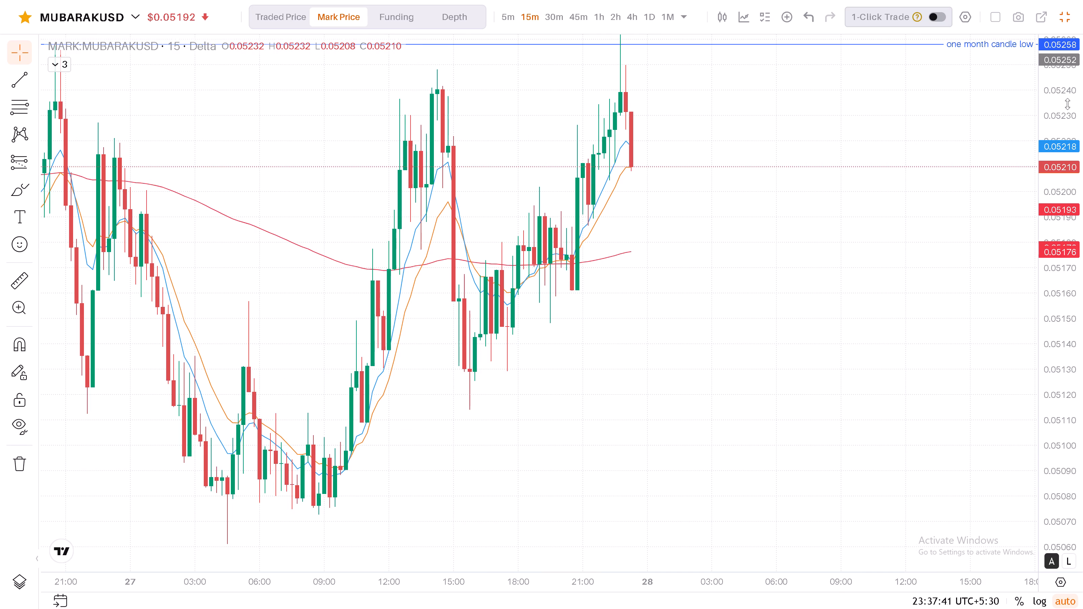
left_click_drag(1067, 104, 1072, 457)
left_click(1072, 457)
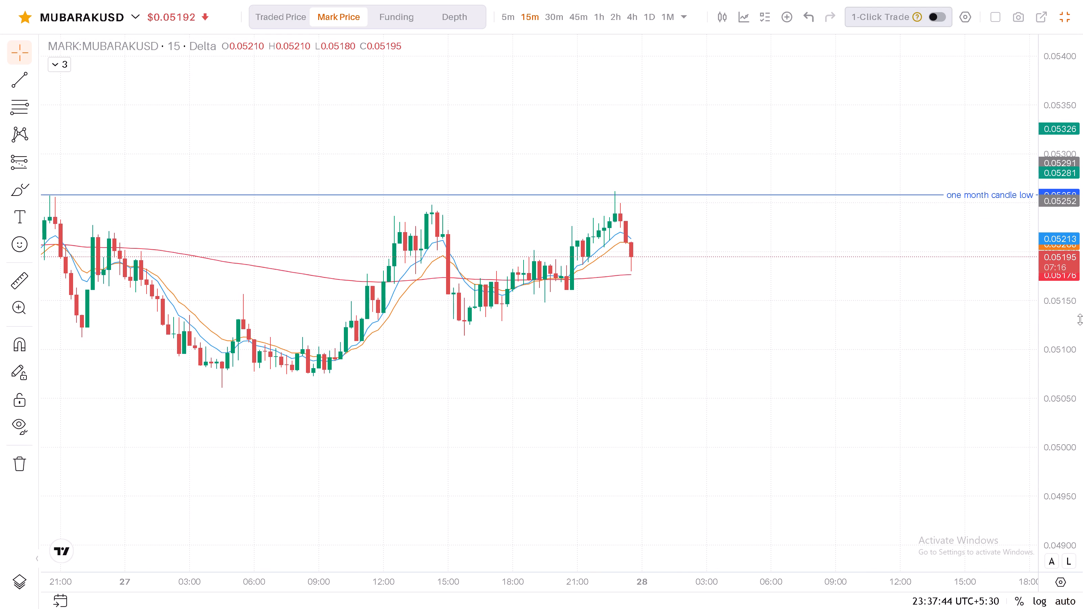
left_click_drag(1078, 312, 1064, 364)
scroll(935, 381, "down", 10)
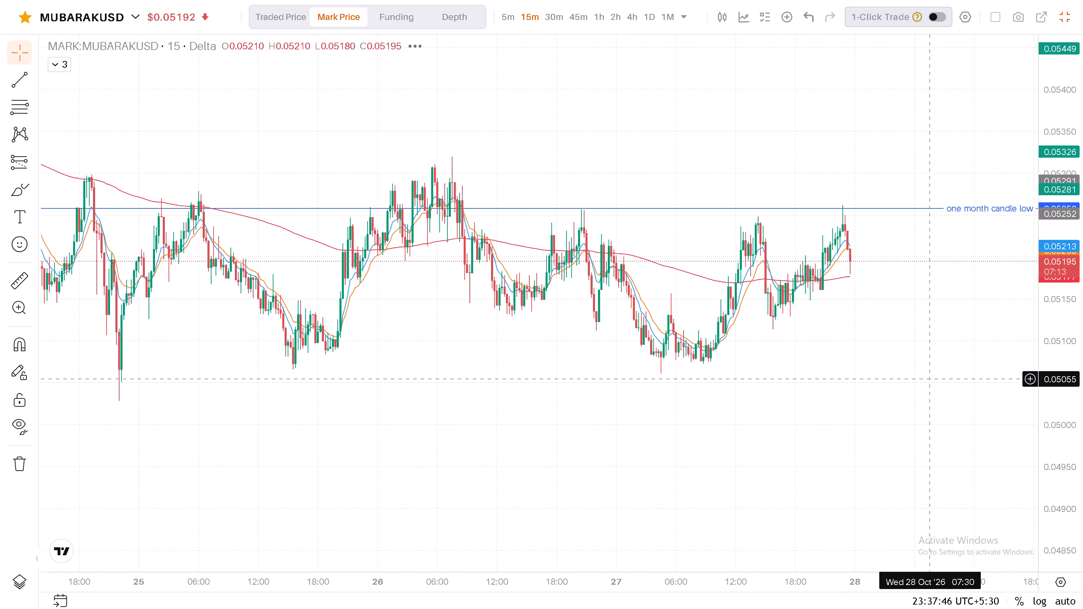
scroll(931, 379, "down", 6)
left_click_drag(935, 374, 544, 408)
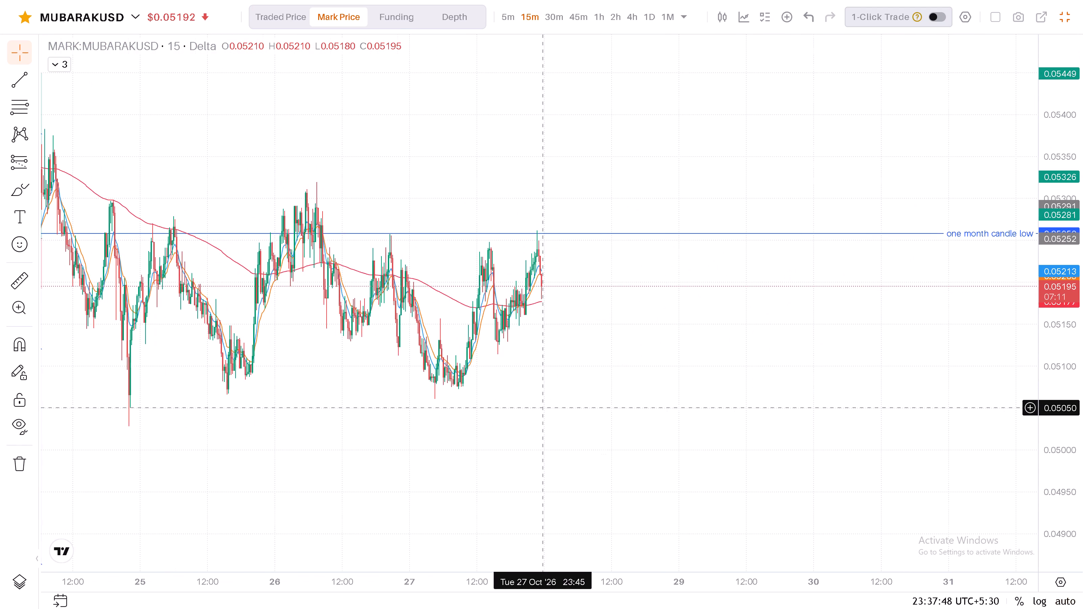
left_click_drag(544, 408, 958, 361)
left_click(958, 361)
scroll(957, 361, "up", 14)
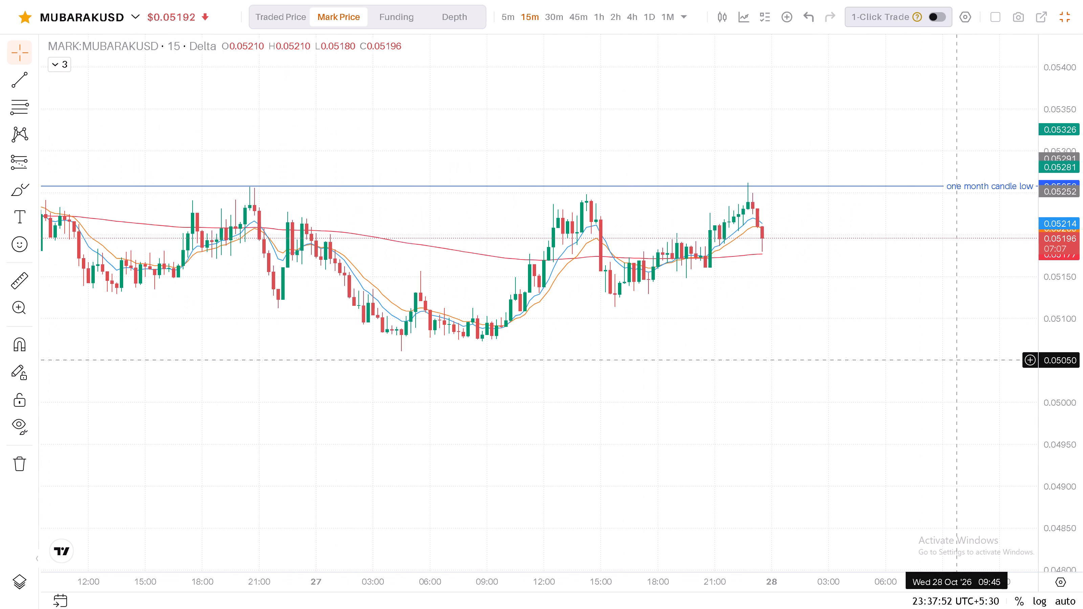
left_click_drag(897, 349, 877, 387)
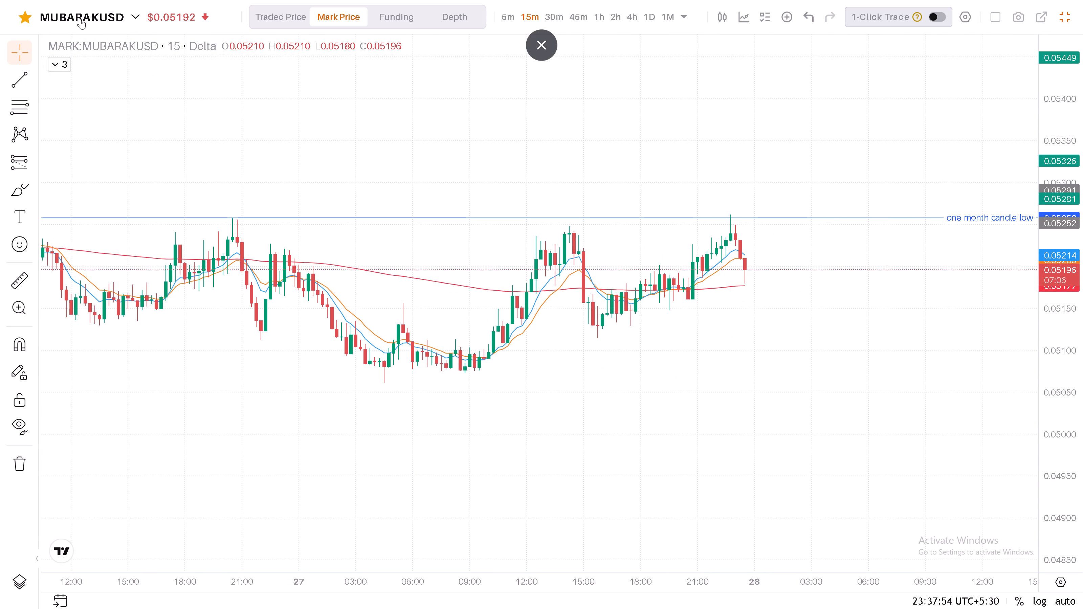
Open VELVETUSD from the watchlist and examine its 15-minute price action down to the oct month candle low line.
left_click(81, 18)
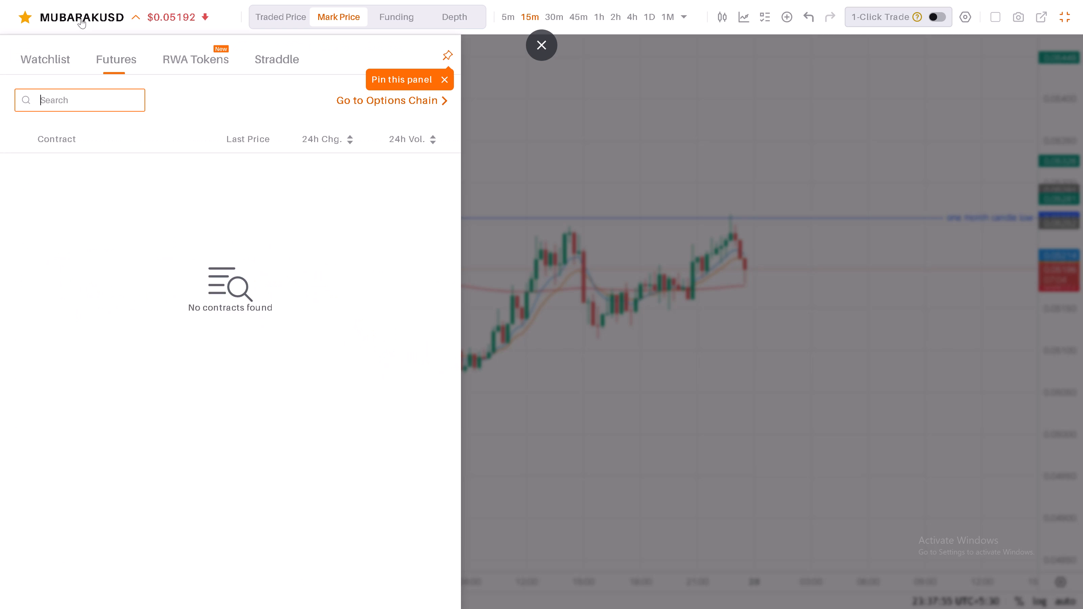
left_click(43, 57)
scroll(182, 229, "down", 3)
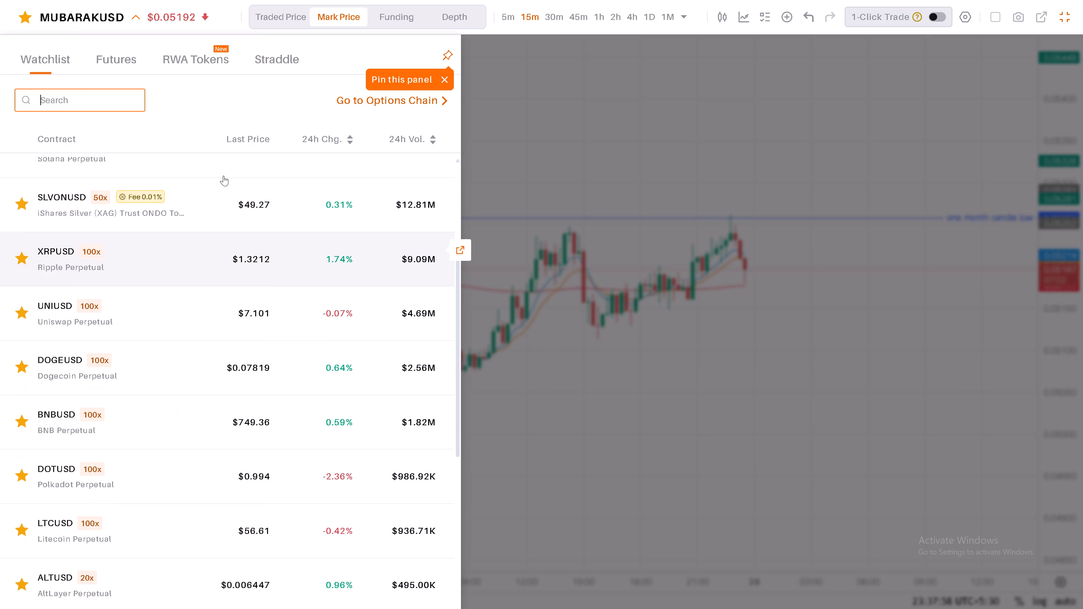
scroll(223, 208, "down", 5)
scroll(231, 266, "down", 5)
scroll(234, 322, "down", 2)
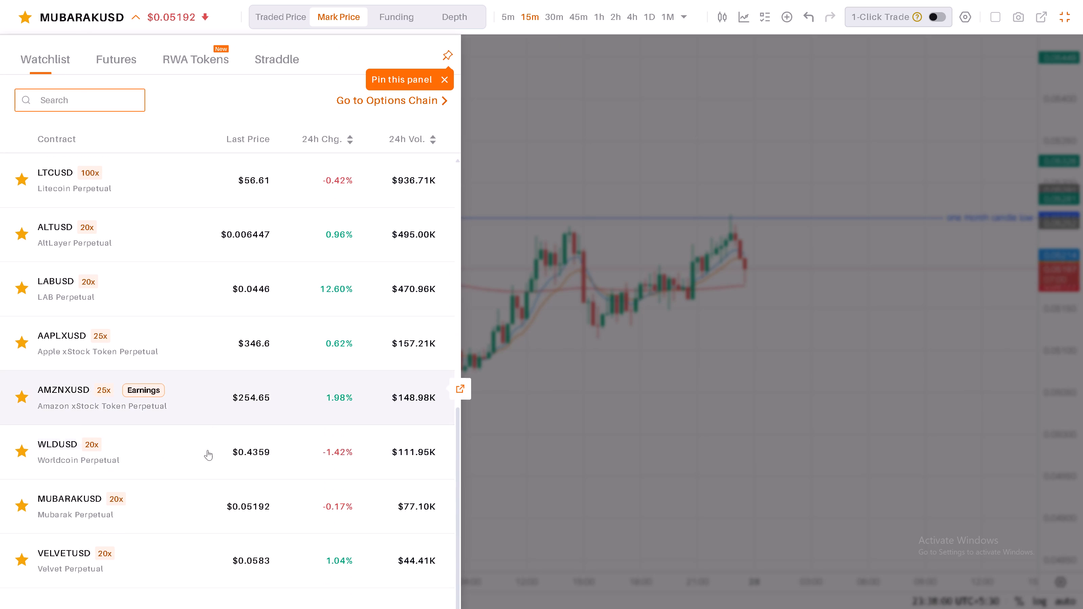
left_click(196, 542)
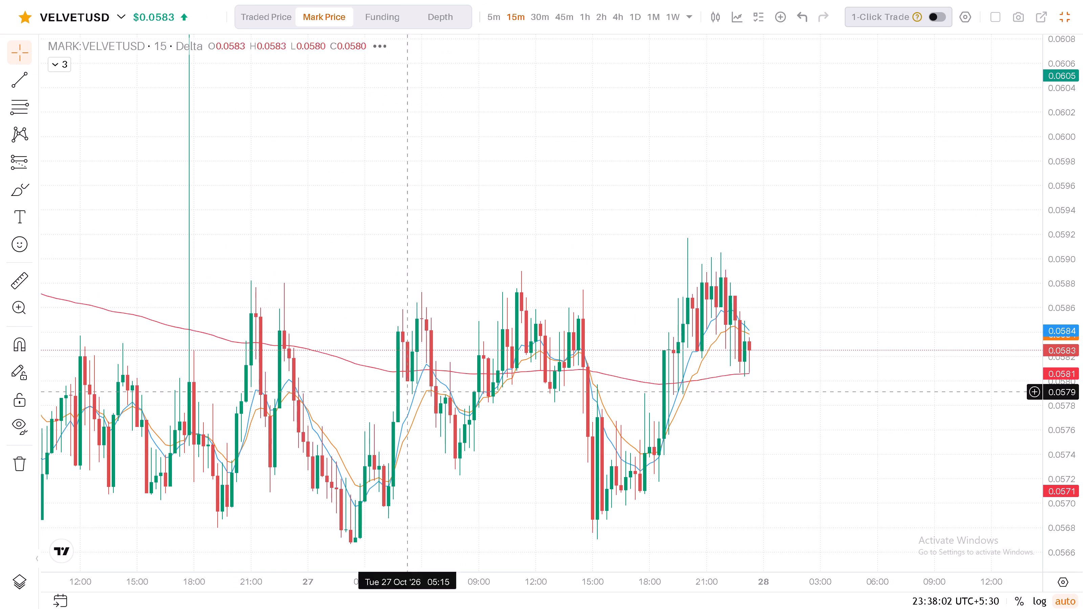
left_click_drag(1062, 268, 1046, 490)
scroll(931, 452, "down", 6)
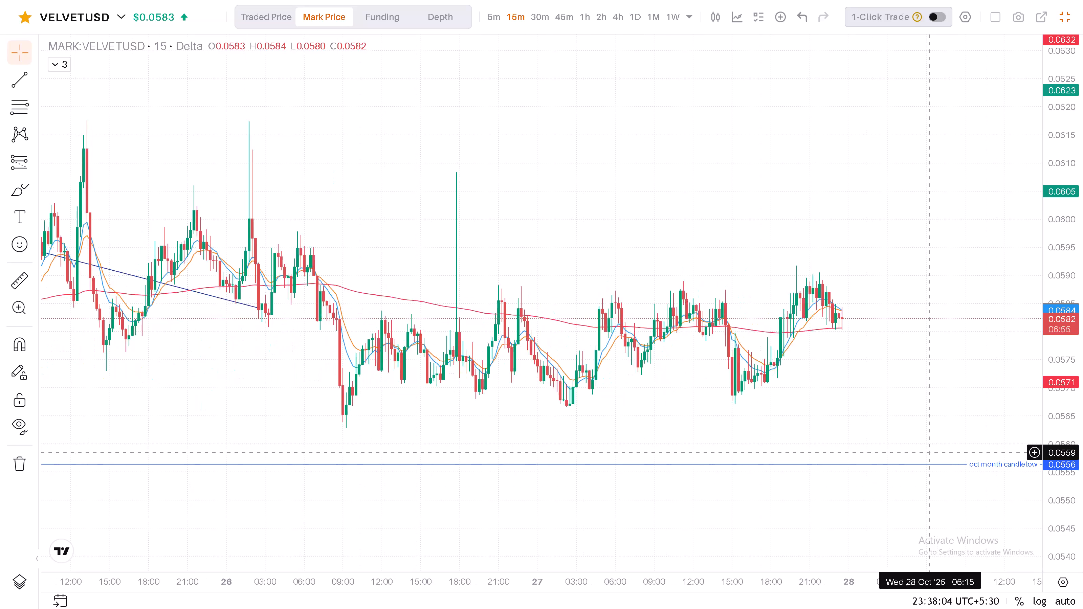
scroll(930, 453, "down", 2)
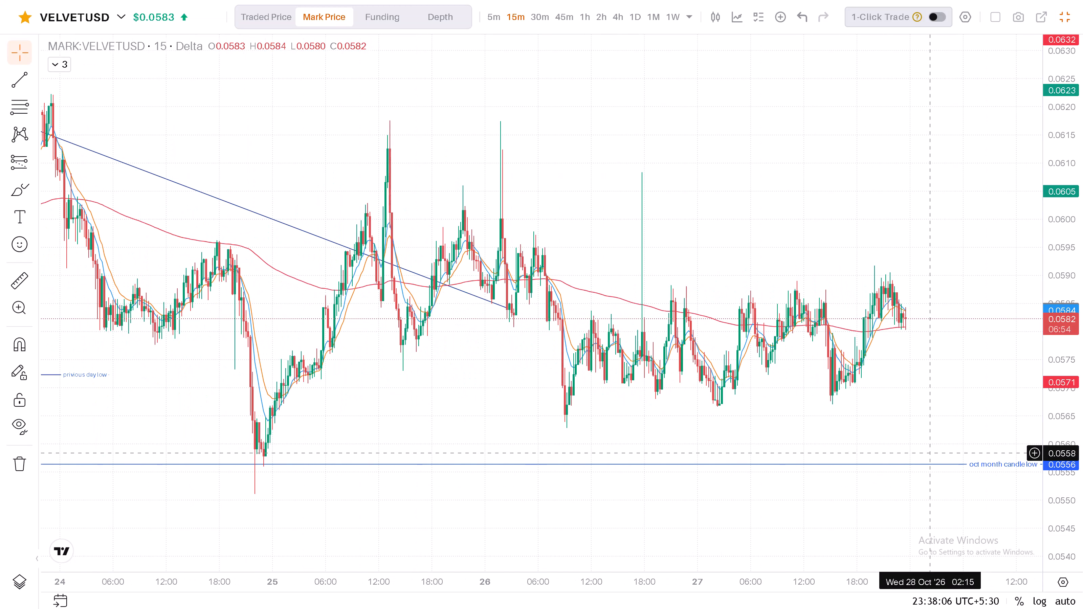
scroll(929, 453, "down", 6)
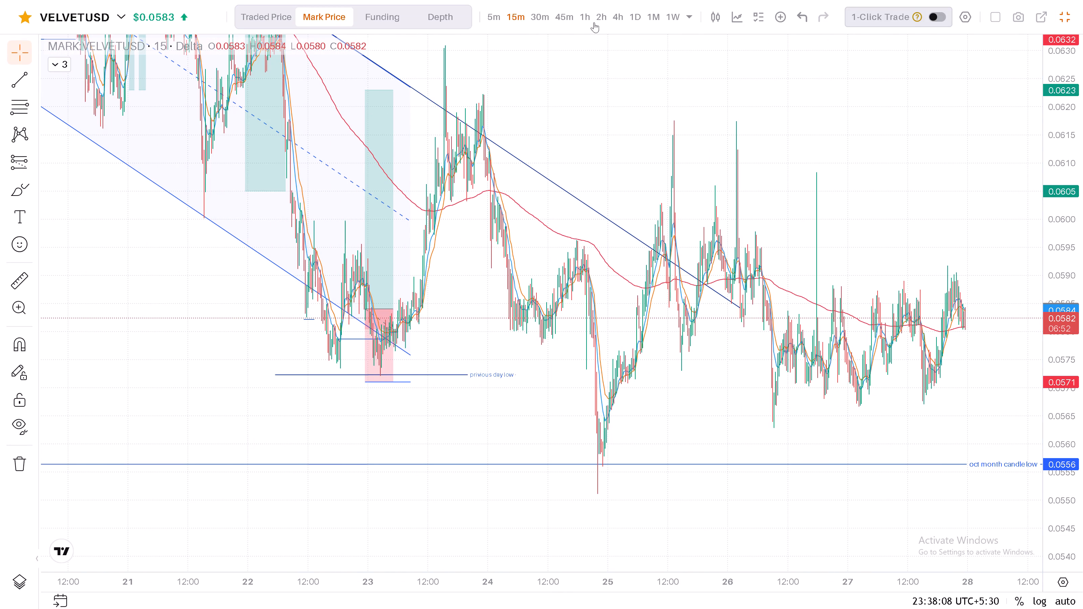
Switch VELVETUSD to the 1-hour timeframe and examine the descending channel and latest candles against the oct month candle low line.
left_click(588, 20)
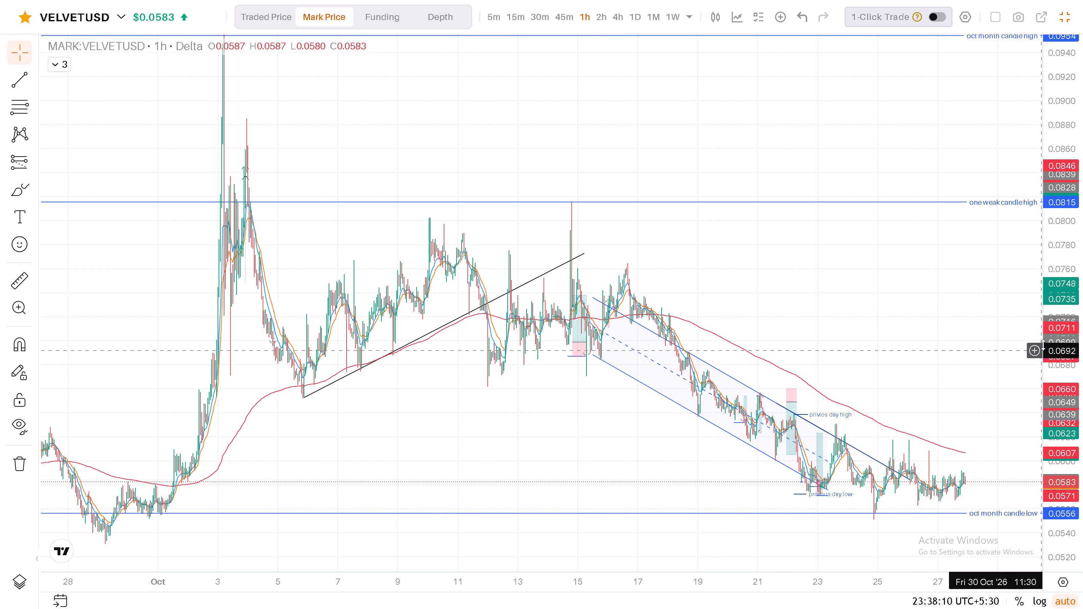
left_click_drag(1061, 321, 1061, 386)
left_click_drag(940, 317, 894, 321)
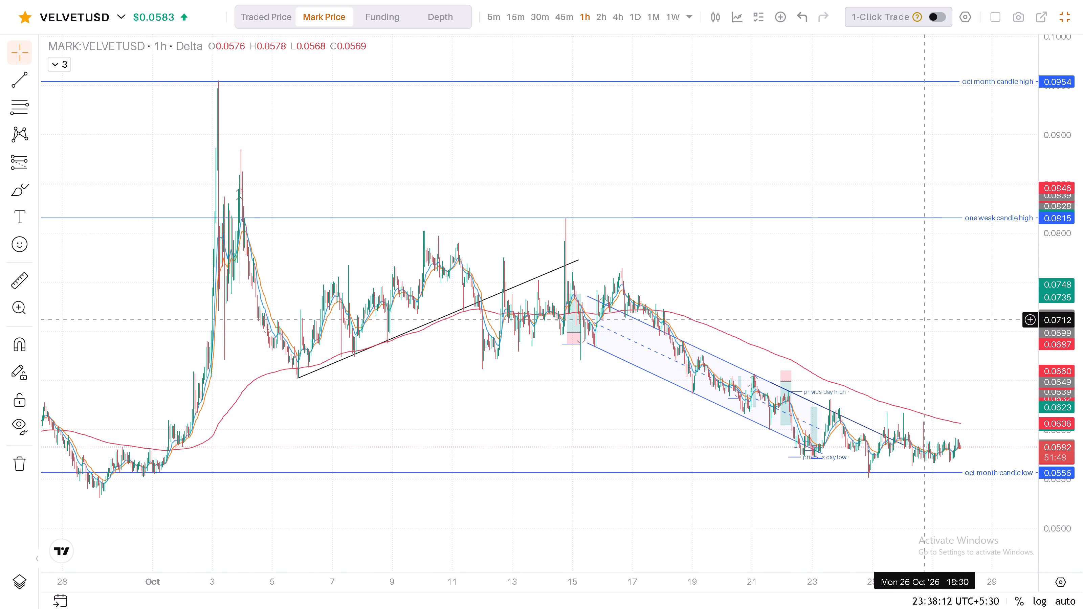
left_click_drag(894, 321, 573, 255)
left_click_drag(1063, 474, 1046, 292)
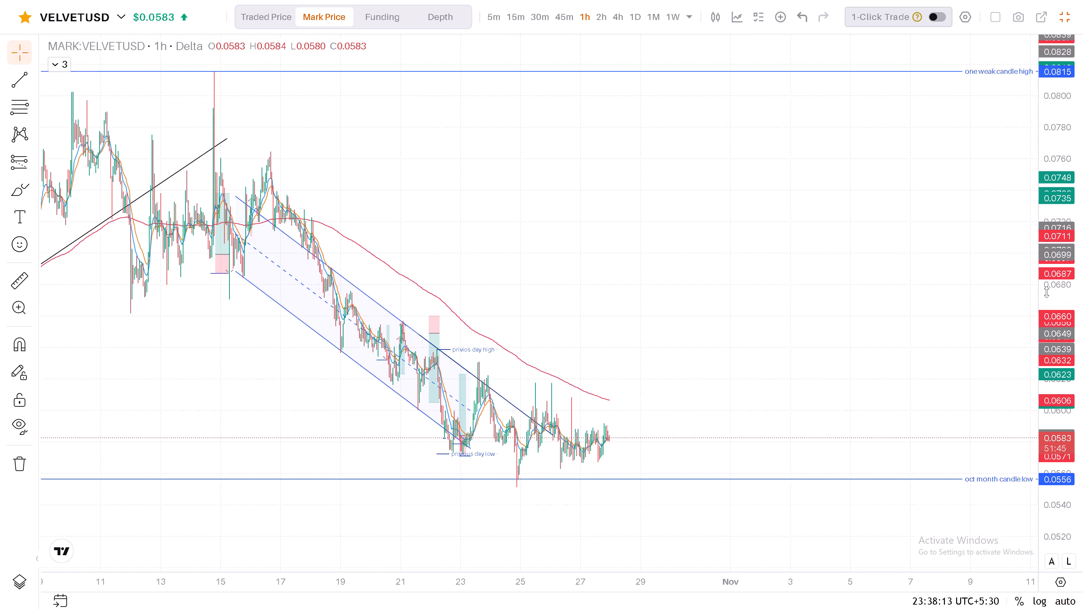
left_click_drag(1046, 292, 1041, 467)
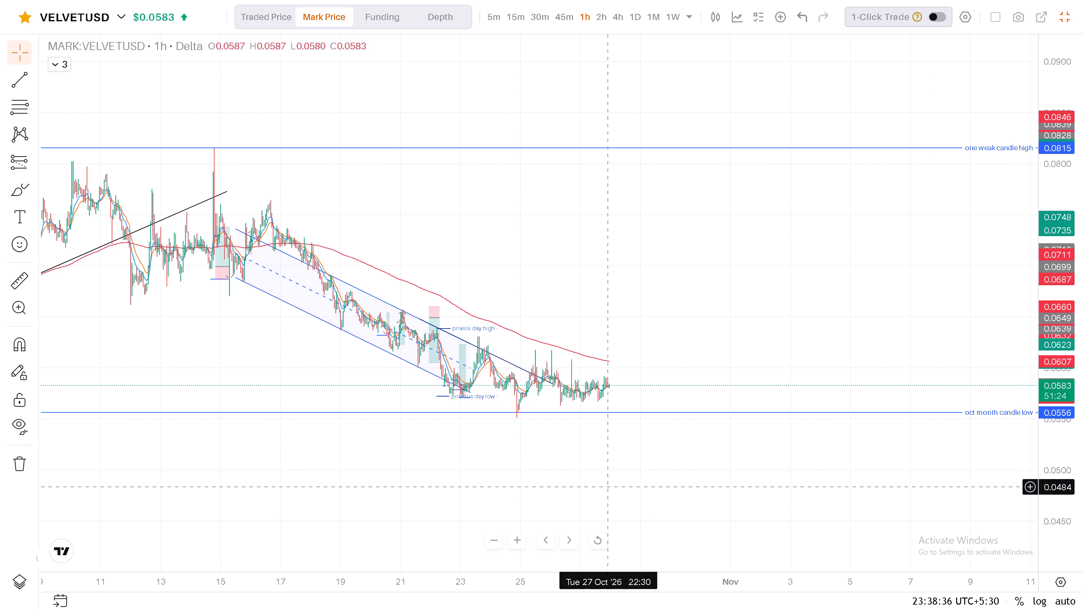
left_click_drag(621, 310, 839, 152)
left_click_drag(1069, 451, 1069, 429)
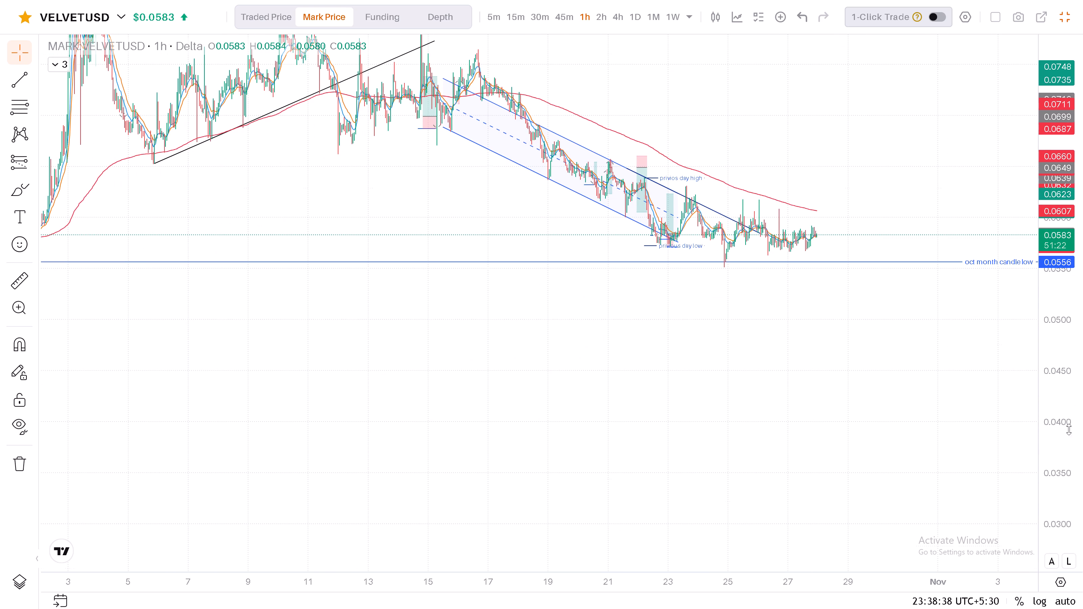
left_click_drag(1069, 429, 1065, 358)
scroll(728, 358, "up", 8)
left_click_drag(713, 326, 767, 477)
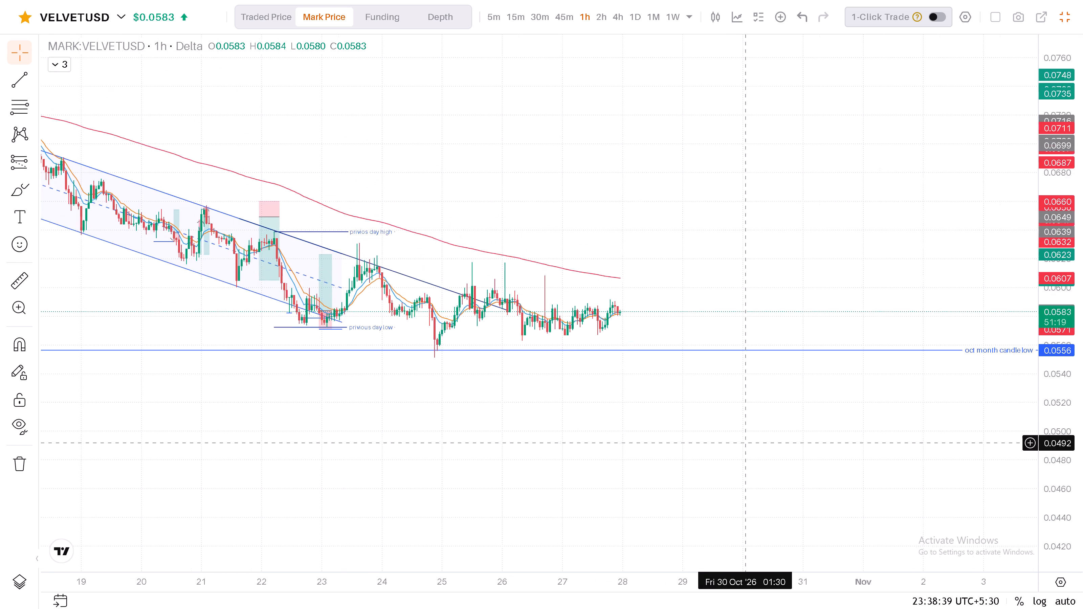
left_click_drag(767, 477, 809, 499)
left_click_drag(1056, 439, 1056, 328)
scroll(700, 352, "up", 4)
left_click_drag(603, 311, 834, 208)
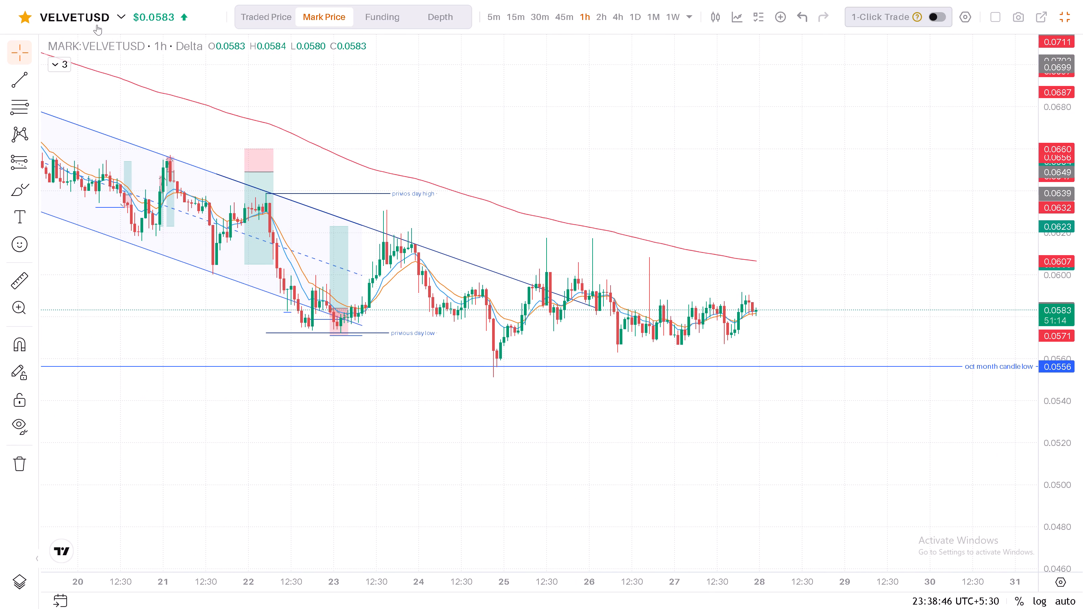
Open the WLDUSD chart from the watchlist.
left_click(88, 19)
left_click(48, 53)
scroll(199, 422, "down", 3)
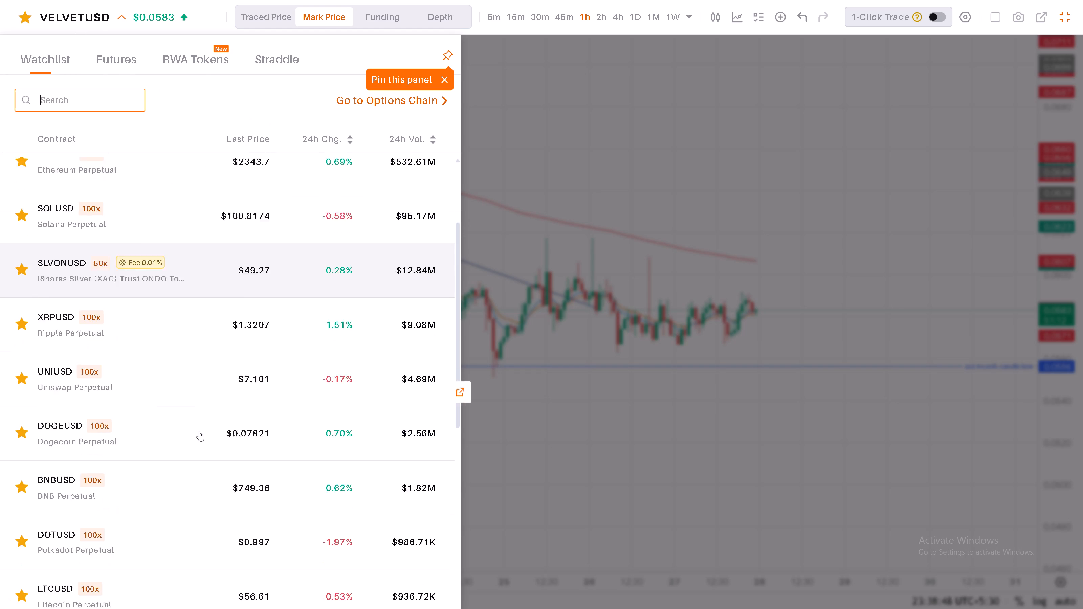
scroll(199, 431, "down", 16)
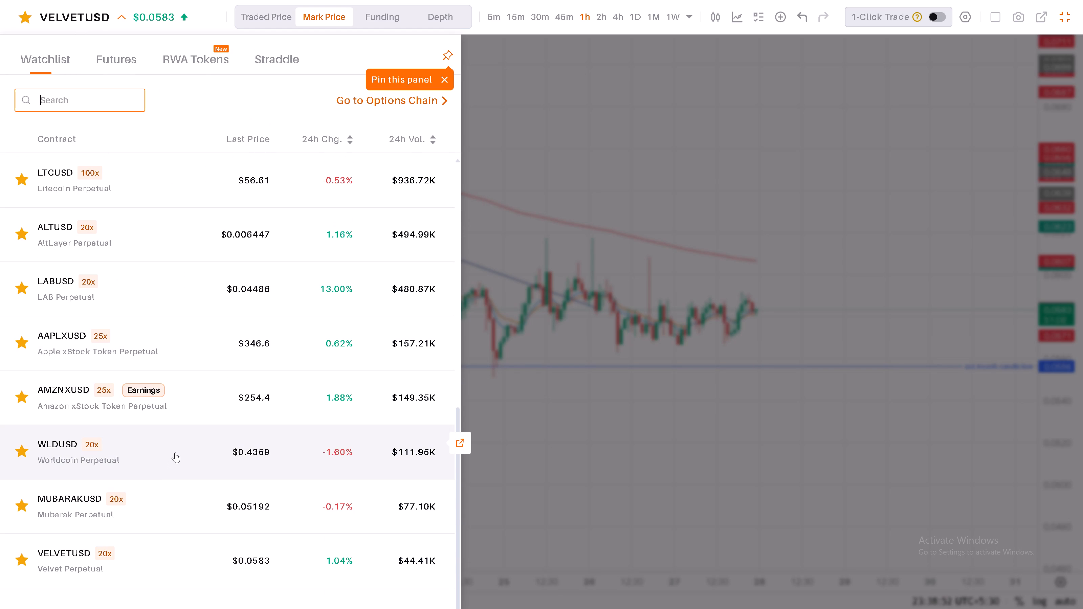
left_click(178, 440)
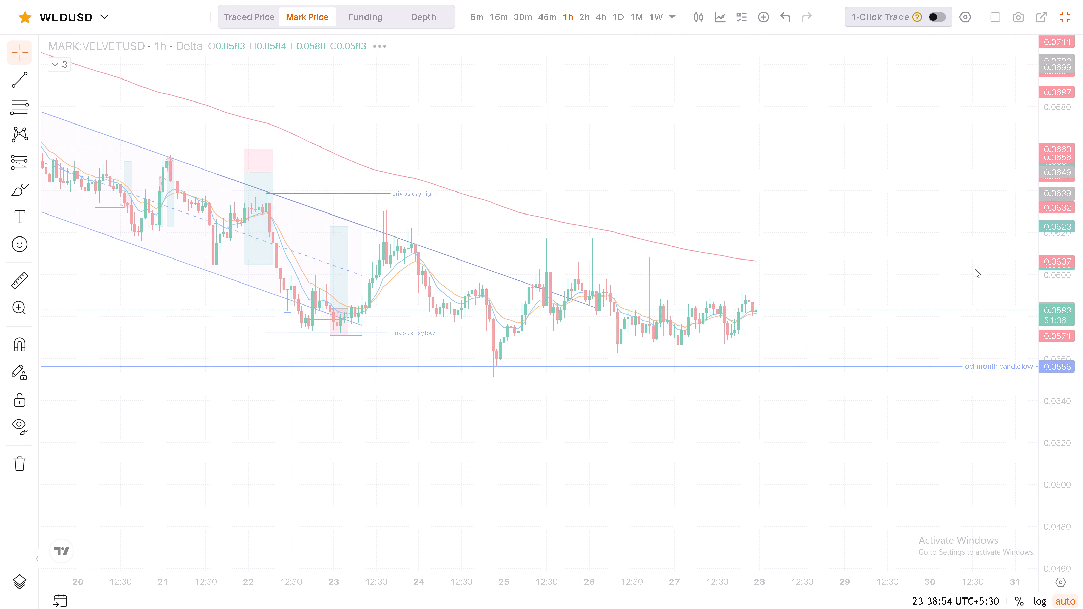
Examine the WLDUSD 1-hour chart's recent decline against its earlier lows and the moving averages.
left_click_drag(1057, 335, 1060, 440)
scroll(918, 473, "down", 5)
left_click_drag(921, 491, 944, 301)
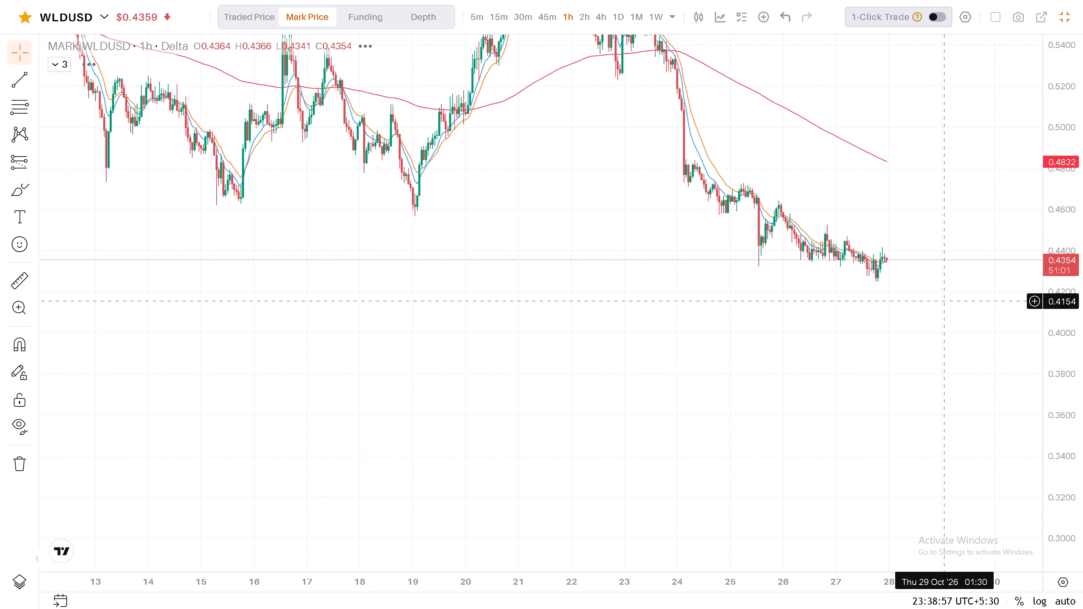
scroll(933, 376, "down", 8)
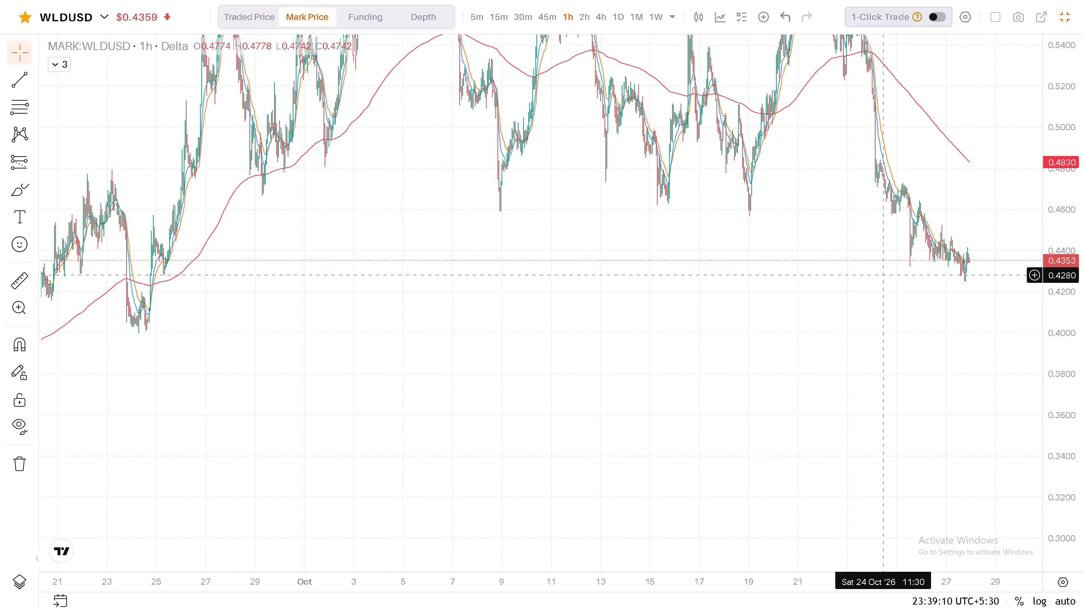
scroll(884, 276, "down", 4)
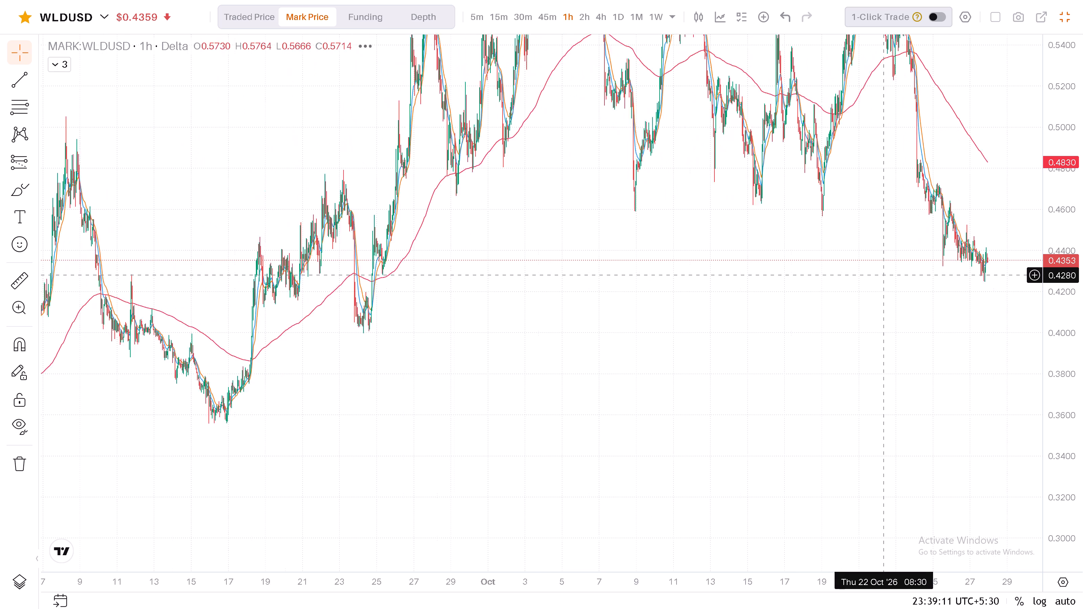
scroll(884, 276, "down", 1)
scroll(884, 276, "up", 8)
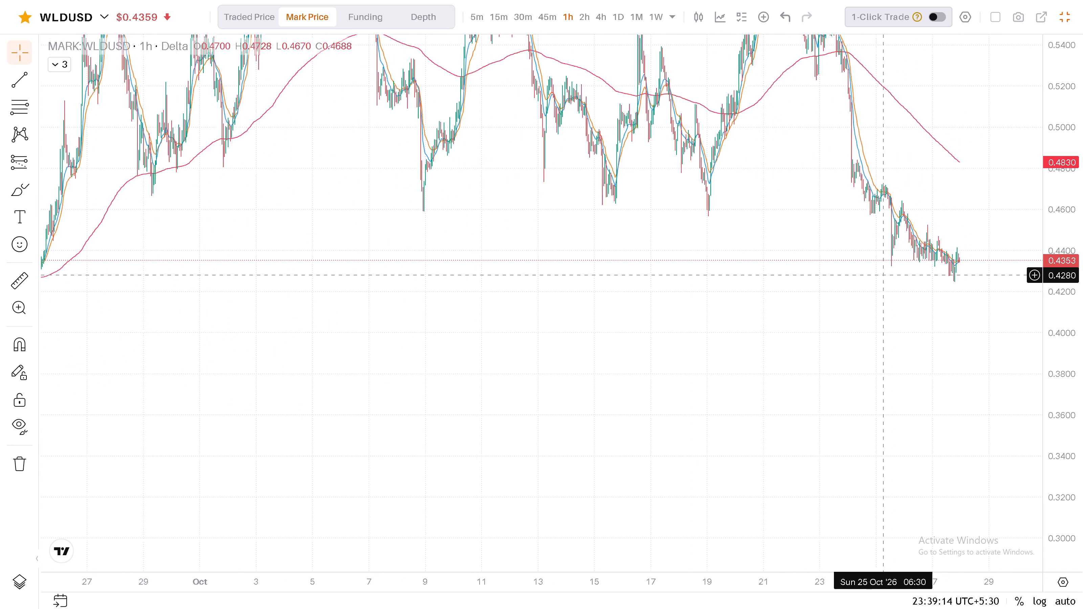
scroll(884, 276, "up", 1)
scroll(884, 276, "down", 1)
scroll(884, 276, "up", 4)
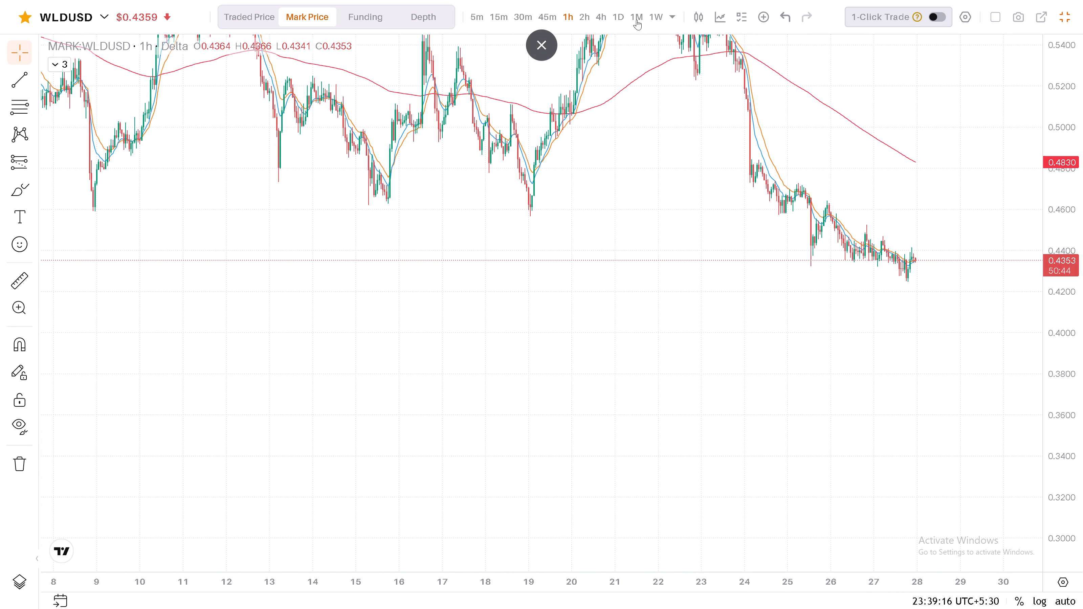
Switch WLDUSD to the 4-hour timeframe and examine the price swings from August through October.
left_click(604, 15)
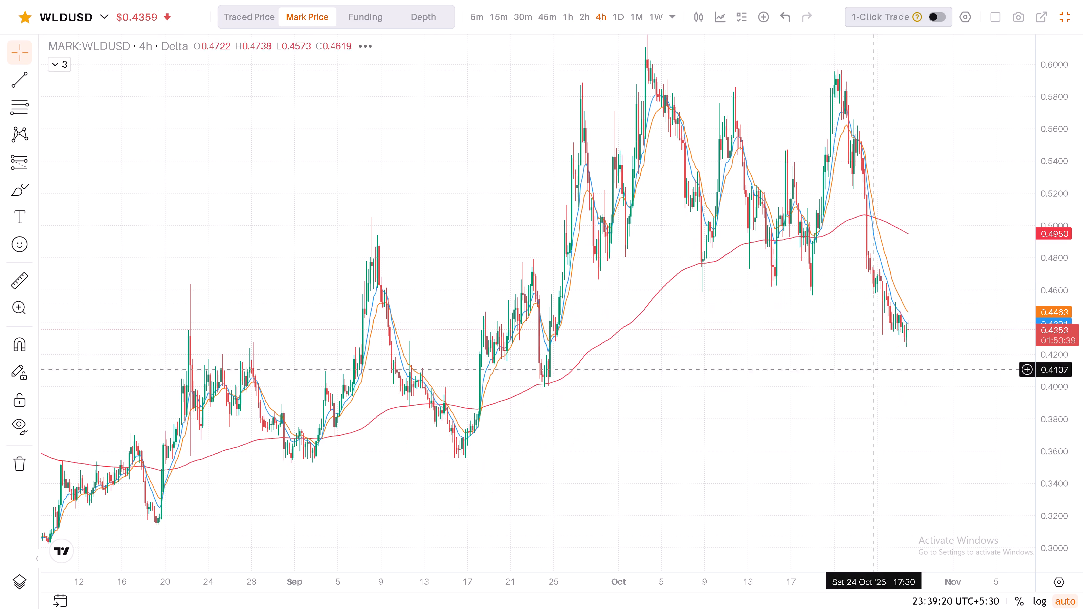
left_click_drag(1047, 173, 1036, 351)
triple_click(1036, 351)
middle_click(1036, 351)
left_click(1036, 351)
left_click_drag(1039, 244, 1039, 363)
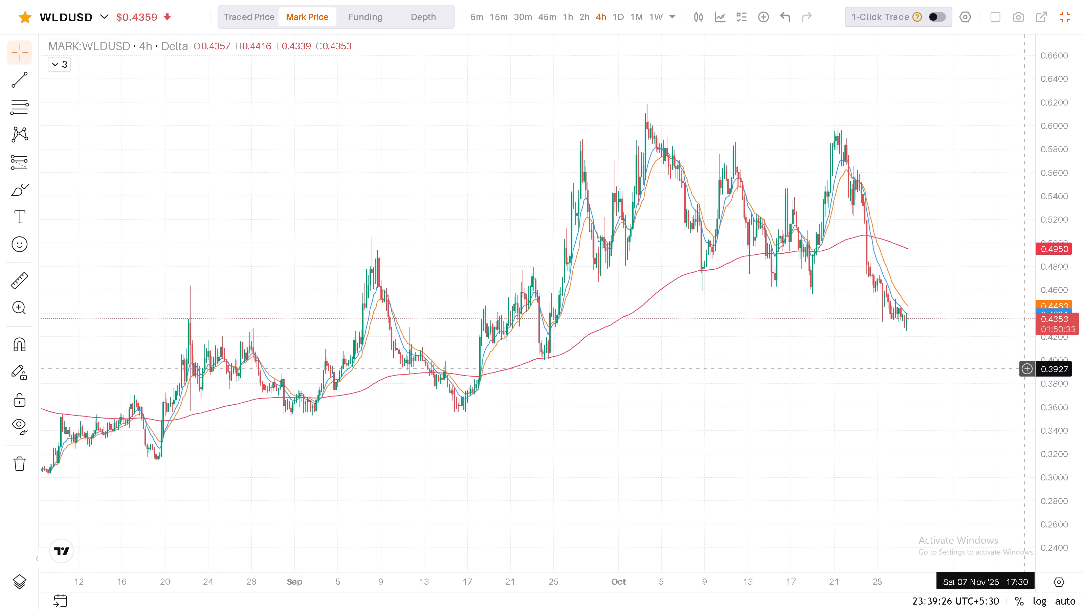
left_click_drag(945, 392, 894, 361)
left_click_drag(894, 358, 902, 336)
left_click_drag(903, 335, 947, 264)
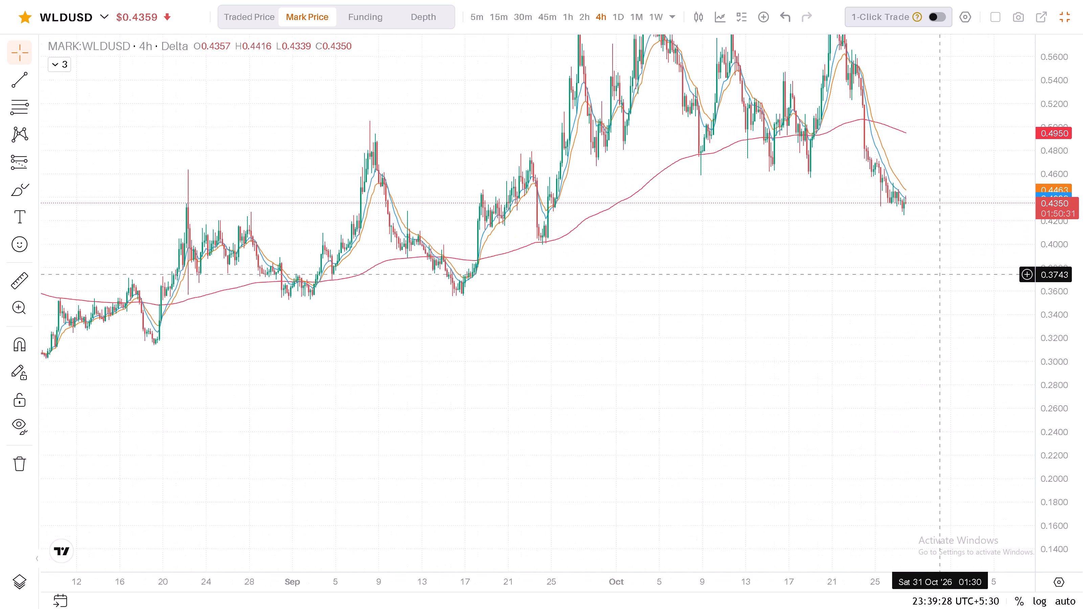
left_click_drag(947, 264, 950, 258)
left_click_drag(906, 292, 925, 253)
double_click(925, 253)
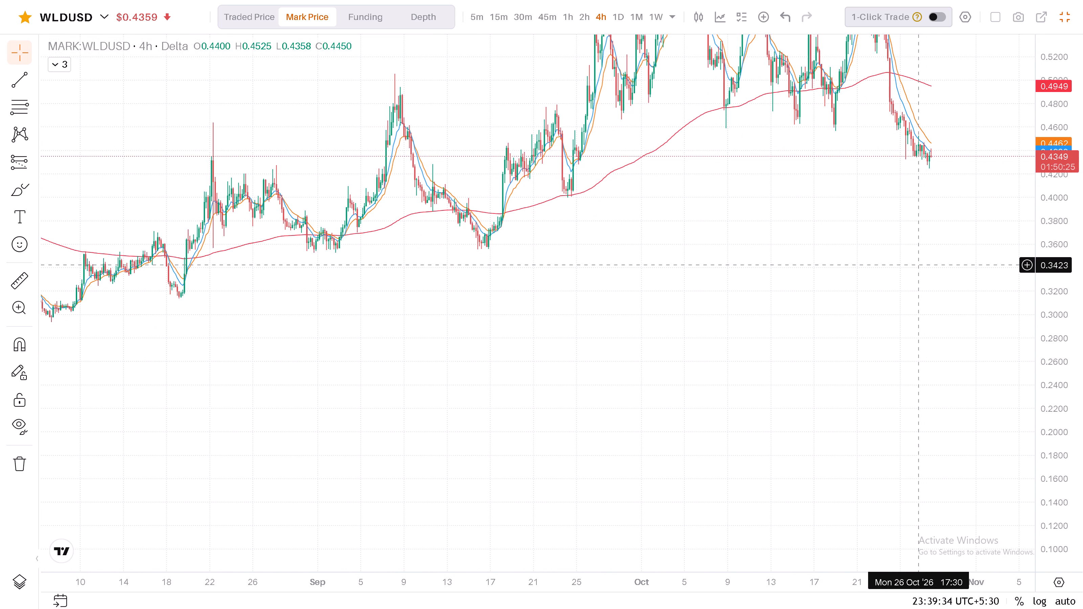
Examine the latest WLDUSD 4-hour candles closely against the moving averages and the October swings.
scroll(877, 289, "up", 14)
left_click_drag(803, 213, 819, 343)
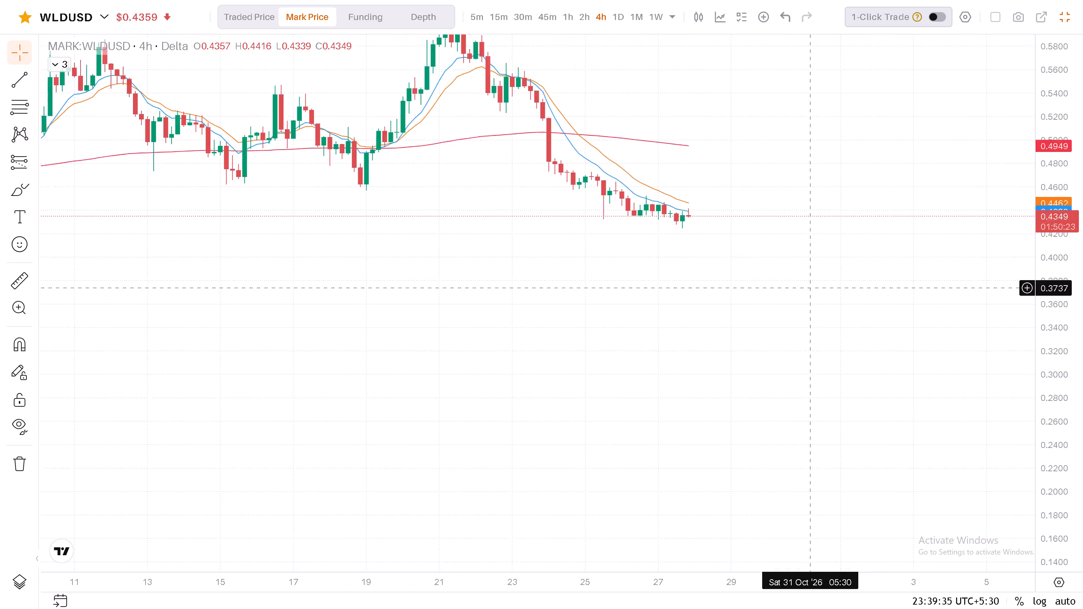
left_click_drag(819, 343, 845, 434)
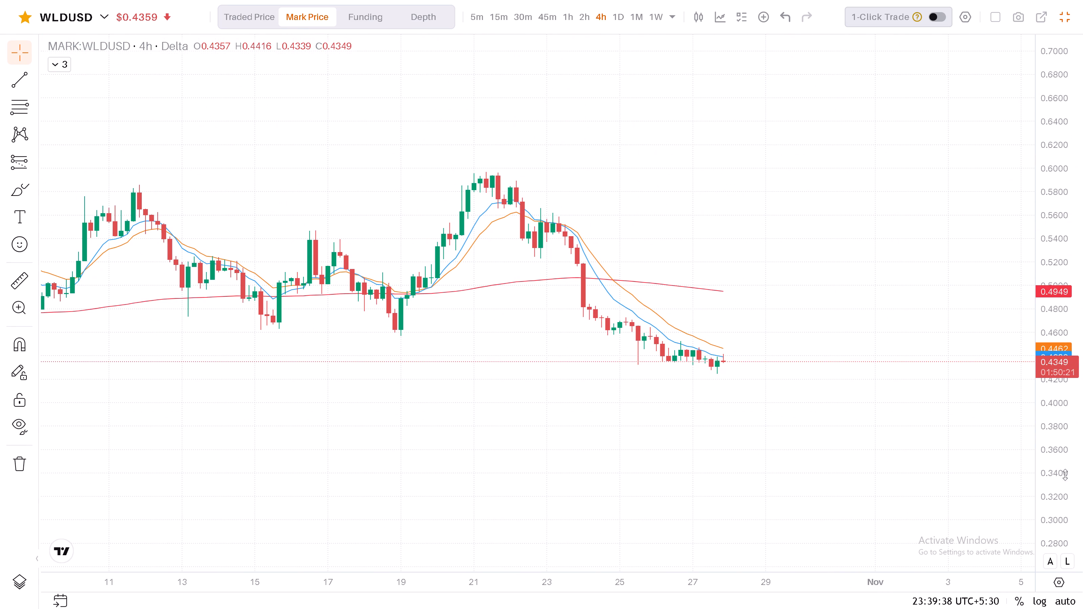
left_click_drag(1059, 480, 1042, 328)
left_click_drag(692, 166, 704, 189)
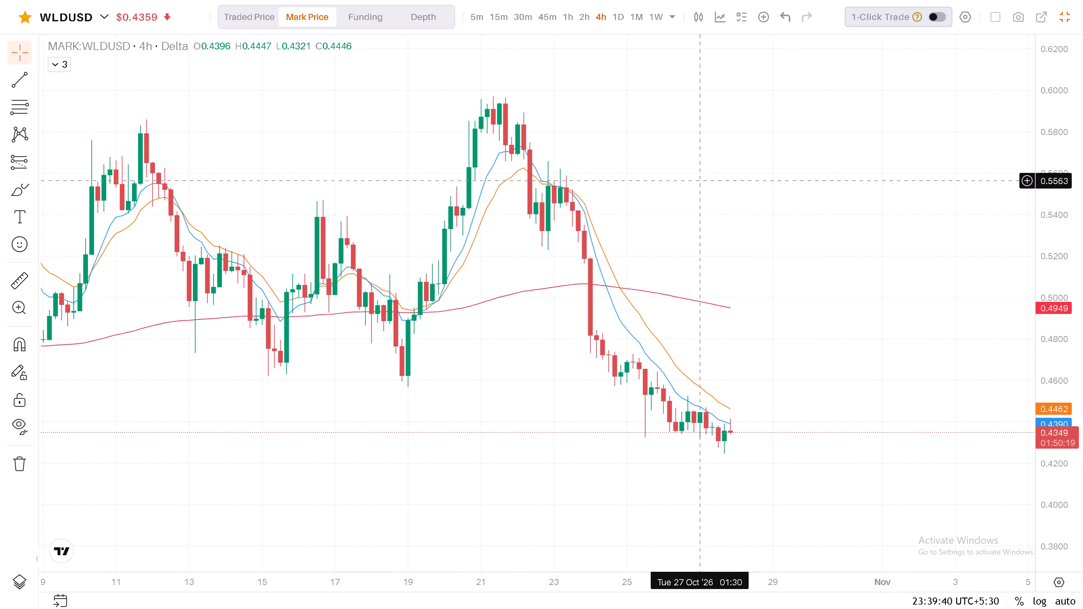
Switch WLDUSD to the 1-hour timeframe and examine the decline since 24 October against the moving averages.
left_click(561, 17)
left_click(570, 20)
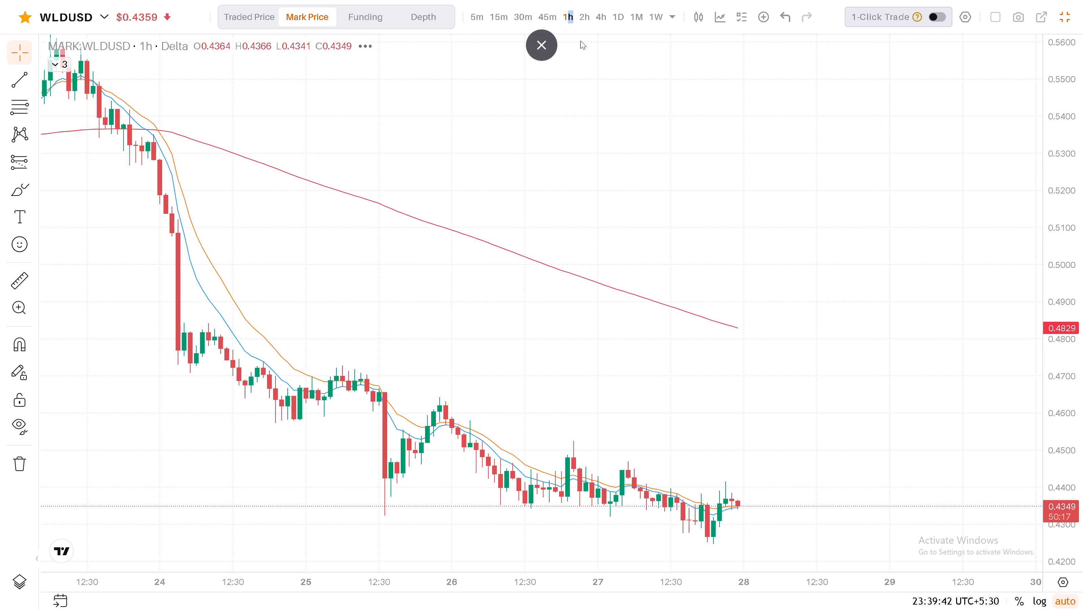
left_click(693, 152)
left_click_drag(1059, 237, 1053, 276)
left_click_drag(916, 366, 914, 195)
scroll(864, 265, "down", 5)
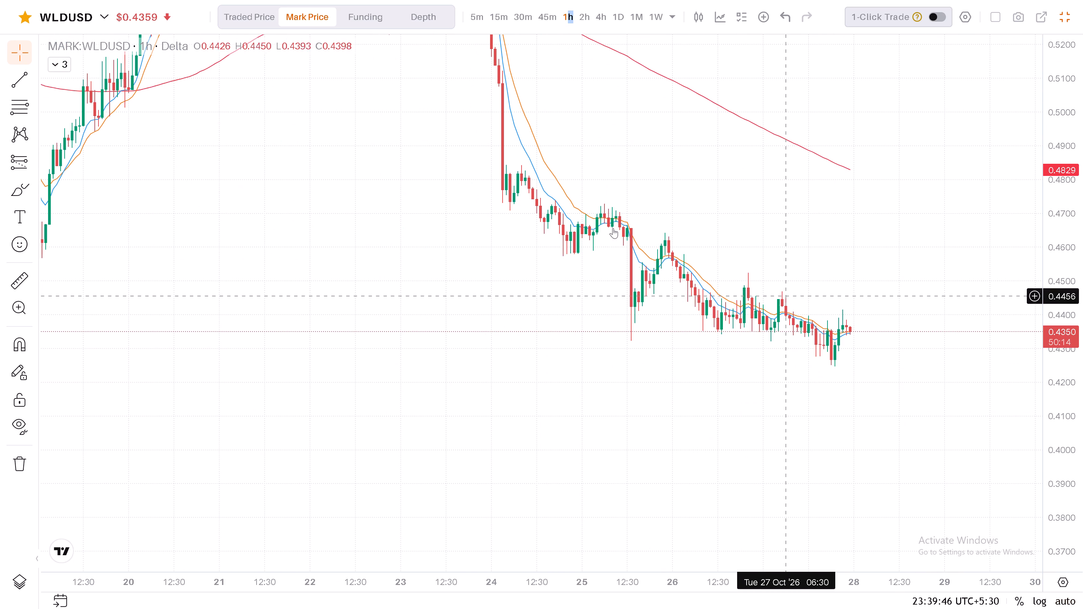
scroll(803, 289, "up", 4)
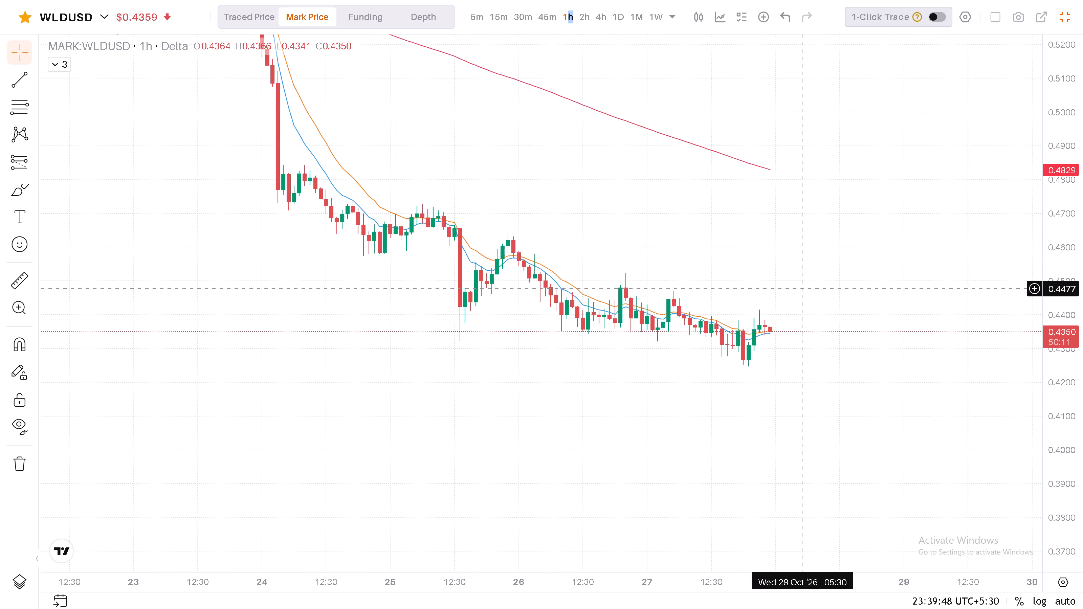
scroll(800, 288, "up", 1)
left_click_drag(768, 260, 767, 235)
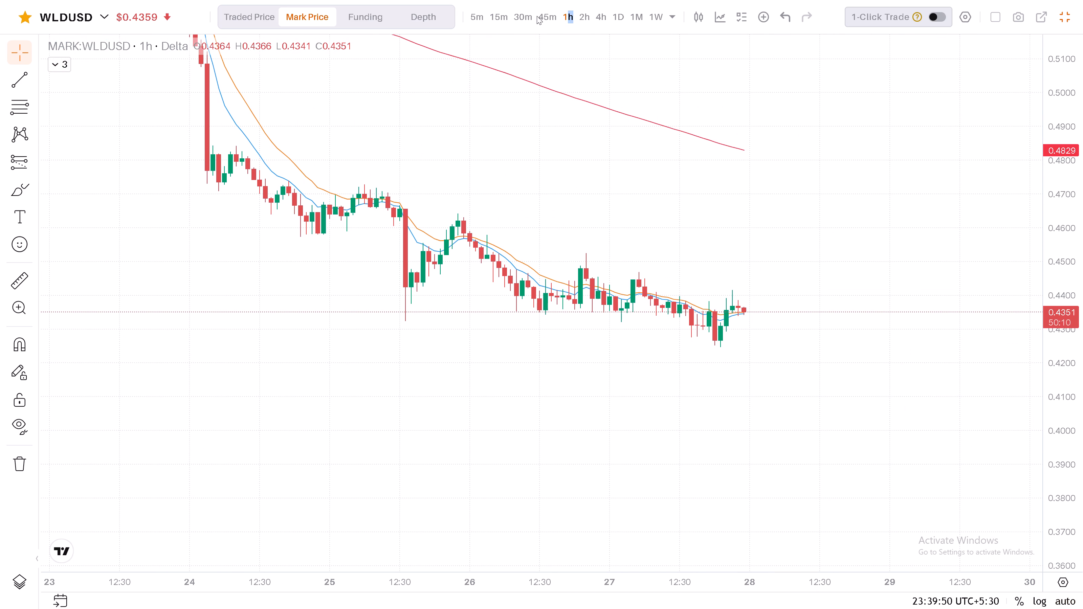
Switch WLDUSD to the 30-minute timeframe and frame the price action from 24 to 28 October.
left_click(527, 16)
left_click_drag(1061, 273, 1061, 245)
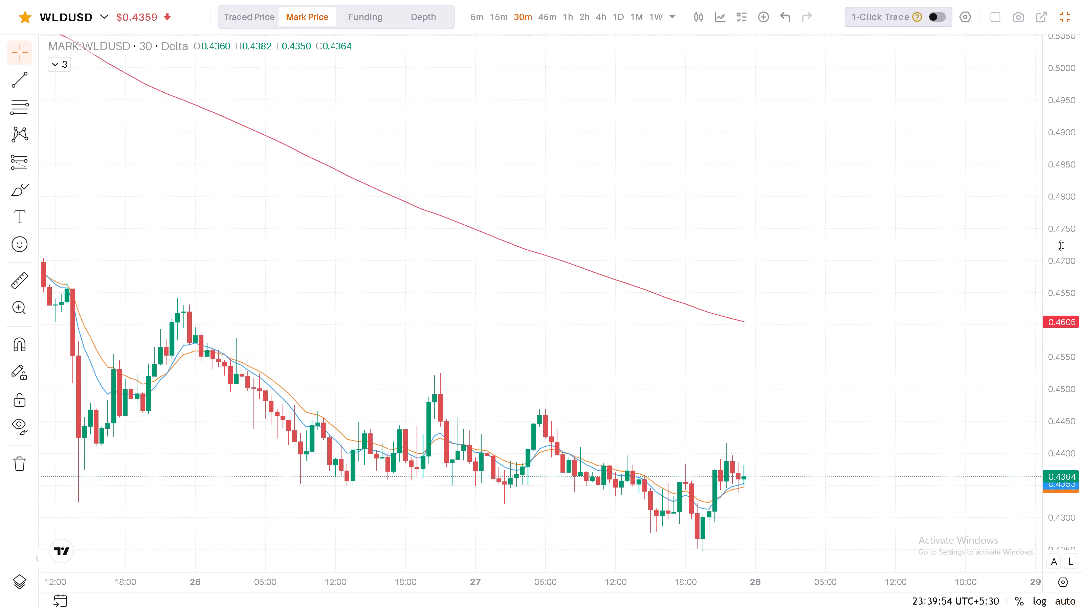
left_click_drag(1061, 245, 1056, 278)
left_click_drag(580, 336, 839, 251)
scroll(830, 266, "down", 4)
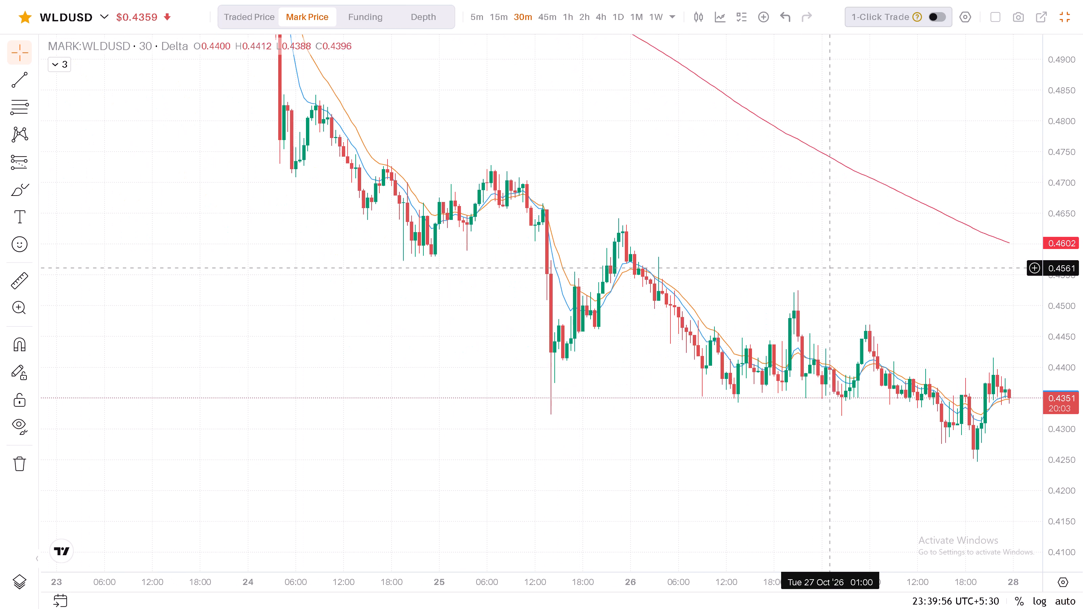
left_click_drag(920, 267, 800, 296)
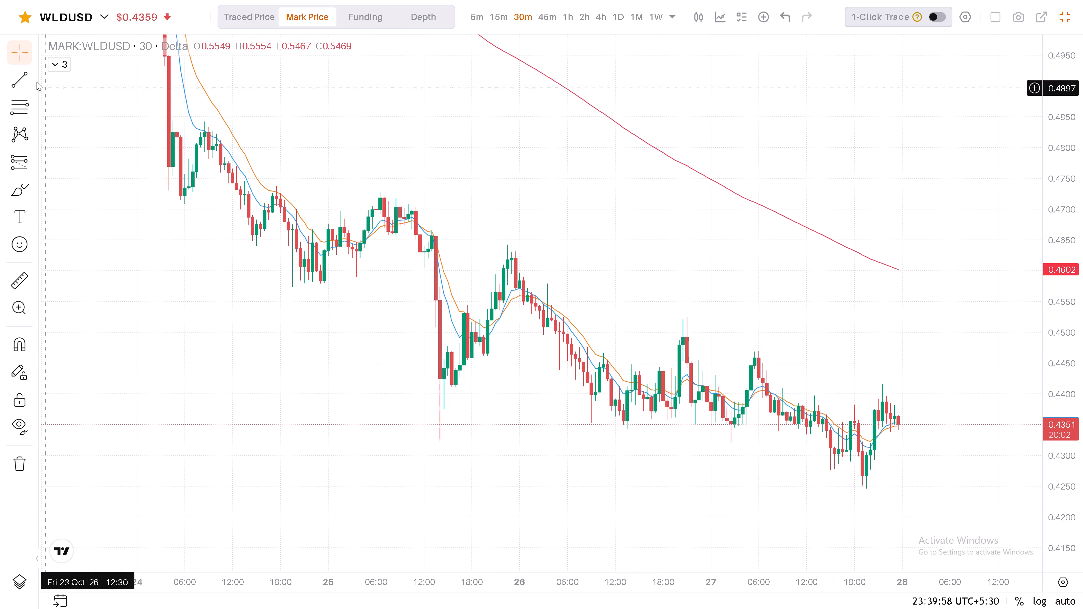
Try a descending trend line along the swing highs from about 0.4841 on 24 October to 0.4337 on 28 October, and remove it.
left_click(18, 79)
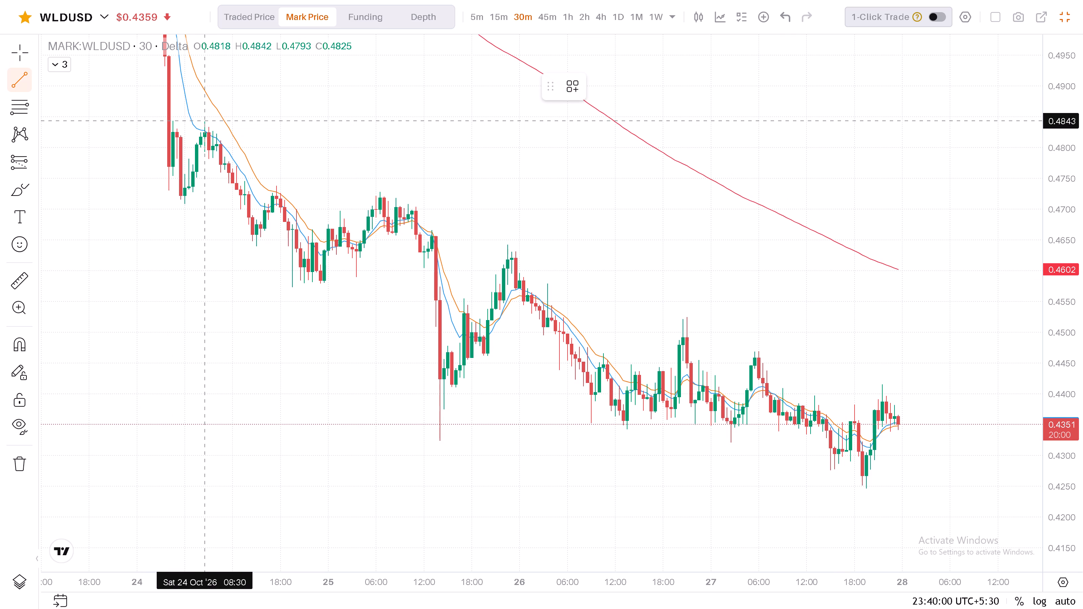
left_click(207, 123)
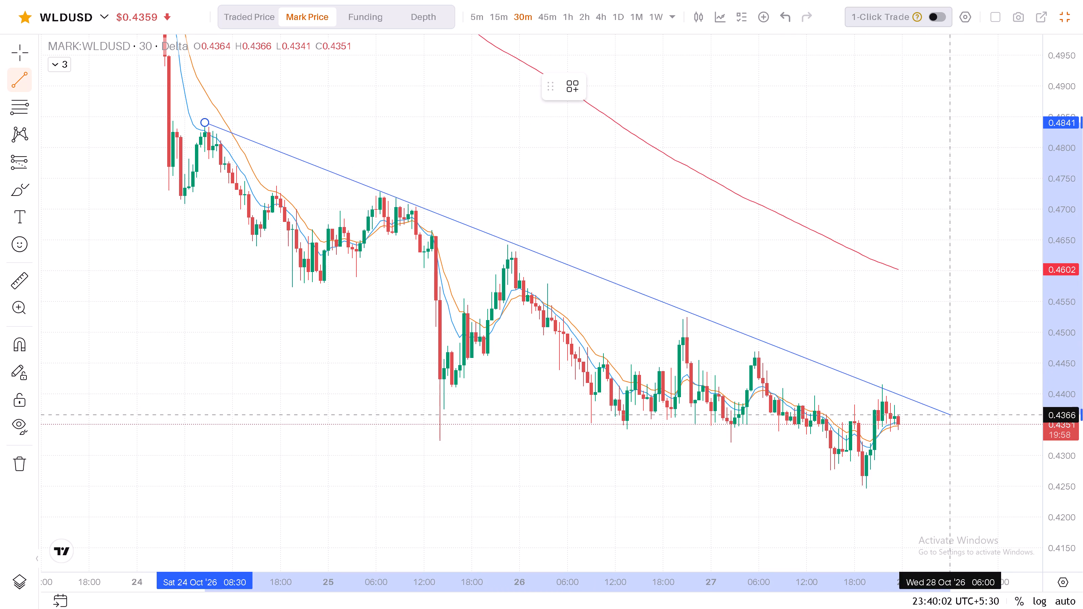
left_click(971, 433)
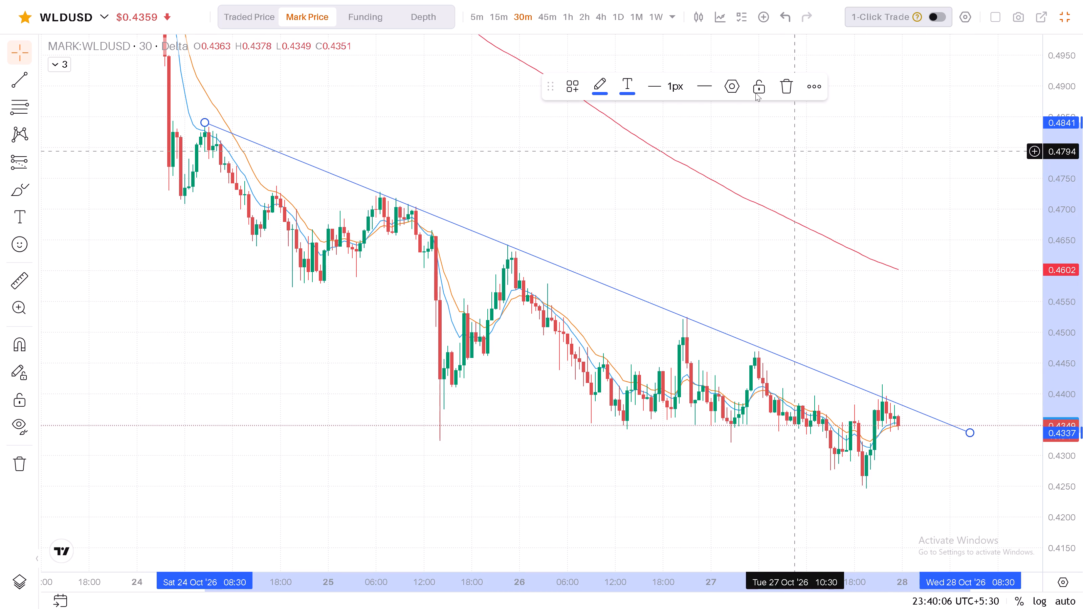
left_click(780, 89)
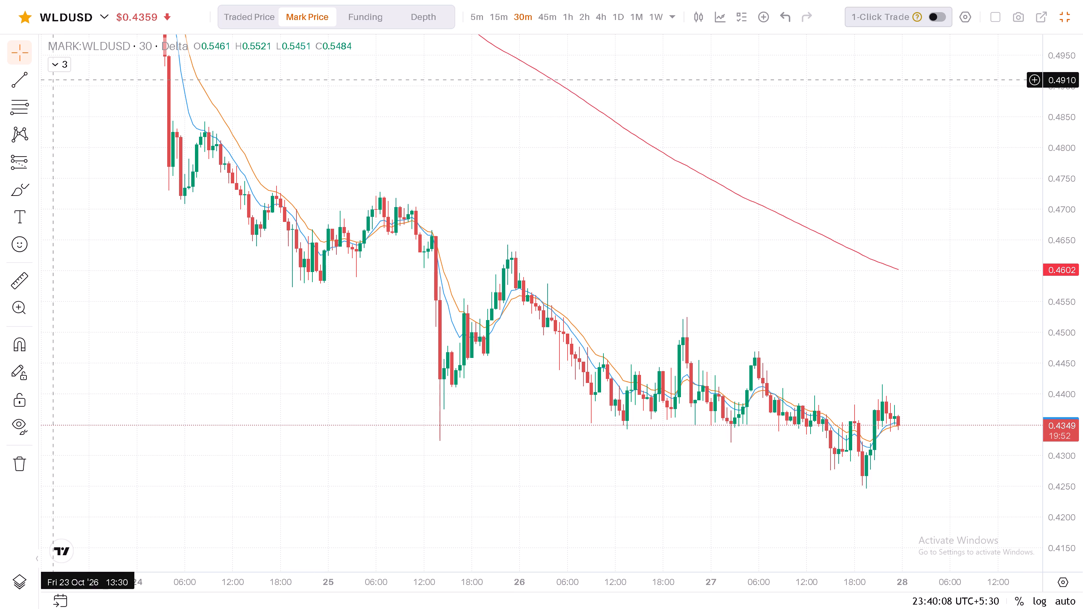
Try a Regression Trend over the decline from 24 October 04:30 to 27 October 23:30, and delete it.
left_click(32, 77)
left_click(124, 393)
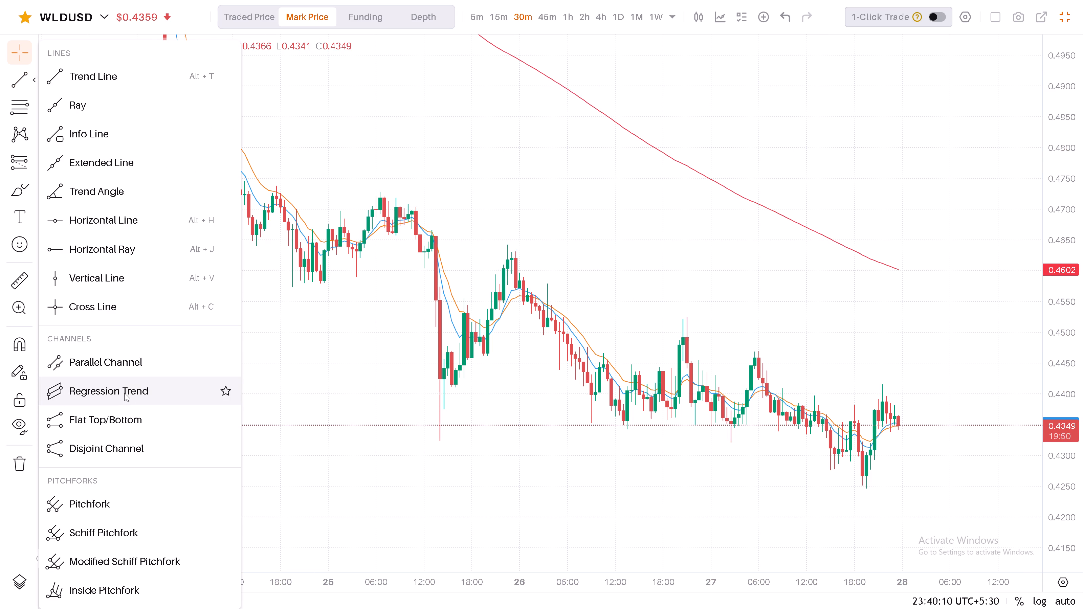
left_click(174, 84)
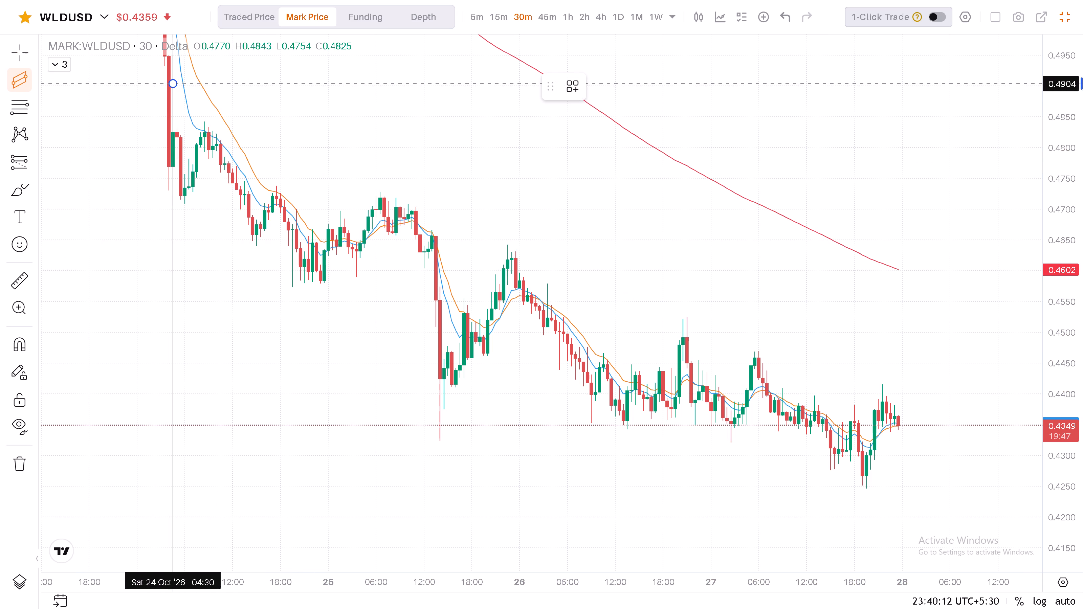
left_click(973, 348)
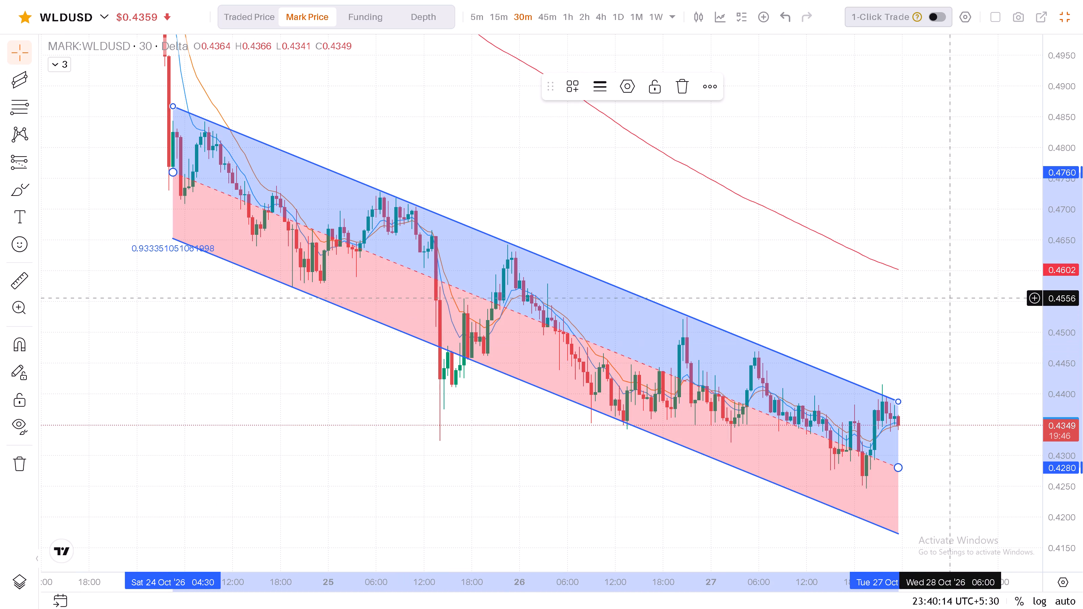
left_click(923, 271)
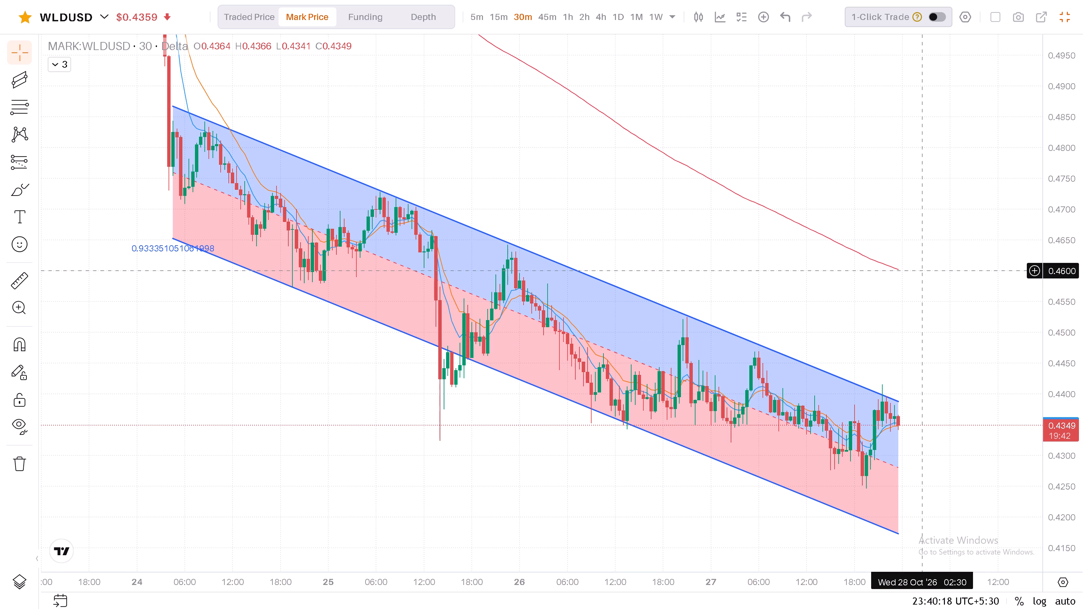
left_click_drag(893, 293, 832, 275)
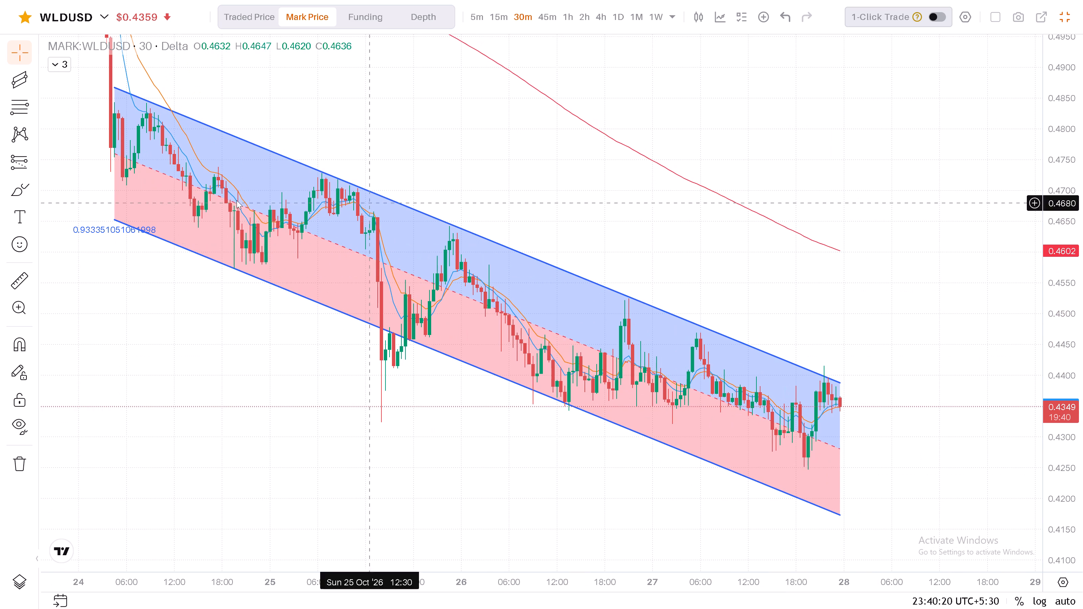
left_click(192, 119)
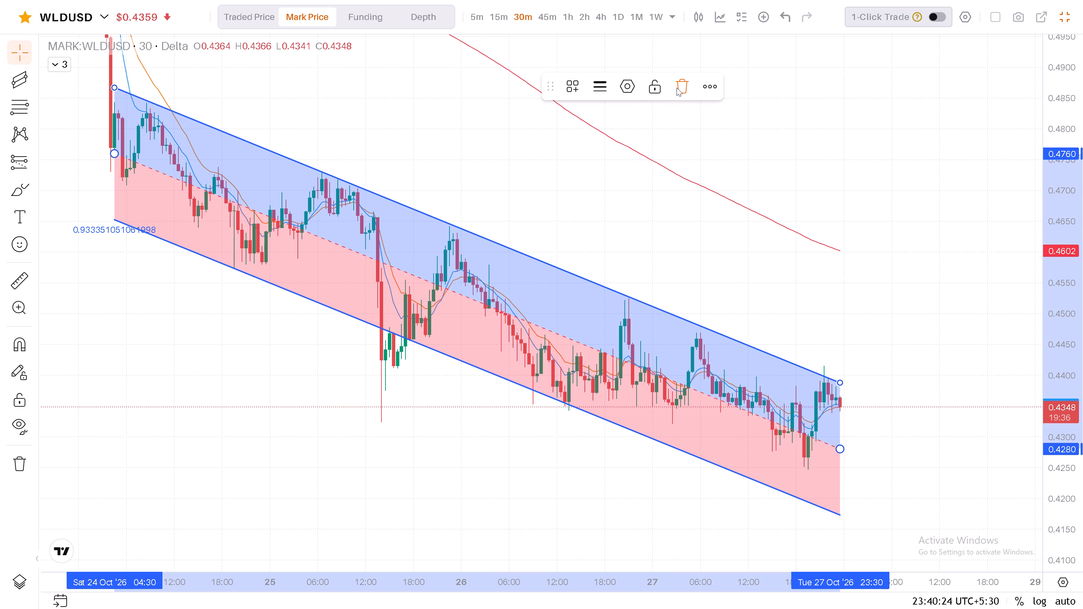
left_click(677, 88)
Draw a descending Parallel Channel, upper line from about 0.4864 (24 October 04:30) to 0.4331 (28 October 09:00), lower line starting at about 0.4652.
left_click(32, 78)
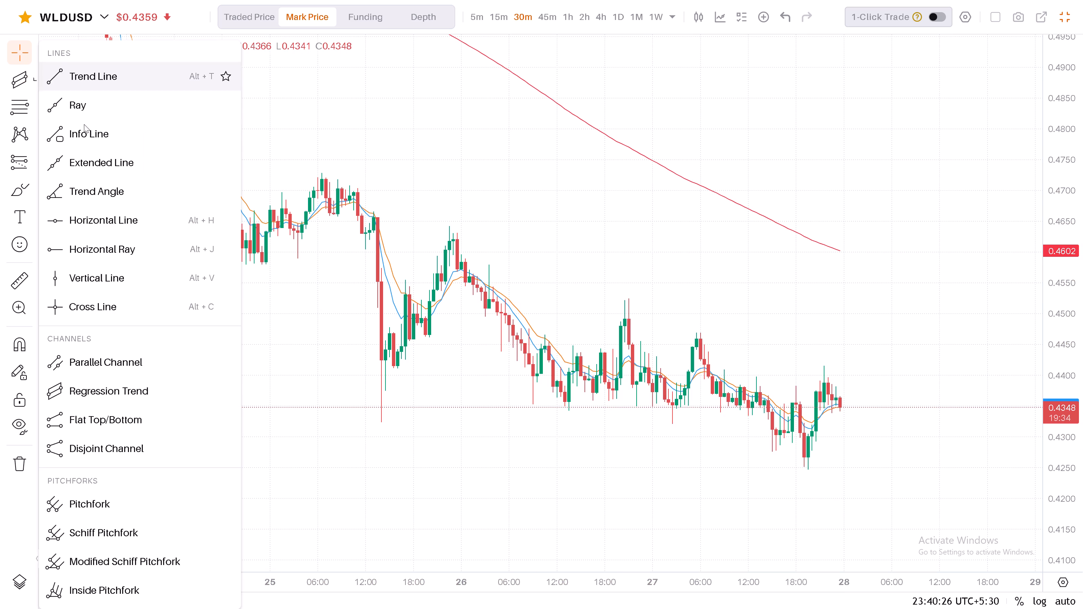
left_click(120, 363)
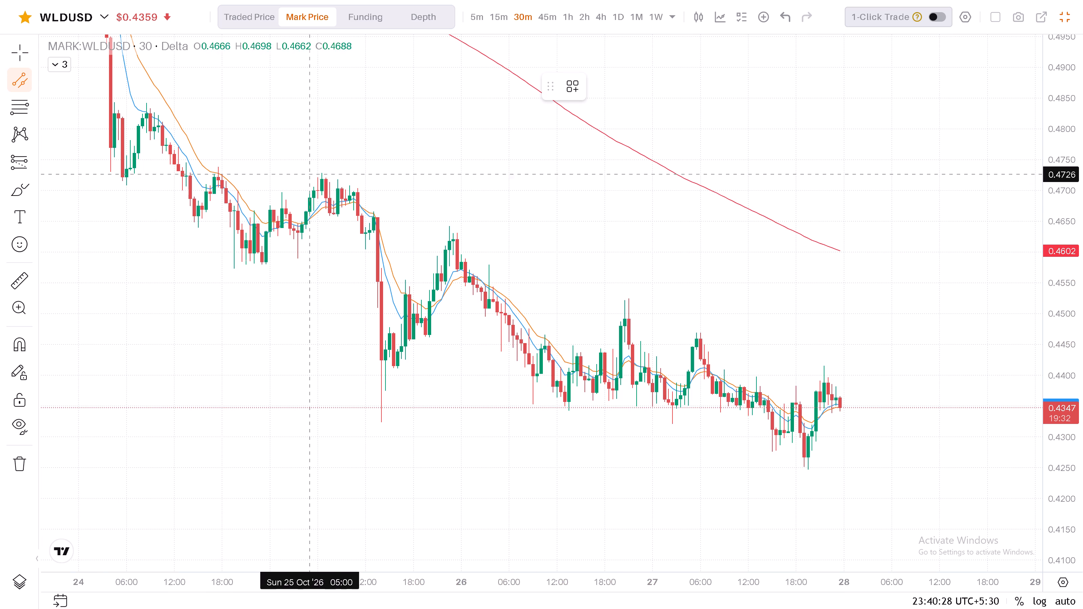
left_click(115, 90)
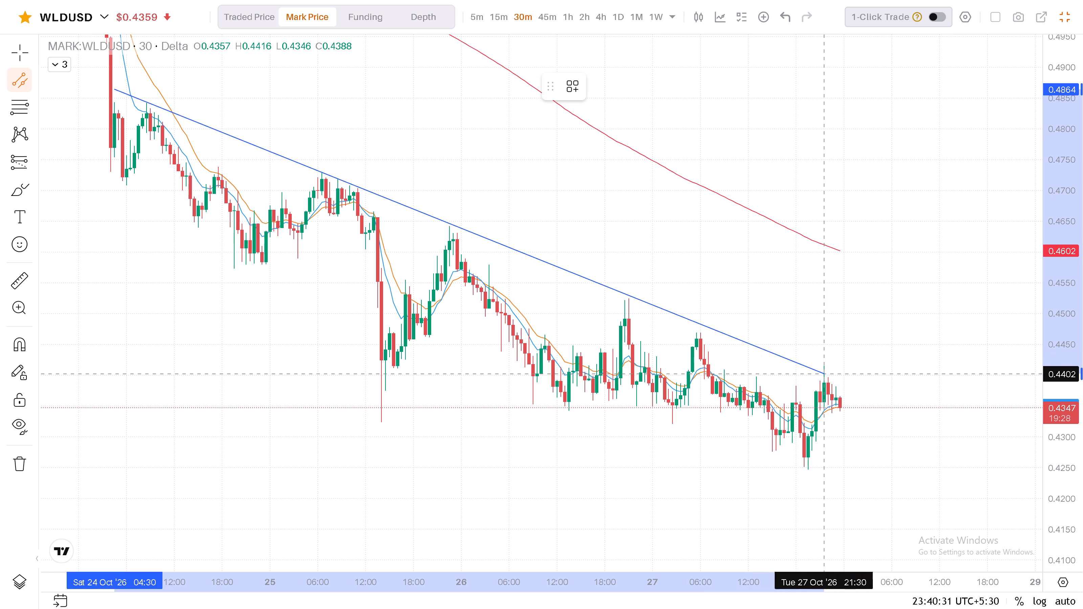
left_click(917, 418)
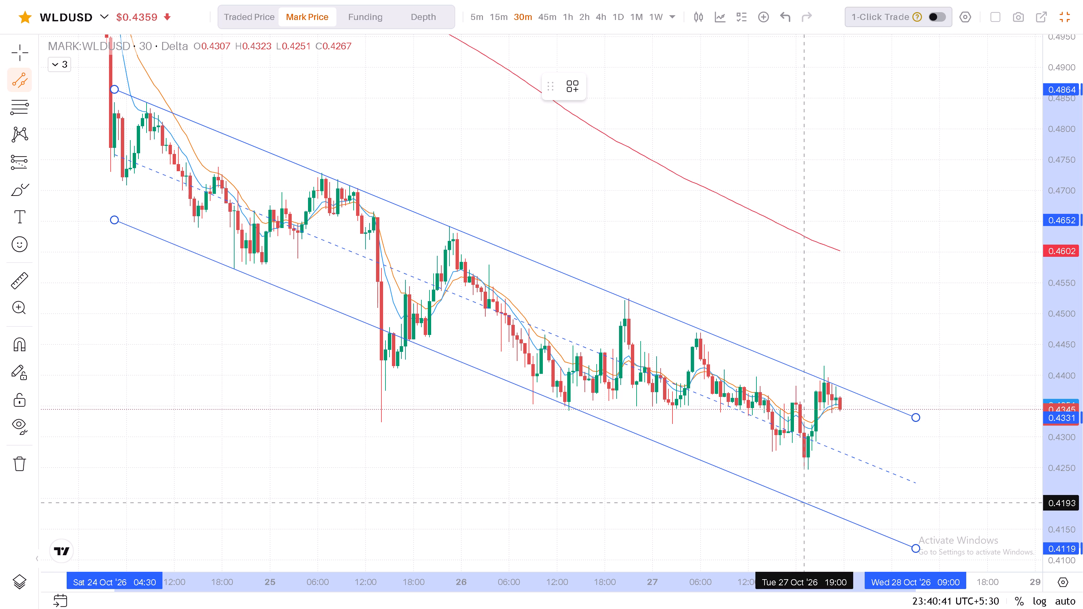
left_click(806, 503)
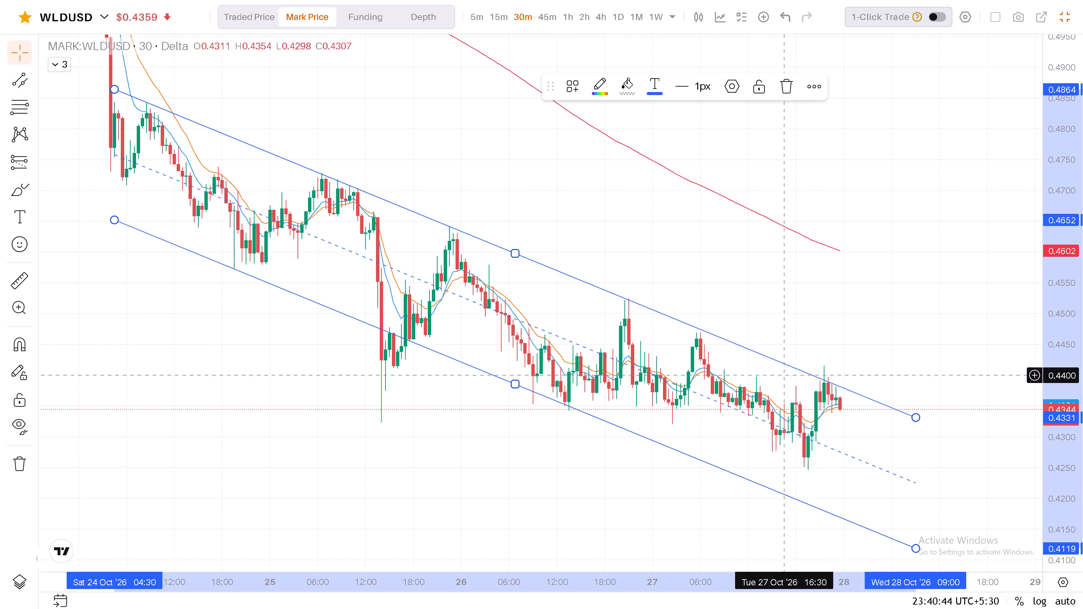
left_click(638, 215)
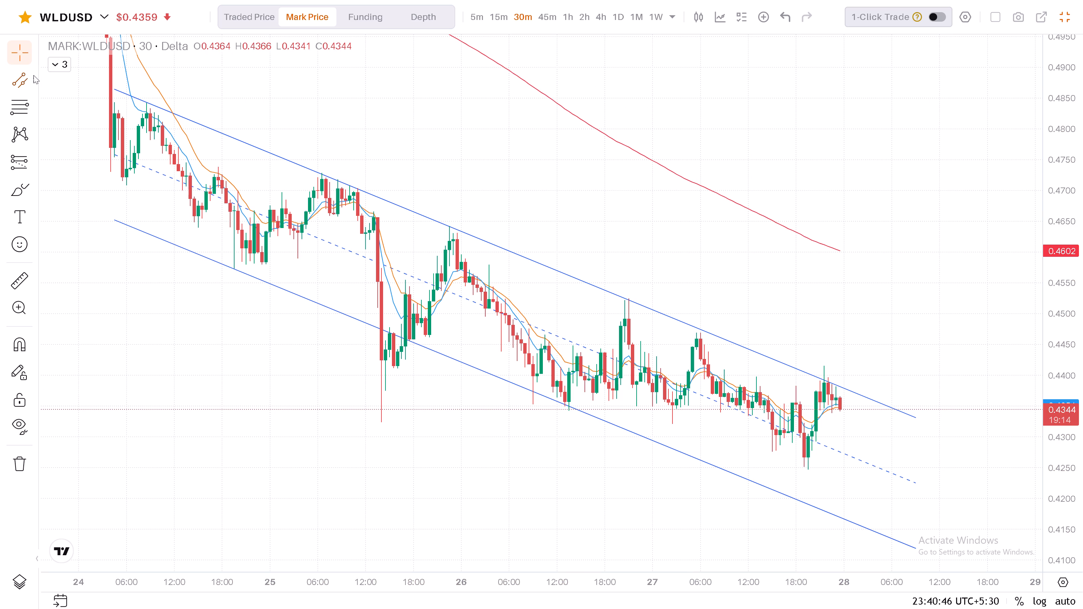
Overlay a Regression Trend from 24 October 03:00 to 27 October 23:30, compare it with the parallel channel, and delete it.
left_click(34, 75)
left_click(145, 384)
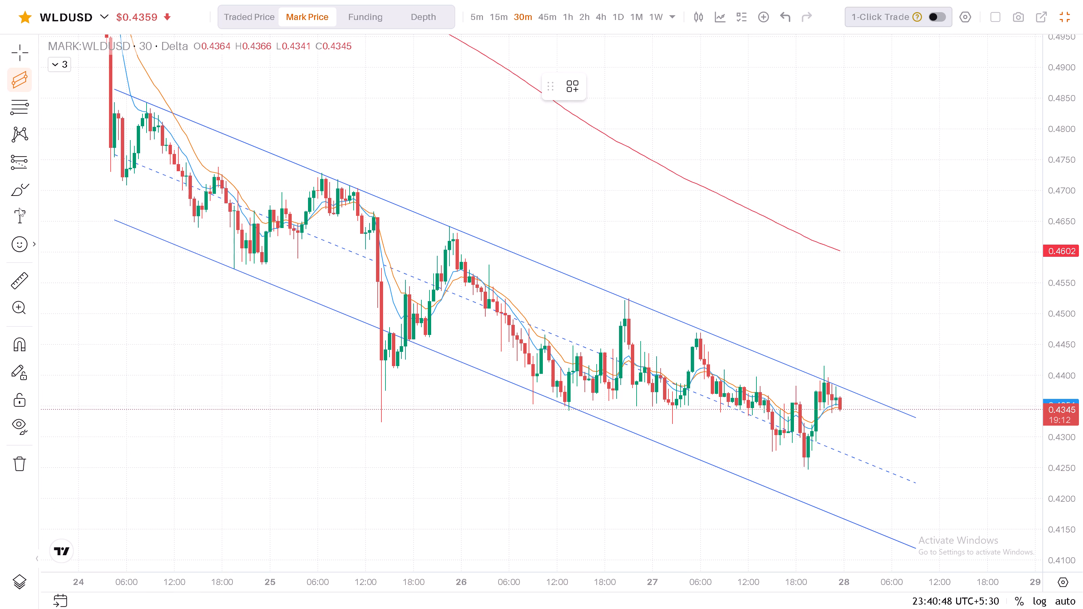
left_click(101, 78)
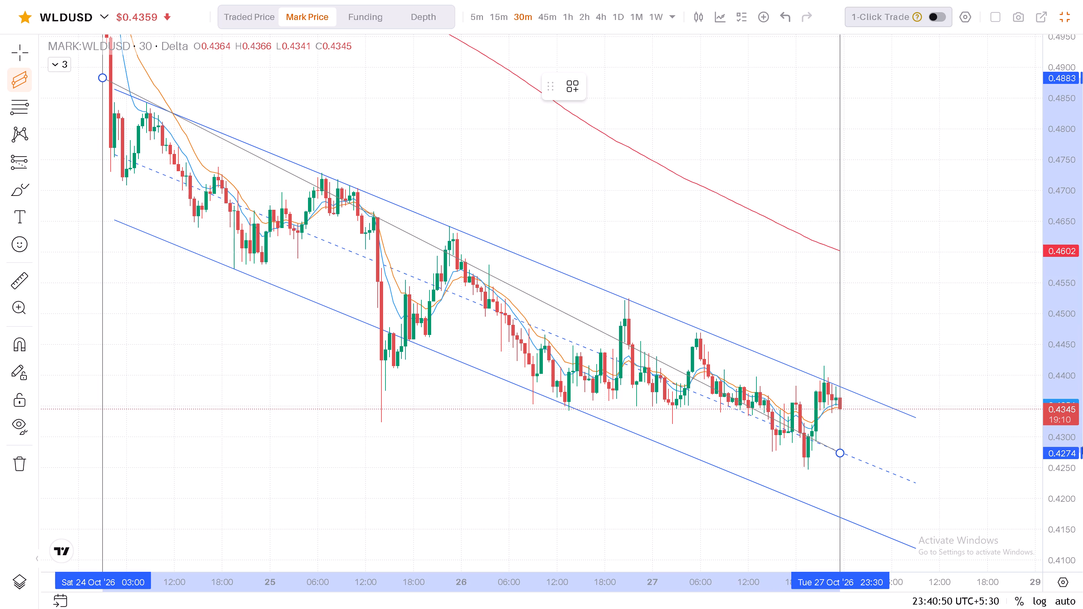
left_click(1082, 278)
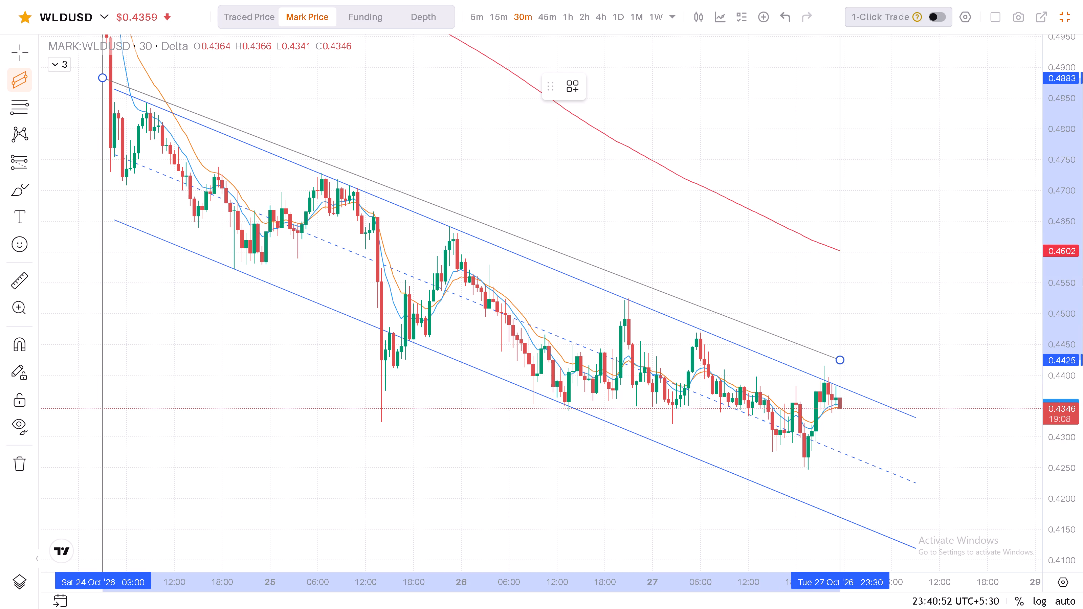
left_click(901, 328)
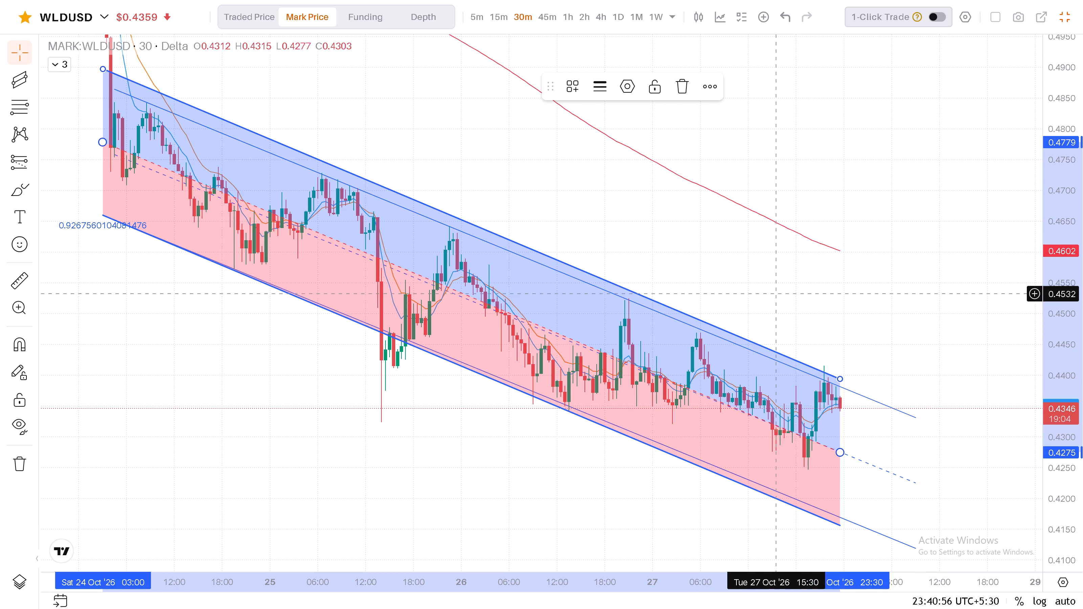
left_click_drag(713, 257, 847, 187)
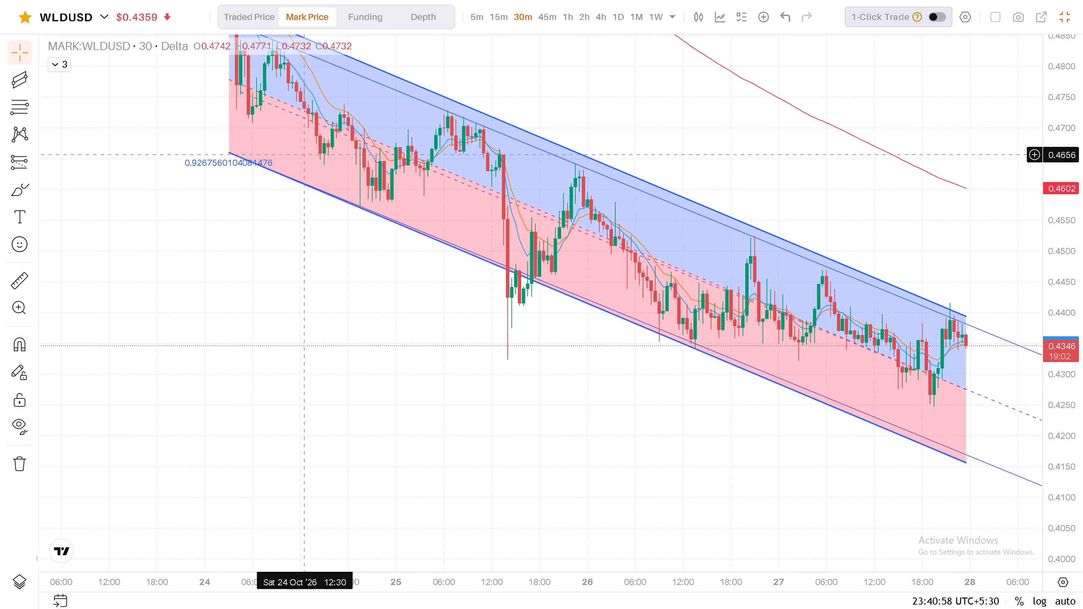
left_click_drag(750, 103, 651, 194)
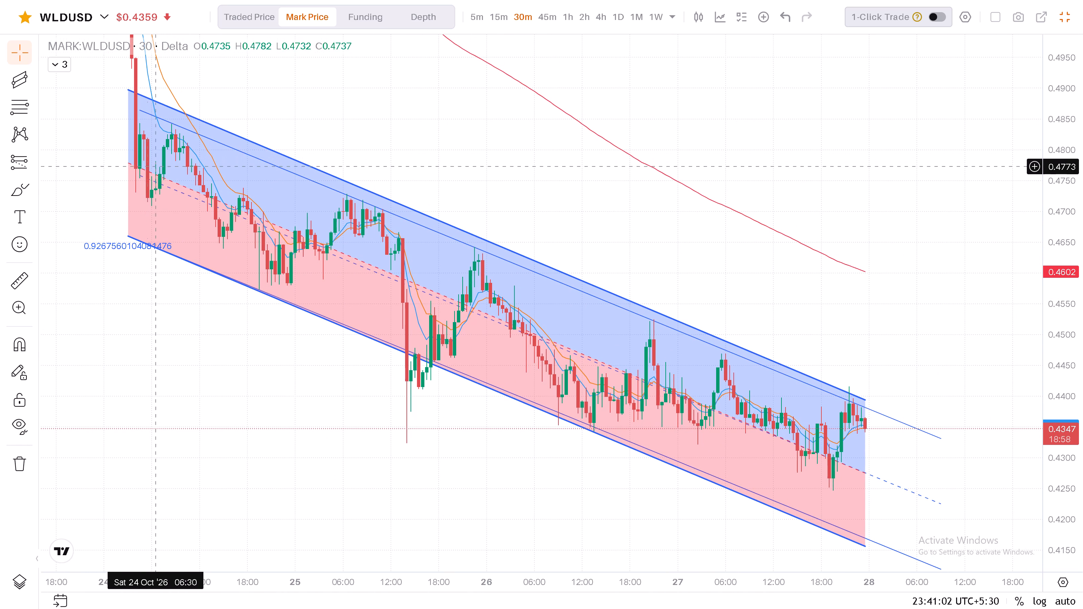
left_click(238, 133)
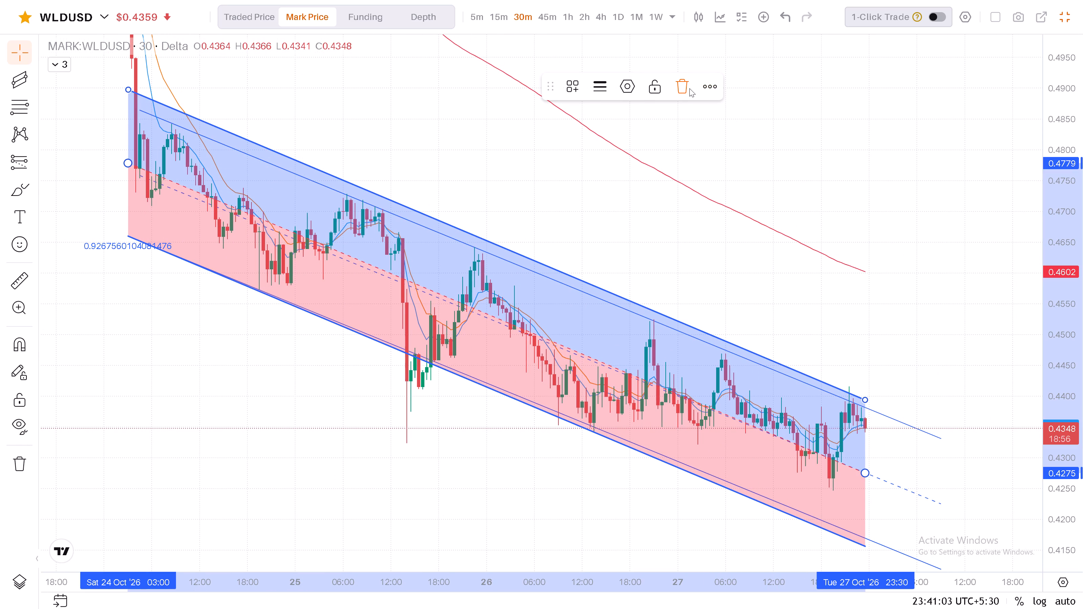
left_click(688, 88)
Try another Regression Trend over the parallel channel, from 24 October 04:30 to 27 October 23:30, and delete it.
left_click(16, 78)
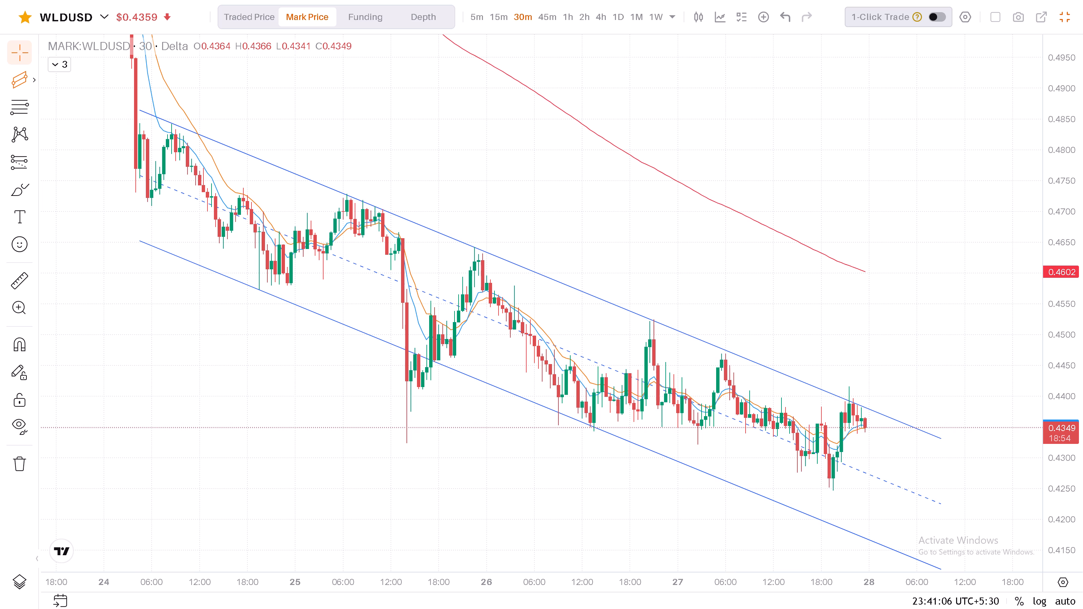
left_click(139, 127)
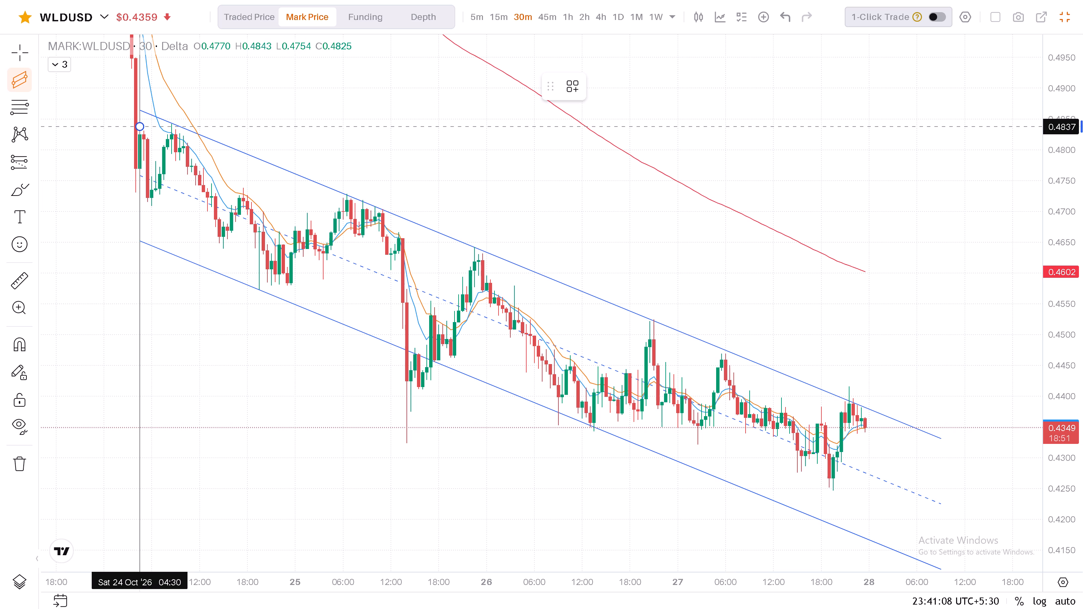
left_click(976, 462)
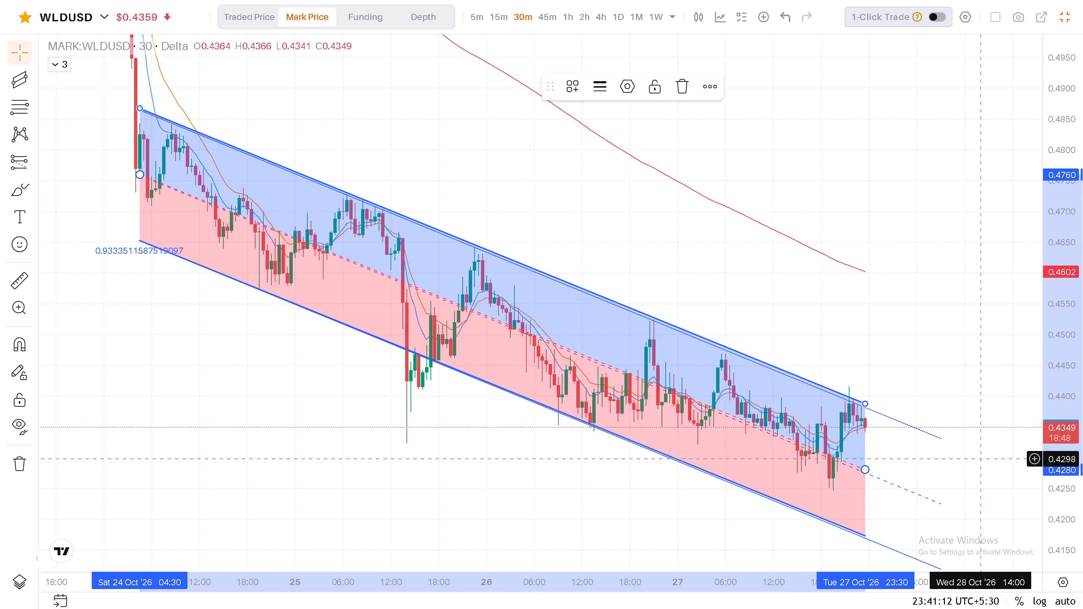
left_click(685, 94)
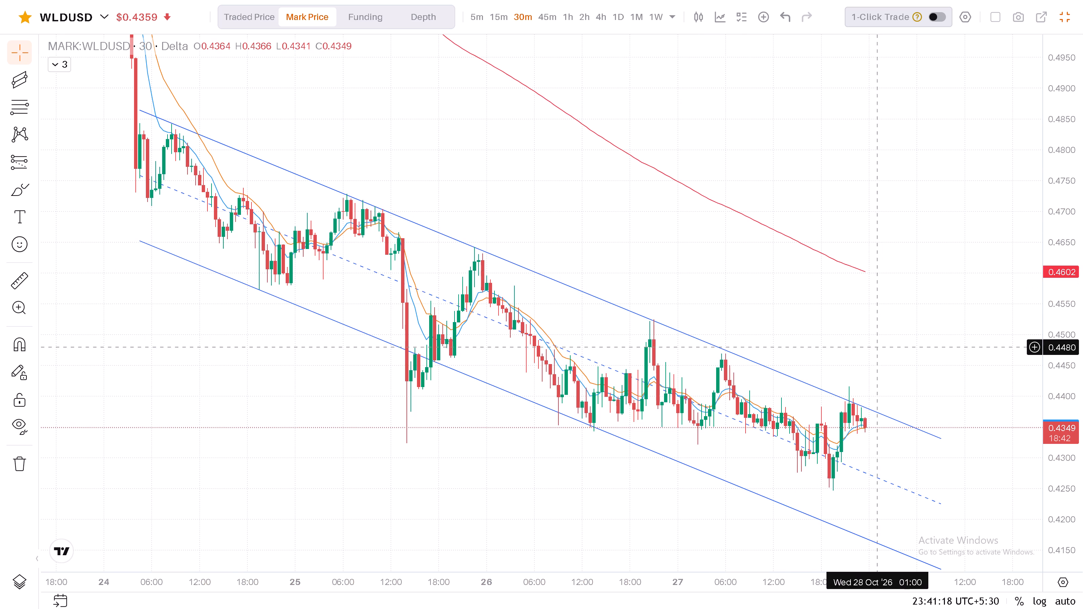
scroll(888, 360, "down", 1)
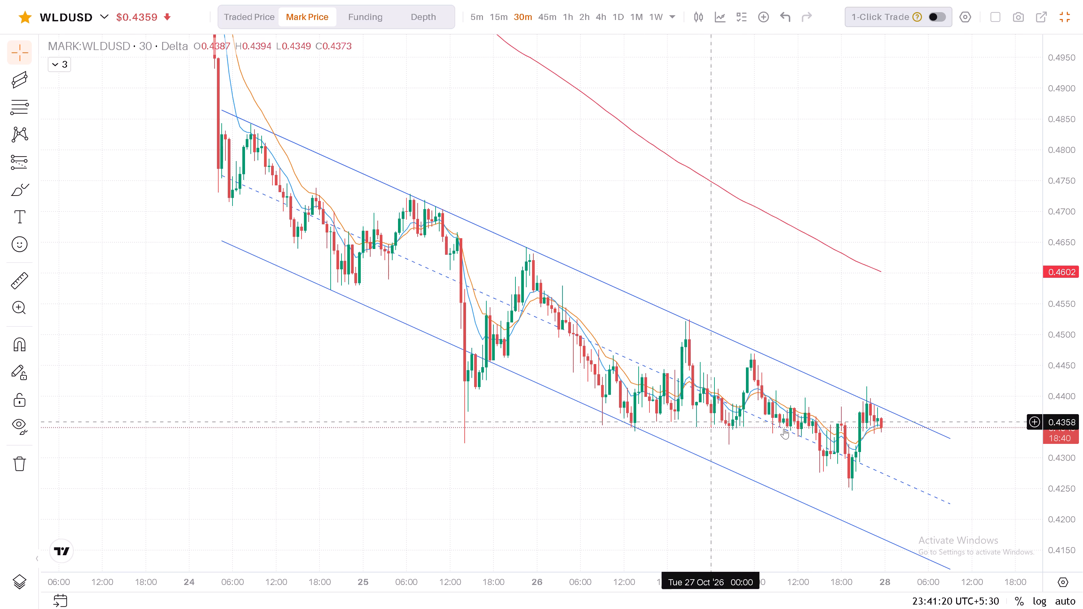
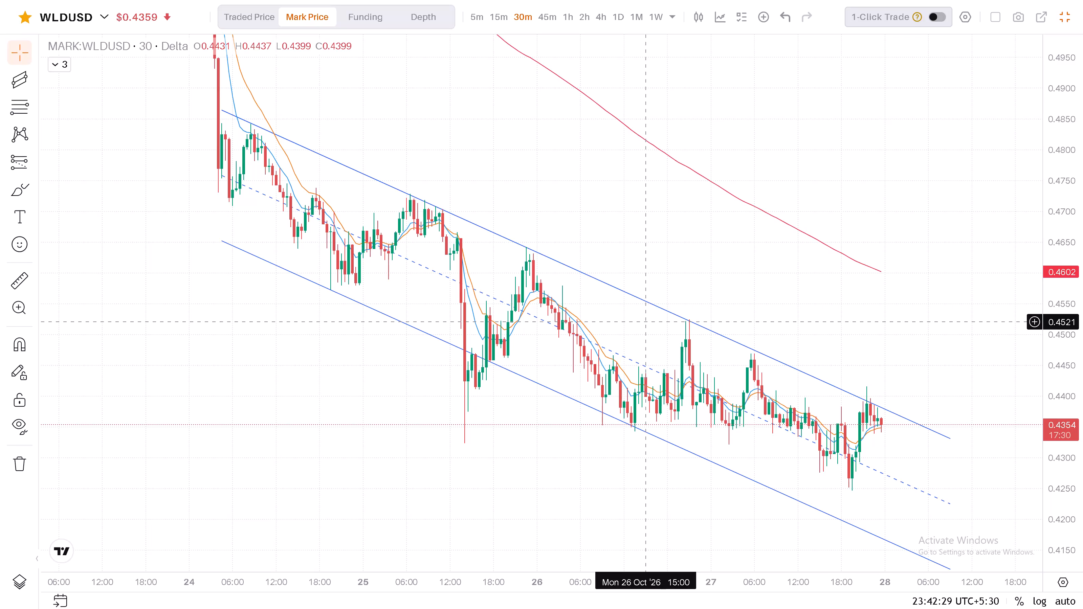
Examine the descending parallel channel and the latest candles at its upper line on the 30-minute WLDUSD chart.
left_click_drag(931, 340, 917, 322)
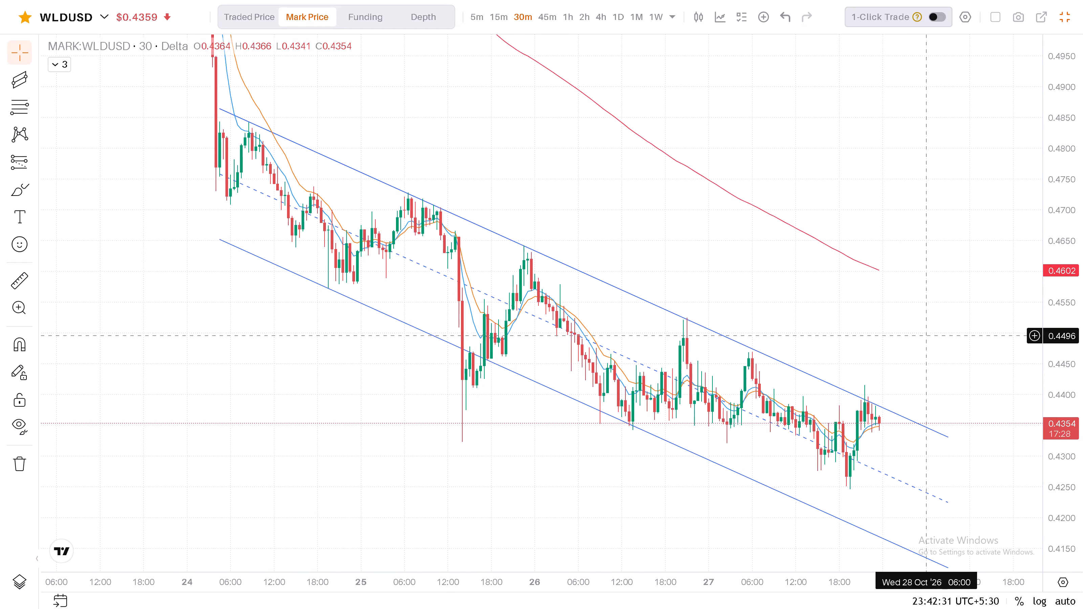
left_click_drag(917, 322, 916, 321)
left_click_drag(1064, 195, 1065, 250)
left_click_drag(887, 269, 904, 296)
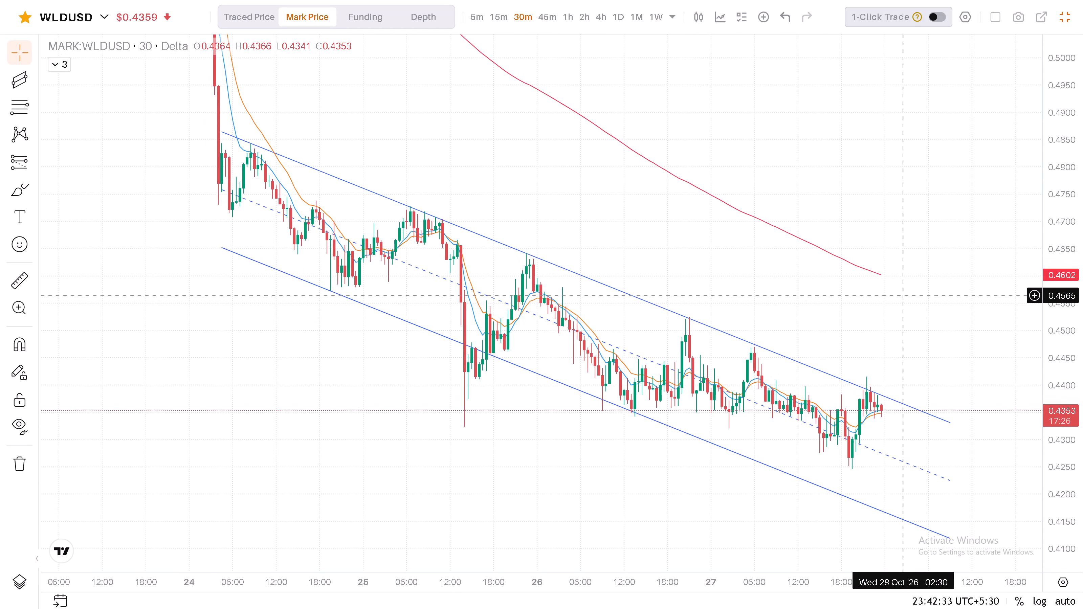
left_click_drag(904, 296, 946, 335)
scroll(947, 337, "down", 9)
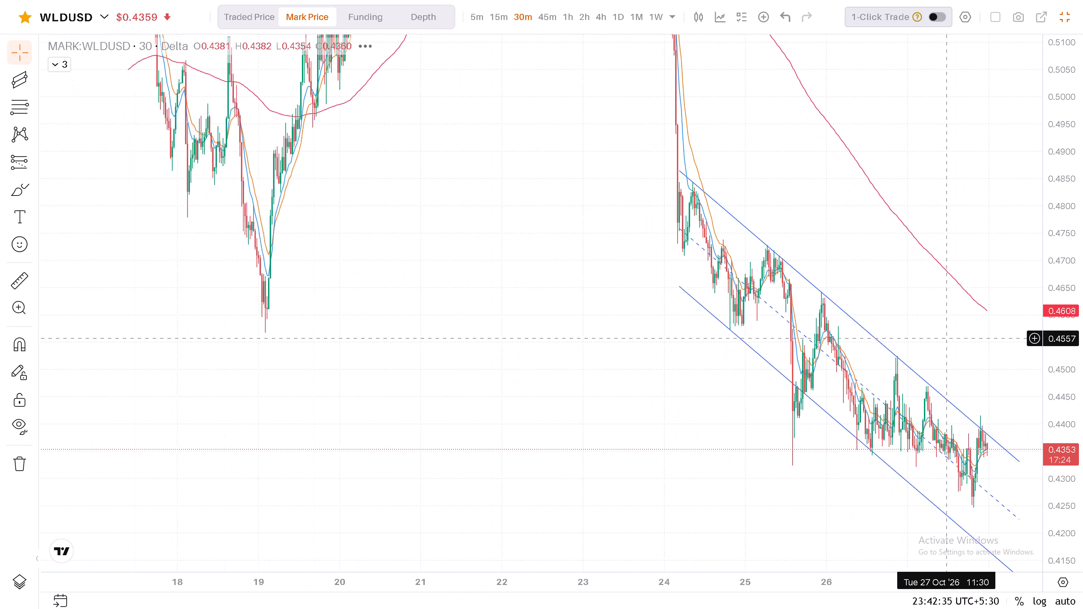
scroll(946, 339, "up", 4)
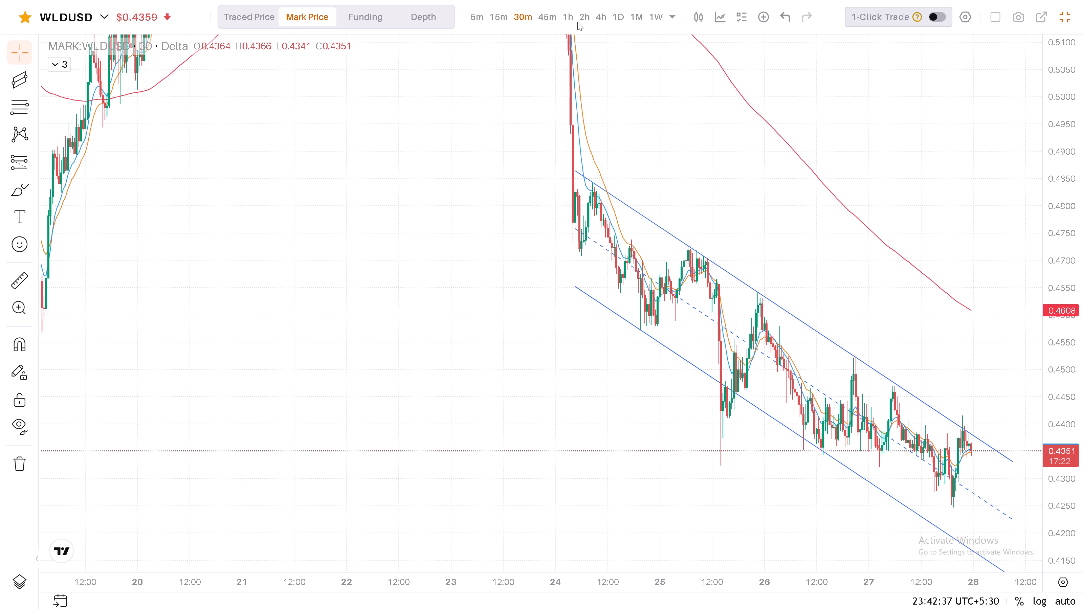
Switch WLDUSD to the 1-hour timeframe and examine the descending channel against the wider October price action and the area below it.
left_click(570, 17)
left_click_drag(1062, 332, 1031, 410)
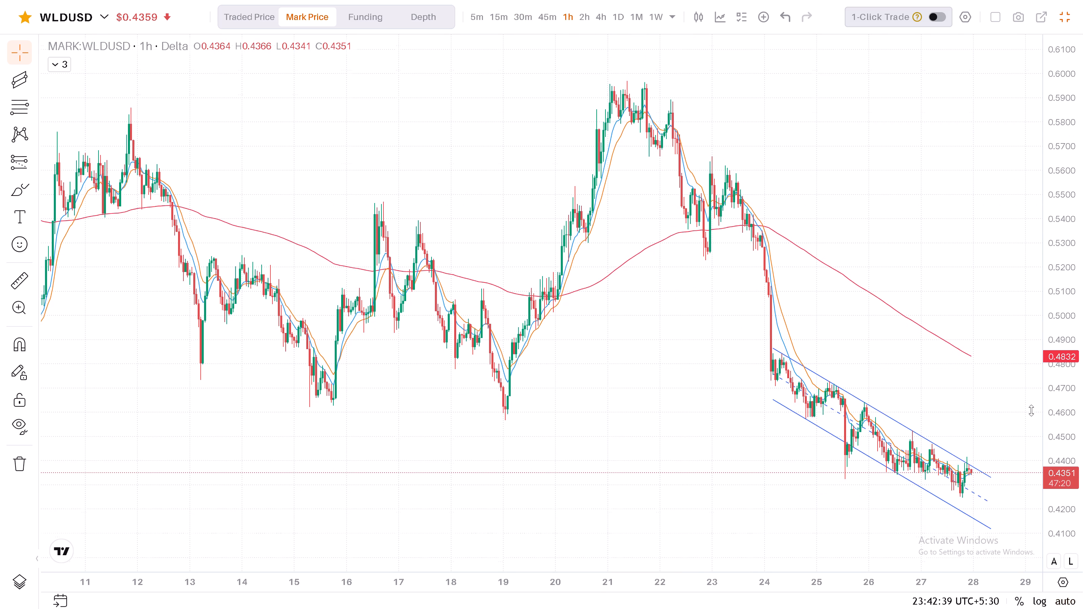
left_click_drag(1031, 410, 1059, 395)
scroll(751, 532, "up", 3)
scroll(774, 515, "up", 3)
left_click_drag(798, 522, 698, 328)
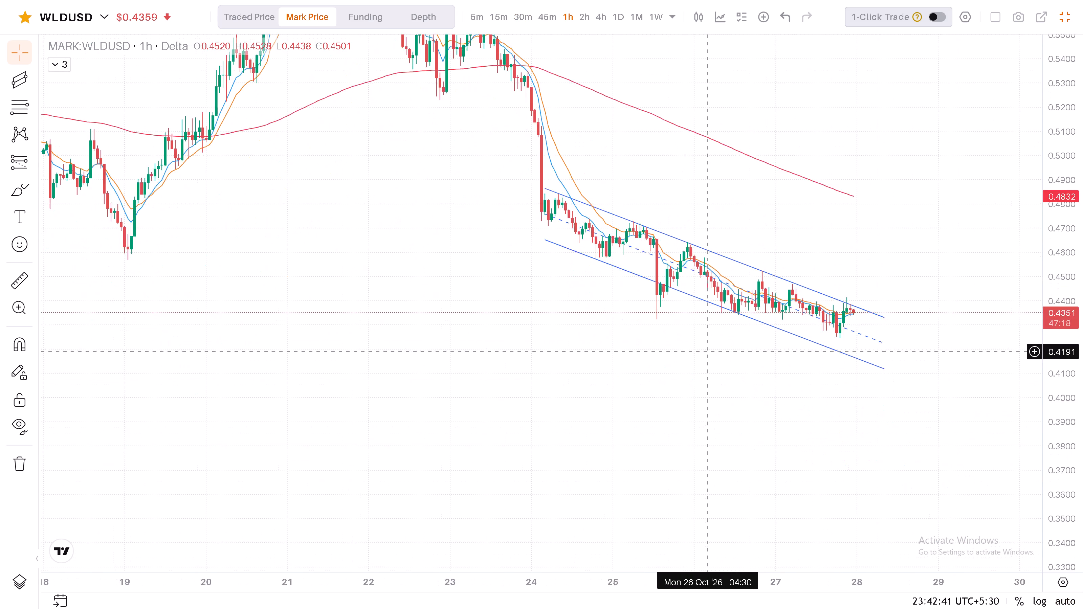
left_click_drag(698, 328, 698, 326)
left_click_drag(609, 351, 780, 305)
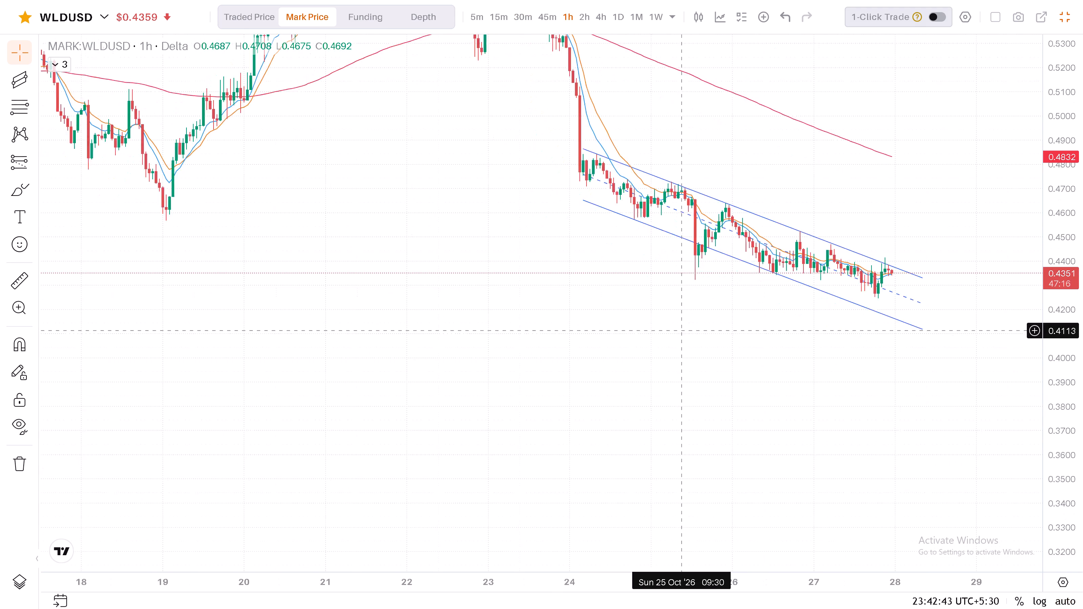
left_click_drag(780, 305, 832, 292)
Look back through the 1-hour history to 23–28 September and examine the price lows around 0.40.
scroll(475, 346, "down", 5)
scroll(793, 352, "down", 3)
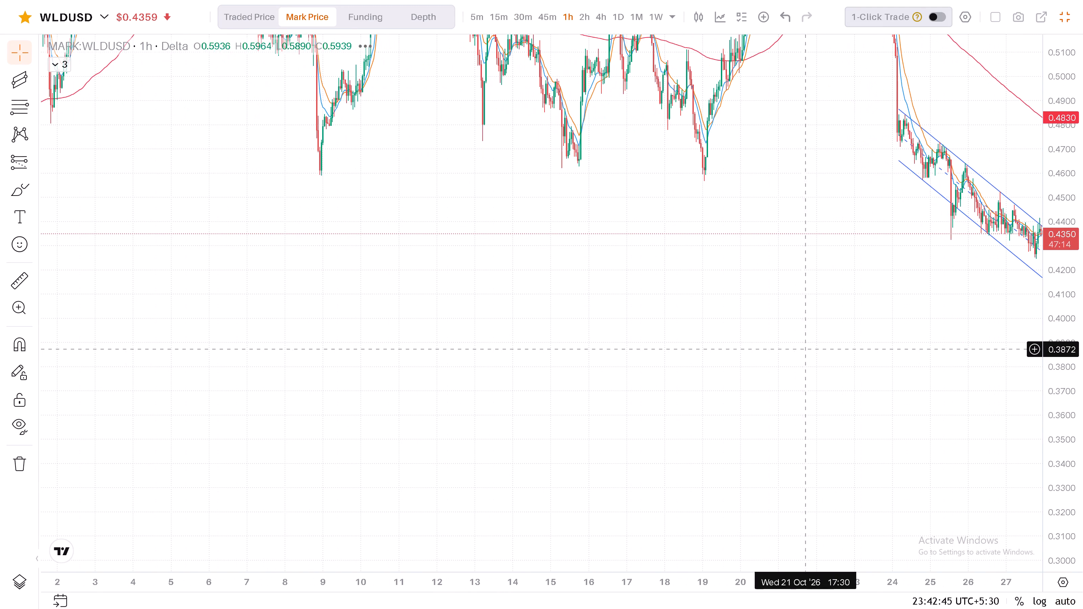
scroll(836, 340, "down", 8)
left_click_drag(554, 341, 938, 341)
left_click(938, 341)
scroll(582, 347, "up", 16)
left_click_drag(405, 364, 899, 368)
scroll(565, 345, "up", 2)
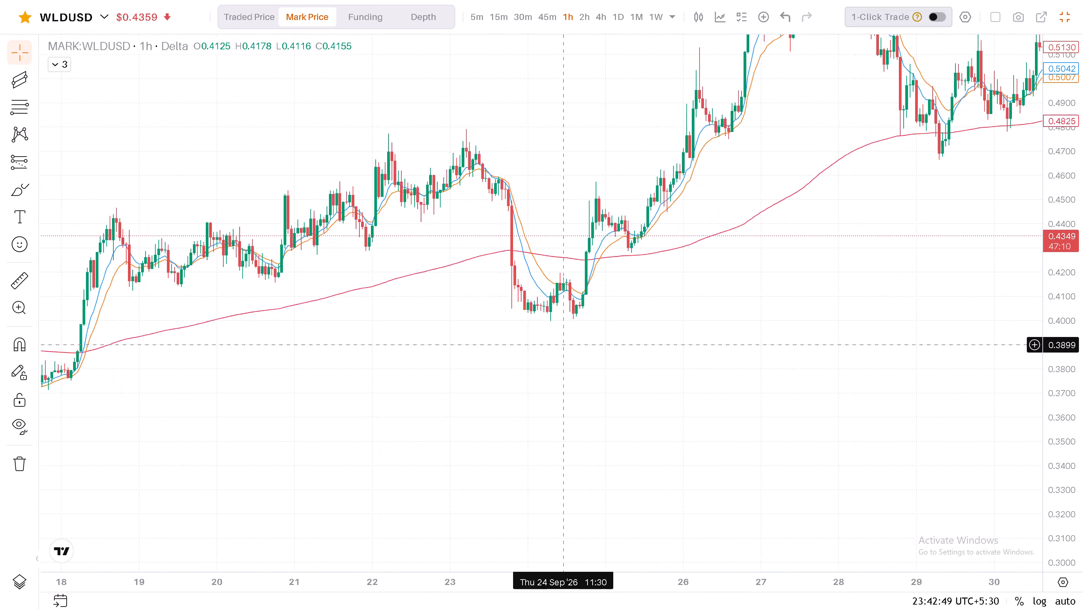
scroll(565, 345, "up", 7)
left_click_drag(386, 340, 642, 386)
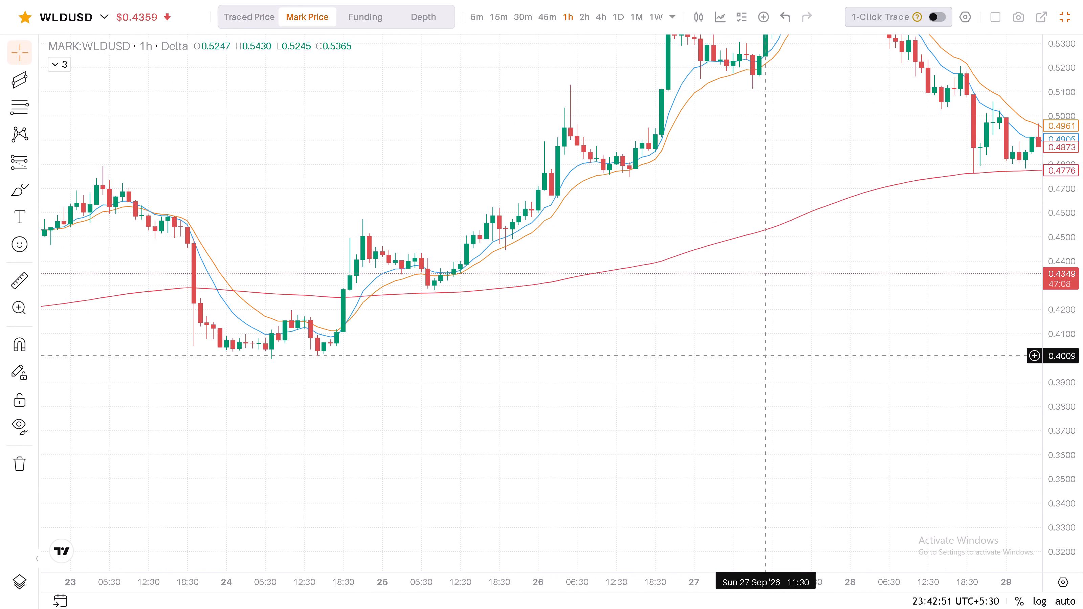
left_click_drag(1073, 454, 1059, 310)
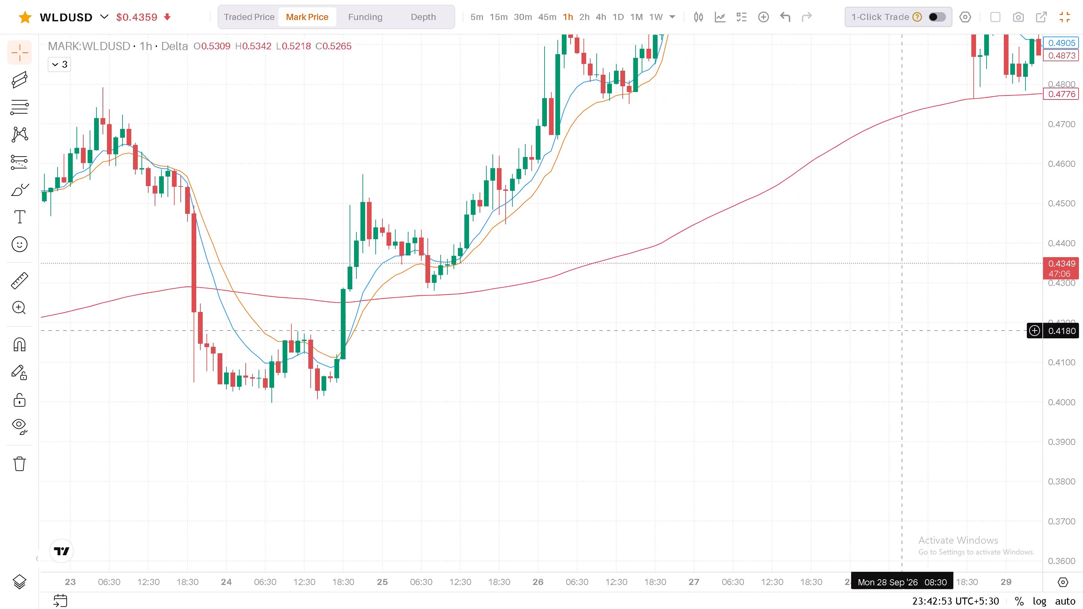
left_click_drag(735, 347, 720, 367)
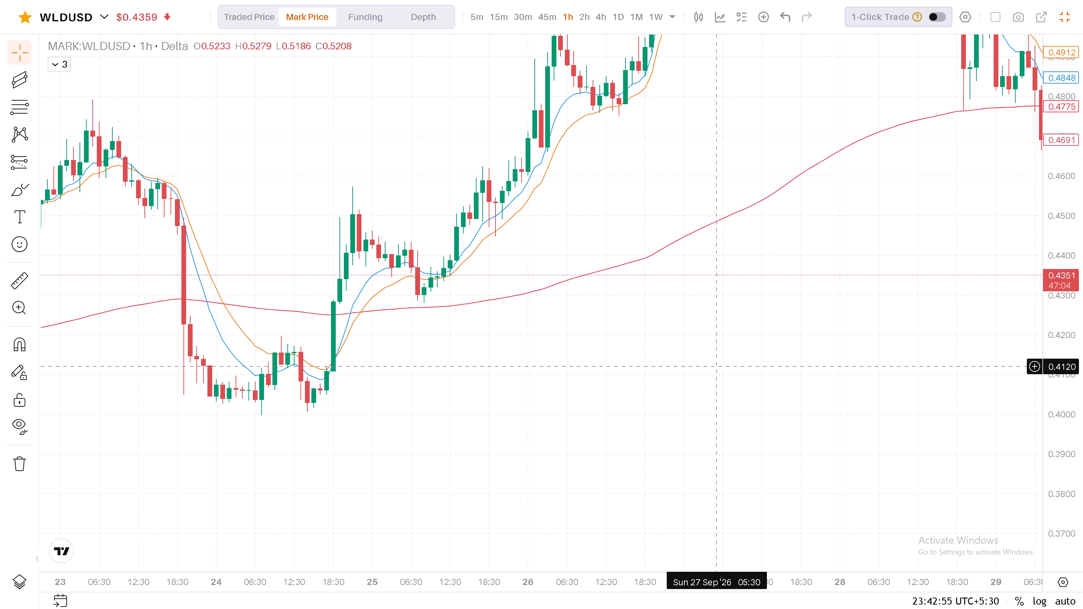
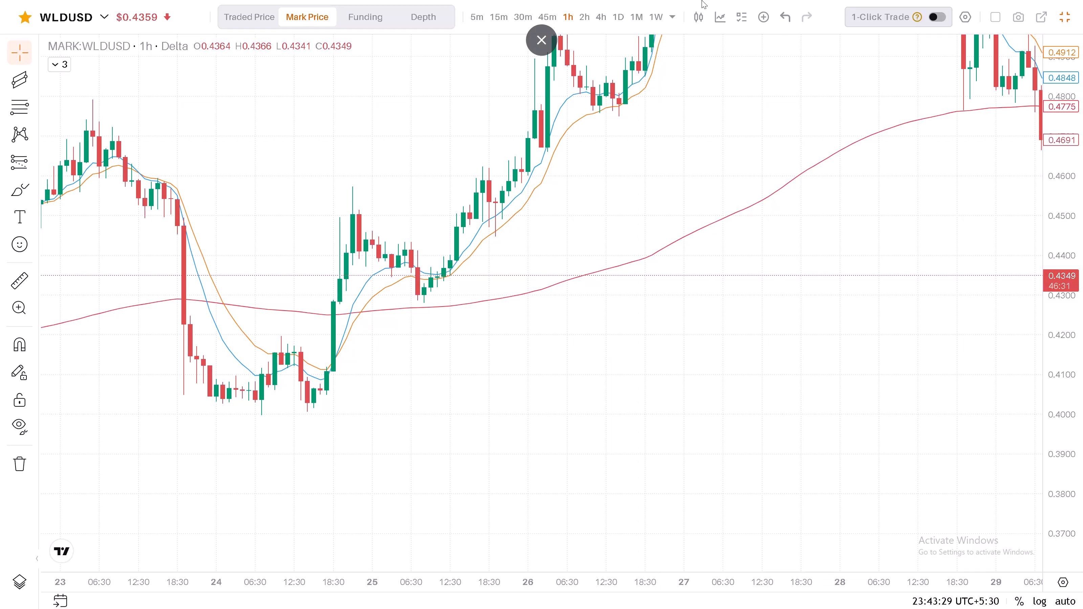
Switch WLDUSD to the 4-hour timeframe and look back to mid and late September to examine the lows and following rise.
left_click(599, 18)
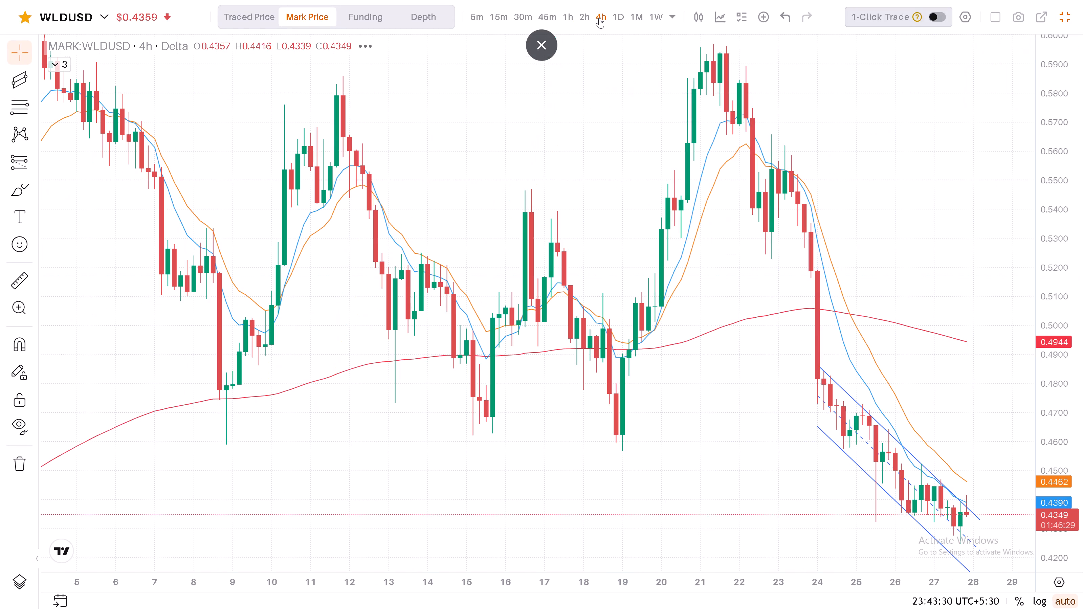
left_click_drag(1062, 177, 1058, 252)
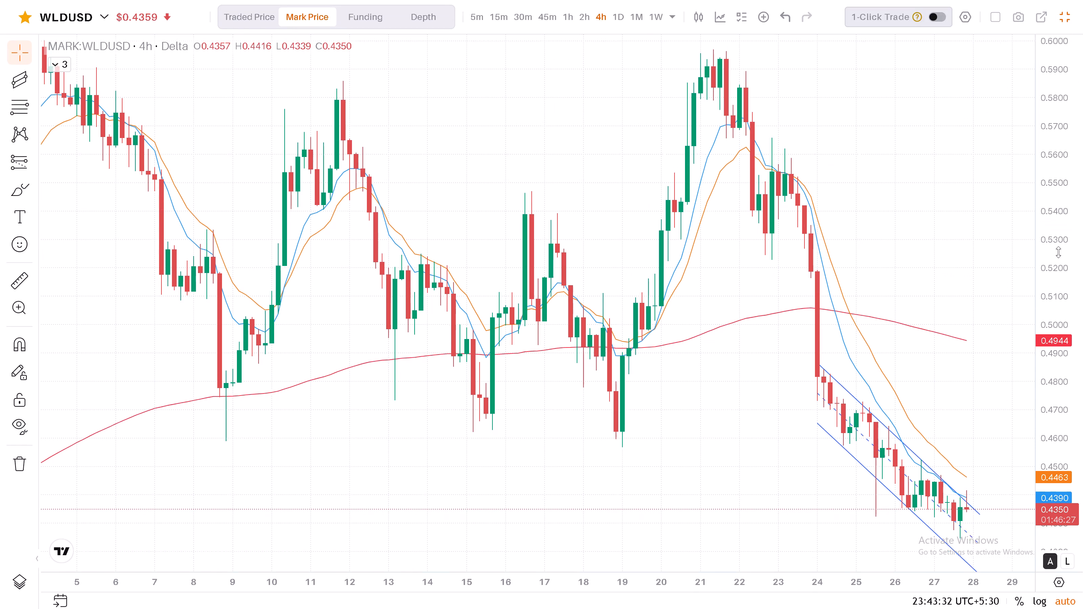
left_click_drag(1058, 252, 1051, 324)
left_click_drag(649, 414, 979, 240)
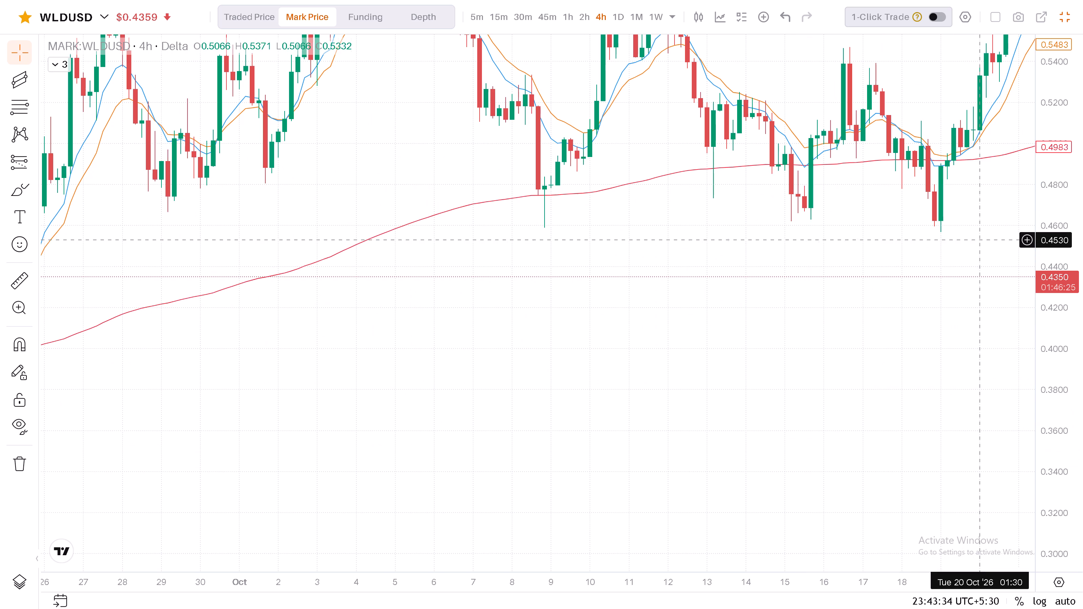
left_click_drag(389, 332, 945, 383)
double_click(945, 383)
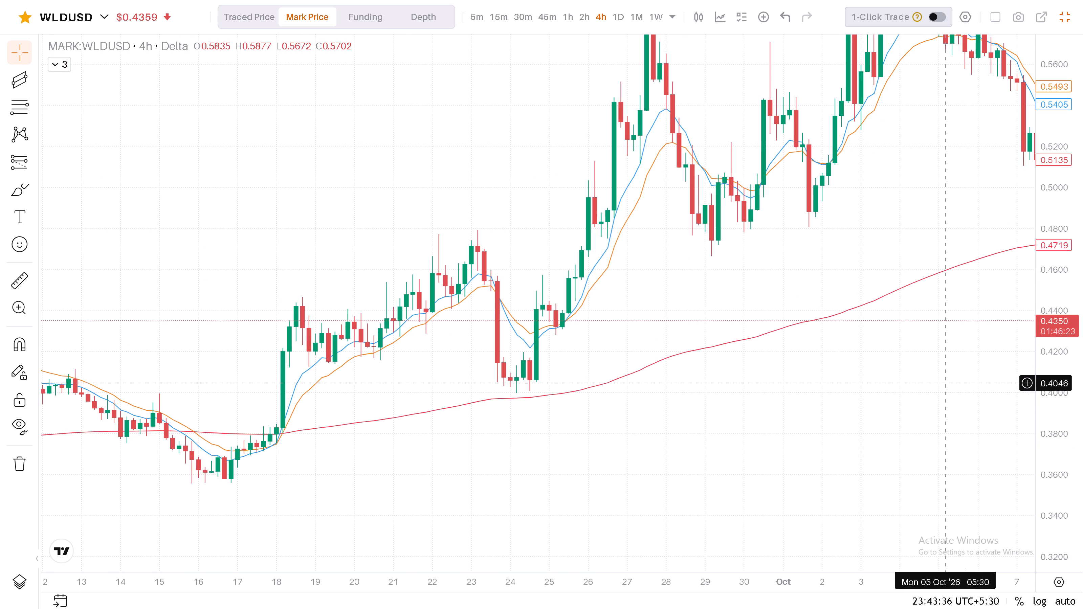
scroll(842, 373, "up", 1)
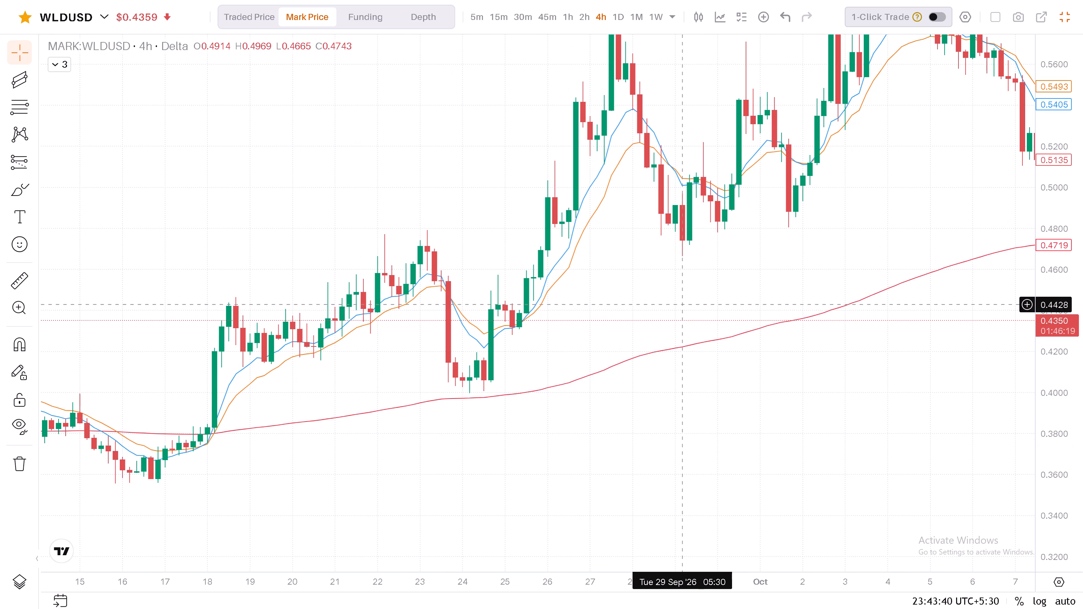
left_click_drag(762, 406, 730, 424)
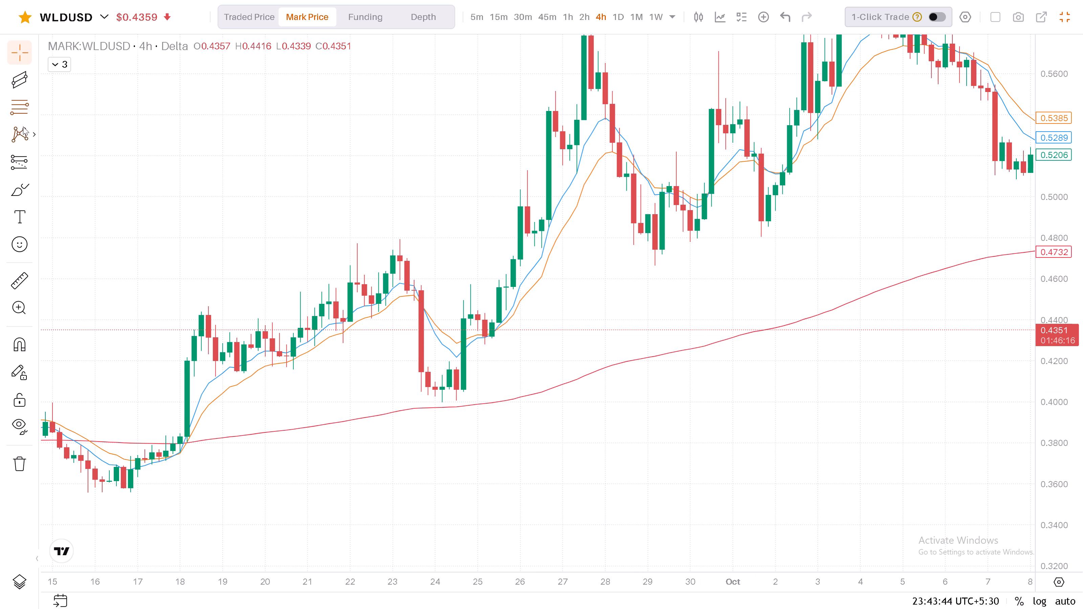
Draw a rectangle at the 25 September candles, spanning prices from about 0.4400 down to 0.4312.
left_click(35, 80)
scroll(105, 370, "down", 5)
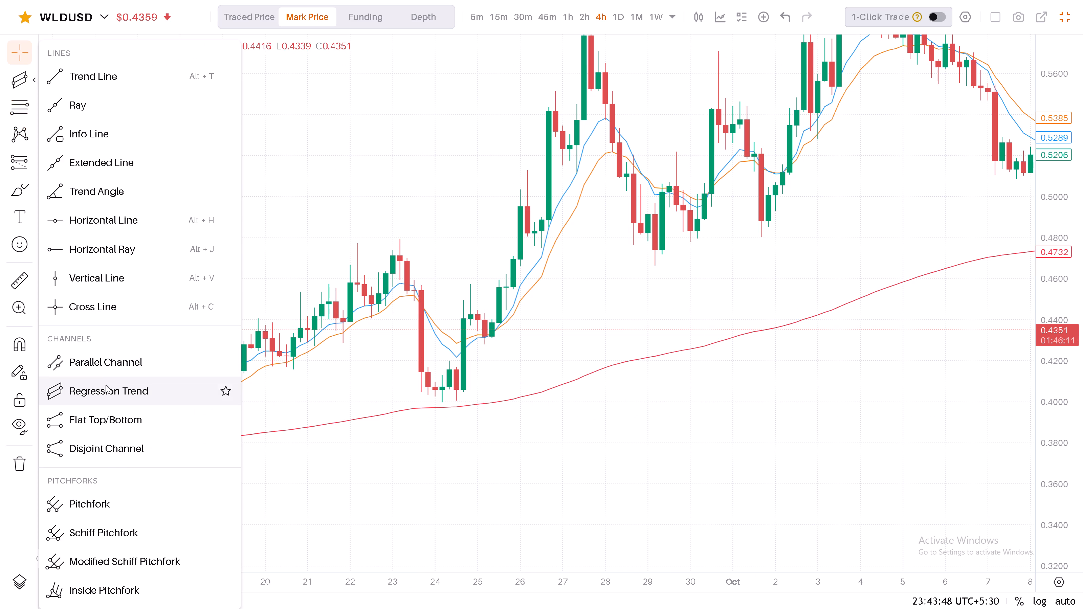
scroll(84, 353, "up", 1)
left_click(37, 105)
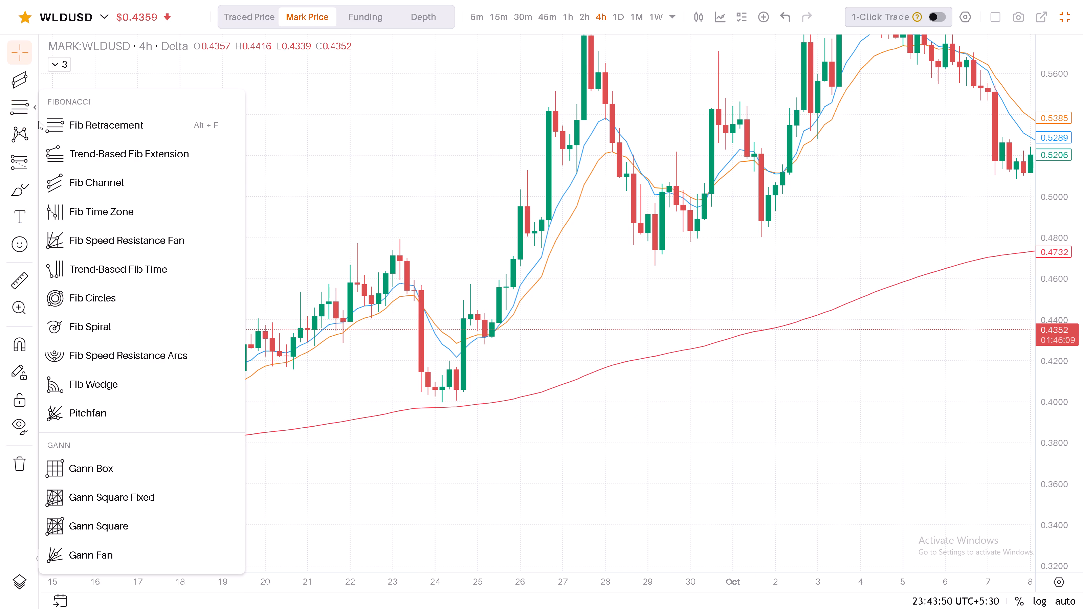
left_click(30, 133)
left_click(32, 163)
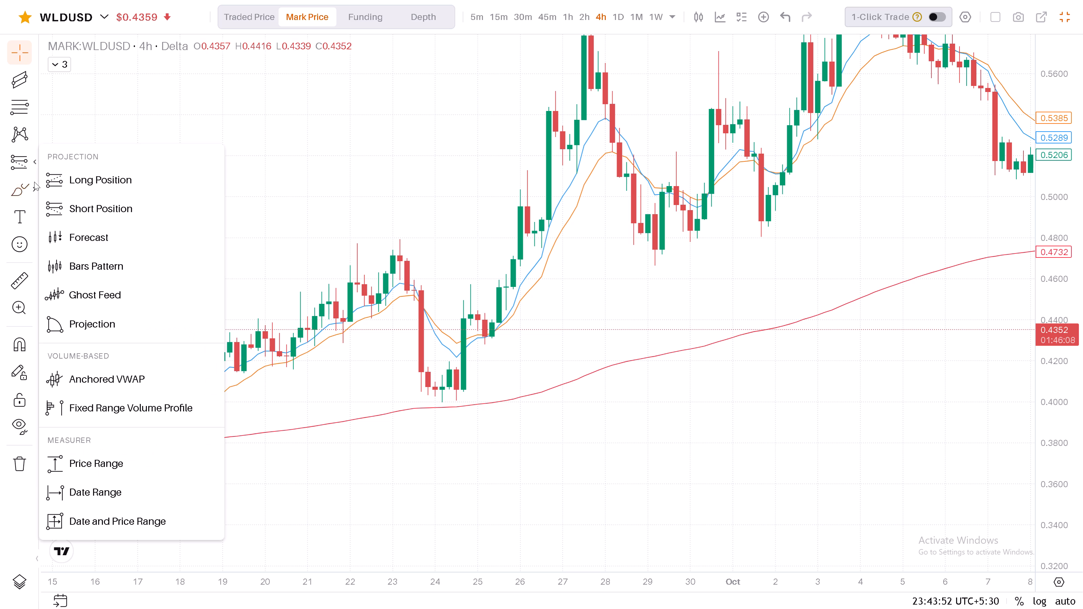
left_click(34, 182)
left_click(68, 347)
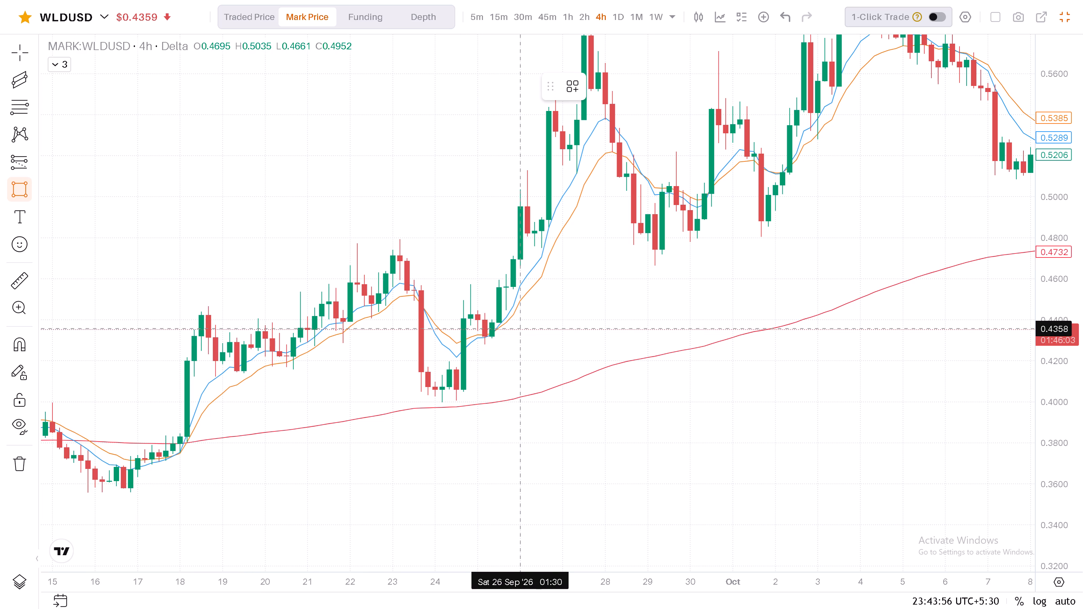
left_click(529, 320)
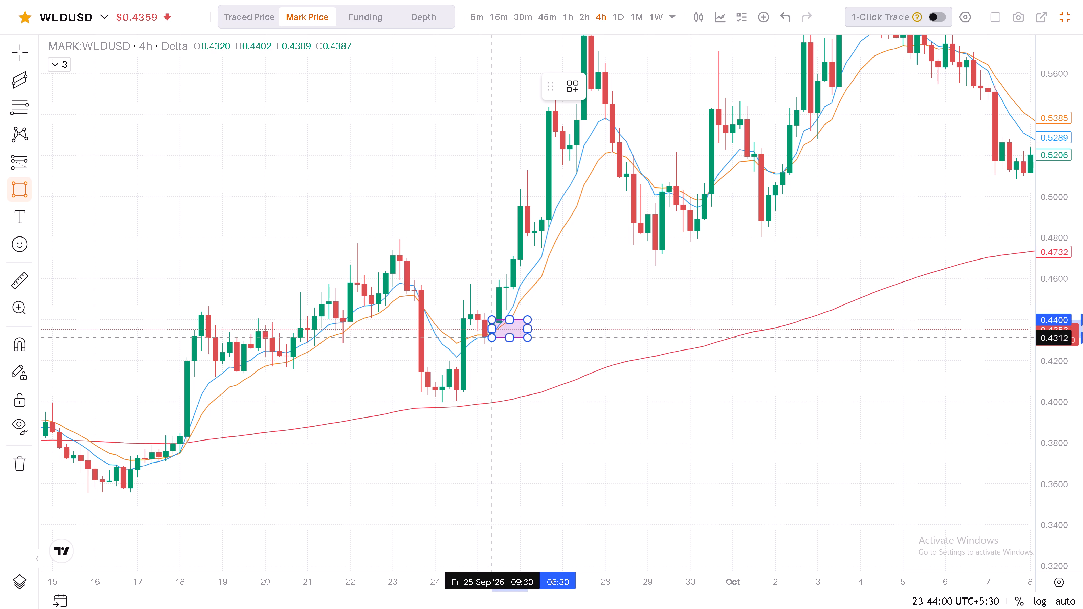
left_click(494, 338)
Style the rectangle with a 1px dark grey border and a fill opacity of 2%.
left_click(692, 87)
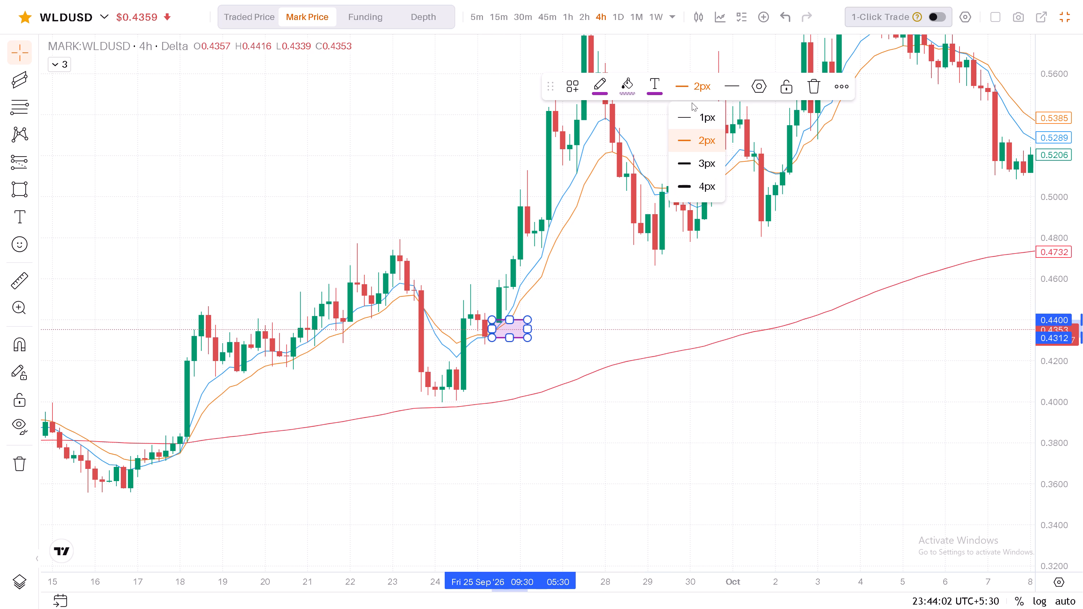
left_click(688, 116)
left_click(634, 89)
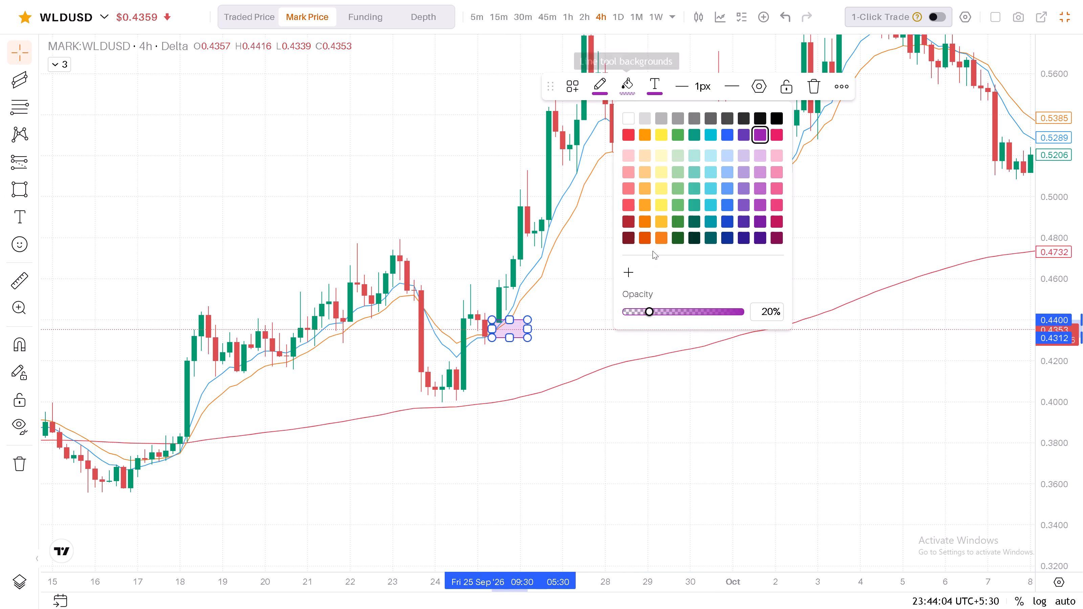
left_click_drag(655, 310, 629, 310)
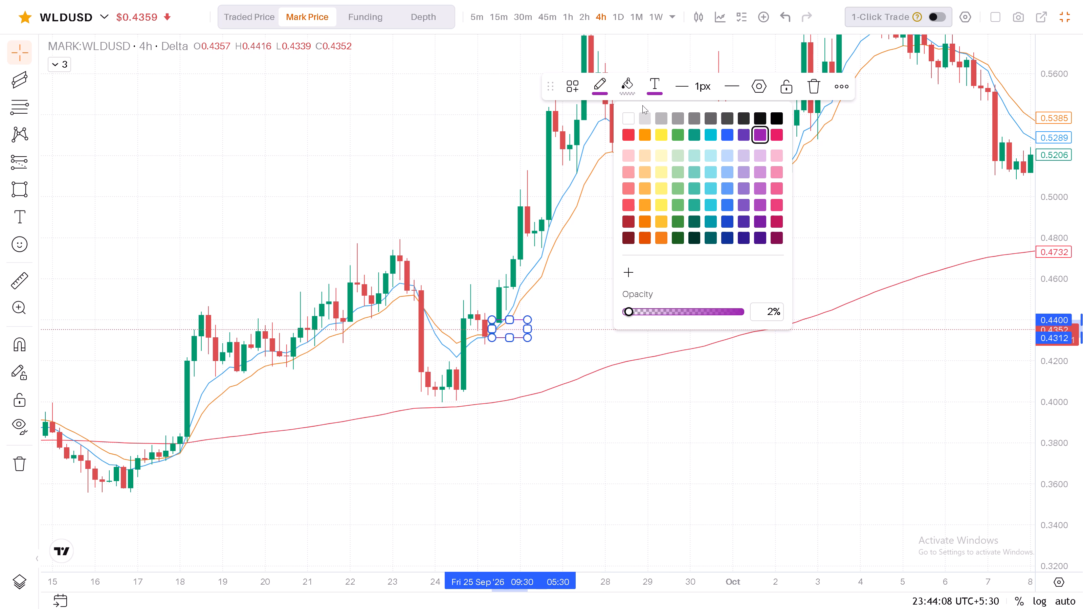
left_click(606, 85)
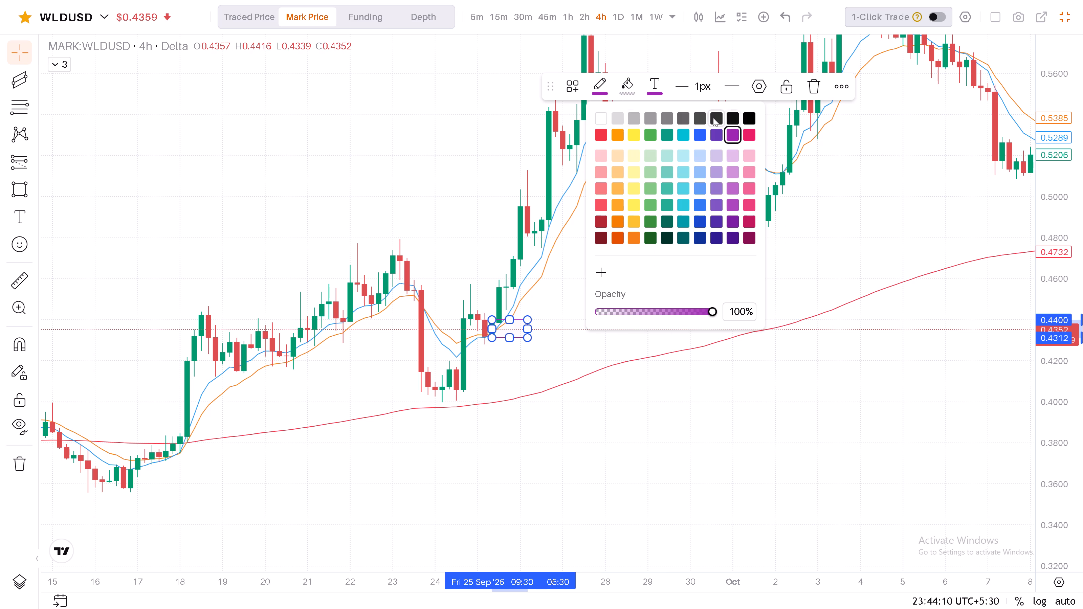
double_click(713, 118)
Widen the 25 September rectangle to 5 October and adjust its lower edge to 0.4310.
left_click_drag(531, 330, 907, 338)
left_click_drag(1053, 452, 1047, 89)
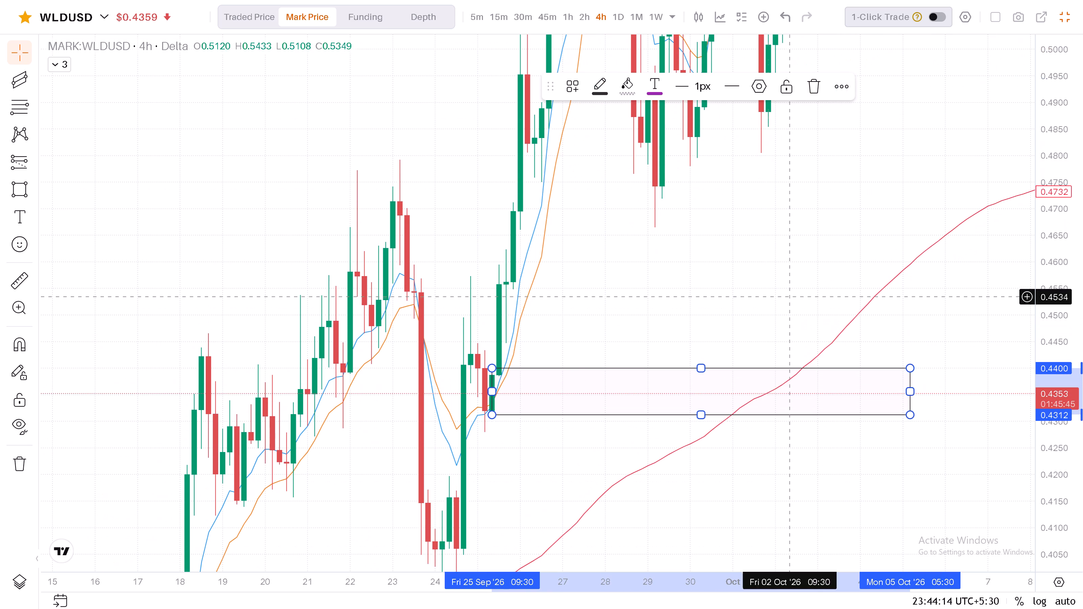
left_click(769, 297)
left_click_drag(744, 308, 646, 288)
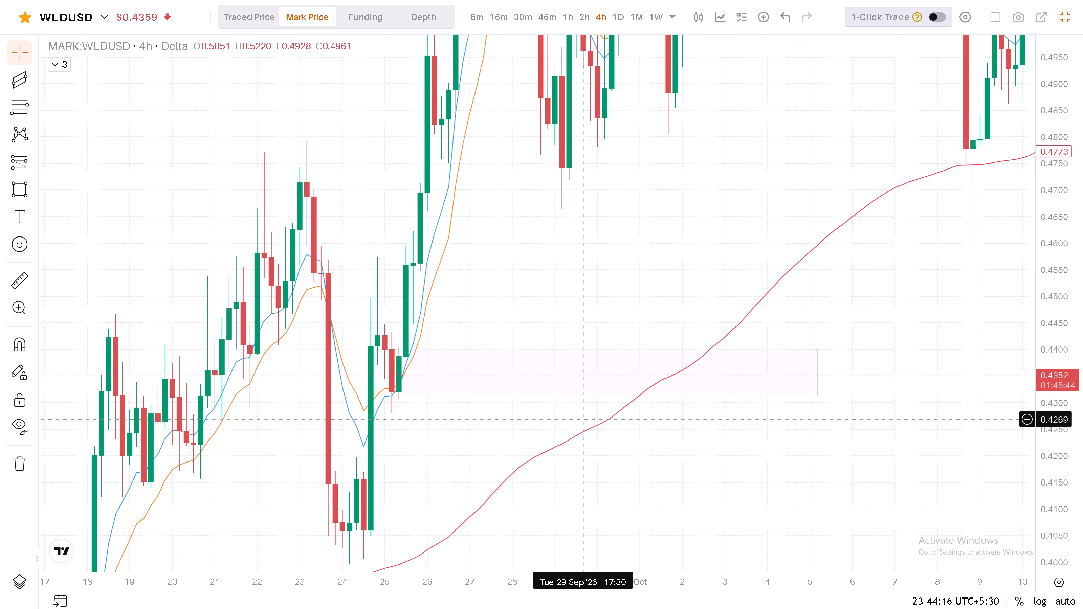
left_click_drag(604, 394, 611, 394)
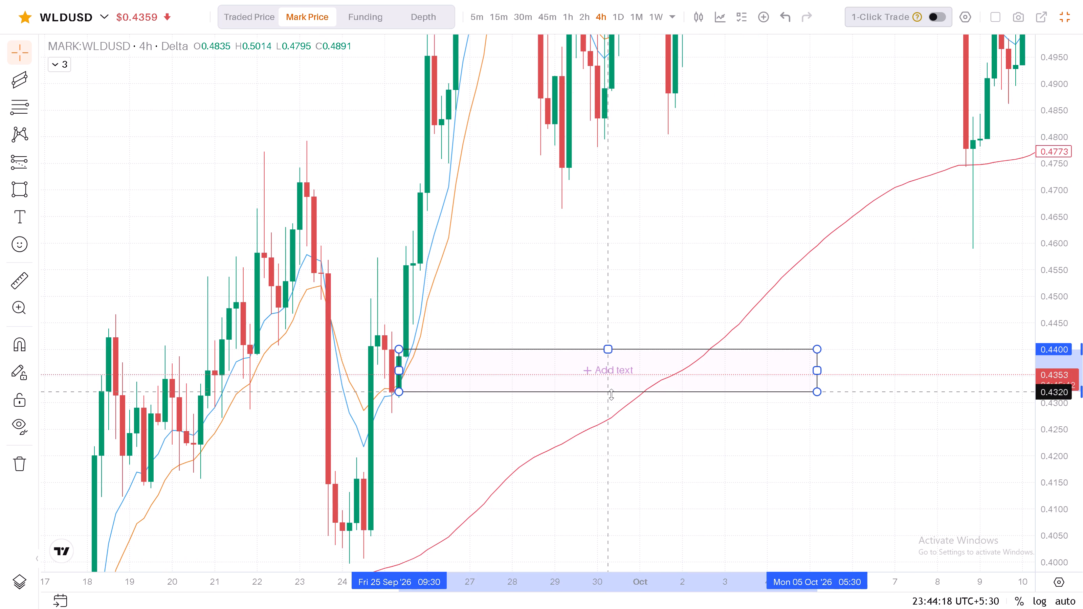
left_click_drag(611, 394, 609, 398)
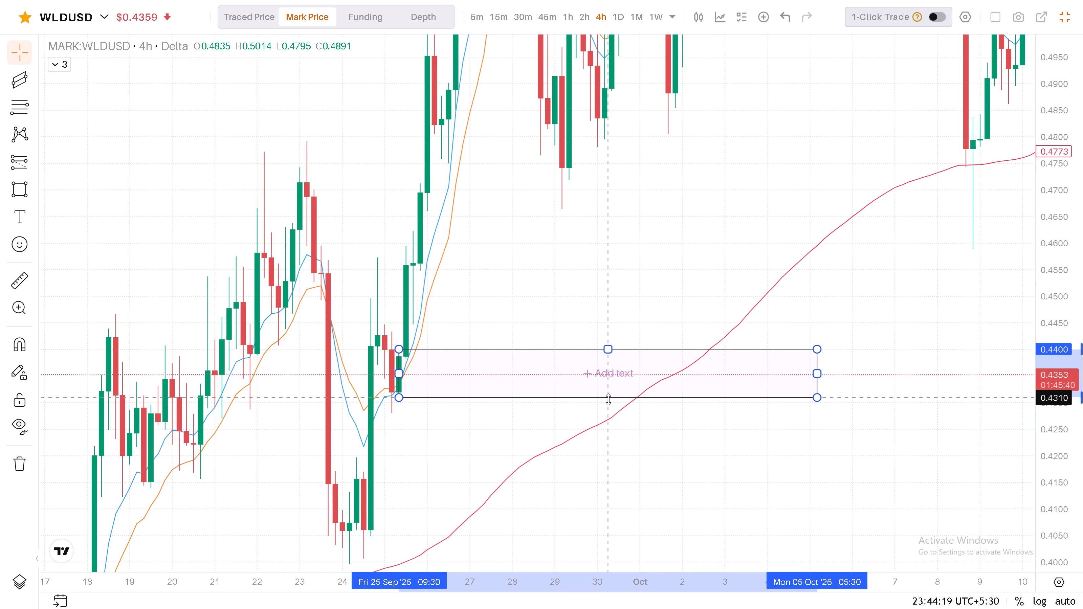
left_click(636, 437)
Extend the rectangle's later edge past the descending channel to about 30 October.
left_click_drag(742, 450, 254, 431)
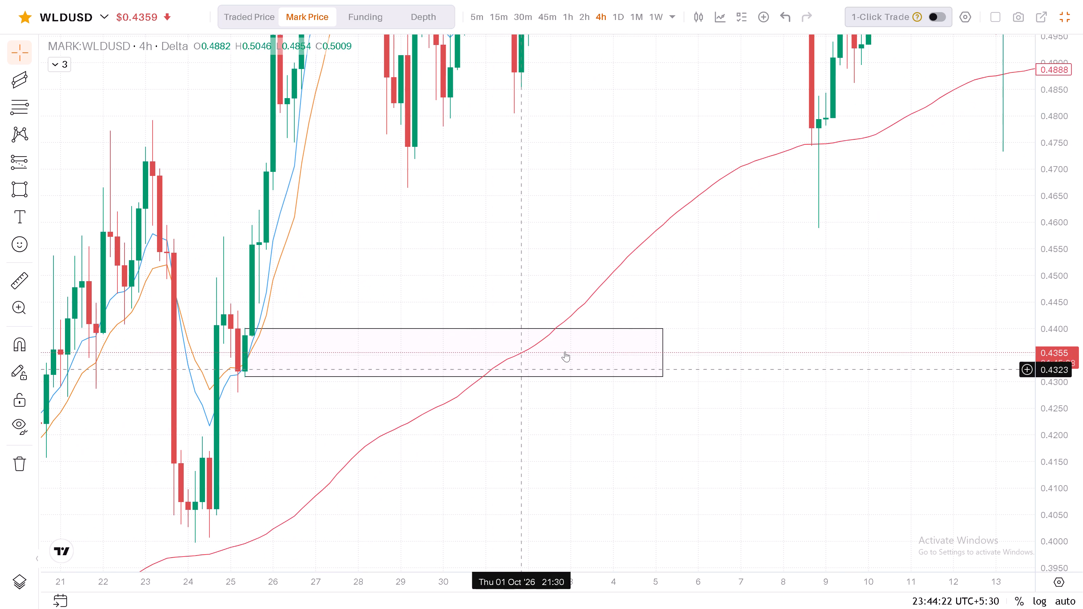
left_click_drag(843, 300, 820, 314)
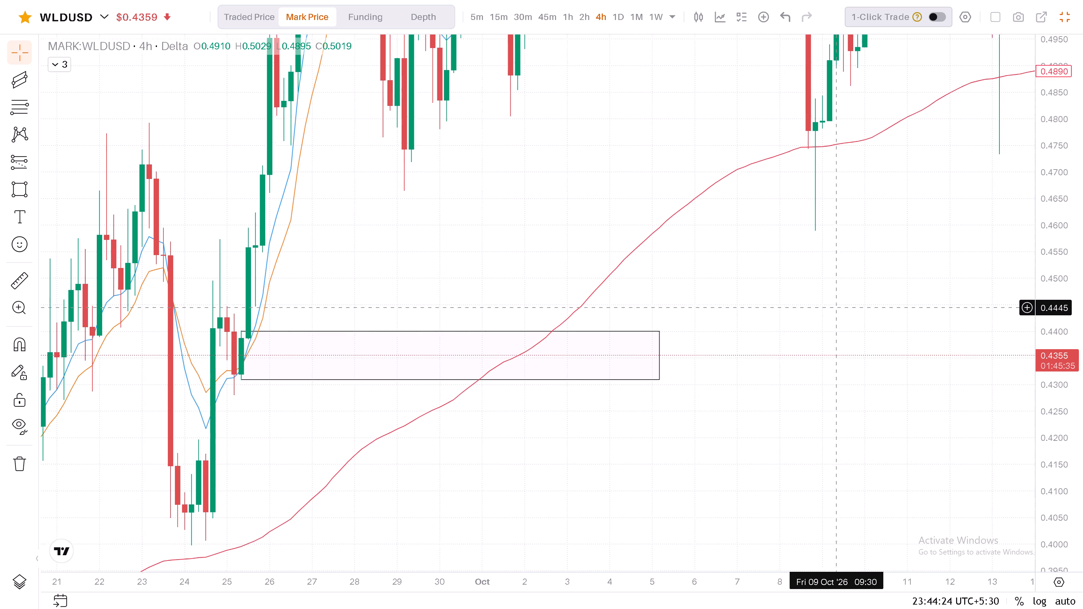
left_click_drag(820, 314, 736, 303)
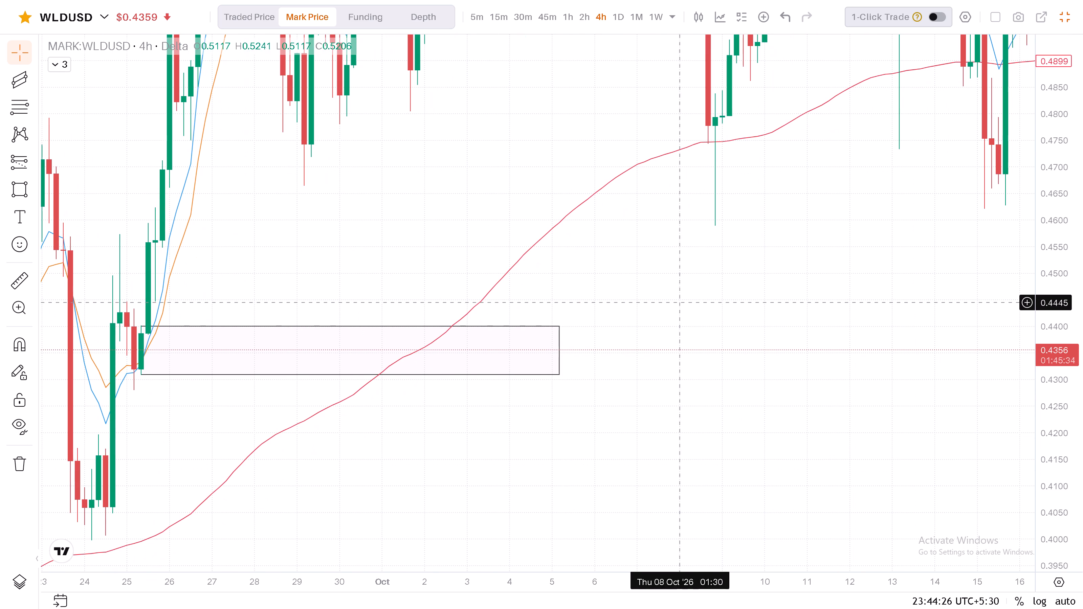
left_click_drag(561, 355, 844, 360)
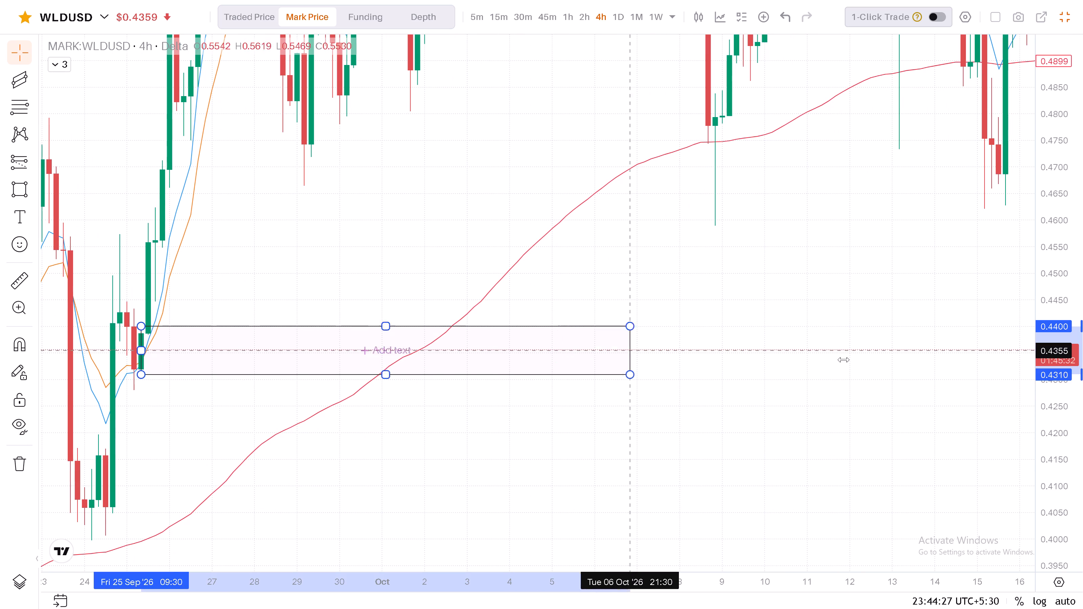
left_click_drag(844, 360, 865, 361)
scroll(824, 411, "down", 4)
left_click_drag(901, 427, 199, 342)
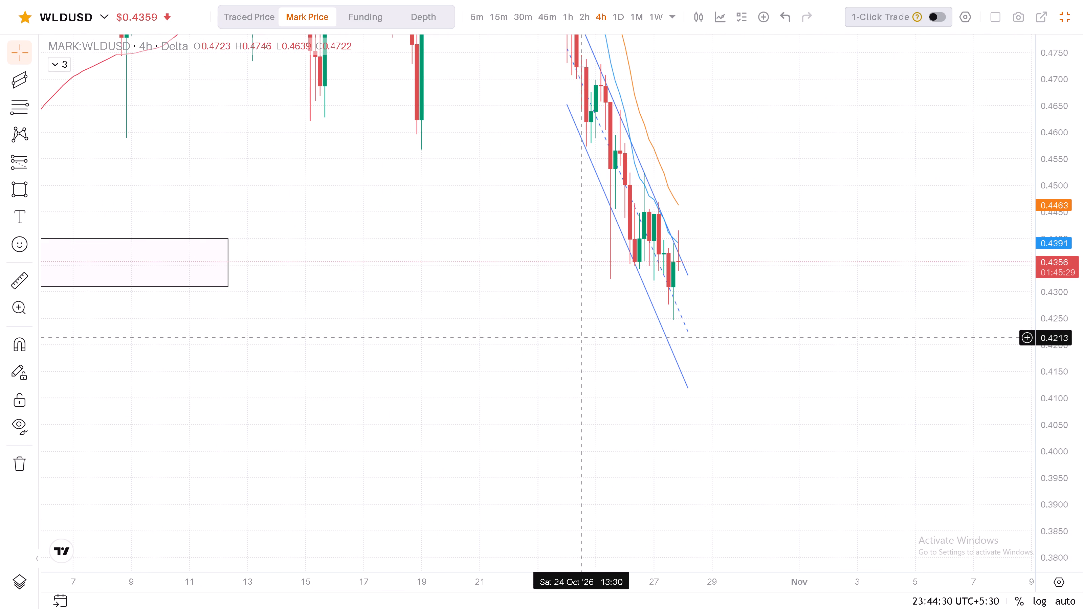
left_click_drag(231, 263, 236, 263)
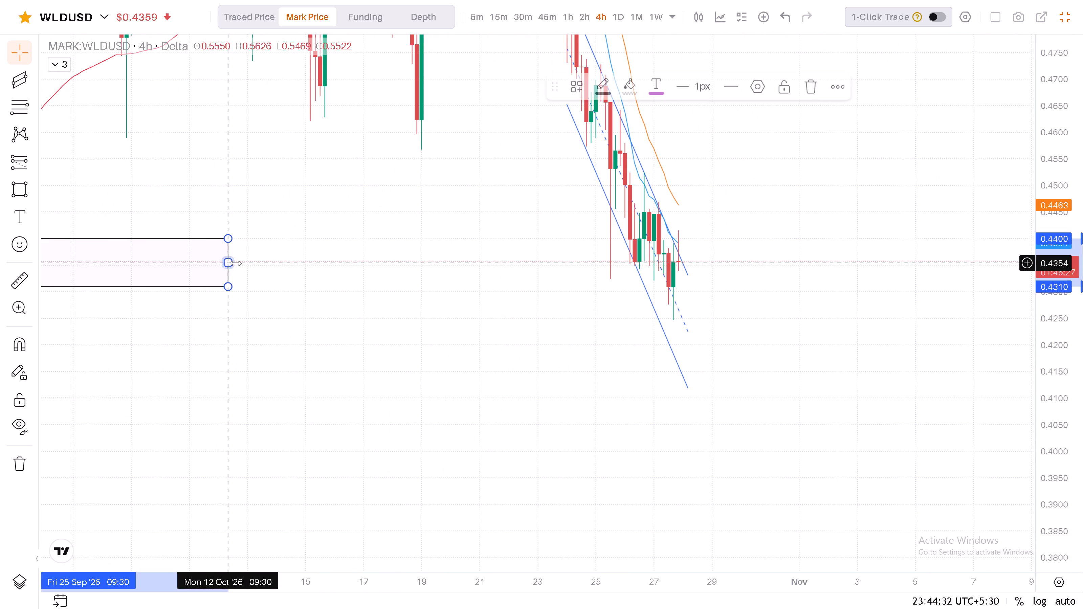
left_click_drag(236, 263, 773, 310)
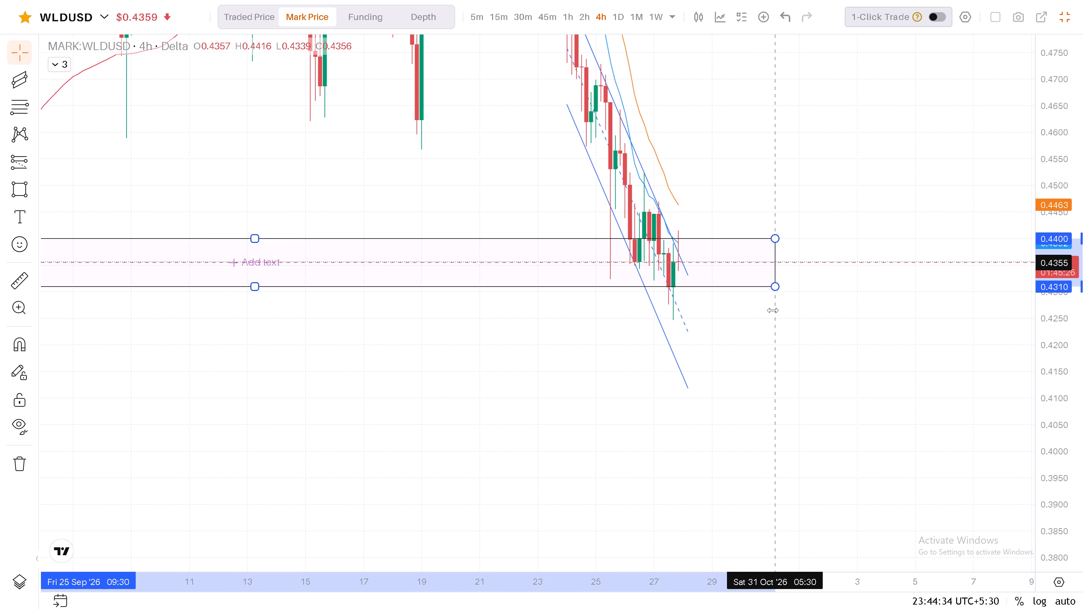
left_click_drag(773, 310, 740, 308)
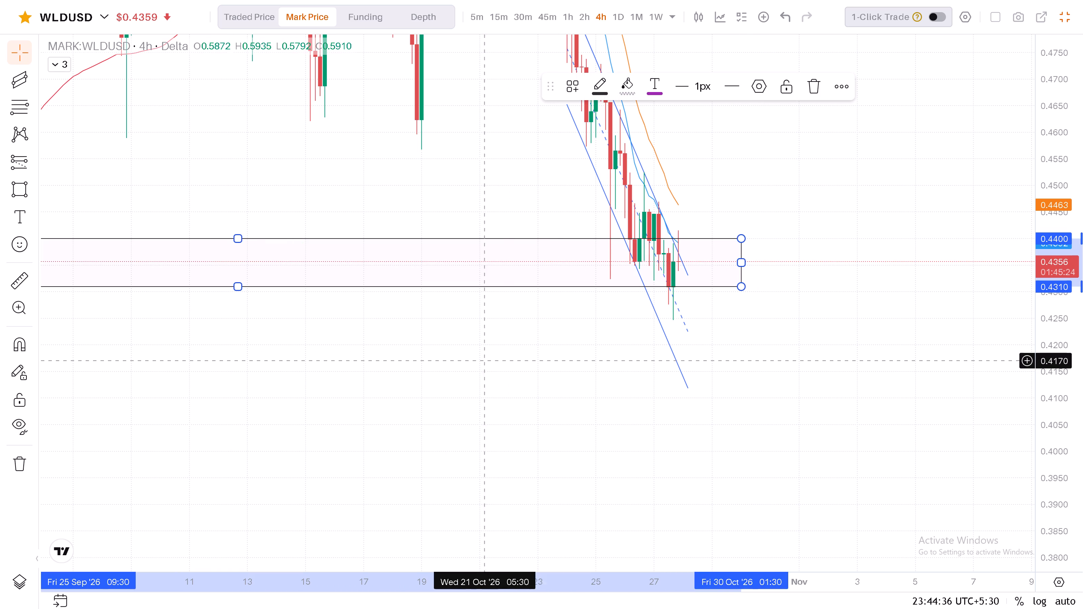
left_click(477, 361)
Draw a second rectangle at the 24 September lows, from about 0.4169 down to about 0.40, ending on 25 September.
left_click_drag(399, 341, 530, 348)
scroll(628, 349, "down", 4)
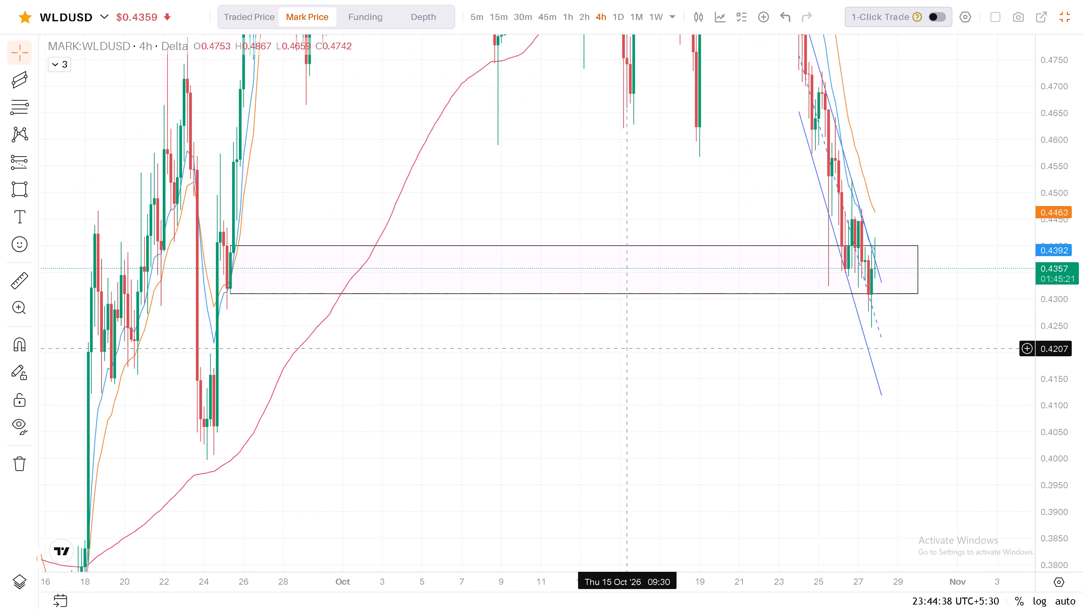
scroll(628, 350, "down", 2)
left_click_drag(499, 346, 1031, 346)
scroll(935, 343, "up", 10)
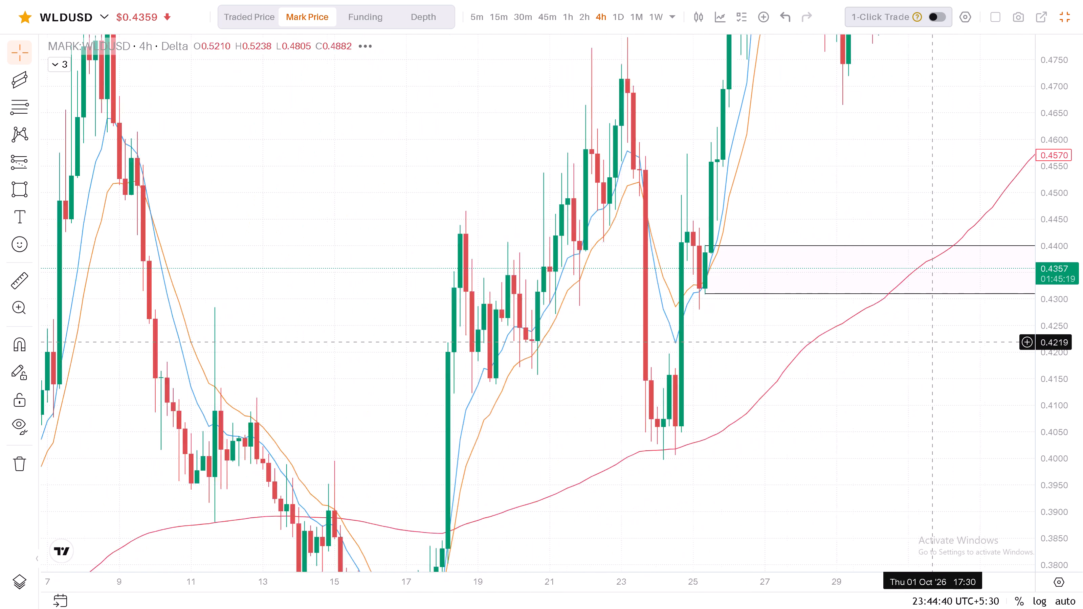
scroll(906, 342, "up", 4)
left_click_drag(754, 364, 801, 361)
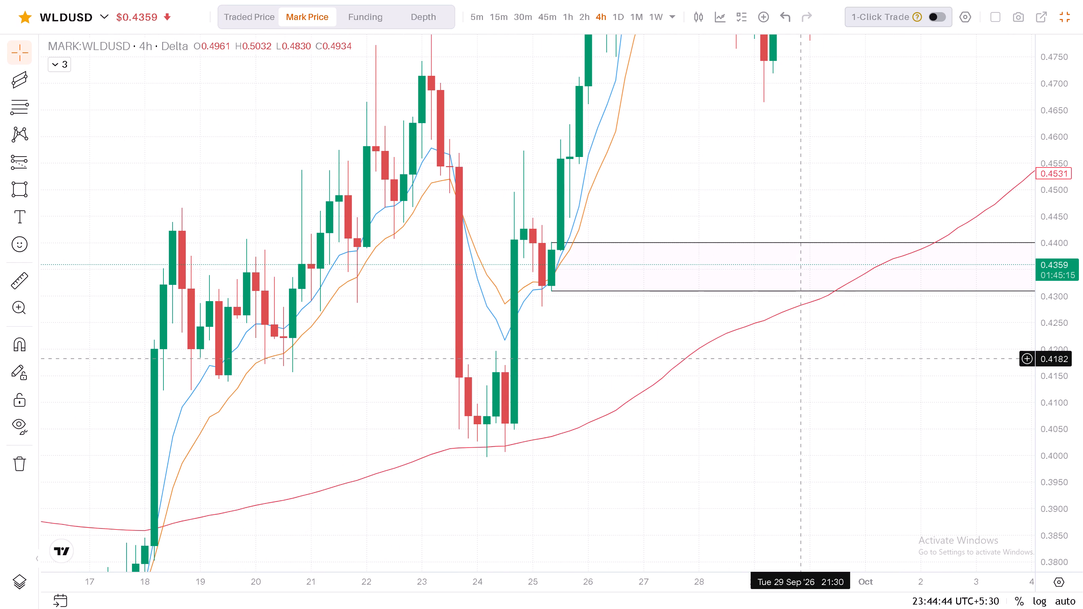
scroll(801, 359, "up", 2)
left_click_drag(872, 342, 804, 240)
left_click_drag(772, 278, 768, 232)
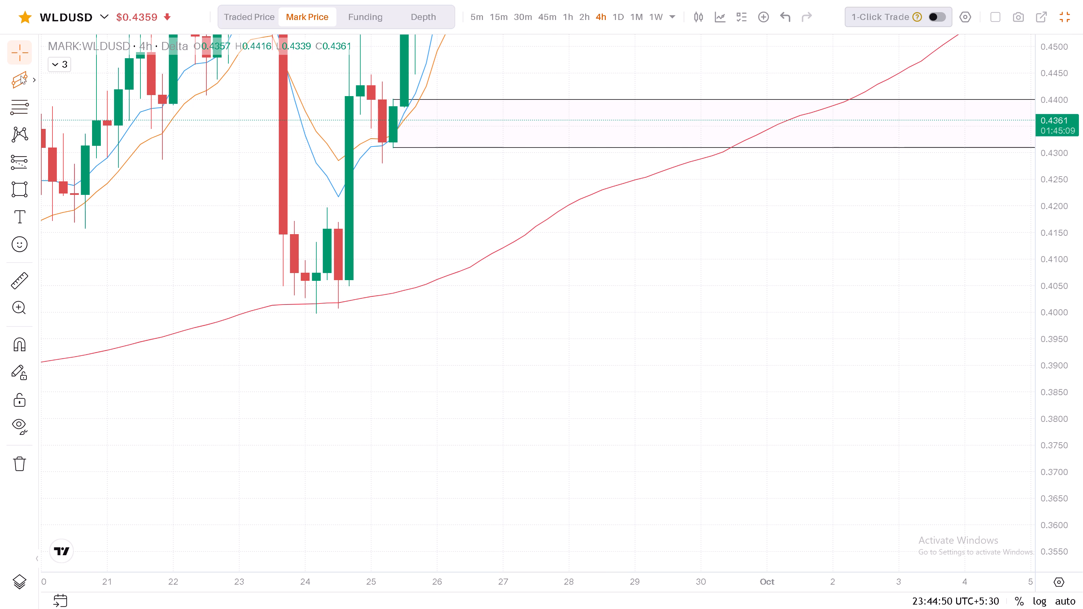
left_click(32, 74)
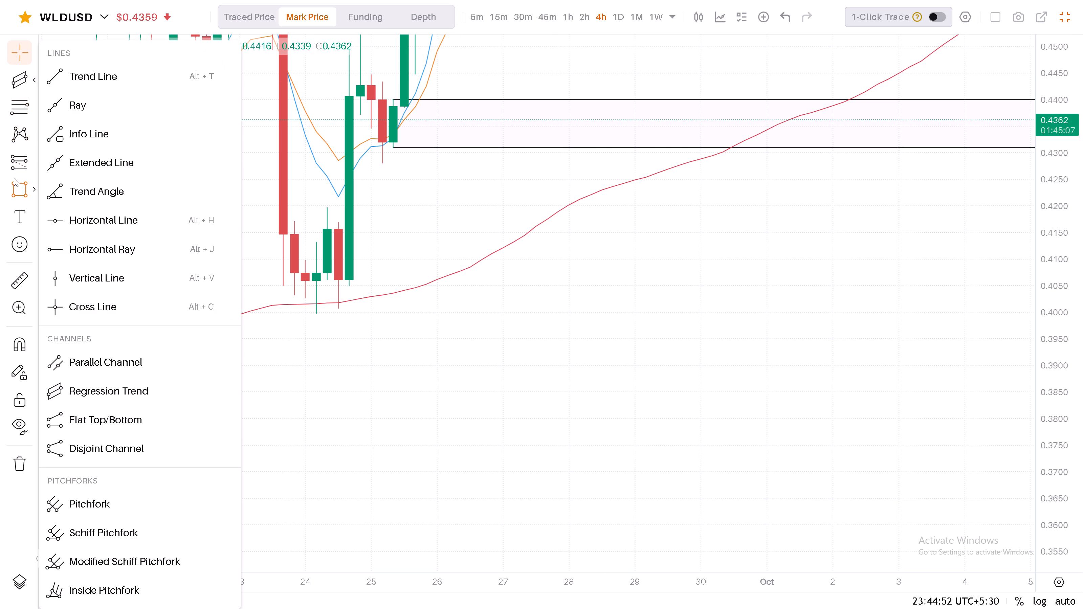
left_click(21, 189)
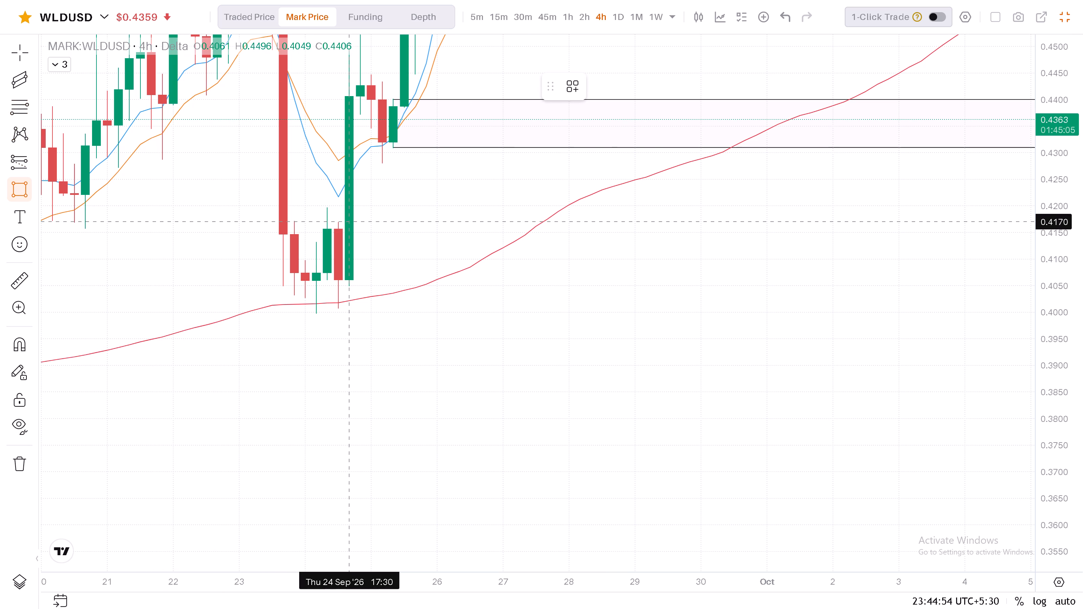
left_click(398, 223)
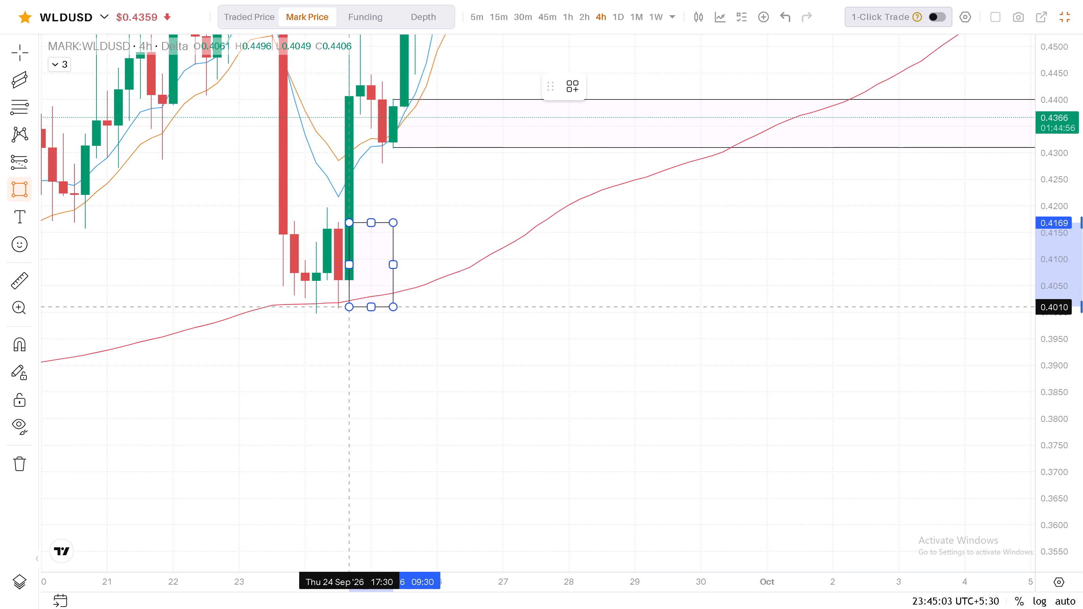
left_click(340, 309)
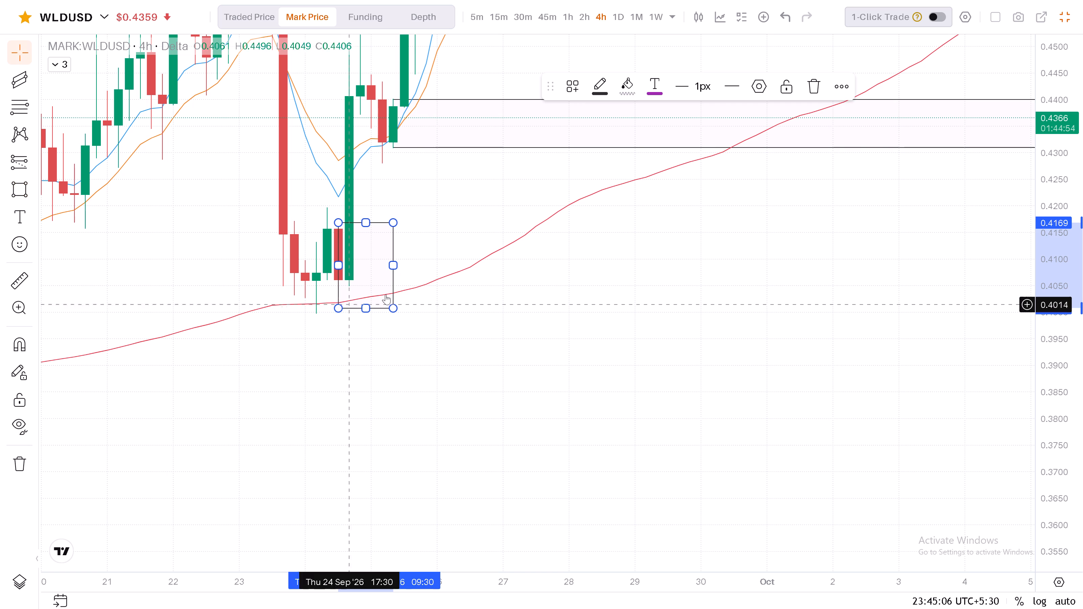
Extend the later edge of the 24 September rectangle to 30 October, level with the end of the upper rectangle.
left_click(548, 270)
left_click_drag(397, 268, 775, 284)
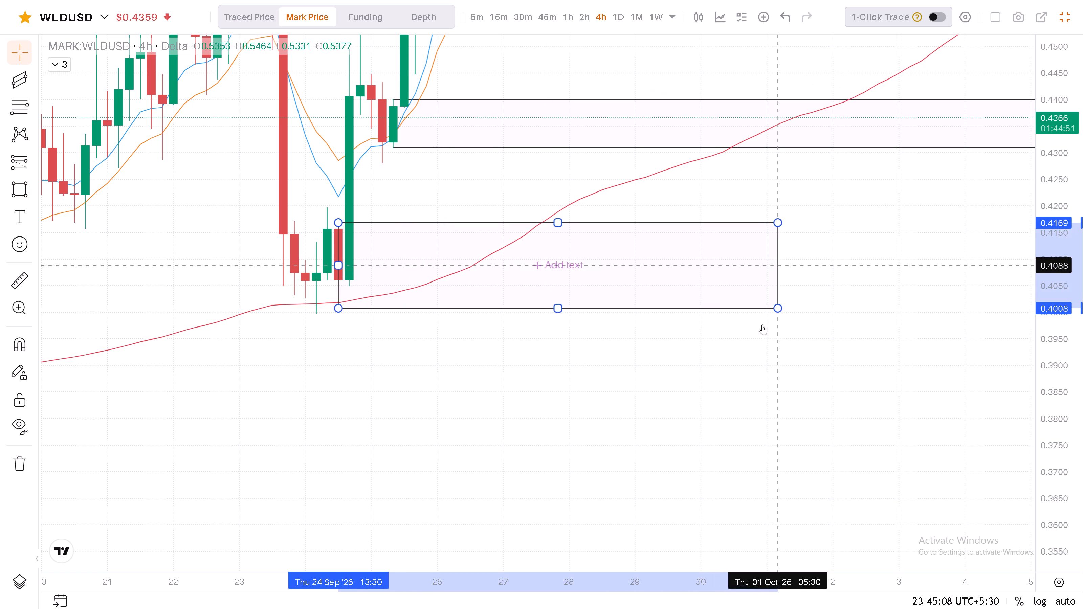
left_click(767, 373)
left_click_drag(857, 353, 233, 286)
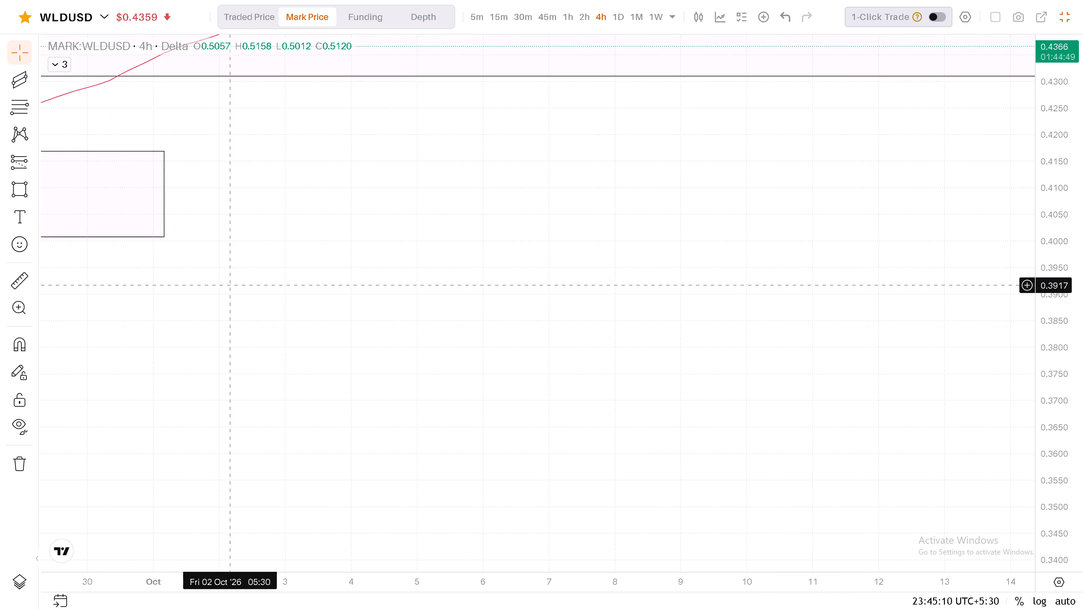
left_click_drag(166, 193, 771, 201)
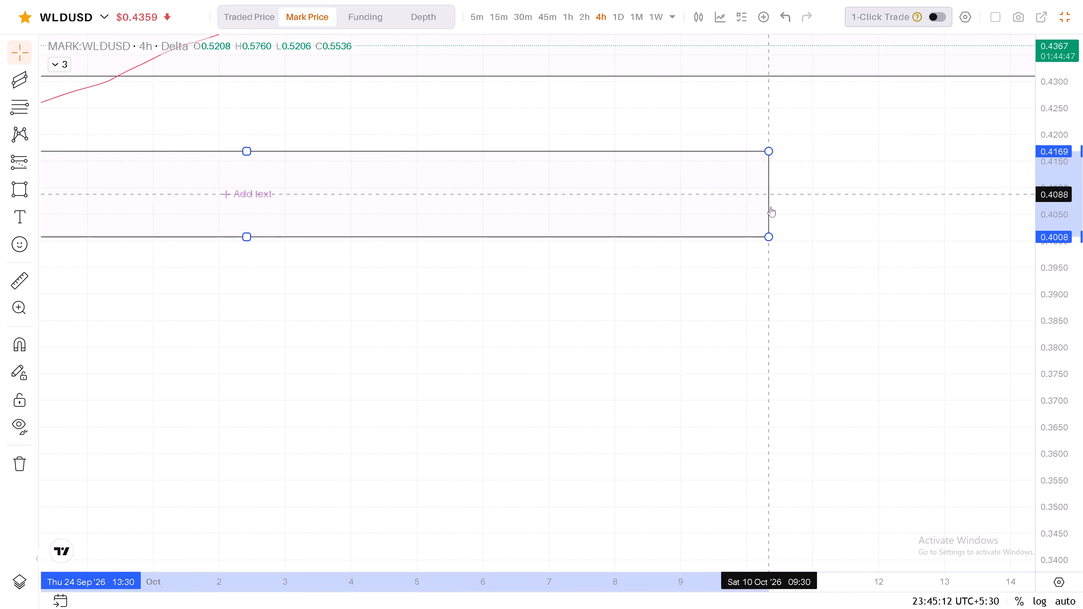
left_click(760, 278)
left_click_drag(836, 280, 207, 320)
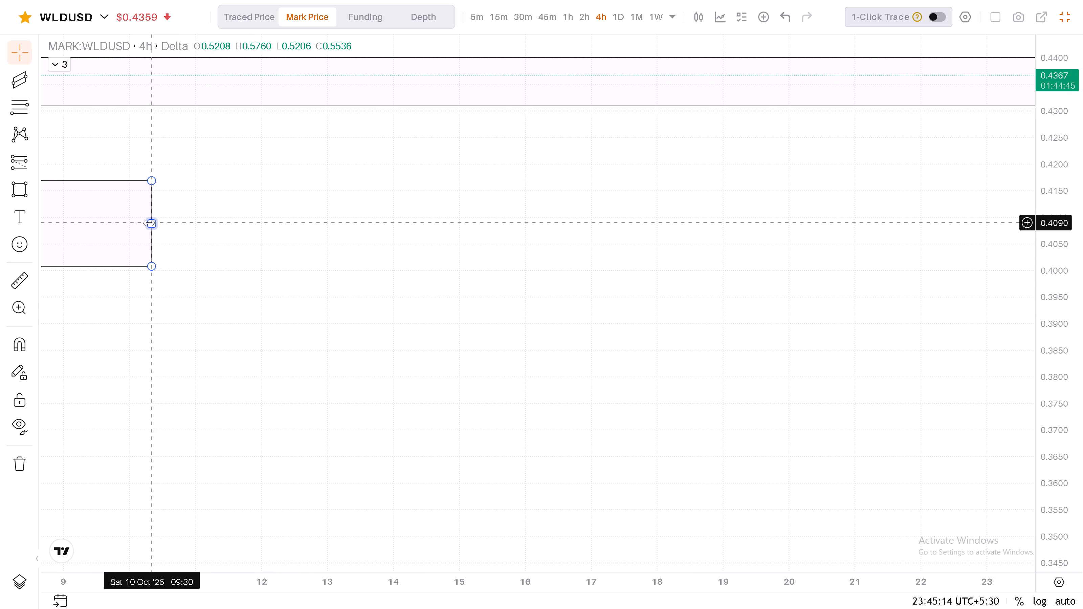
left_click_drag(149, 223, 850, 242)
left_click_drag(833, 322, 203, 347)
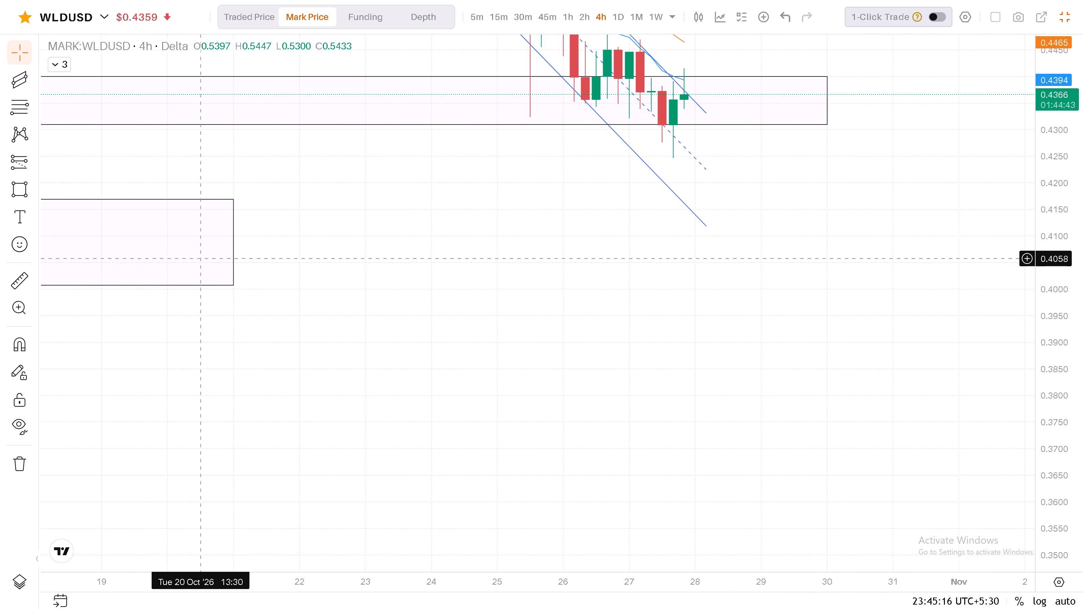
left_click_drag(236, 243, 843, 239)
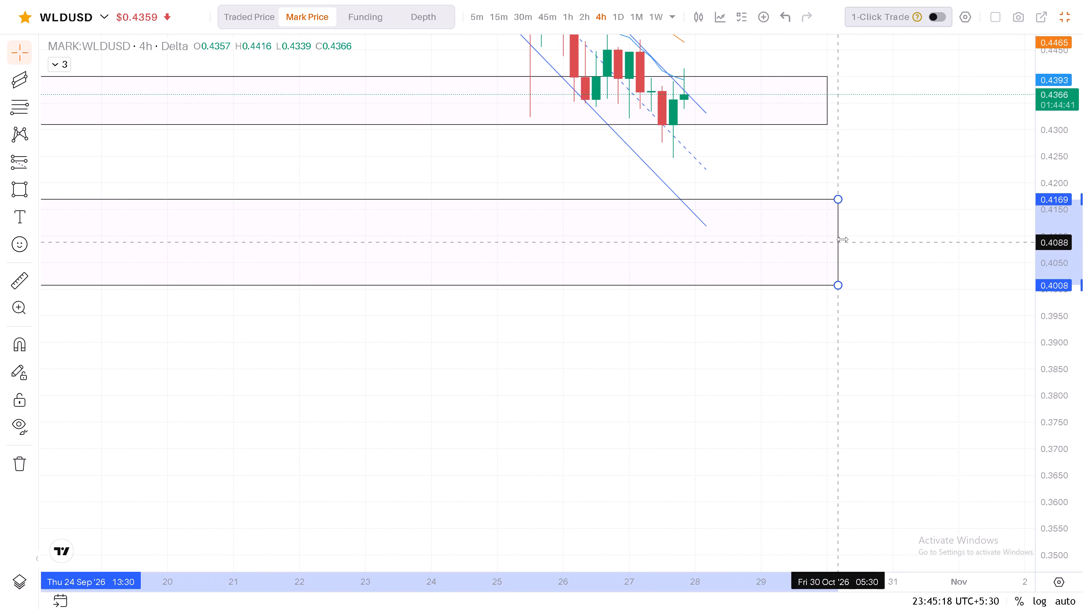
left_click_drag(843, 239, 830, 240)
left_click(904, 251)
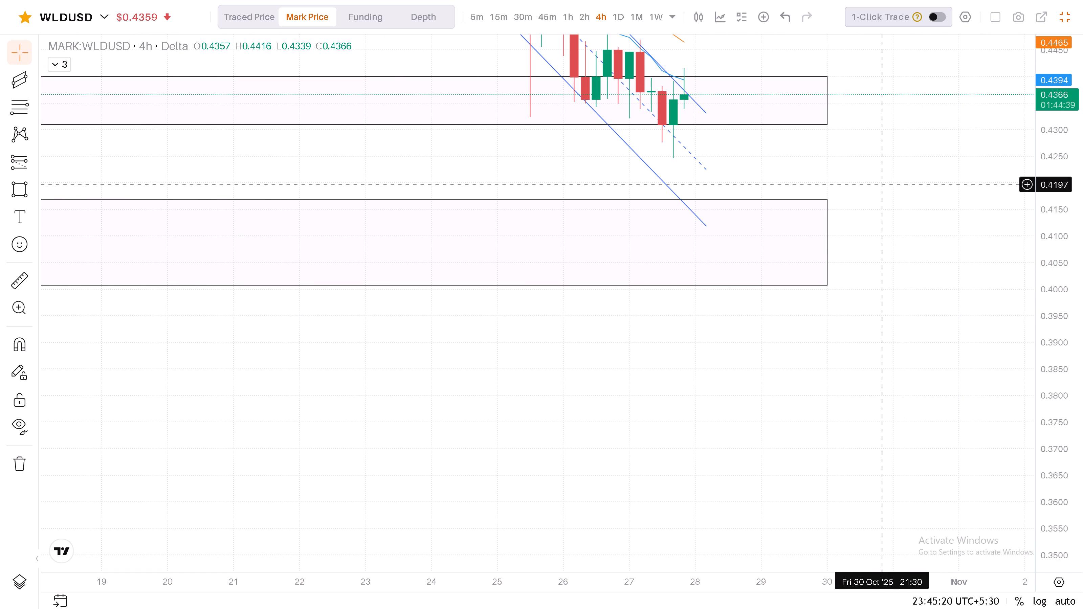
Add the text "4h fvg" to the lower rectangle between about 0.4008 and 0.4169.
left_click_drag(887, 184, 869, 295)
left_click(747, 293)
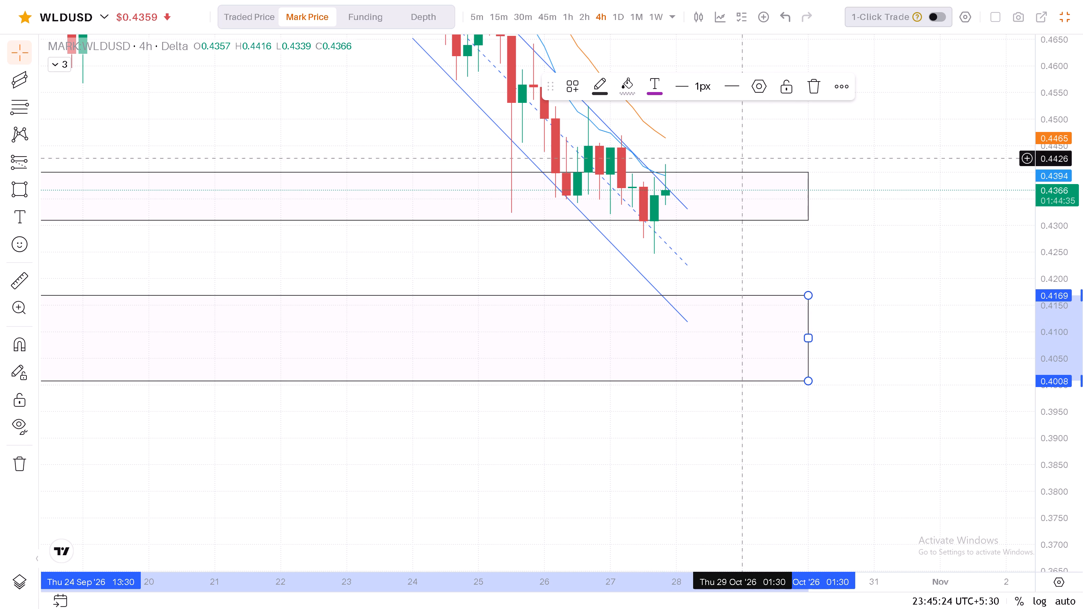
left_click(761, 84)
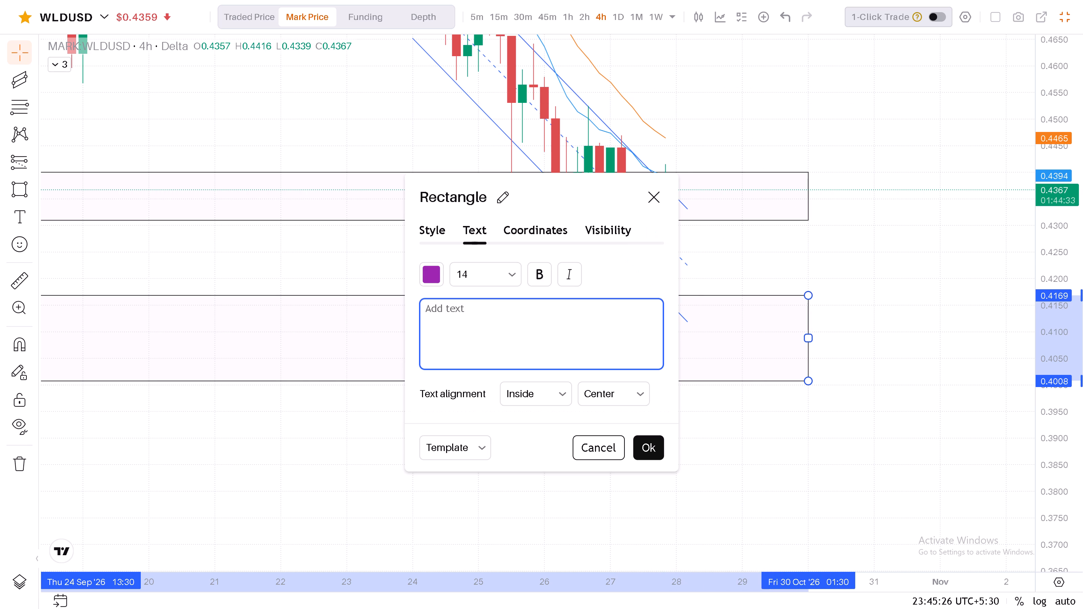
left_click(466, 310)
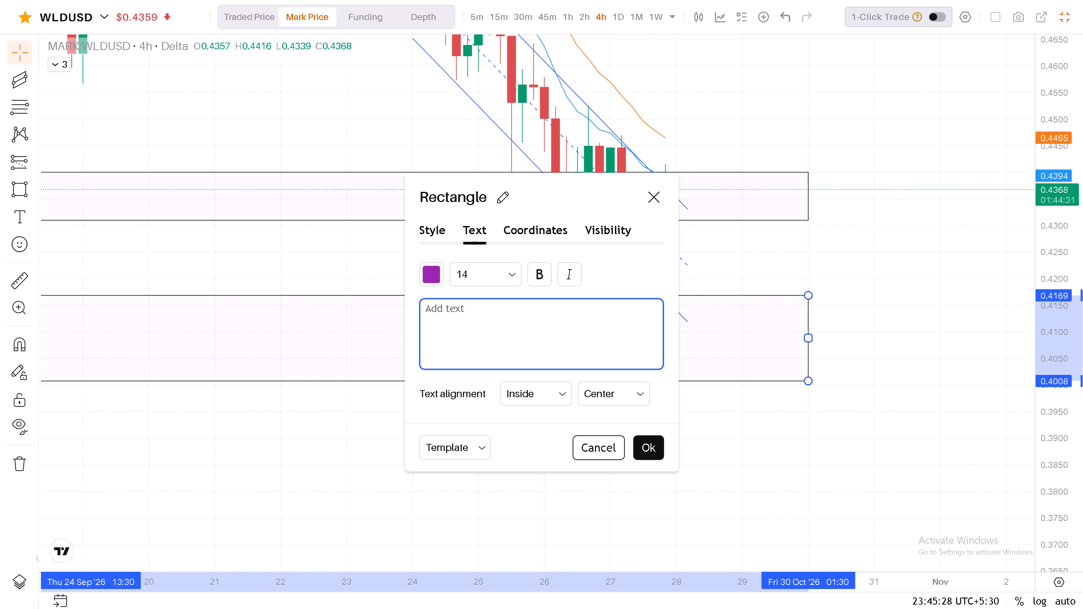
type("4h")
key("space")
key("f")
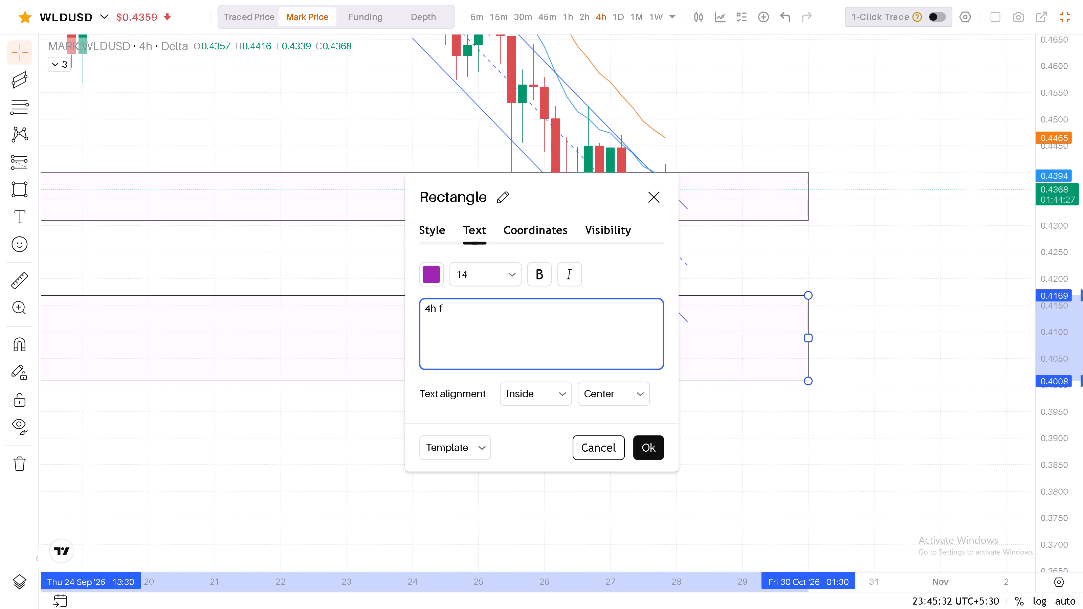
key("v")
key("g")
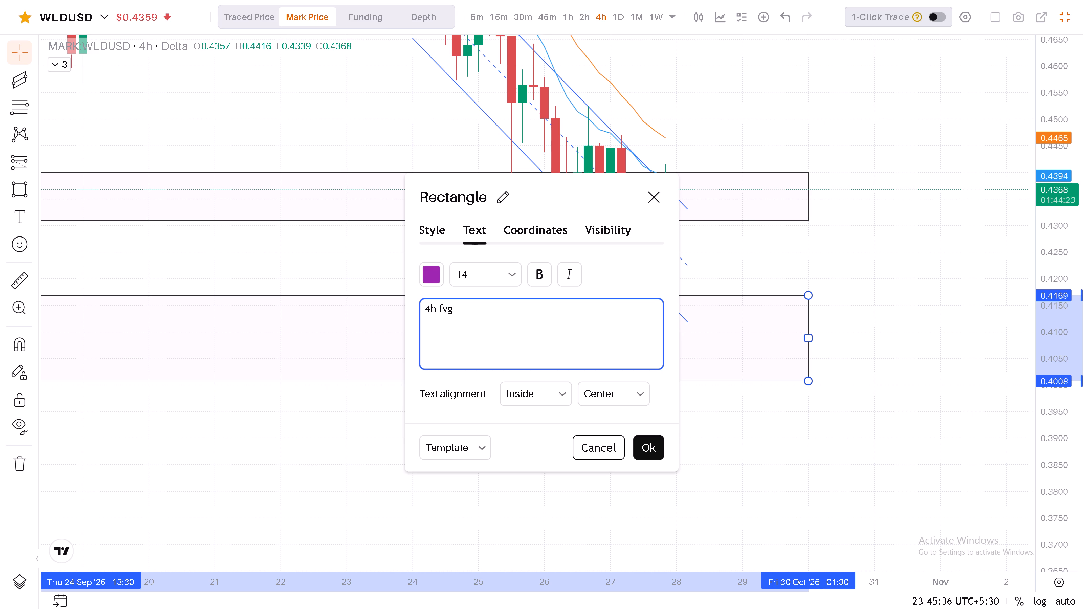
left_click(650, 457)
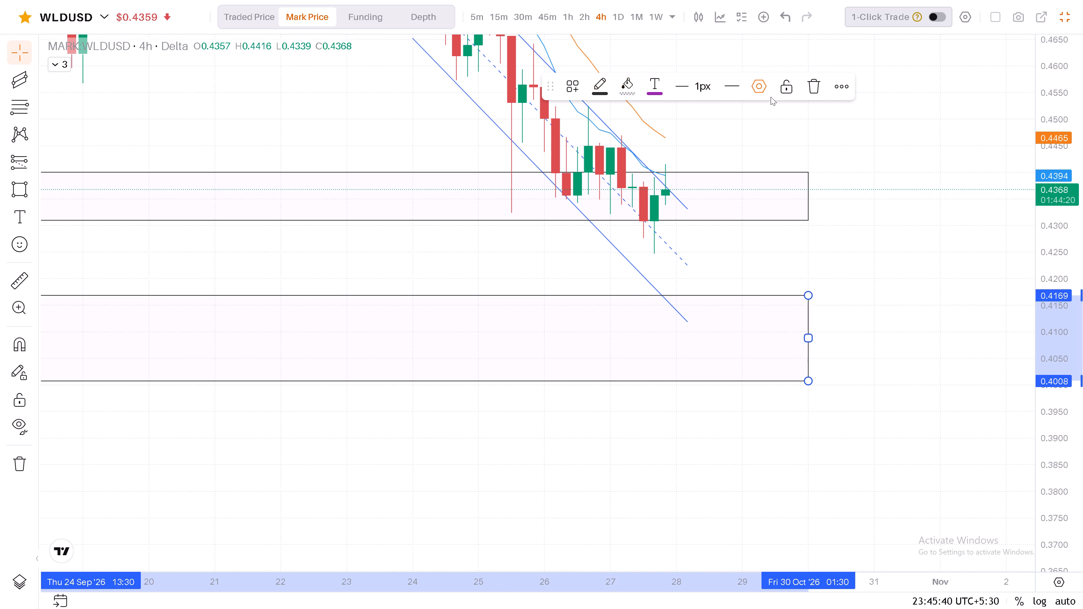
Format the lower rectangle's "4h fvg" label with Right alignment, font size 8 and bold.
left_click(763, 89)
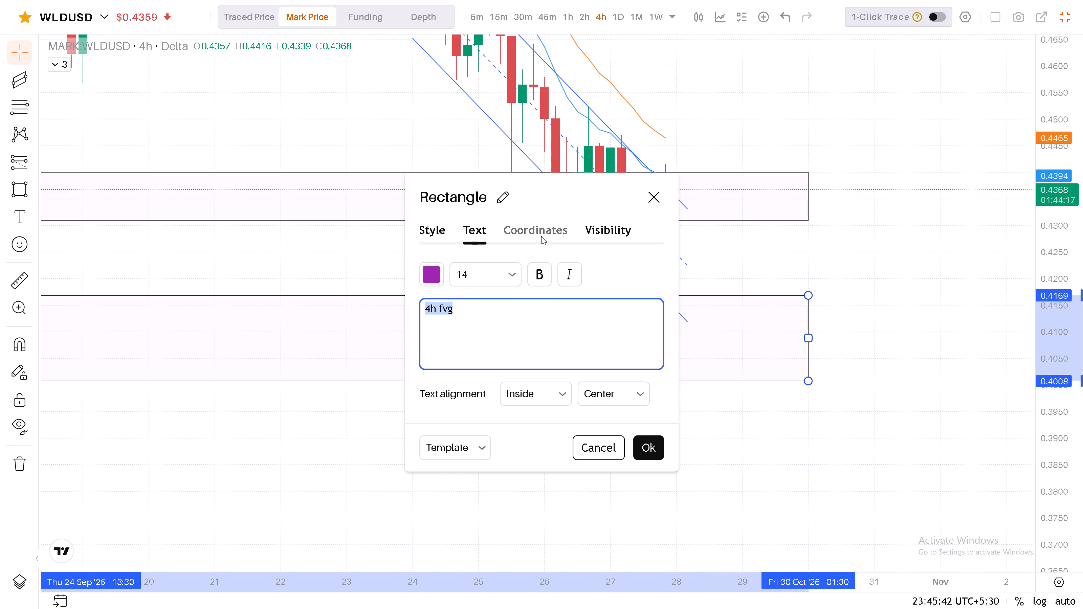
left_click(541, 233)
left_click(468, 227)
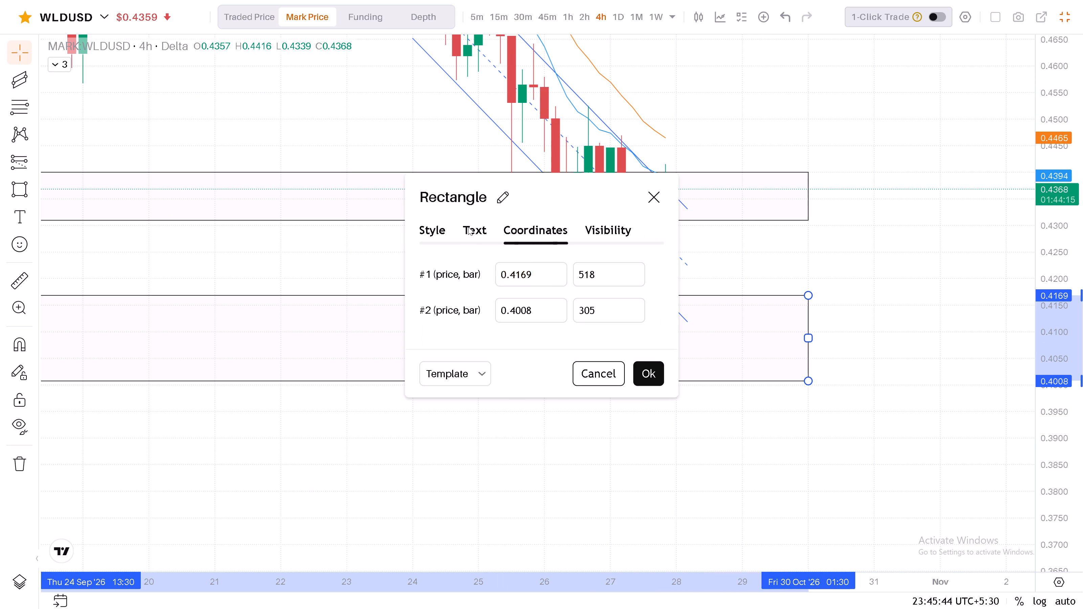
left_click(426, 226)
left_click(495, 225)
left_click(473, 227)
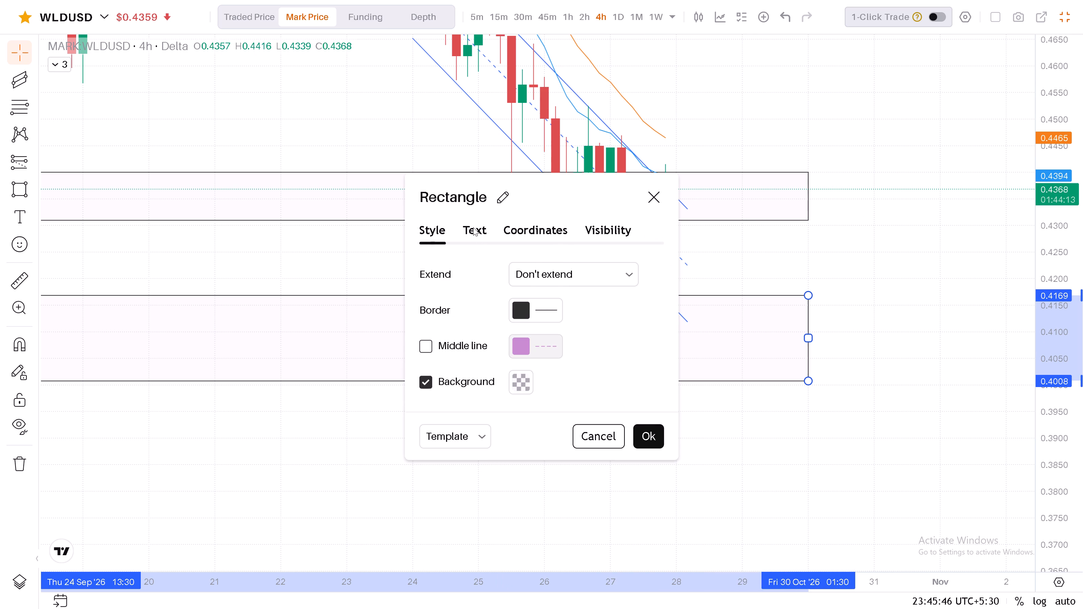
left_click(602, 397)
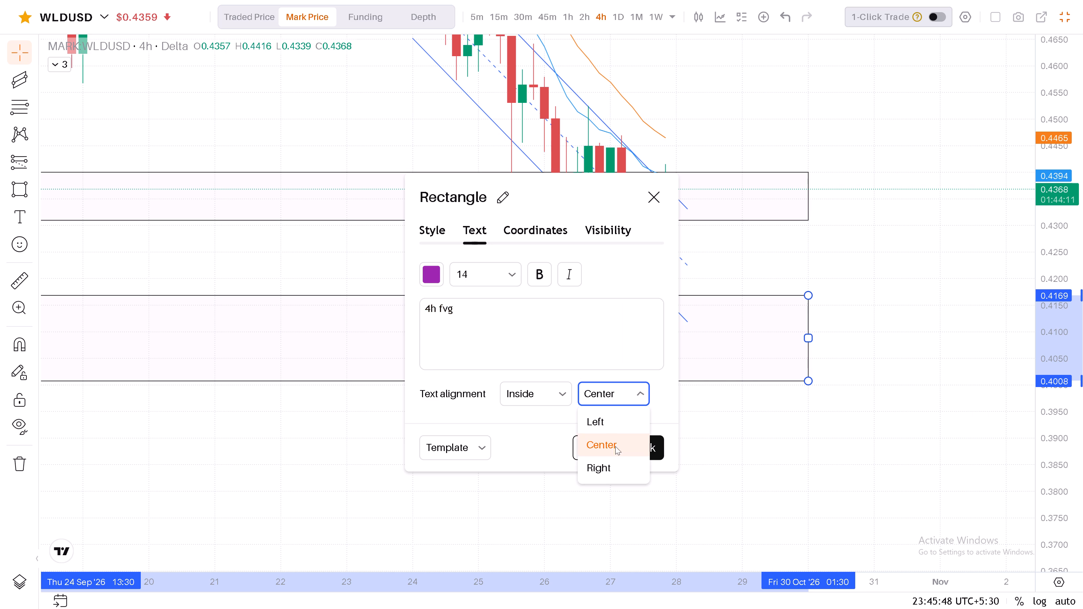
left_click(619, 463)
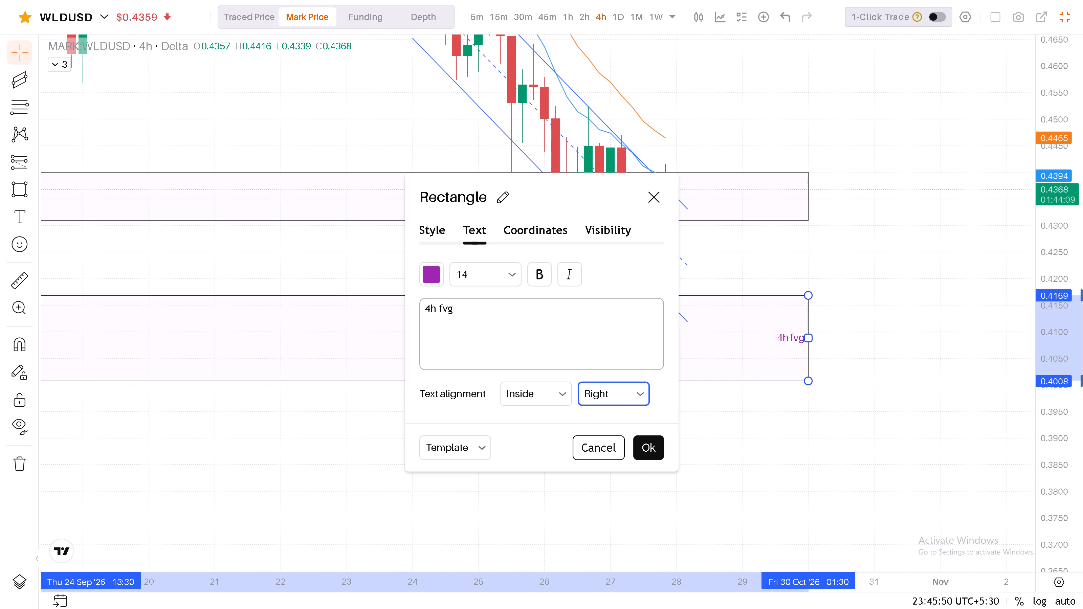
left_click(499, 269)
left_click(487, 299)
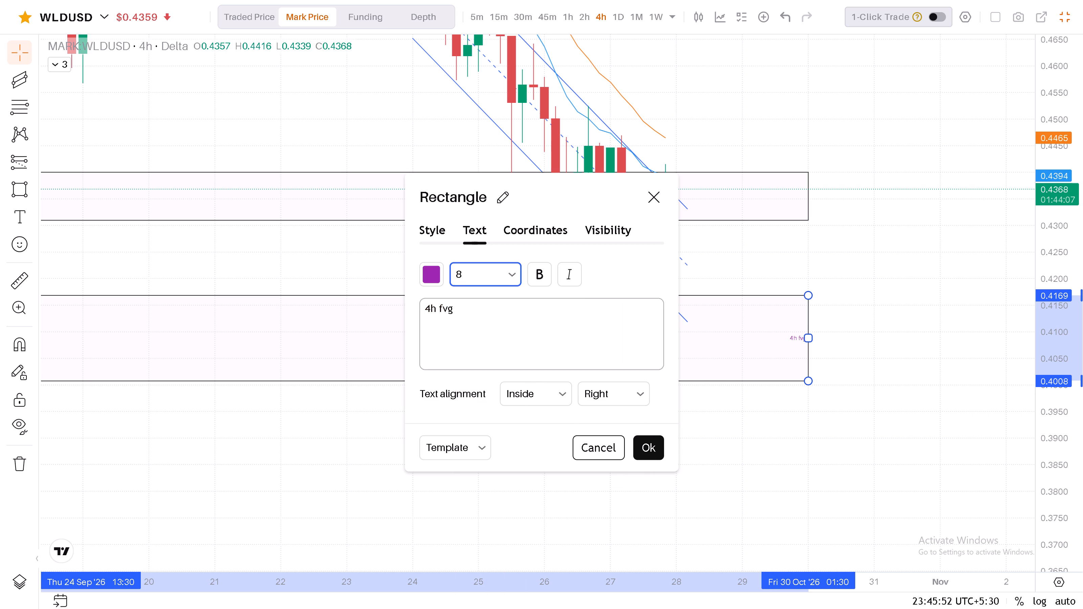
left_click(536, 272)
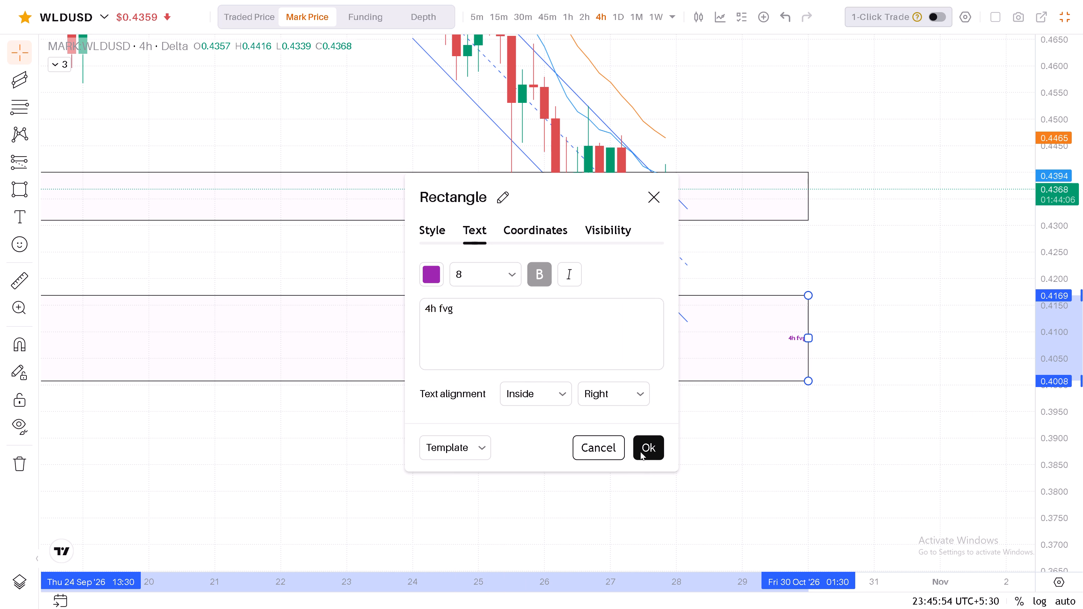
left_click(642, 451)
Select the upper rectangle between about 0.4310 and 0.4400.
left_click(758, 221)
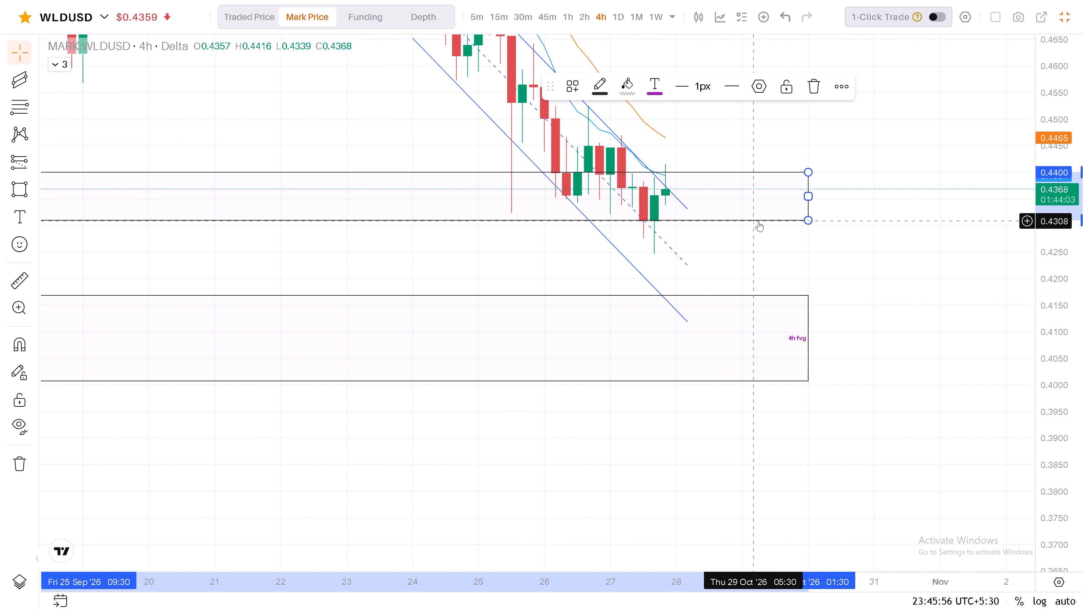
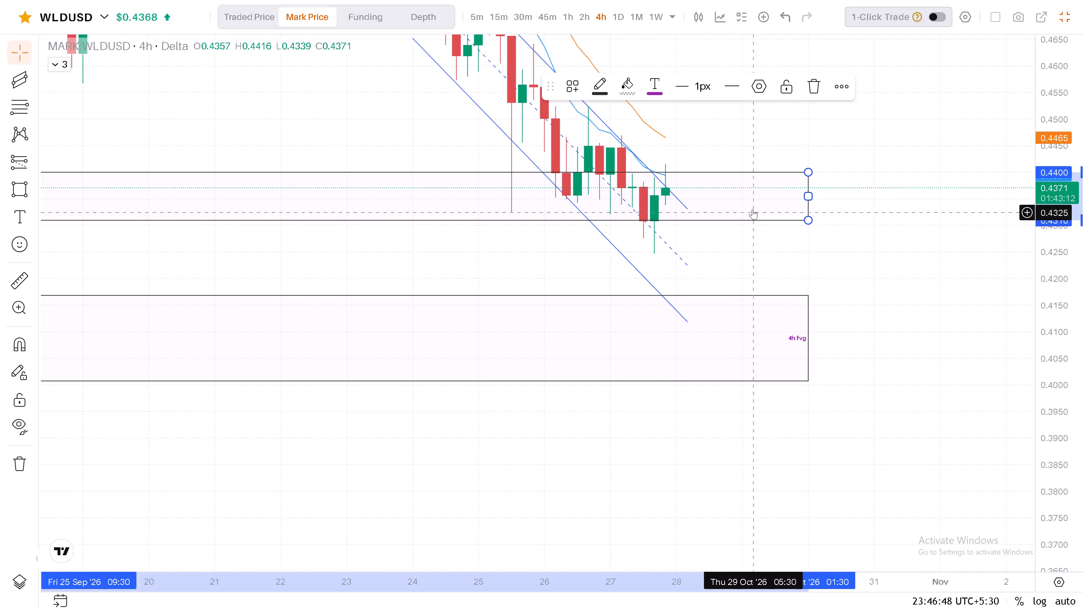
Add the text "4h fvg" to the upper rectangle between about 0.4310 and 0.4400.
left_click(765, 88)
left_click(544, 307)
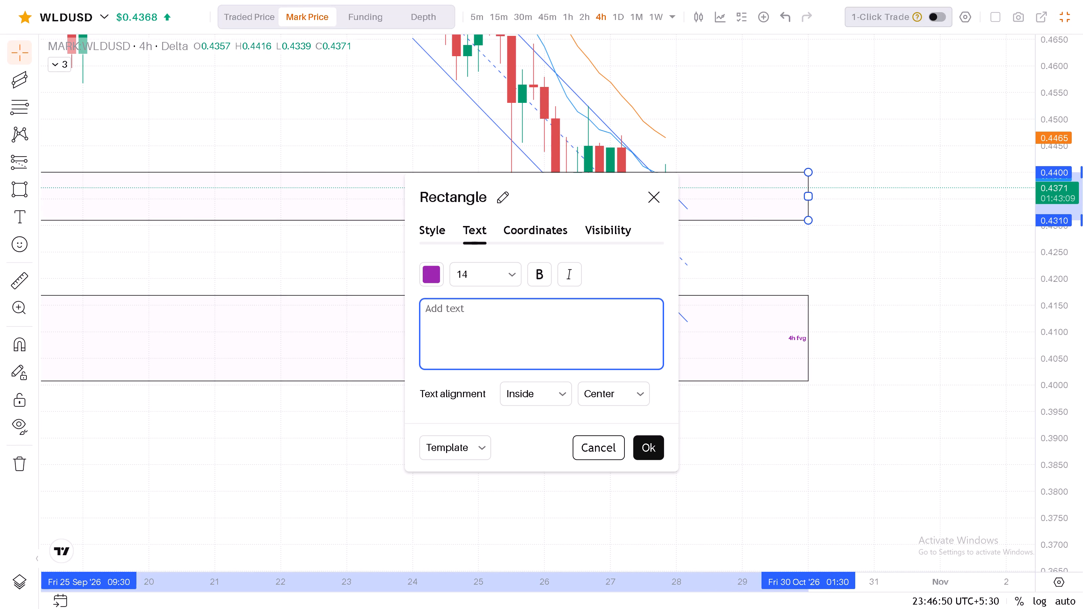
key("4")
key("space")
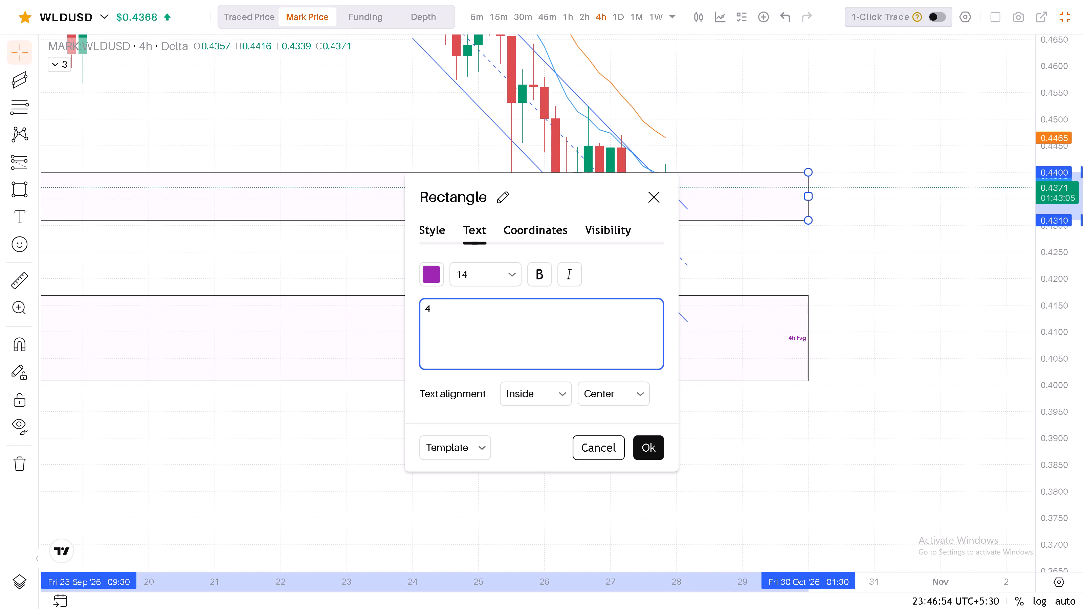
key("BackSpace")
key("h")
key("space")
type("fvg")
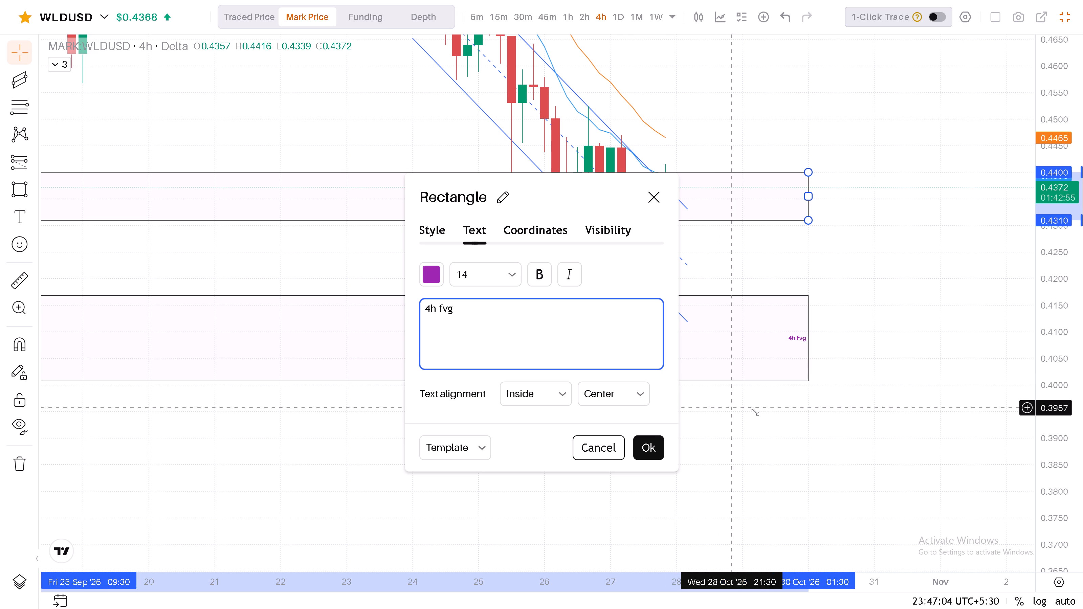
Format the upper rectangle's "4h fvg" label with Right alignment, font size 8 and bold.
left_click(627, 404)
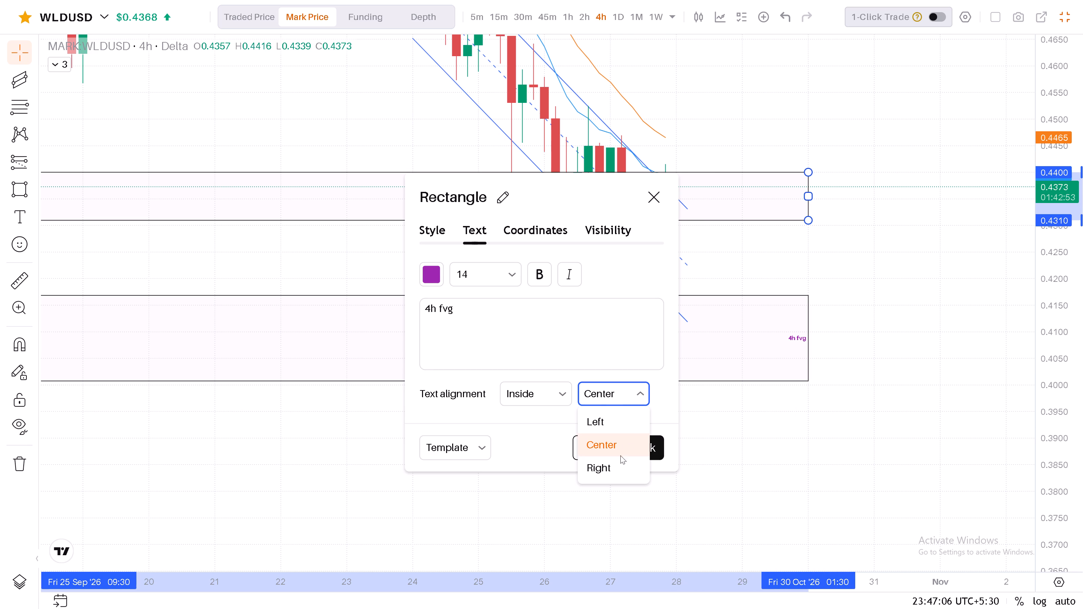
left_click(616, 463)
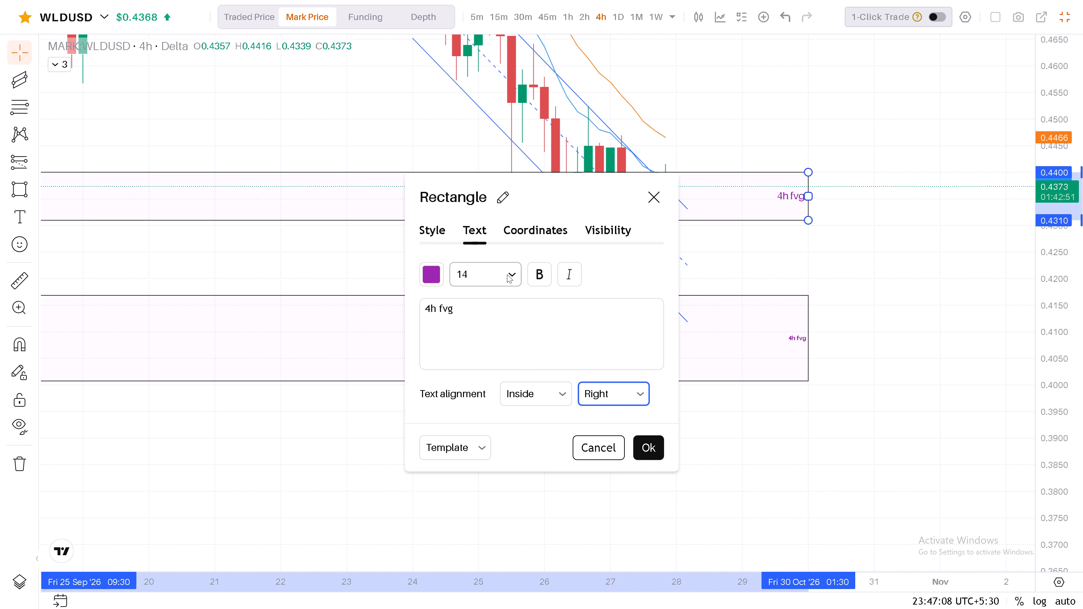
left_click(507, 275)
double_click(474, 301)
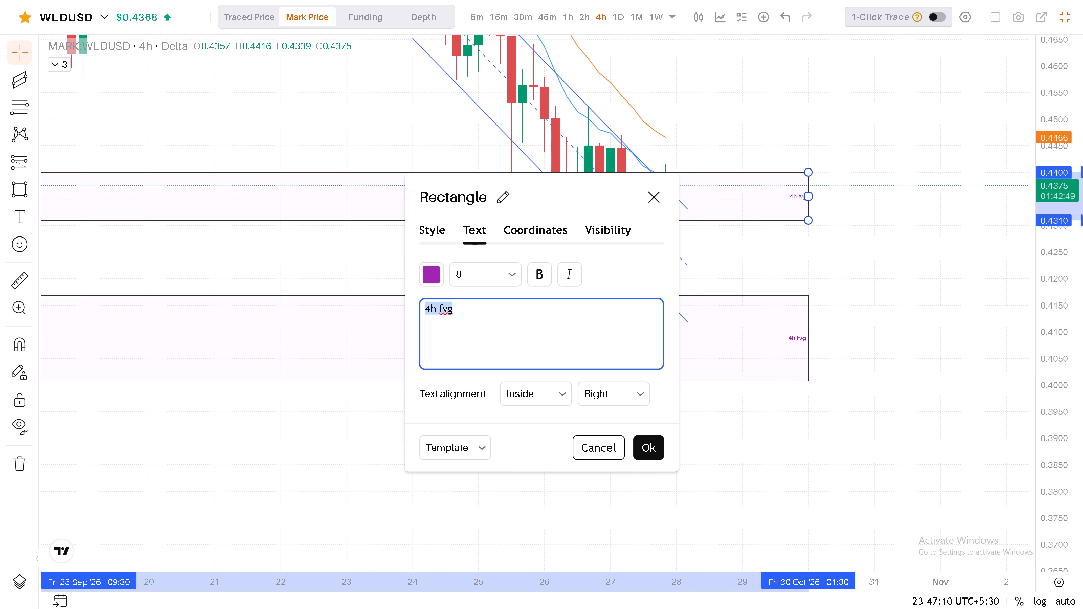
left_click(534, 276)
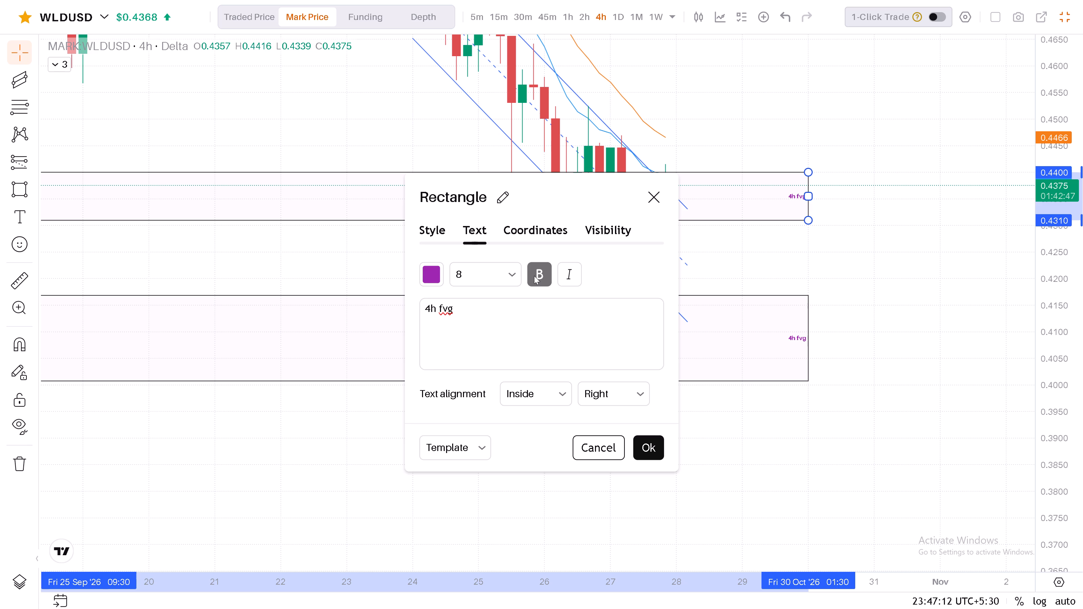
left_click(656, 452)
left_click(762, 454)
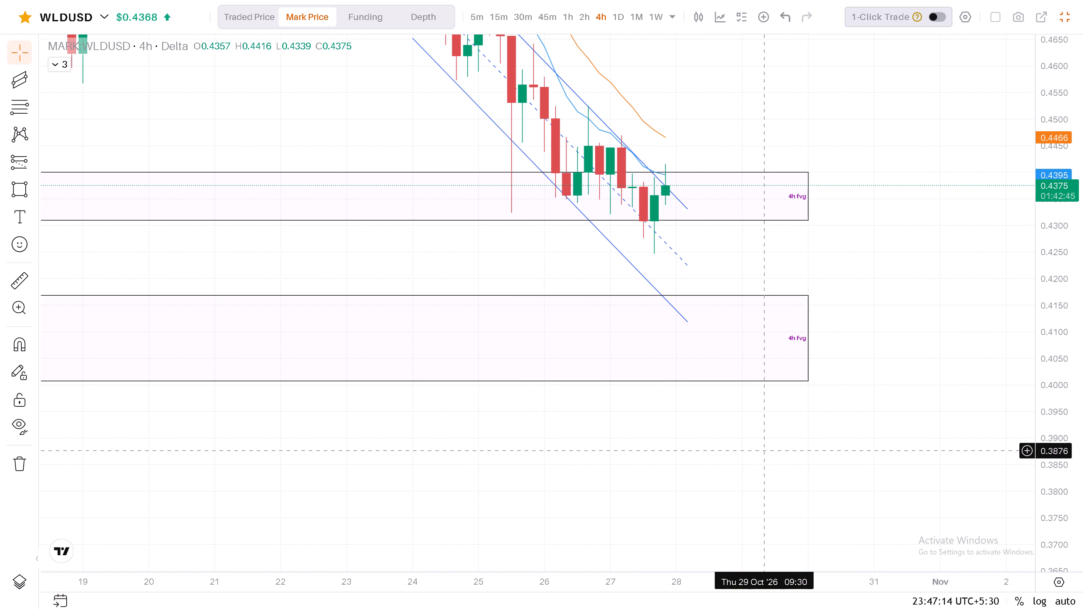
Compare WLDUSD's daily and 4-hour charts around the two labelled fair value gap zones.
left_click_drag(725, 127, 762, 98)
left_click(762, 98)
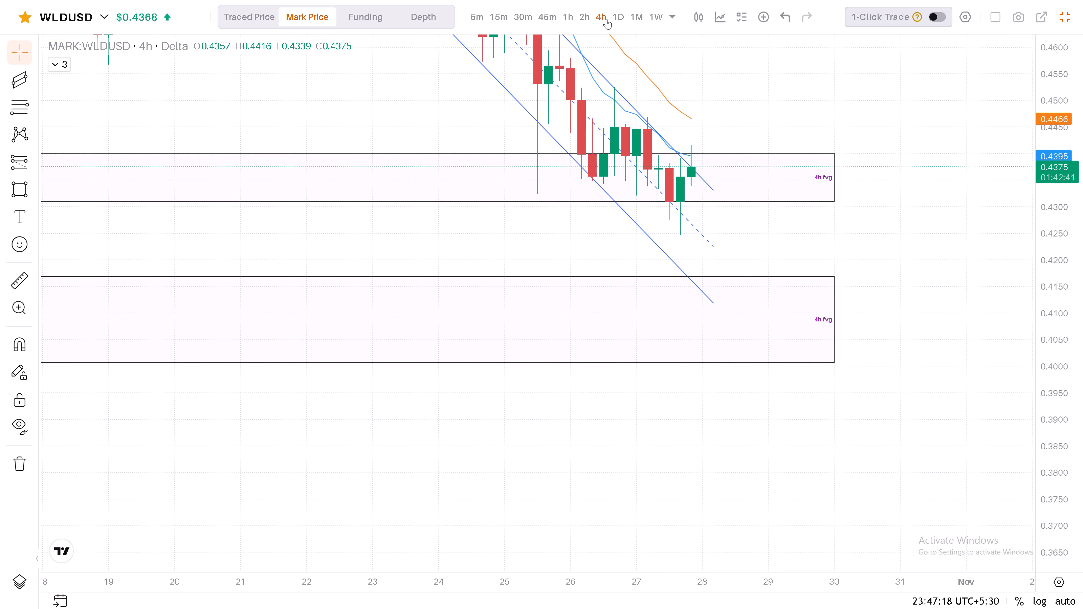
left_click(619, 18)
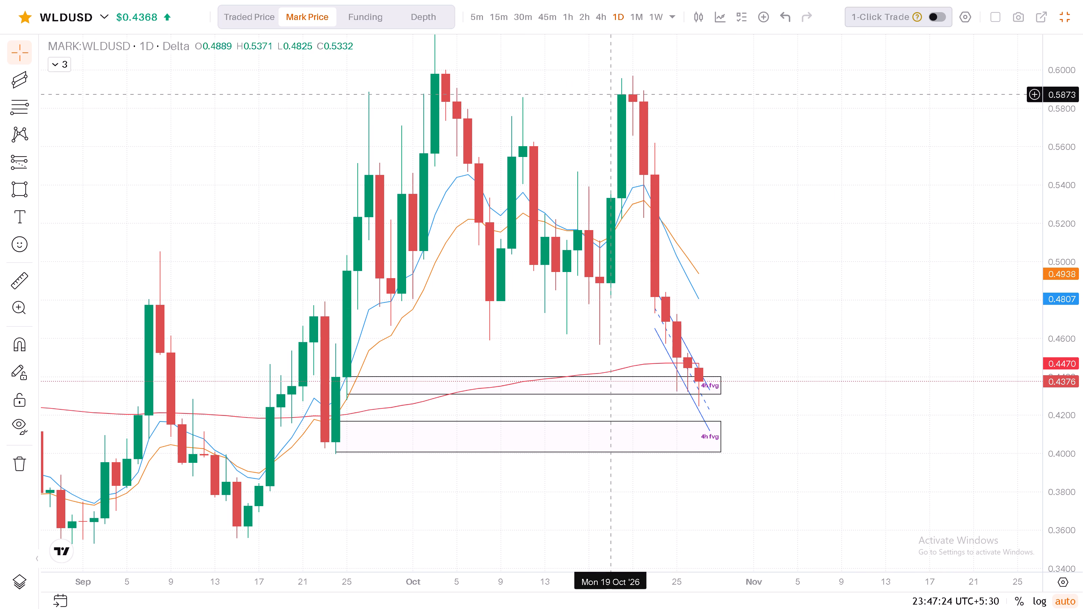
left_click(605, 20)
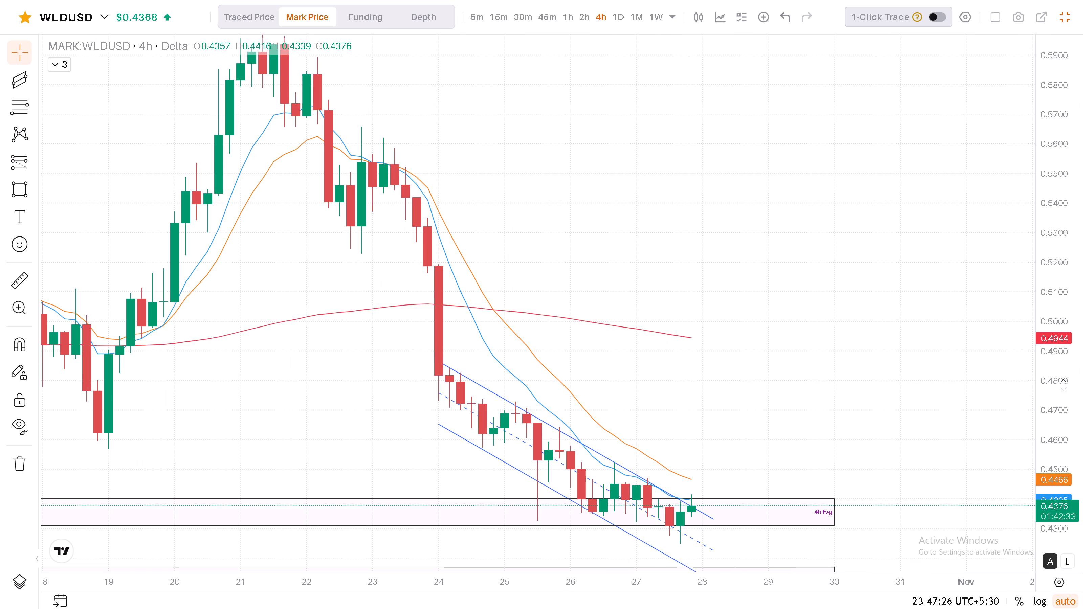
left_click(1061, 382)
left_click_drag(838, 386, 995, 186)
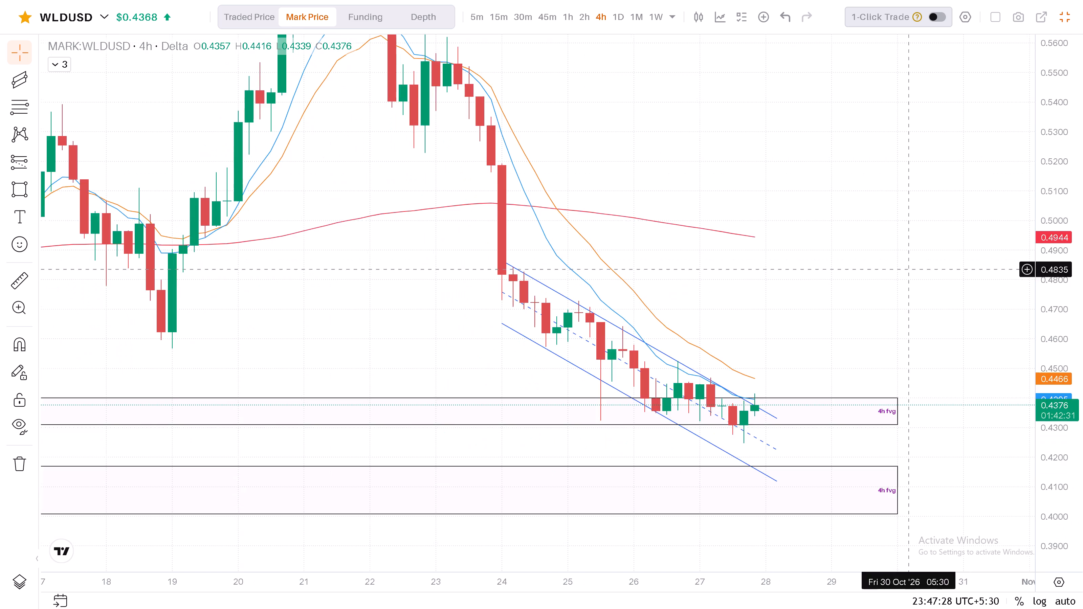
left_click_drag(995, 186, 1017, 168)
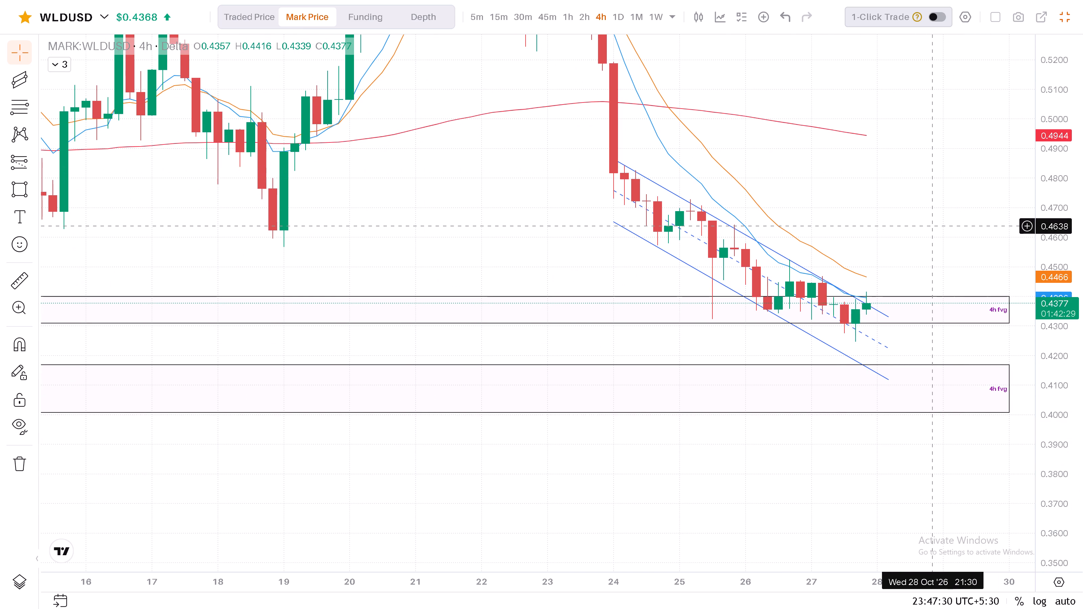
Examine WLDUSD's 1-hour price action within the descending channel and the upper 4h fvg zone.
left_click(571, 18)
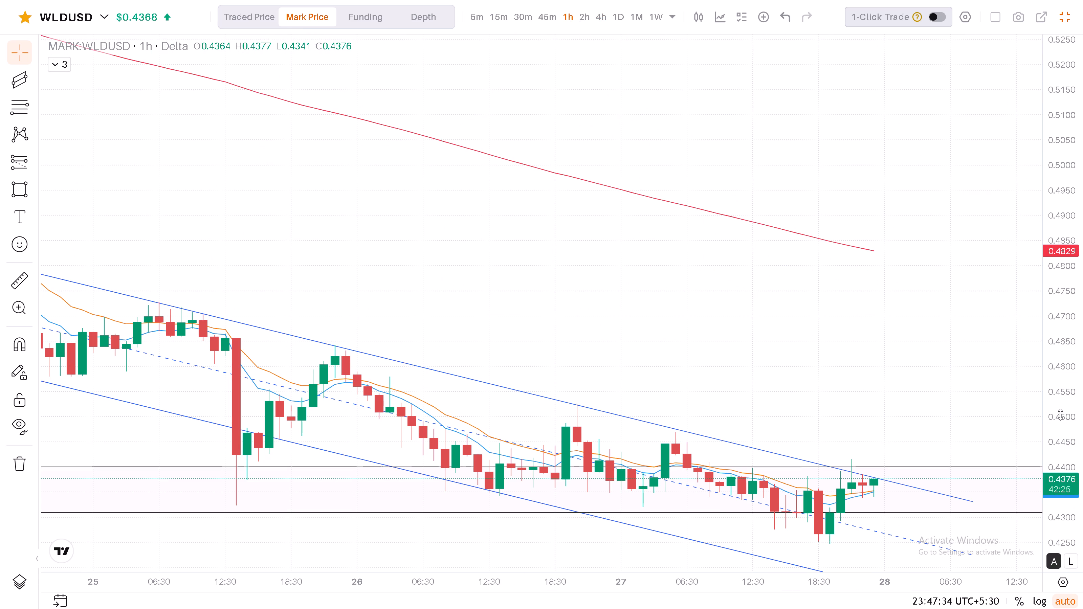
left_click_drag(1061, 415, 1067, 320)
left_click(1067, 320)
left_click_drag(919, 388, 909, 135)
left_click(909, 135)
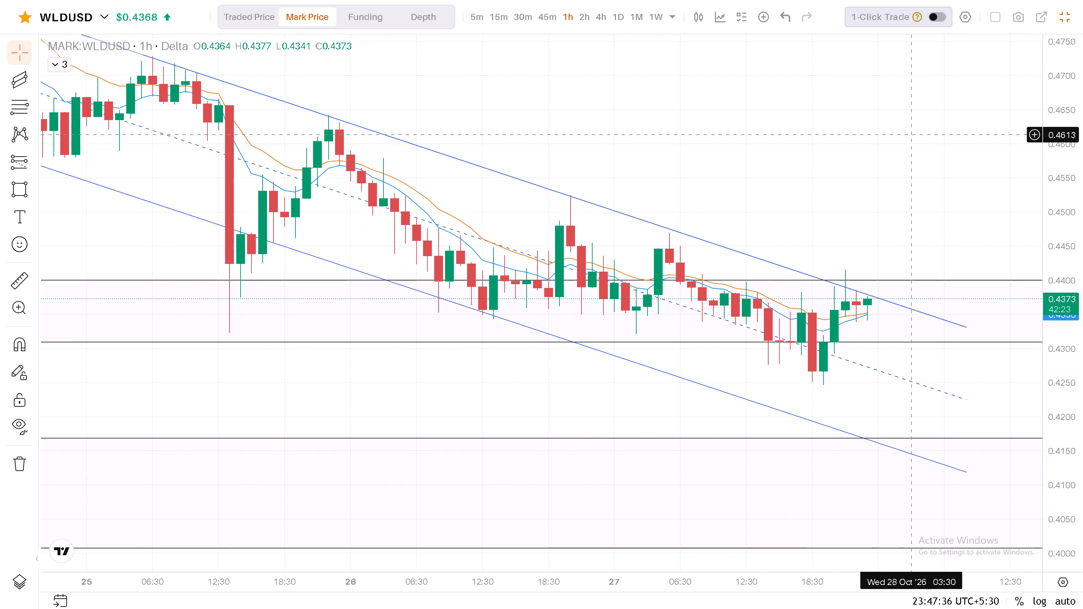
scroll(898, 153, "down", 4)
scroll(898, 156, "up", 5)
left_click_drag(856, 206, 836, 224)
left_click_drag(1065, 389, 1054, 286)
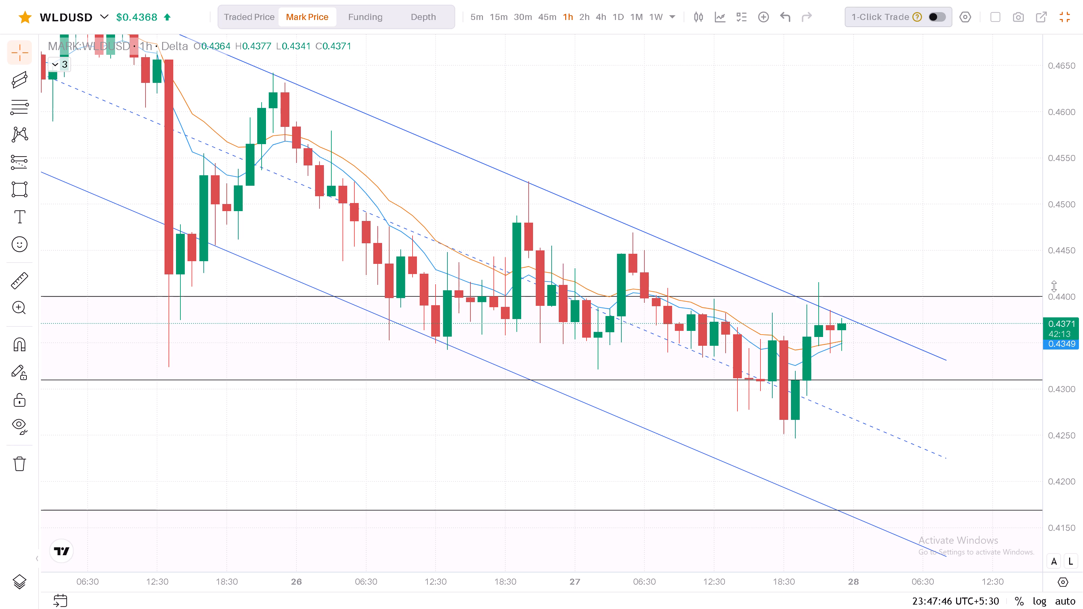
left_click_drag(908, 230, 885, 184)
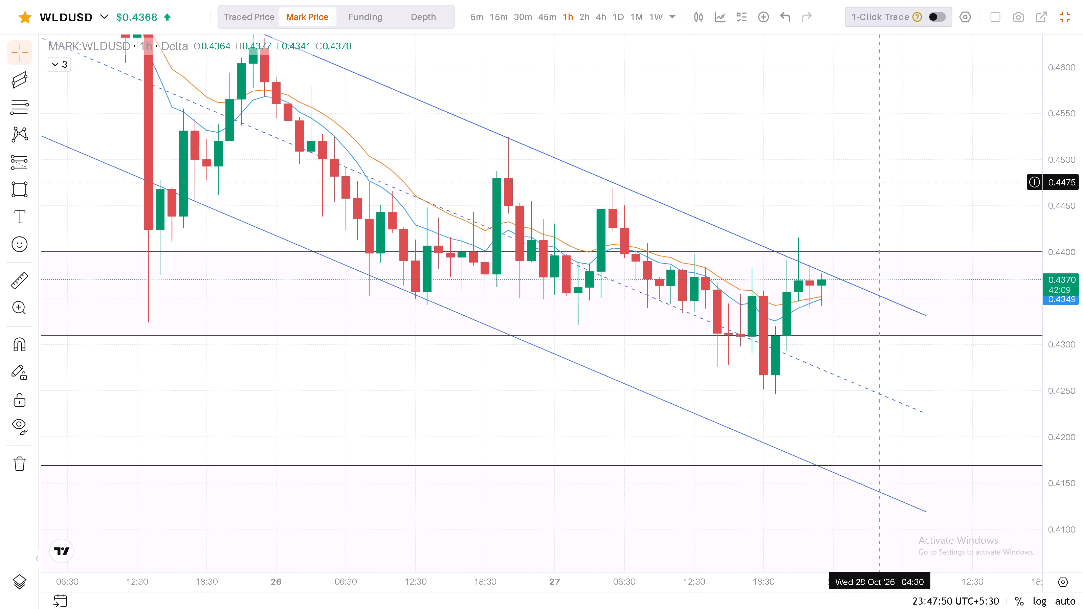
left_click_drag(685, 152, 632, 157)
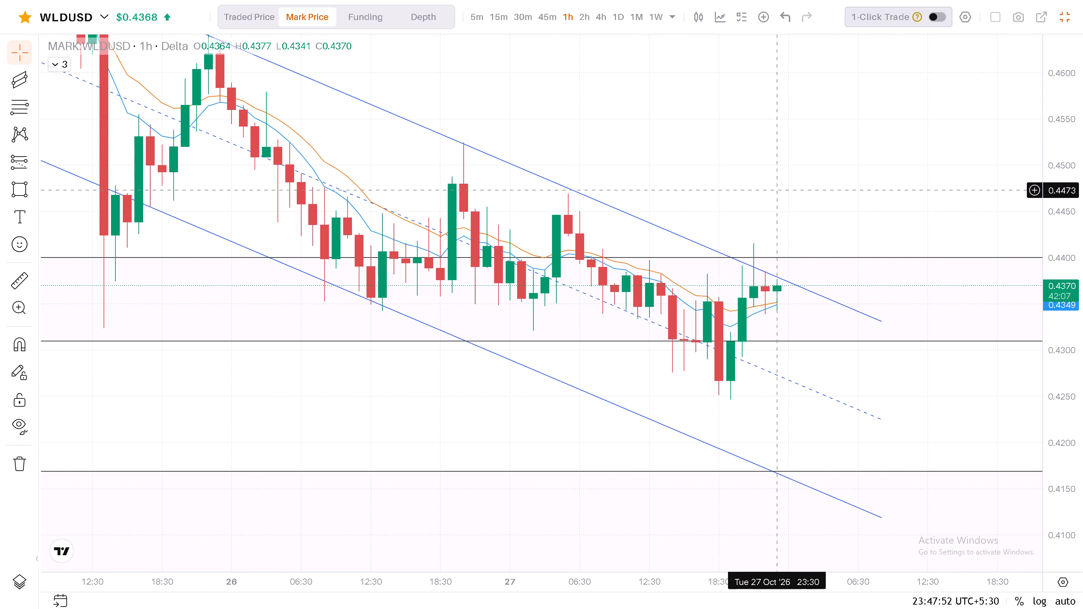
left_click_drag(789, 193, 733, 196)
left_click_drag(789, 196, 802, 188)
left_click(802, 188)
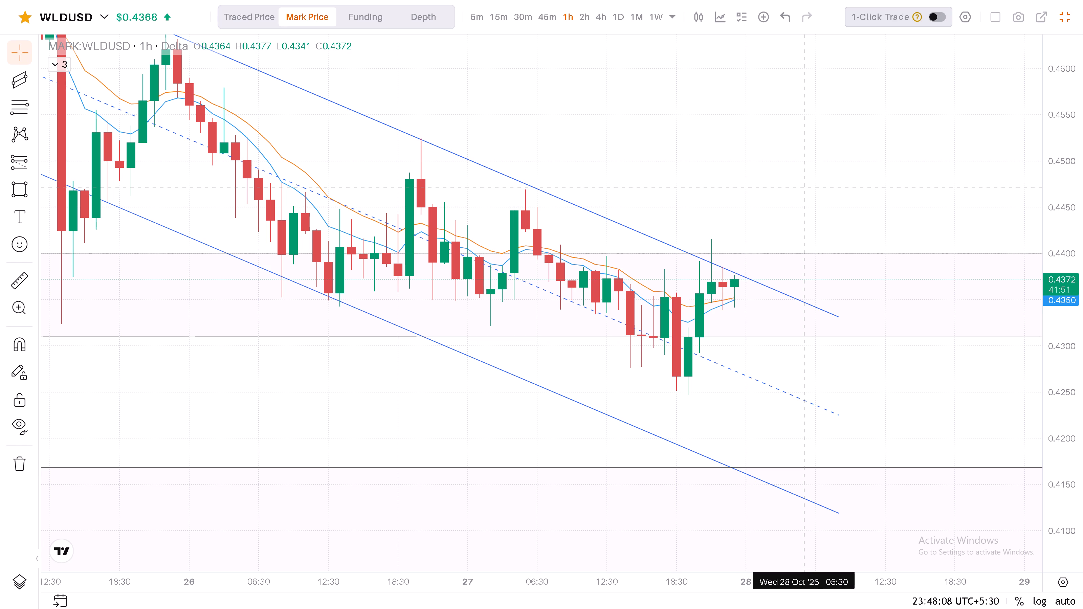
Shorten both 4h fvg rectangles so their later edges end at about 12:30 on 28 October.
scroll(802, 188, "down", 4)
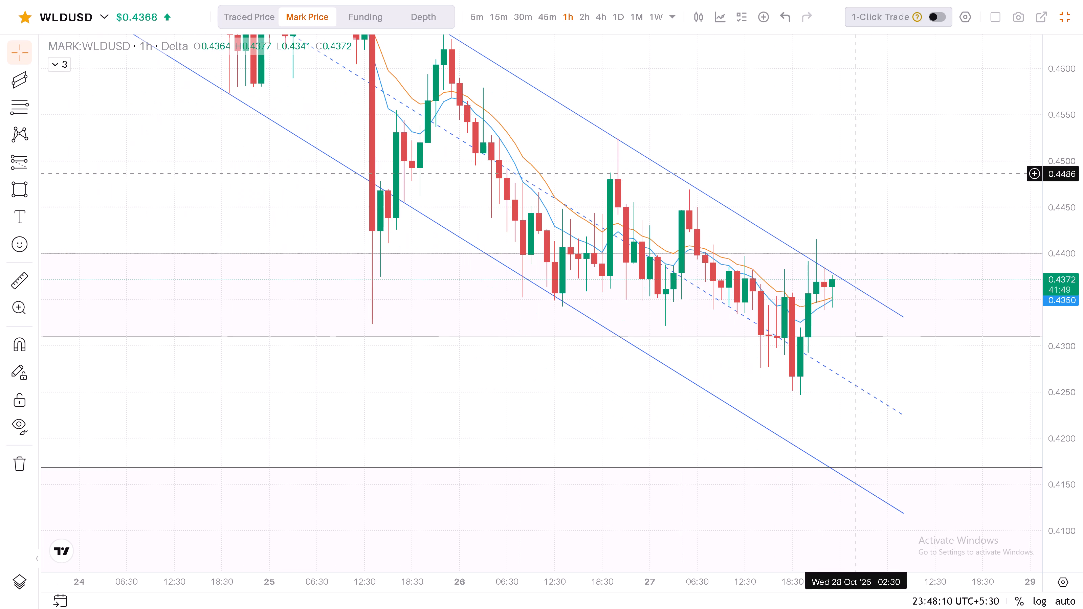
left_click_drag(853, 174, 320, 57)
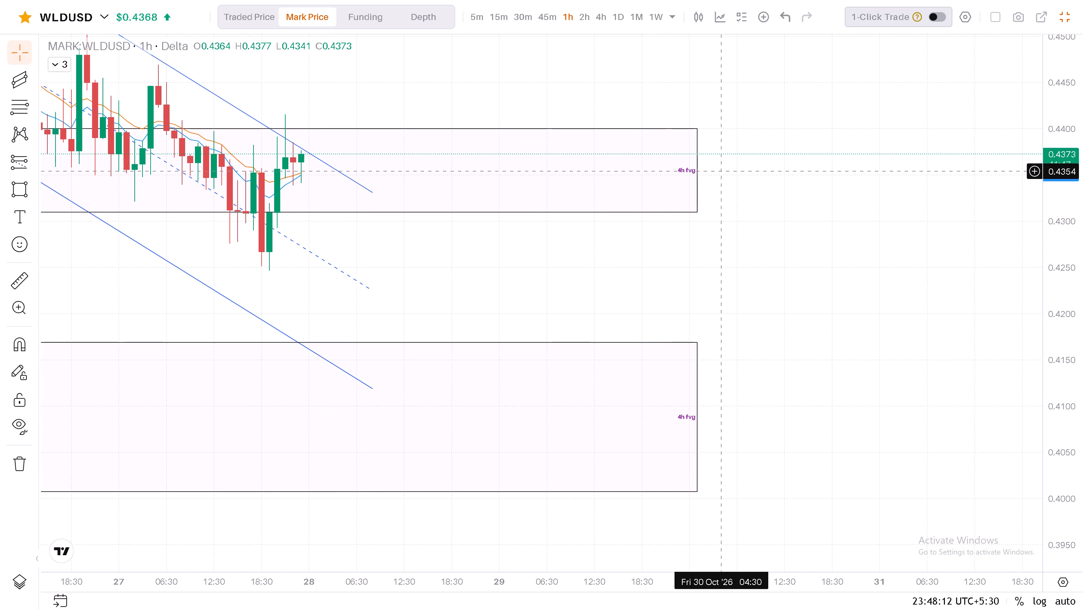
left_click_drag(699, 167, 403, 159)
left_click_drag(697, 420, 465, 392)
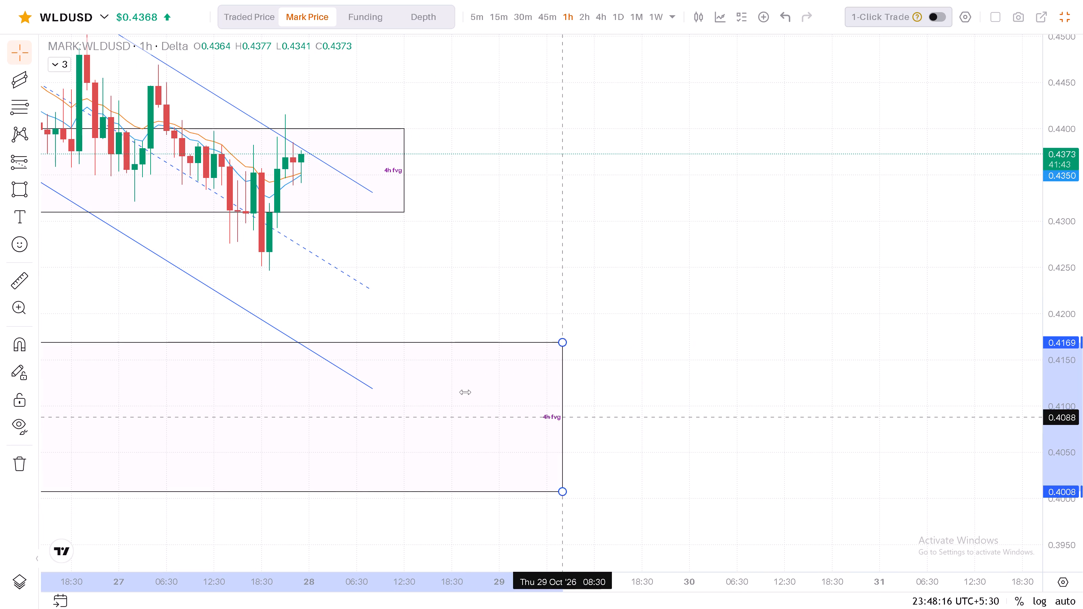
left_click_drag(465, 392, 404, 375)
left_click(532, 318)
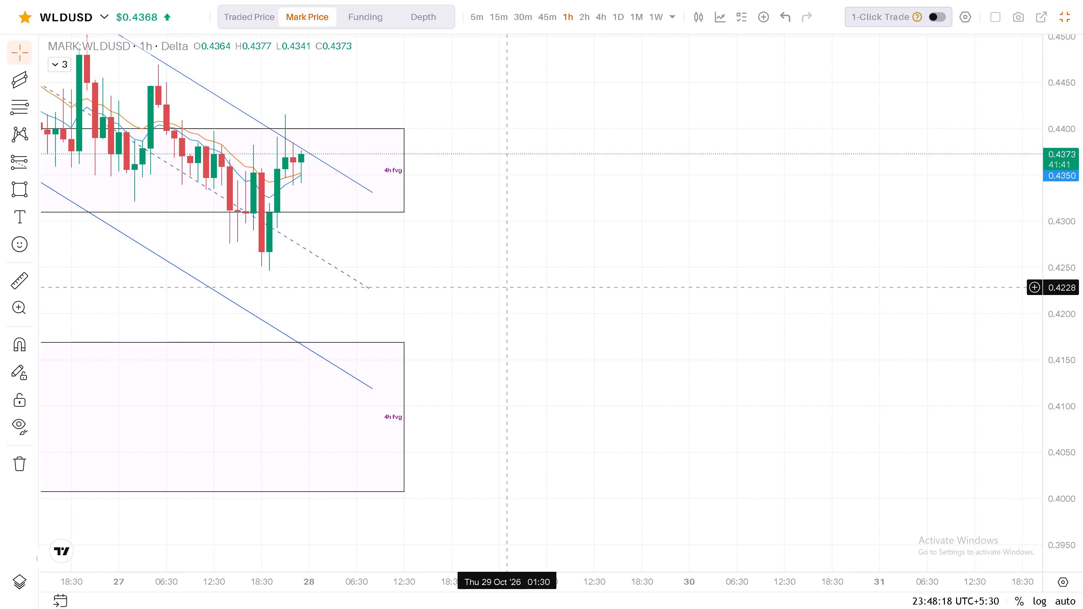
Review the shortened zones on the 1-hour chart and switch WLDUSD to the 2-hour timeframe.
left_click_drag(508, 288, 950, 313)
left_click_drag(870, 292, 948, 299)
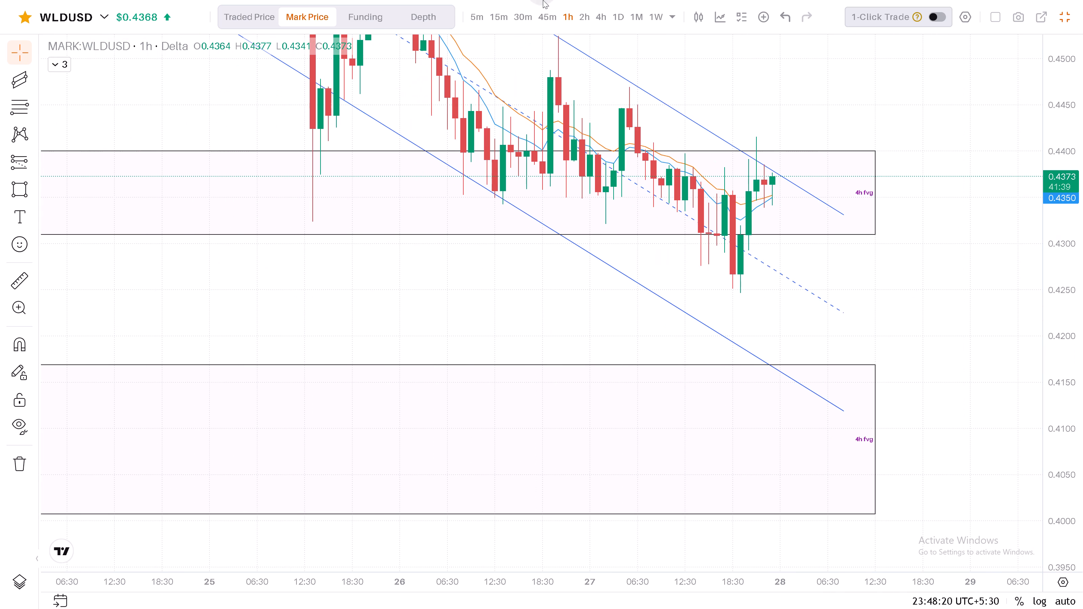
left_click(582, 17)
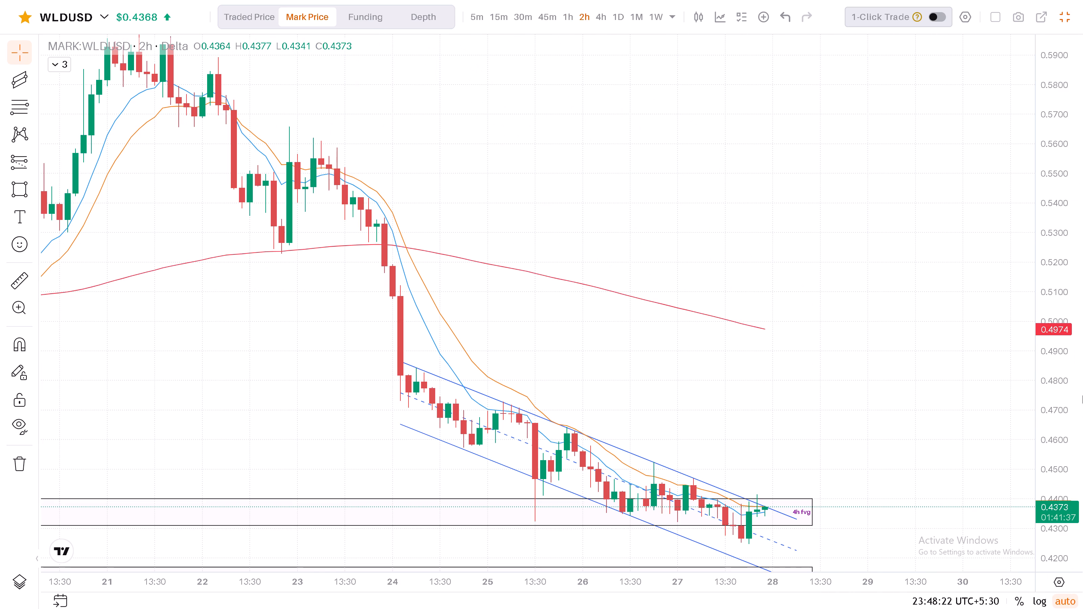
left_click_drag(1057, 385, 1057, 337)
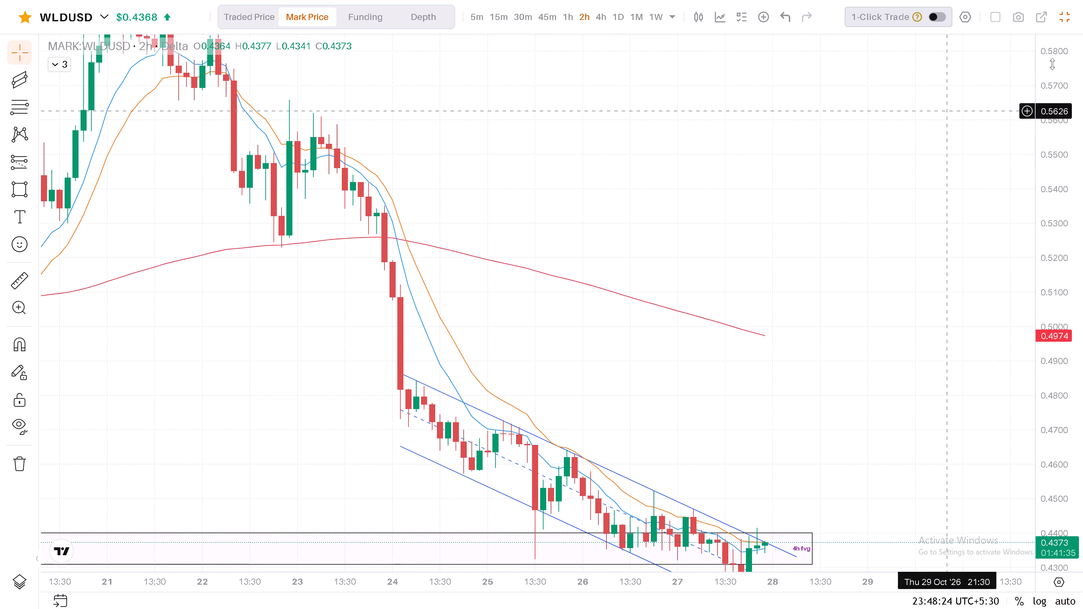
Leave the full-screen chart and check the open positions and open orders lists.
left_click(1067, 13)
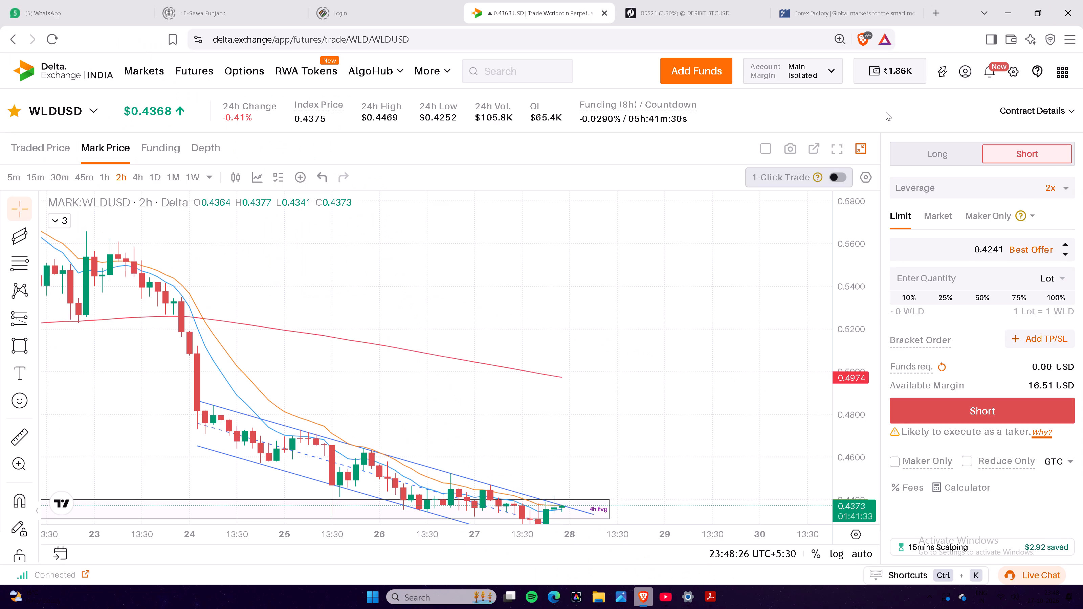
scroll(930, 118, "down", 5)
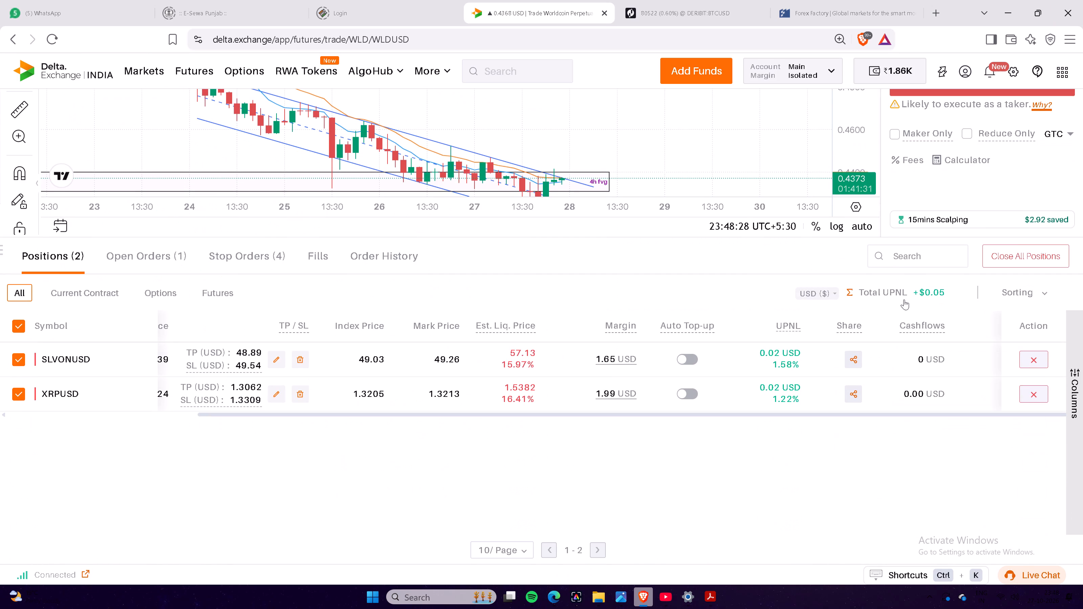
left_click(150, 261)
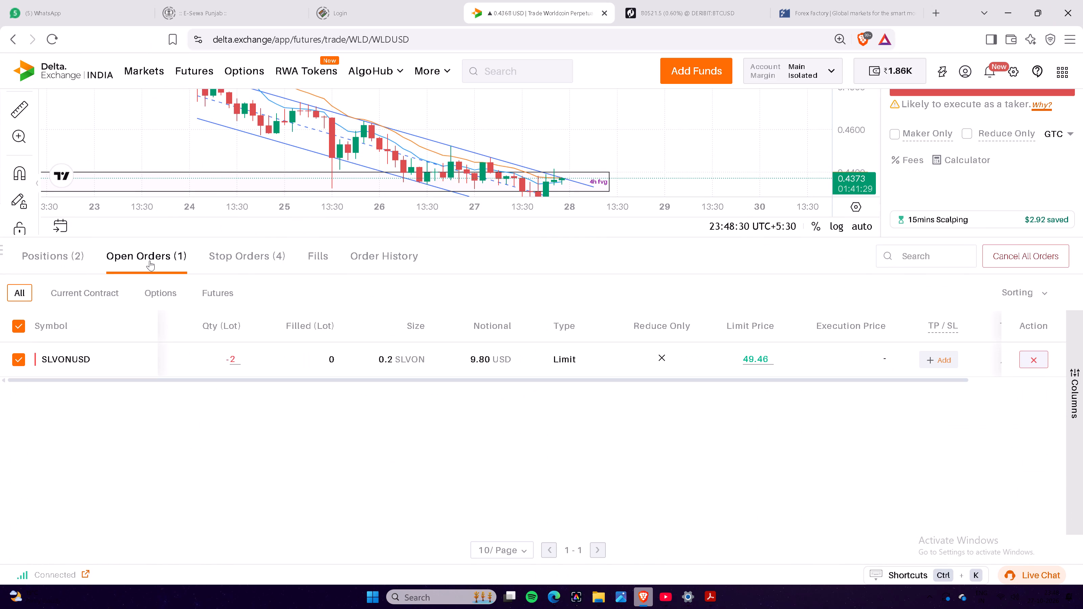
left_click(46, 260)
scroll(930, 490, "up", 5)
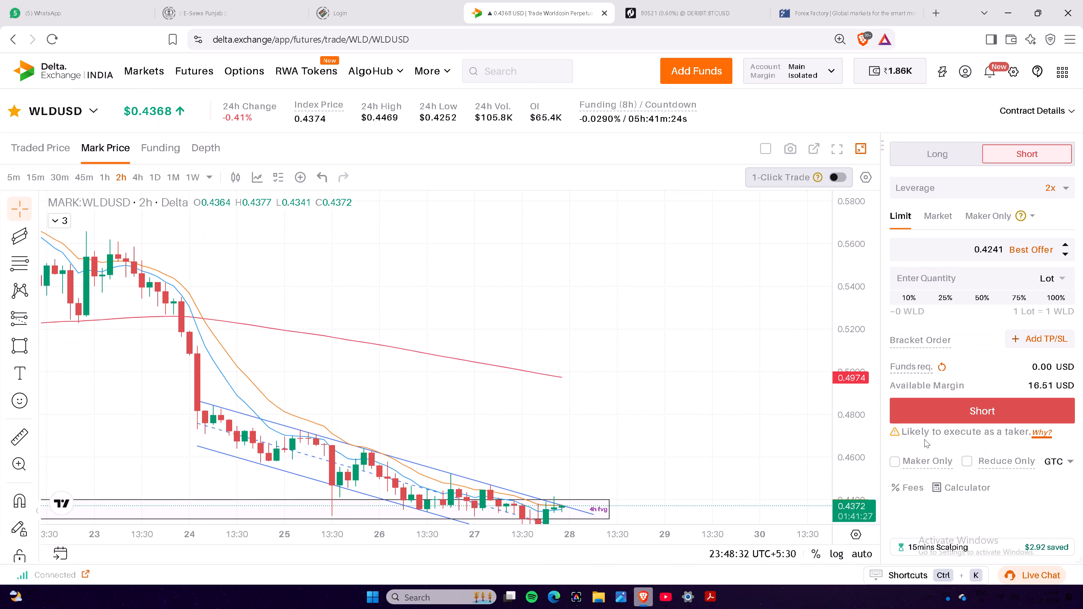
Show the chart full screen and move the upper 4h fvg rectangle's start edge back to about 05:30 on 25 September.
left_click(835, 153)
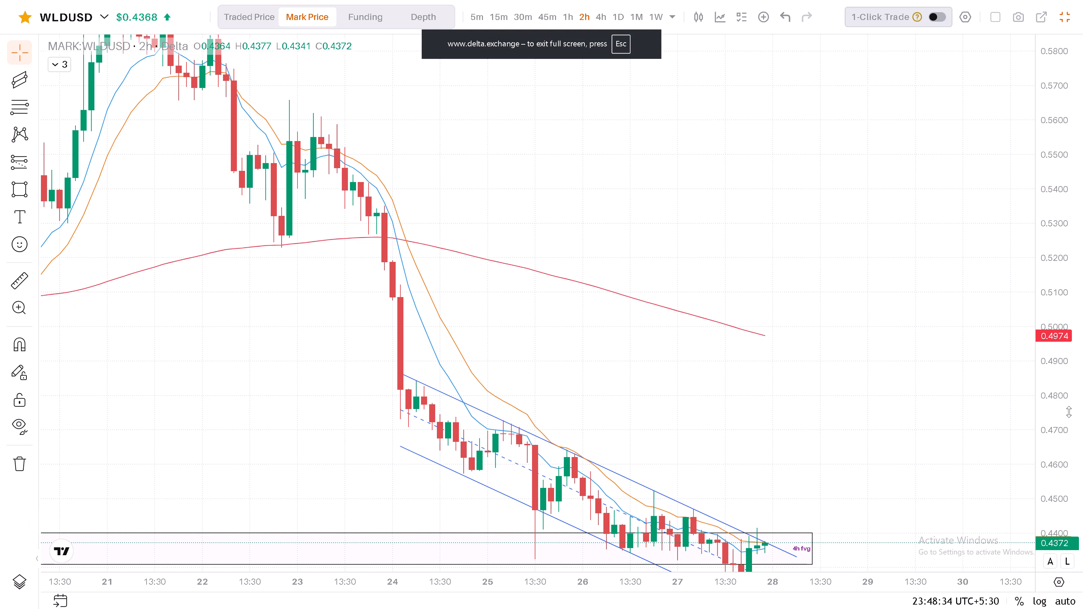
left_click_drag(1069, 412, 1060, 363)
left_click_drag(703, 381, 1017, 35)
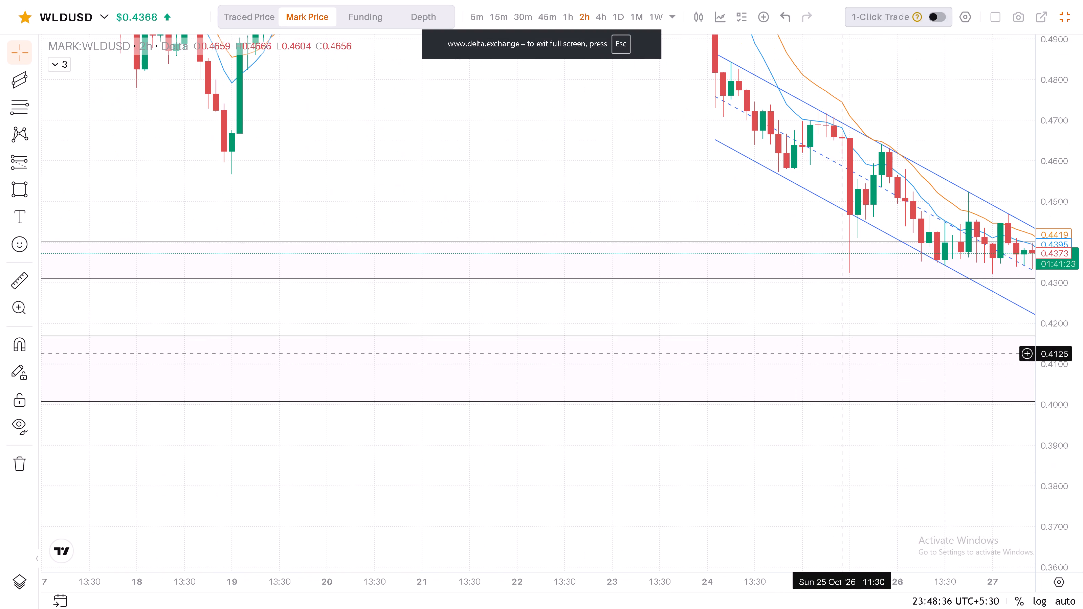
scroll(834, 373, "down", 3)
scroll(848, 341, "down", 11)
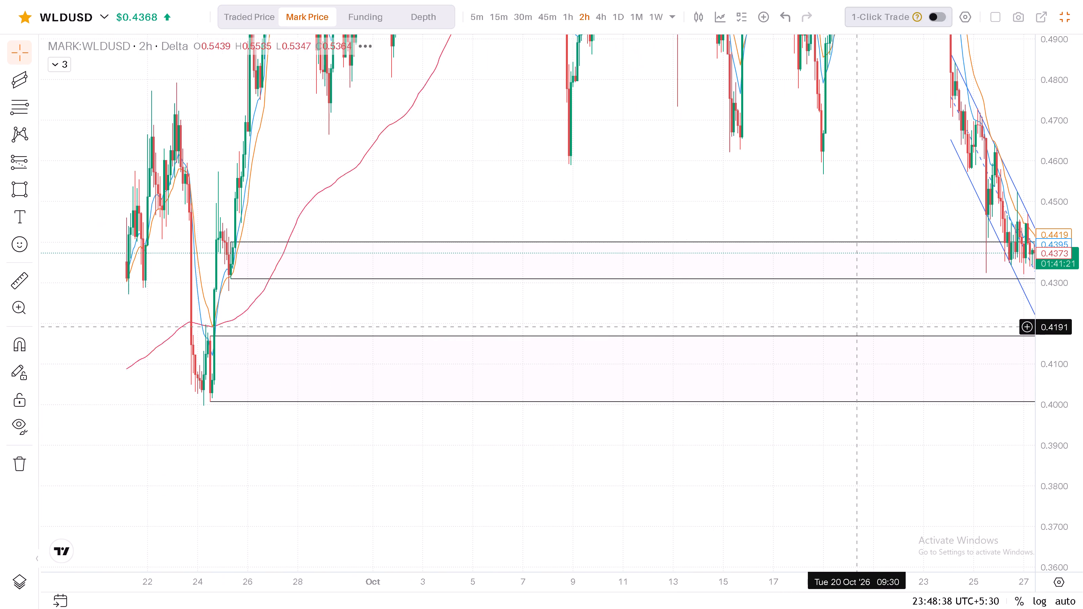
left_click_drag(579, 287, 1082, 302)
scroll(811, 314, "up", 5)
scroll(772, 320, "up", 5)
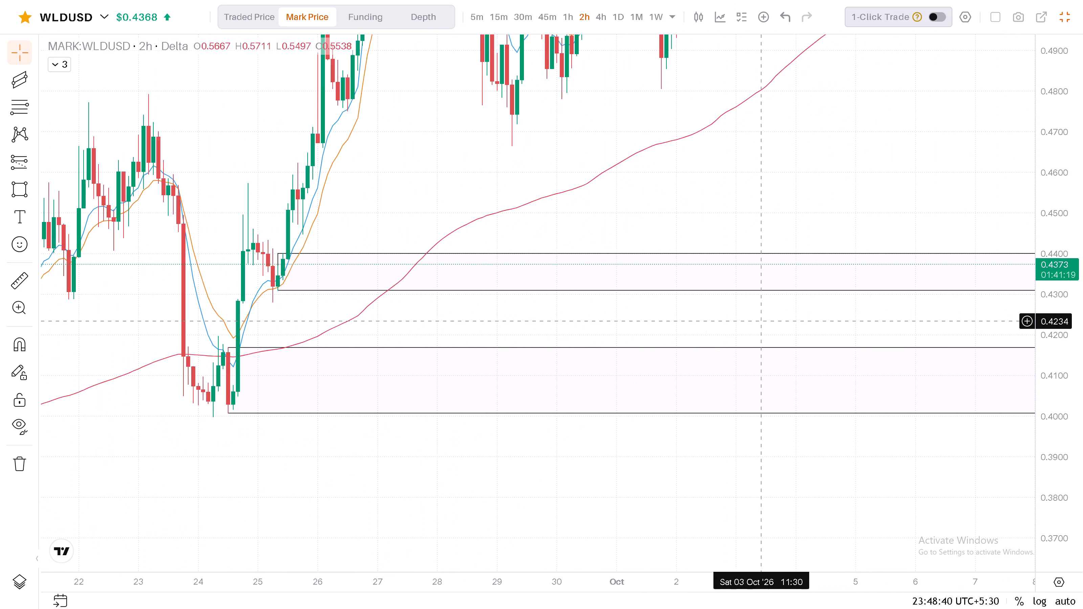
scroll(561, 311, "up", 5)
left_click_drag(384, 312, 996, 319)
left_click_drag(706, 323, 744, 321)
left_click_drag(1061, 399, 1057, 319)
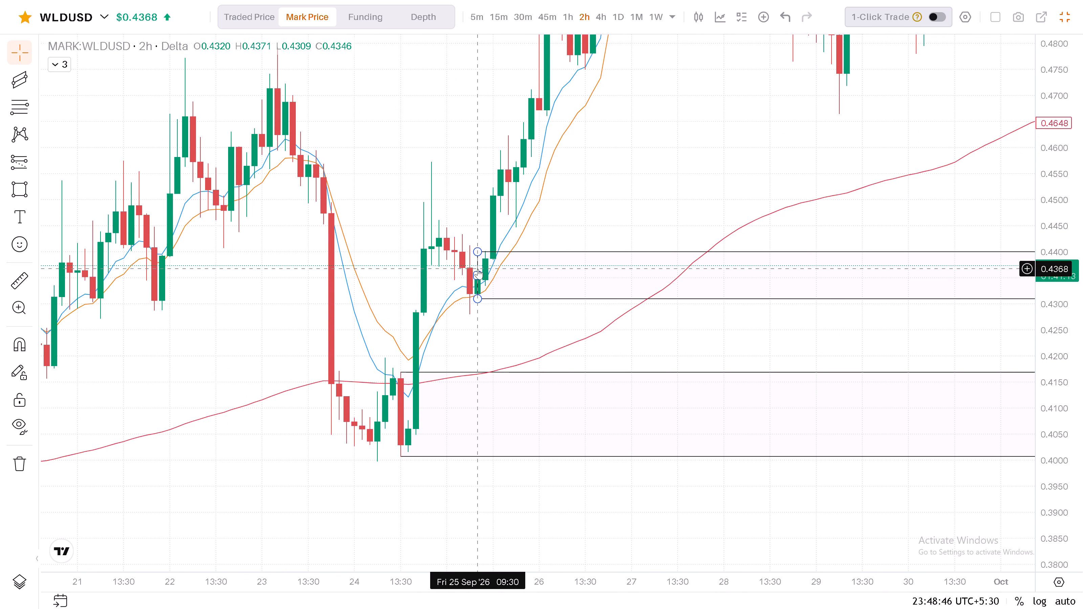
left_click_drag(476, 277, 460, 275)
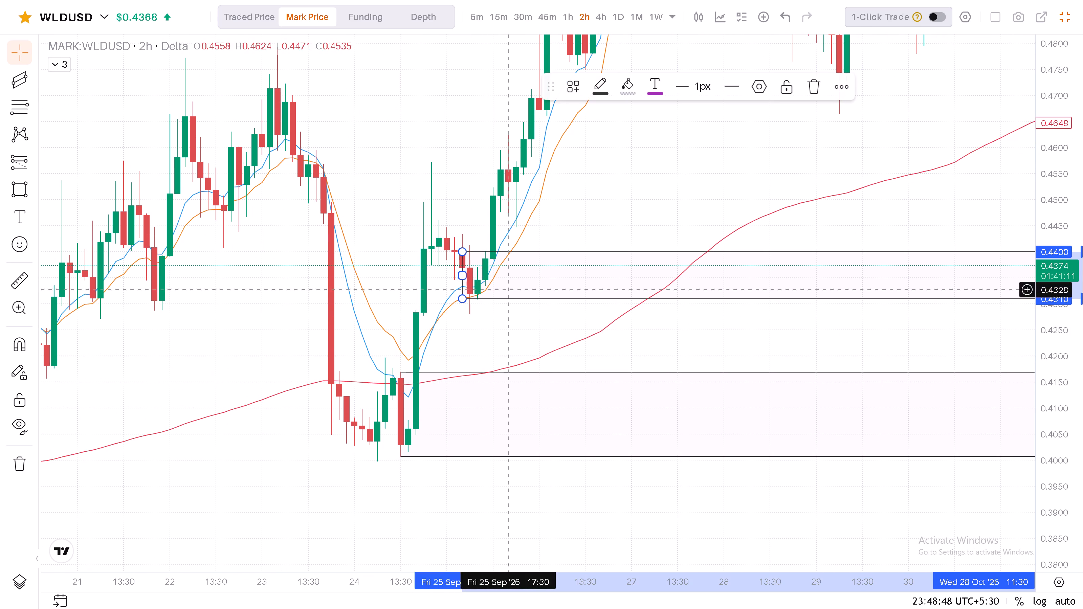
left_click(680, 337)
Examine the 2-hour candles around 24 to 26 September where both 4h fvg zones begin.
left_click_drag(704, 343, 688, 344)
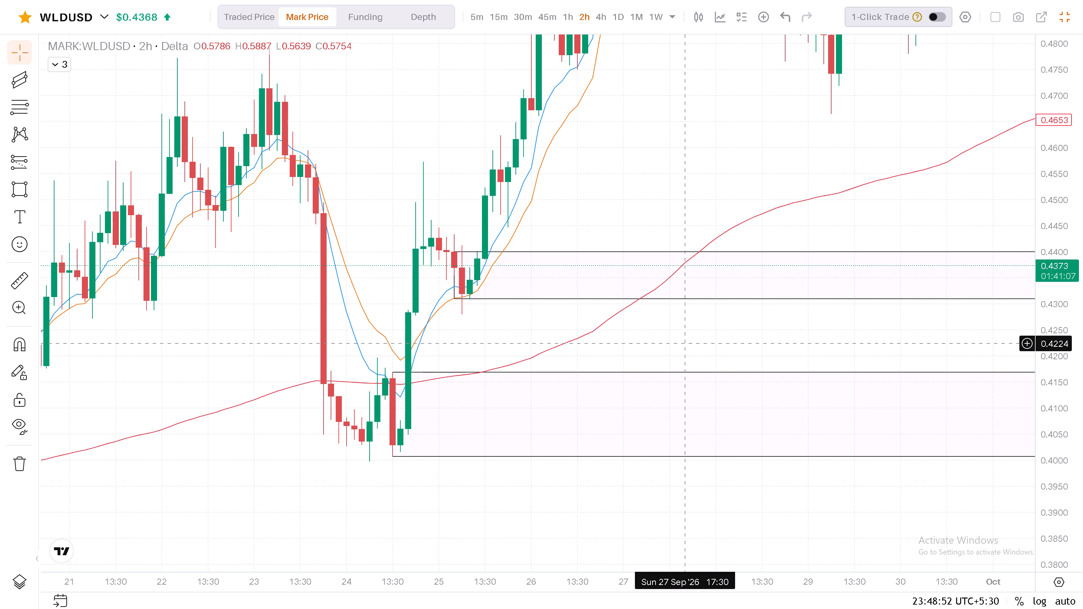
left_click_drag(741, 336, 644, 318)
double_click(644, 318)
left_click(644, 318)
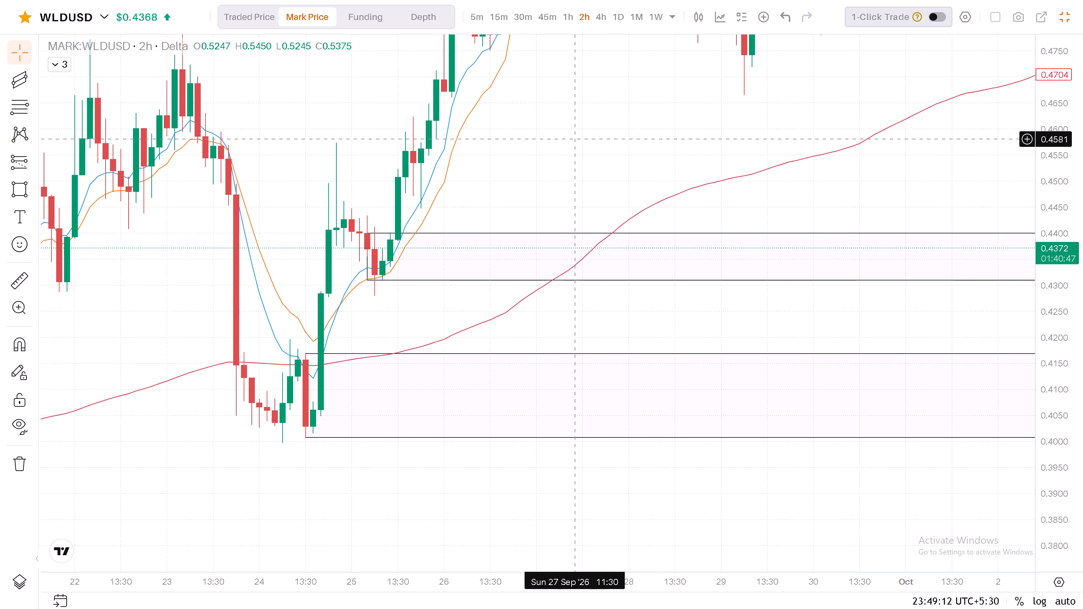
left_click_drag(578, 140, 583, 166)
left_click(583, 166)
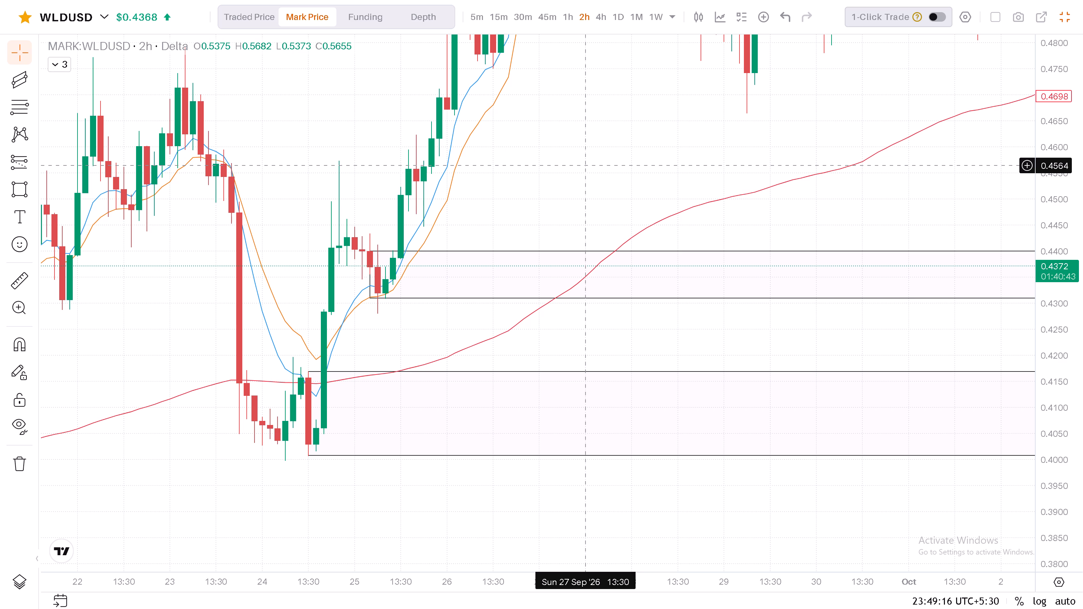
left_click_drag(582, 175, 580, 152)
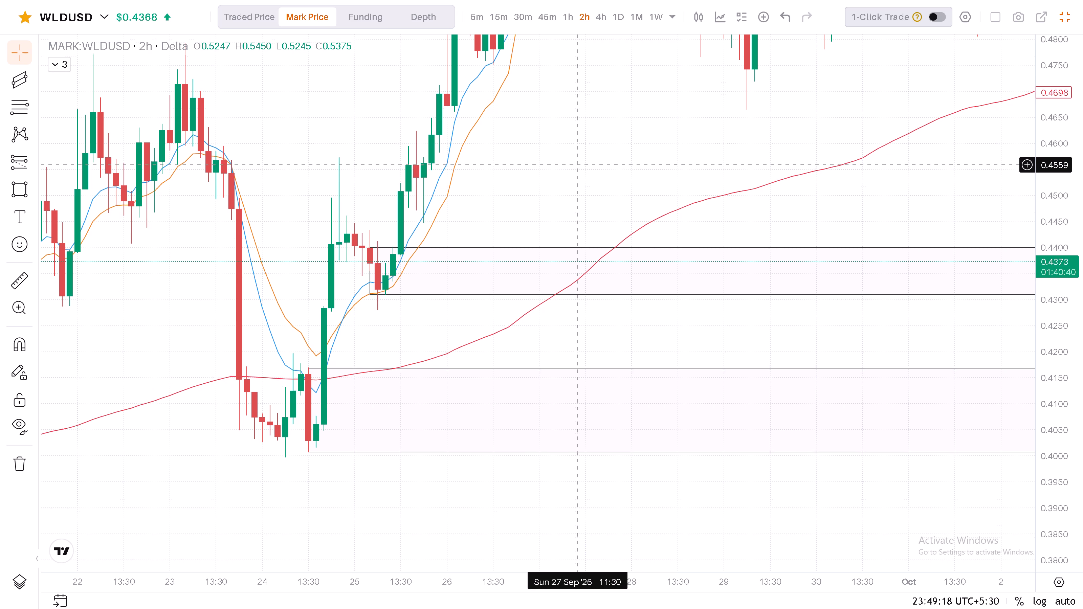
left_click_drag(580, 152, 580, 151)
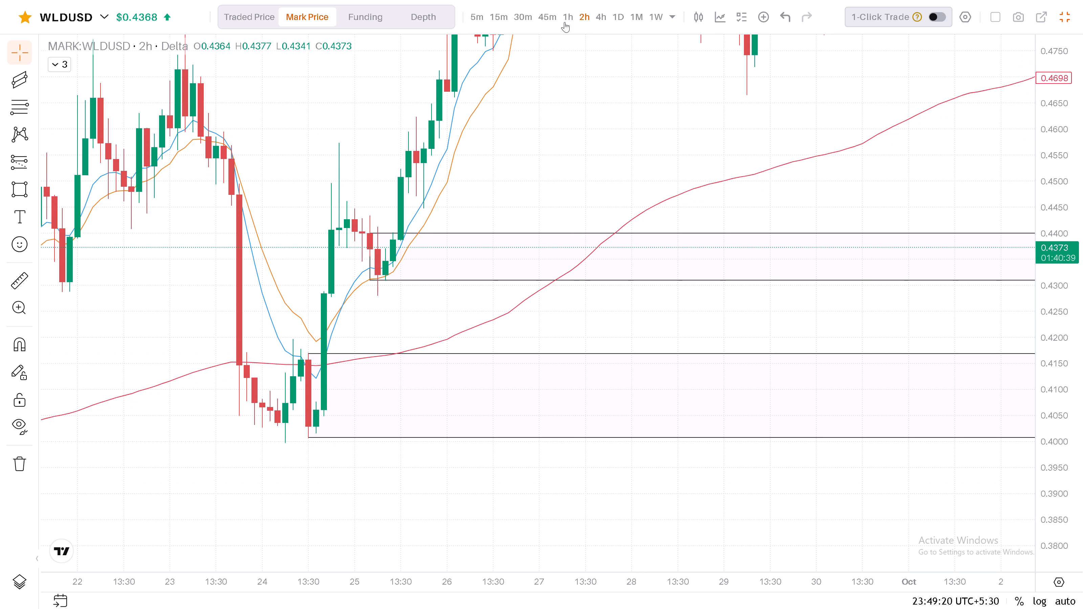
Switch WLDUSD to the 1-hour timeframe and inspect the current price against the descending channel and both 4h fvg zones.
left_click(565, 22)
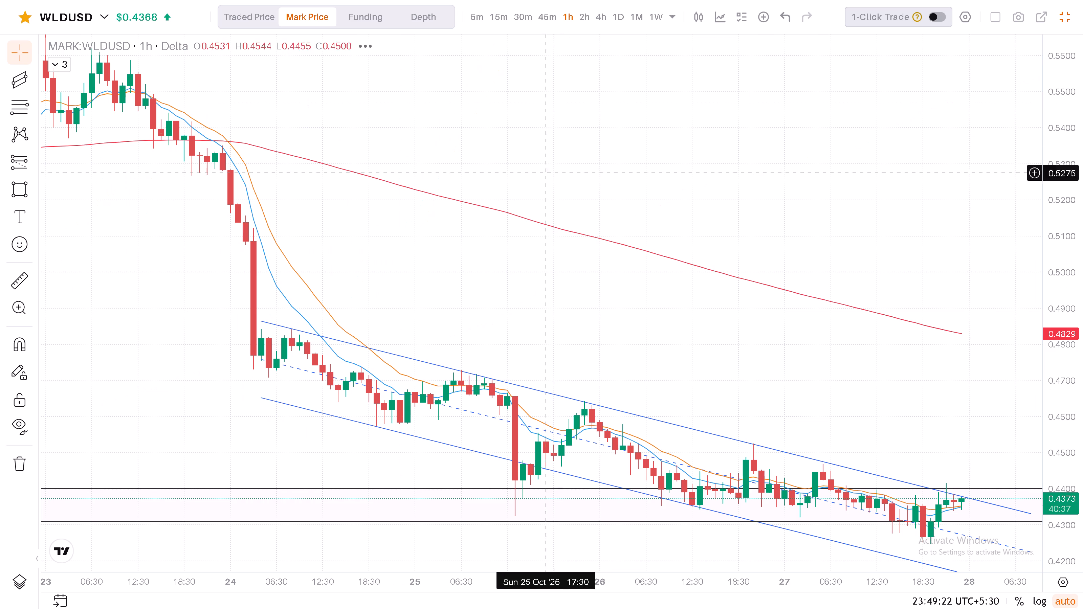
left_click_drag(1056, 435, 1025, 222)
left_click_drag(797, 423, 762, 179)
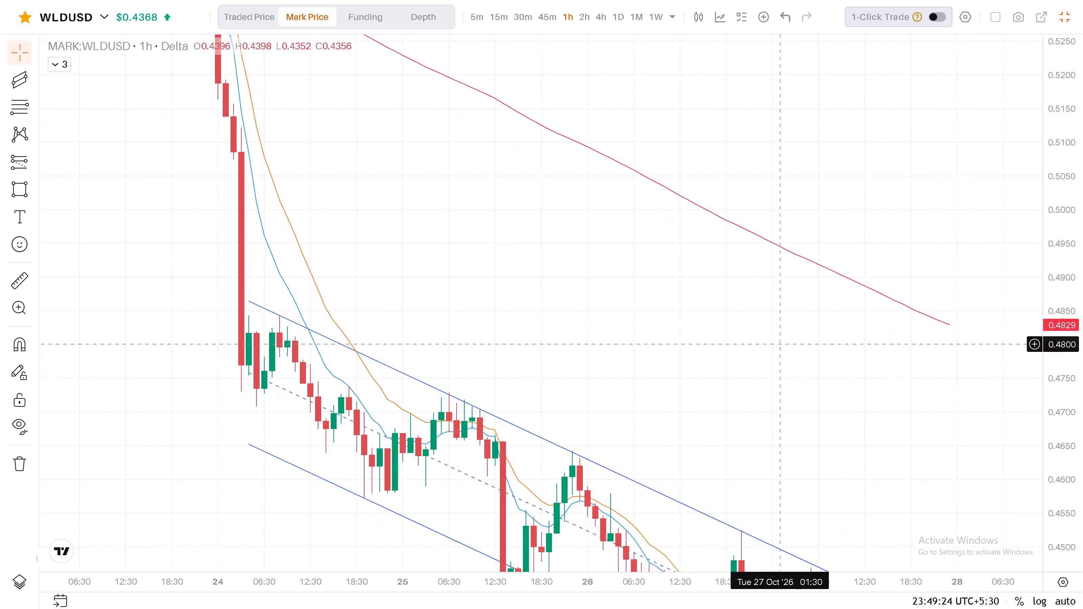
left_click_drag(762, 179, 771, 59)
left_click(771, 59)
left_click_drag(906, 220, 880, 121)
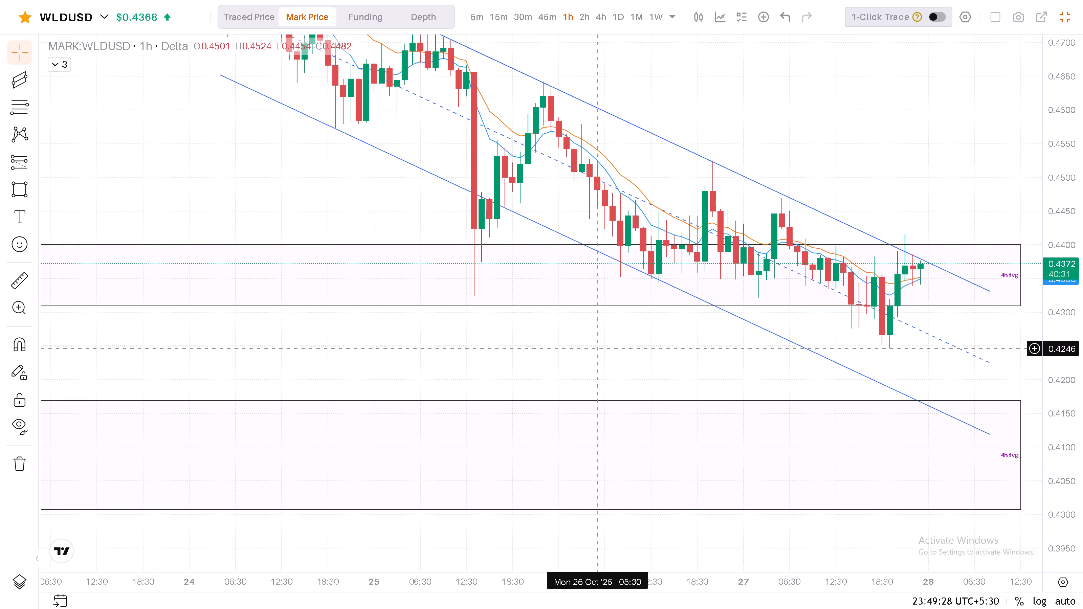
Draw a rectangle inside the upper 4h fvg zone from 12:30 to 15:30 on 25 September, between about 0.4349 and 0.4400.
left_click_drag(451, 351, 1082, 354)
left_click_drag(298, 344, 1082, 342)
left_click_drag(252, 349, 909, 337)
left_click_drag(241, 340, 843, 338)
left_click_drag(251, 345, 894, 335)
left_click_drag(260, 339, 967, 331)
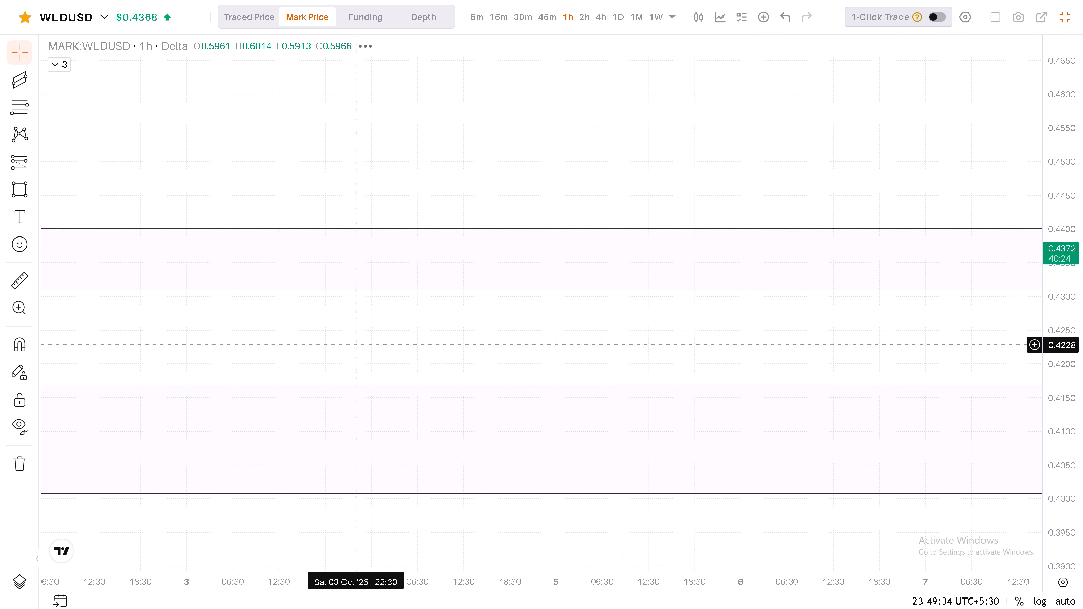
left_click_drag(160, 313, 1063, 354)
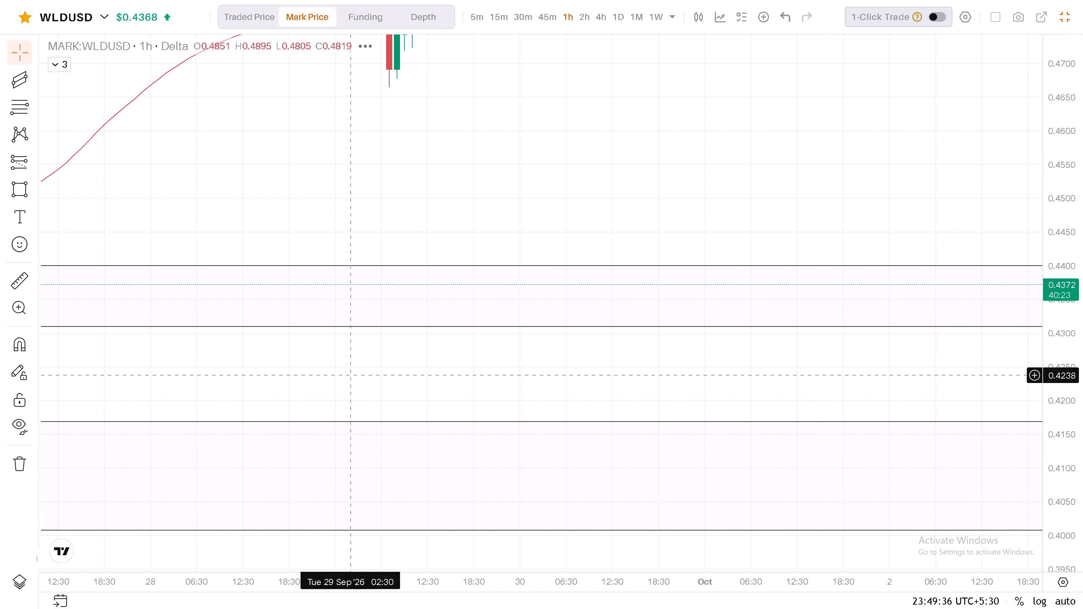
left_click_drag(314, 368, 960, 347)
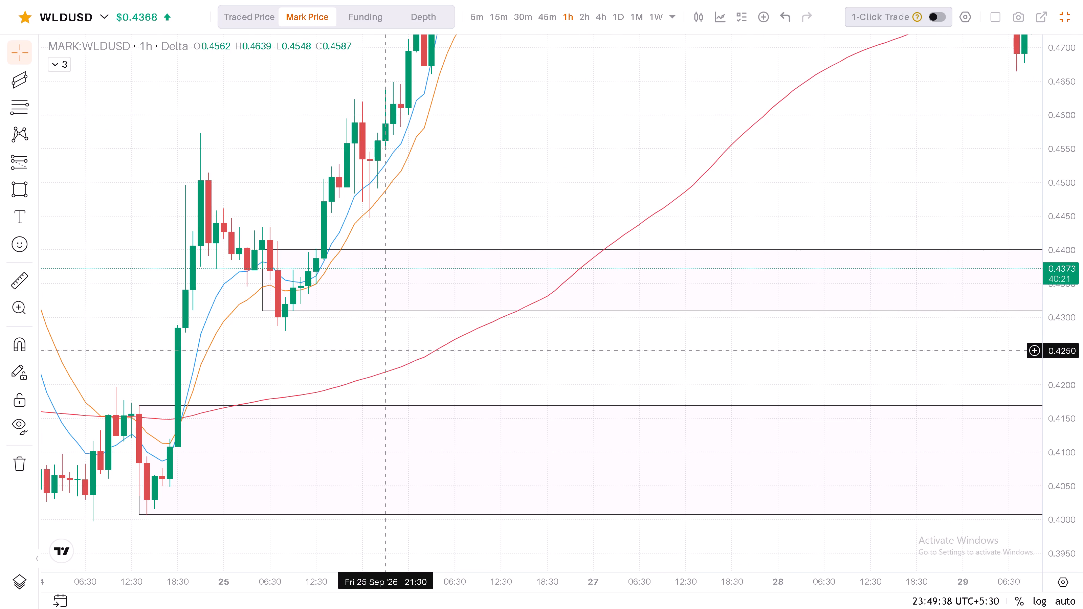
left_click_drag(386, 351, 427, 349)
triple_click(427, 349)
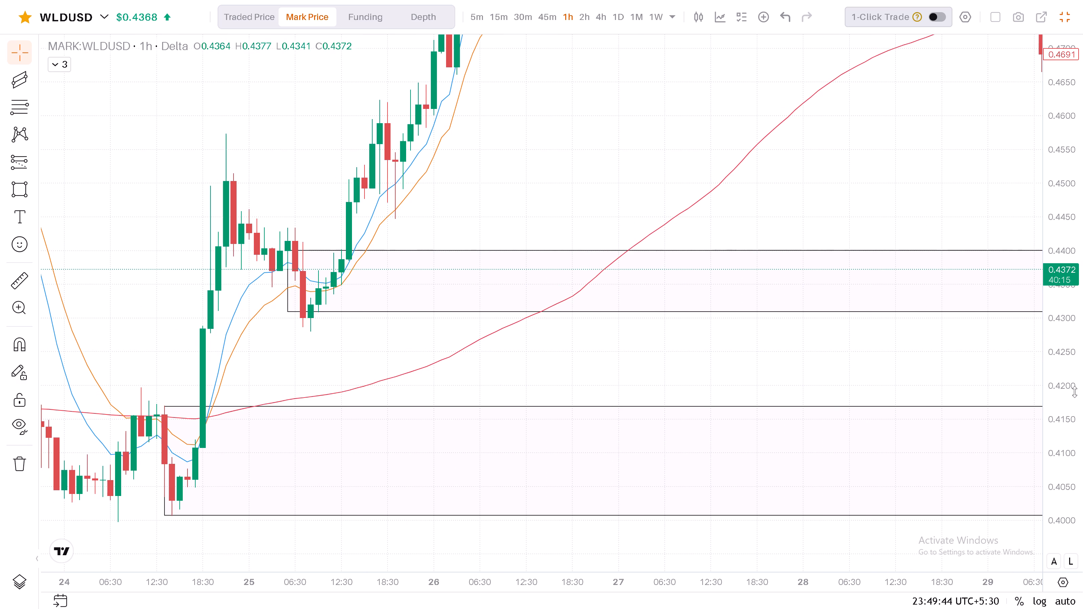
left_click_drag(1075, 392, 1073, 376)
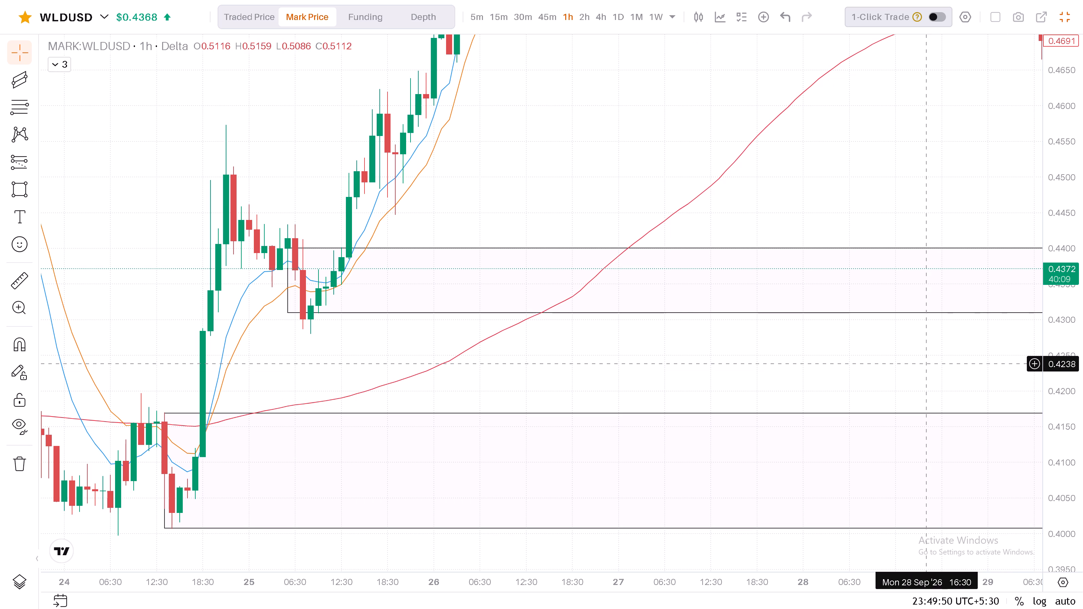
left_click(16, 186)
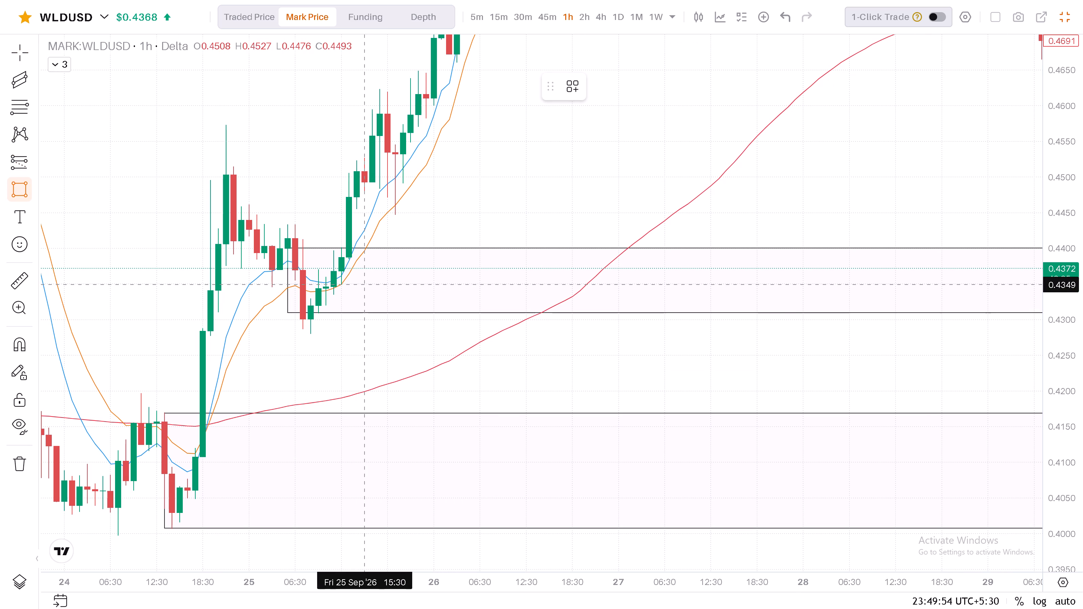
left_click(363, 285)
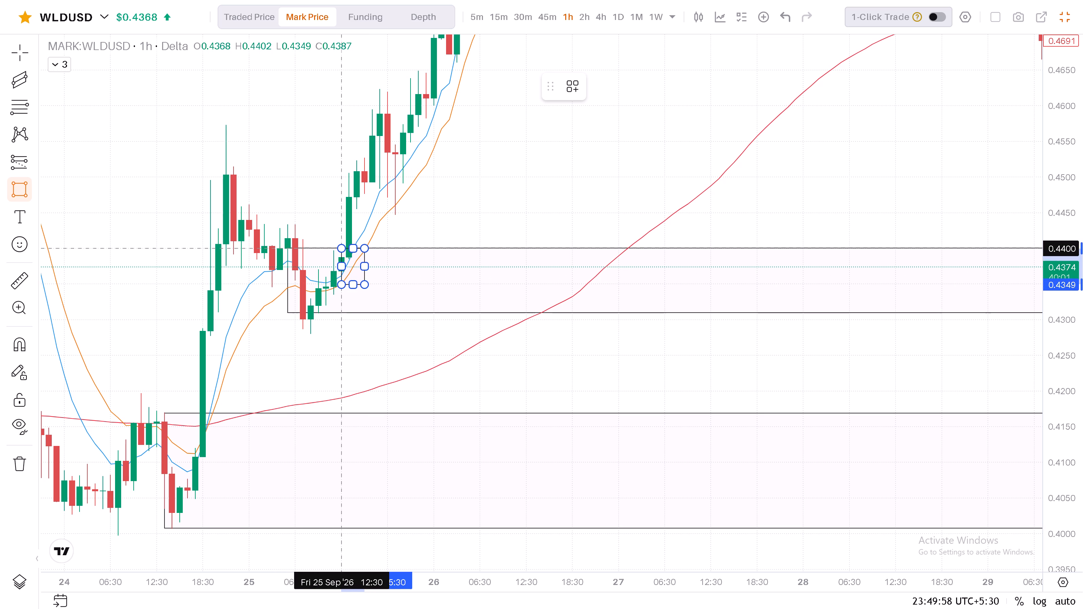
left_click(338, 249)
left_click(439, 276)
Extend the new 0.4349 to 0.4400 rectangle's later edge to about 15:30 on 4 October.
left_click_drag(494, 288, 250, 273)
left_click_drag(135, 249, 863, 263)
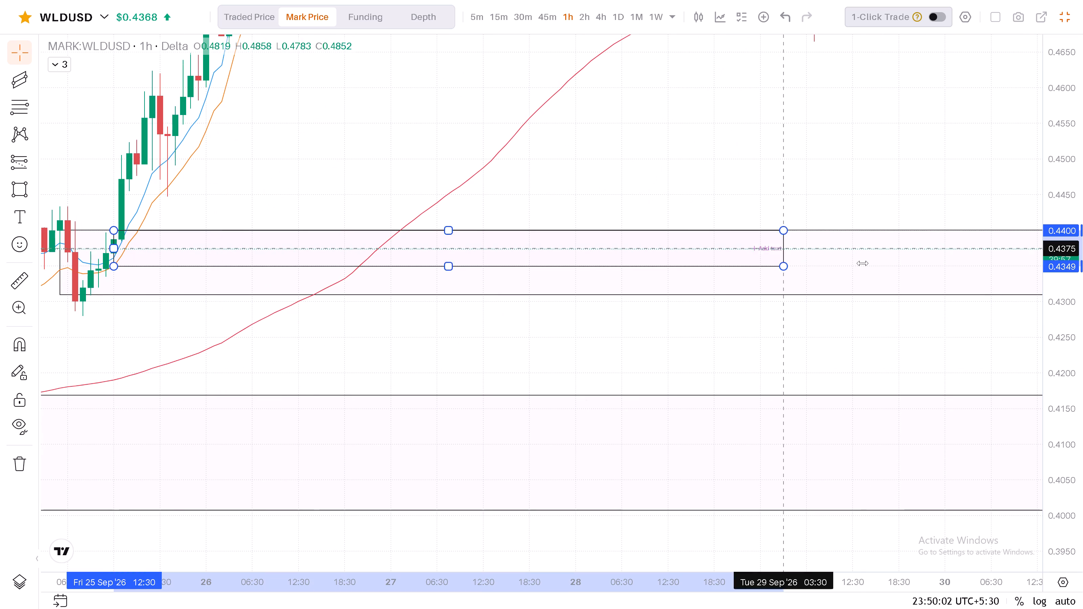
left_click_drag(863, 263, 864, 264)
left_click(801, 363)
left_click_drag(872, 351, 825, 351)
middle_click_drag(825, 351, 810, 351)
left_click_drag(810, 351, 0, 304)
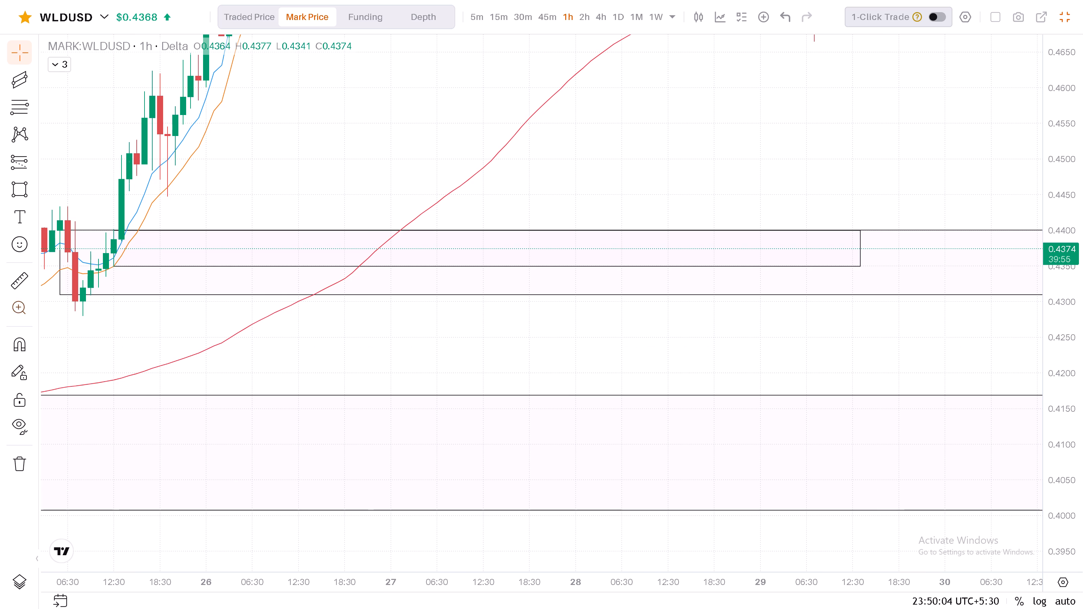
left_click_drag(904, 327, 144, 290)
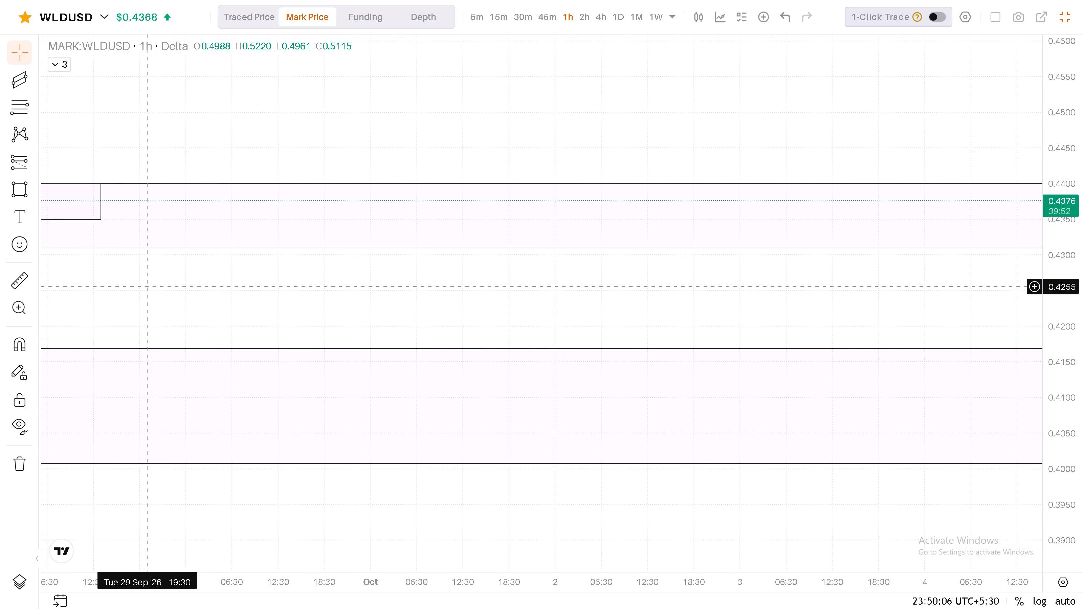
left_click_drag(144, 290, 126, 295)
left_click_drag(78, 207, 575, 212)
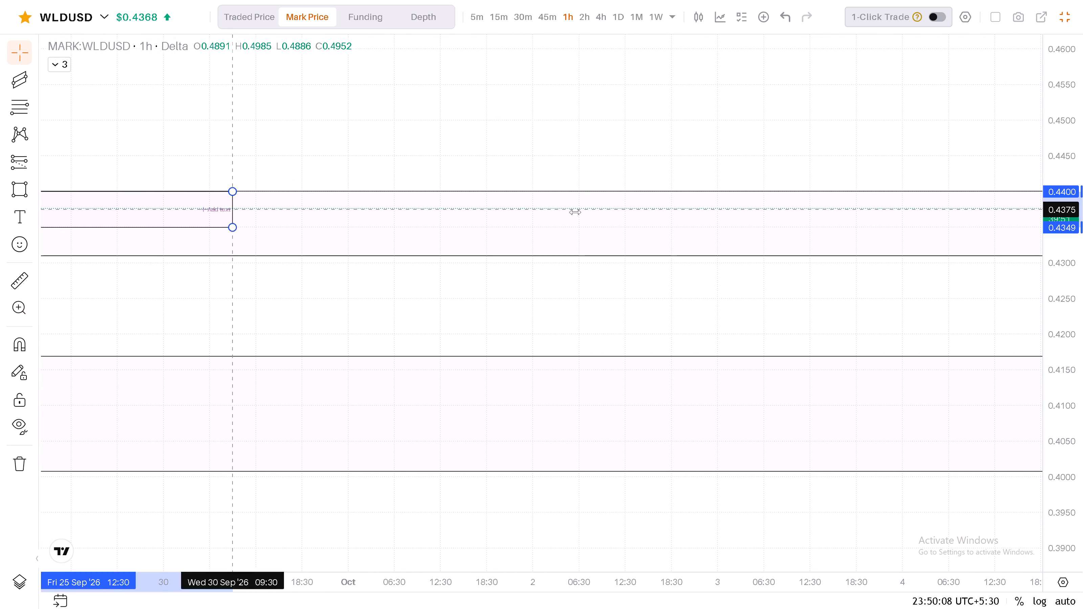
left_click_drag(575, 212, 1019, 236)
left_click(933, 322)
Extend the 0.4349 to 0.4400 rectangle's later edge further, to about 14:30 on 17 October.
left_click_drag(966, 292, 464, 311)
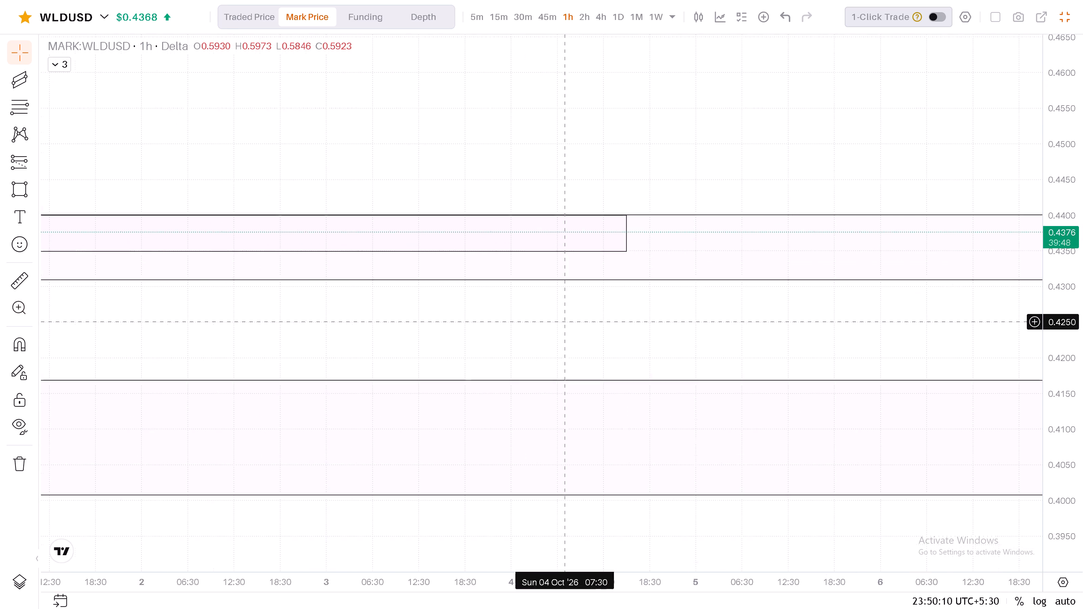
left_click_drag(464, 311, 0, 295)
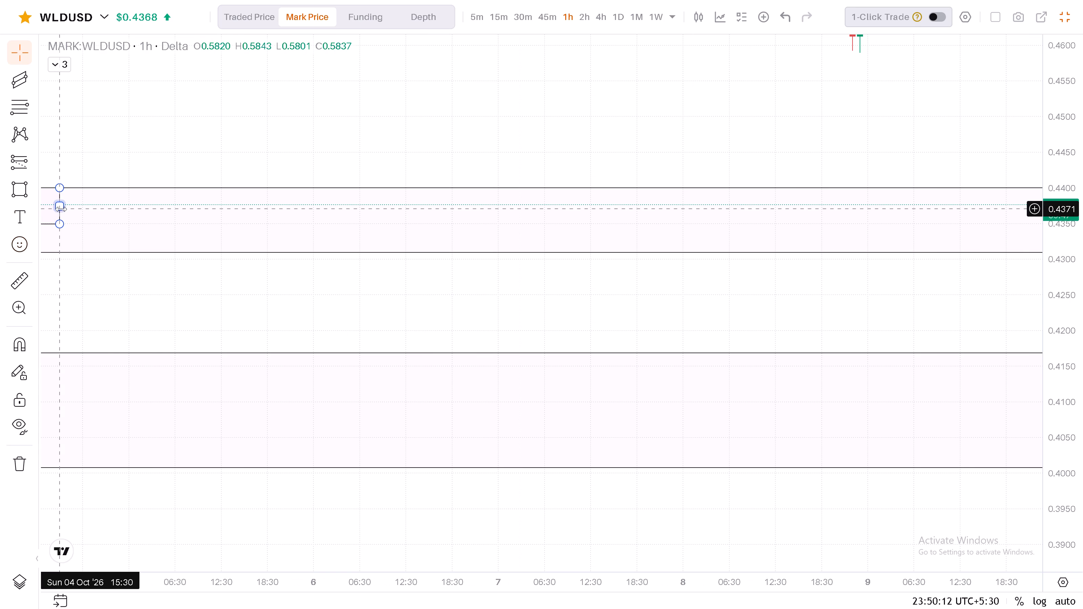
left_click_drag(61, 209, 1026, 249)
left_click_drag(951, 283, 942, 290)
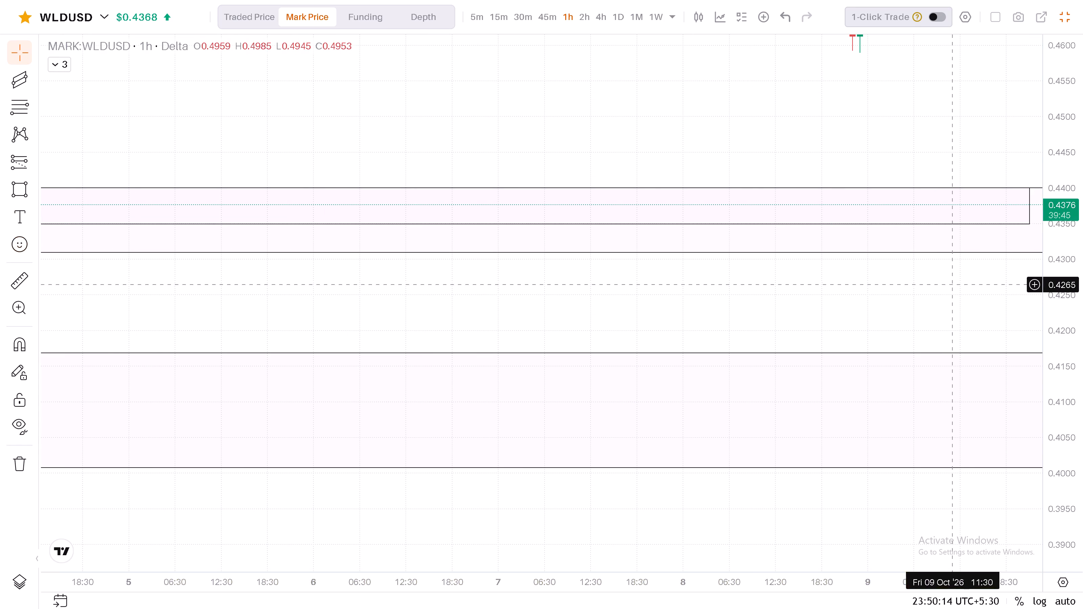
left_click_drag(942, 290, 203, 311)
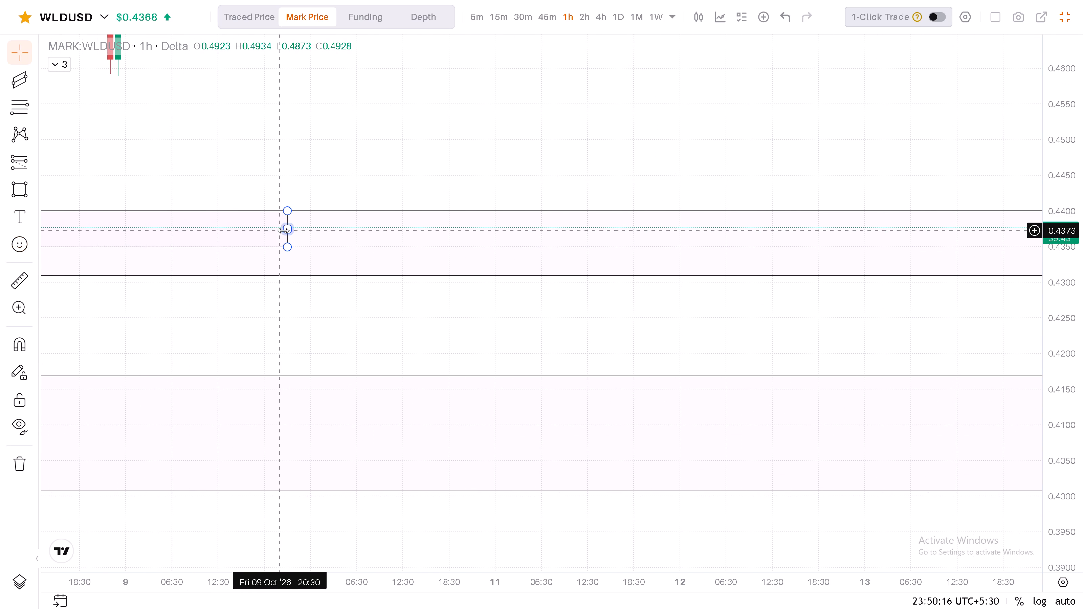
left_click_drag(288, 230, 987, 273)
left_click_drag(930, 339, 414, 331)
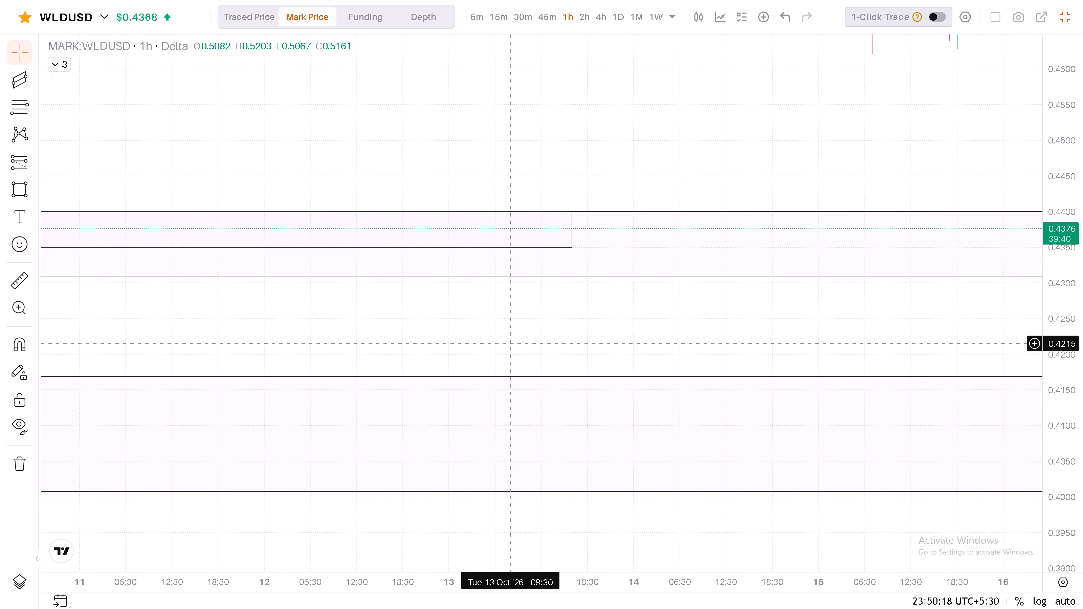
left_click_drag(414, 331, 190, 297)
left_click_drag(255, 181, 980, 206)
left_click(865, 276)
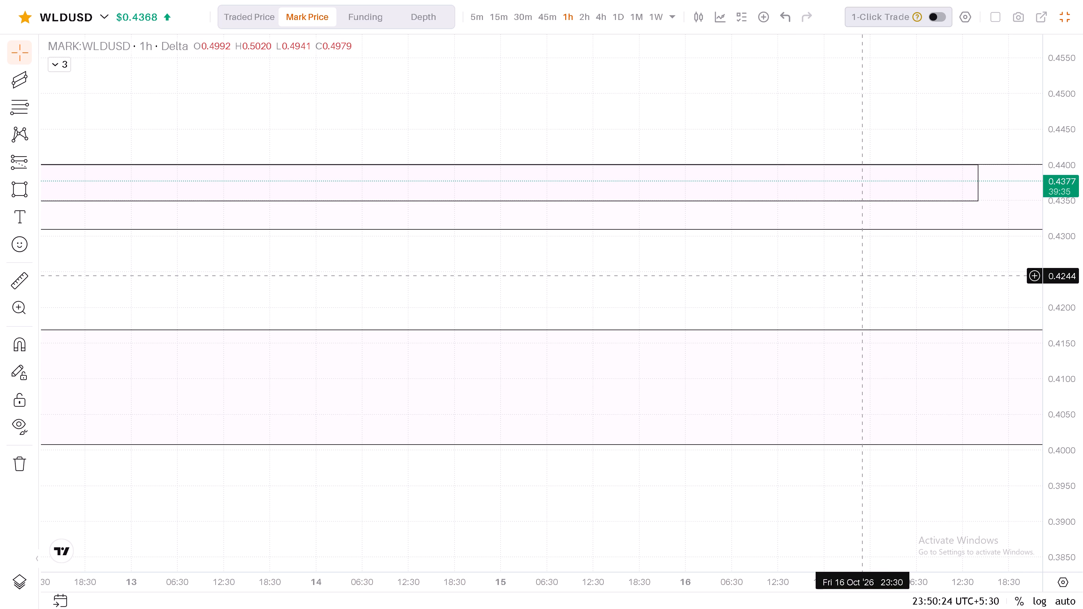
Extend the 0.4349 to 0.4400 rectangle to about 12:30 on 28 October, aligning its end with both 4h fvg zones.
left_click_drag(921, 268, 278, 251)
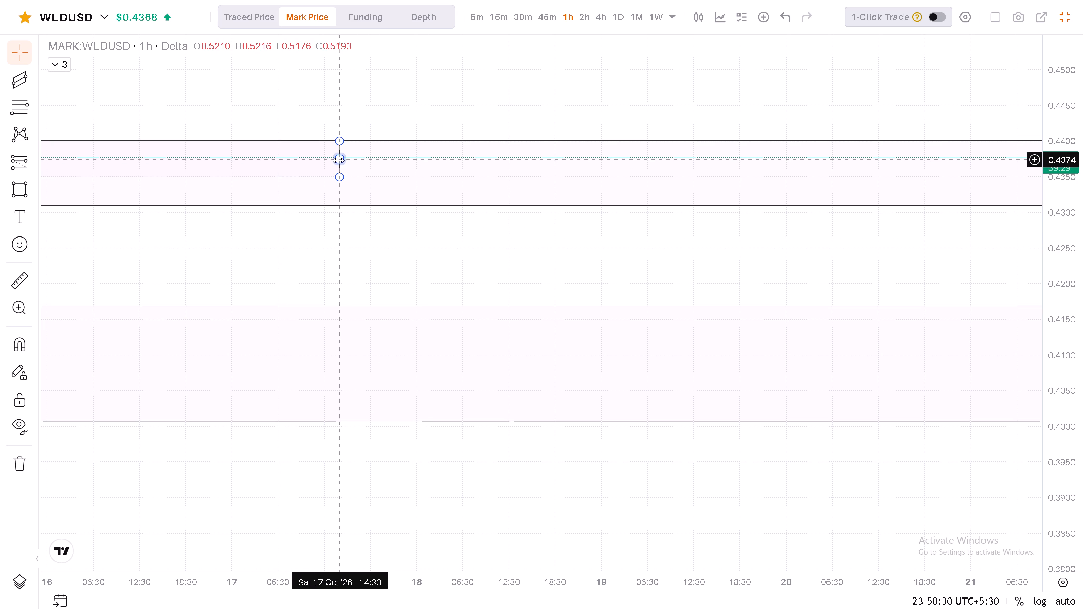
left_click_drag(339, 160, 968, 194)
left_click_drag(948, 265, 946, 266)
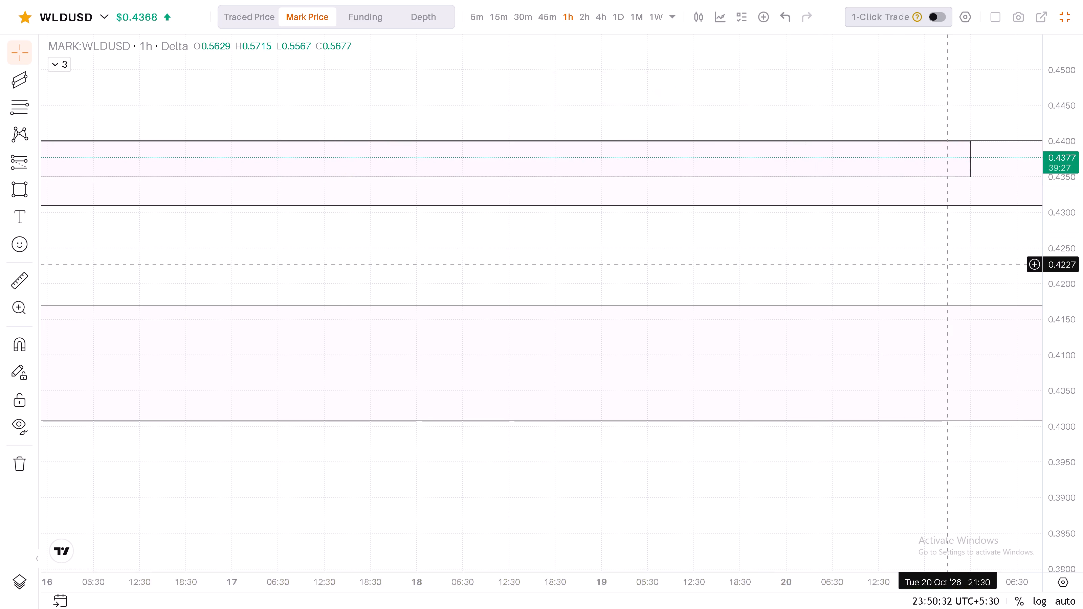
left_click_drag(946, 266, 190, 255)
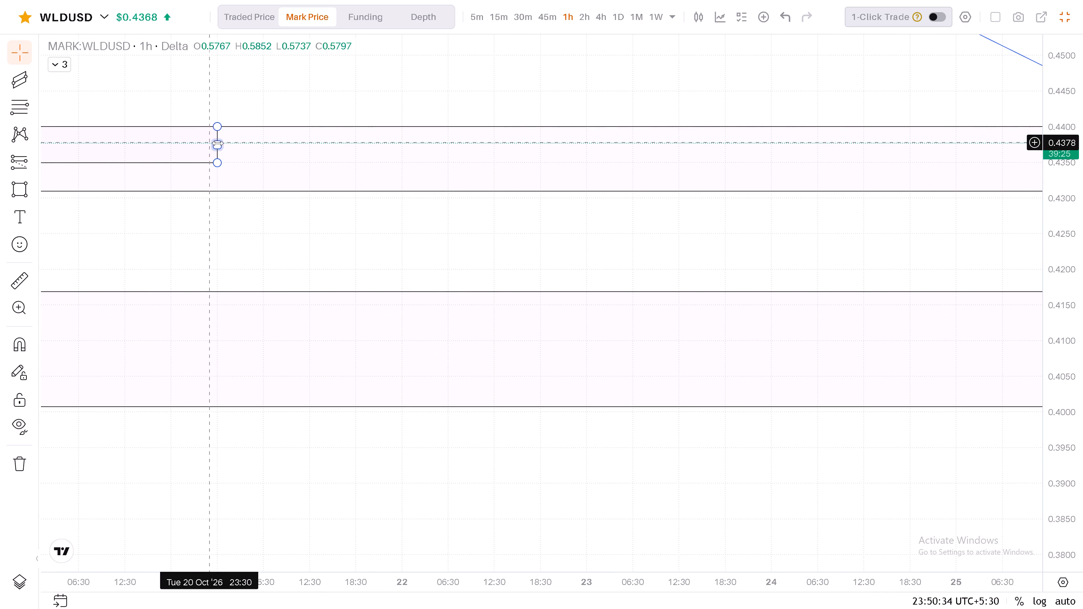
left_click_drag(219, 144, 971, 187)
scroll(952, 271, "down", 7)
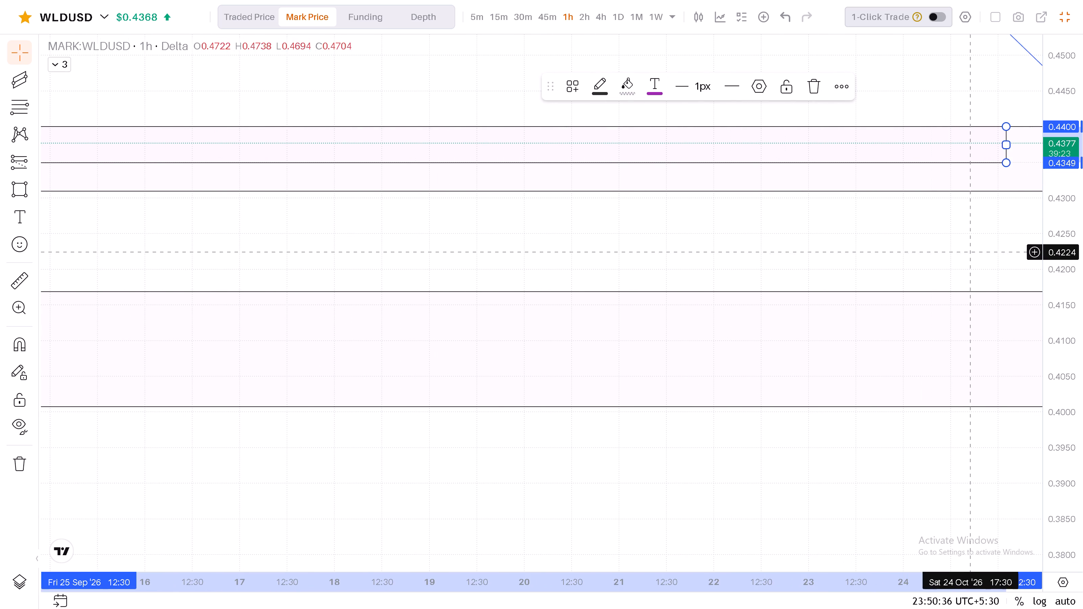
left_click_drag(979, 239, 341, 255)
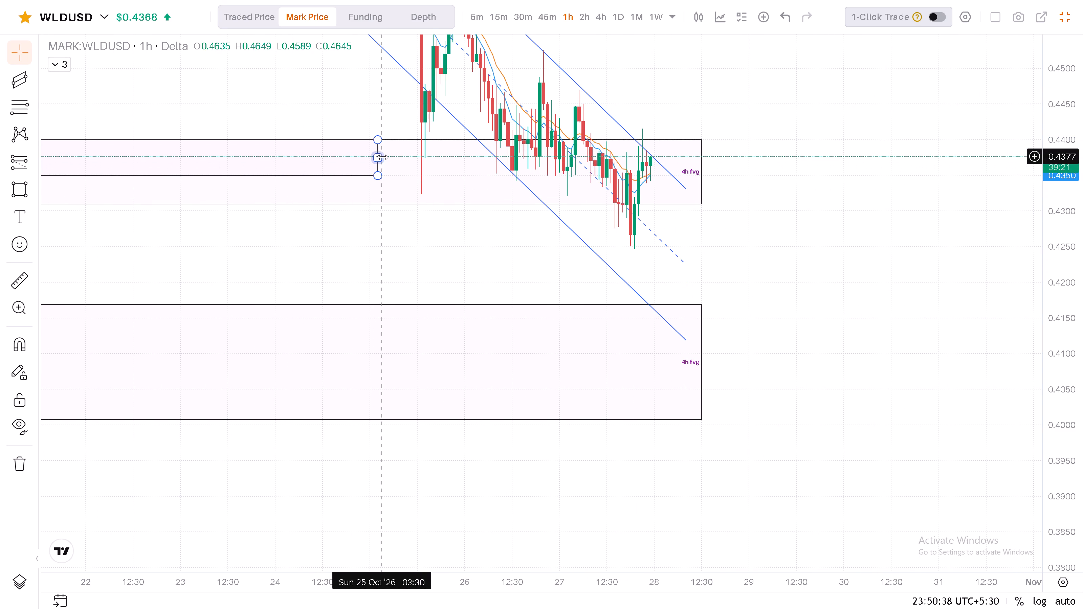
left_click_drag(382, 157, 700, 163)
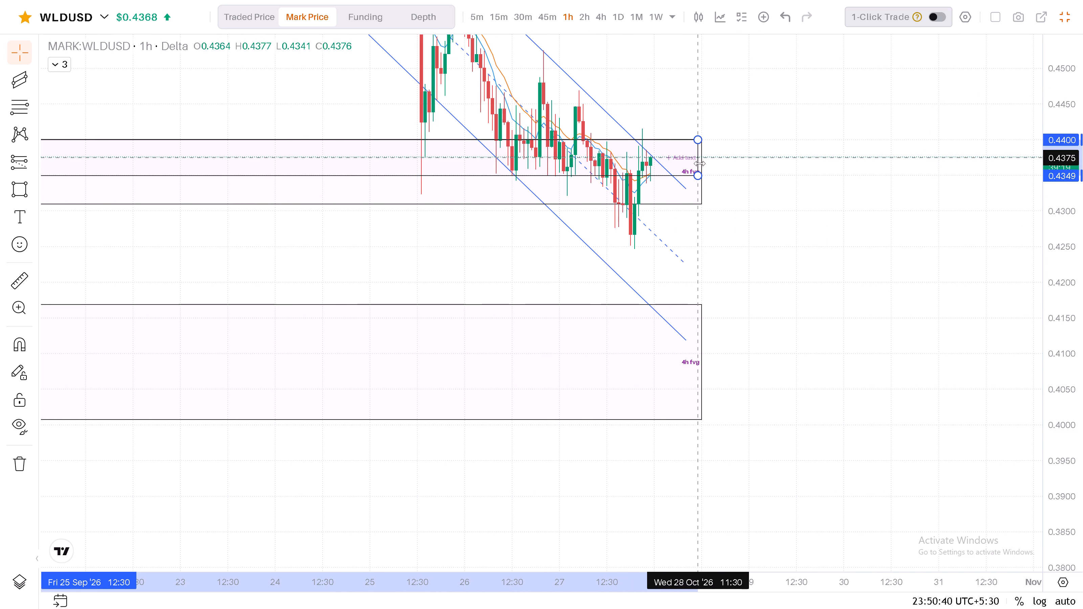
left_click_drag(700, 163, 703, 164)
left_click(754, 202)
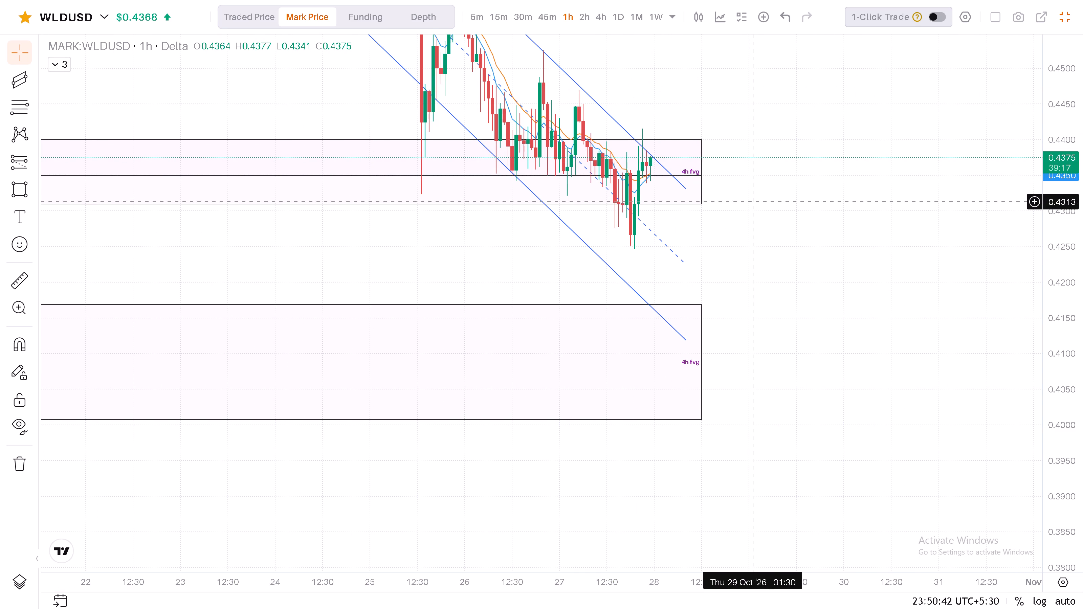
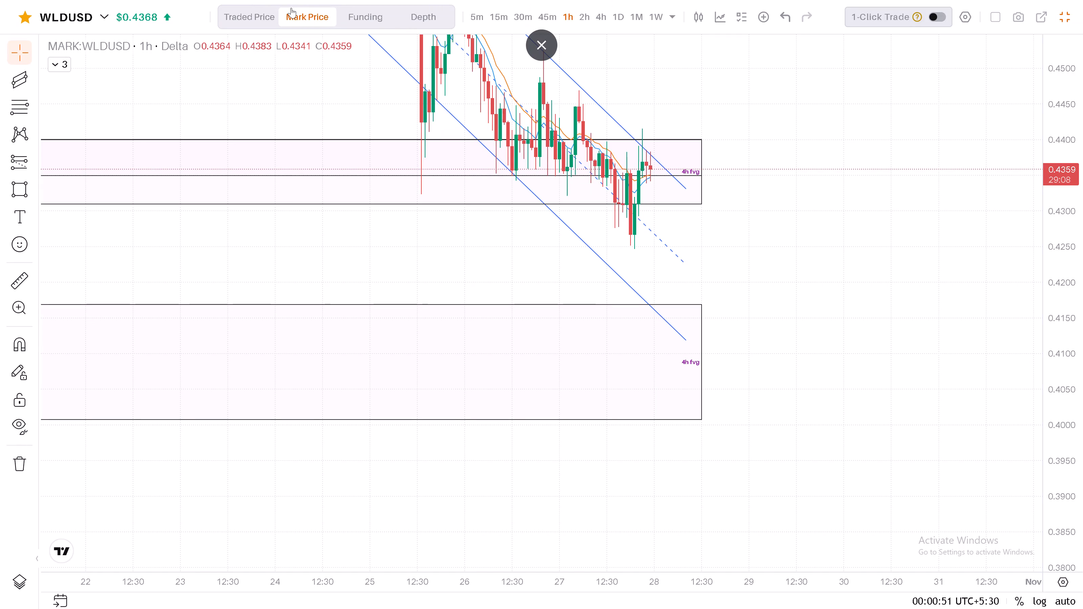
Leave the full-screen chart and open the SLVONUSD contract from the open positions to examine its 1-hour price action around the short's levels.
left_click(1080, 18)
left_click(1070, 19)
scroll(937, 118, "down", 2)
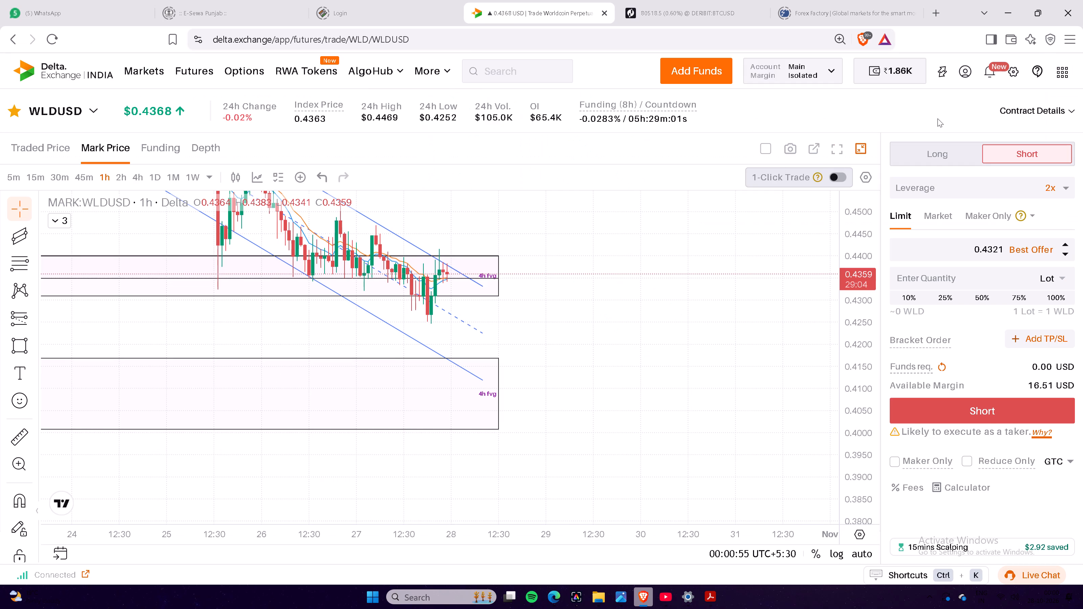
scroll(937, 118, "down", 1)
scroll(484, 445, "down", 1)
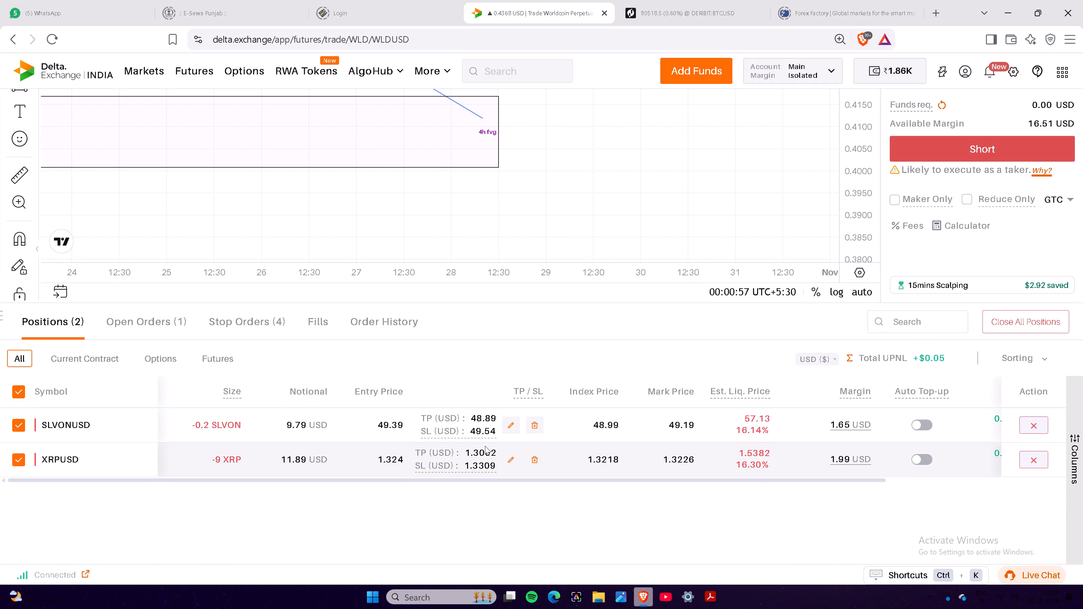
left_click(65, 428)
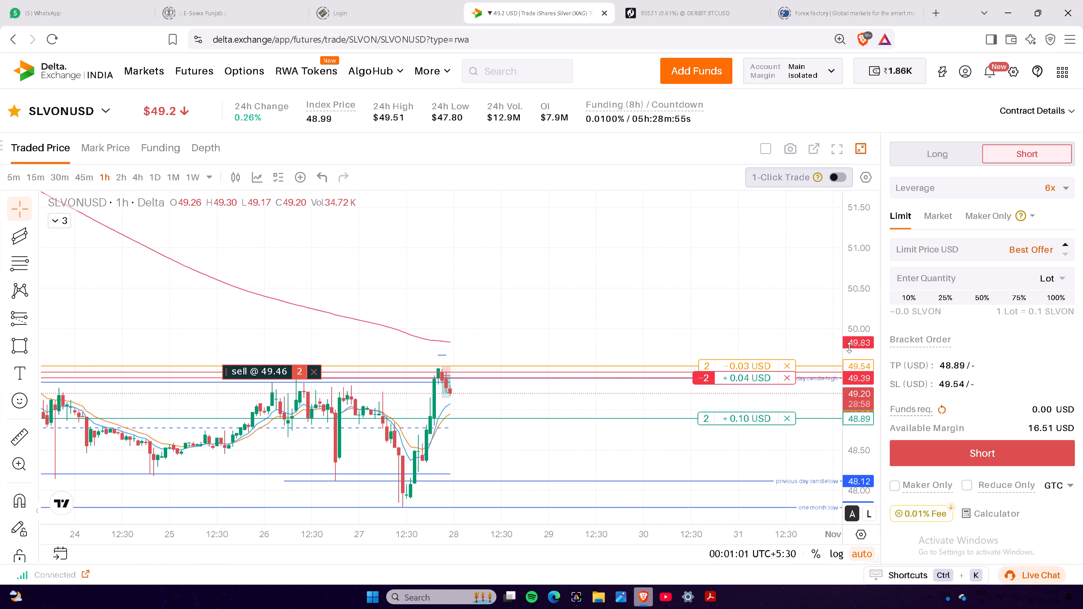
left_click_drag(856, 339, 861, 357)
scroll(689, 308, "up", 4)
left_click_drag(503, 277, 758, 251)
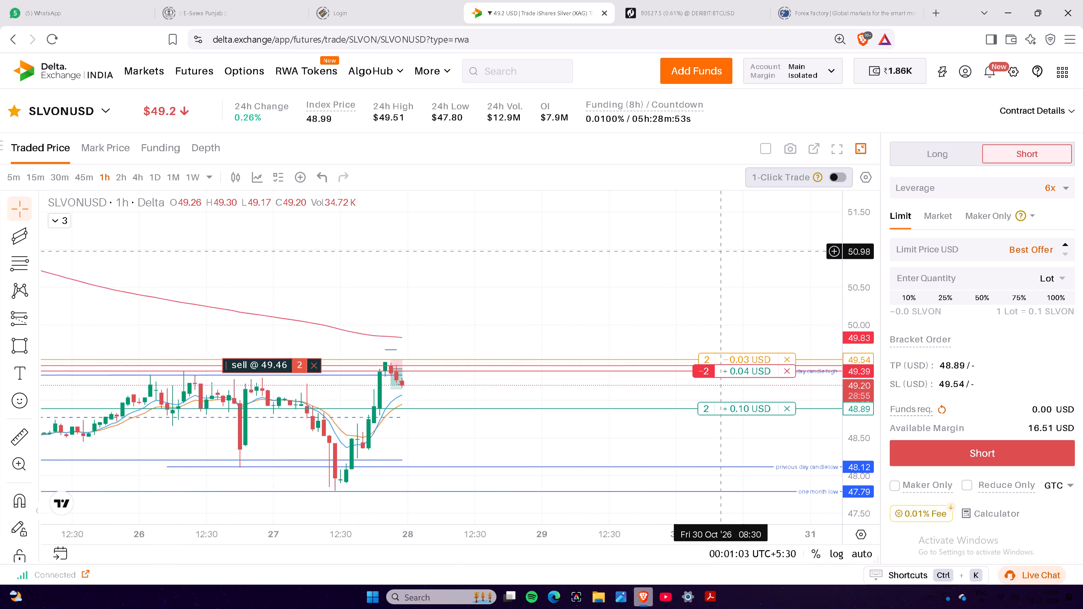
left_click_drag(758, 251, 791, 251)
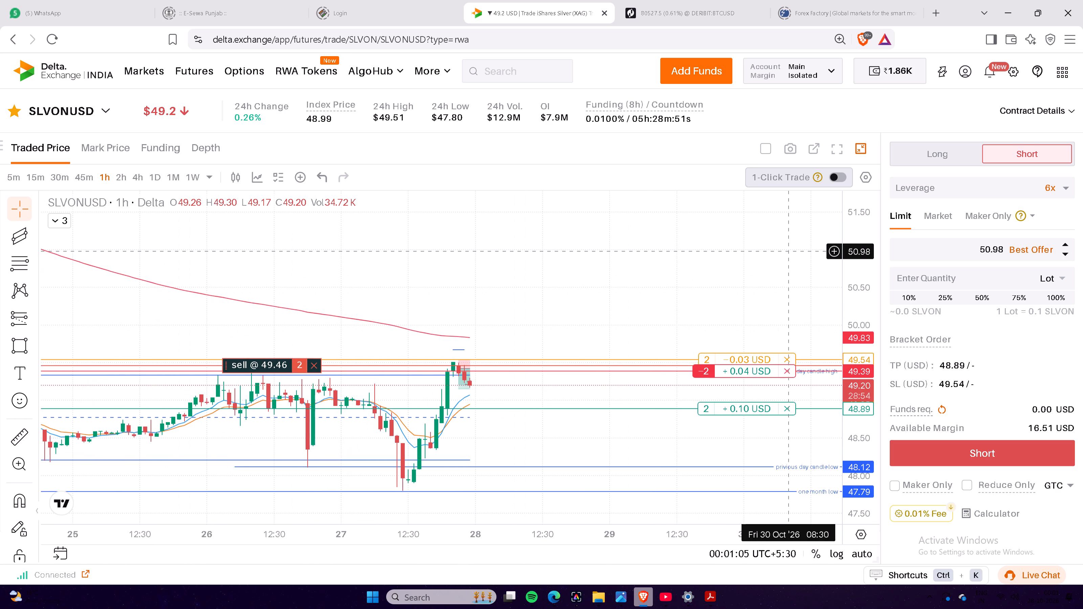
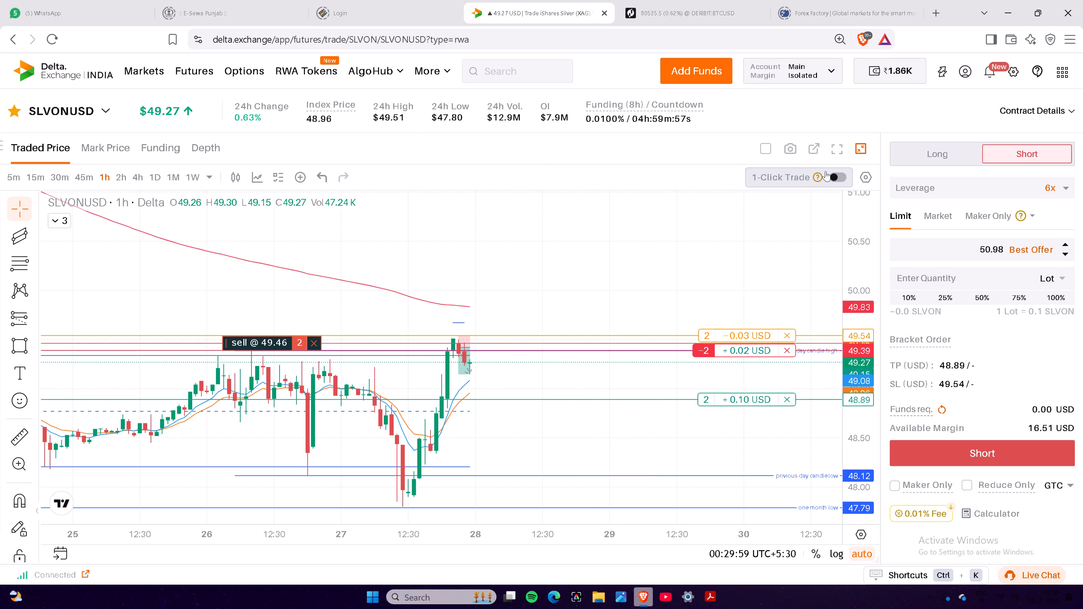
Switch SLVONUSD to the 15-minute chart and extend the short position drawing's right edge to the latest candle.
left_click(38, 176)
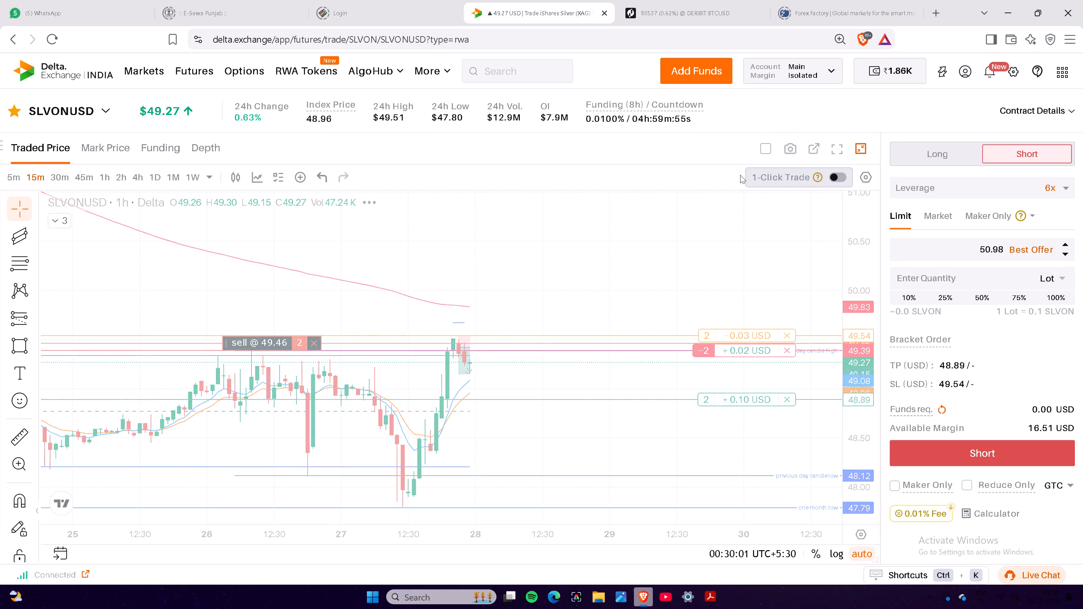
left_click_drag(872, 365, 870, 298)
left_click_drag(567, 272, 587, 352)
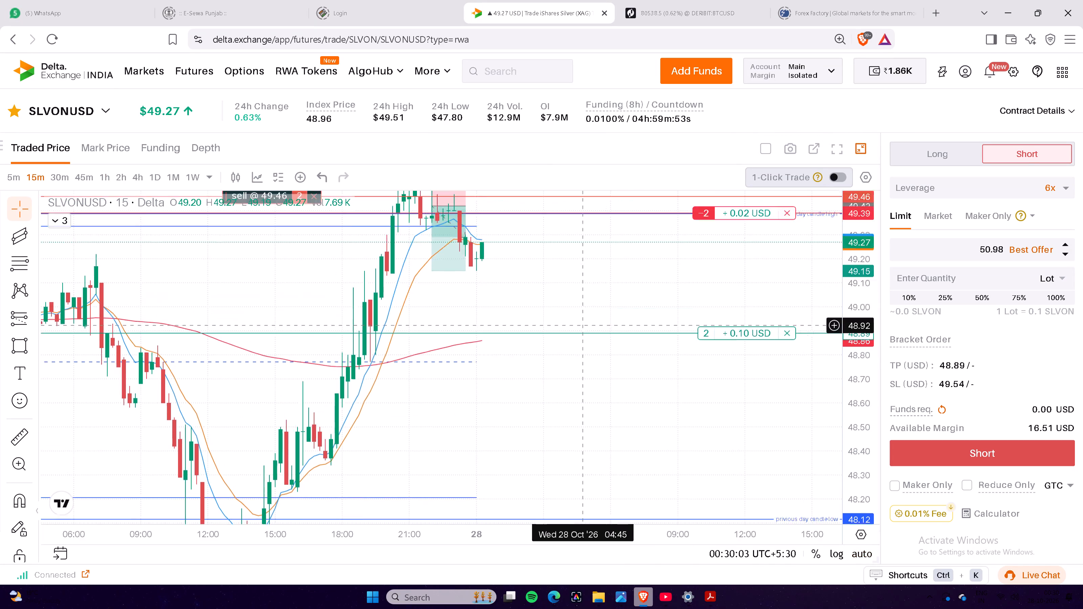
left_click_drag(587, 352, 607, 442)
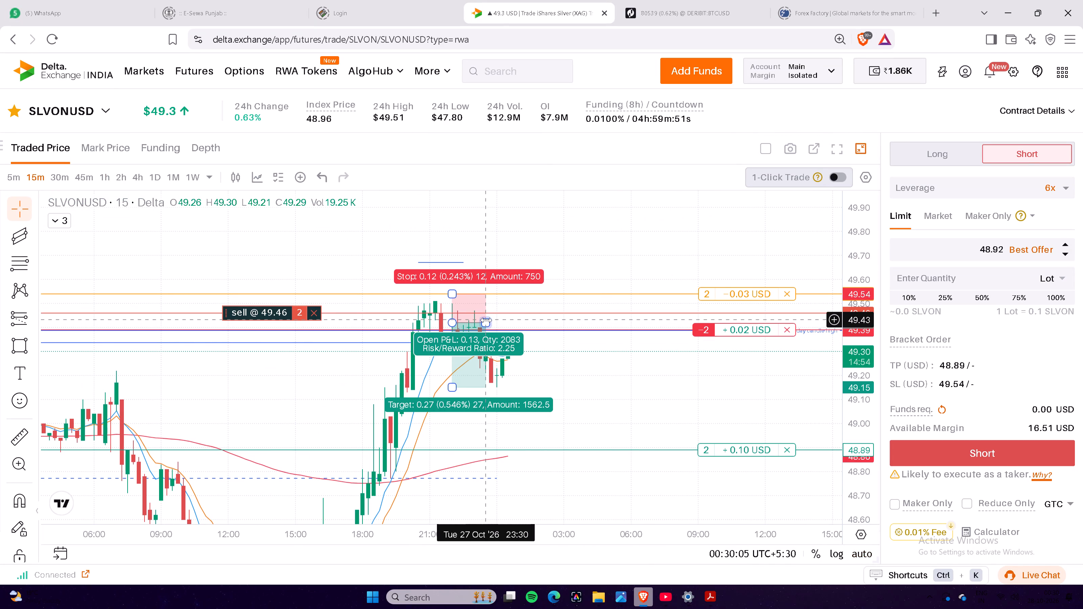
left_click_drag(486, 320, 513, 327)
left_click(668, 380)
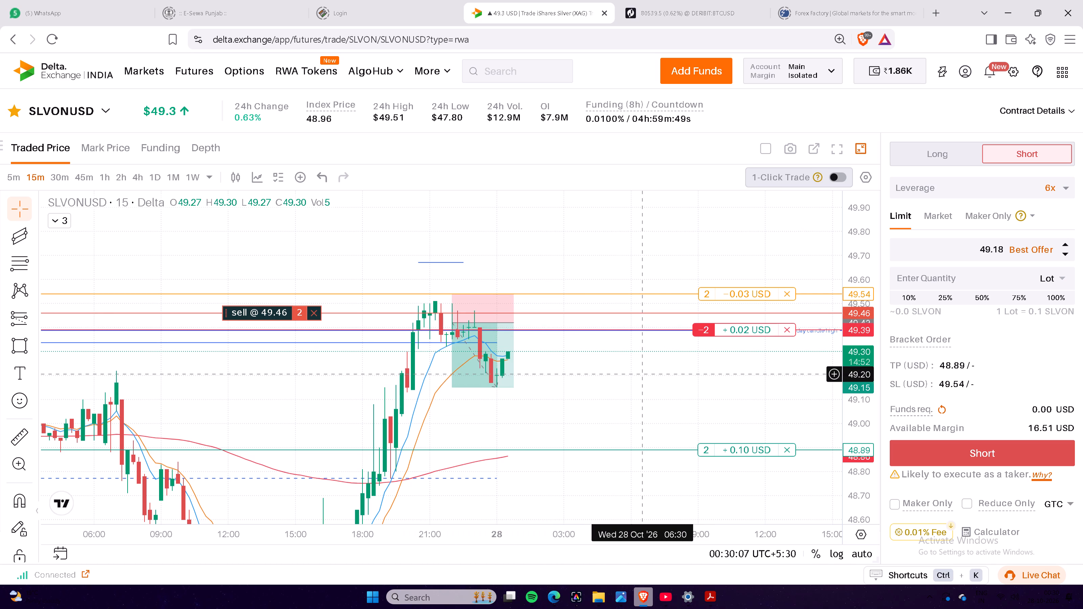
Close the open 2-lot SLVONUSD short position at market from the chart.
left_click_drag(644, 374, 732, 387)
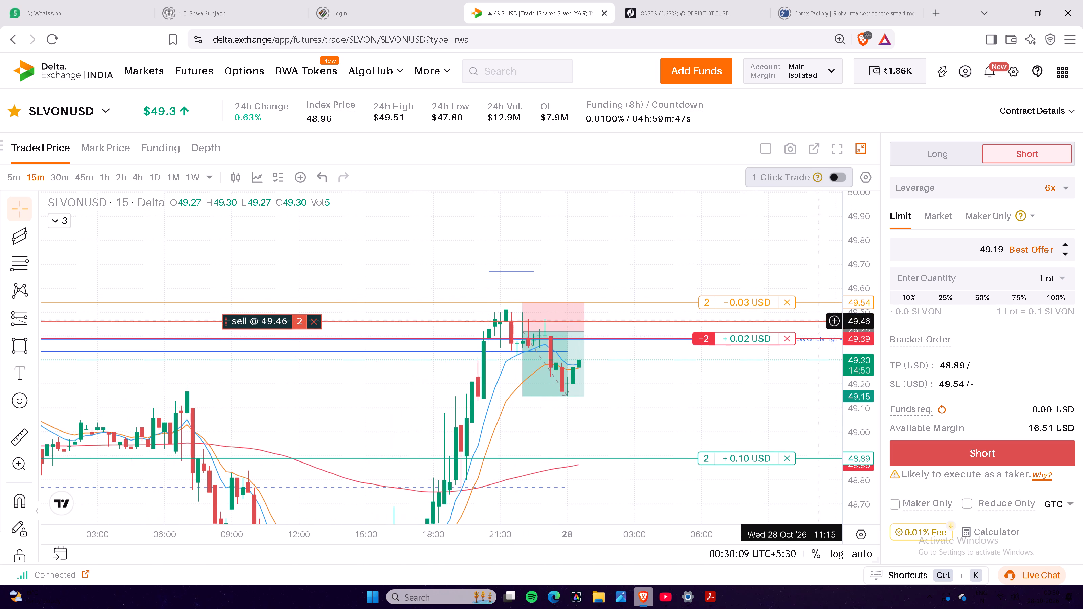
left_click(791, 338)
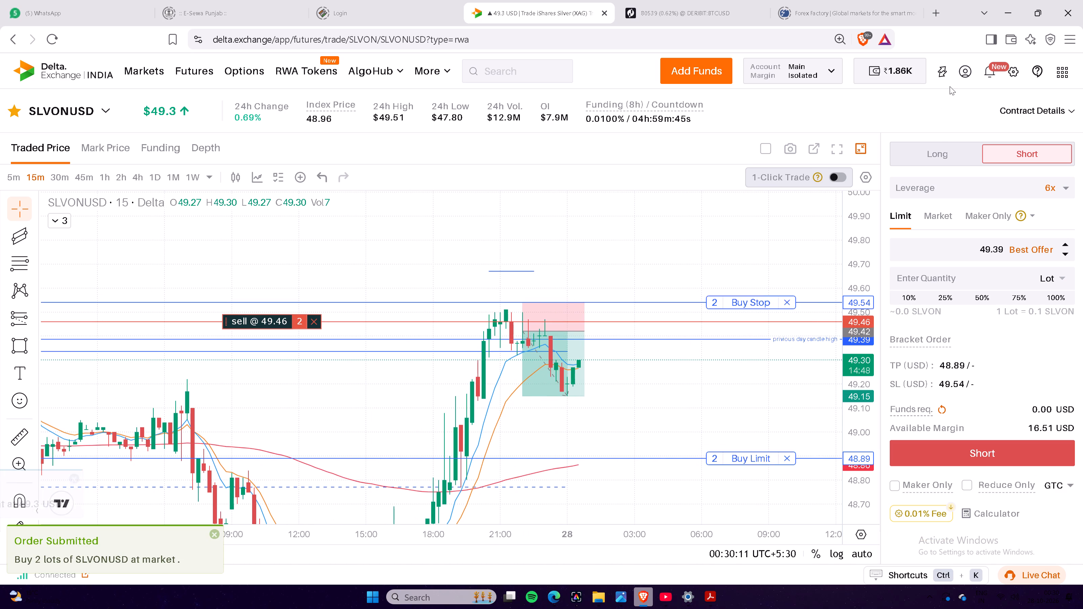
Open the XRPUSD contract from the remaining open positions and close its 9-lot short at market.
scroll(942, 117, "down", 5)
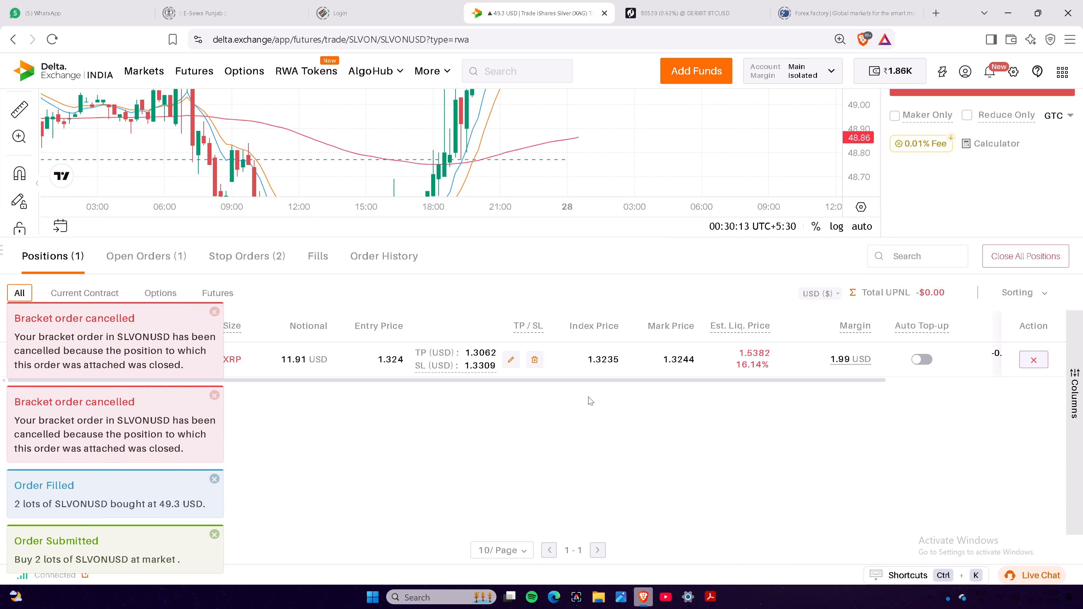
left_click_drag(520, 379, 442, 387)
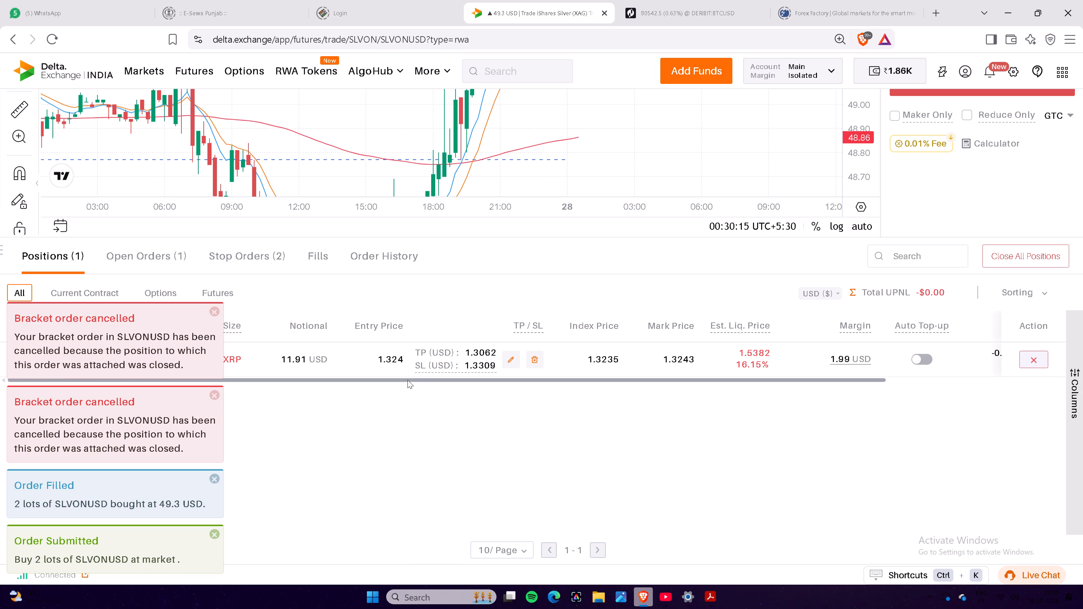
left_click_drag(407, 380, 328, 397)
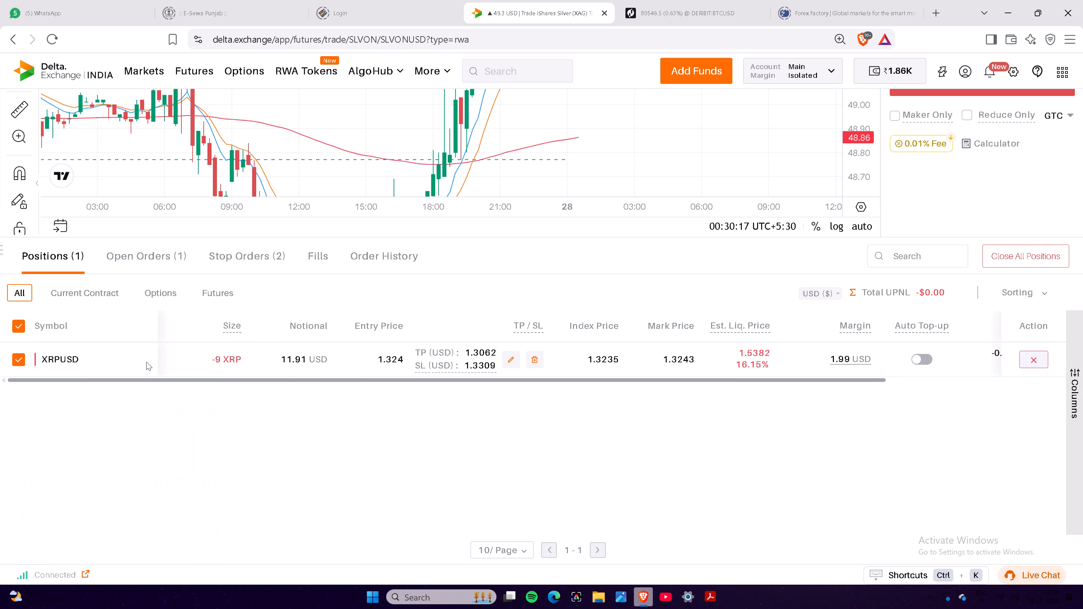
left_click(45, 357)
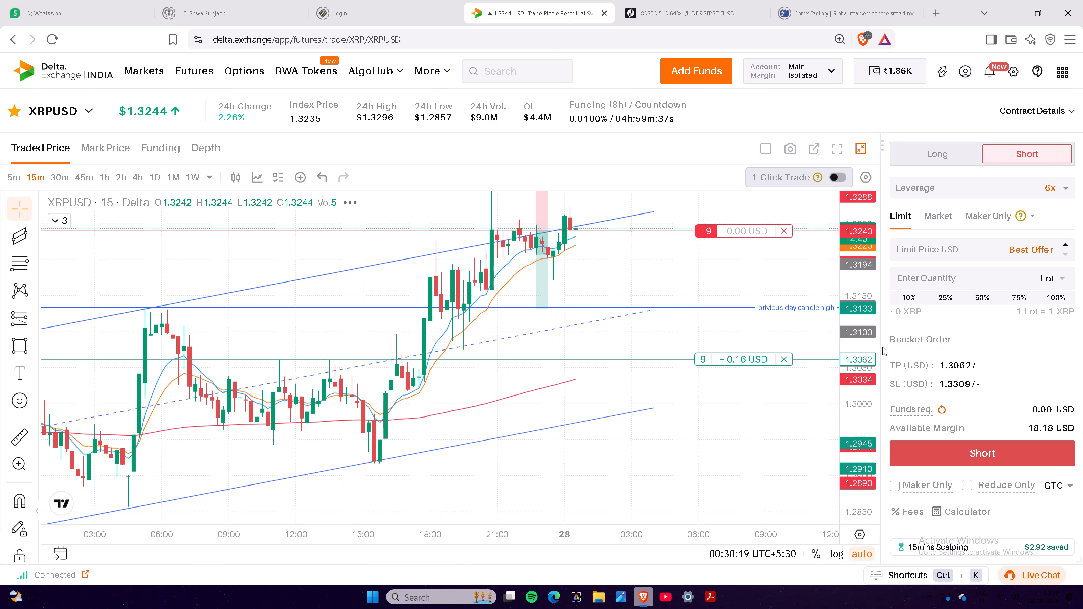
left_click_drag(868, 323, 845, 431)
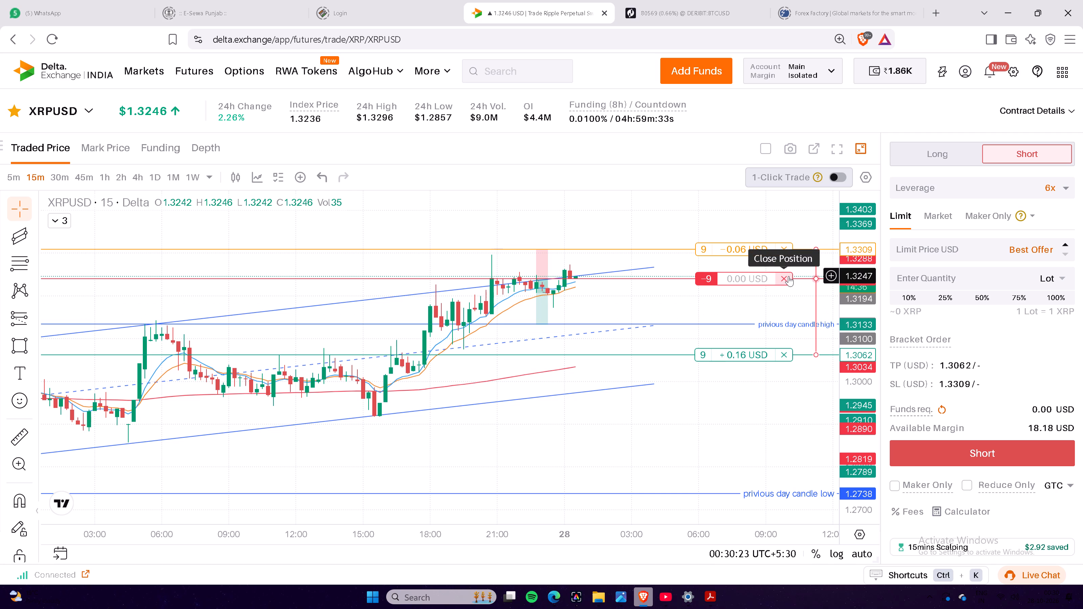
left_click(789, 276)
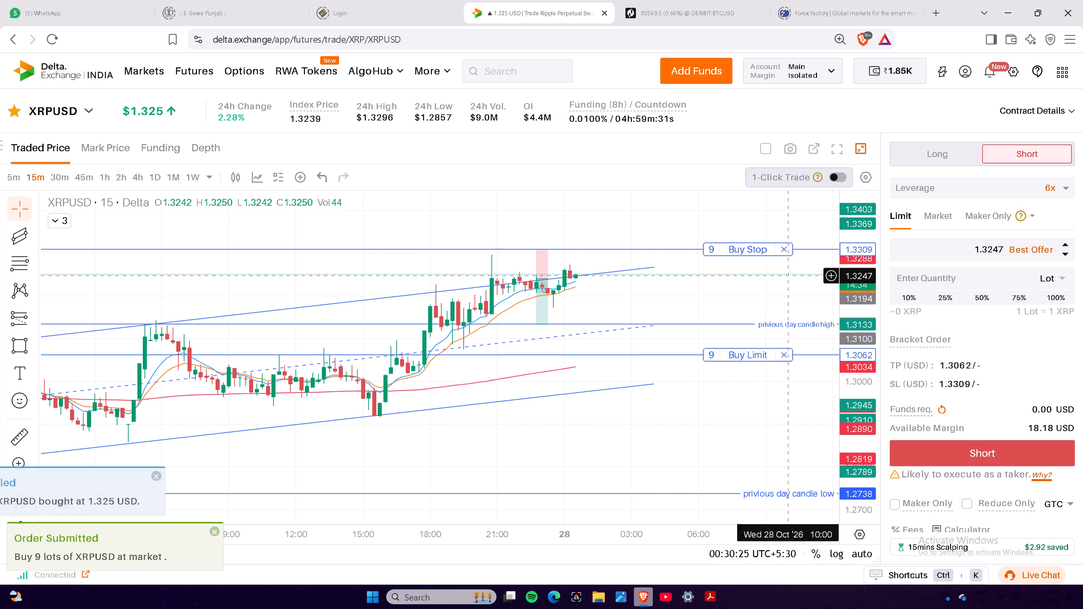
Cancel the pending 2-lot SLVONUSD limit sell order at 49.46 in the open orders.
scroll(943, 137, "down", 3)
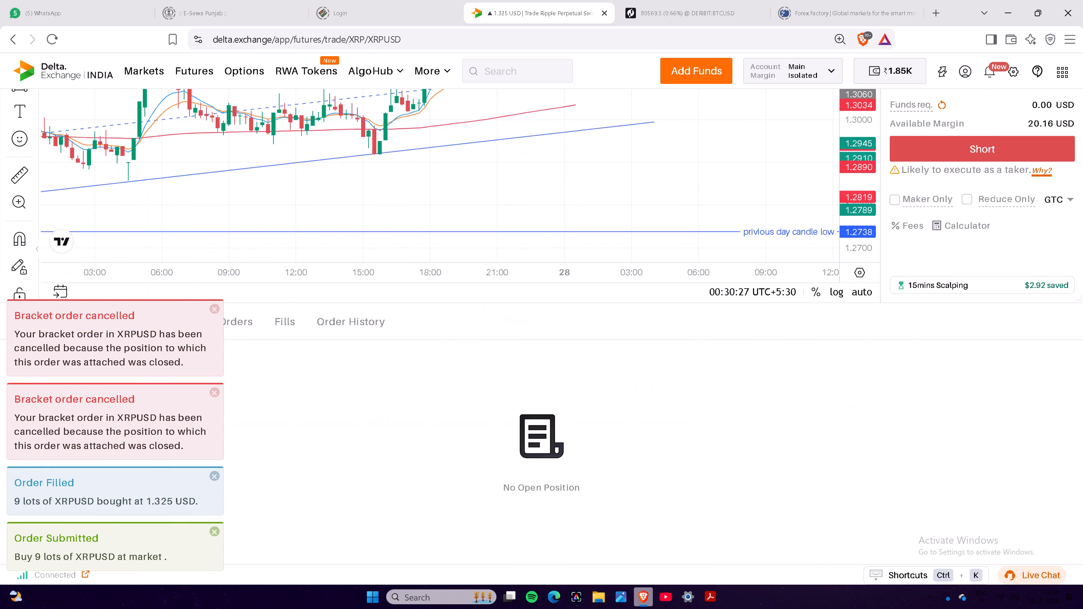
scroll(943, 143, "down", 2)
left_click(133, 255)
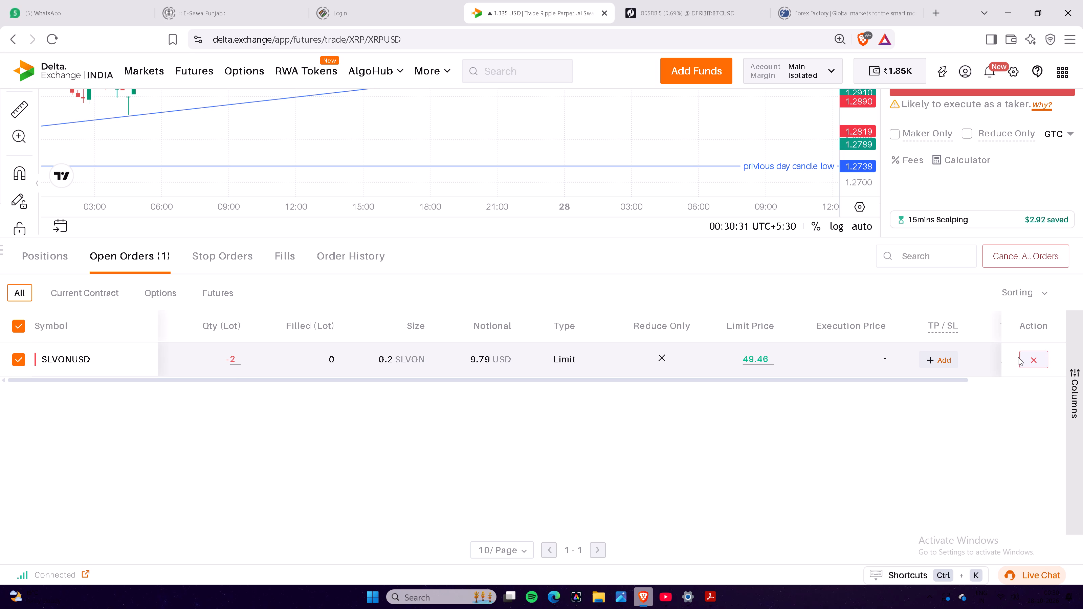
left_click(1018, 357)
left_click(1025, 358)
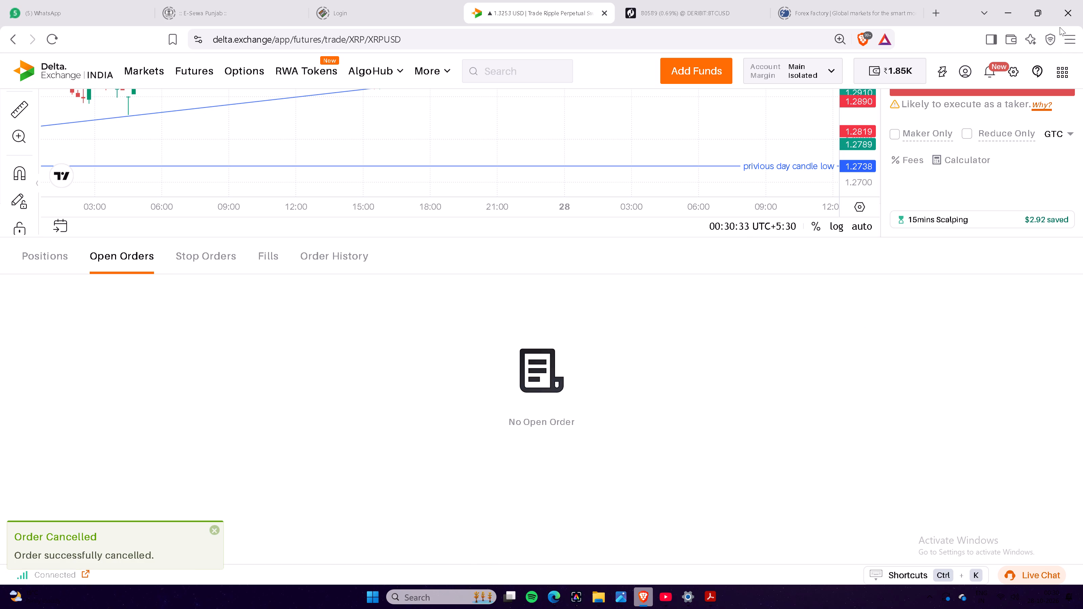
Minimize the browser, examine the Railway Recruitment Board form in the photo viewer up close, and minimize it too.
left_click(1013, 1)
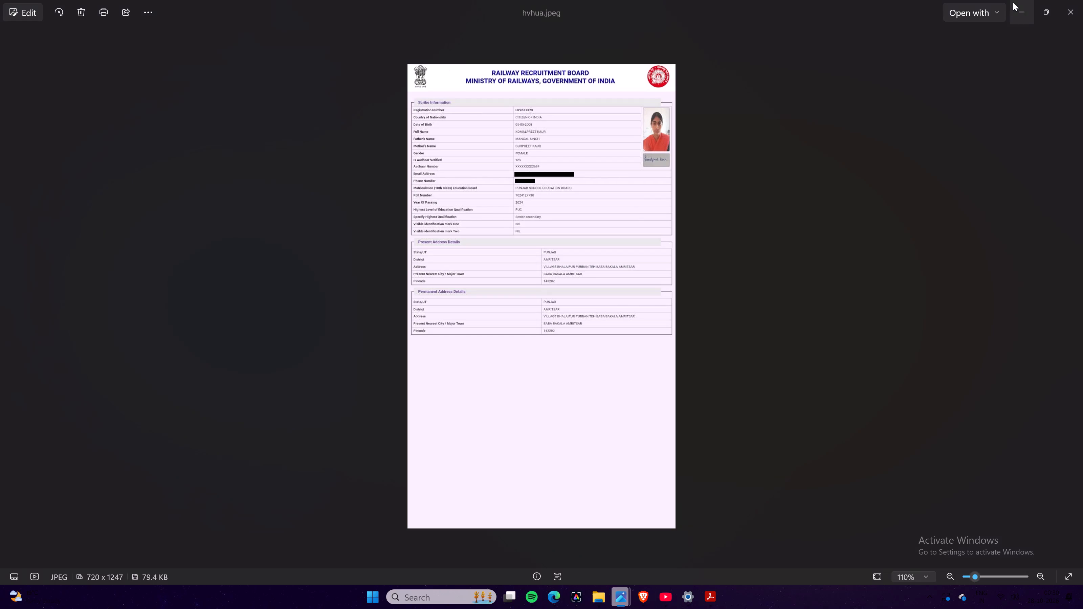
scroll(470, 200, "up", 11)
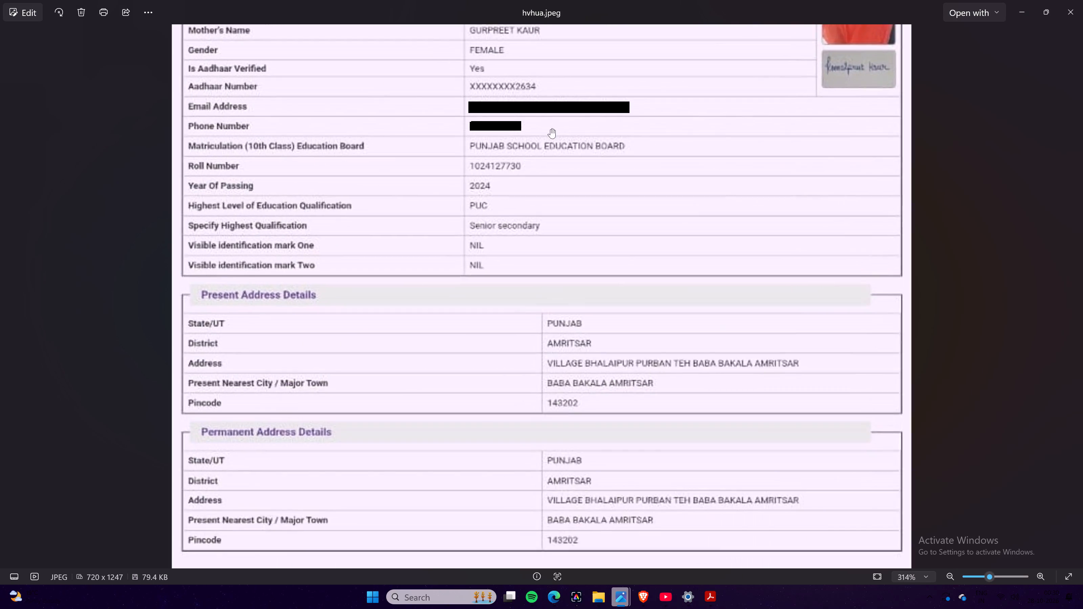
left_click_drag(554, 138, 627, 385)
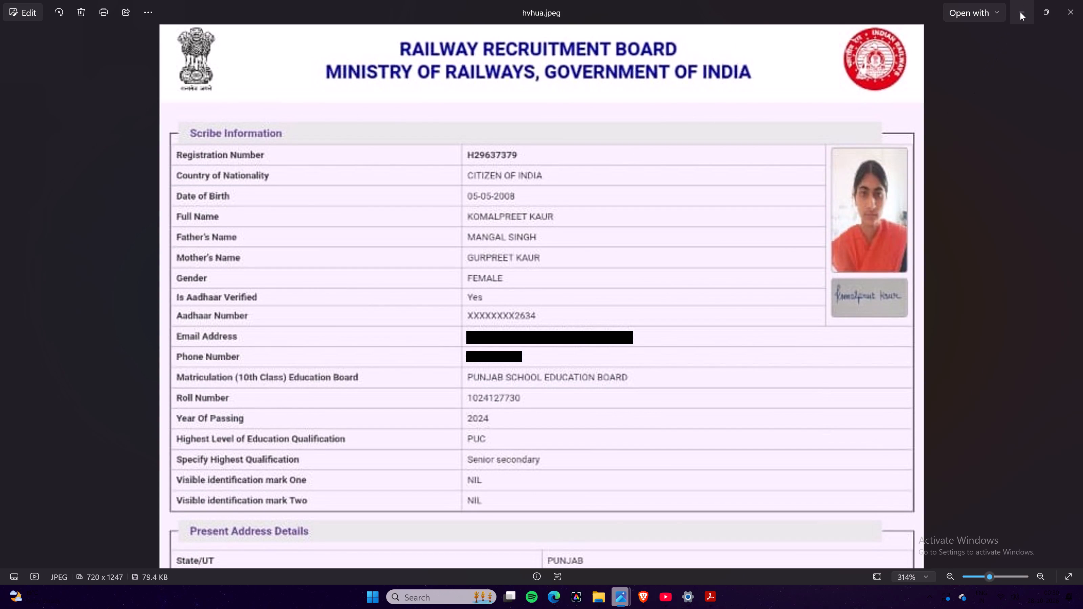
left_click(1020, 13)
Bring up the computer's power options to shut it down.
left_click(372, 596)
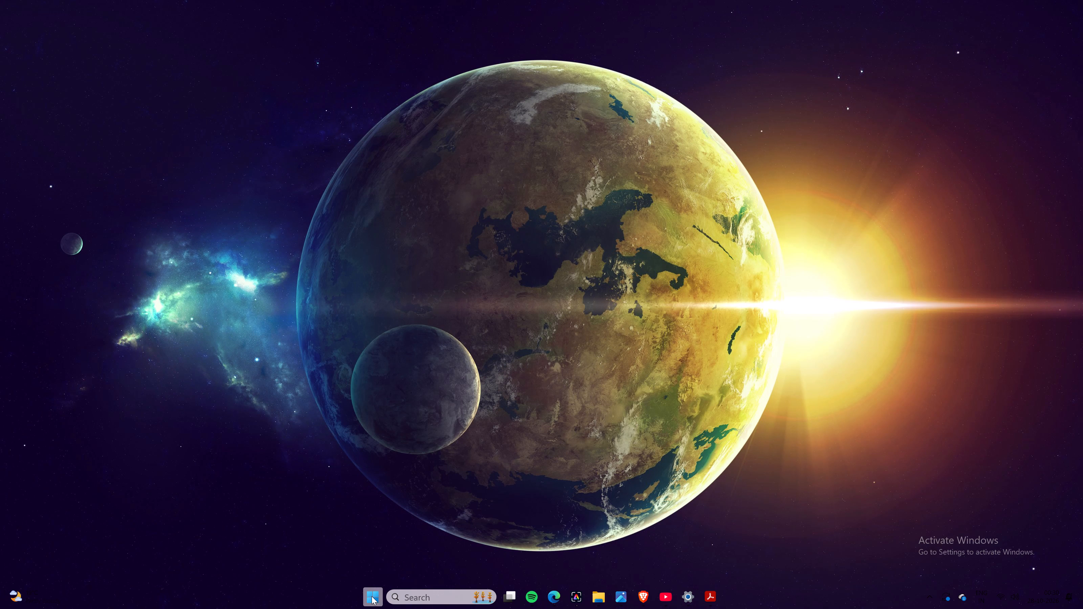
left_click(640, 560)
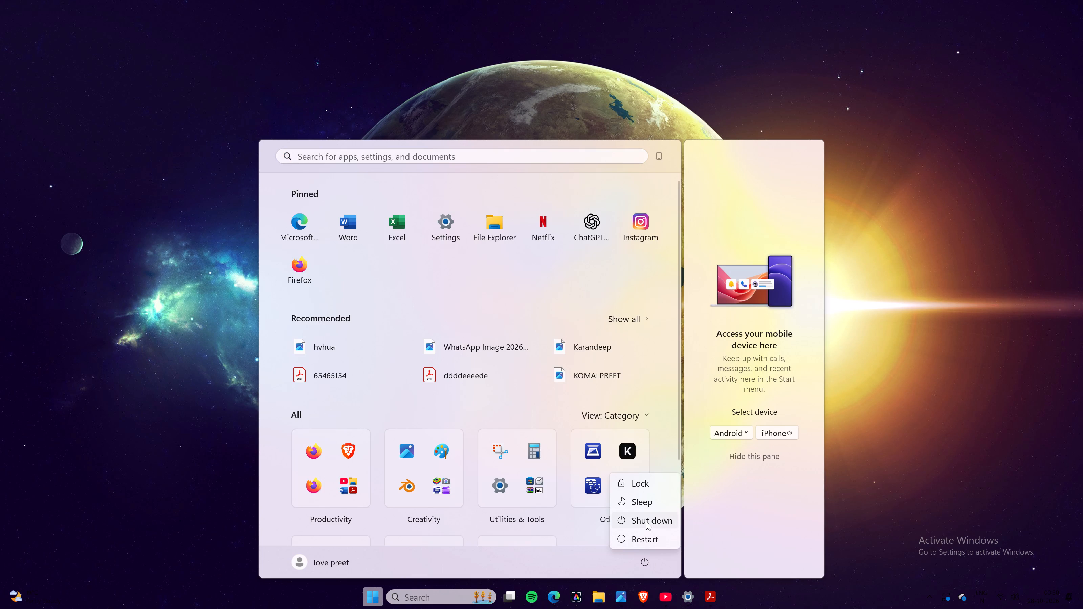